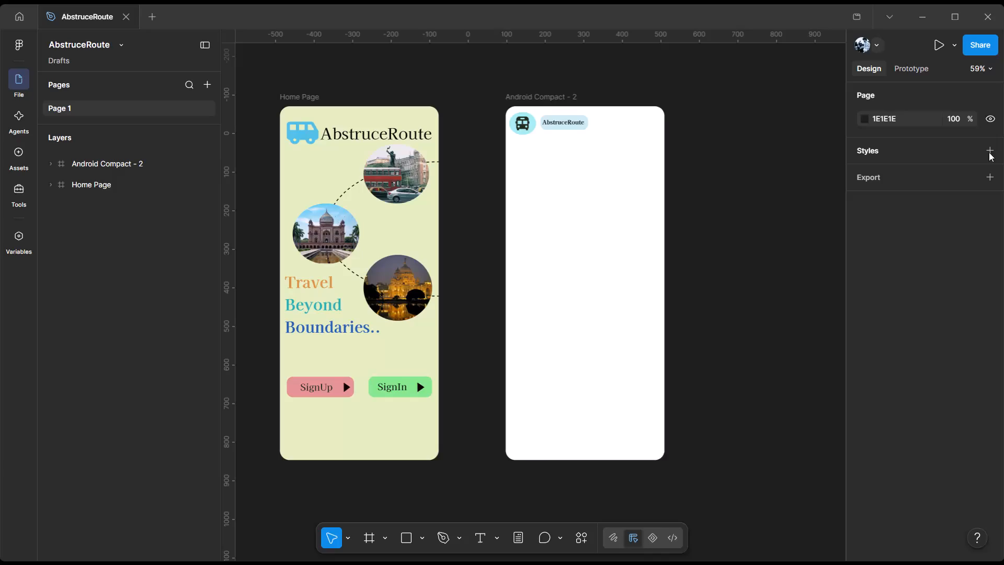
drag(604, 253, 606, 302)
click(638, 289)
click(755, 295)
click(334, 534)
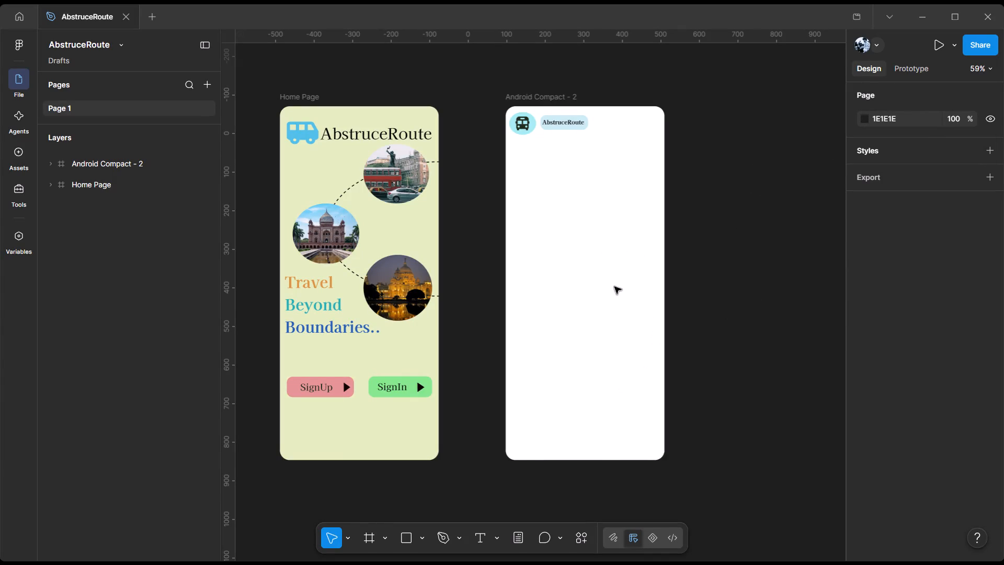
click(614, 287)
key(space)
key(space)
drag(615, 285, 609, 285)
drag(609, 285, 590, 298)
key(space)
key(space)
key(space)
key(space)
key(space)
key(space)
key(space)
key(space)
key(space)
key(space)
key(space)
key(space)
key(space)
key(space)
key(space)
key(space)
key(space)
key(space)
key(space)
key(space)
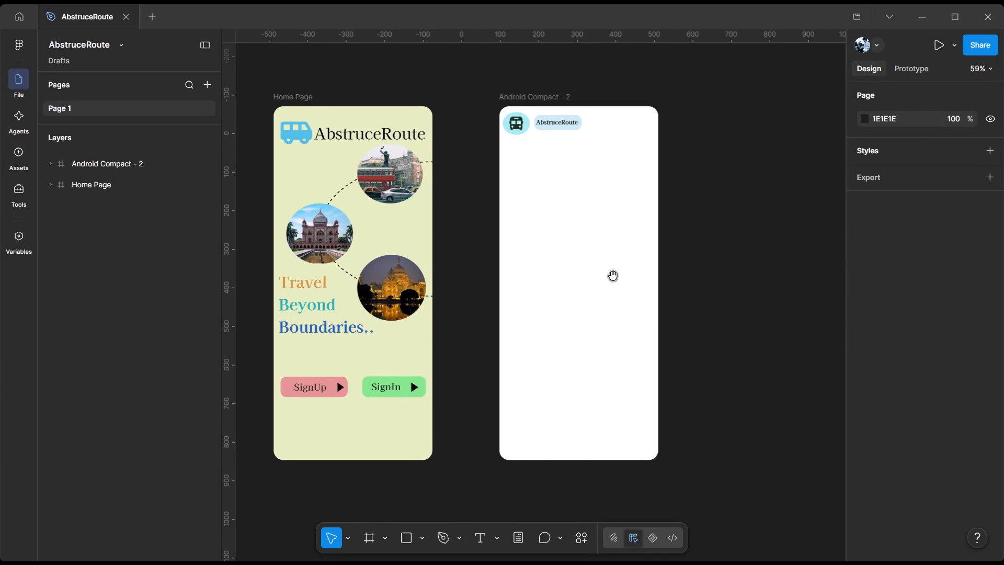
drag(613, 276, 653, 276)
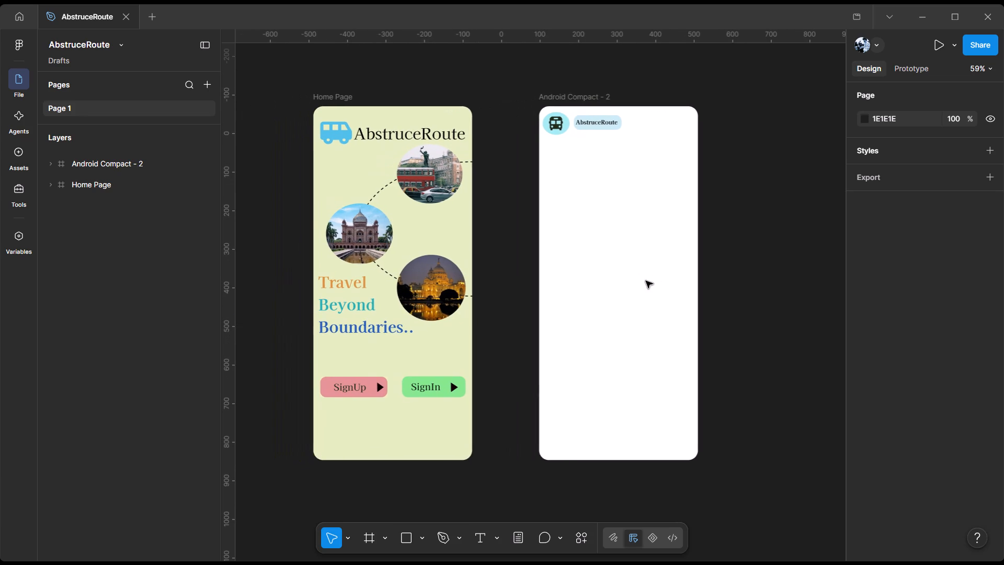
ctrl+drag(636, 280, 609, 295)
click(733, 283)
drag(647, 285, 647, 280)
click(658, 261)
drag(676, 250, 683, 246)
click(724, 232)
Move the Android Compact - 2 frame horizontally closer to the Home Page frame, to about X 32, keeping the two top edges aligned.
click(600, 98)
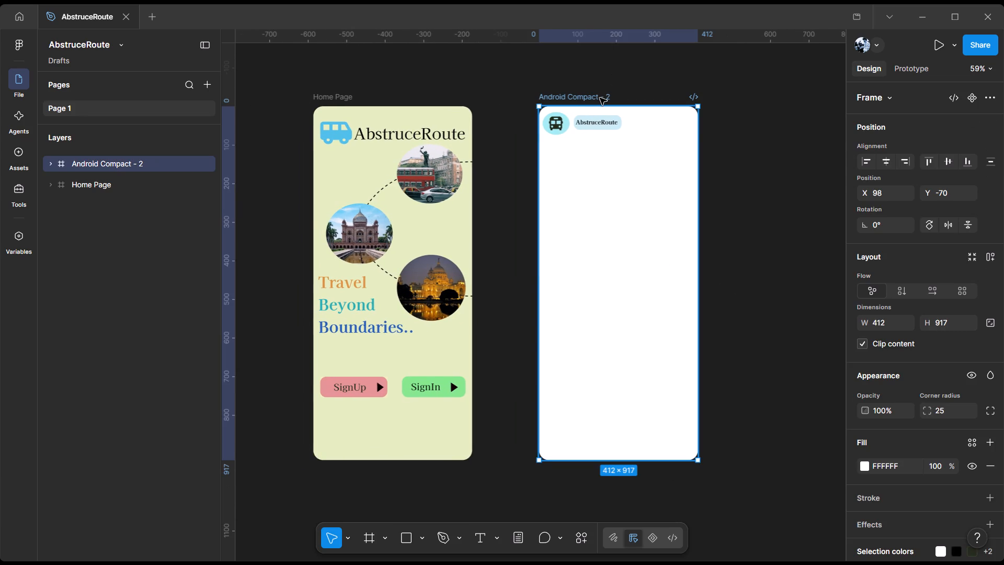
drag(600, 98, 575, 96)
click(743, 207)
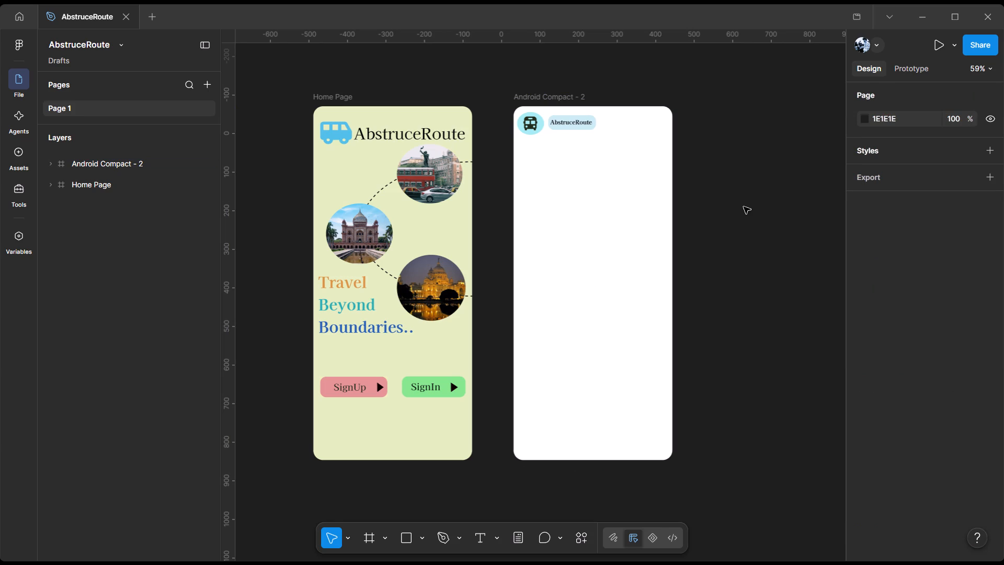
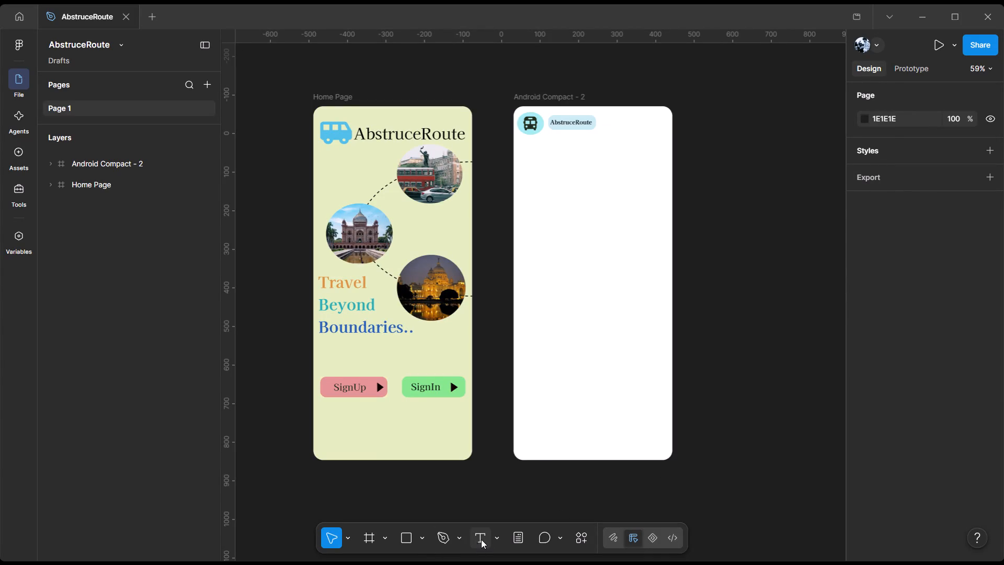
Draw a rectangle about 319 × 551 in the Android Compact - 2 frame and position it at about X 49, Y 244.
click(401, 539)
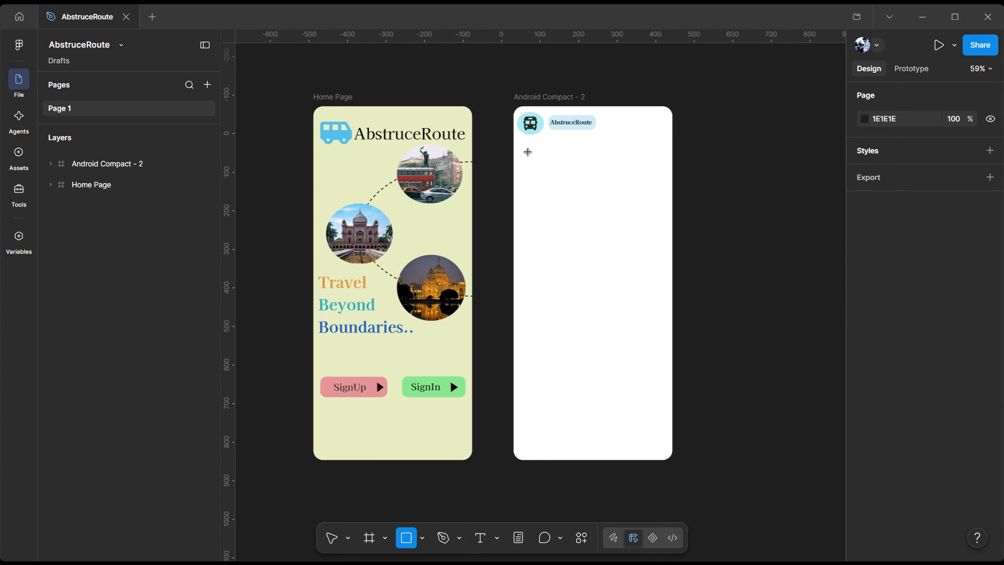
drag(529, 152, 652, 365)
drag(616, 291, 621, 326)
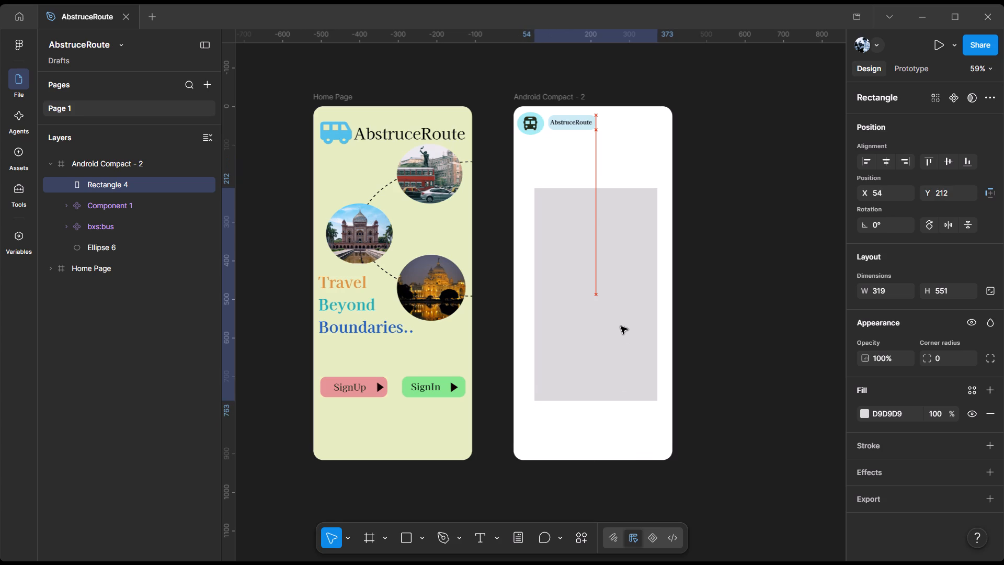
drag(621, 326, 620, 337)
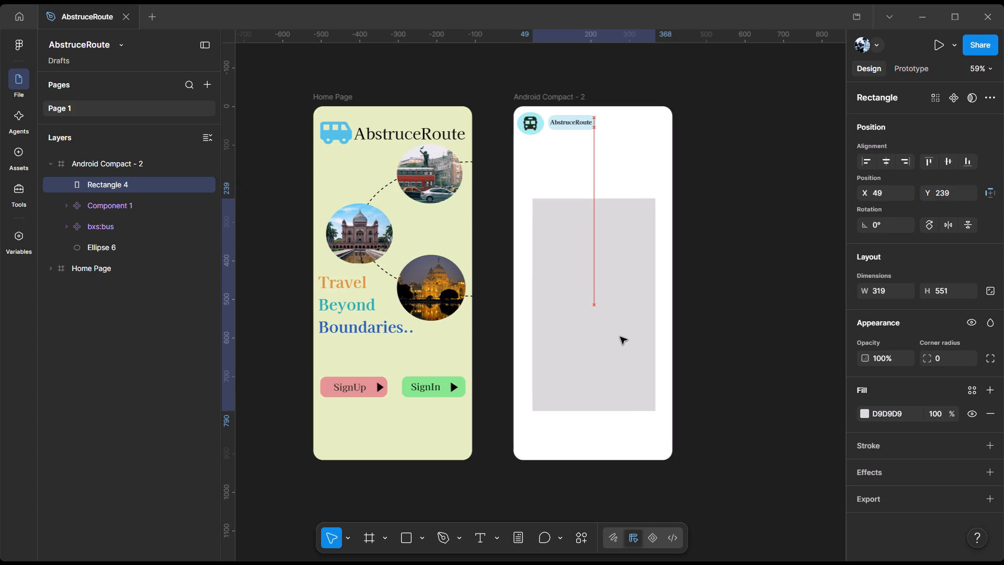
drag(620, 337, 620, 339)
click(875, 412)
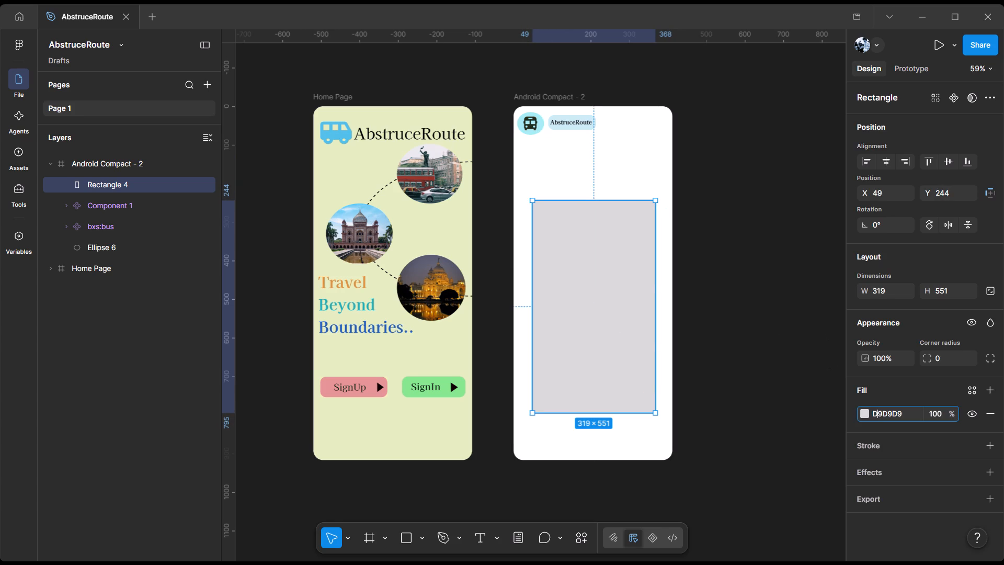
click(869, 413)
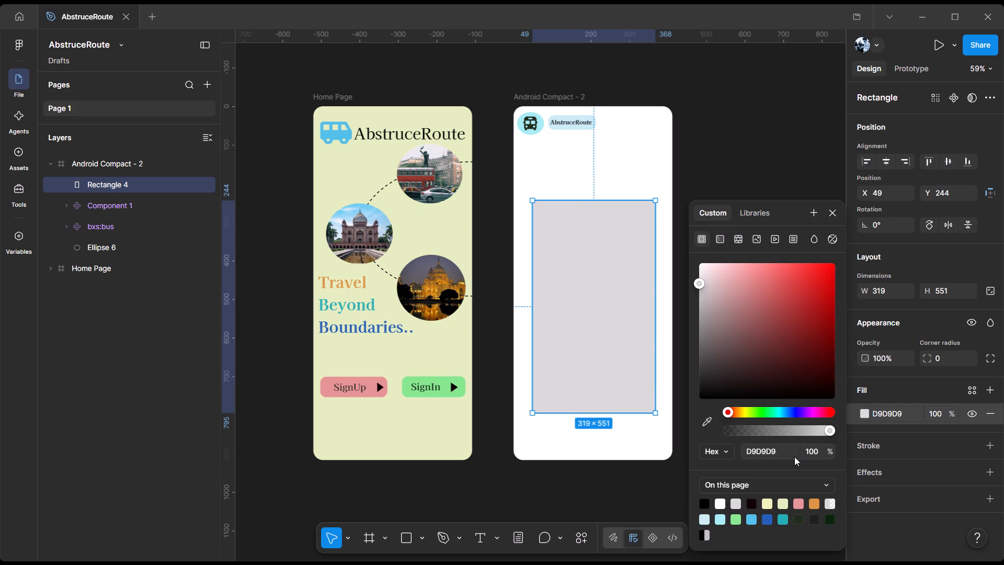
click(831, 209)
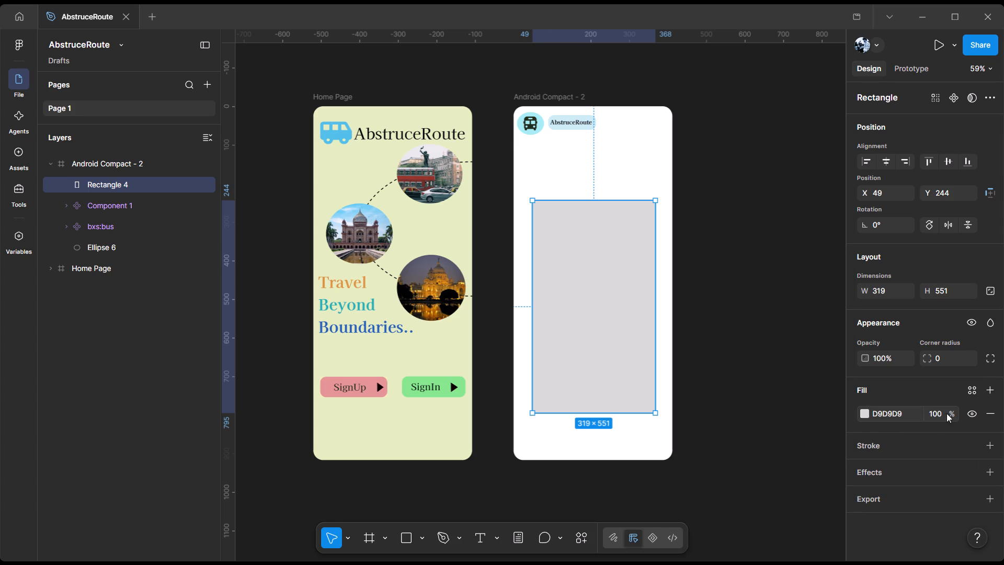
Switch to Dev Mode and examine the layout, style code and assets of the Home Page's lowest circular photo, Ellipse 4.
click(671, 537)
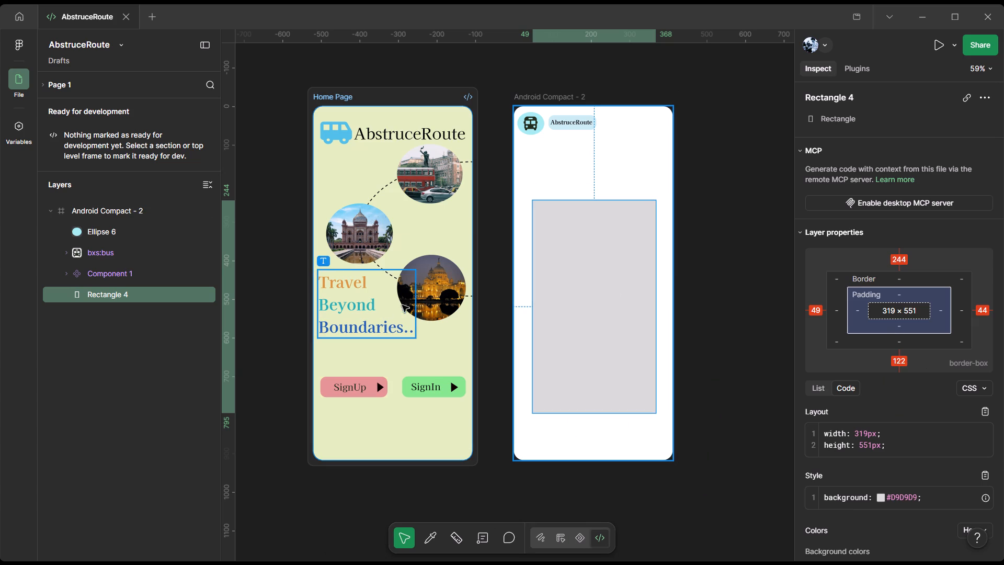
click(434, 299)
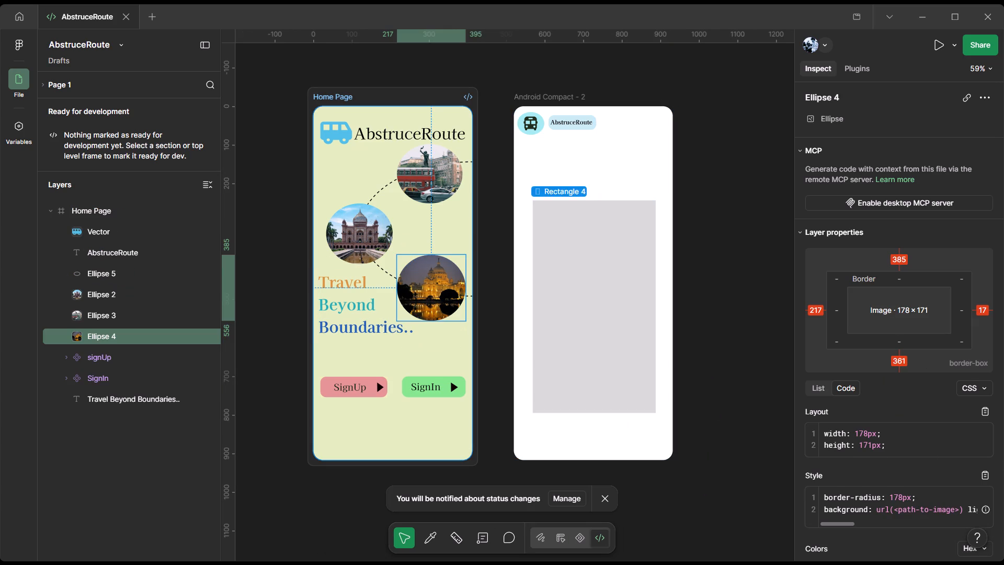
scroll(852, 454, down, 4)
scroll(882, 399, down, 3)
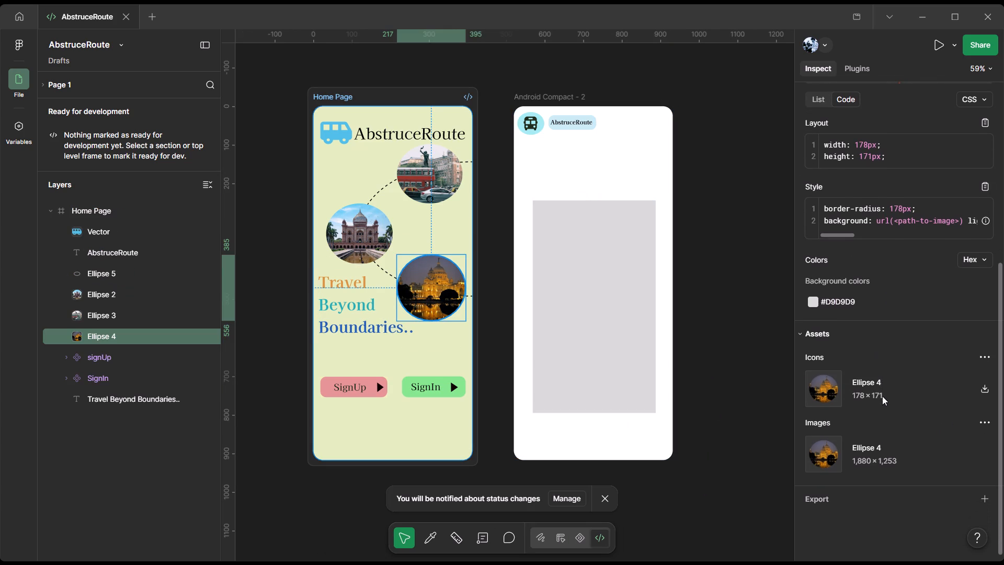
scroll(872, 373, up, 1)
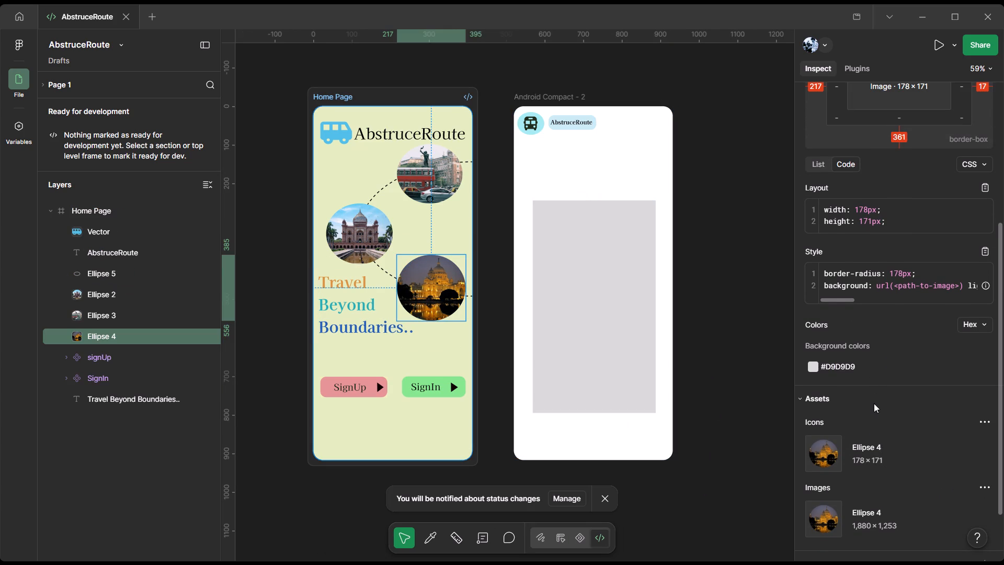
scroll(874, 403, up, 1)
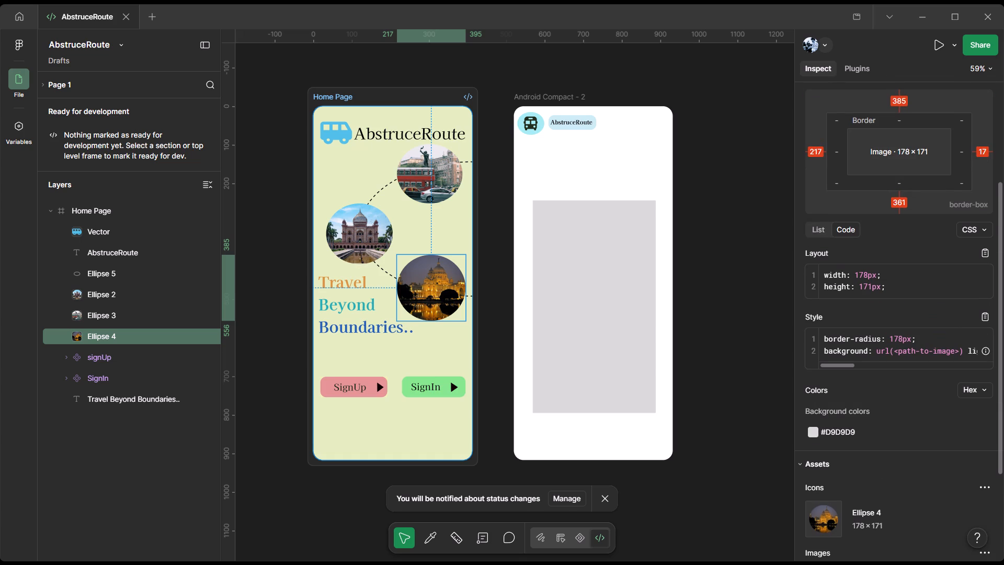
scroll(945, 347, left, 1)
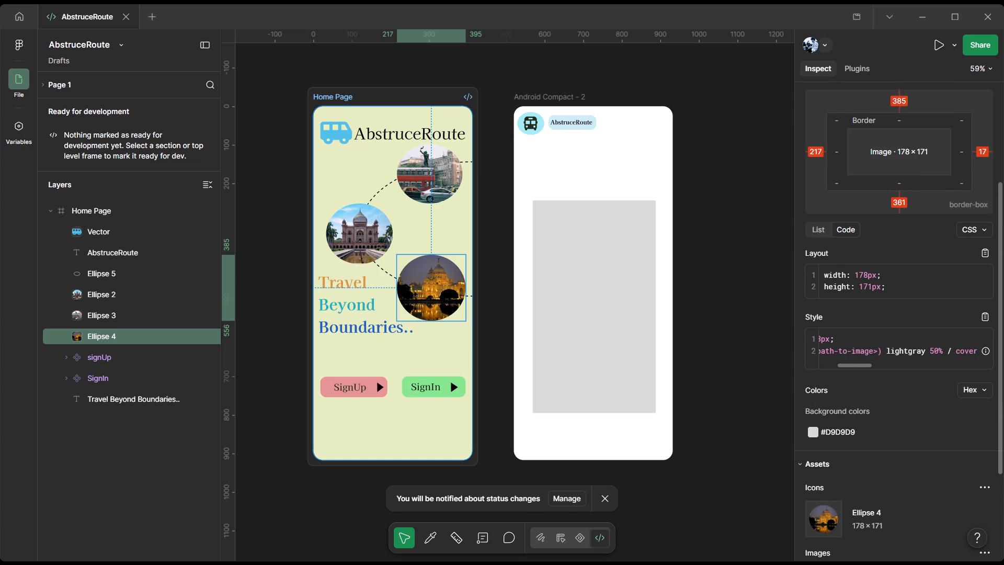
scroll(945, 347, left, 4)
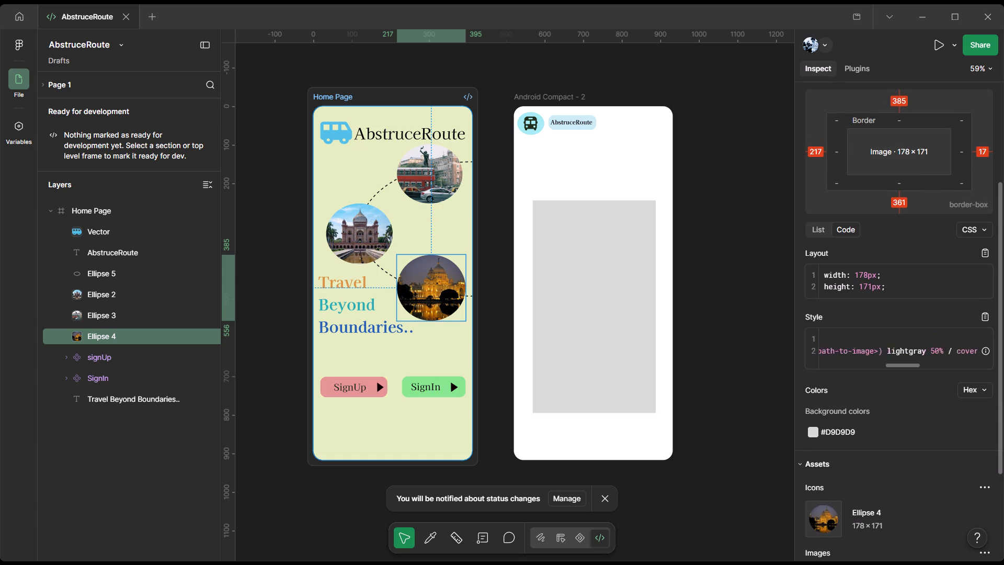
scroll(945, 347, left, 5)
scroll(945, 347, right, 5)
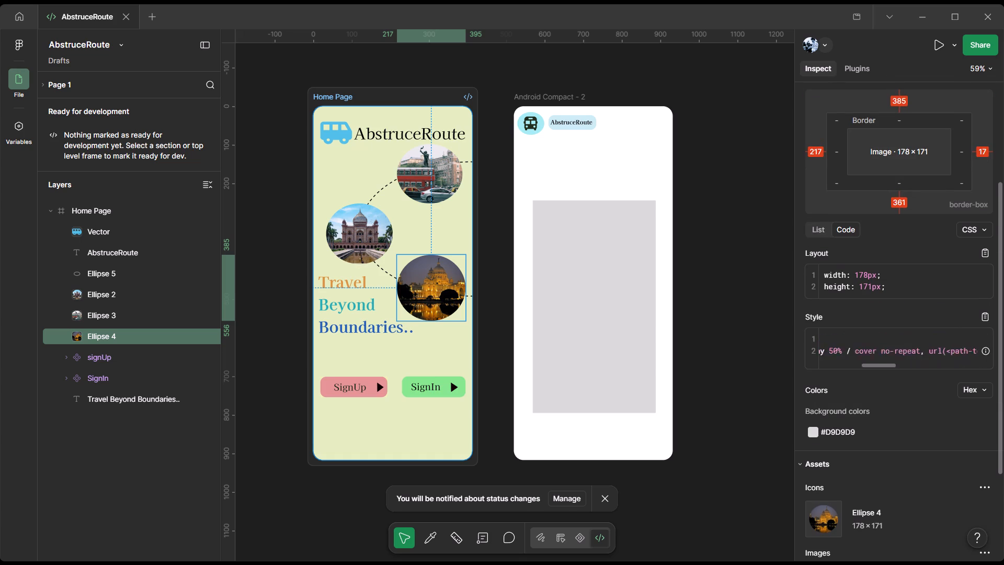
scroll(945, 347, right, 3)
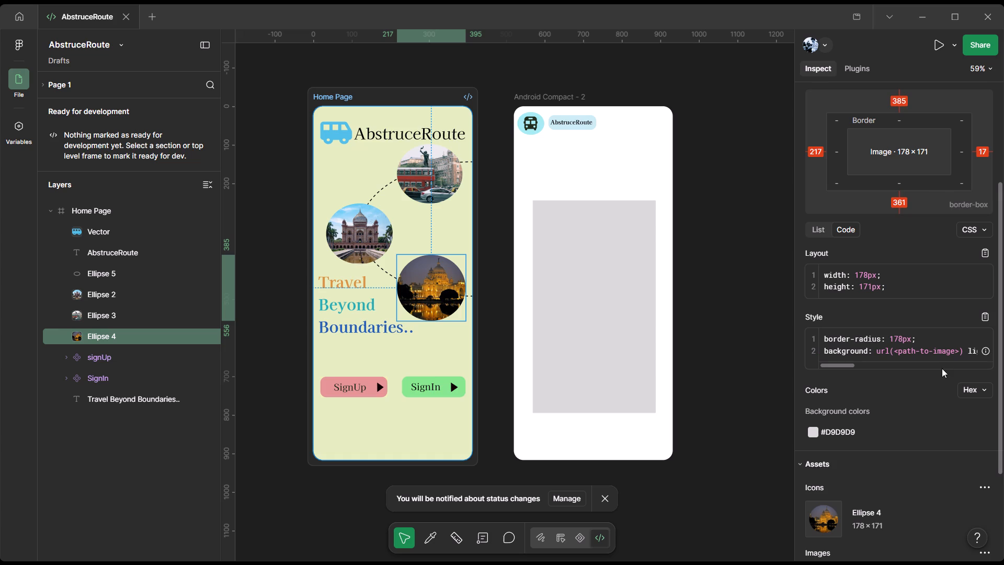
drag(828, 366, 777, 360)
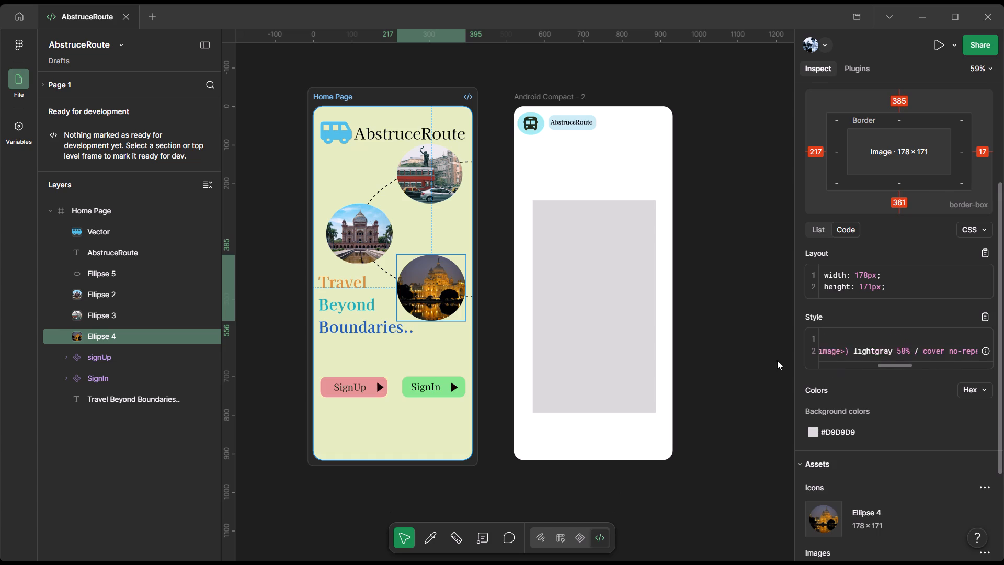
drag(777, 360, 719, 358)
Examine the typography code and text content of the "Travel Beyond Boundaries.." text on the Home Page.
click(355, 329)
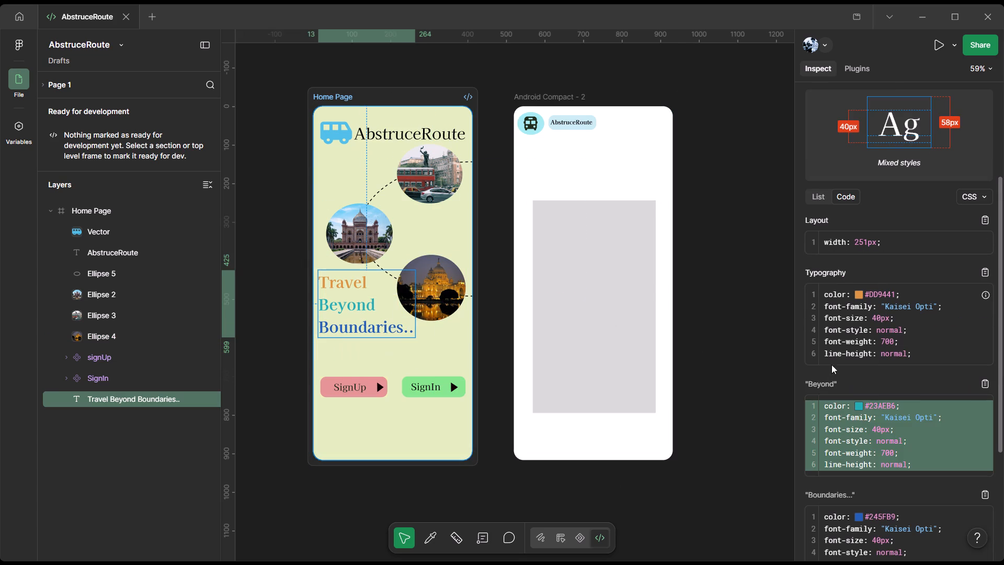
scroll(888, 367, down, 2)
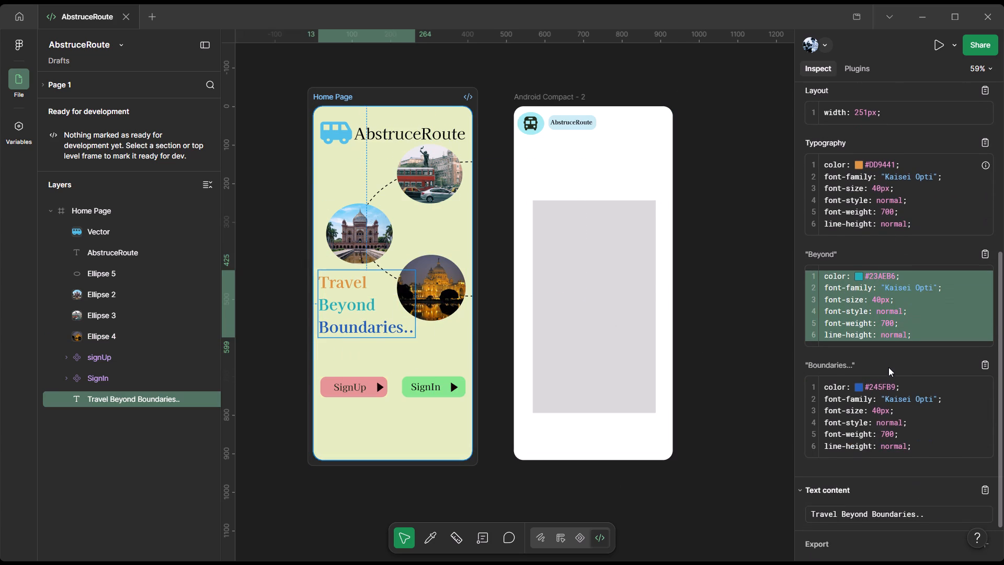
scroll(875, 232, up, 1)
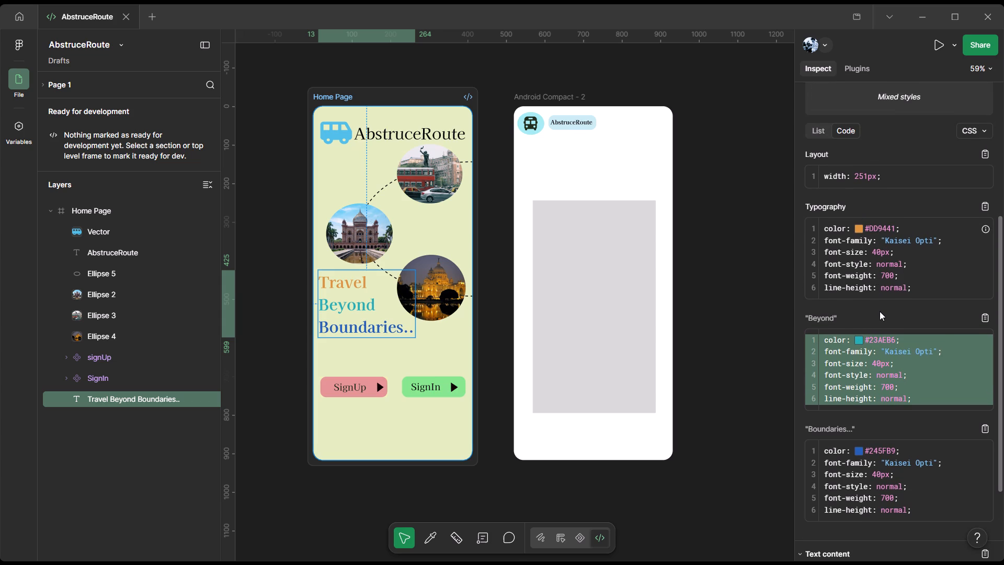
scroll(882, 309, down, 1)
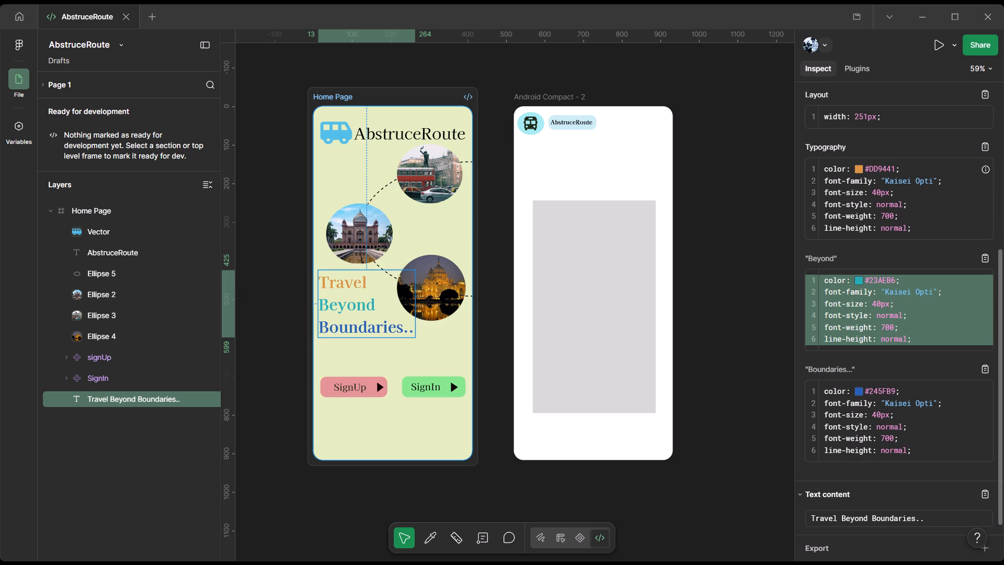
scroll(884, 338, down, 3)
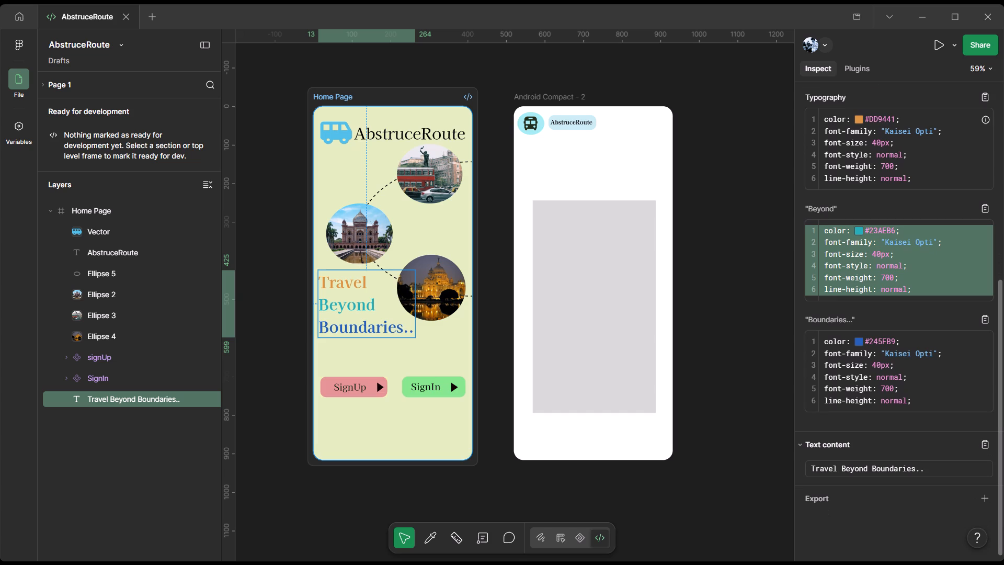
scroll(855, 398, down, 2)
scroll(912, 366, up, 6)
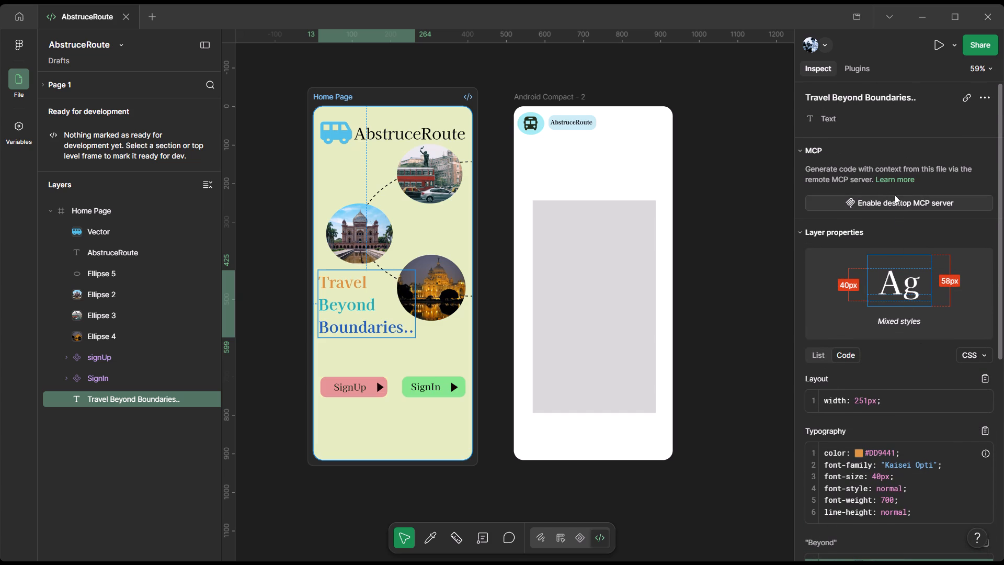
Inspect the code properties of the SignIn button's label, arrow and background, and of the SignUp button's background.
click(426, 389)
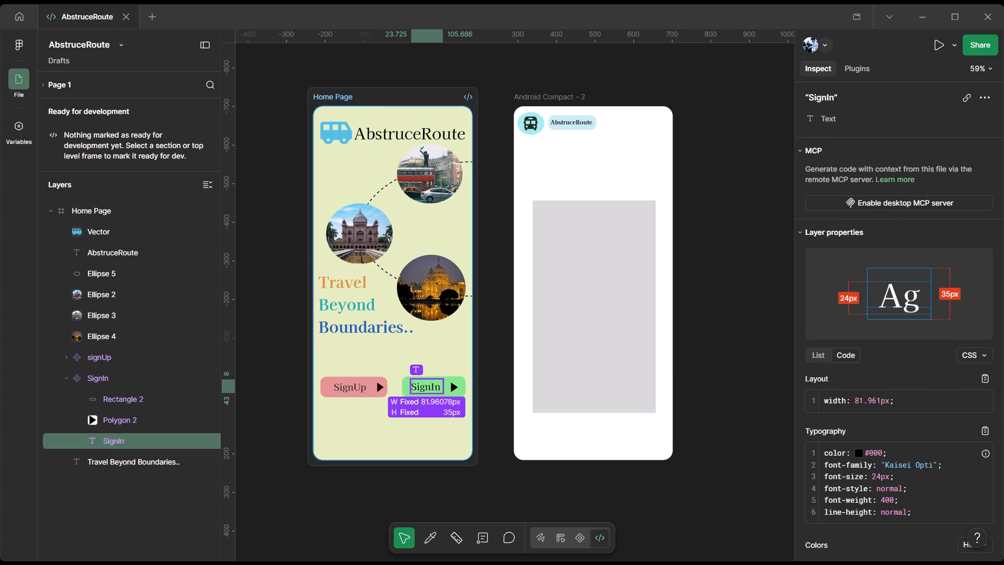
click(451, 384)
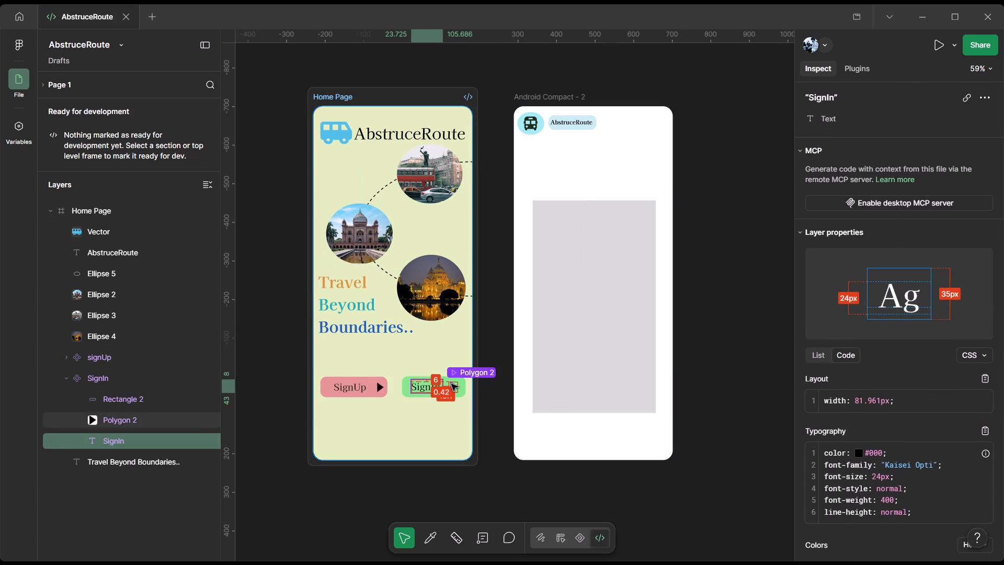
click(424, 429)
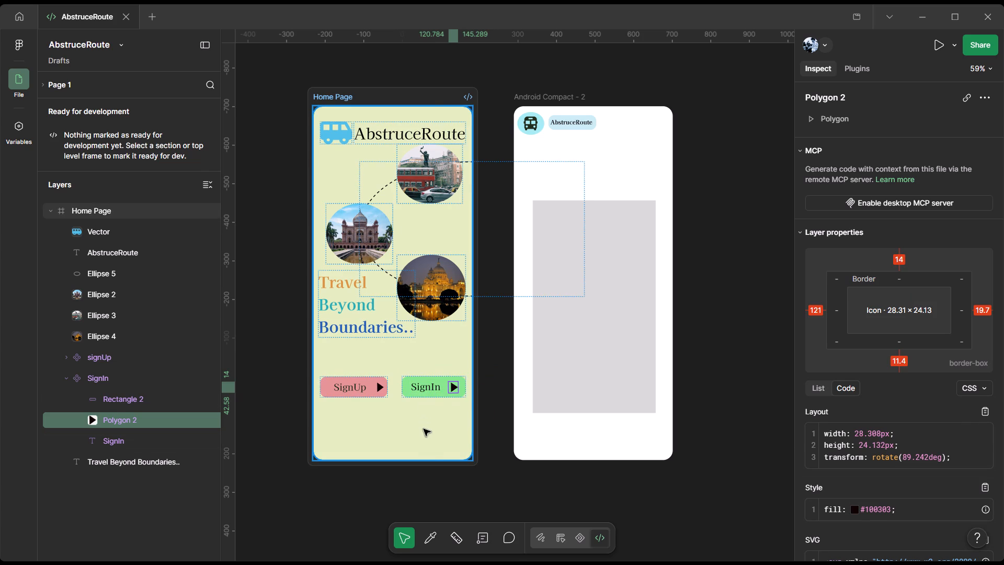
click(404, 386)
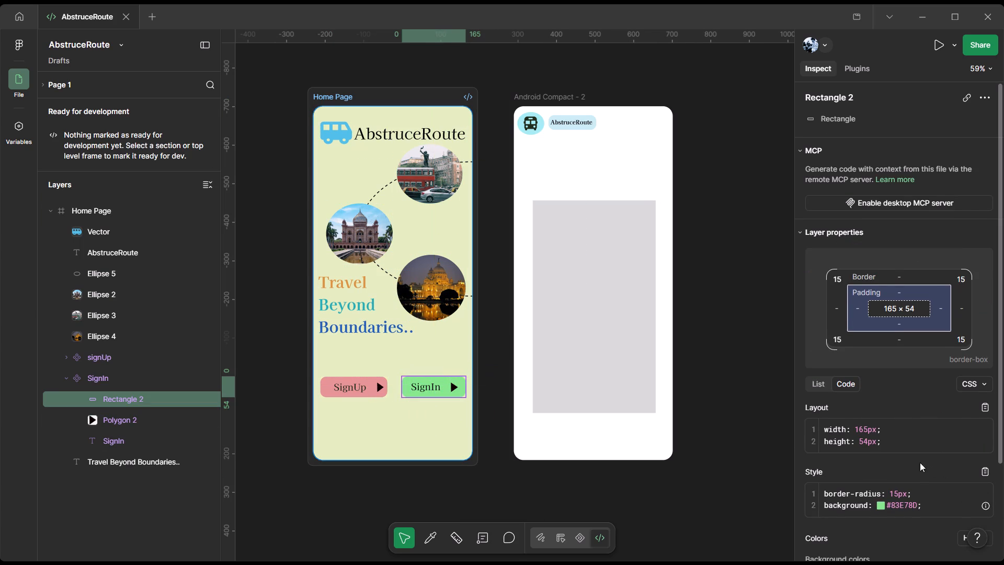
scroll(911, 453, down, 3)
scroll(906, 433, up, 5)
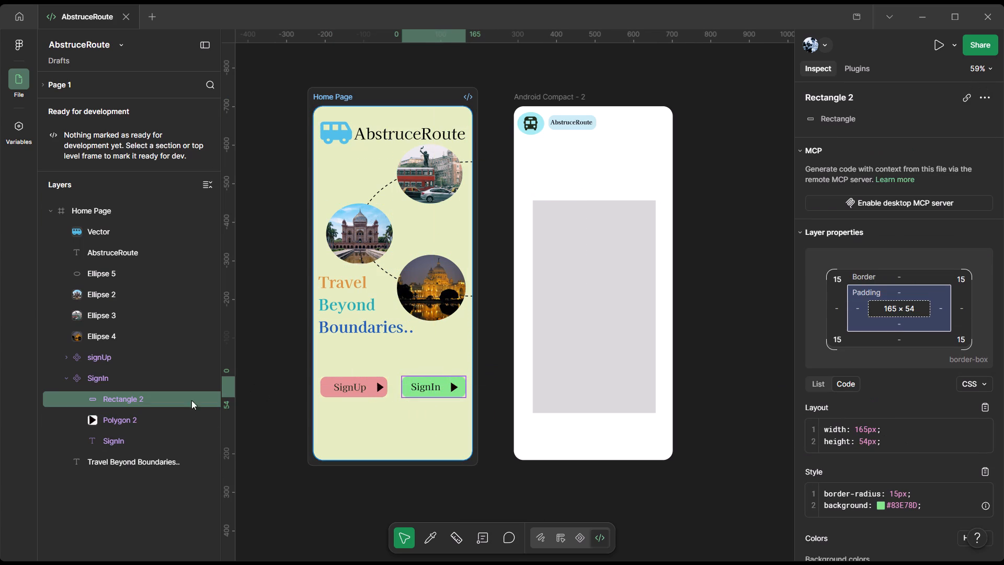
click(322, 387)
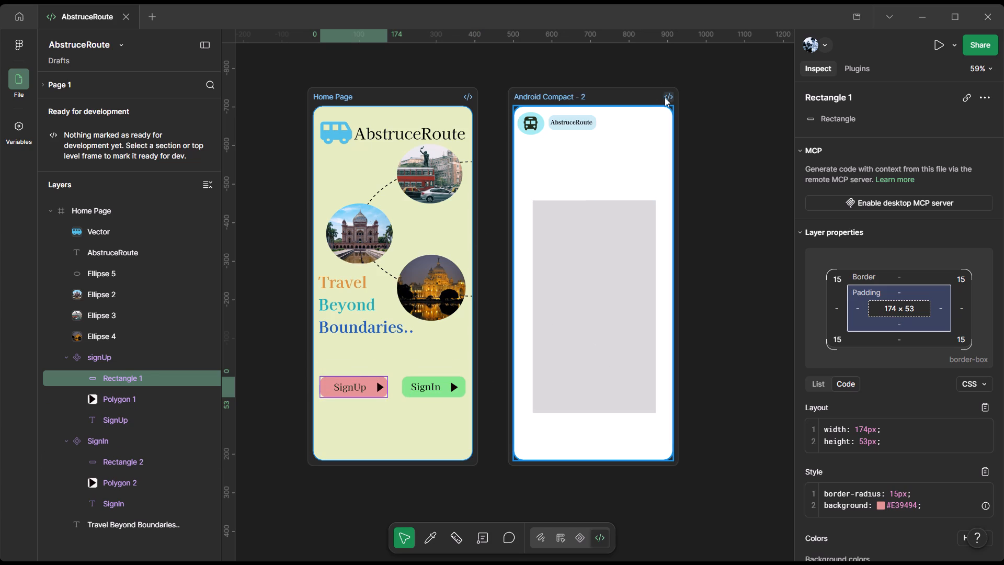
Examine the page-level code settings in Dev Mode, including the available code languages, units and default option.
drag(689, 87, 695, 100)
click(731, 309)
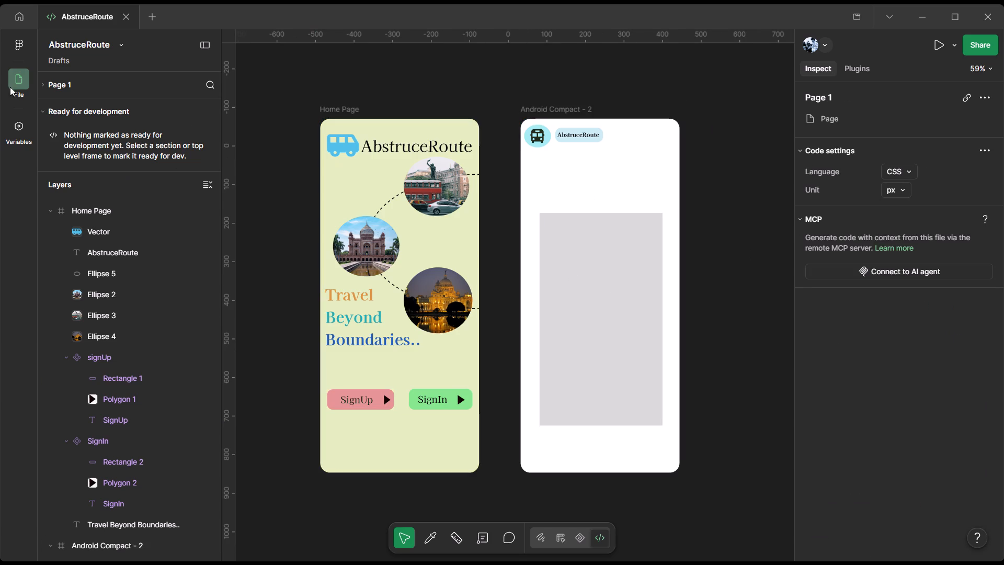
click(915, 168)
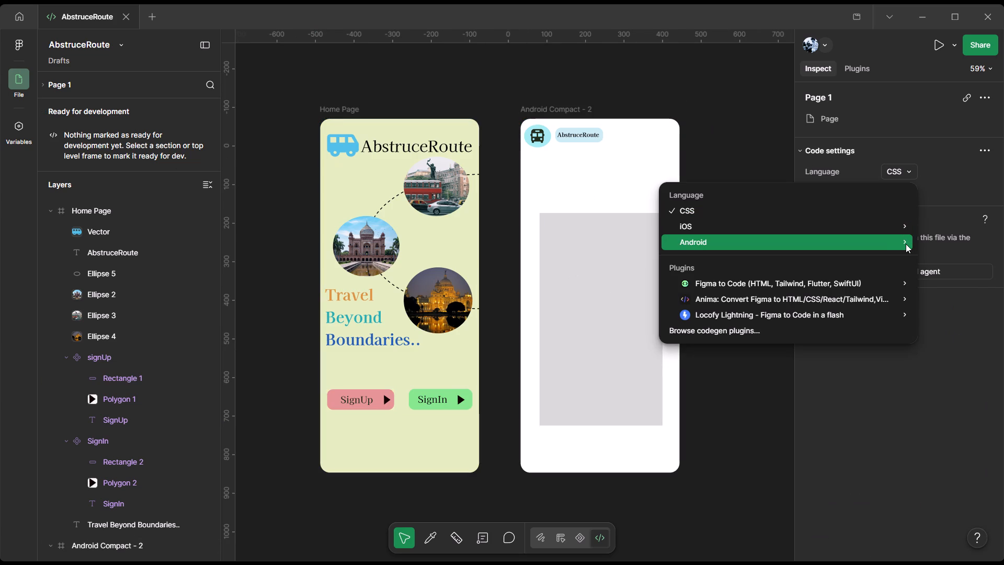
click(900, 166)
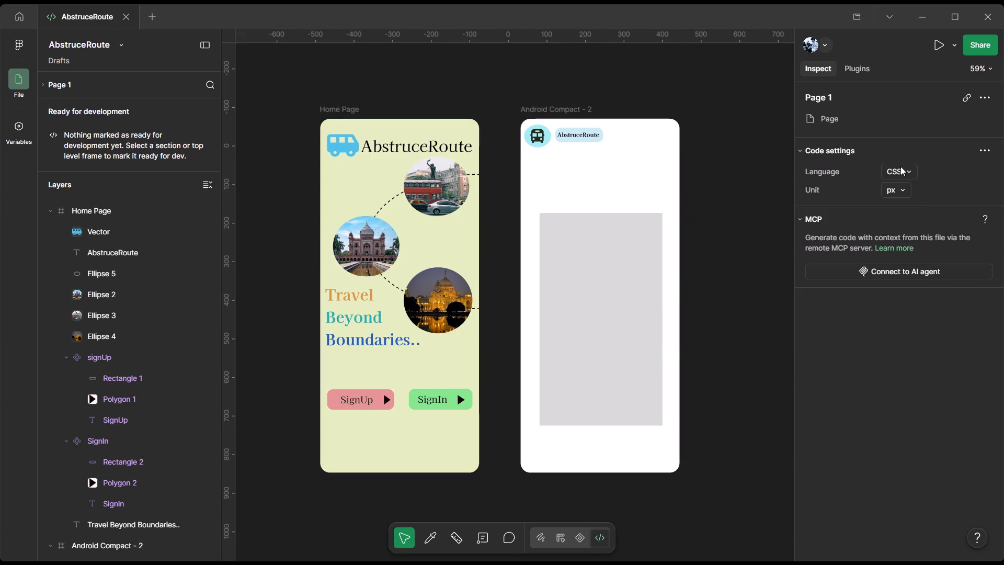
click(901, 167)
click(903, 168)
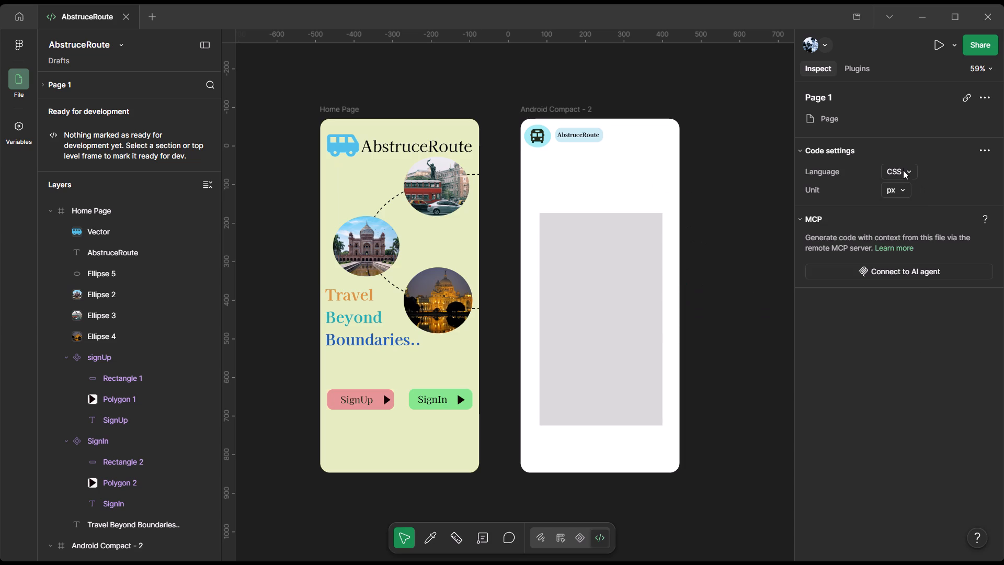
click(909, 185)
click(909, 188)
click(906, 160)
click(906, 164)
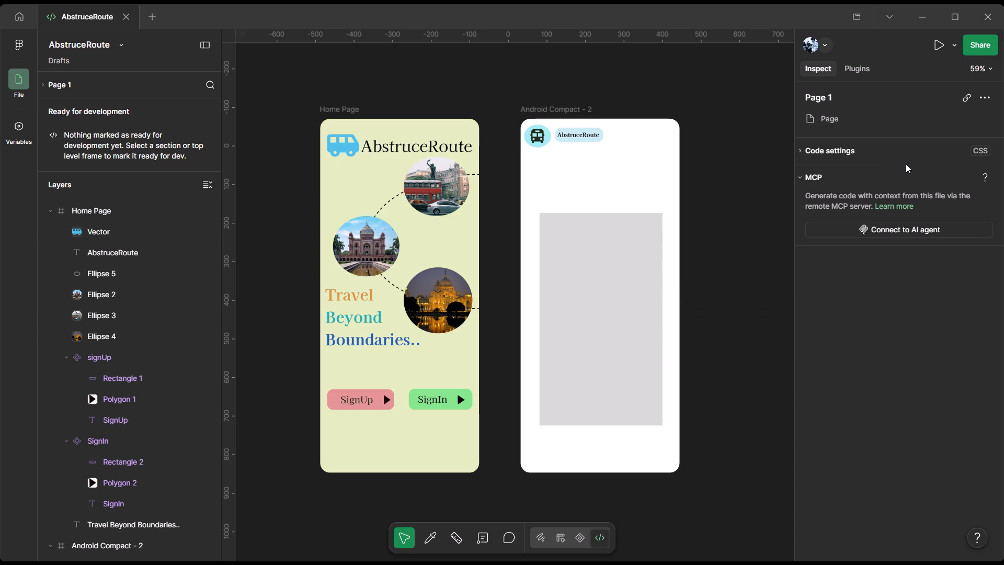
click(840, 148)
click(983, 148)
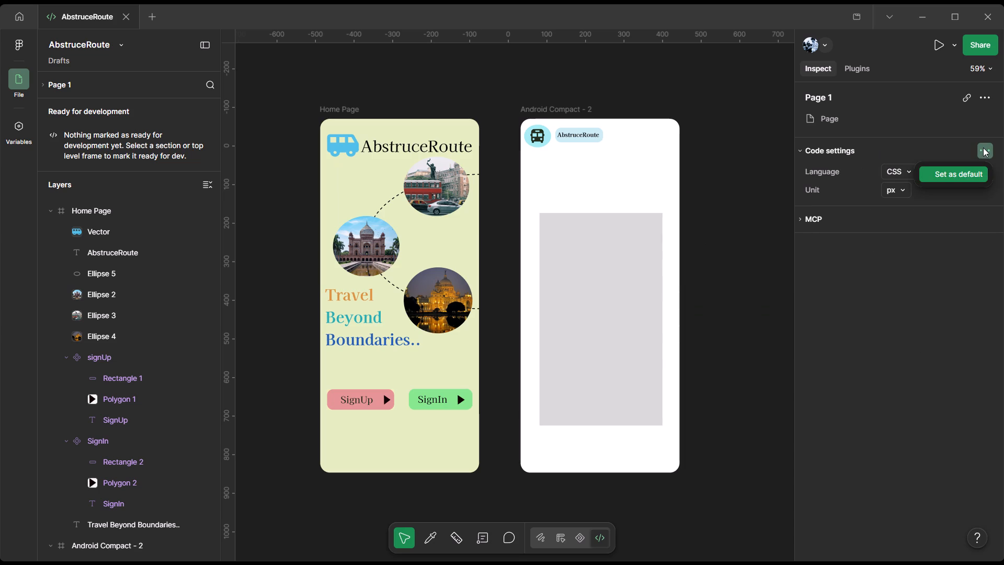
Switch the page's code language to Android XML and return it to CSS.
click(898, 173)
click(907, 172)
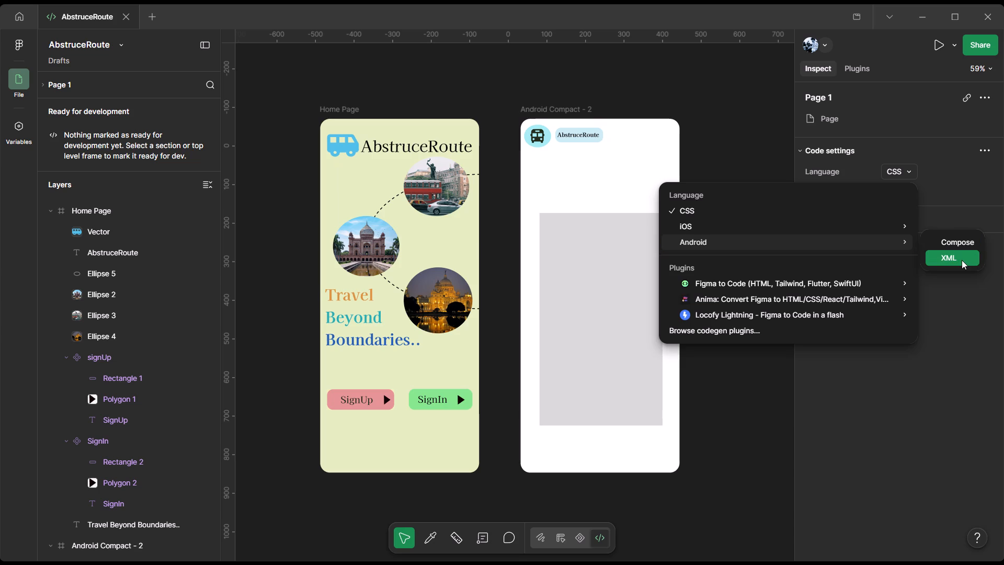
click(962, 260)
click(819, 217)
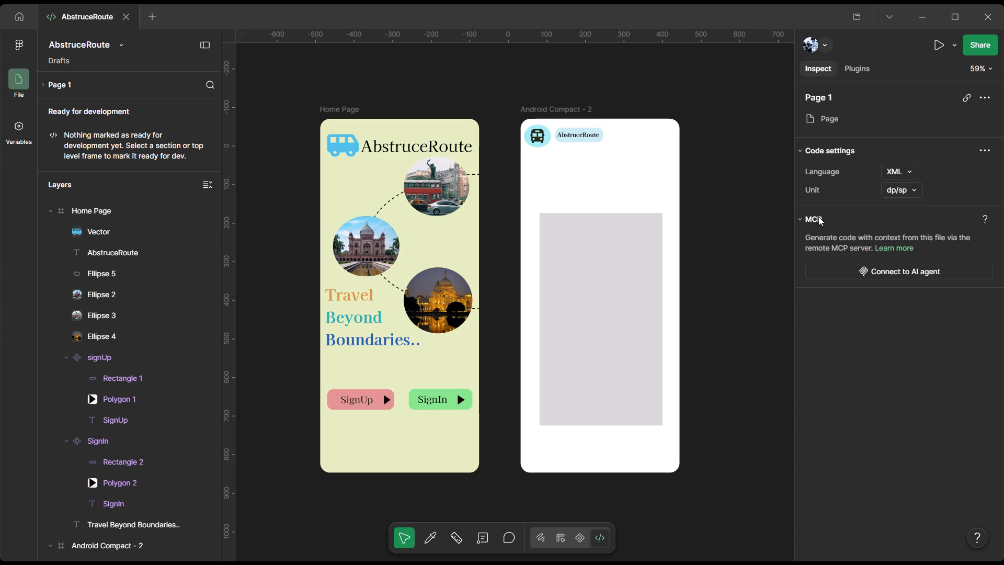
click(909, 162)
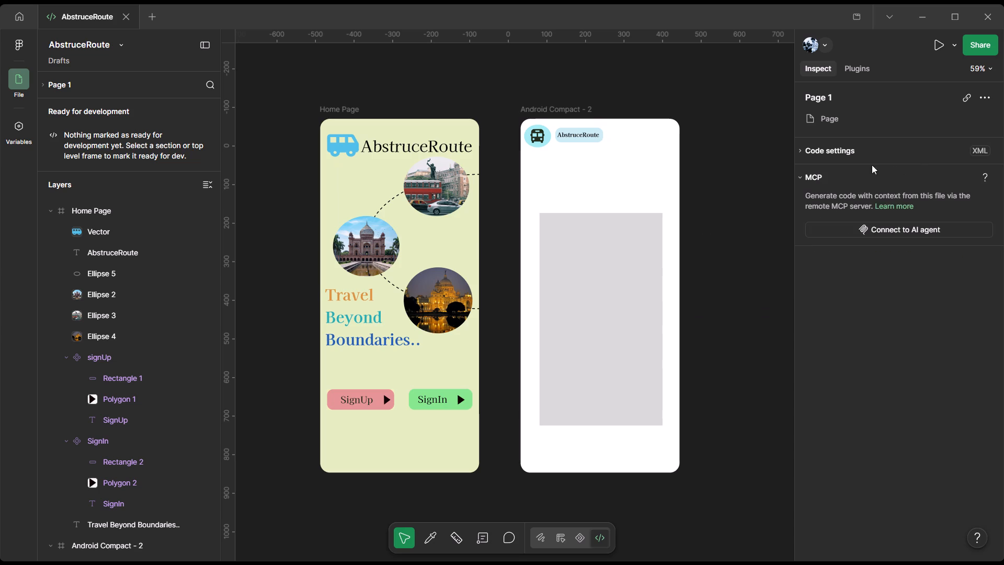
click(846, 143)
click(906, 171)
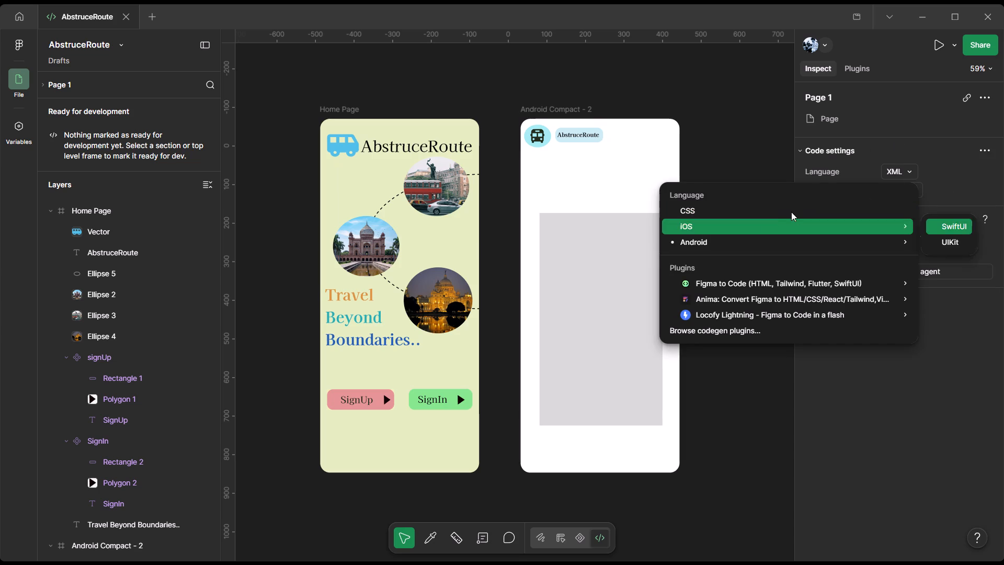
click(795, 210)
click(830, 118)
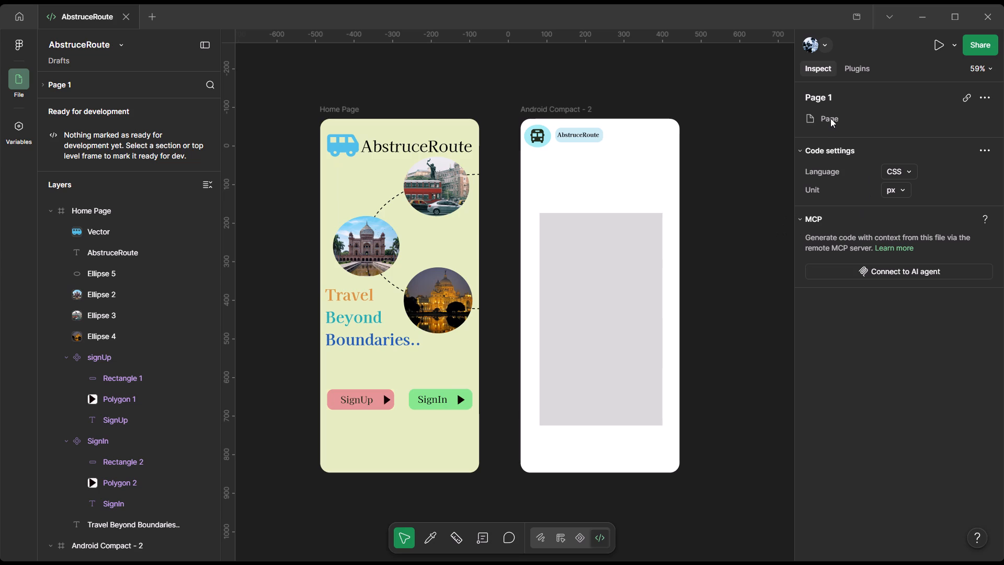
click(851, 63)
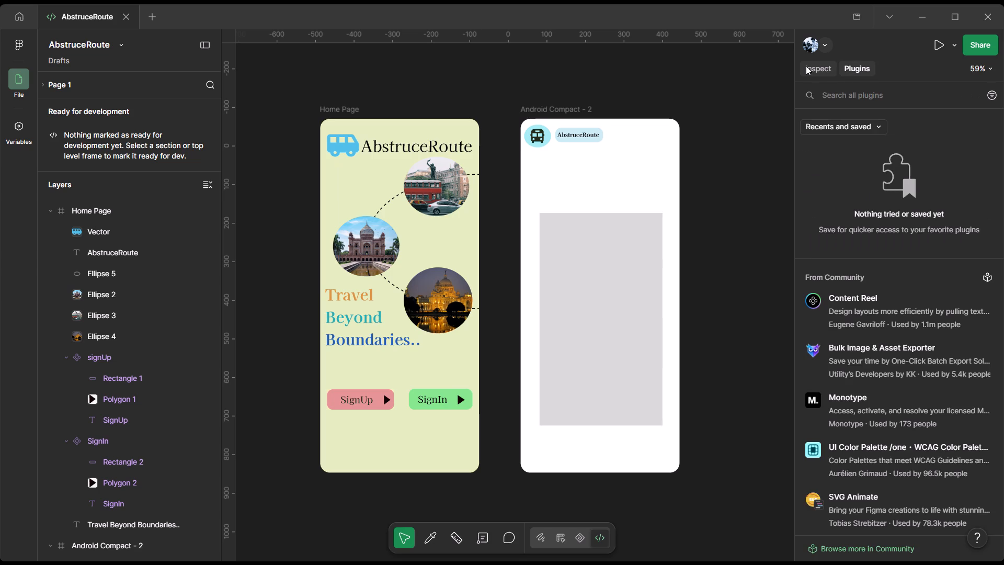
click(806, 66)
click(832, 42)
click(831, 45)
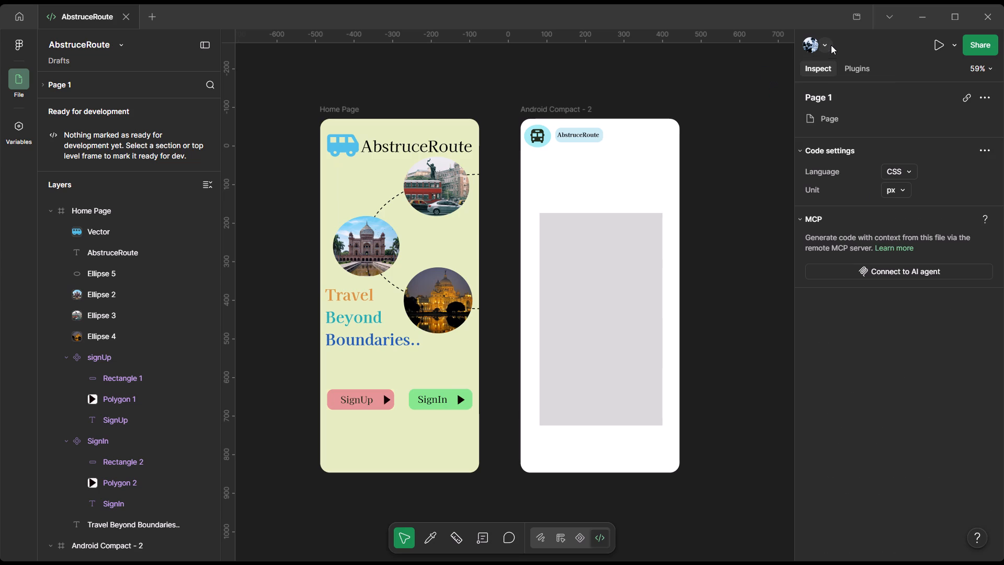
Switch the file from Dev Mode to Draw mode.
click(603, 533)
click(540, 538)
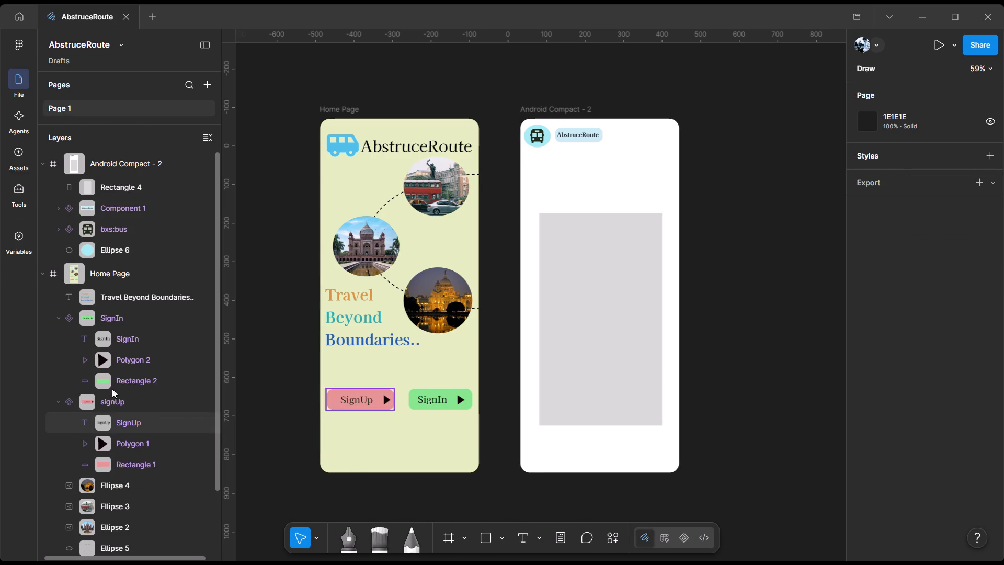
scroll(112, 358, down, 8)
scroll(122, 358, up, 11)
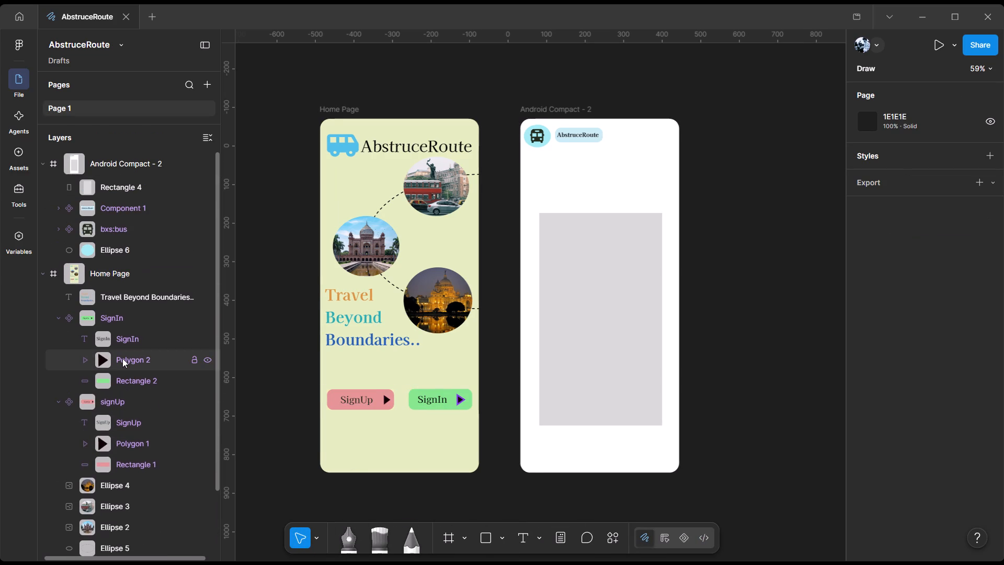
scroll(122, 358, up, 4)
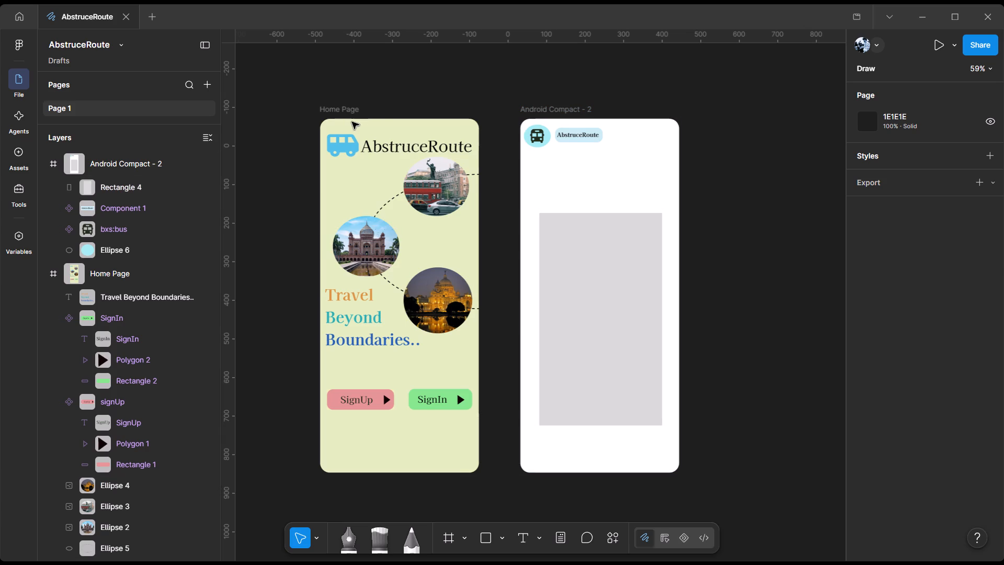
Rename the Android Compact - 2 frame as SignIn.
double_click(558, 105)
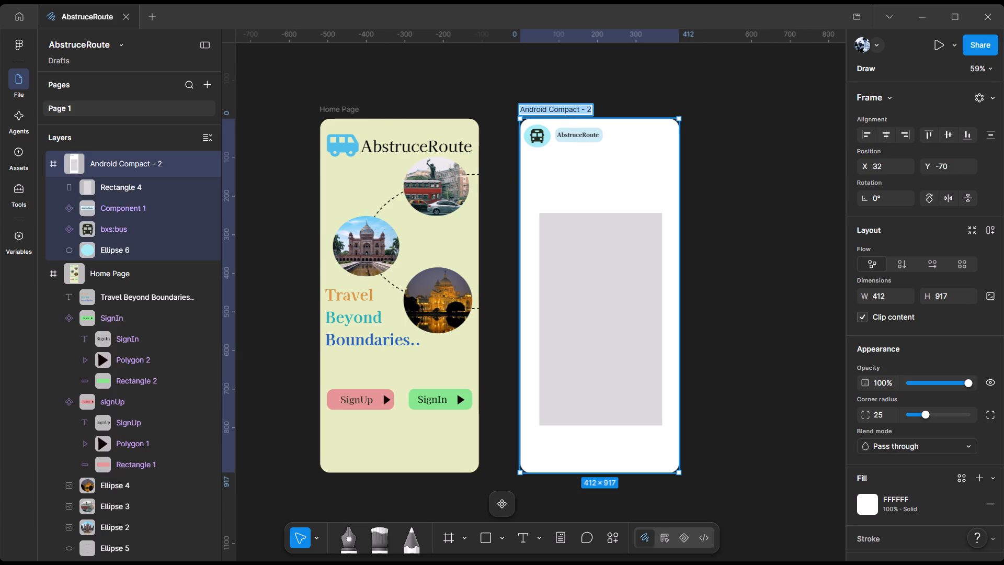
key(BackSpace)
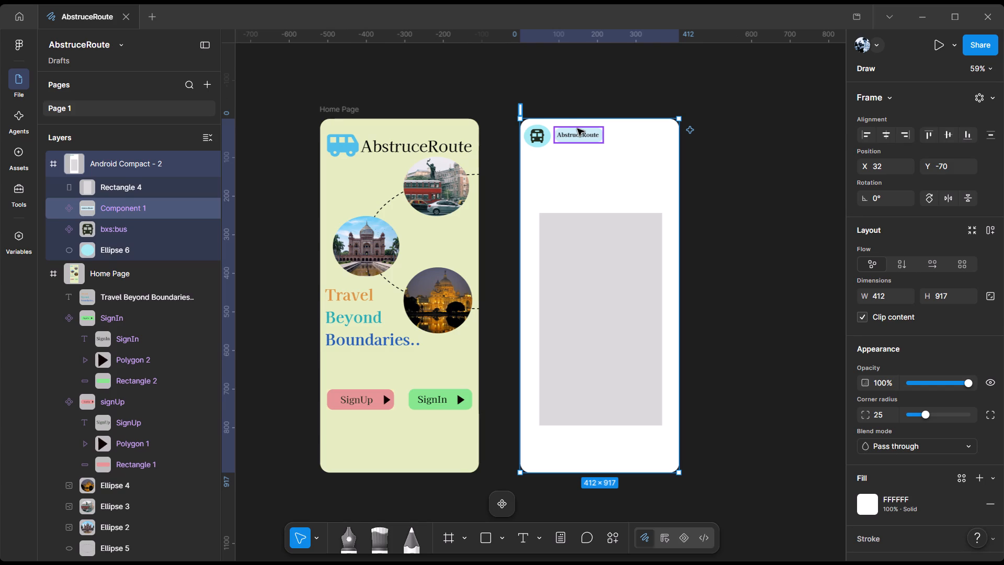
text(Login)
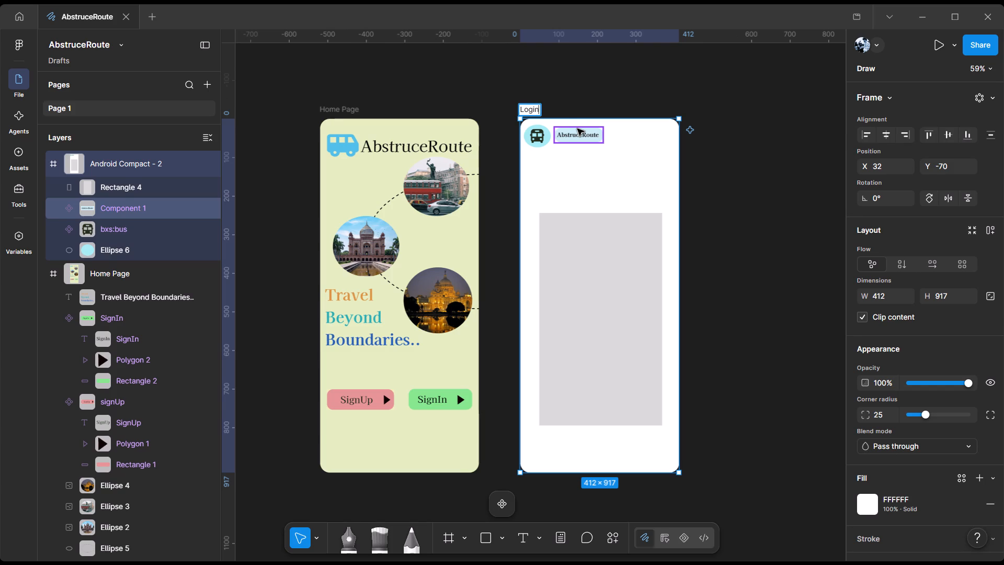
key(space)
key(shift+BackSpace)
key(shift+BackSpace)
key(shift+BackSpace)
key(shift+BackSpace)
key(shift+BackSpace)
key(shift+BackSpace)
text(Sign)
text(IN)
key(BackSpace)
key(n)
click(788, 224)
click(589, 262)
click(534, 104)
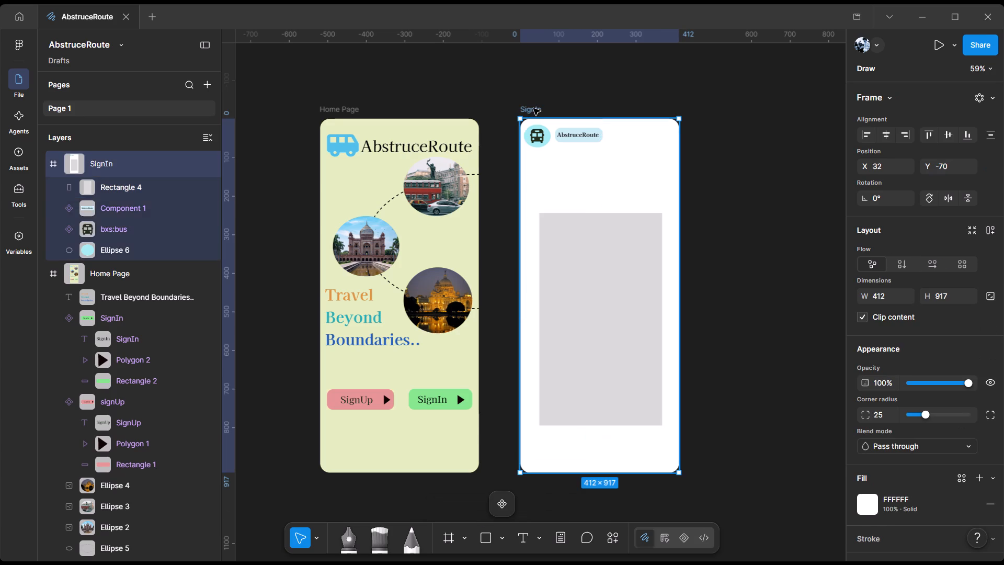
click(588, 205)
click(583, 266)
click(587, 195)
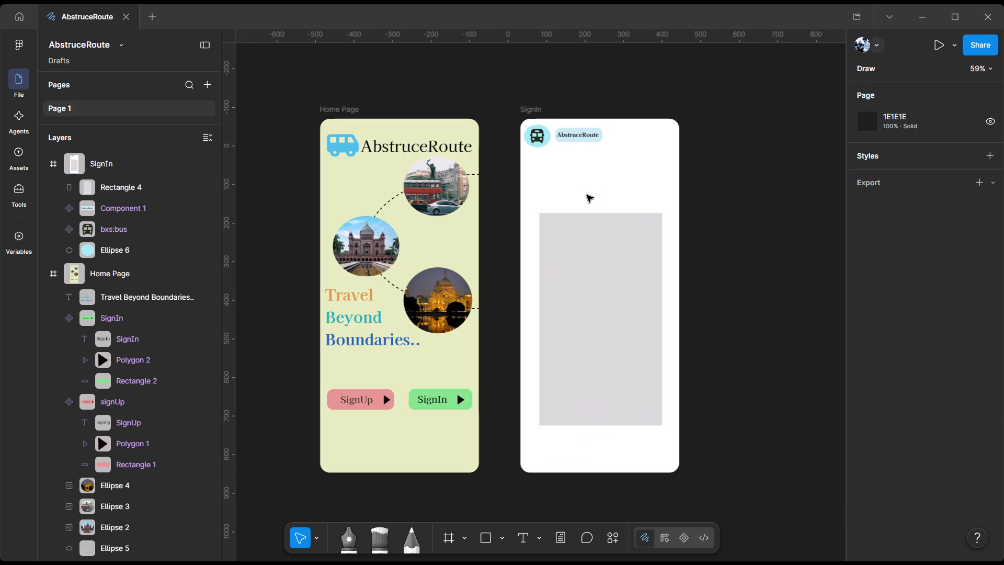
Move the large grey rectangle in the SignIn frame down to about X 46, Y 268.
click(498, 535)
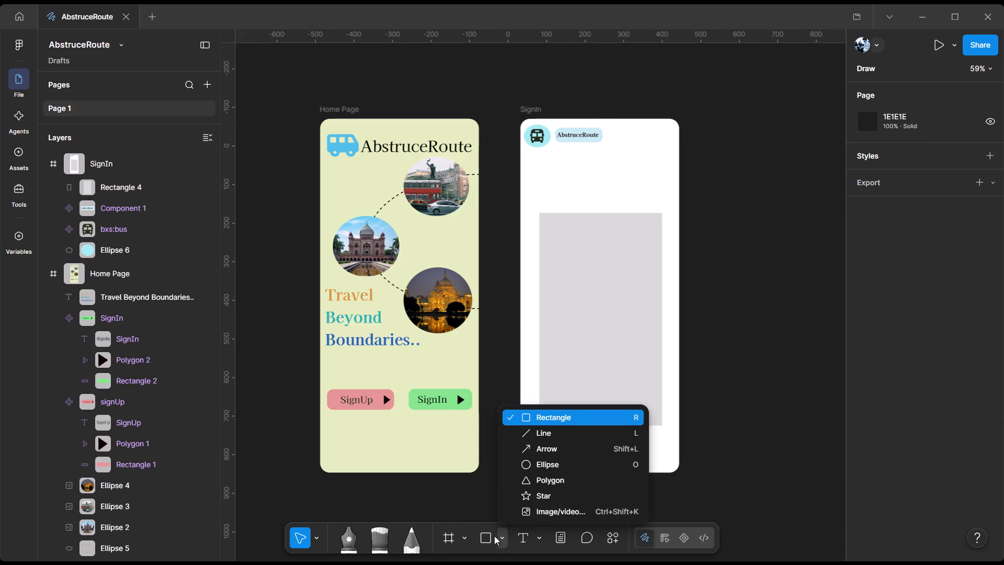
click(488, 536)
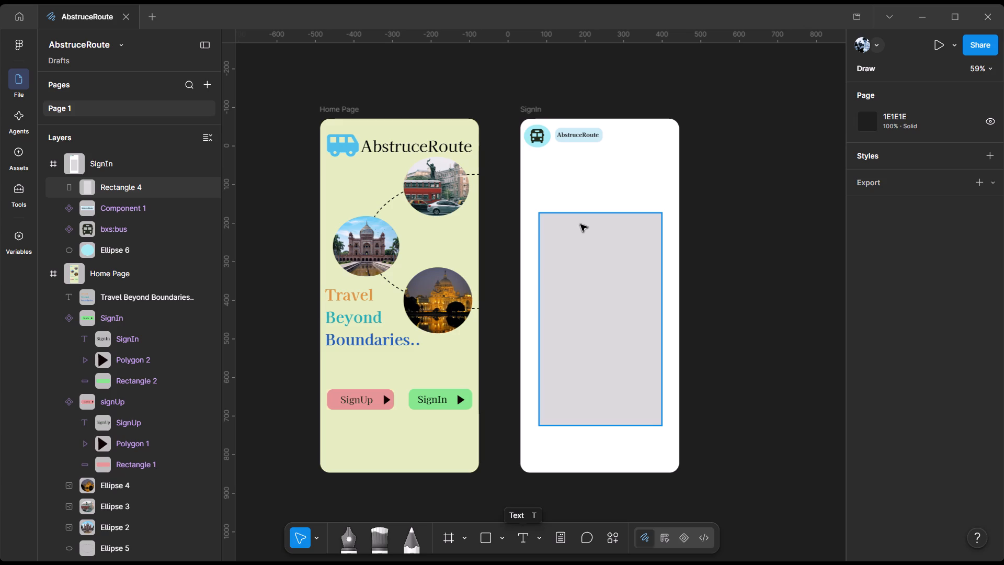
drag(595, 255, 598, 259)
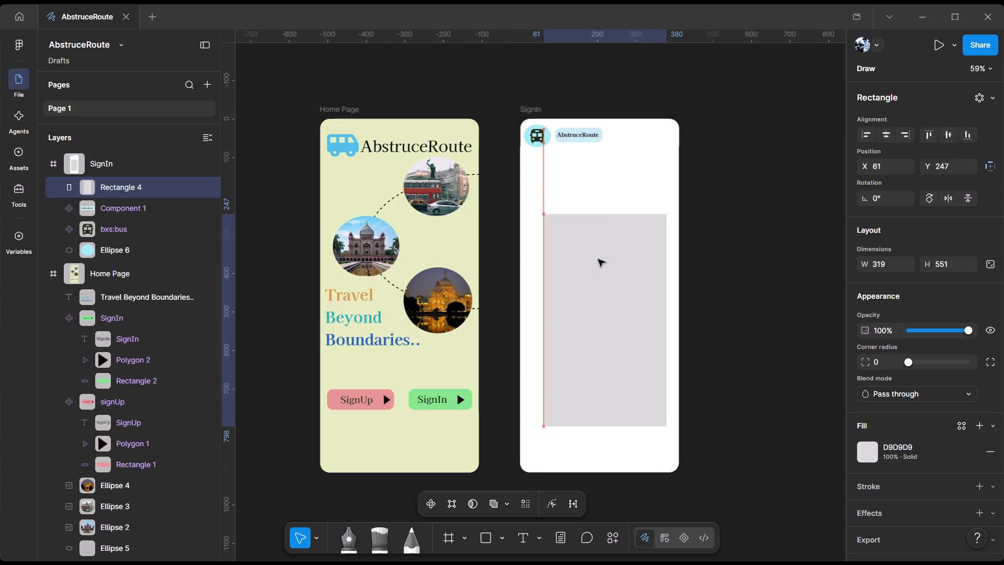
drag(598, 259, 594, 265)
Draw a rectangle about 220 × 54 above the large grey one in the SignIn frame, at about X 90, Y 192.
click(483, 533)
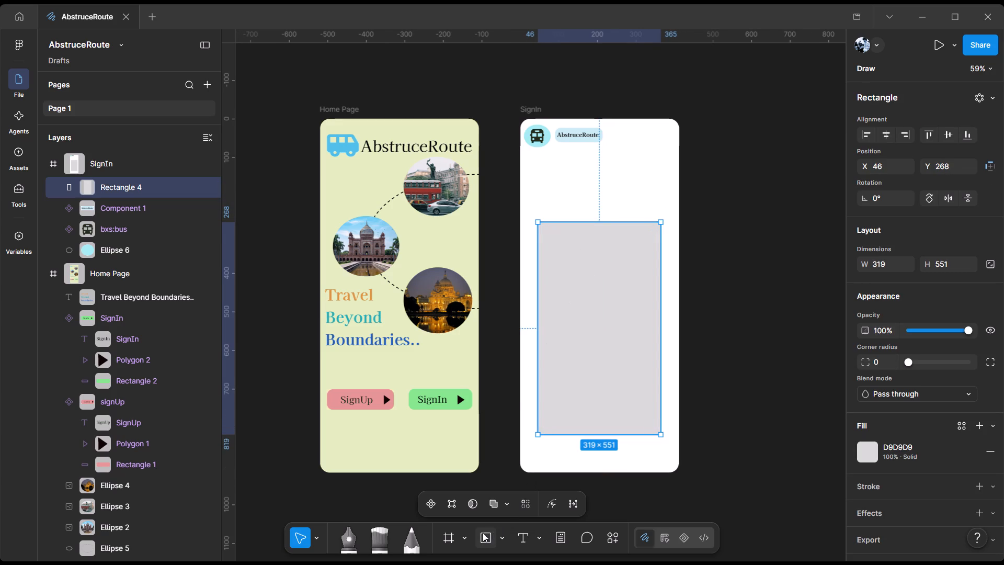
click(506, 541)
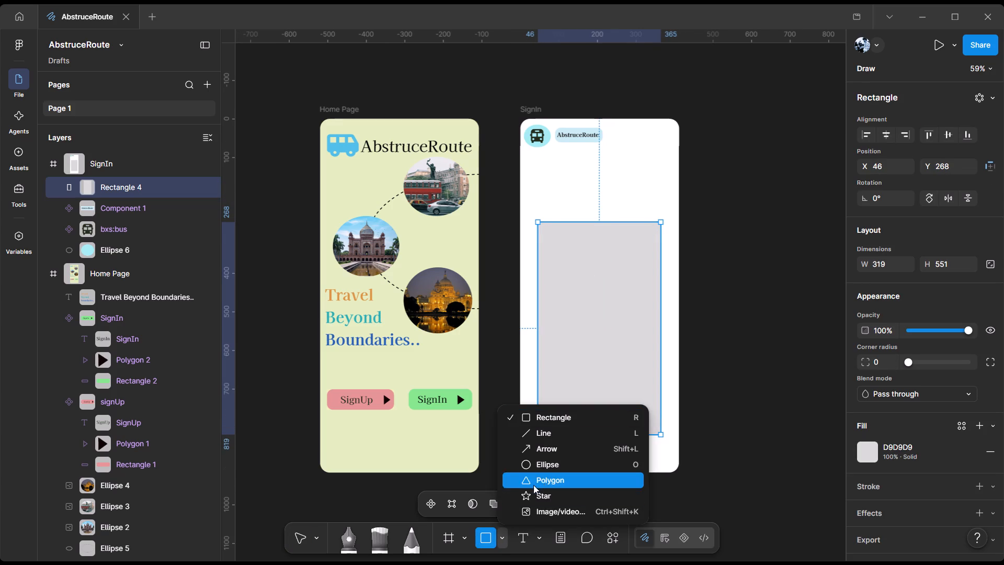
click(552, 420)
drag(557, 190, 642, 211)
click(589, 196)
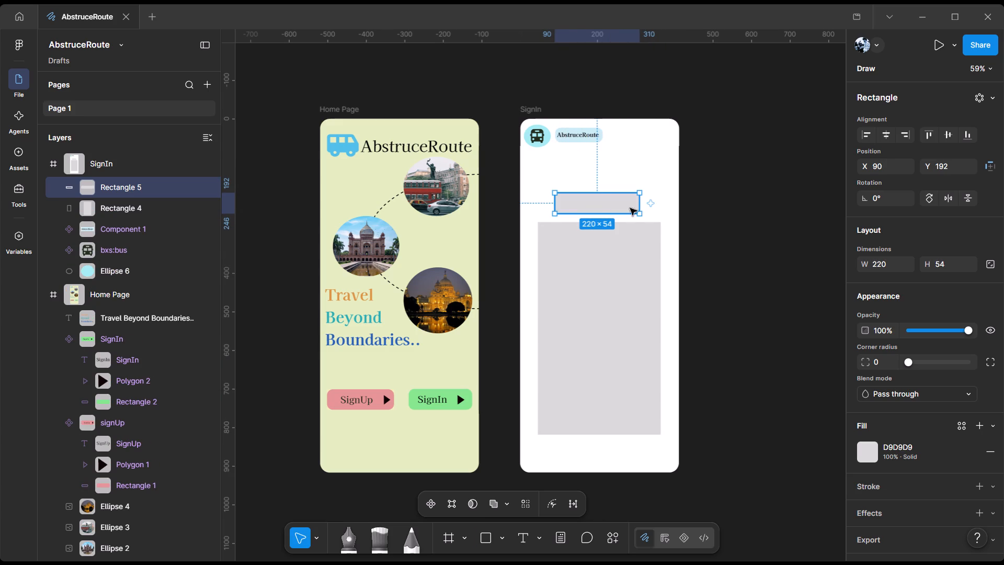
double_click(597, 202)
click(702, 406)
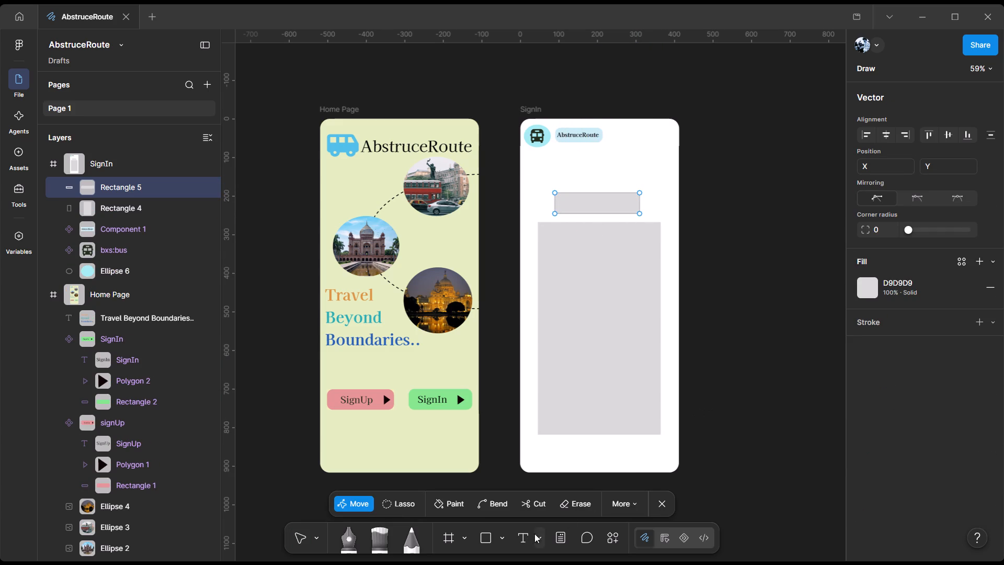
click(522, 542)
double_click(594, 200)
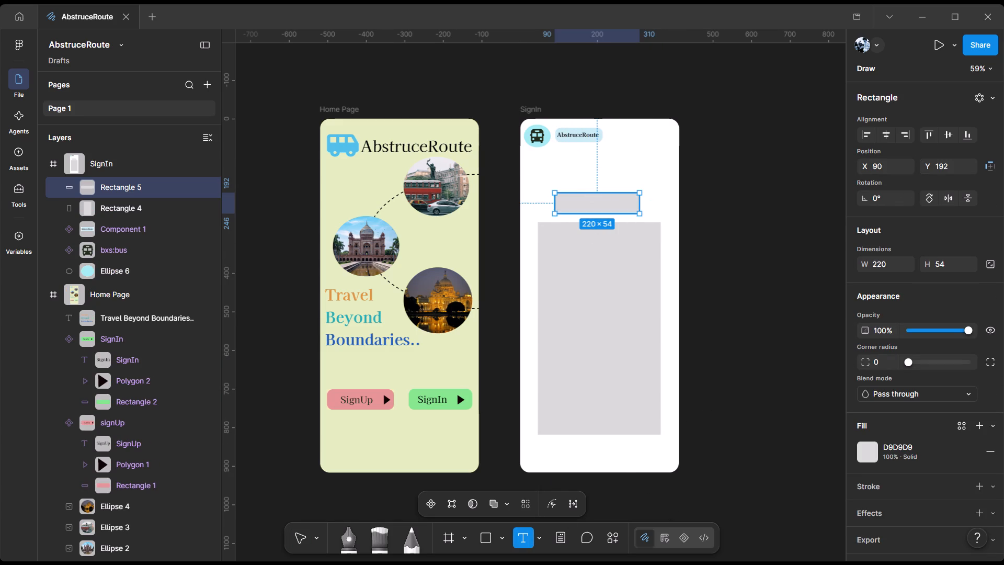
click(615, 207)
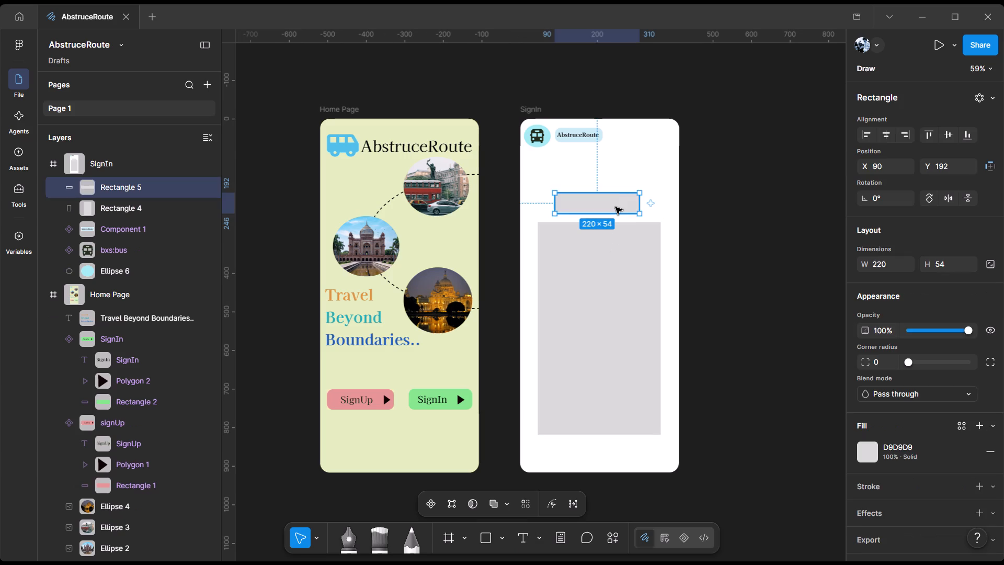
Add a text layer reading SignIn on the small grey rectangle in the SignIn frame.
click(524, 537)
click(596, 205)
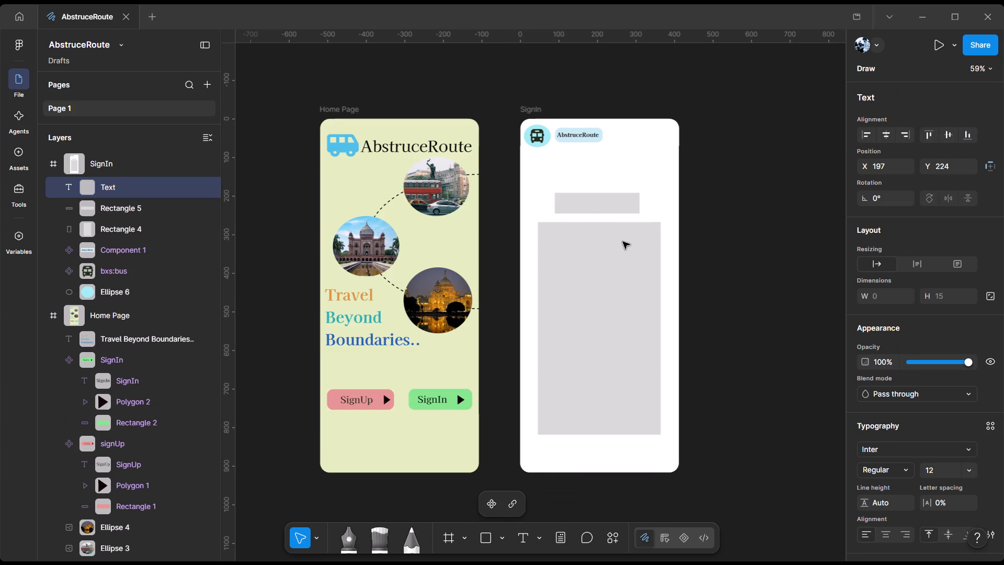
text(Sign)
text(In)
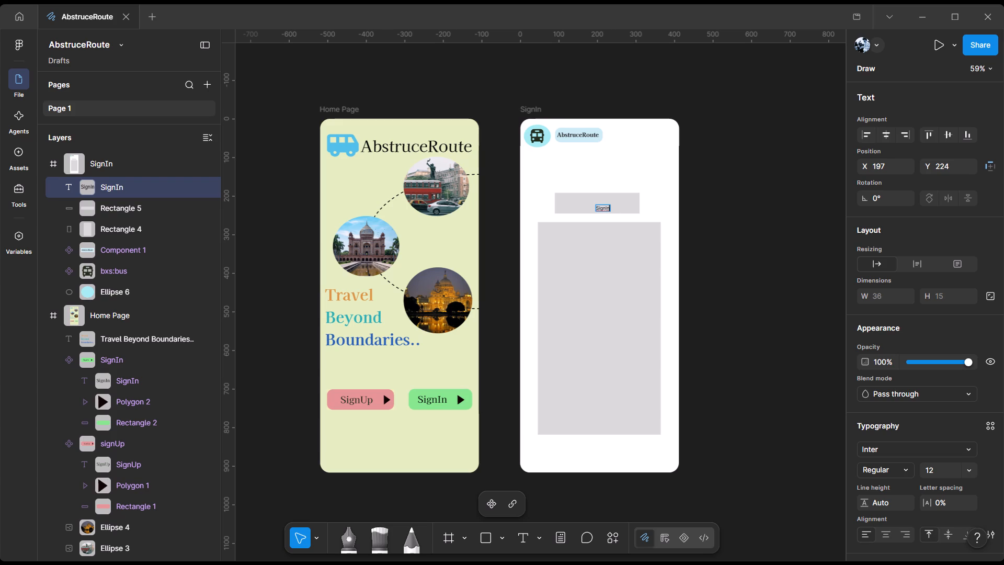
Set the font size of the new SignIn text to 48.
double_click(607, 207)
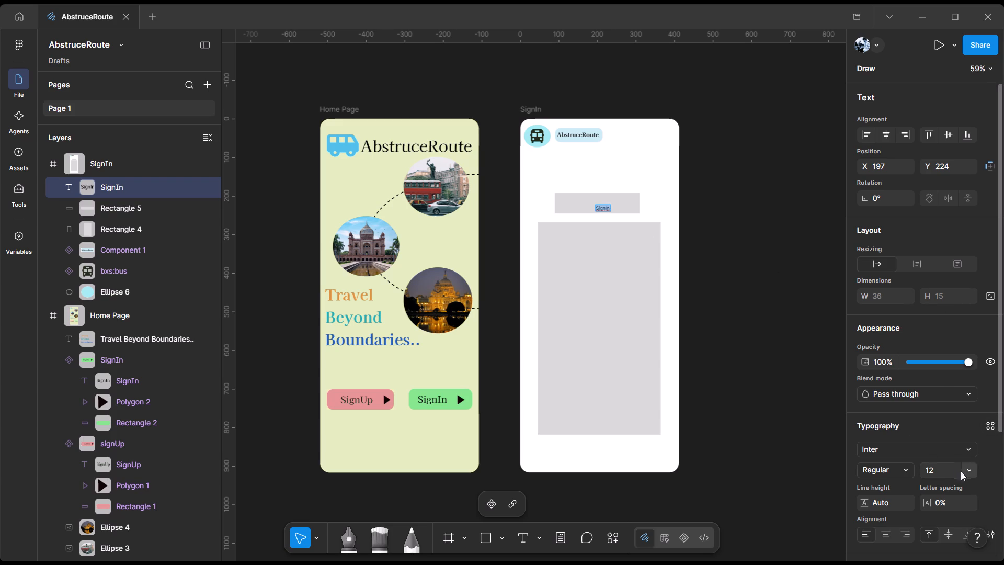
click(975, 470)
scroll(972, 484, down, 2)
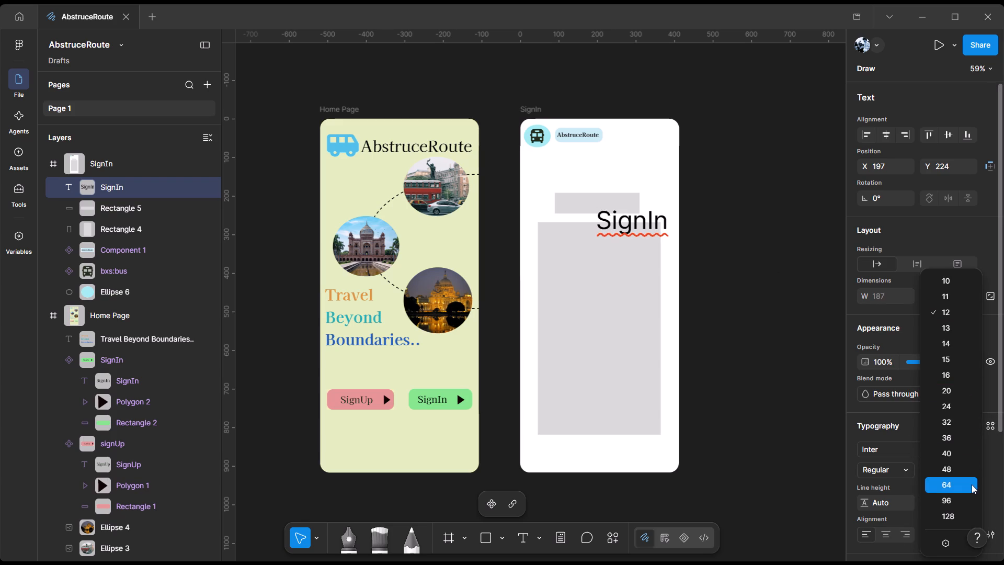
click(970, 470)
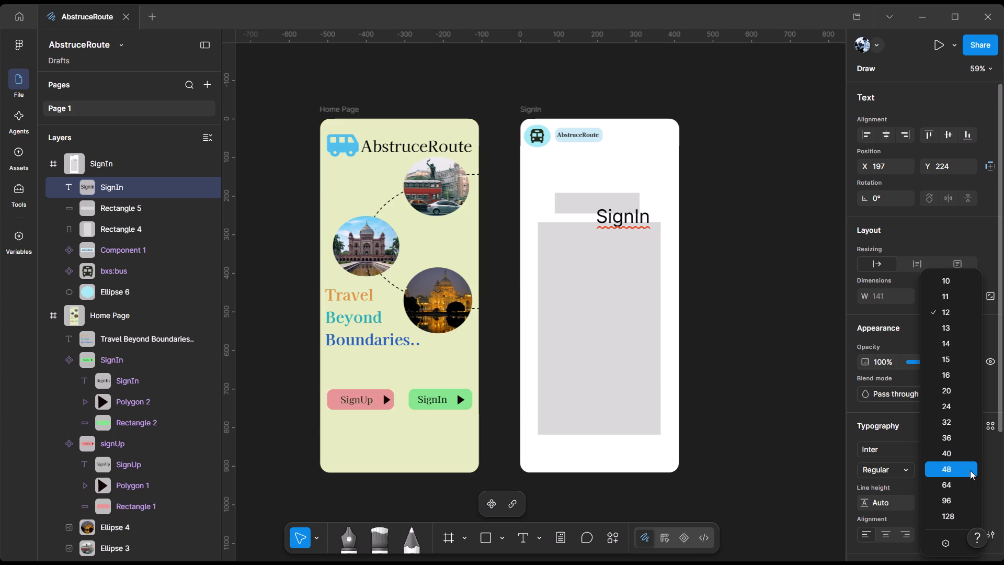
Move the SignIn text onto the small grey rectangle, at about X 135, Y 192.
click(636, 213)
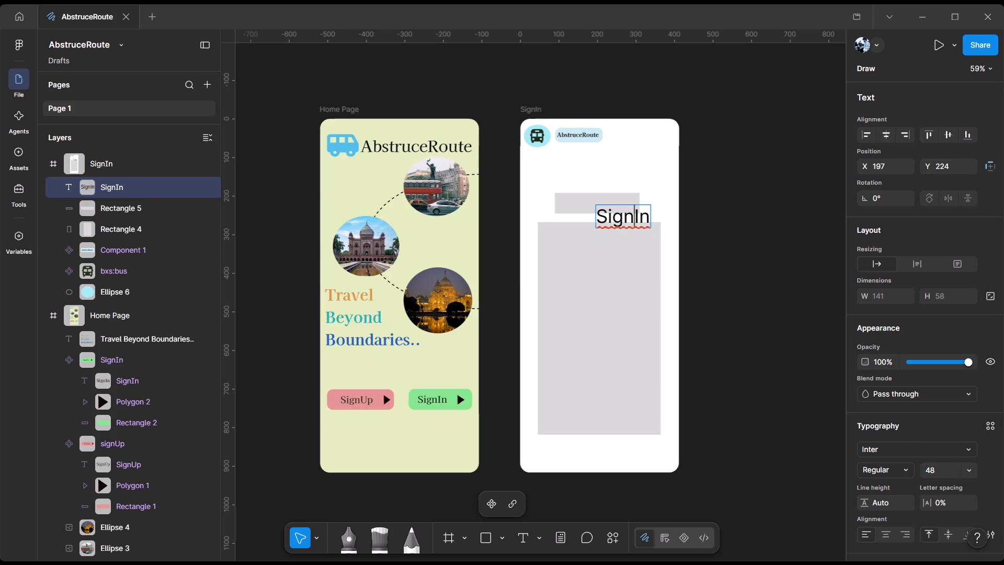
drag(657, 217, 648, 211)
drag(645, 213, 612, 198)
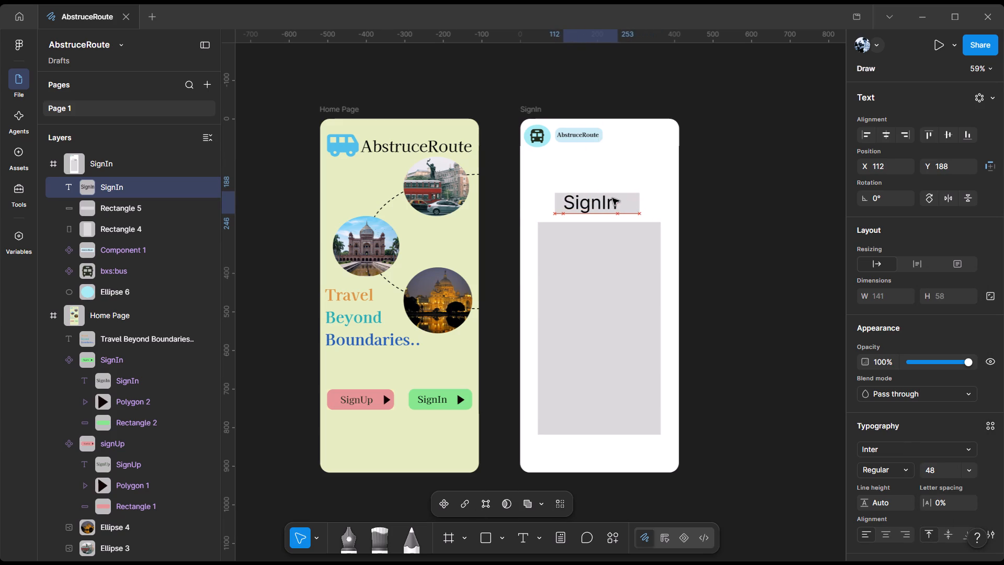
drag(612, 198, 620, 201)
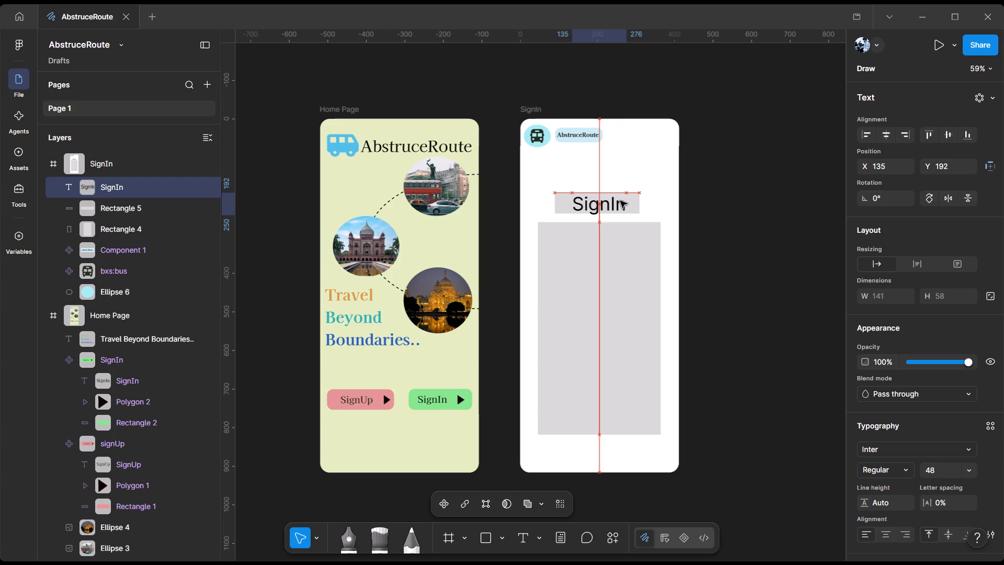
drag(620, 201, 622, 200)
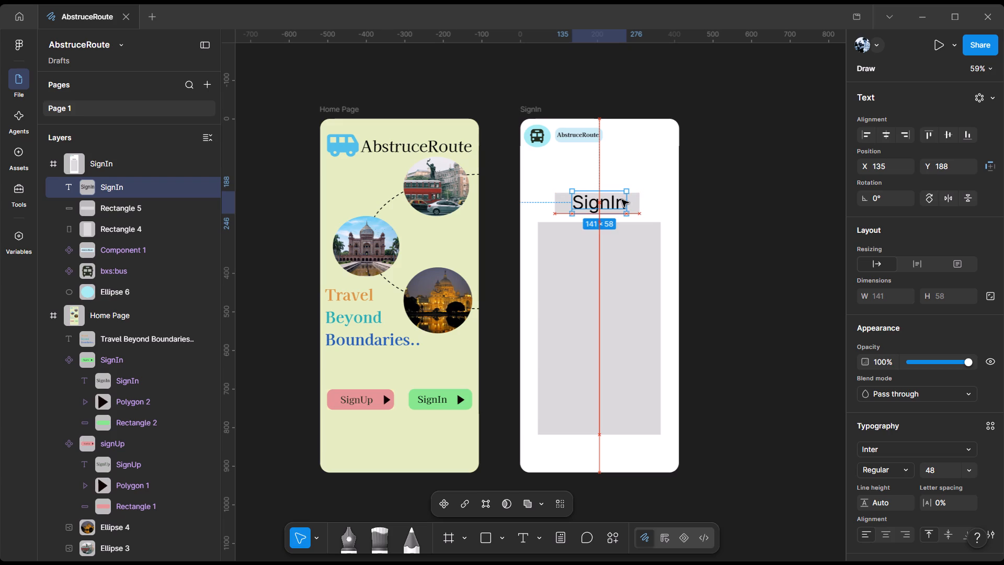
drag(622, 200, 622, 201)
Enlarge the small grey rectangle behind the SignIn text to about 232 × 58.
click(637, 198)
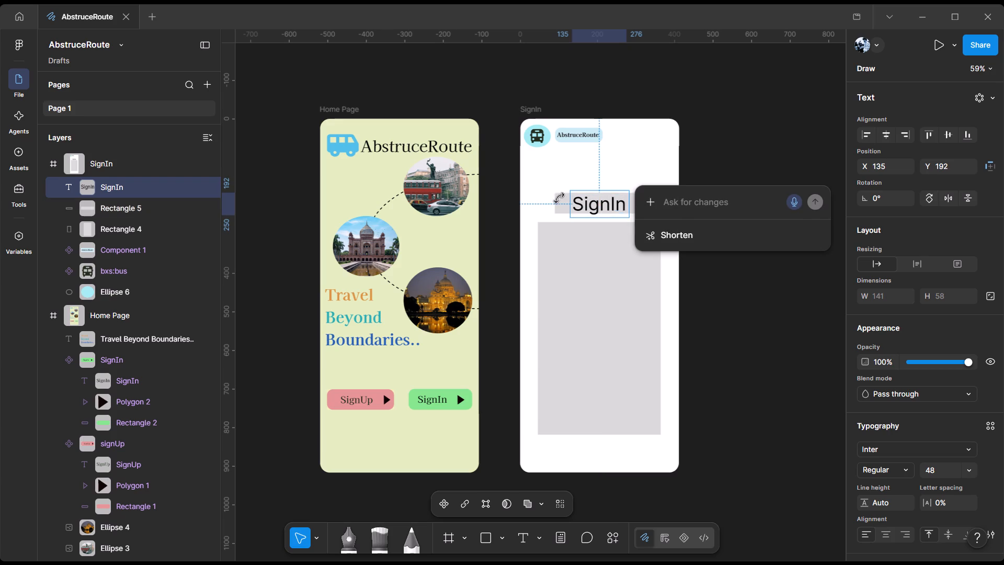
click(560, 198)
click(635, 241)
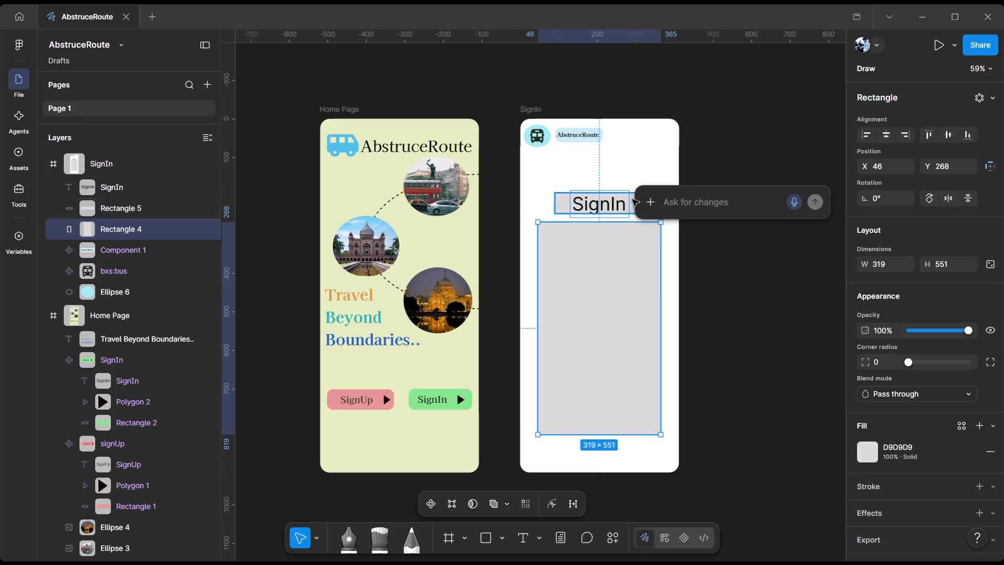
click(743, 275)
click(636, 208)
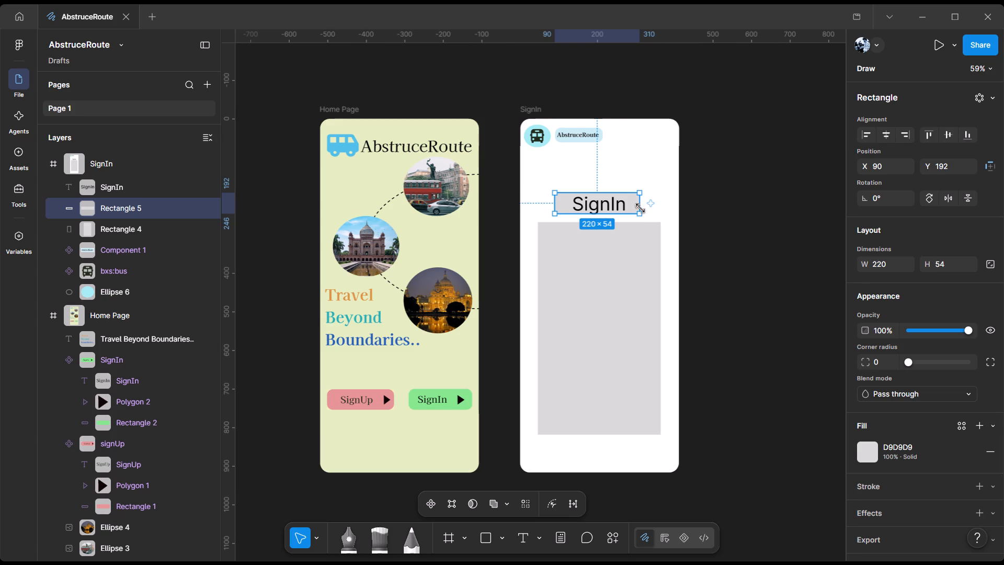
click(640, 214)
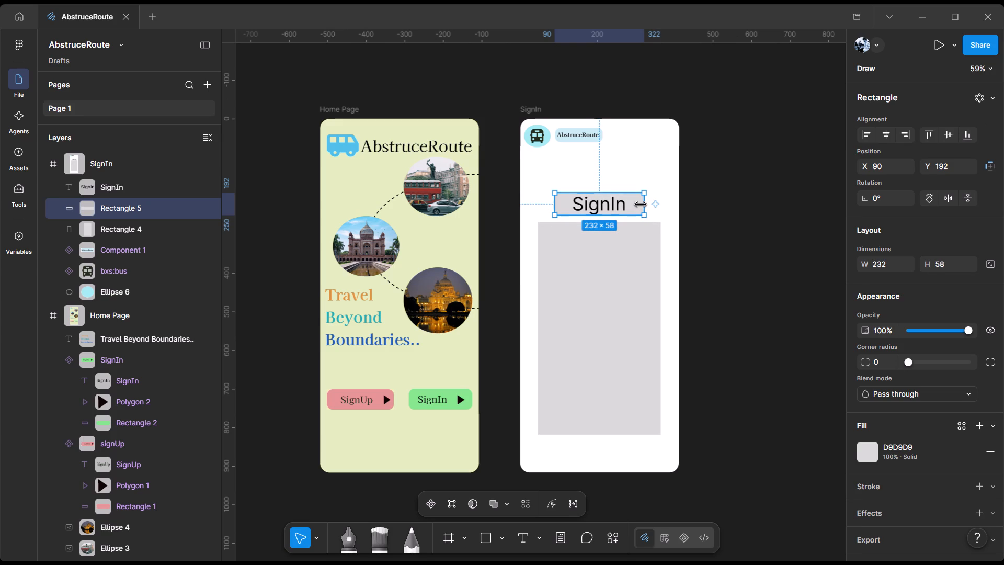
click(636, 202)
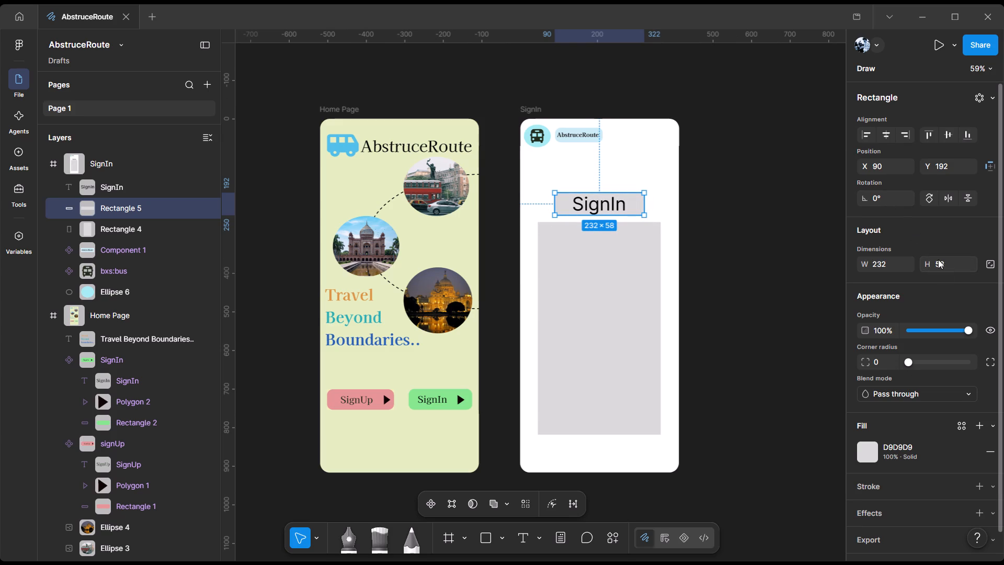
Align the SignIn heading text to the horizontal centre of the SignIn frame.
click(598, 202)
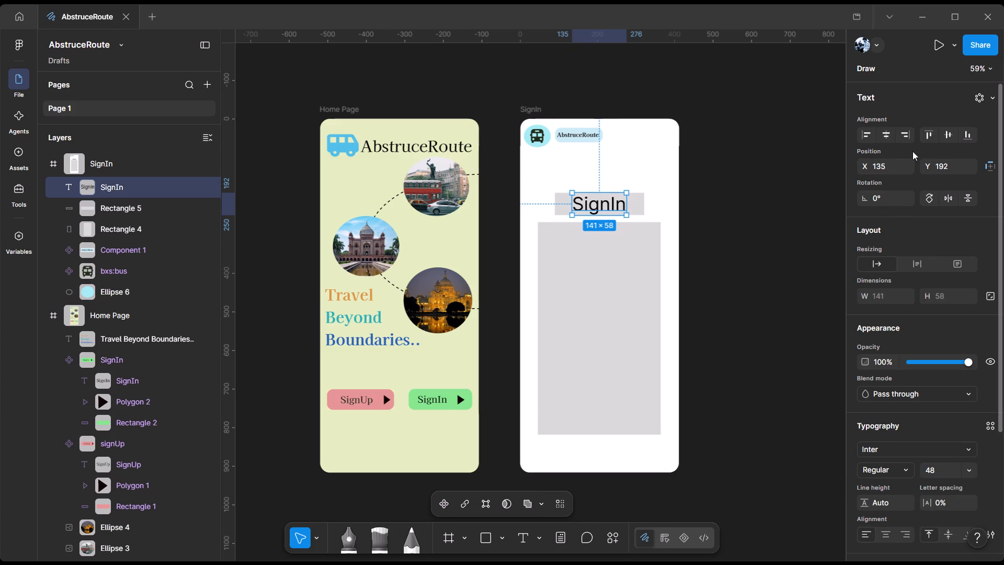
click(884, 133)
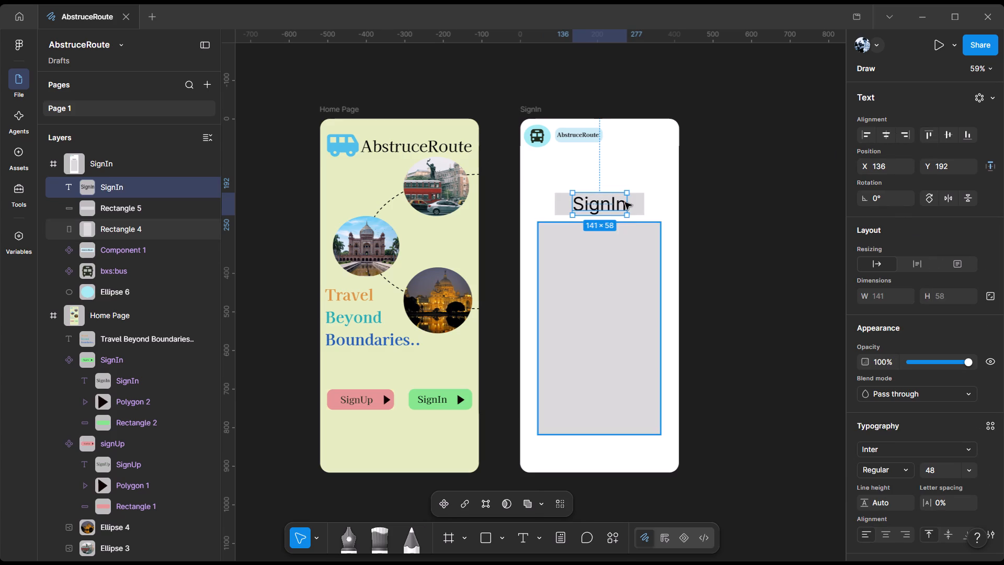
click(638, 205)
click(672, 272)
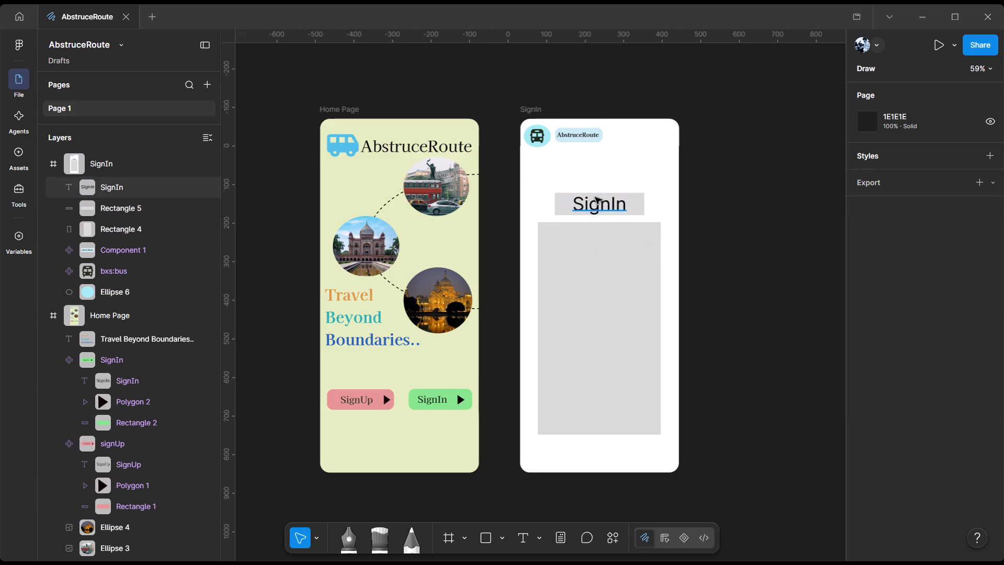
Round the corners of the small rectangle behind the SignIn text to a radius of 26.
click(569, 202)
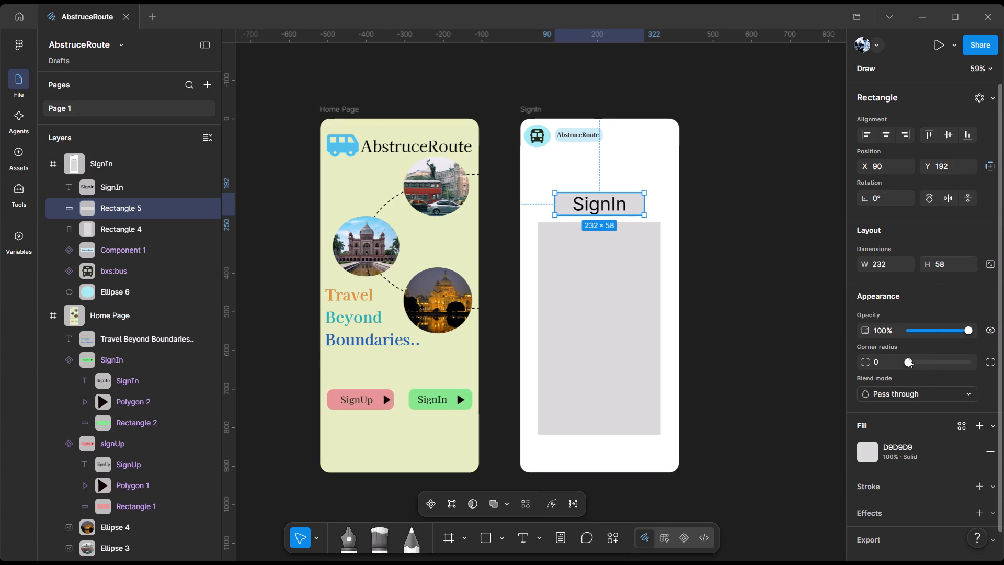
drag(908, 358, 931, 361)
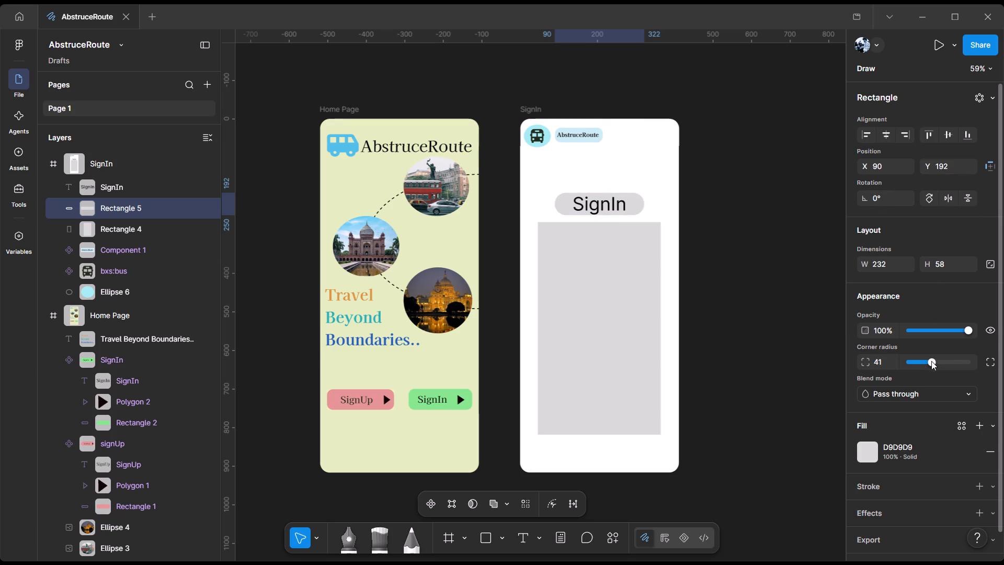
drag(931, 361, 927, 361)
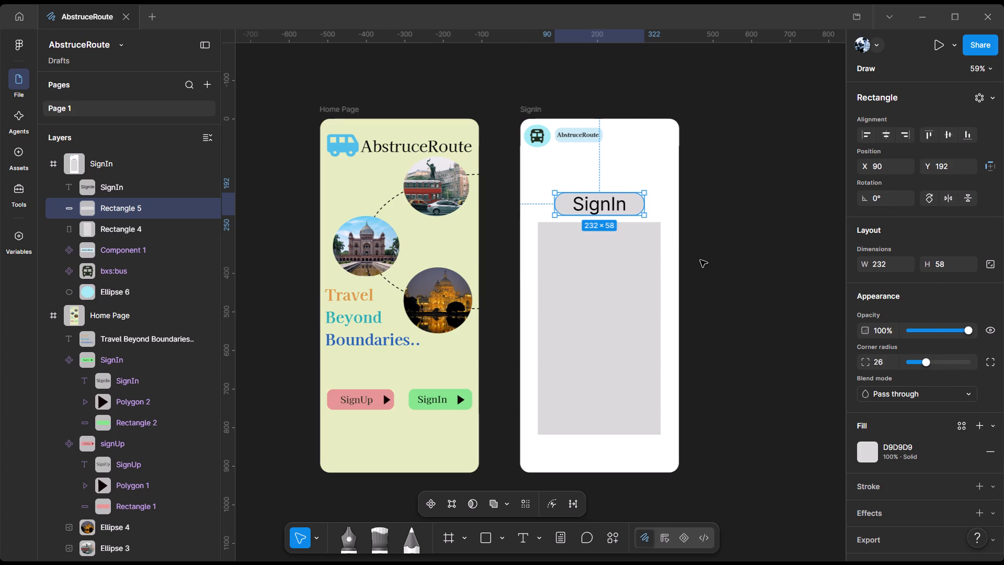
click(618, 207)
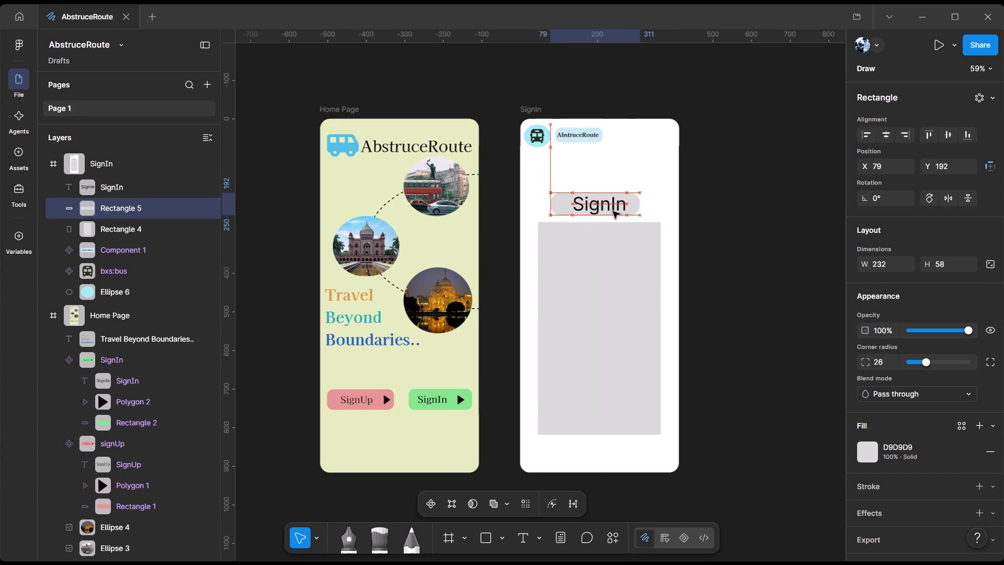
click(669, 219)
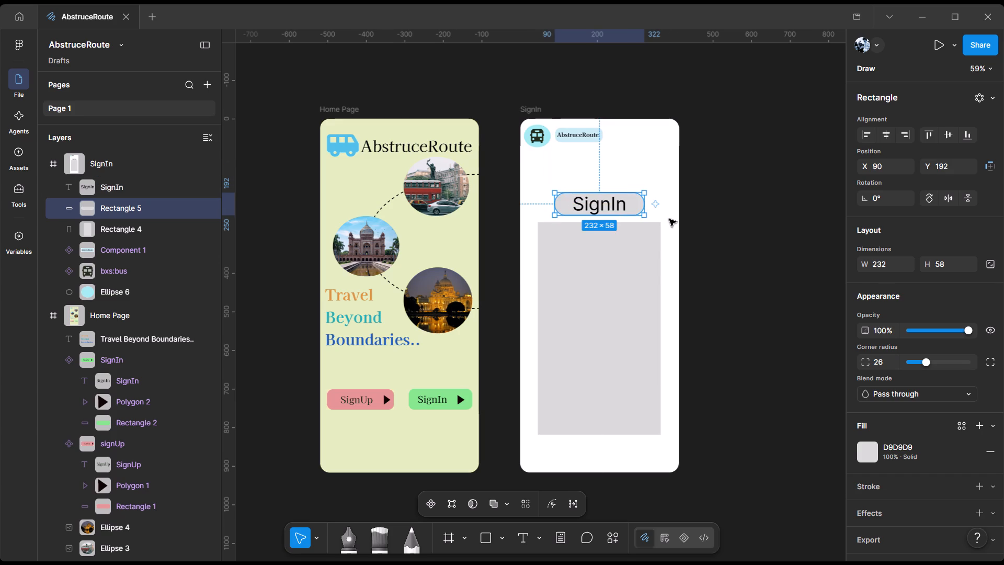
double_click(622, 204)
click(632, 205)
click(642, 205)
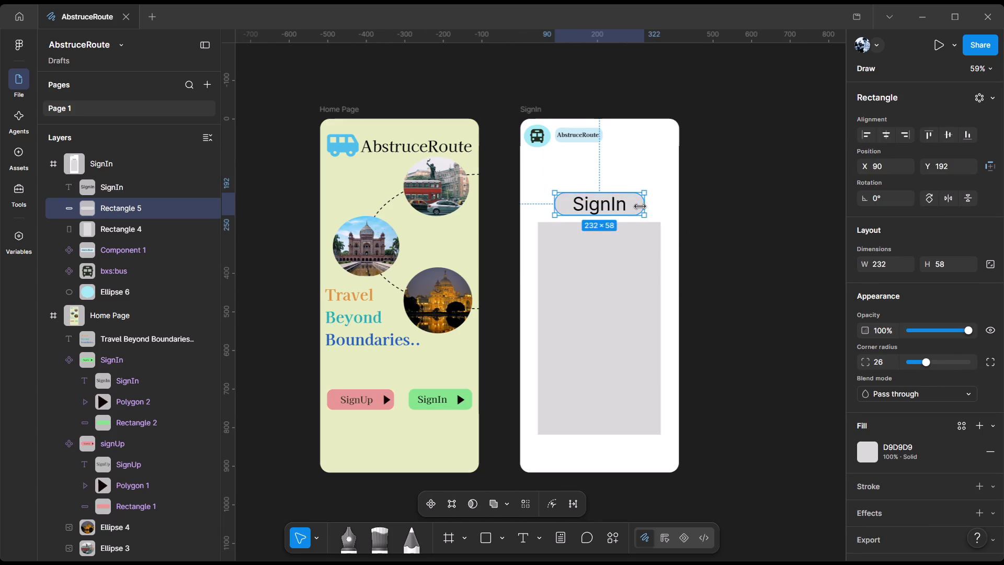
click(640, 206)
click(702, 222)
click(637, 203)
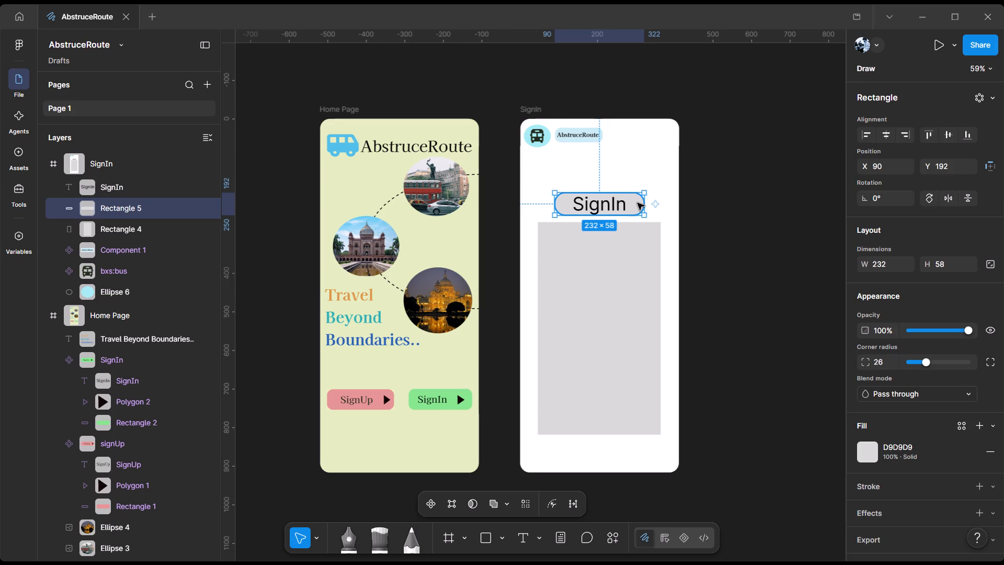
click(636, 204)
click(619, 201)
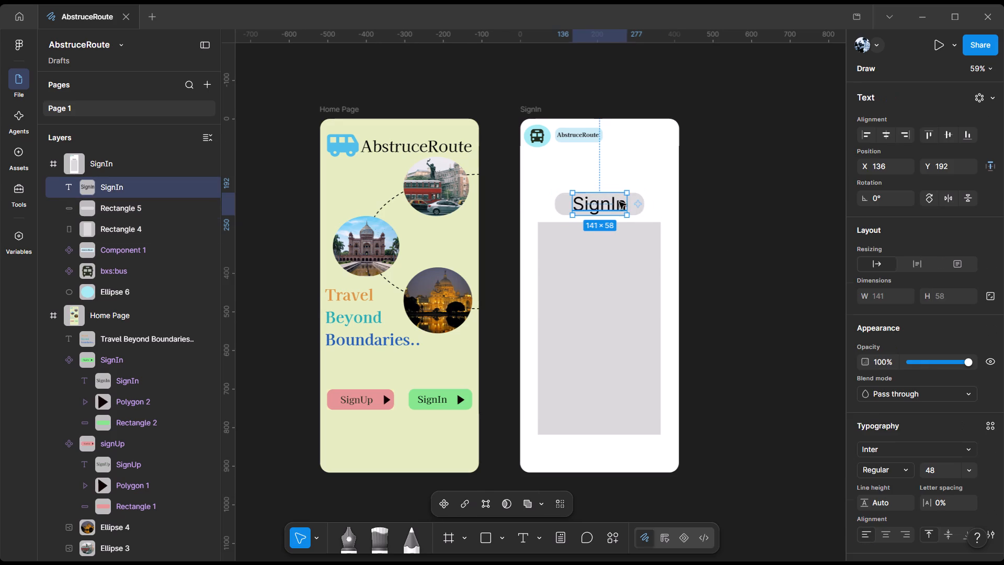
Change the fill of the rounded rectangle behind the SignIn heading to a muted yellow-green.
click(635, 201)
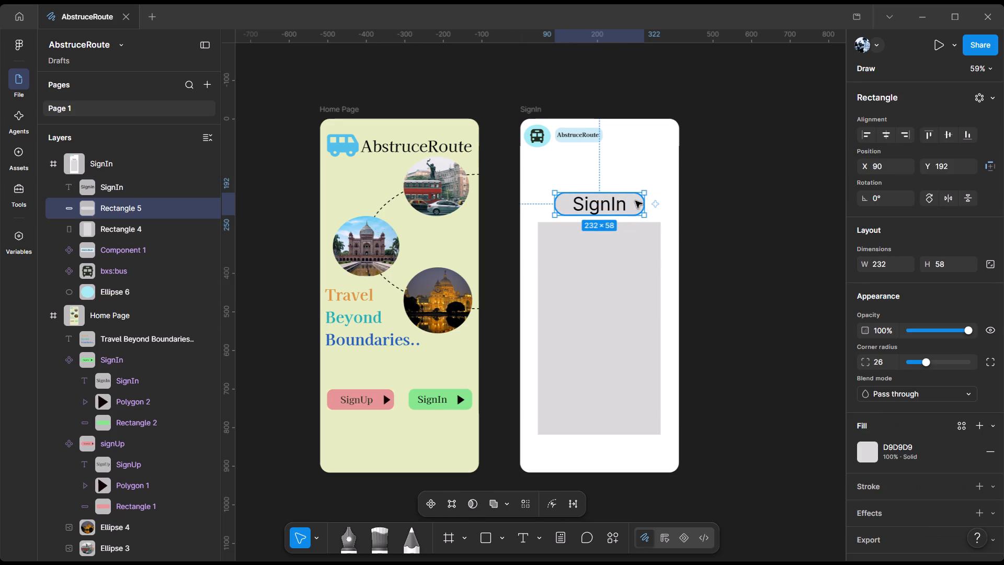
click(871, 450)
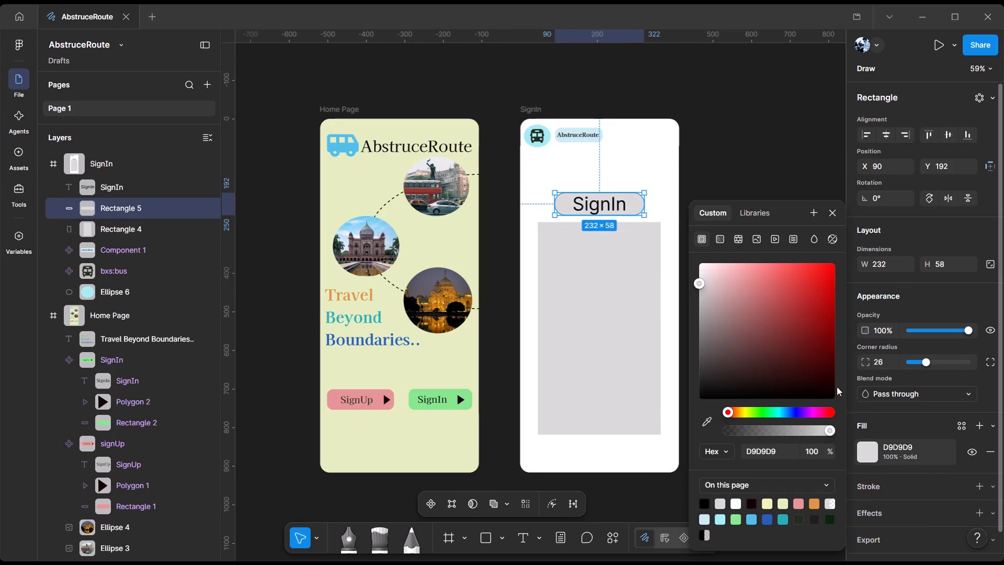
drag(697, 283, 750, 279)
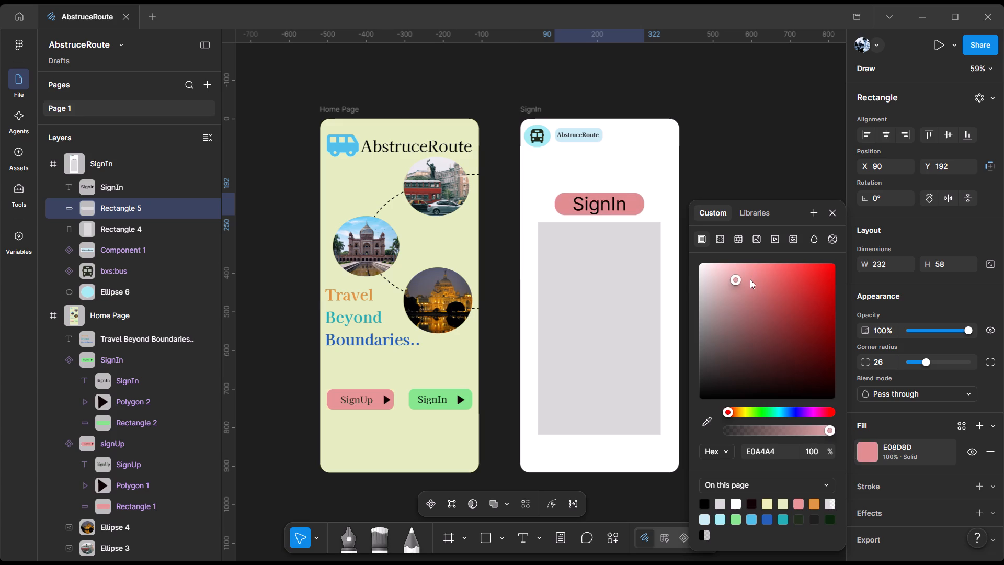
drag(750, 279, 756, 279)
drag(724, 409, 748, 410)
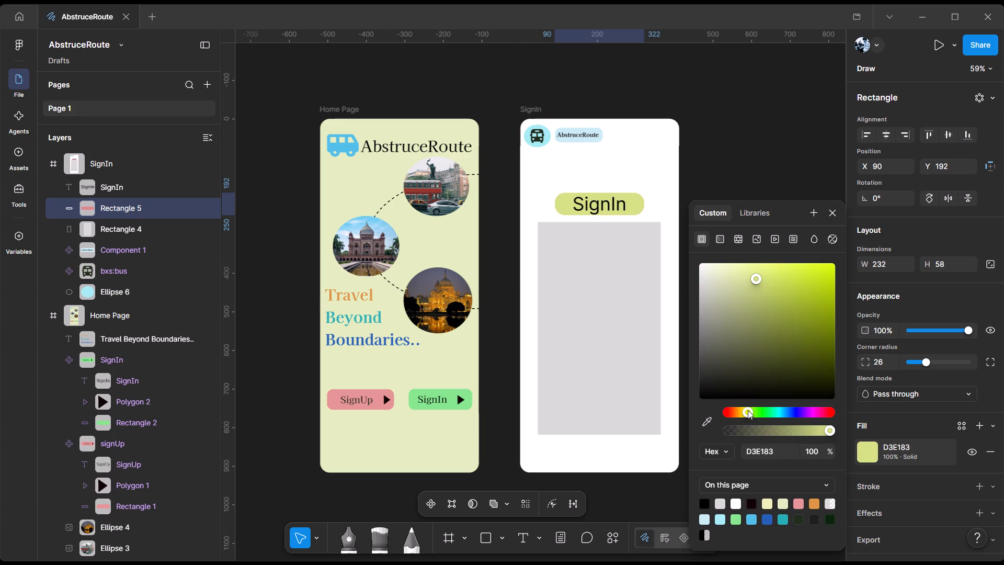
drag(748, 410, 750, 410)
drag(759, 283, 766, 292)
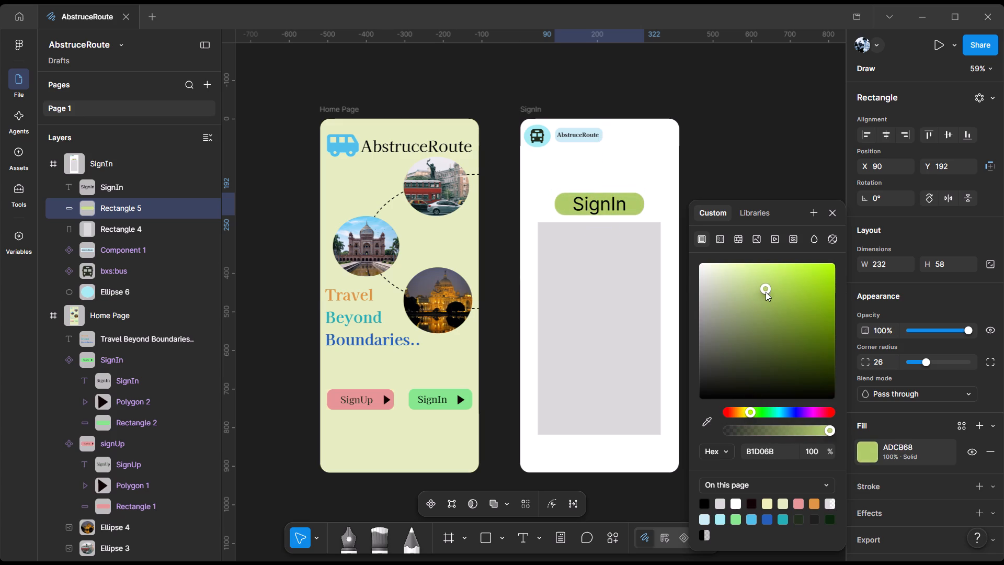
drag(766, 292, 763, 296)
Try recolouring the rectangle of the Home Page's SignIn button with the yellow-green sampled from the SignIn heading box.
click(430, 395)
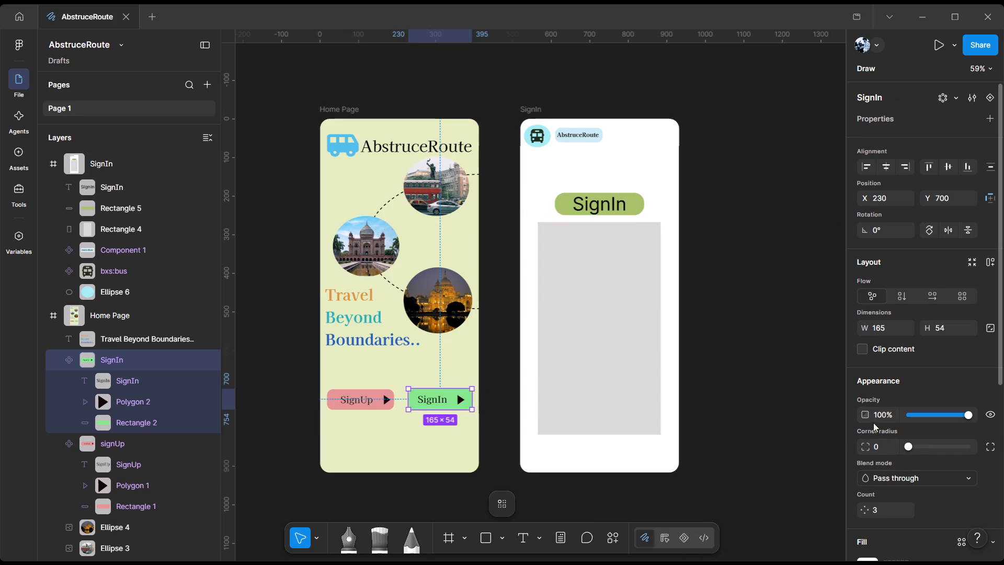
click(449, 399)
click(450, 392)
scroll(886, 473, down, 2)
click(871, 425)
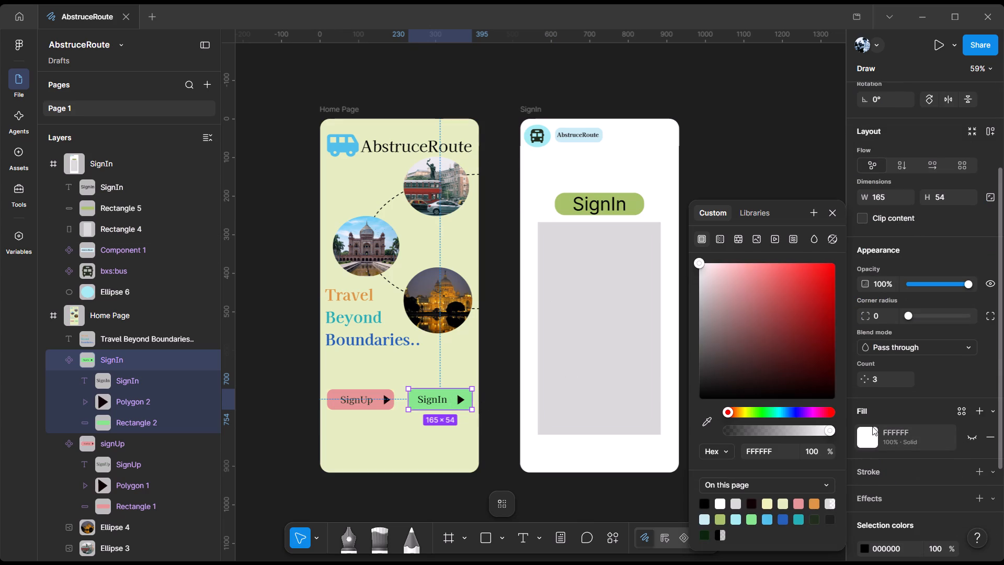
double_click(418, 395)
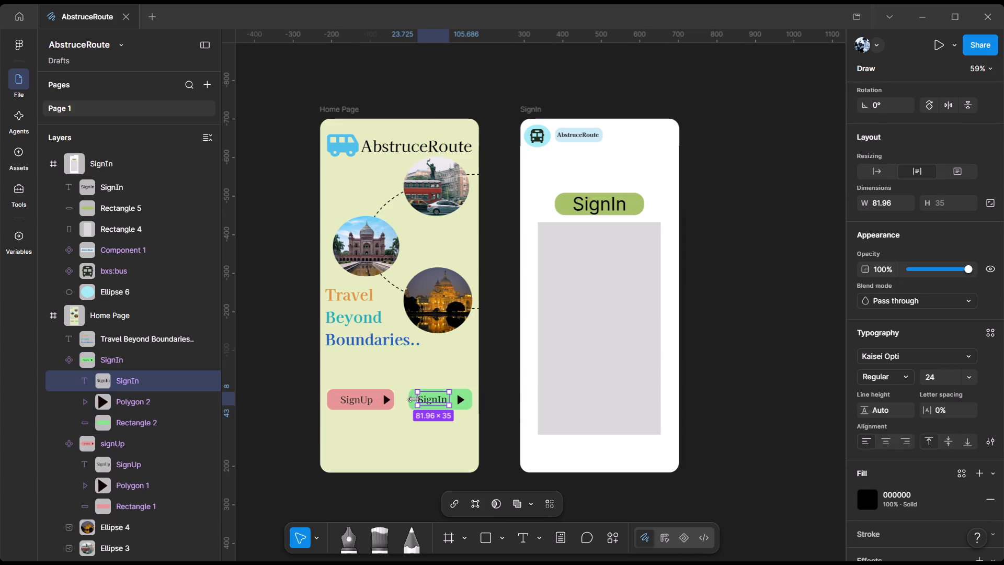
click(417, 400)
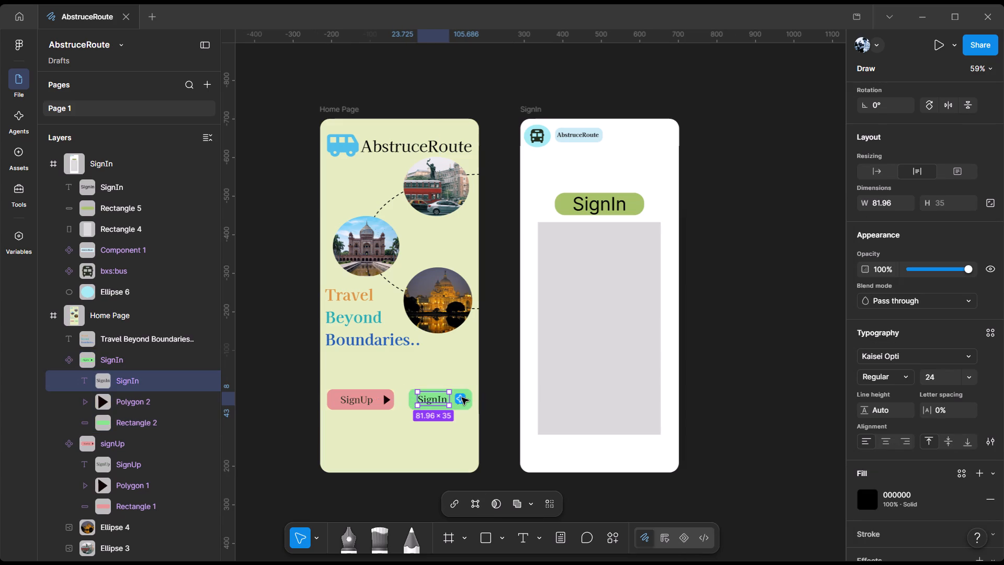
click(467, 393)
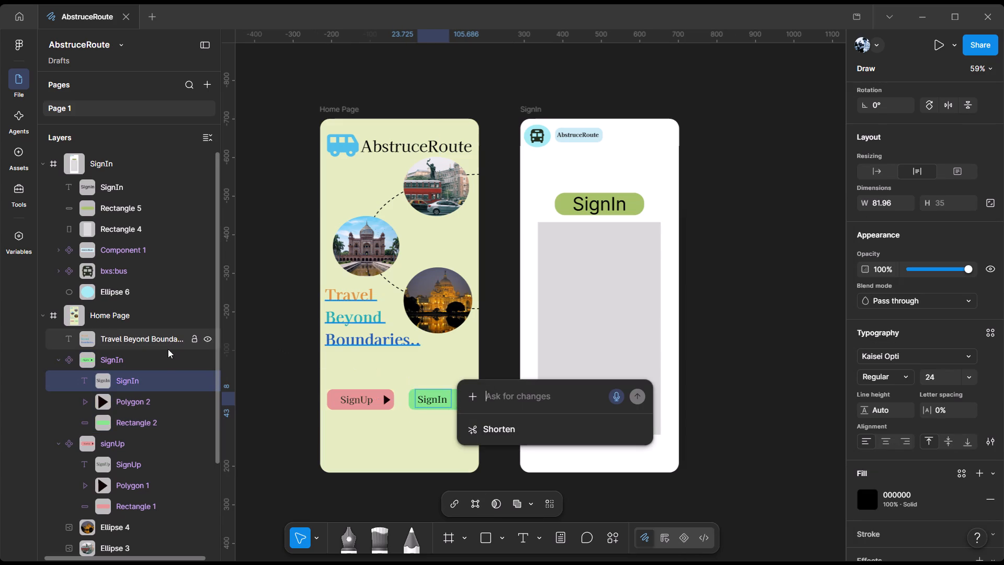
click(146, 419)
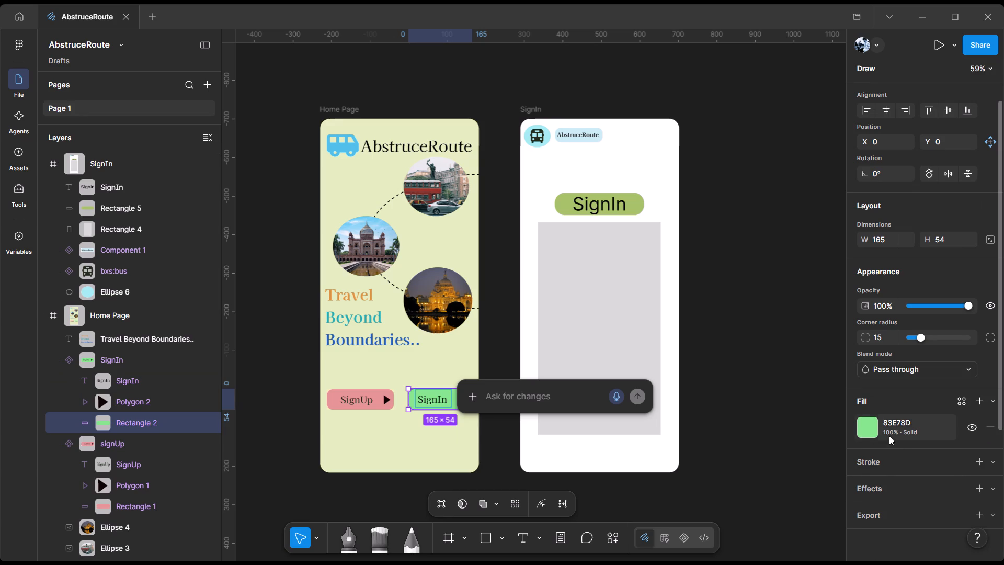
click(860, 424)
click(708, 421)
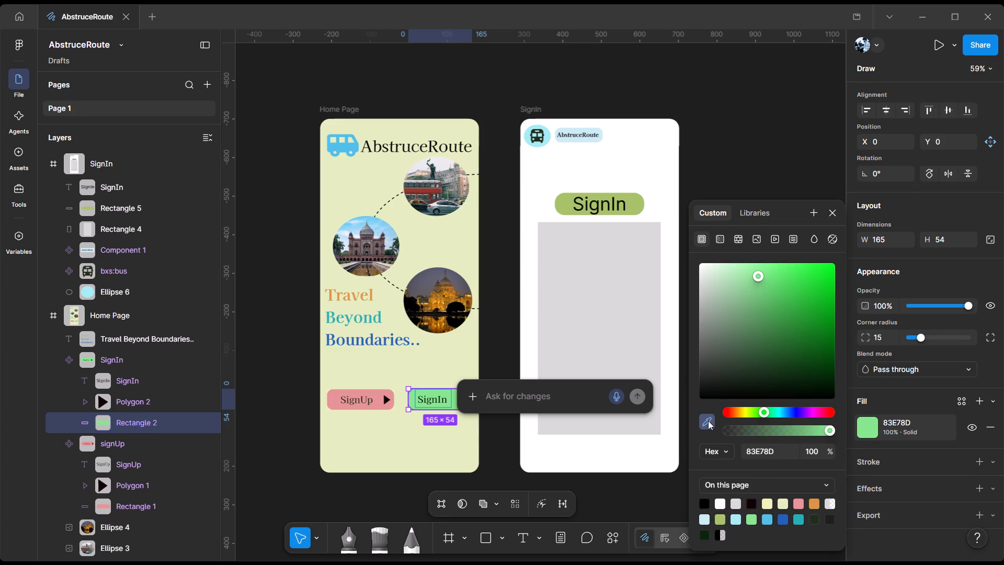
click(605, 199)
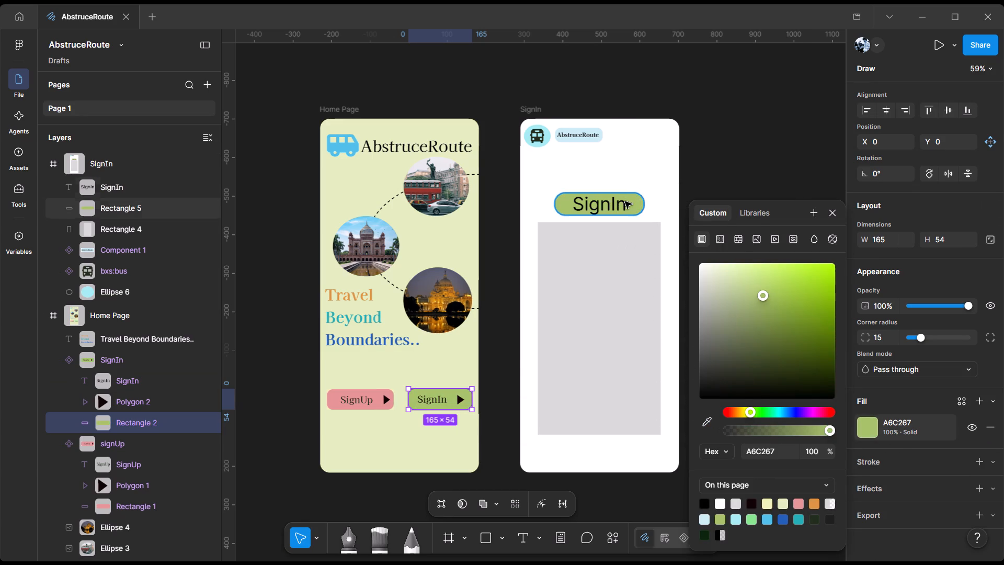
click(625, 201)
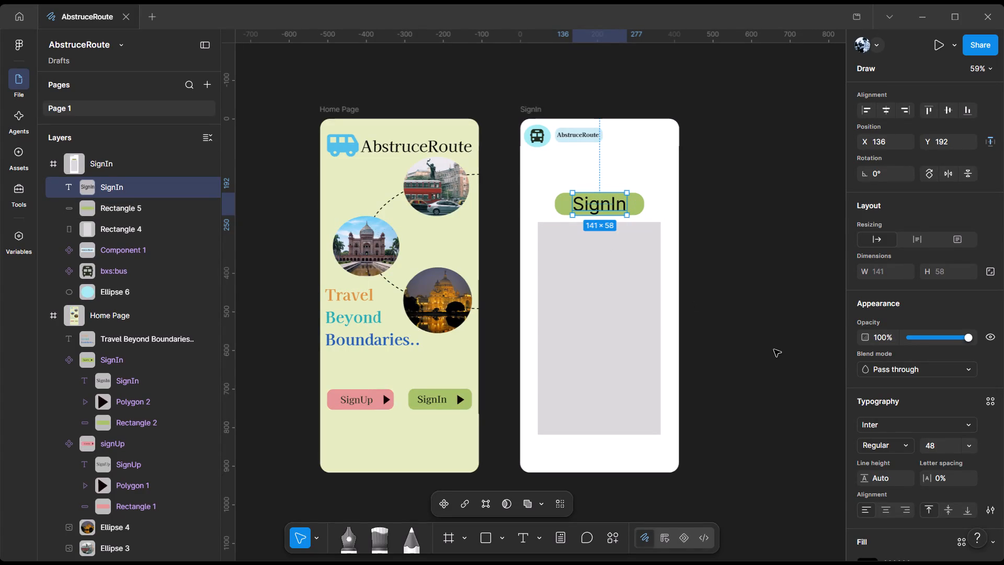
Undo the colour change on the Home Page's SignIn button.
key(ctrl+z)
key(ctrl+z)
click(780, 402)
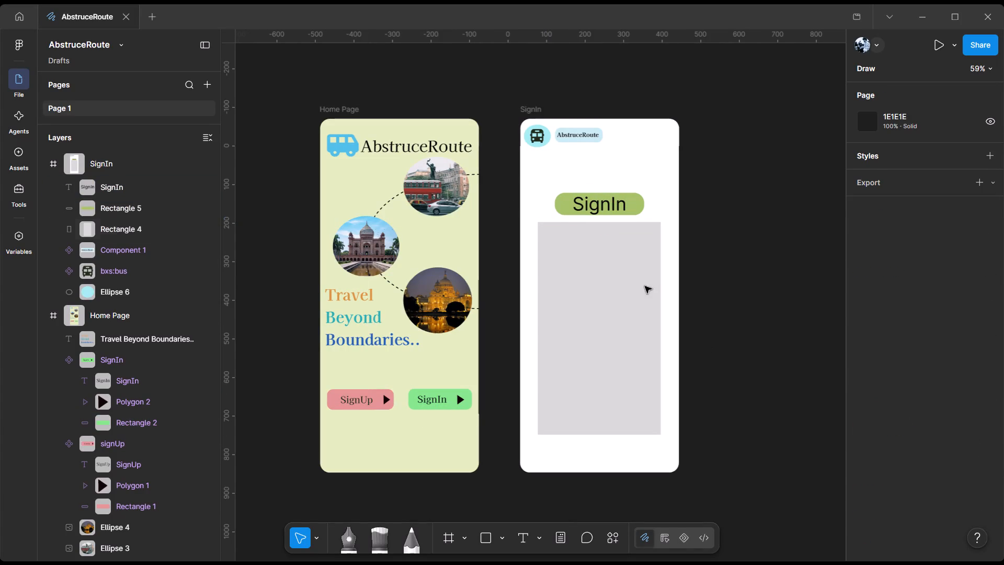
Copy the fill hex code 83E78D from the rectangle inside the Home Page's SignIn button.
click(639, 203)
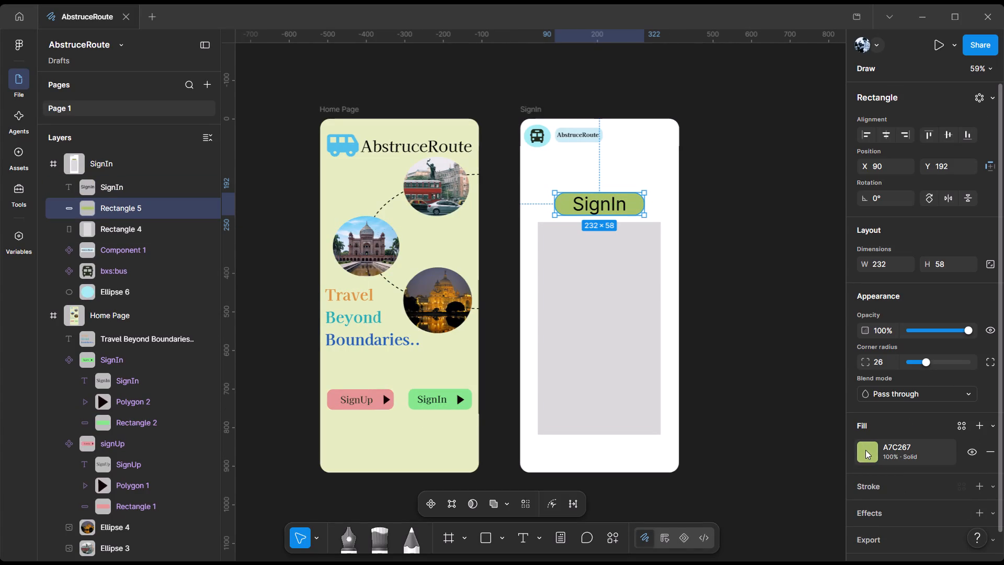
click(110, 364)
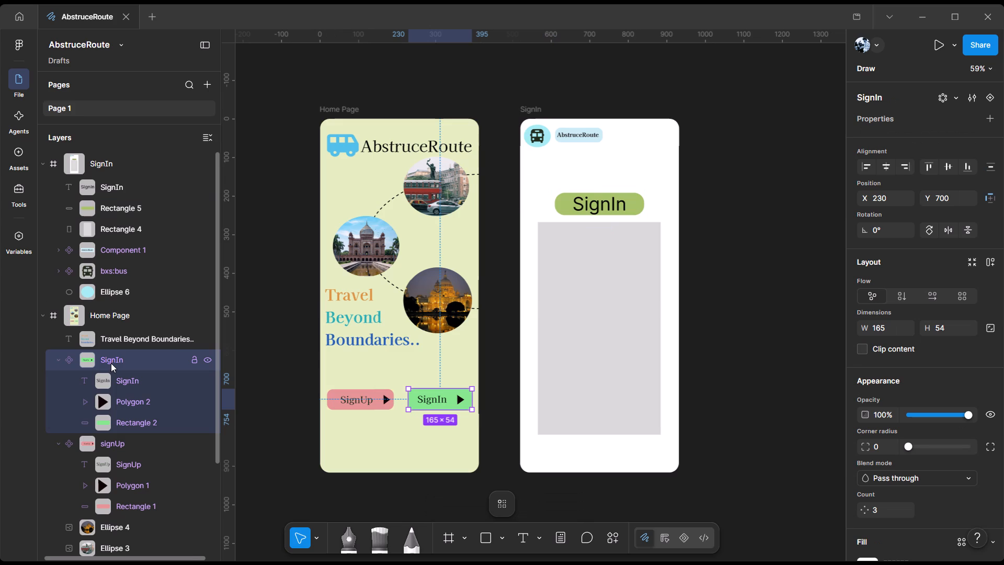
scroll(668, 455, down, 3)
scroll(961, 516, down, 1)
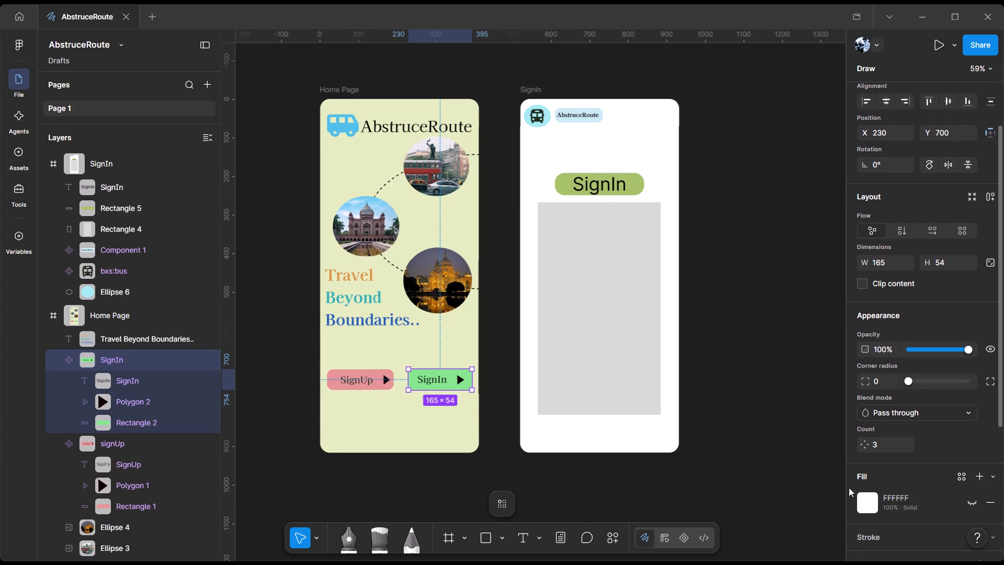
click(133, 383)
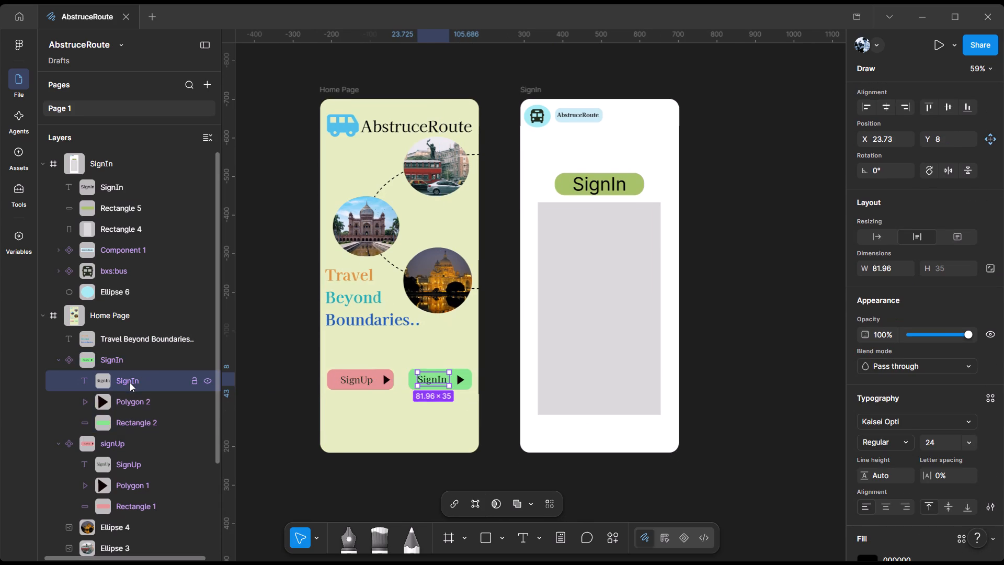
click(148, 425)
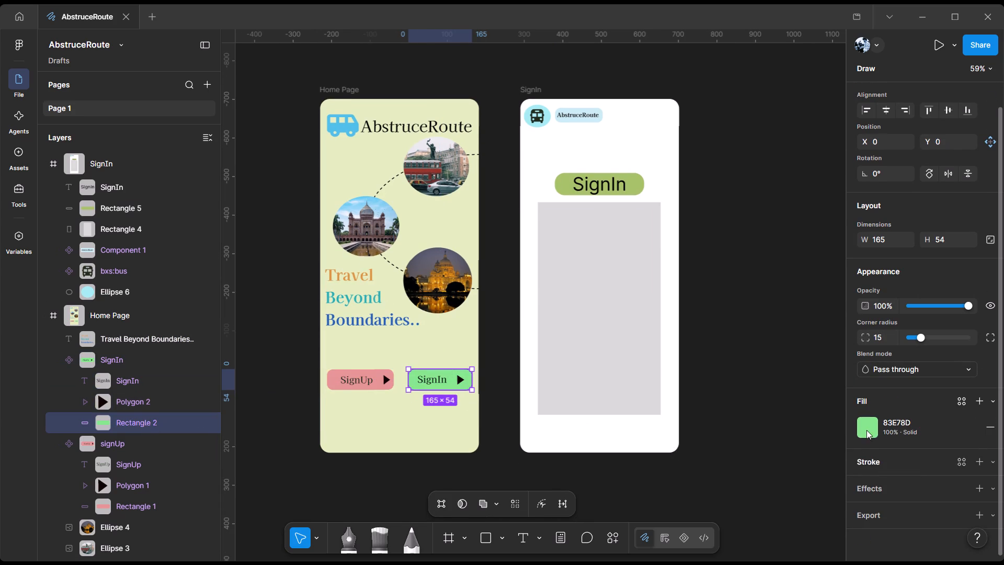
click(878, 425)
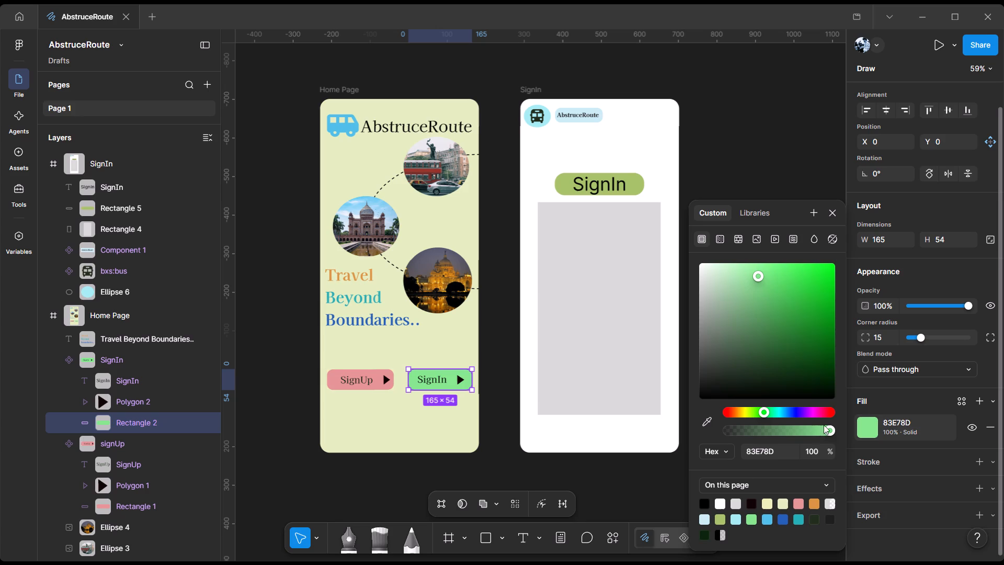
click(904, 424)
click(882, 424)
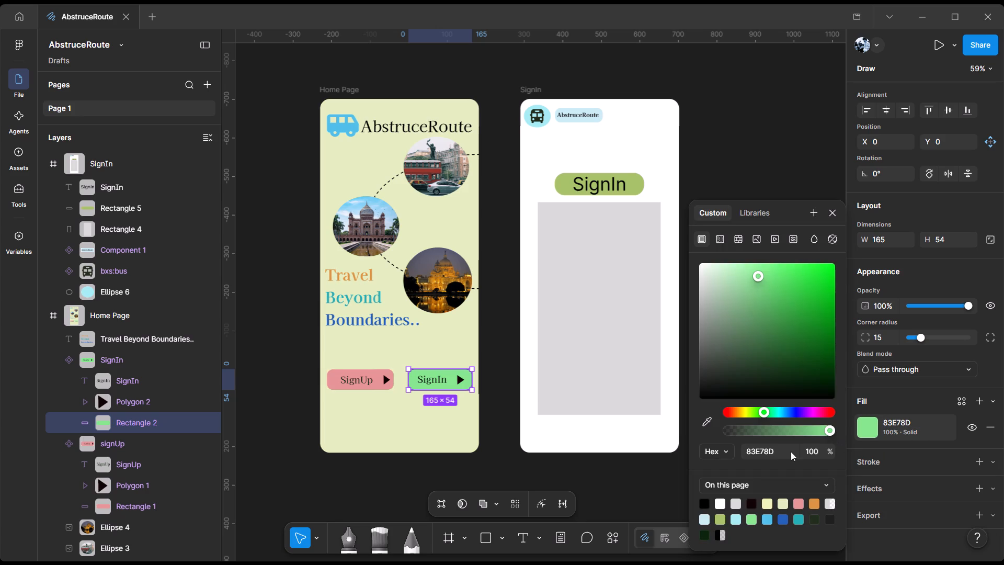
drag(778, 448, 725, 445)
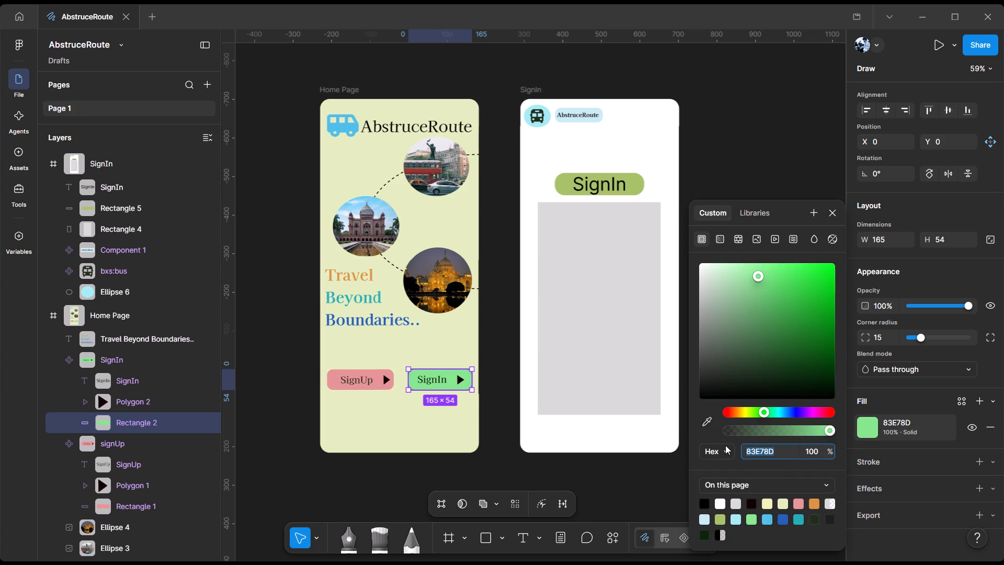
key(ctrl+c)
Set the fill of the rounded rectangle behind the SignIn heading to the copied hex code 83E78D.
click(622, 179)
click(641, 190)
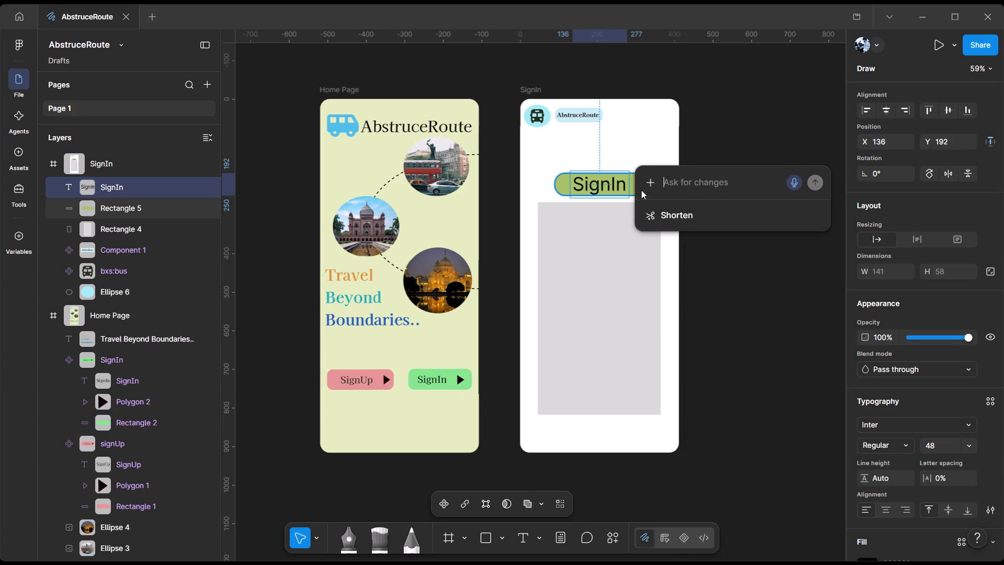
click(560, 181)
click(561, 184)
click(684, 291)
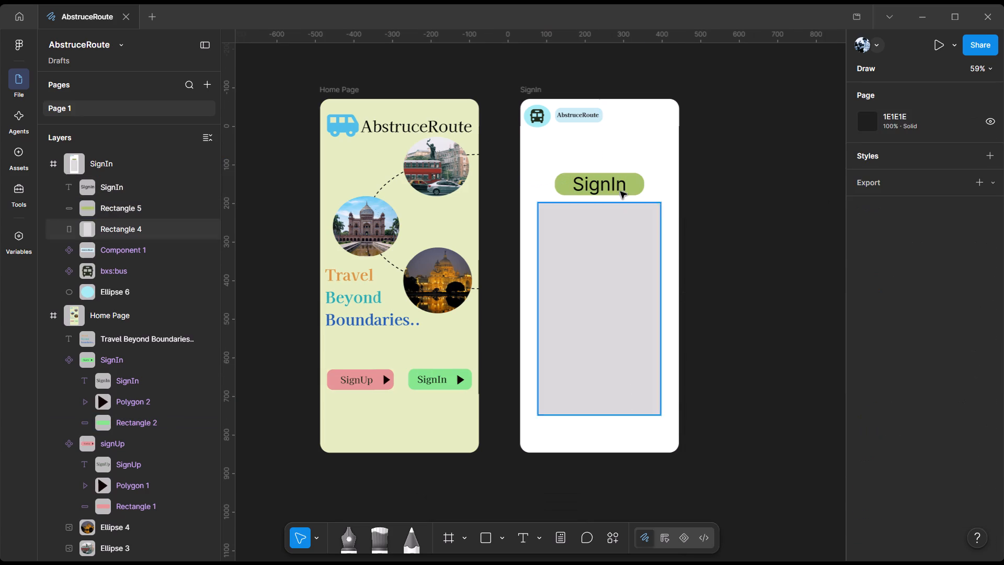
click(637, 185)
click(872, 451)
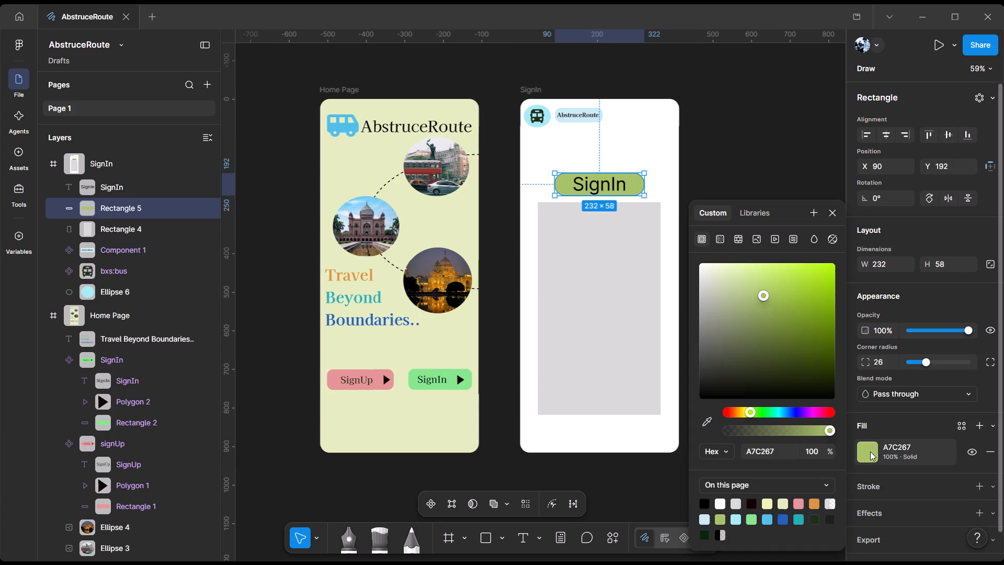
drag(787, 449, 692, 449)
key(ctrl+v)
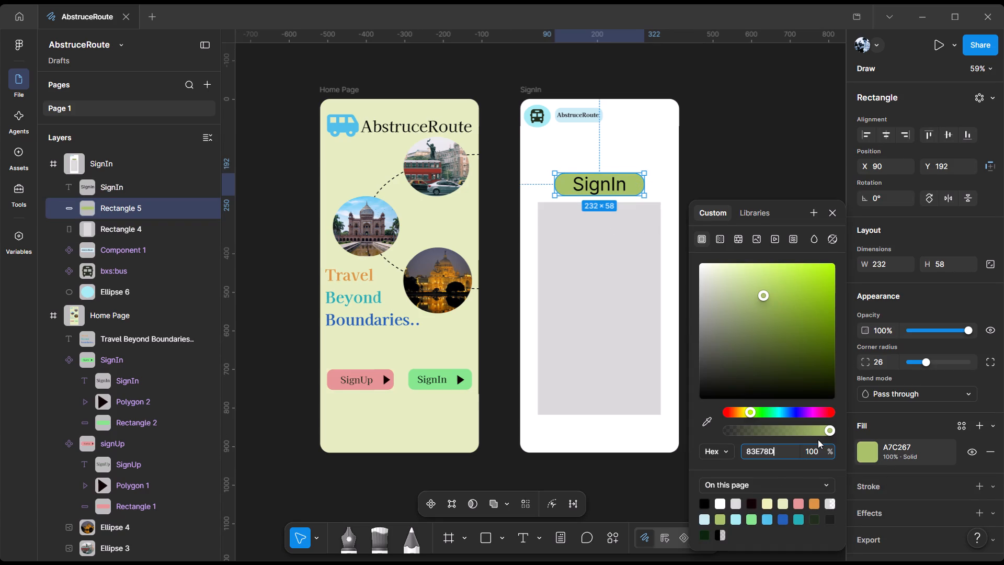
key(Return)
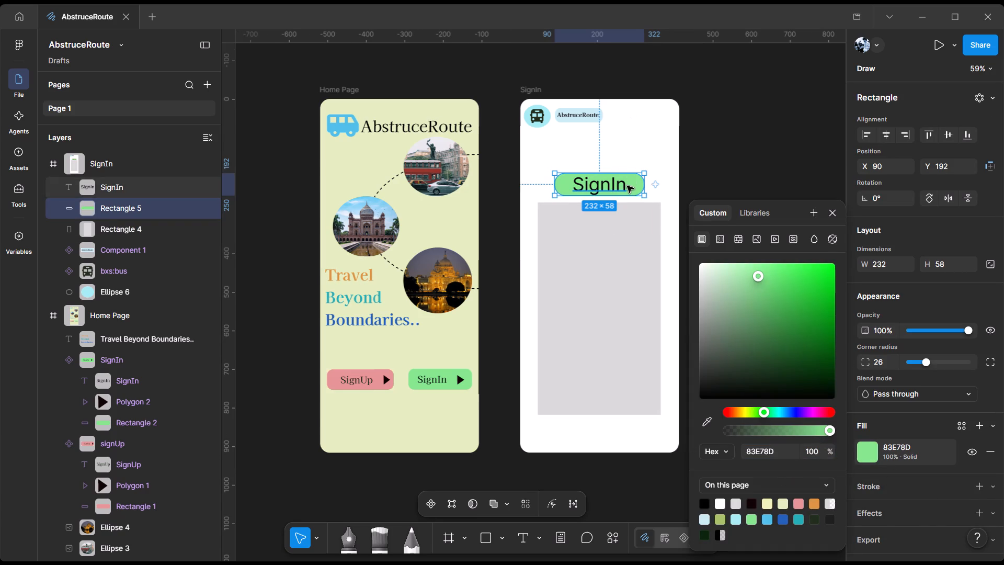
click(627, 186)
click(564, 184)
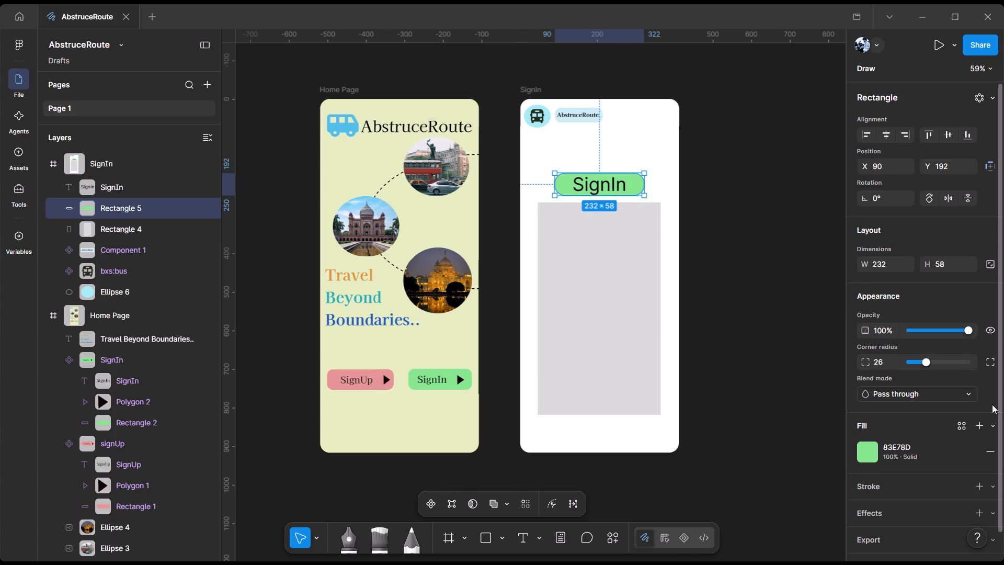
Set the corner radius of the green rectangle behind the SignIn heading to 15, matching the Home Page's SignIn button.
click(414, 379)
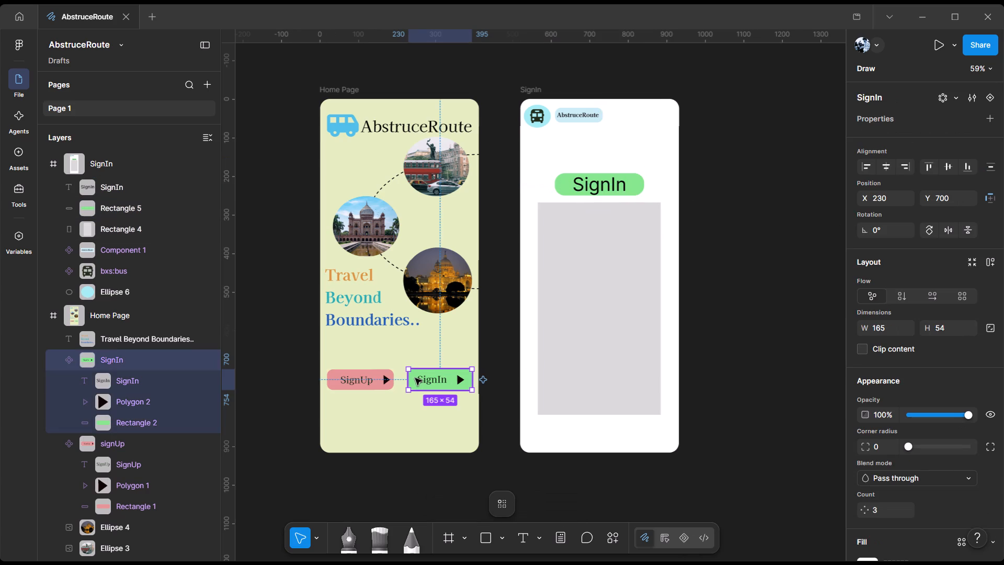
click(161, 420)
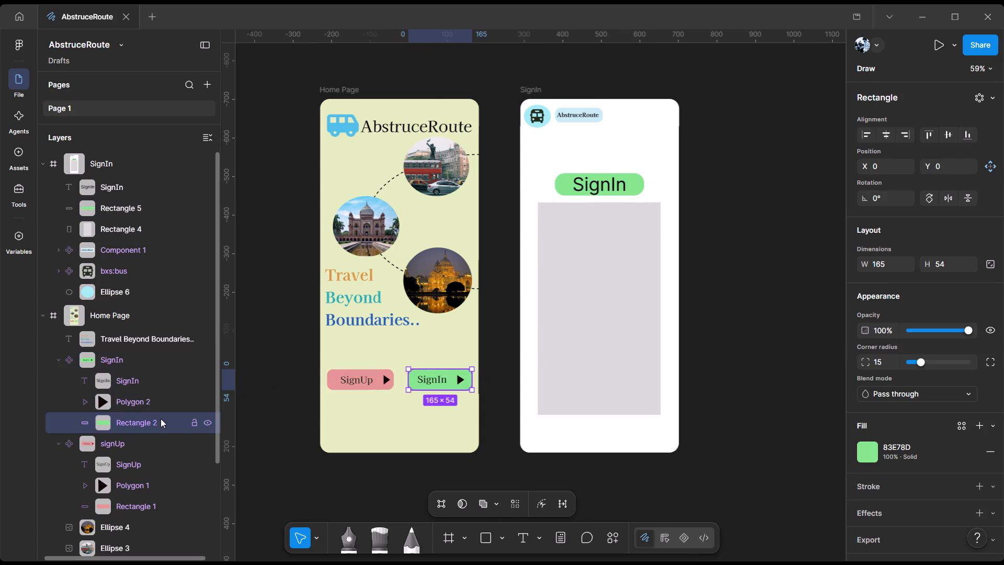
click(561, 184)
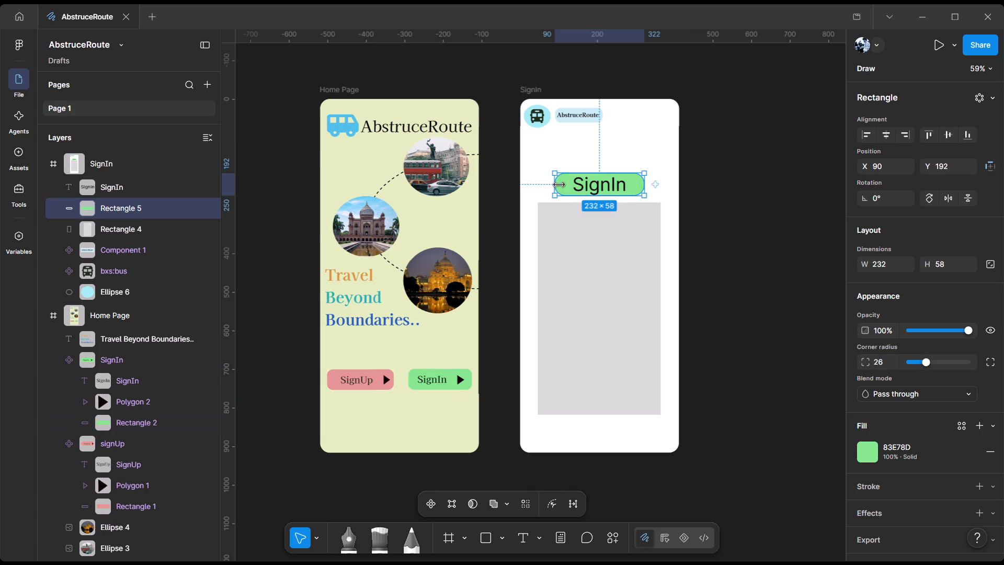
drag(927, 359, 918, 361)
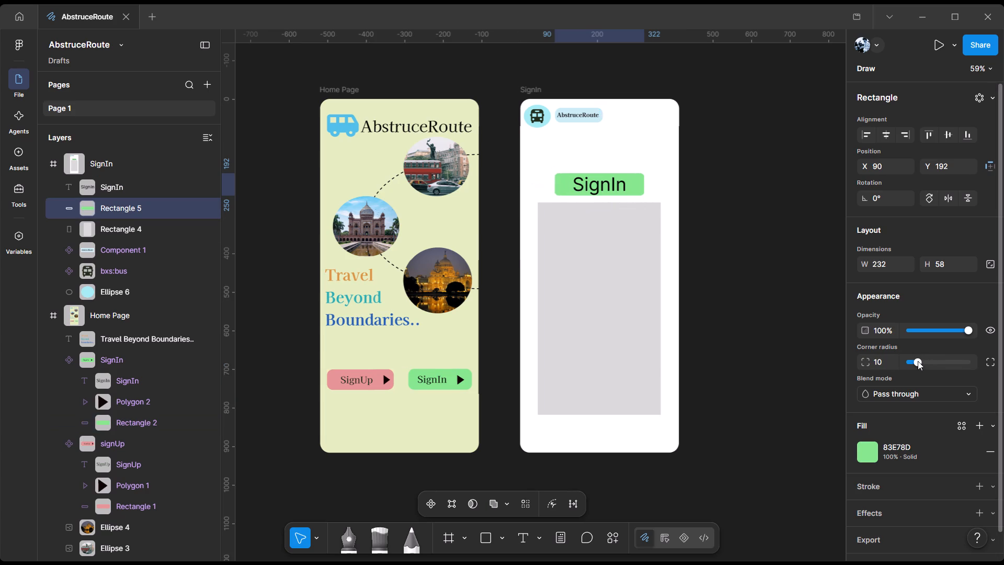
drag(918, 361, 921, 362)
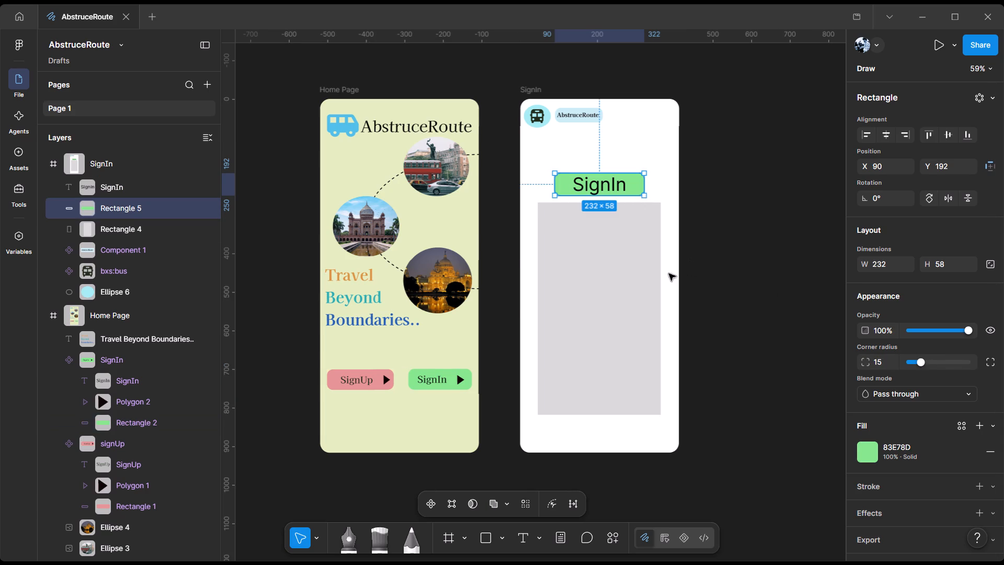
Change the SignIn screen heading's font to Kaisei Opti, matching the text on the Home Page's SignIn button.
click(615, 263)
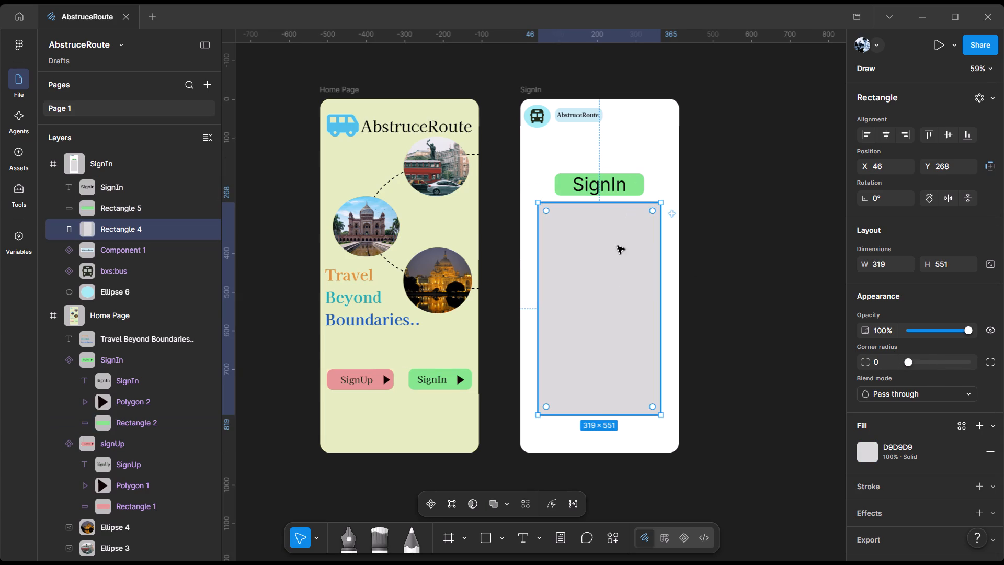
double_click(618, 188)
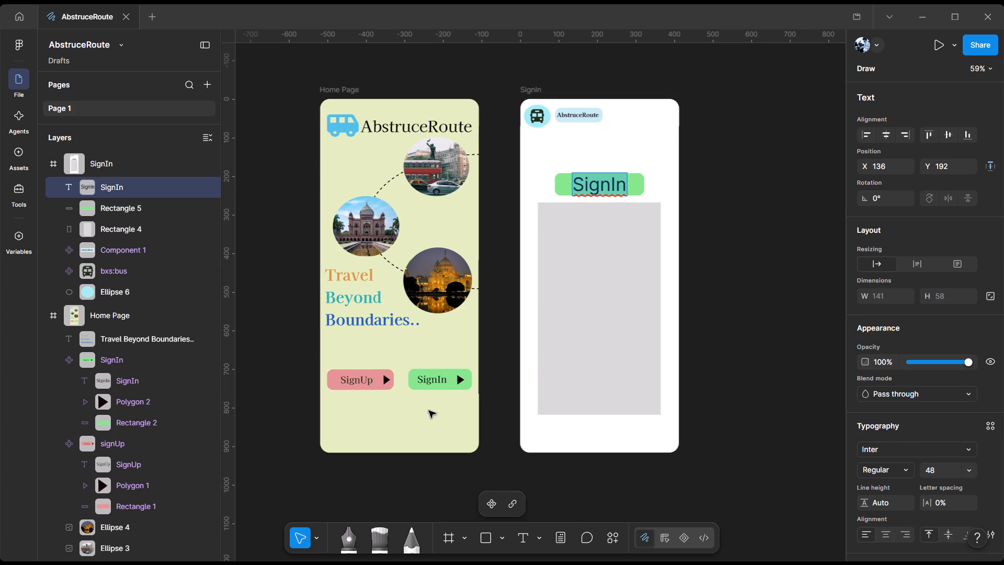
click(437, 379)
click(437, 379)
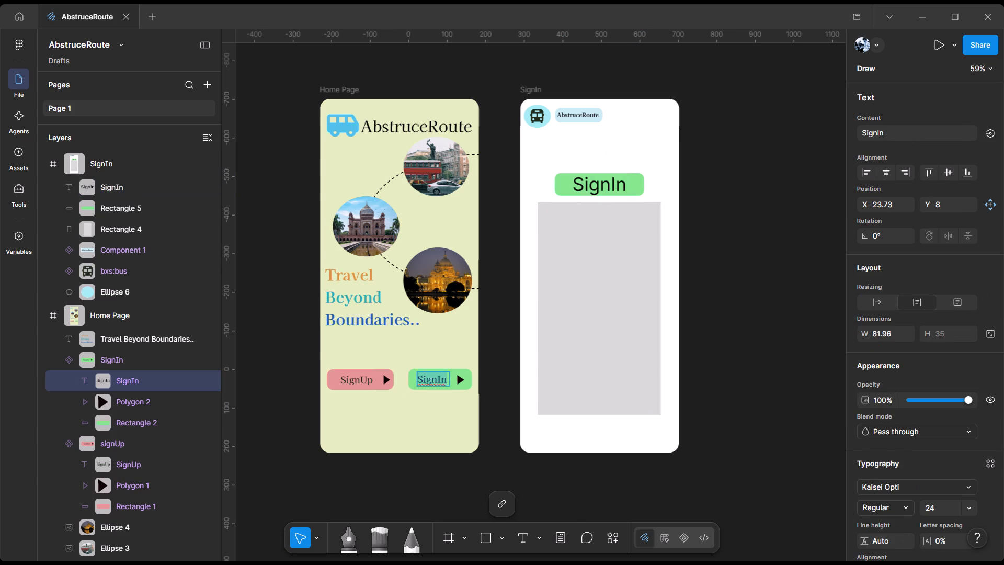
double_click(600, 198)
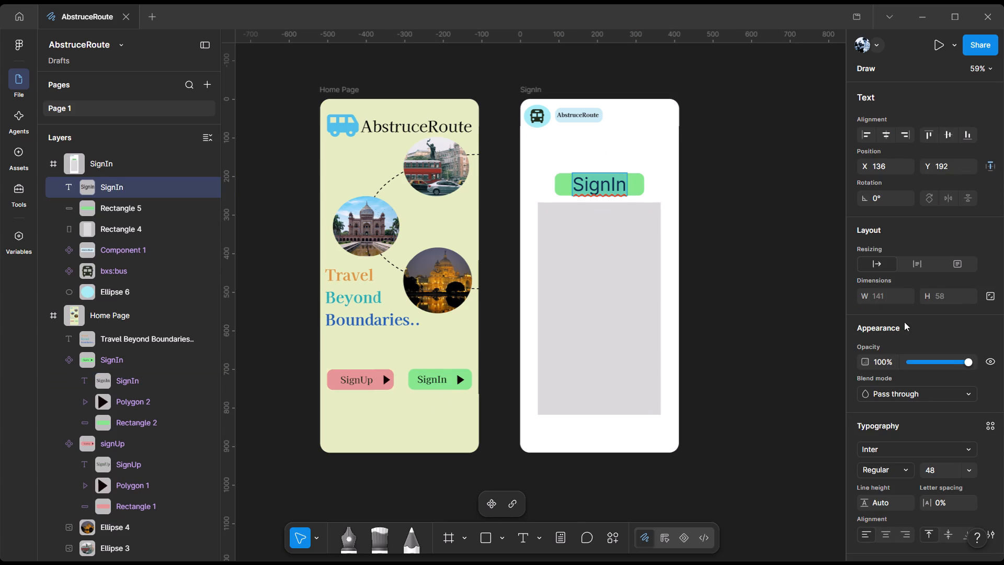
click(962, 443)
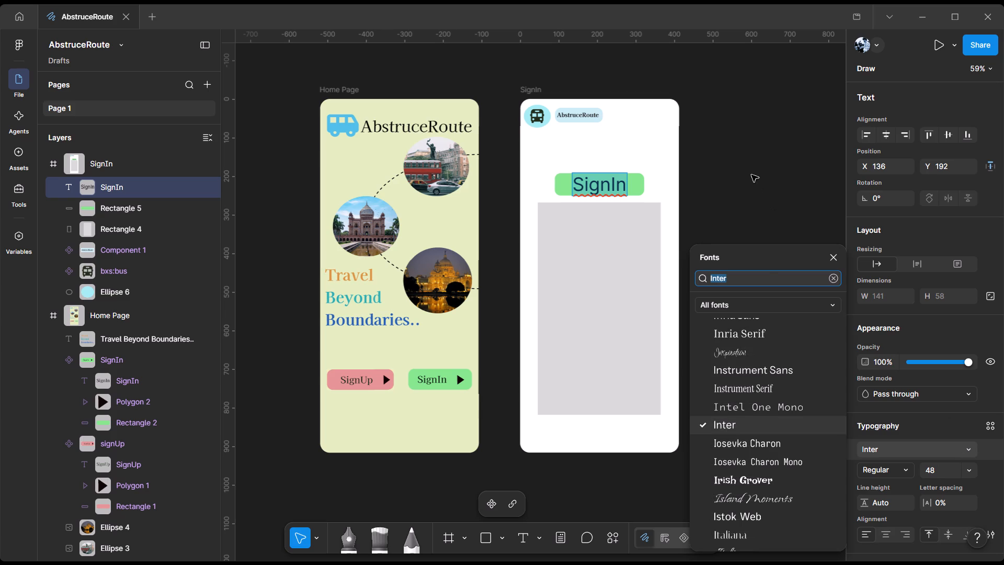
text(kai)
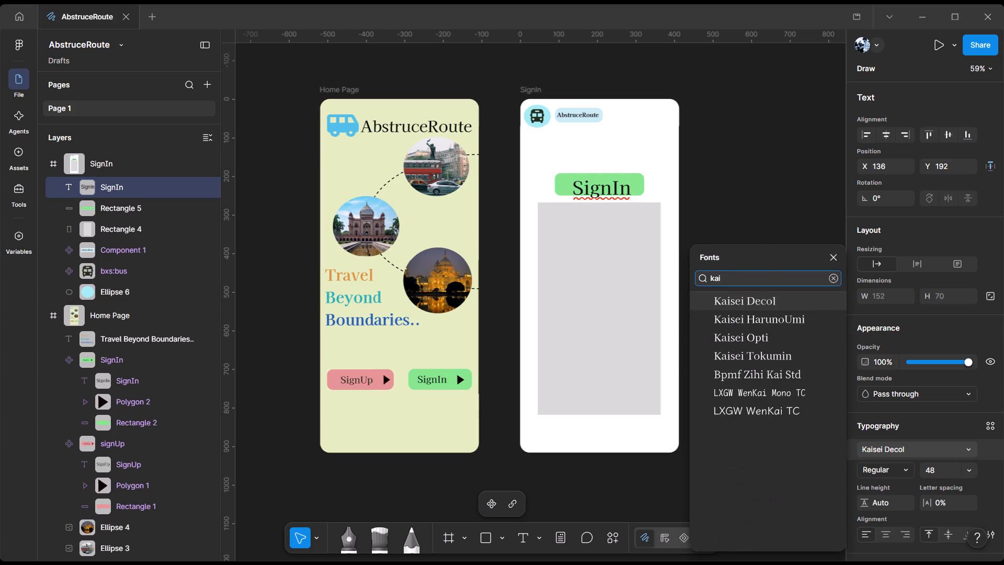
click(781, 336)
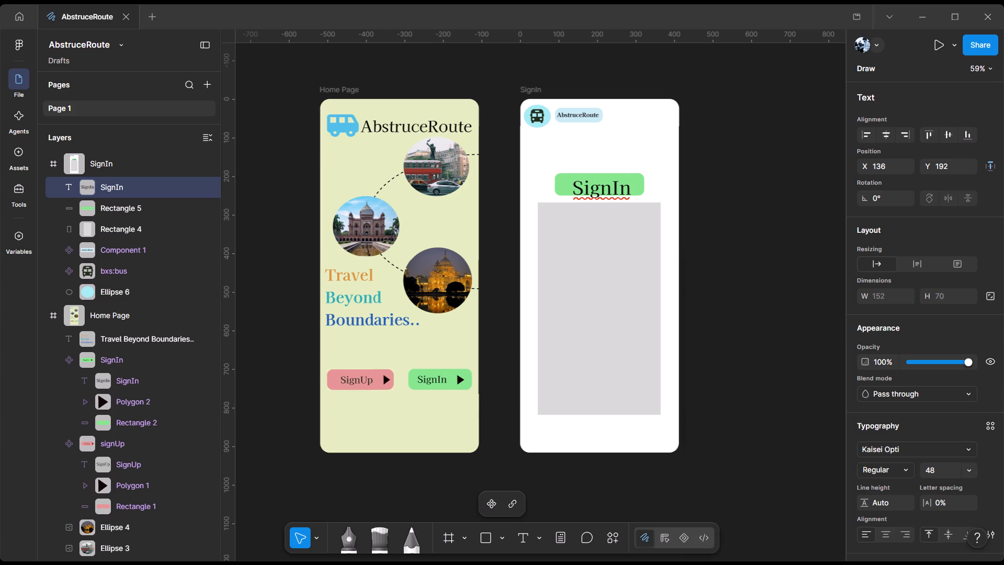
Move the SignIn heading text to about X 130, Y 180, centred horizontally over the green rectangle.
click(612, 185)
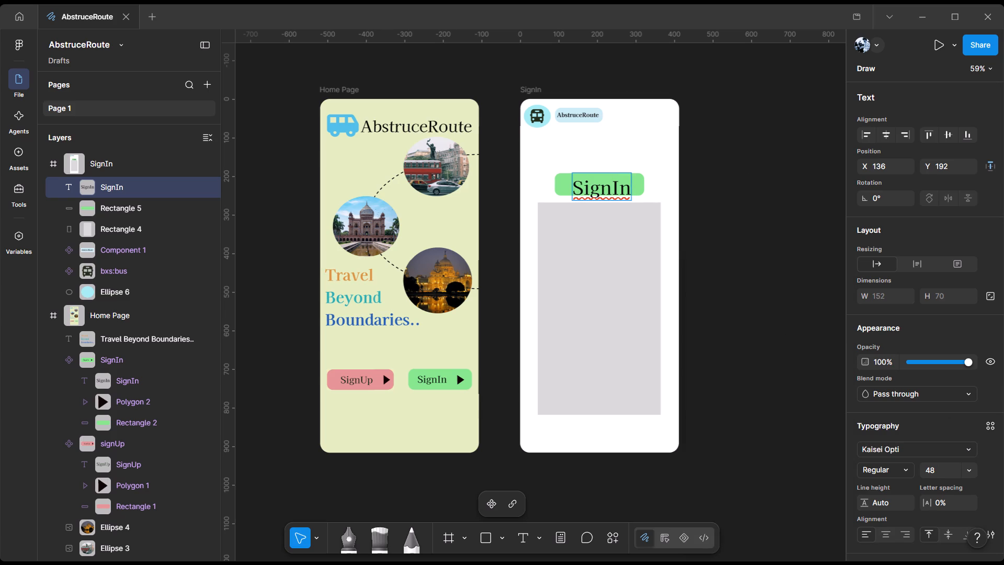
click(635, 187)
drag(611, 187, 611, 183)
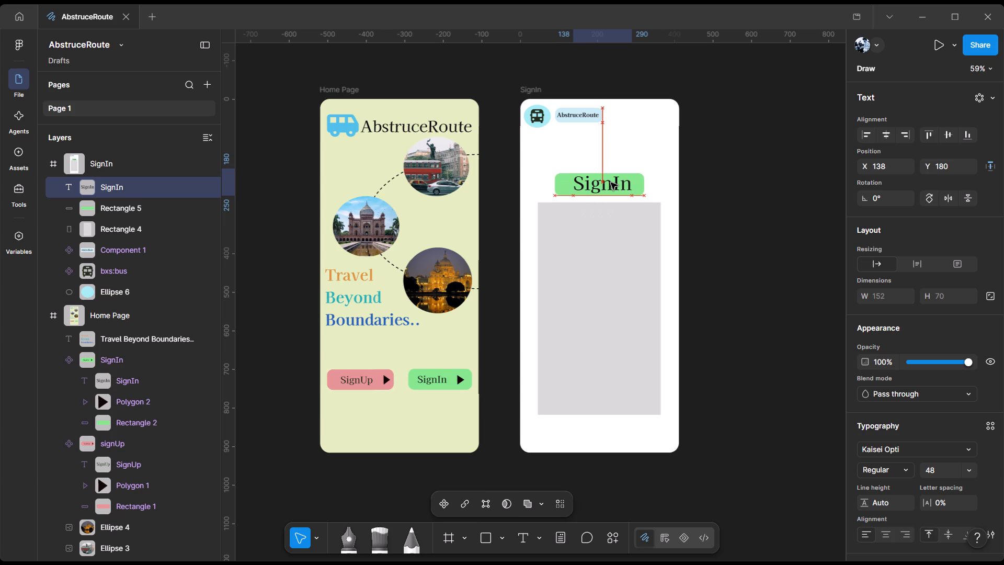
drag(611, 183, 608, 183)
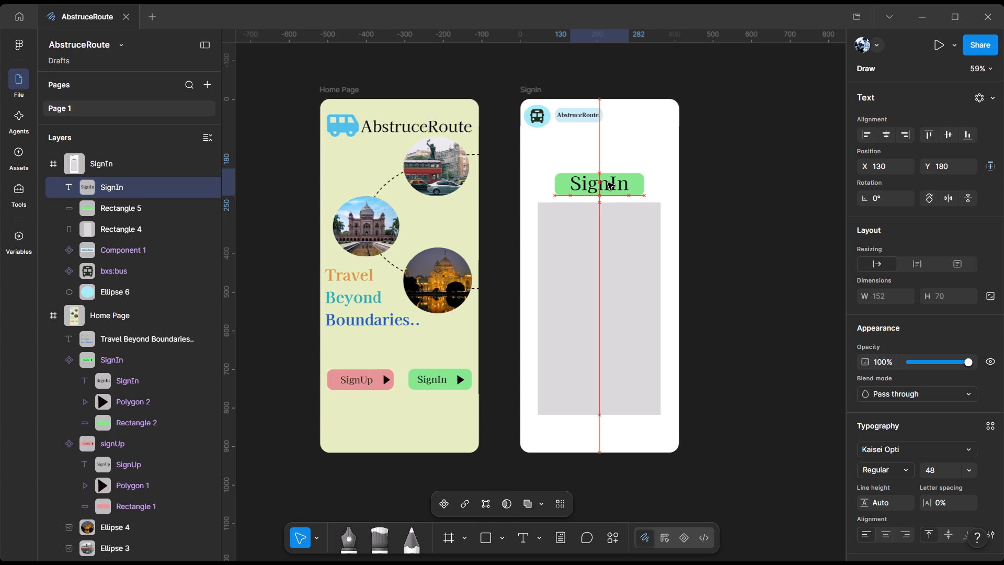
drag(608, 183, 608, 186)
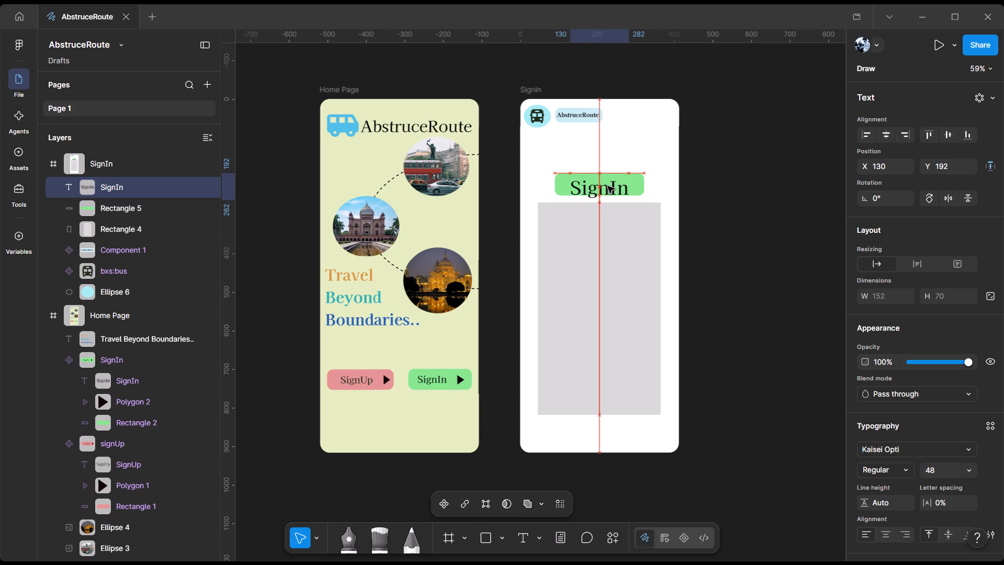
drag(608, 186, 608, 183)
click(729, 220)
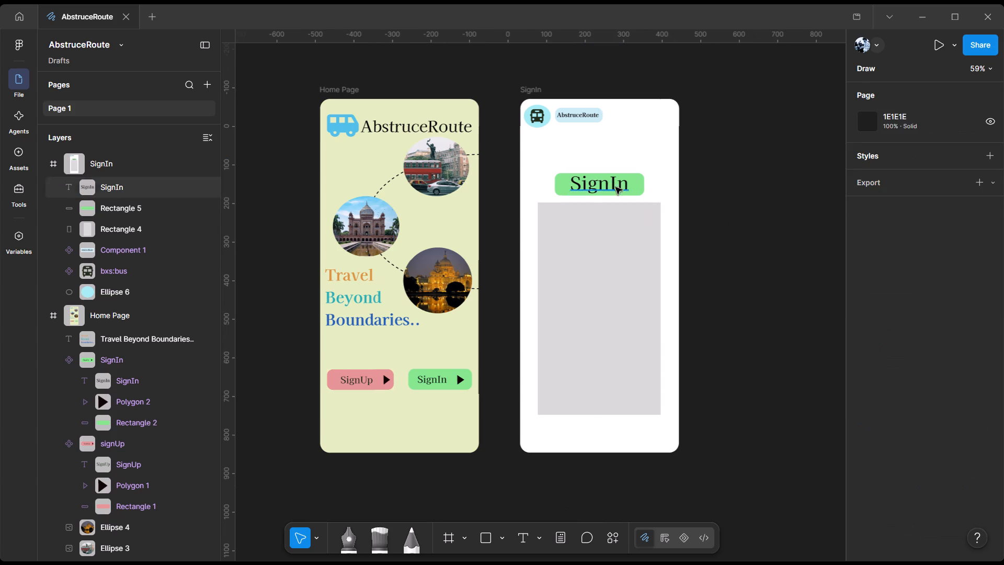
Make the green rectangle behind the SignIn heading slightly taller by extending its upper edge.
click(642, 185)
drag(595, 172, 600, 171)
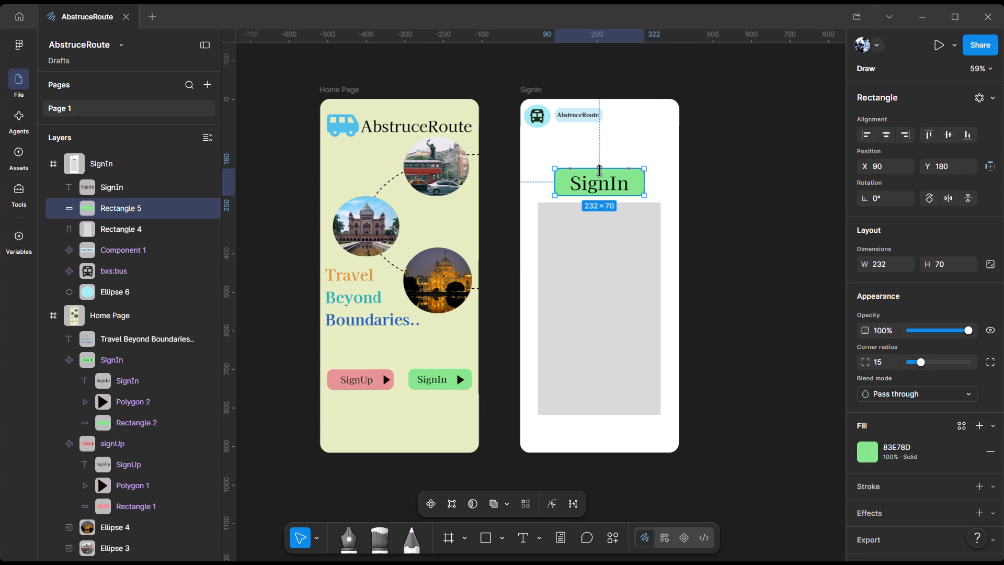
drag(600, 171, 600, 172)
click(749, 233)
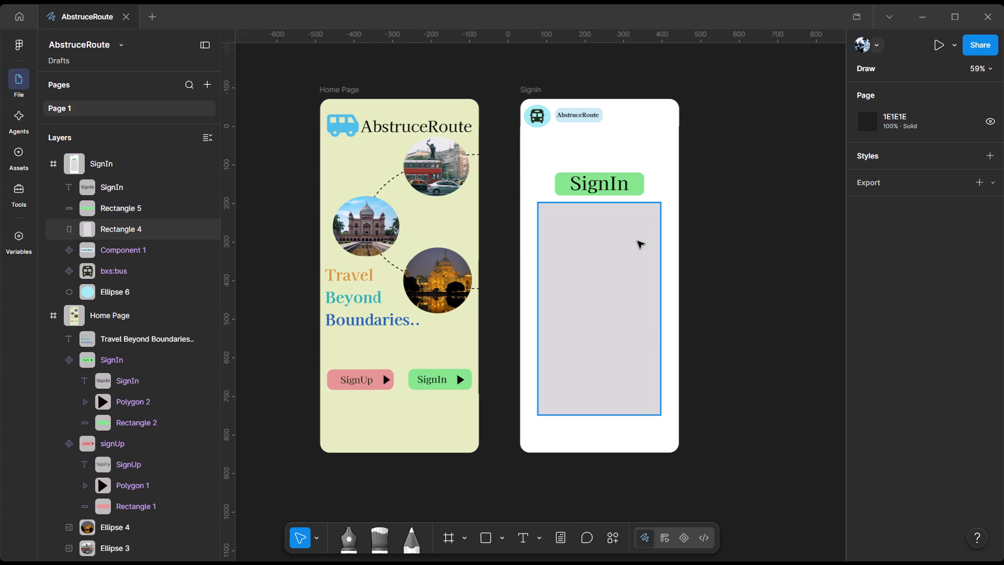
Set the SignIn heading's font size to 36.
double_click(623, 184)
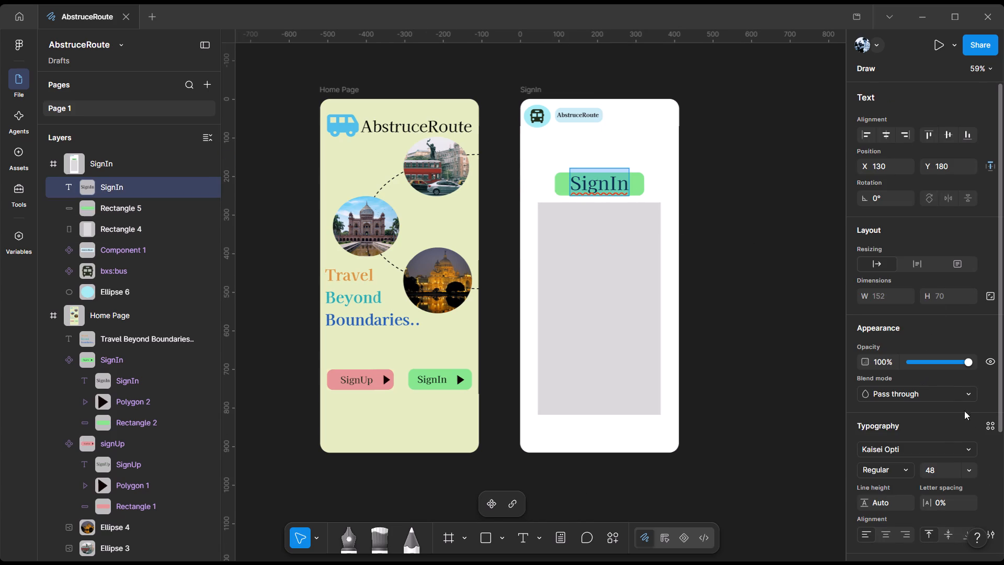
click(974, 473)
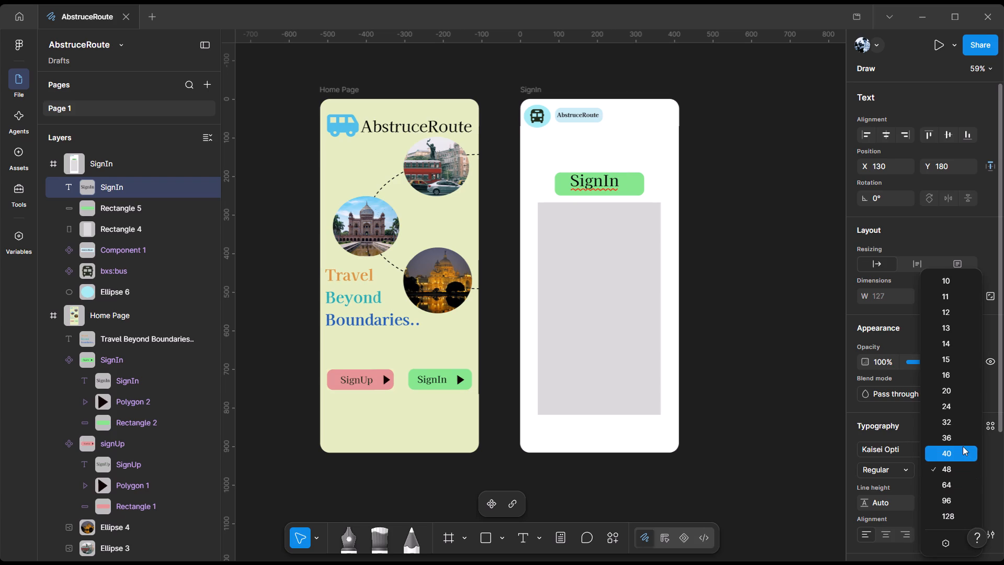
click(963, 439)
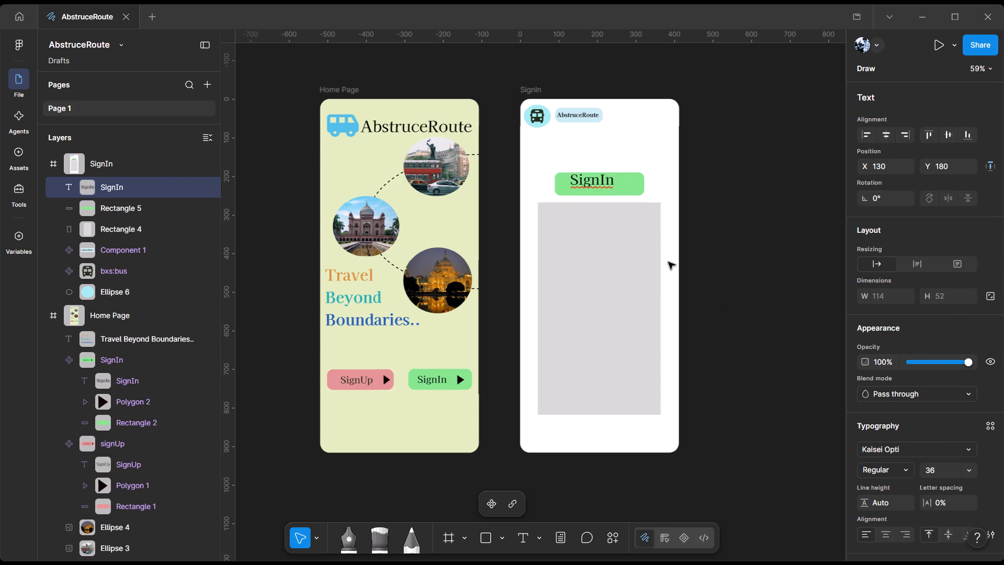
Centre the SignIn heading text on the green rectangle, at about X 149, Y 190.
click(601, 182)
click(598, 178)
click(611, 181)
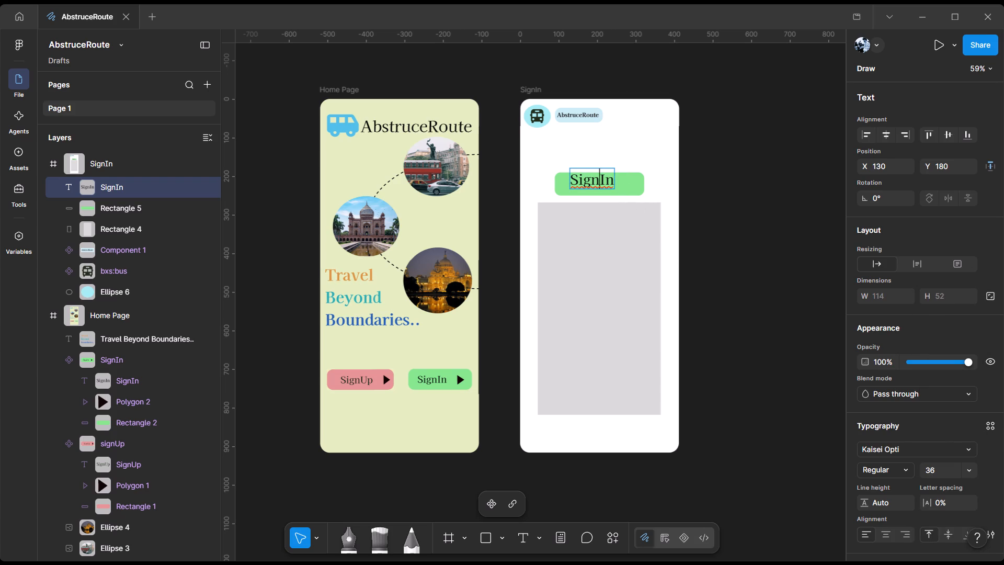
click(624, 184)
click(611, 182)
drag(605, 184, 612, 184)
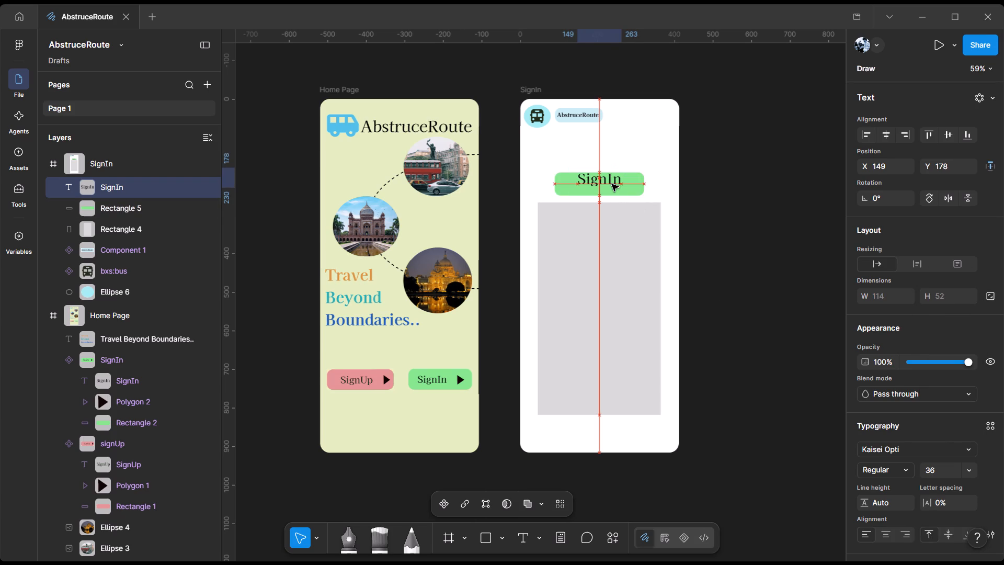
drag(612, 184, 612, 186)
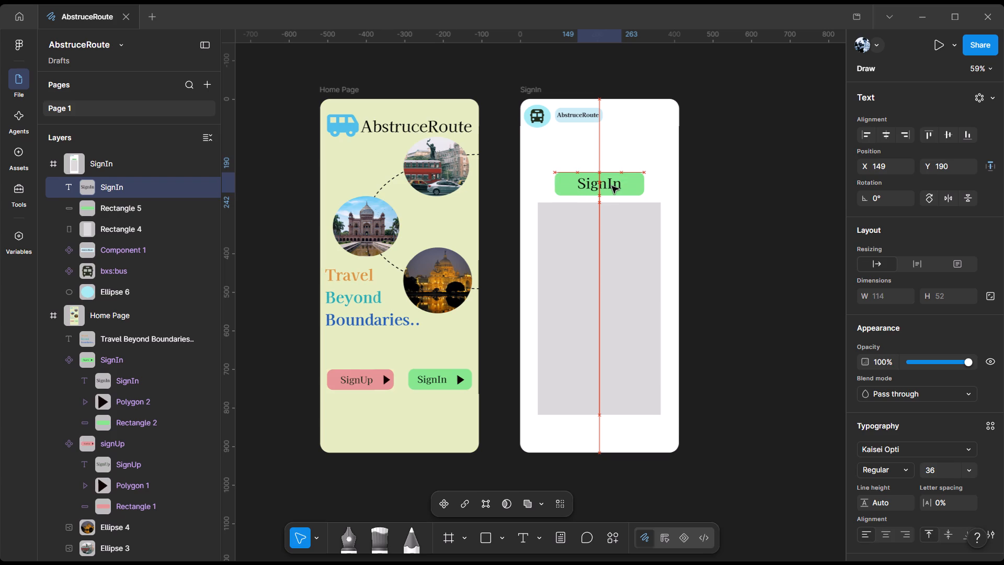
drag(612, 186, 614, 186)
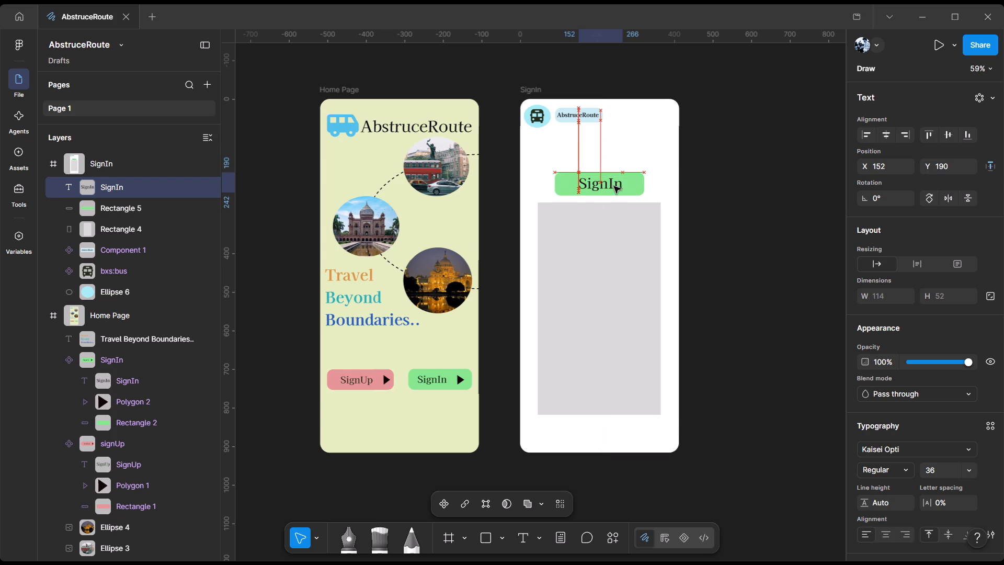
drag(614, 186, 613, 187)
click(681, 288)
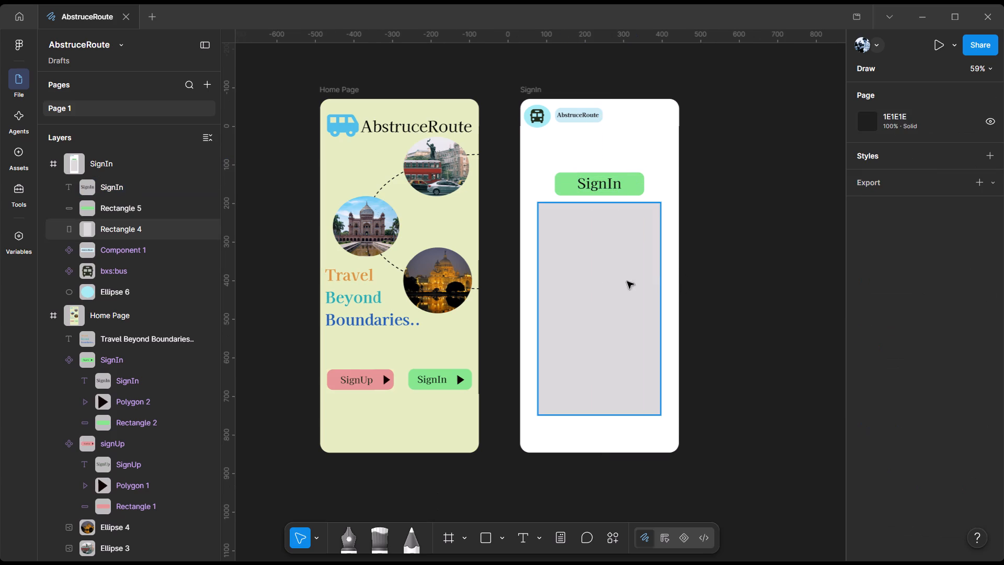
click(765, 285)
Round the corners of the large grey rectangle below the SignIn heading to a radius of 23.
click(627, 268)
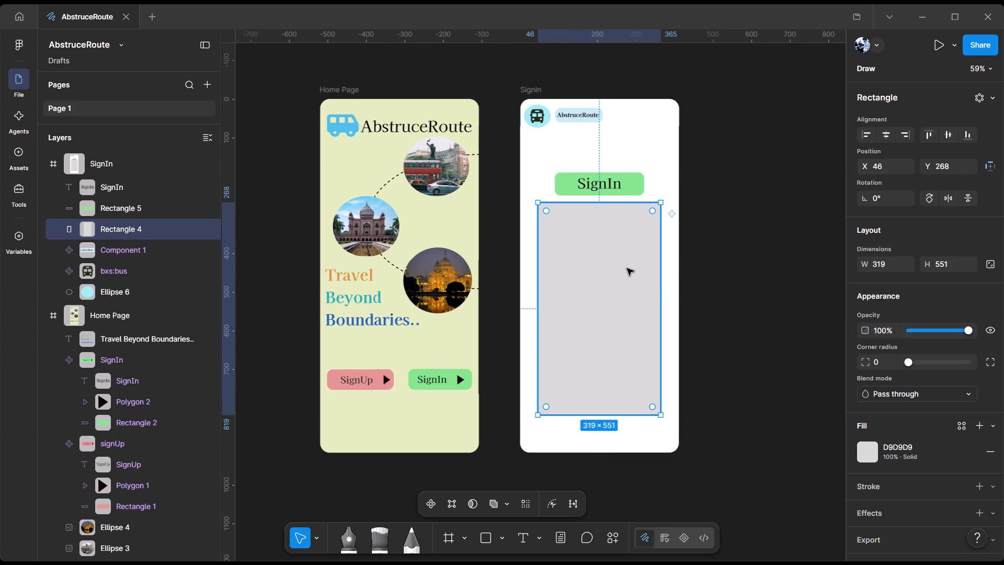
drag(909, 359, 913, 359)
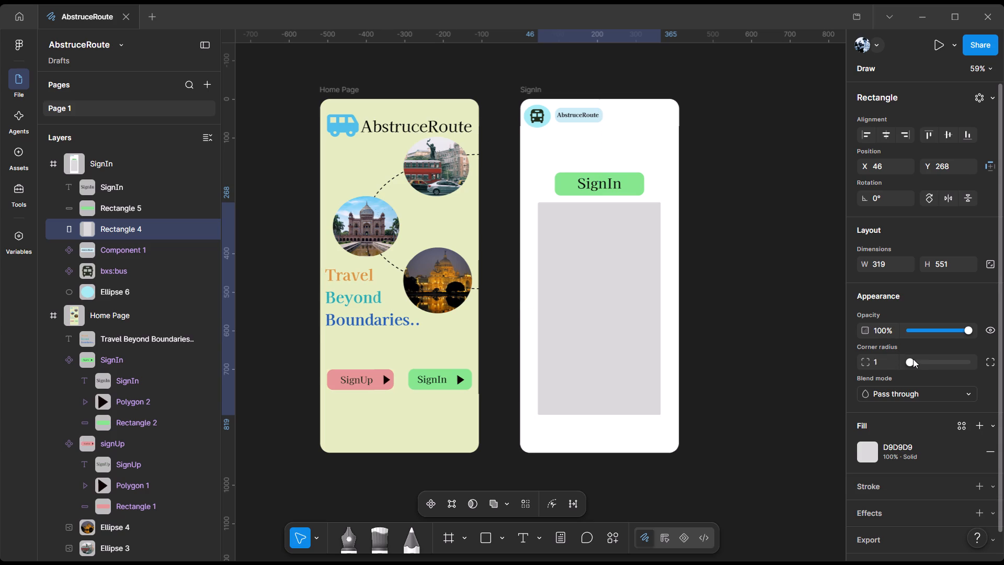
drag(913, 359, 922, 359)
drag(922, 359, 925, 359)
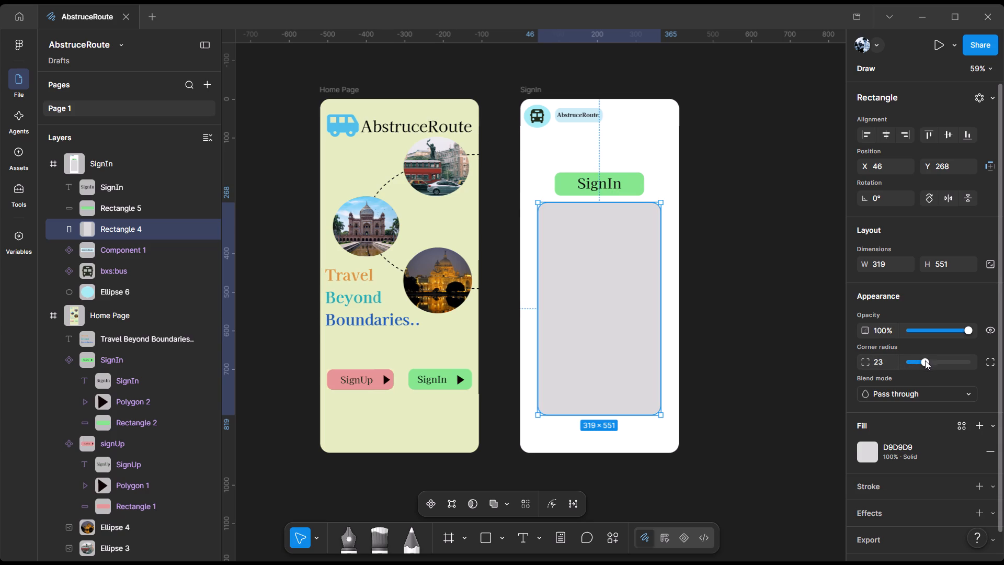
click(705, 350)
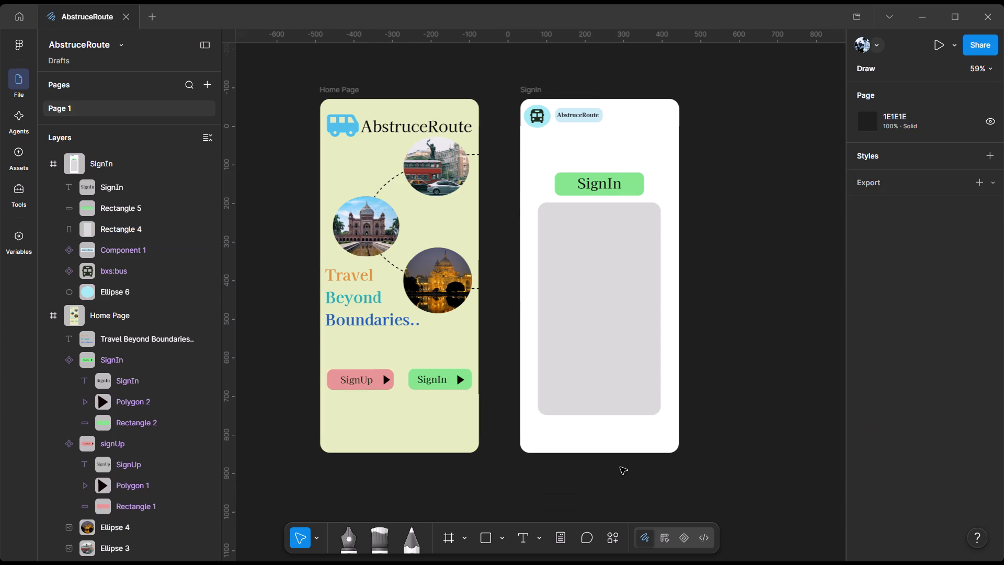
Add an "Email:" text label in the upper part of the grey rectangle, at about X 75, Y 355.
scroll(620, 467, down, 1)
click(519, 539)
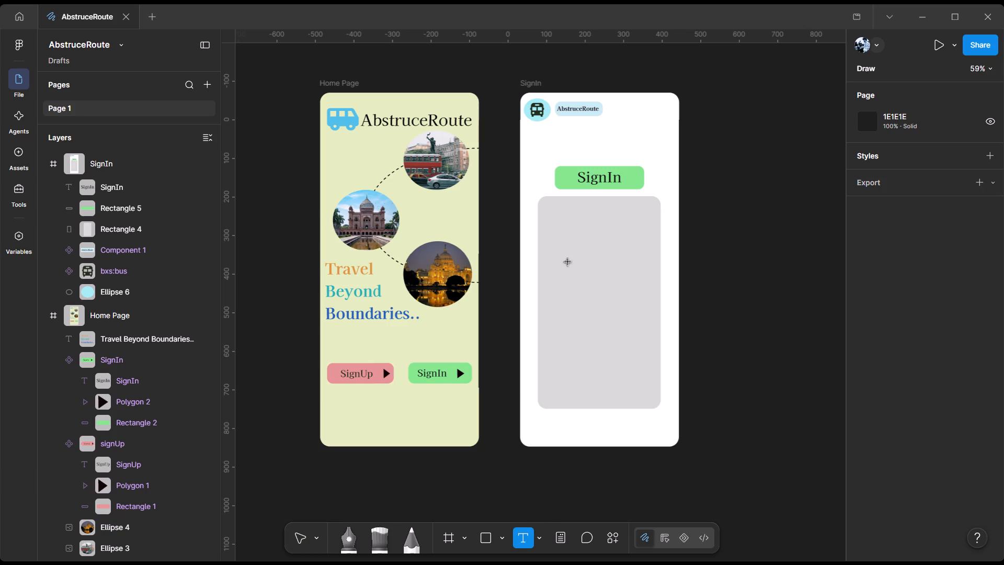
double_click(555, 236)
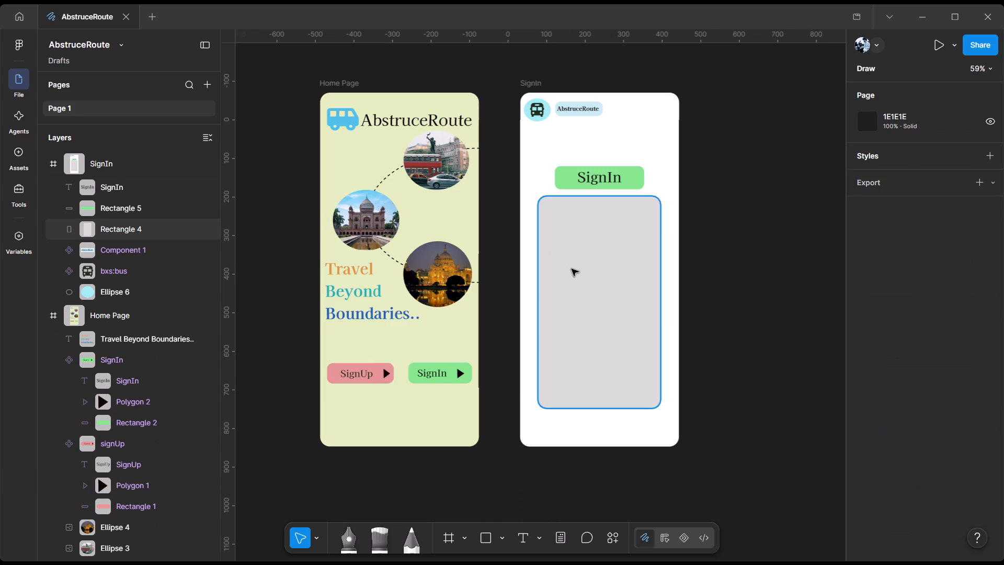
click(528, 536)
click(549, 229)
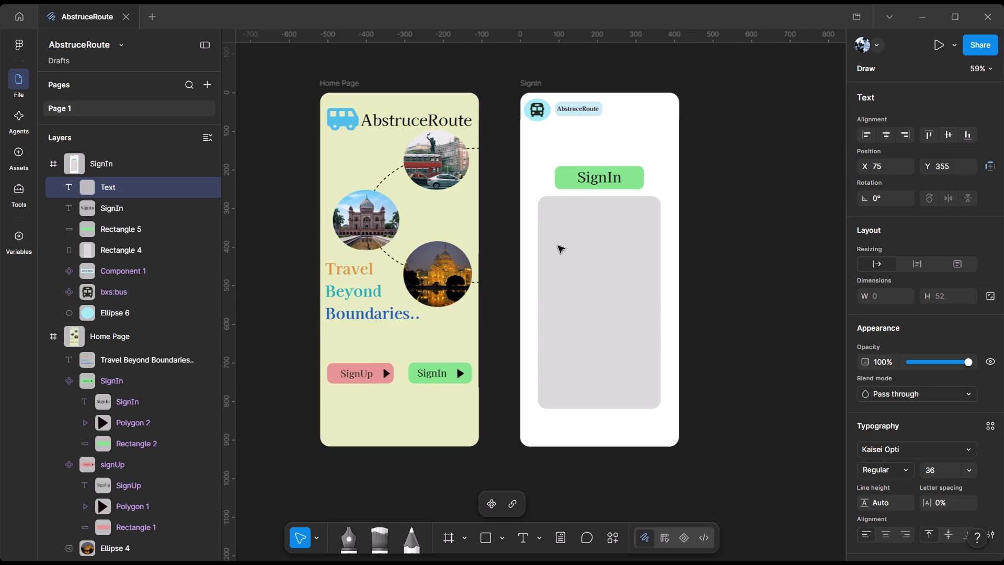
text(Email)
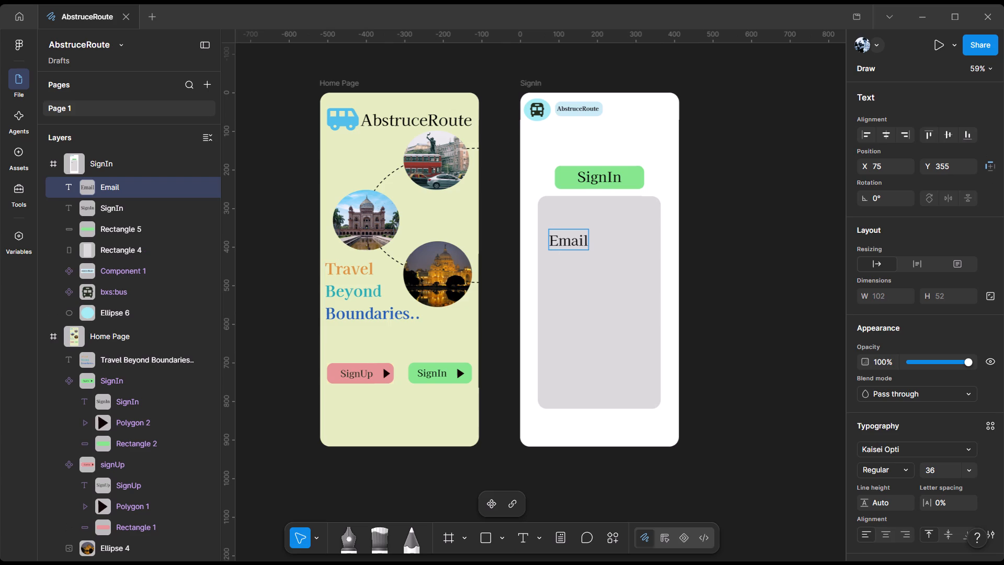
key(shift+colon)
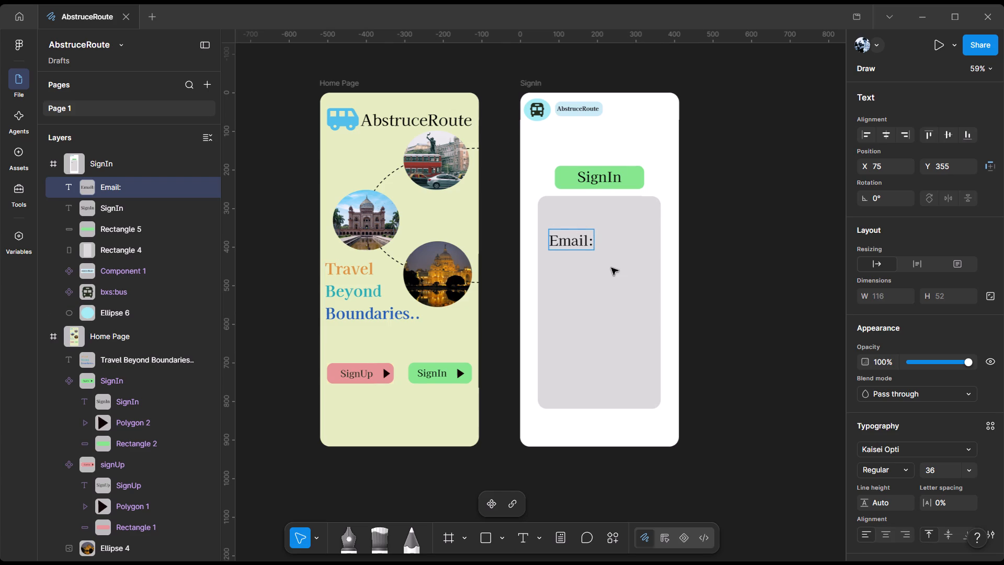
click(611, 268)
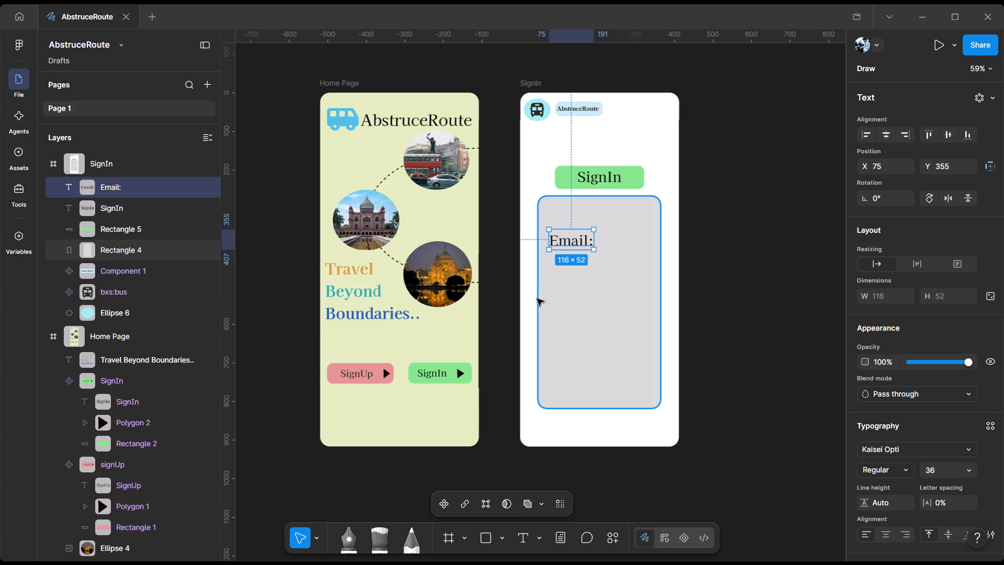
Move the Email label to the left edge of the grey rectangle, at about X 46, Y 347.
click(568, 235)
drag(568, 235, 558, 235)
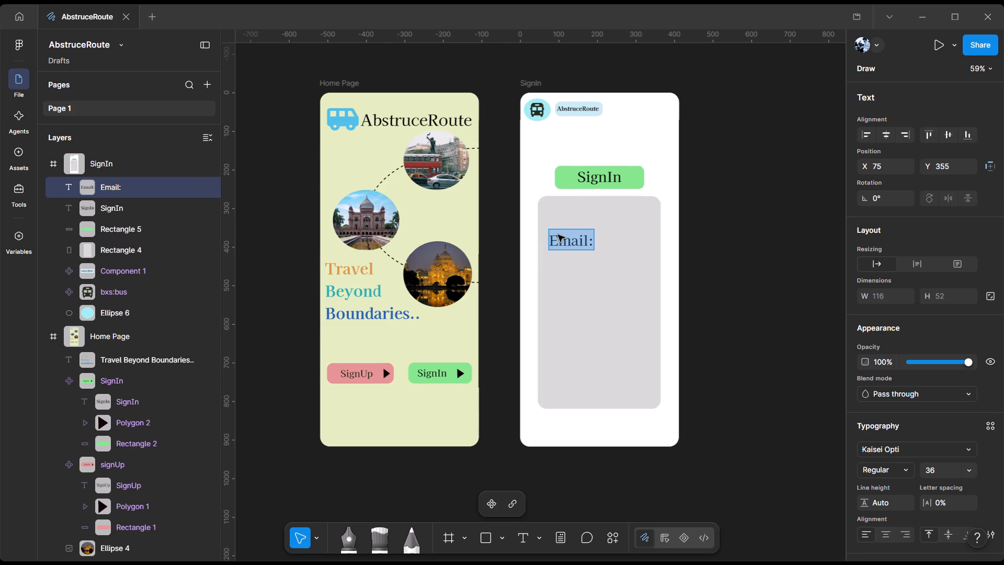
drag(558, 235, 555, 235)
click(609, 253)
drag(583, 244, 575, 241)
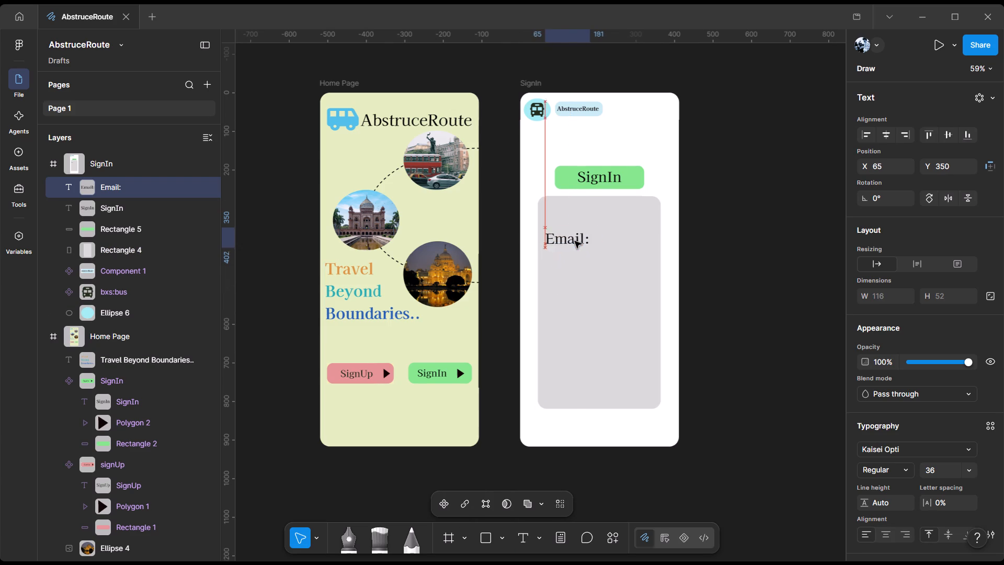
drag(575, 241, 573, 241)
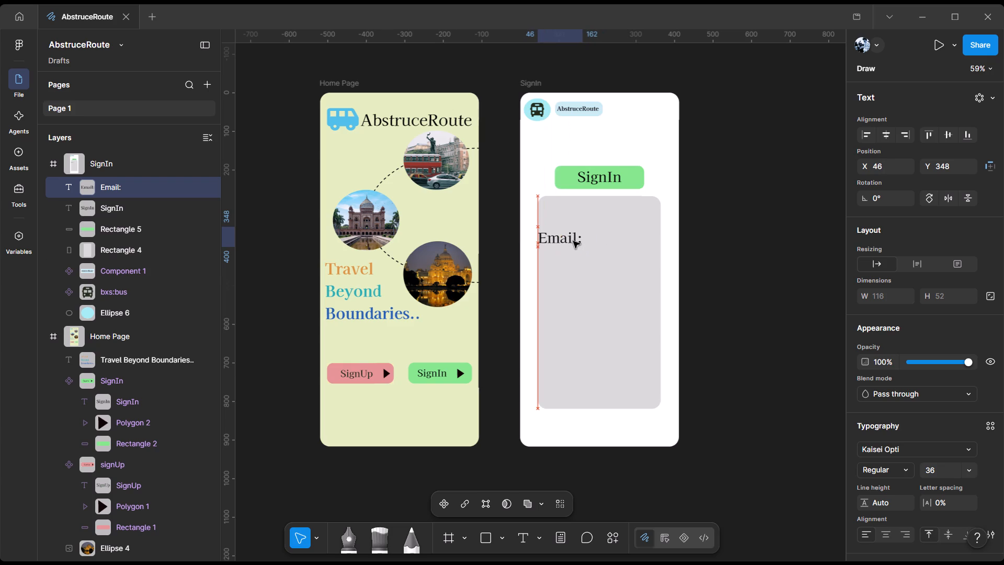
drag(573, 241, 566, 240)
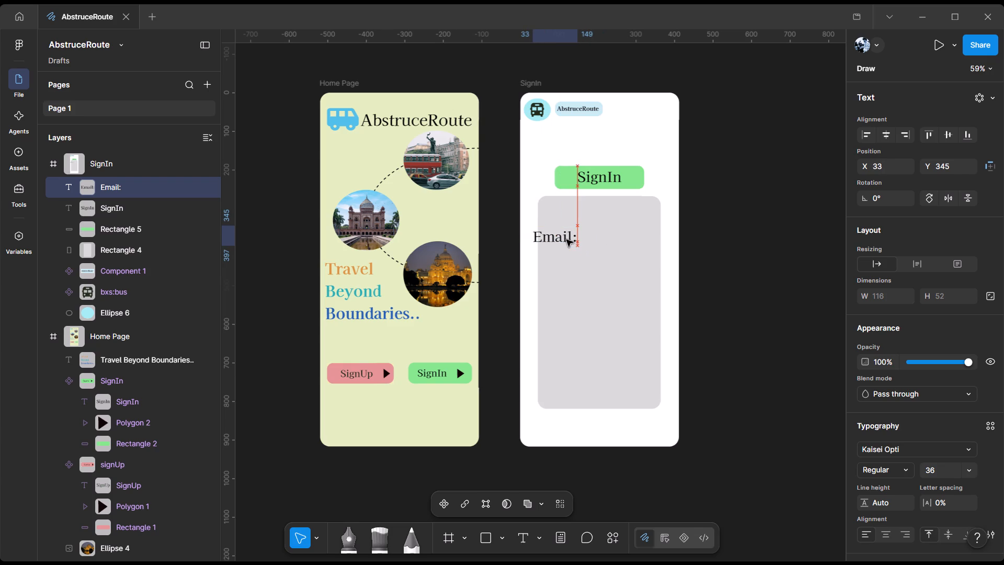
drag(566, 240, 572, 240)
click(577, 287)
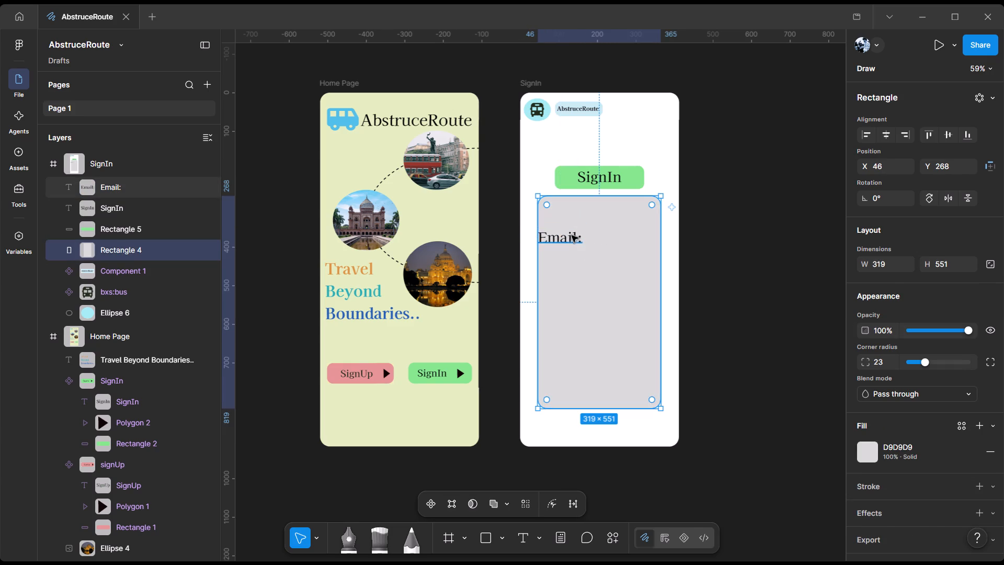
Set the Email label's font size to 24.
double_click(572, 235)
click(980, 475)
click(976, 471)
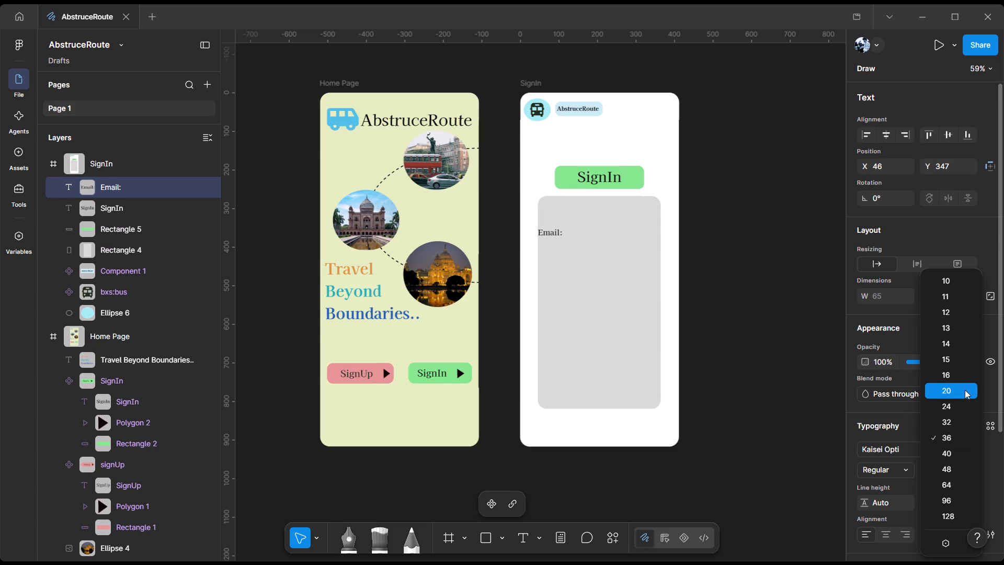
drag(965, 390, 964, 398)
click(975, 469)
click(959, 401)
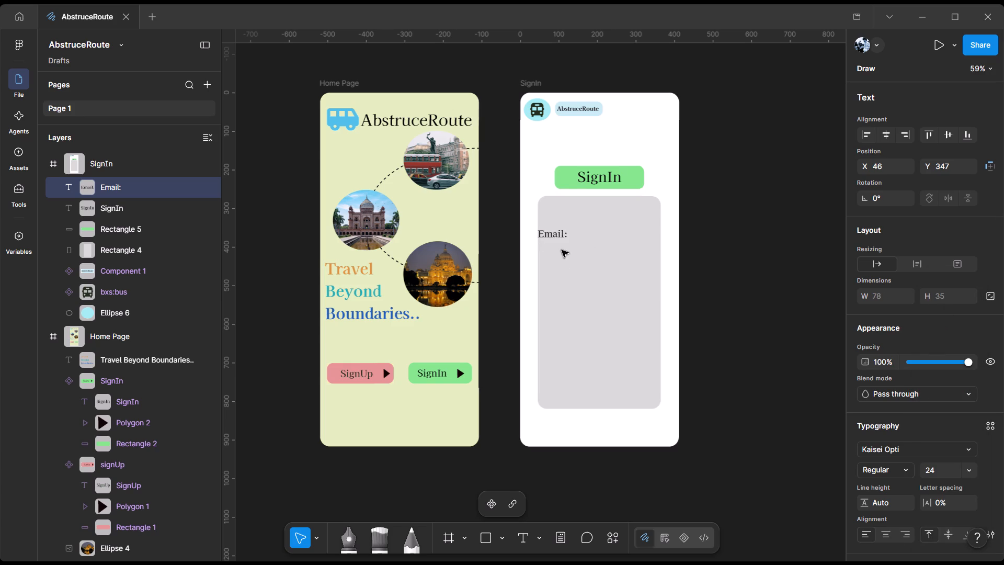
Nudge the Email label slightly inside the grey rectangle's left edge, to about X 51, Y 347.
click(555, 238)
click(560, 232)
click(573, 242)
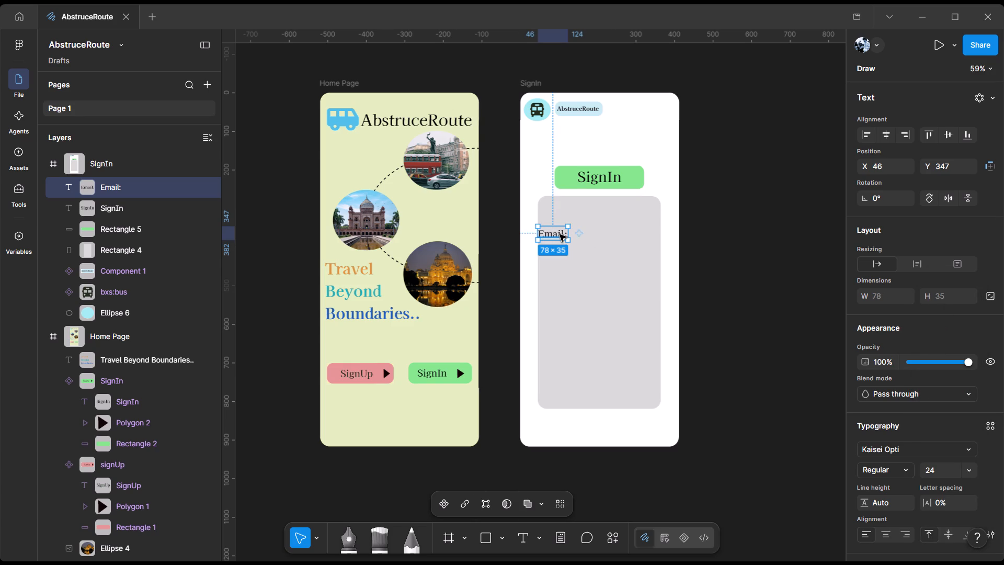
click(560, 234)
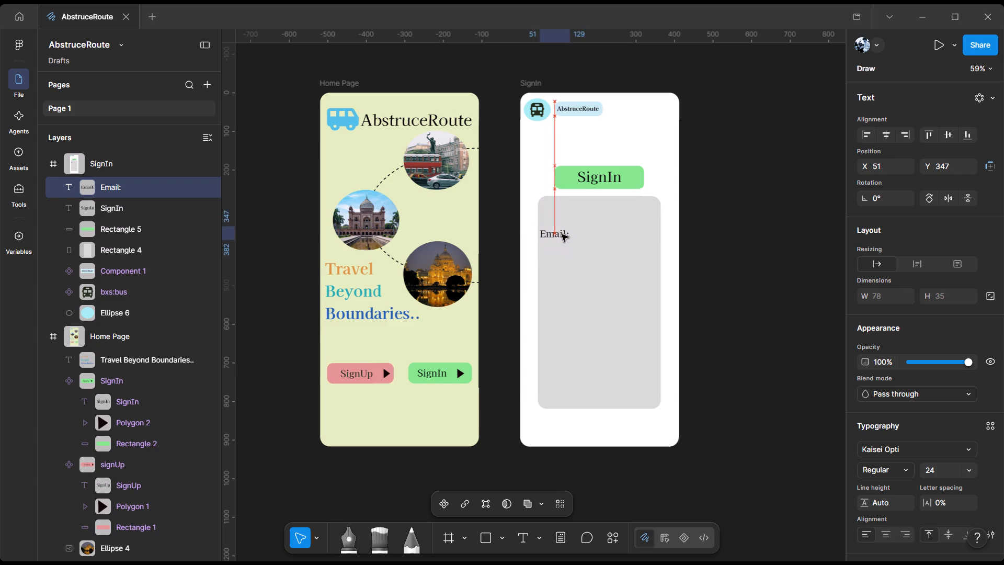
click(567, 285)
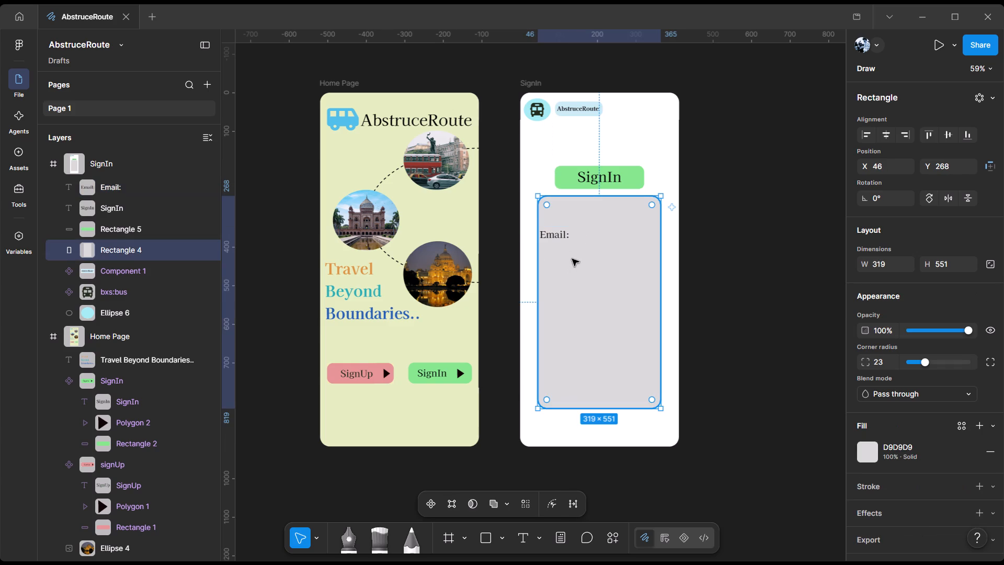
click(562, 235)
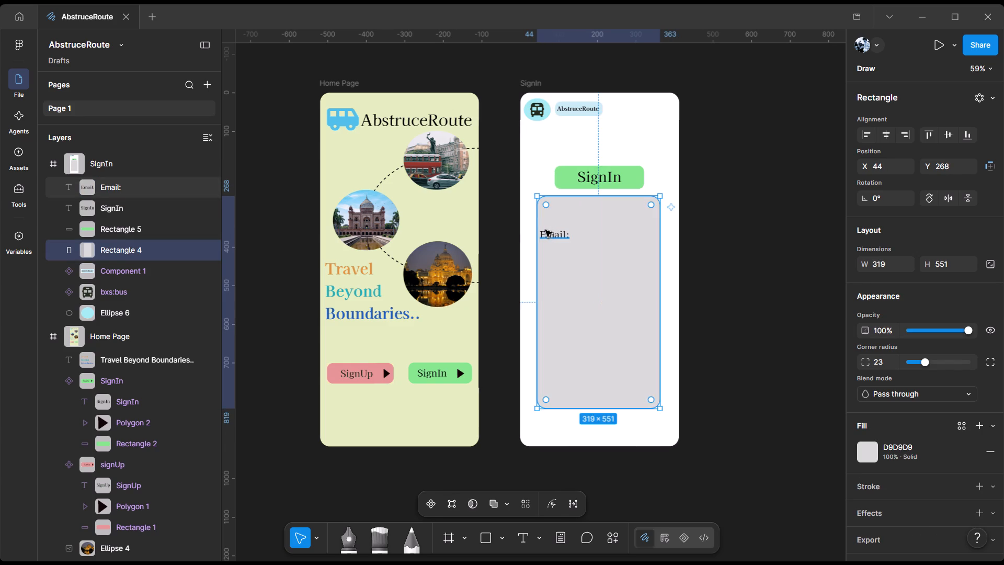
Move the Email label to about X 75, Y 358, in front of its input box.
click(545, 230)
click(553, 238)
drag(553, 238, 567, 240)
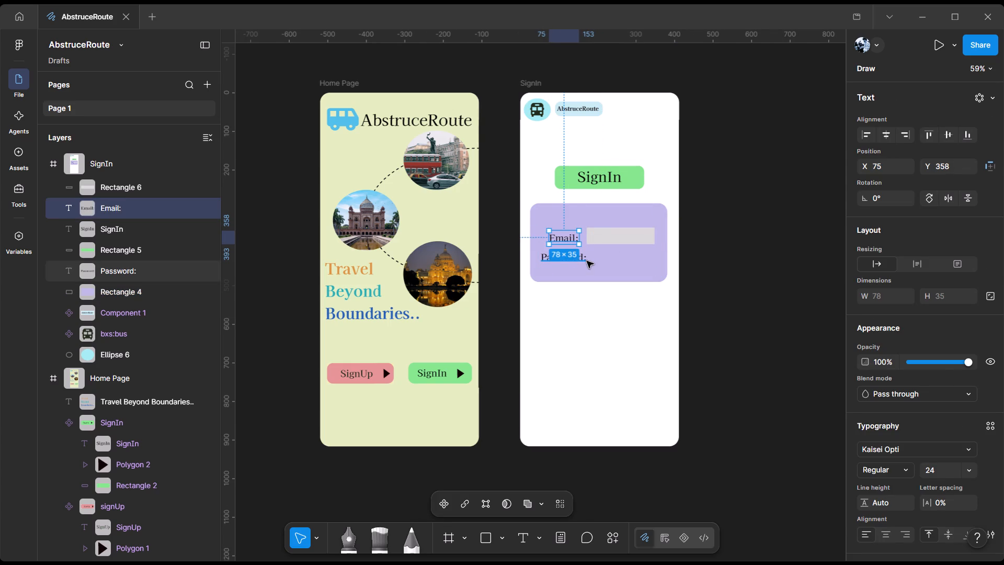
Move the Password label slightly left so that its right end lines up with the Email label above.
click(598, 262)
click(580, 258)
drag(576, 257, 575, 257)
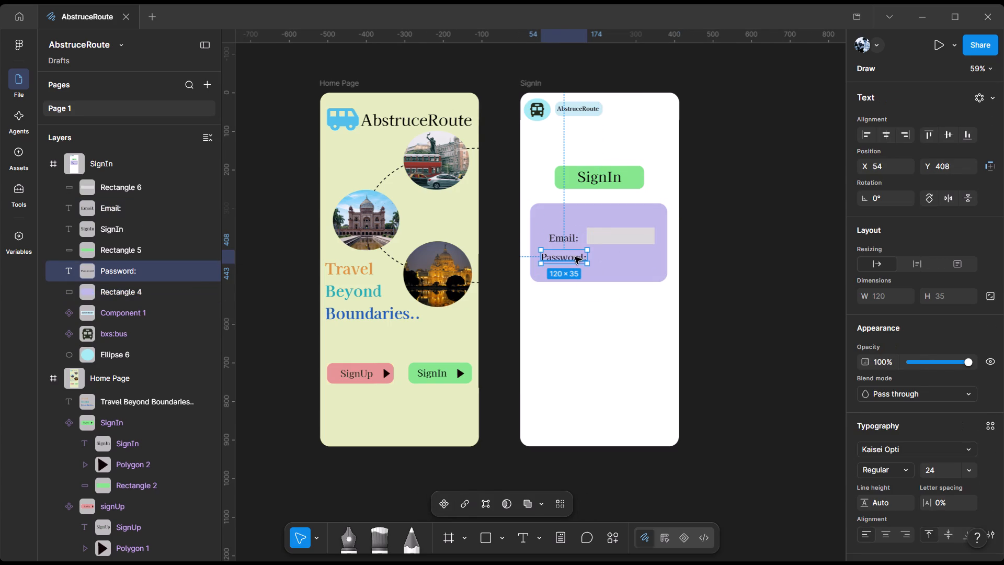
drag(575, 257, 571, 257)
click(580, 306)
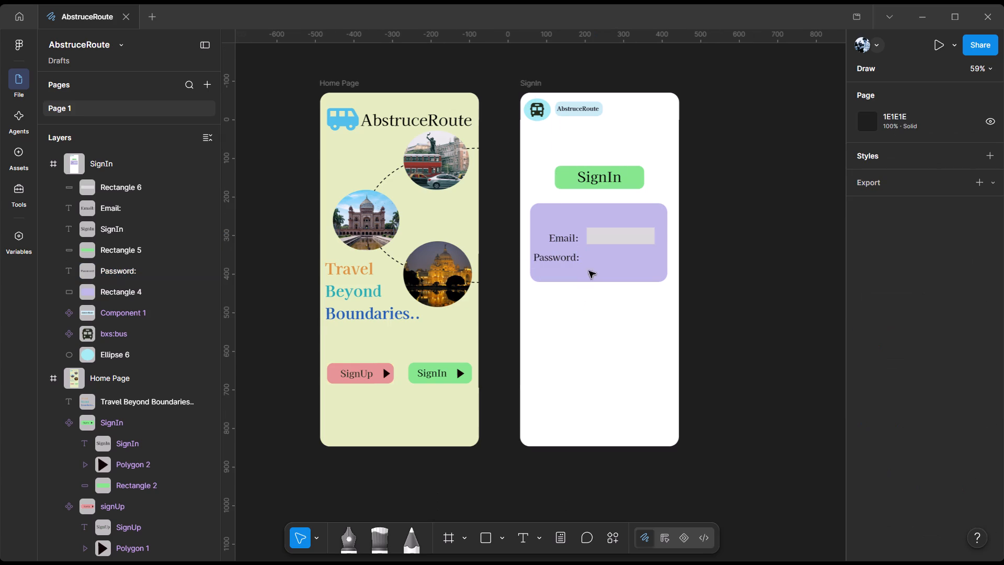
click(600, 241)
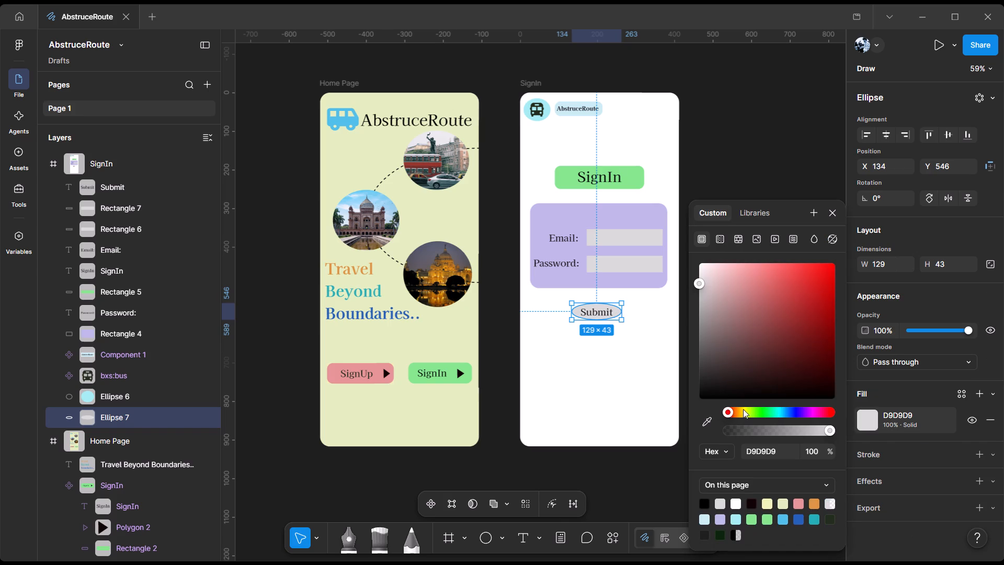
Recolour the ellipse behind the Submit text to a pale peach fill, DFC4B0.
drag(743, 409, 775, 409)
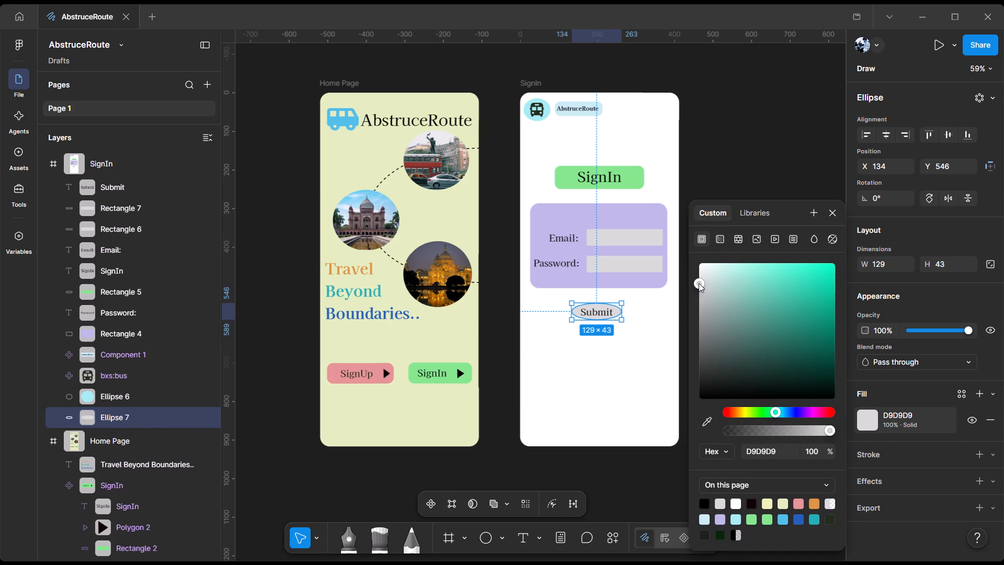
drag(699, 281, 727, 272)
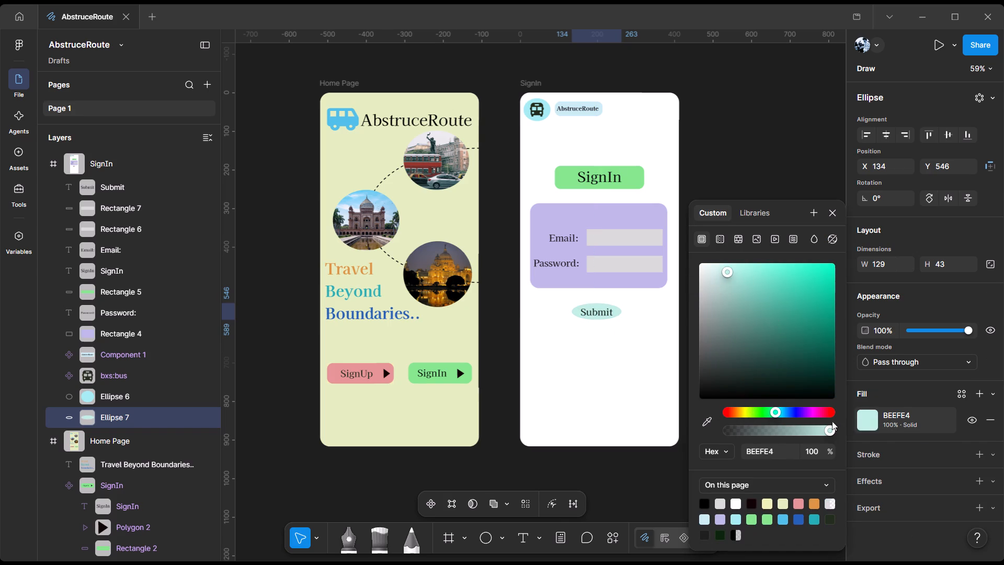
drag(783, 413, 802, 409)
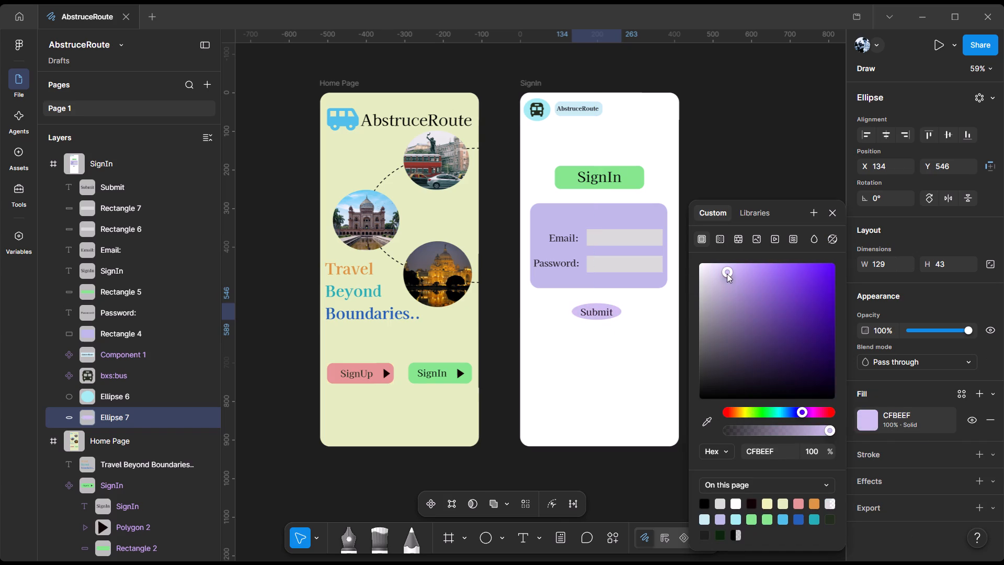
drag(725, 273, 728, 280)
click(807, 409)
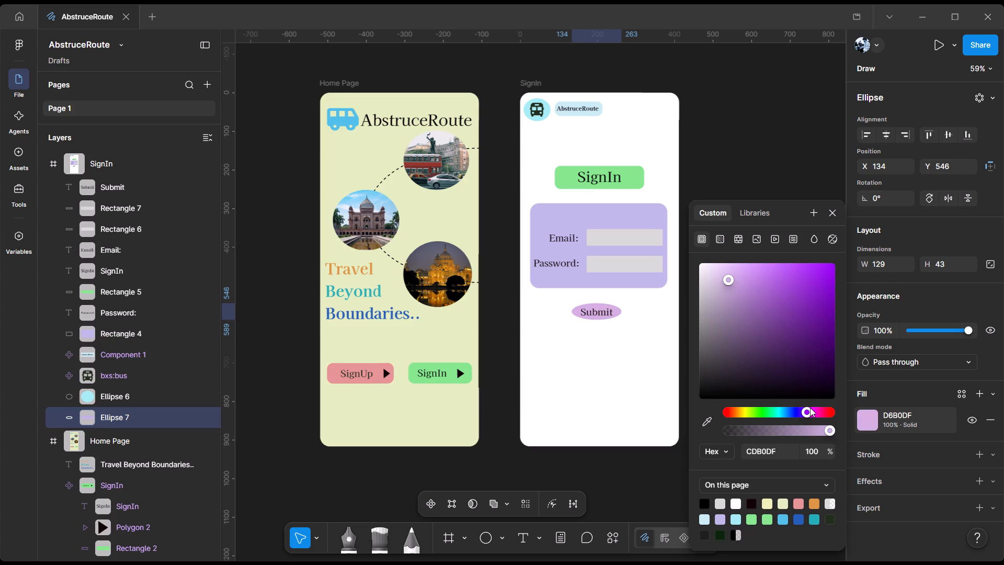
drag(808, 411, 786, 411)
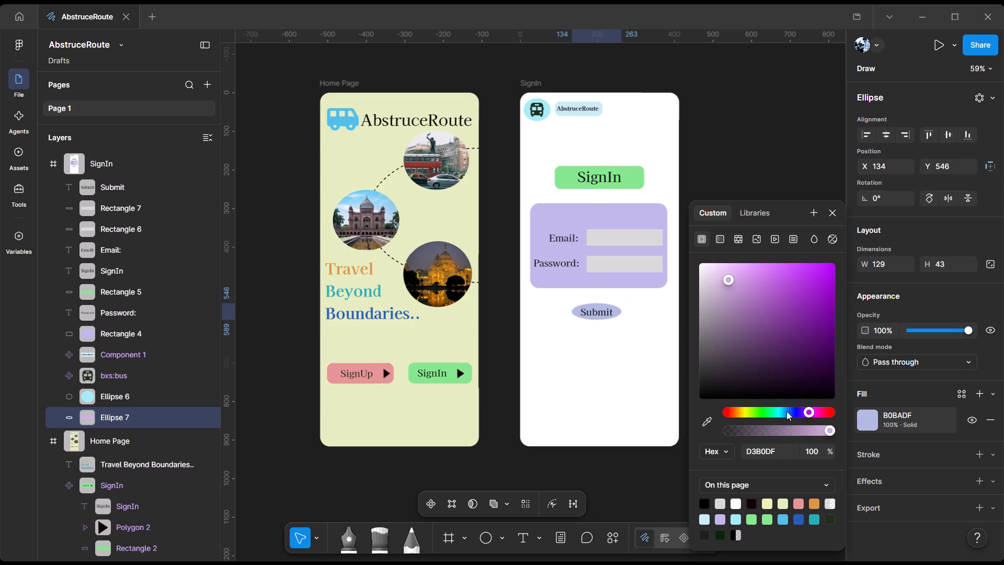
drag(786, 411, 793, 412)
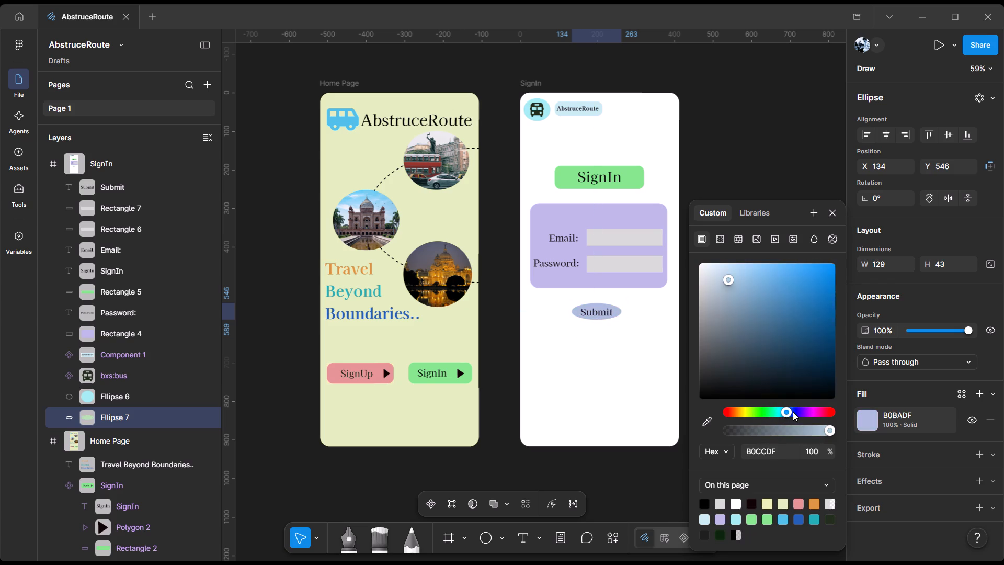
drag(793, 412, 735, 408)
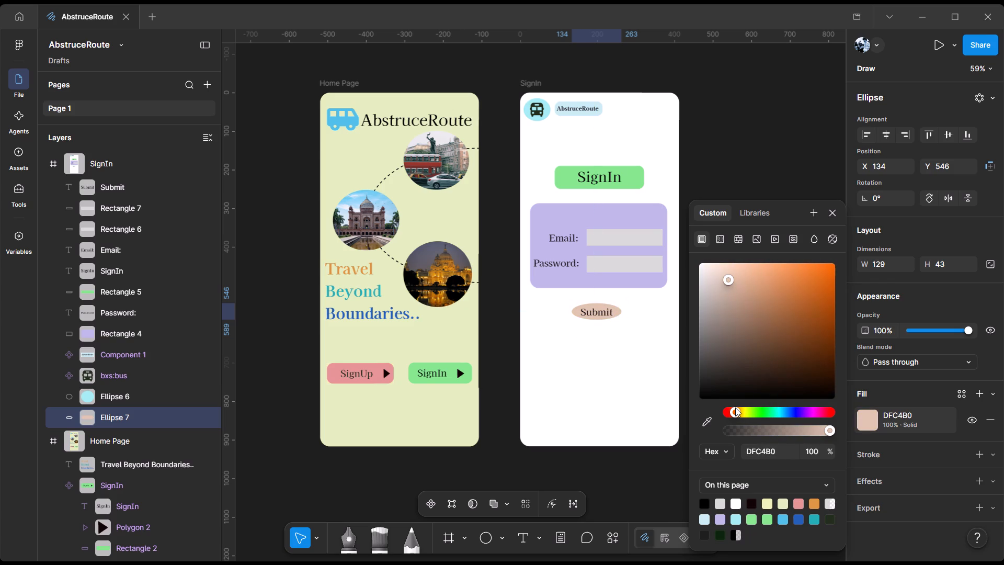
click(623, 393)
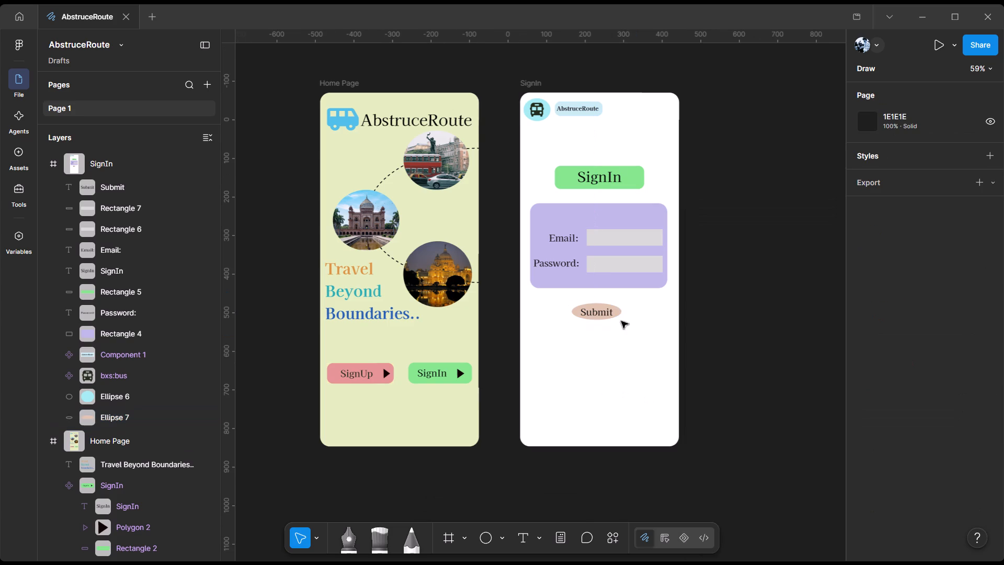
Widen the peach ellipse behind the Submit text slightly on both sides, keeping its height.
click(619, 311)
drag(624, 312, 630, 312)
drag(573, 312, 565, 312)
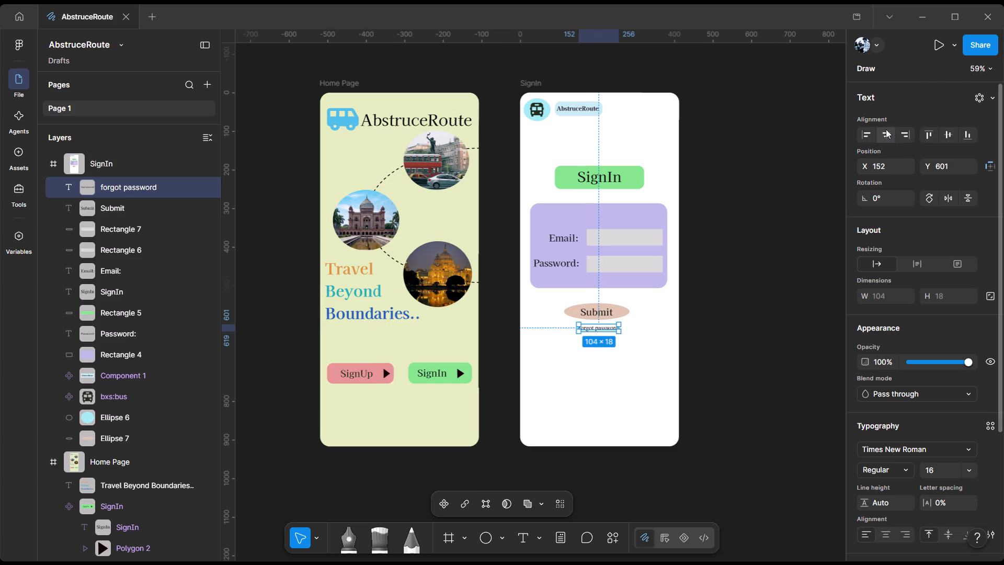
click(885, 129)
click(626, 363)
Centre the peach Submit ellipse horizontally on the SignIn screen.
click(625, 313)
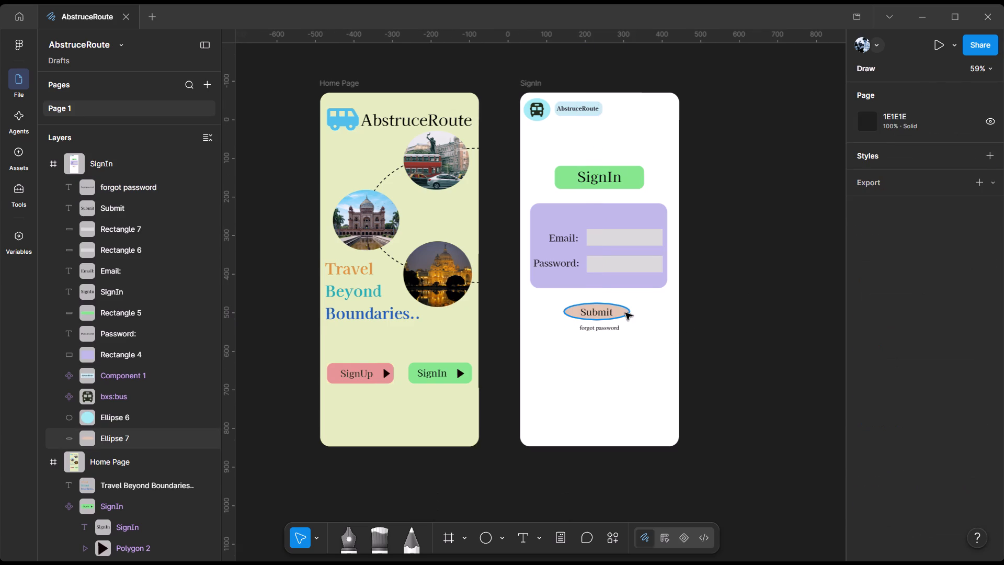
click(886, 133)
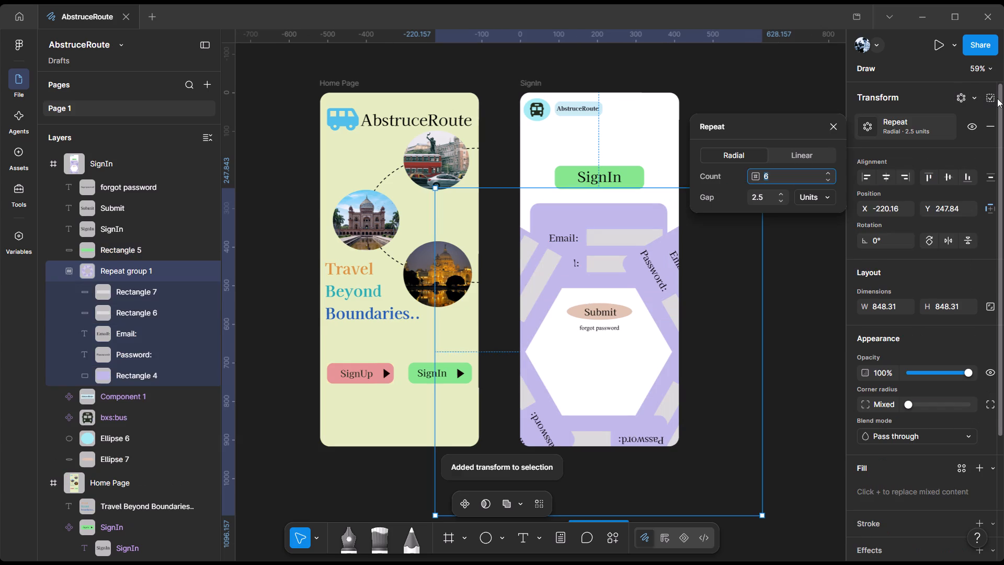
Undo the radial repeat applied to the sign-in form elements.
key(ctrl+z)
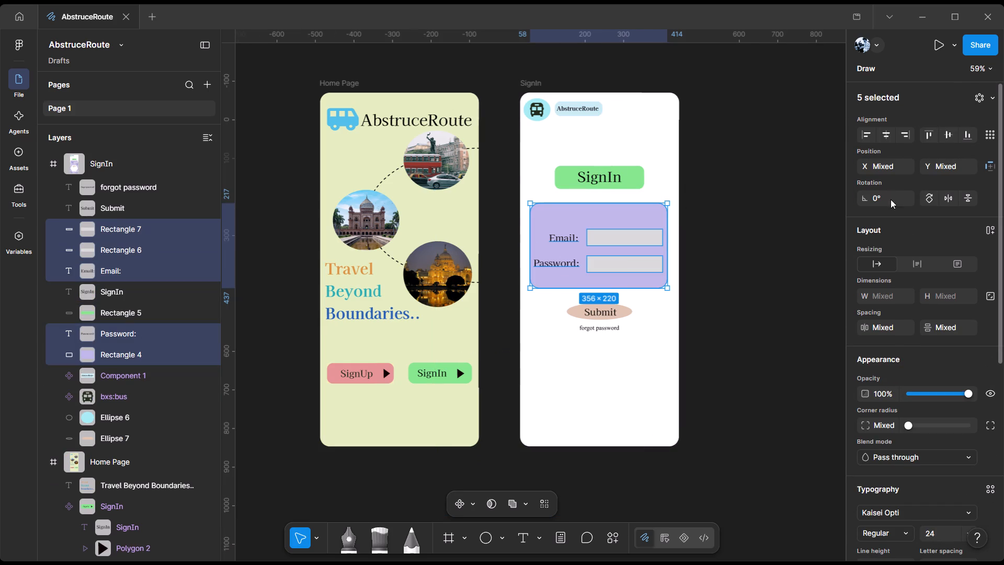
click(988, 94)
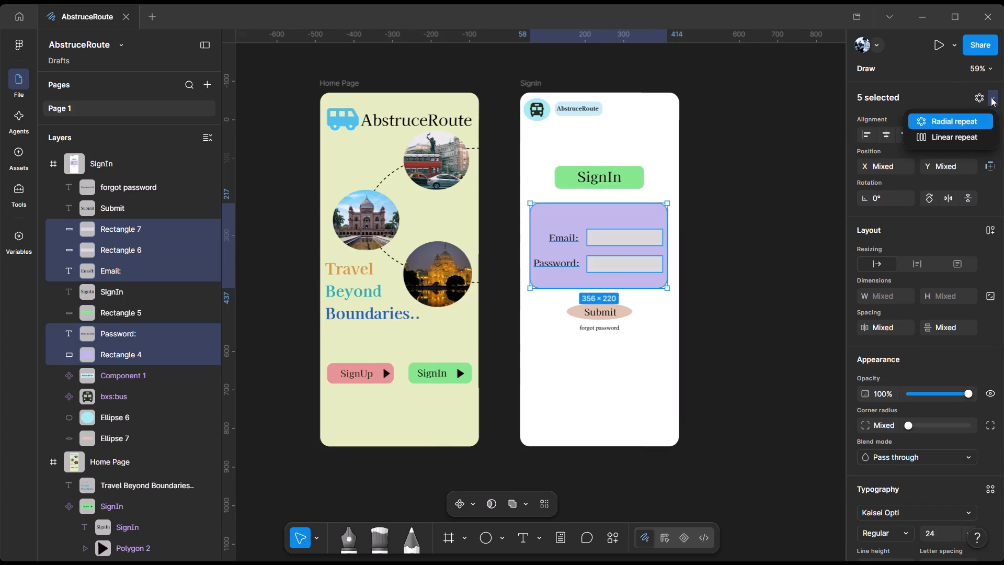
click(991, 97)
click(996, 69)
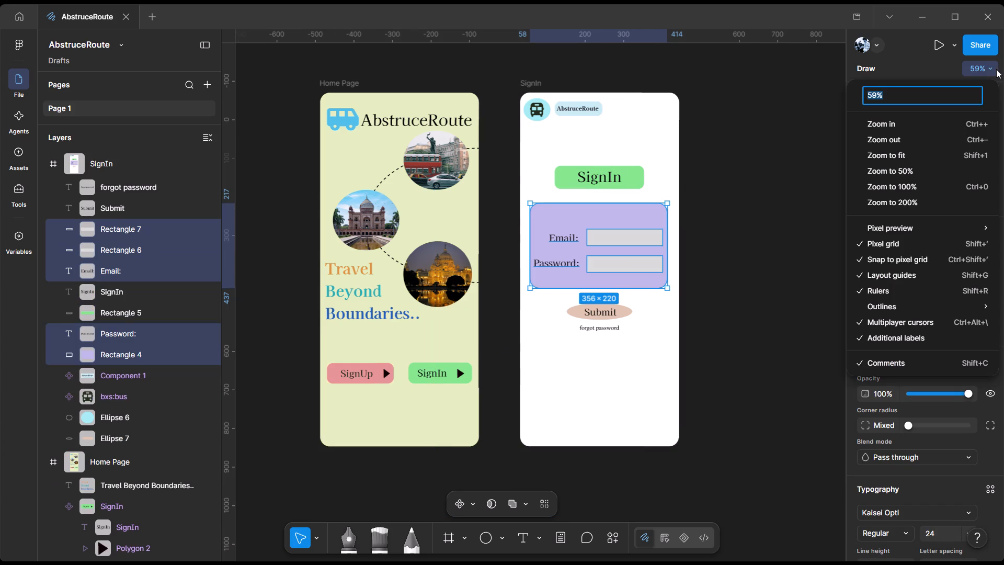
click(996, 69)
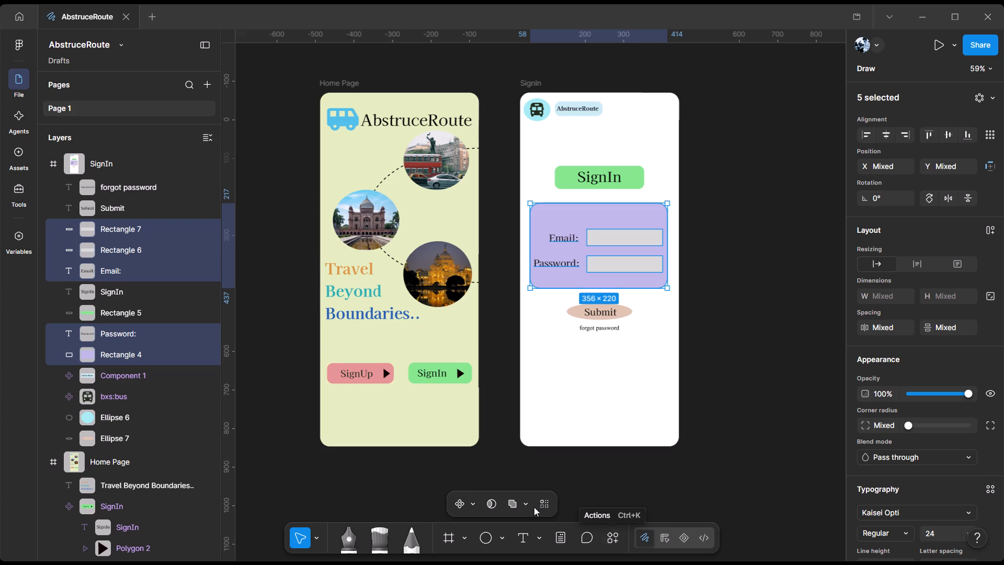
Create a single component from the selected Email and Password labels, their input boxes and the purple background rectangle.
click(471, 504)
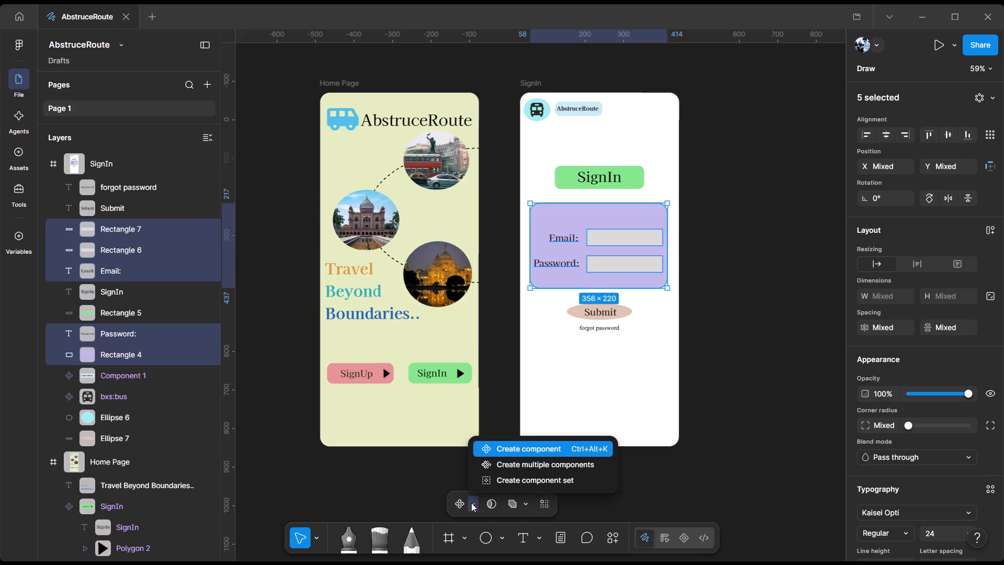
click(521, 446)
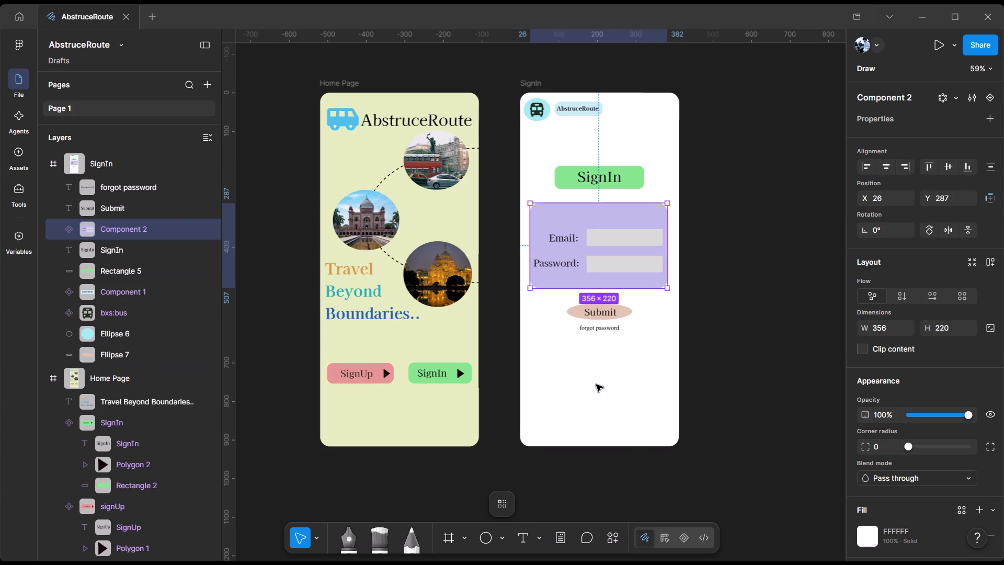
Rename the new Email and Password form component as "SignIn credentials".
right_click(135, 227)
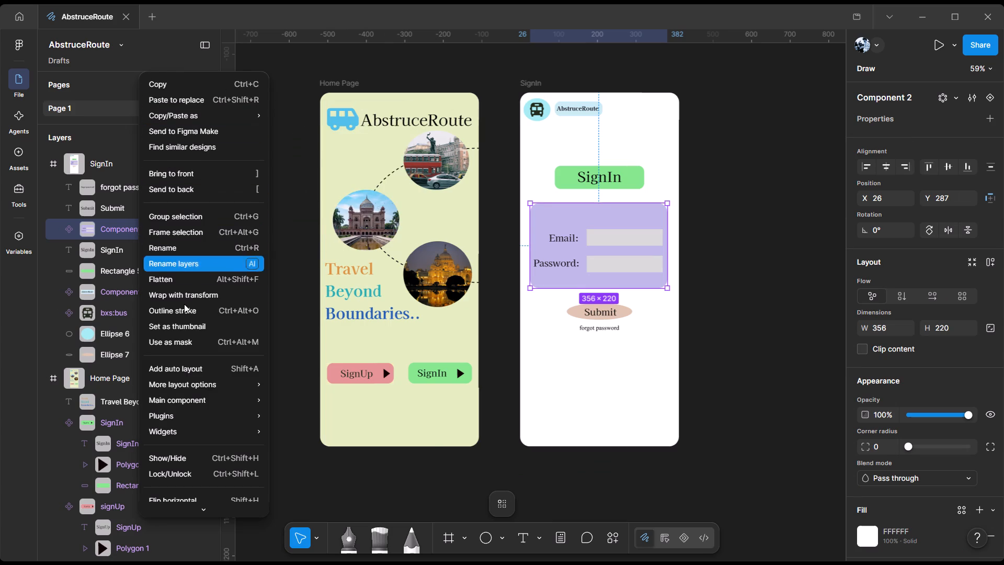
scroll(176, 467, down, 3)
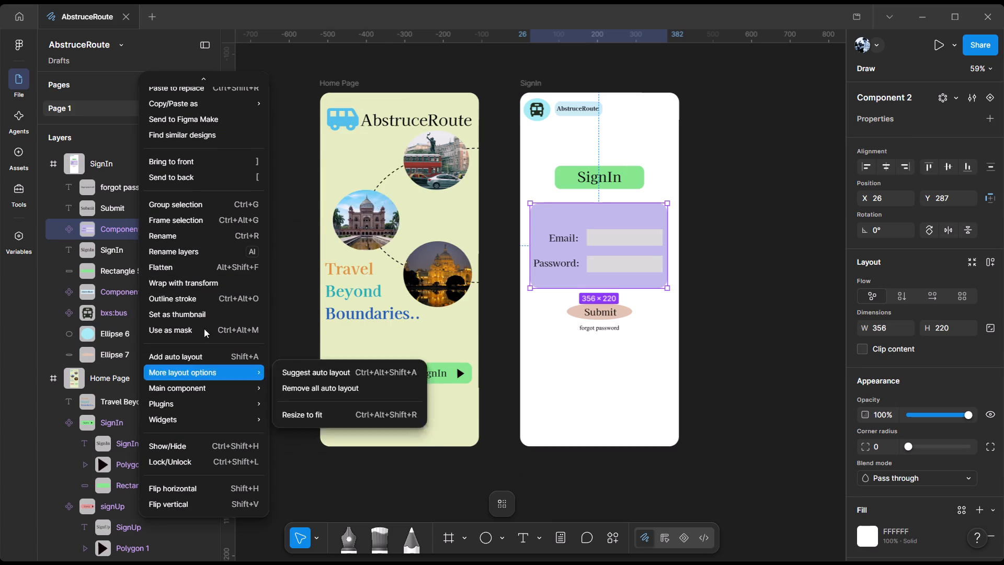
click(190, 232)
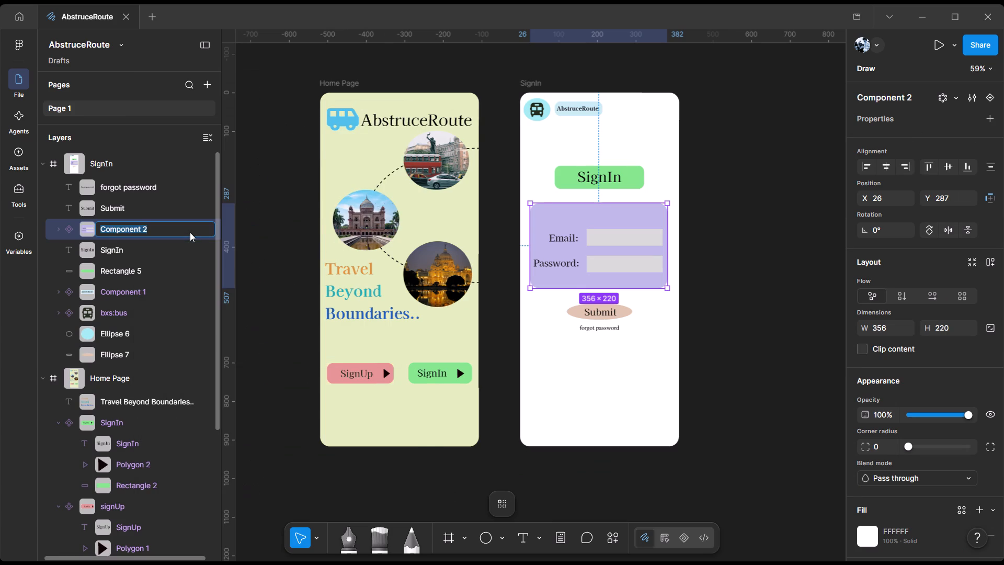
key(BackSpace)
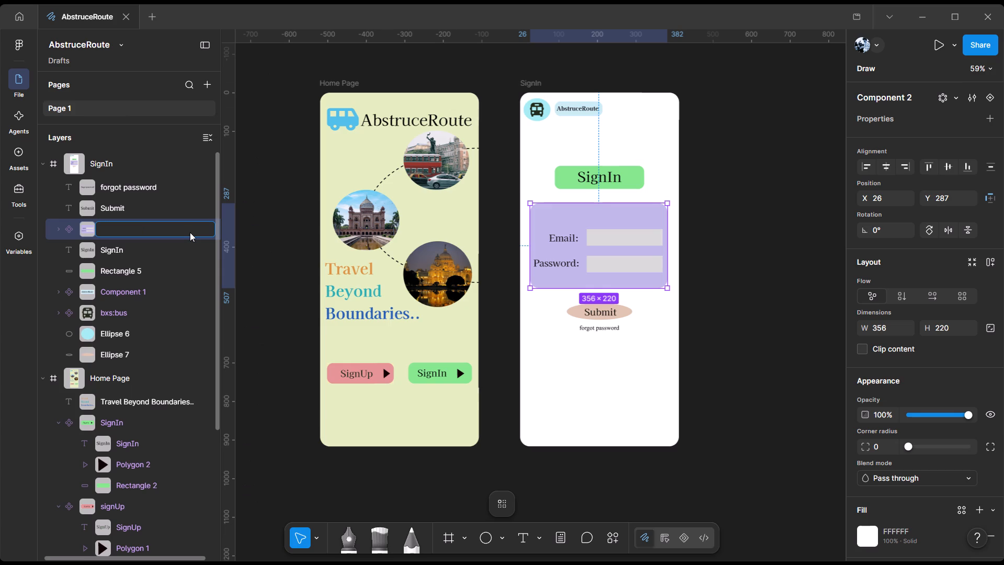
text(Sigin)
key(space)
key(BackSpace)
key(BackSpace)
key(BackSpace)
text(nIn credin)
key(BackSpace)
key(BackSpace)
text(entials)
key(Return)
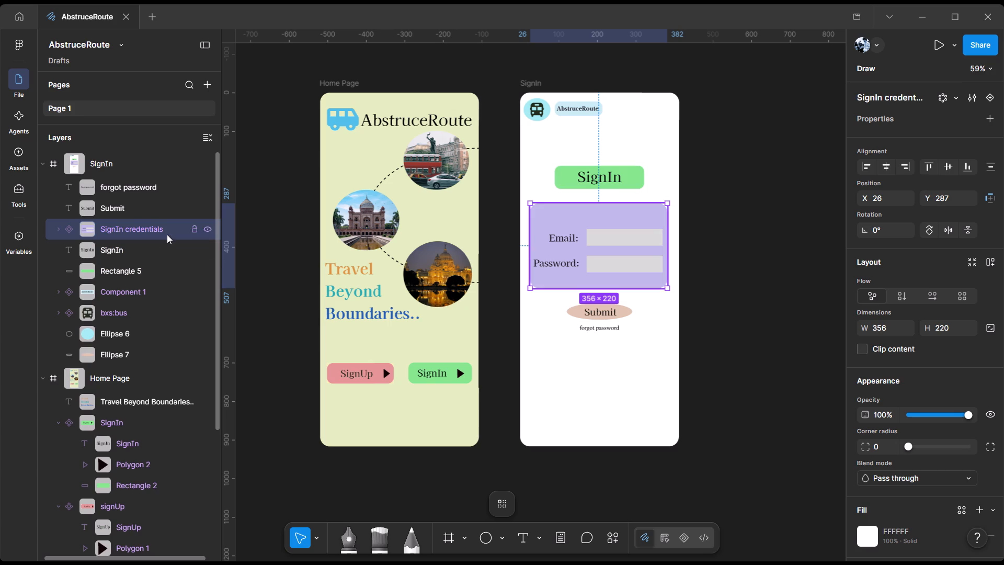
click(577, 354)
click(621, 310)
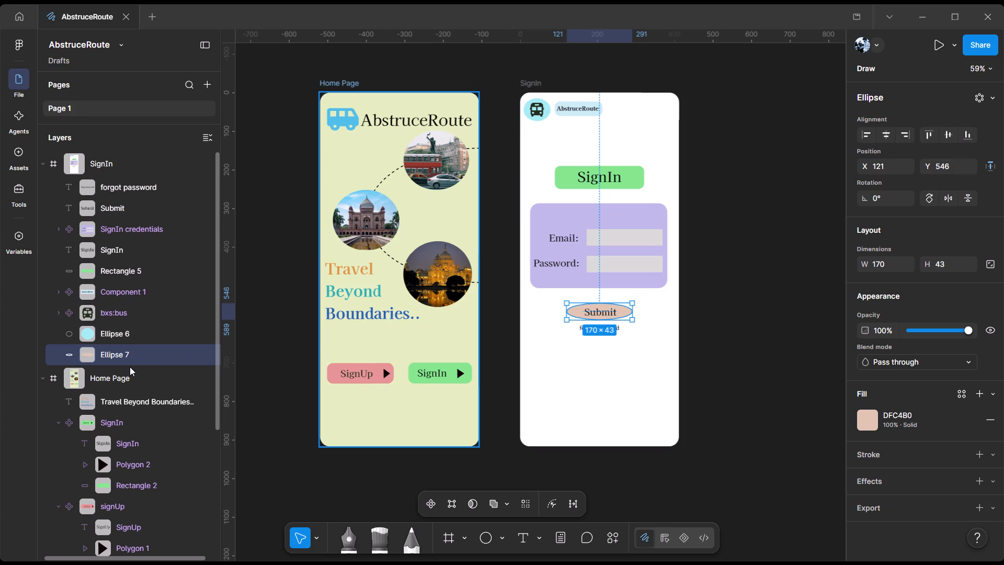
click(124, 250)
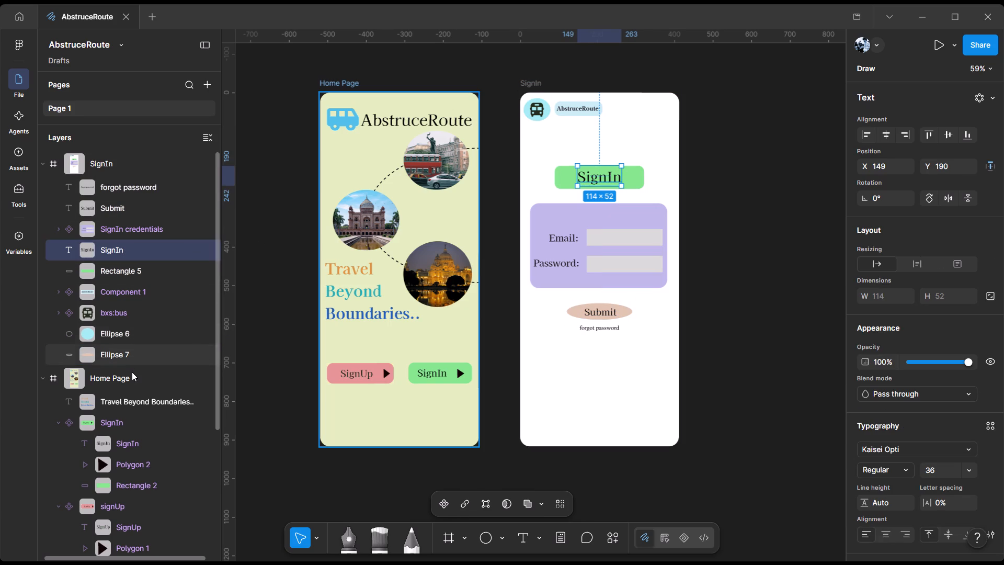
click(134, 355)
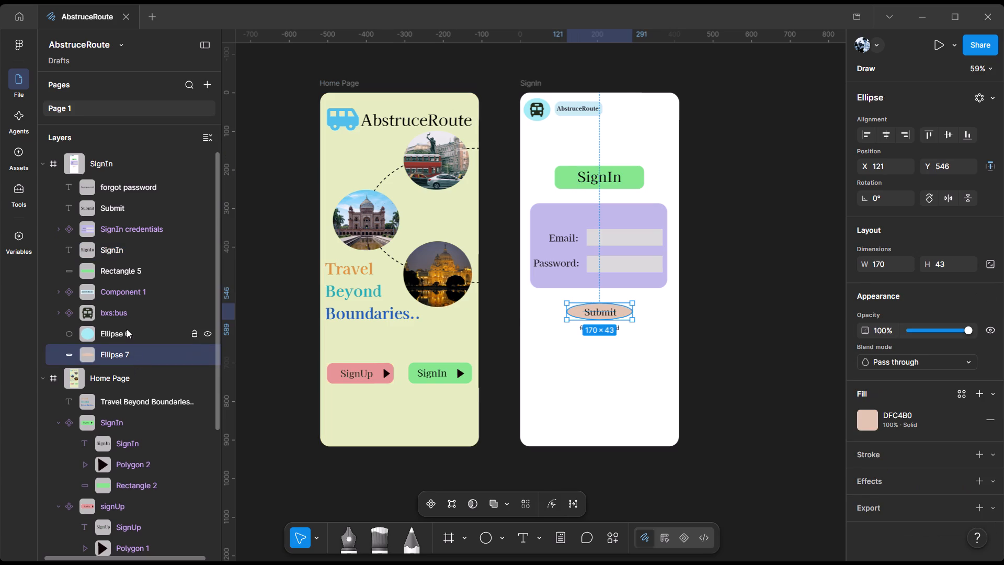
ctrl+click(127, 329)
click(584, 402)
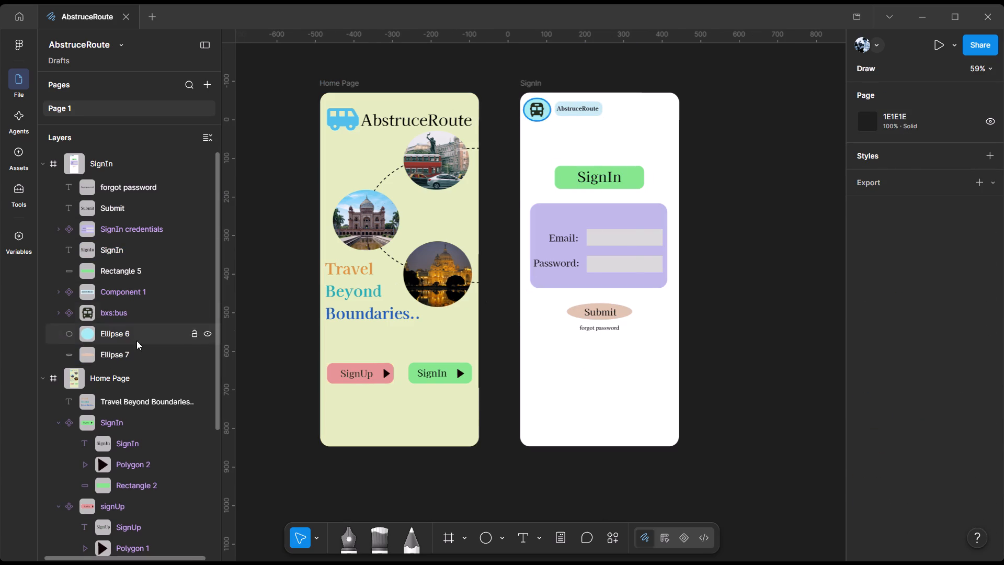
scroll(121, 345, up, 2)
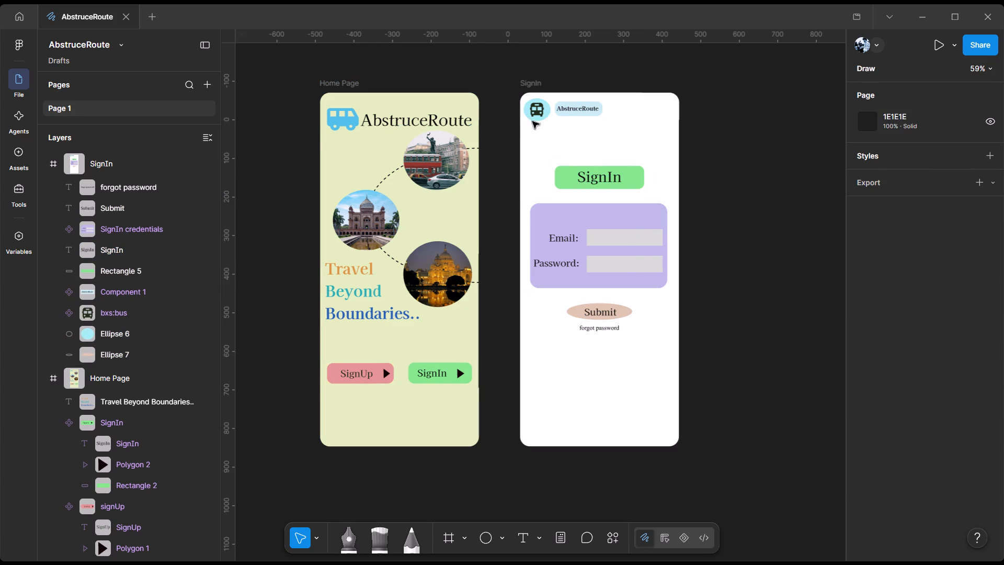
Create a component from the SignIn heading text and its green rounded rectangle.
click(637, 180)
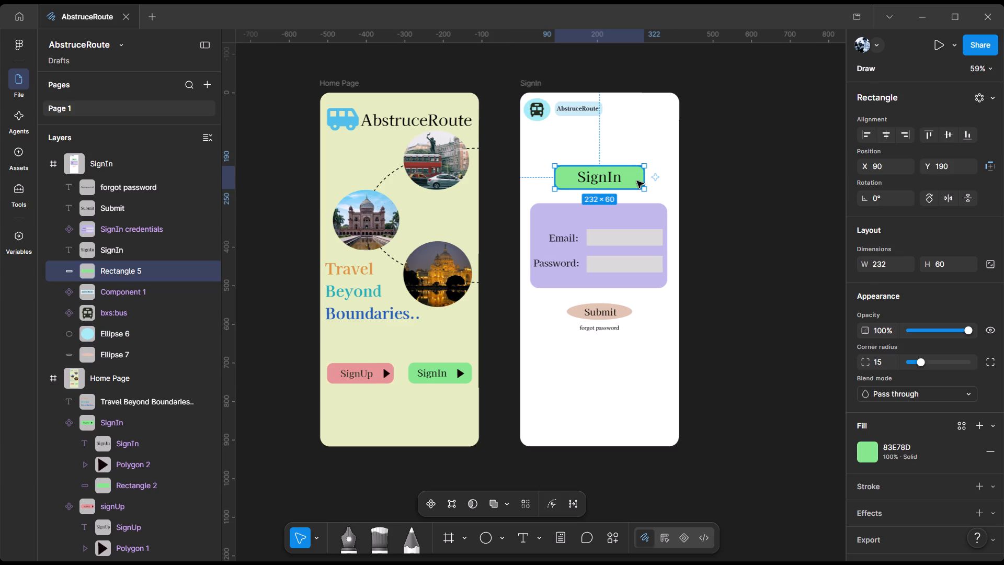
ctrl+click(147, 250)
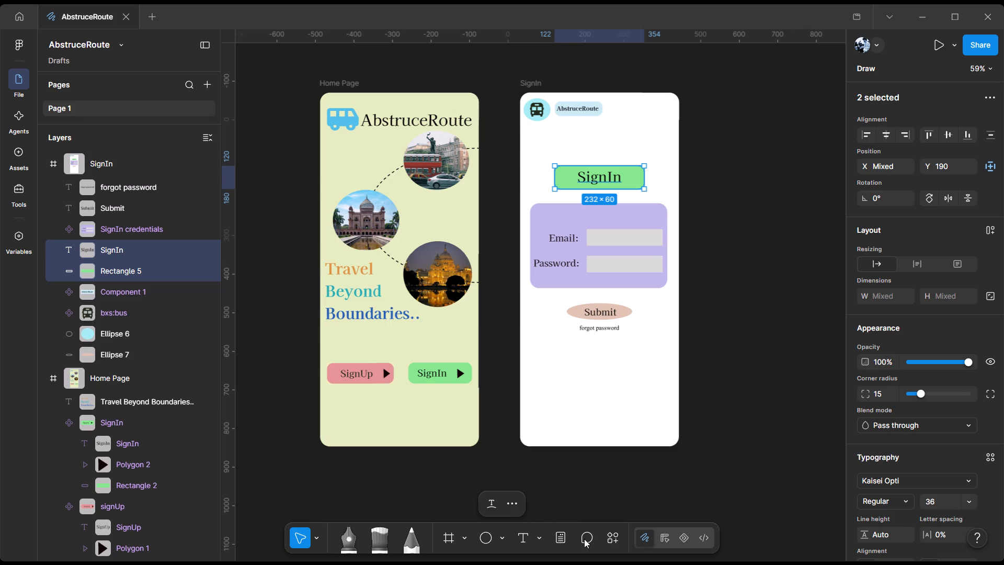
click(512, 501)
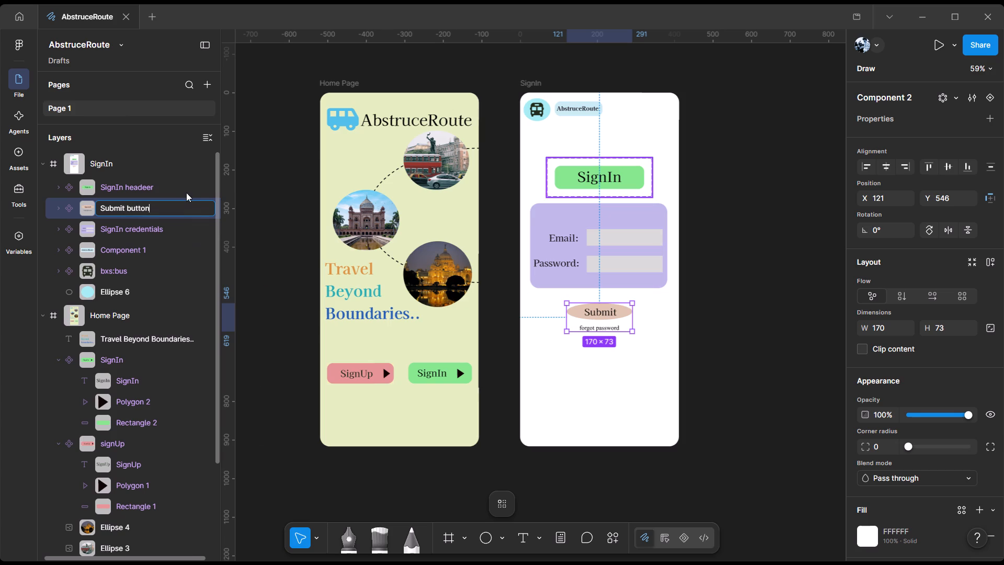
Name the component holding the Submit ellipse and forgot-password text "Submit button".
key(Return)
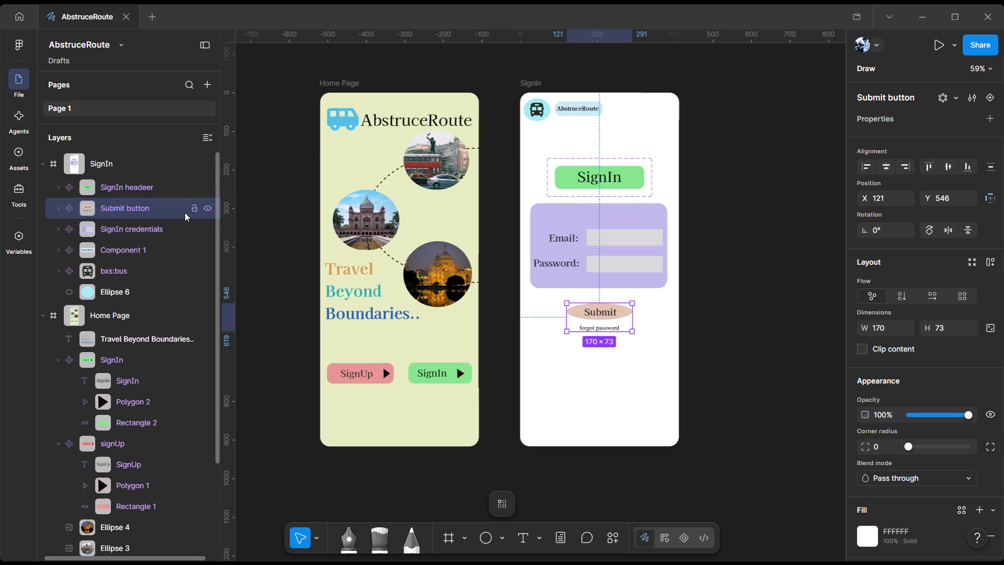
click(634, 388)
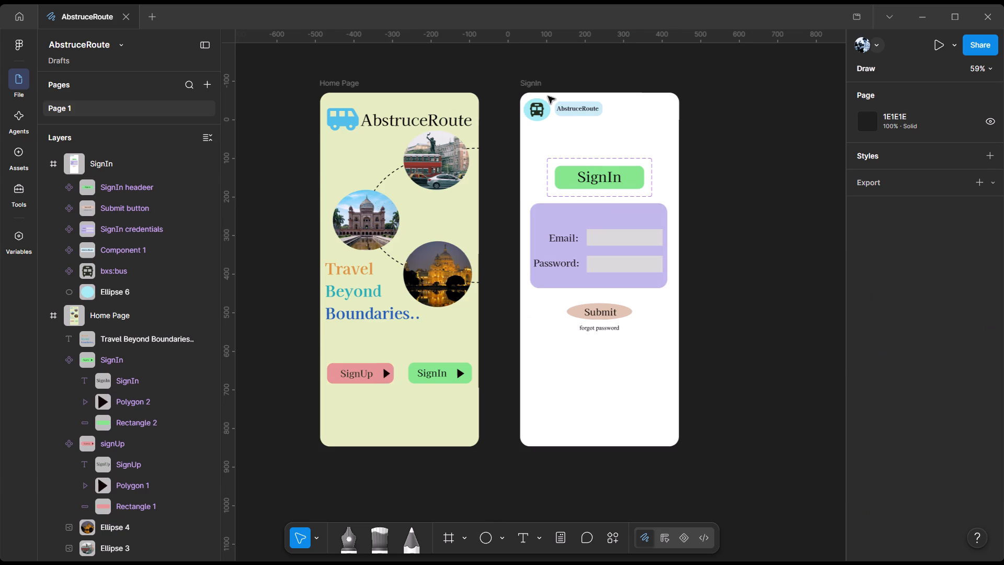
Create a single component from the SignIn screen's bus icon, light-blue ellipse and AbstruceRoute label.
click(542, 105)
click(554, 123)
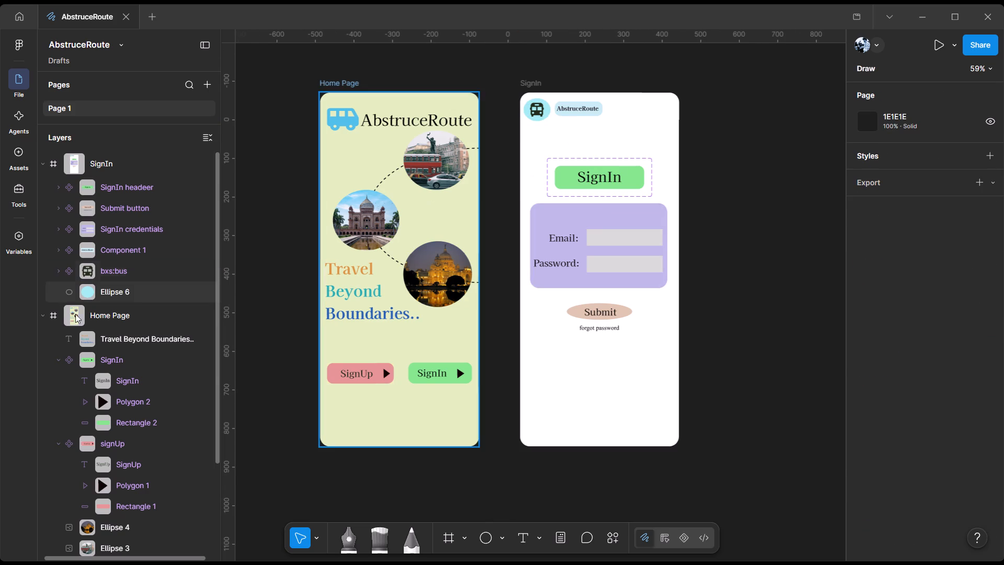
click(123, 290)
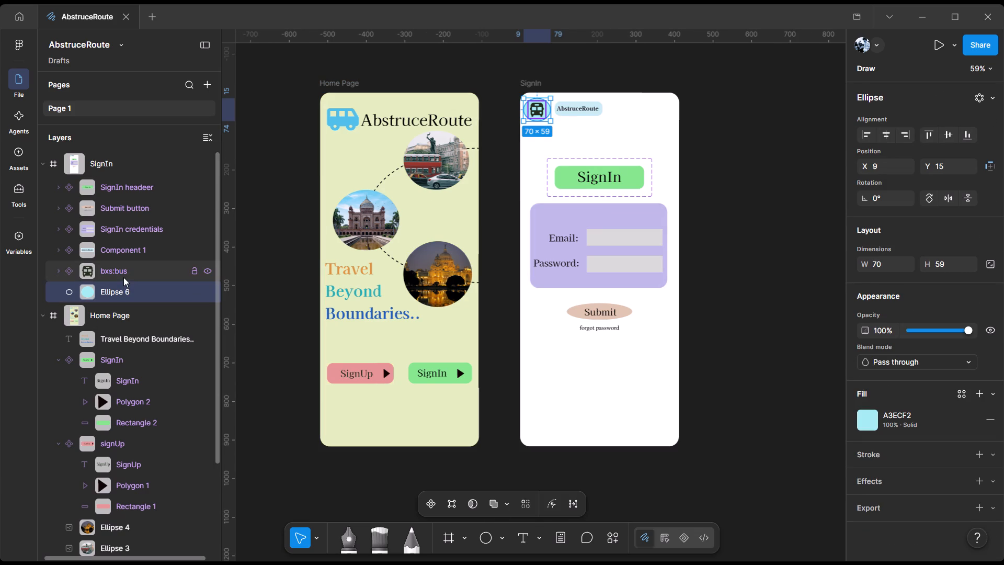
click(121, 270)
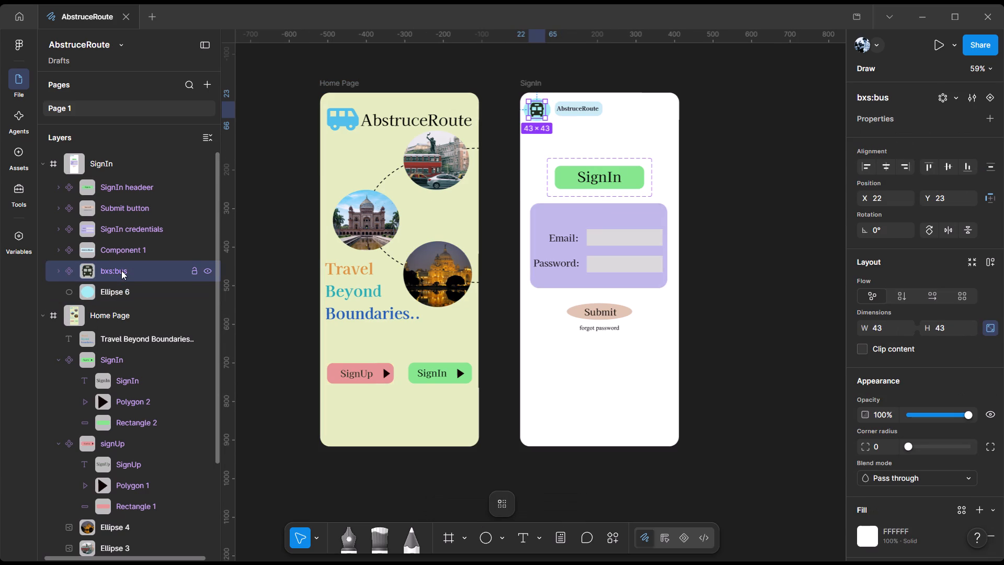
shift+click(119, 289)
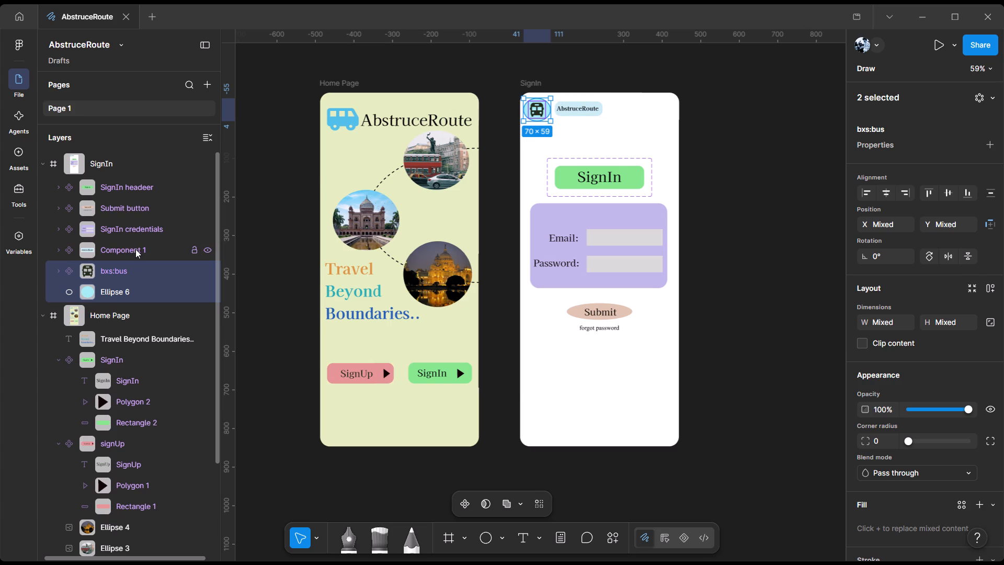
click(135, 249)
shift+click(136, 274)
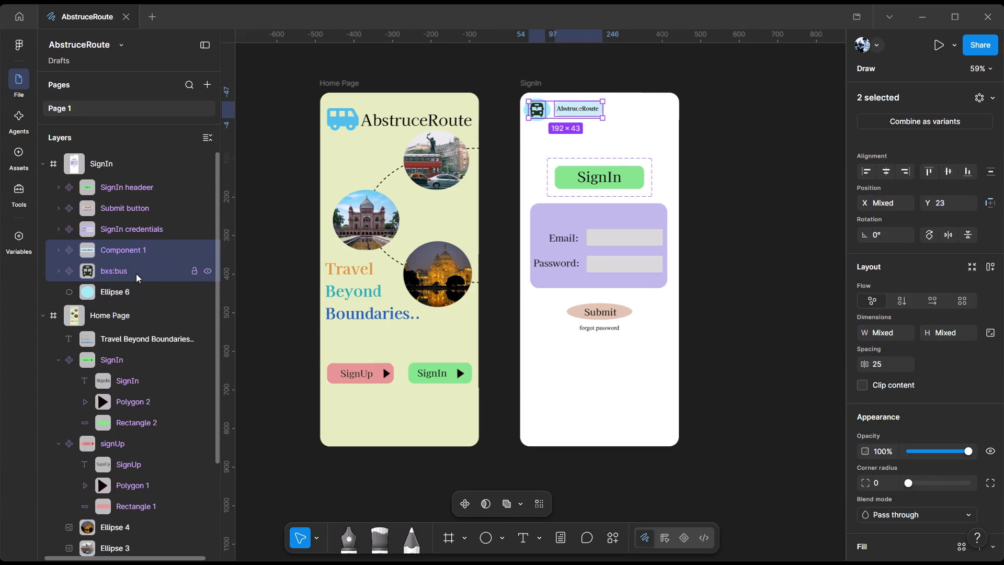
shift+click(138, 289)
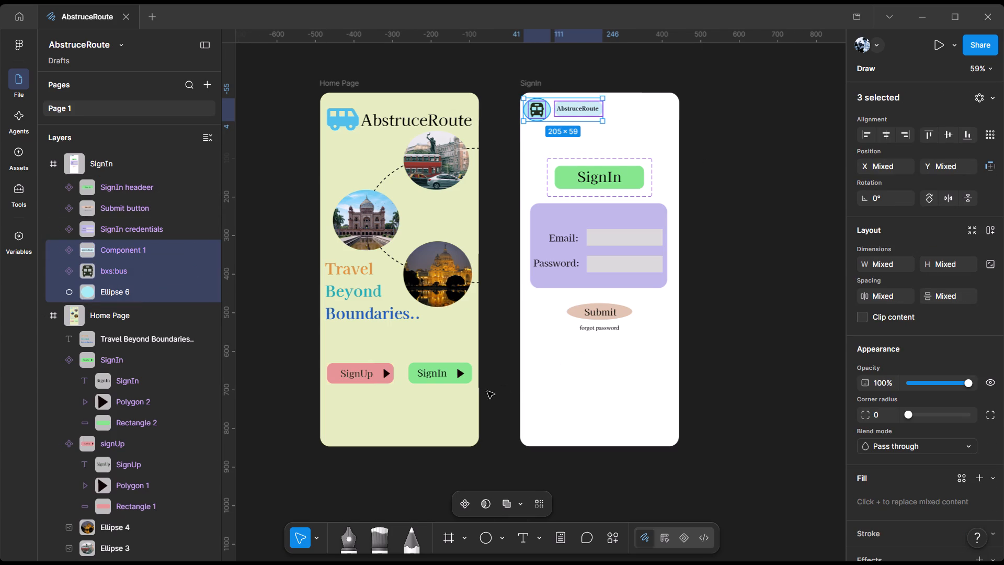
click(518, 508)
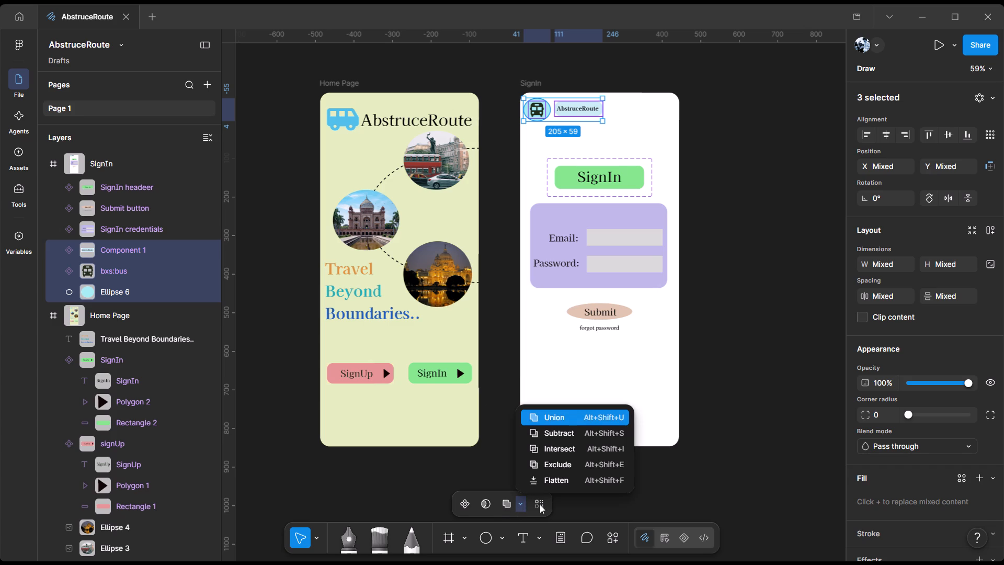
click(539, 504)
click(539, 505)
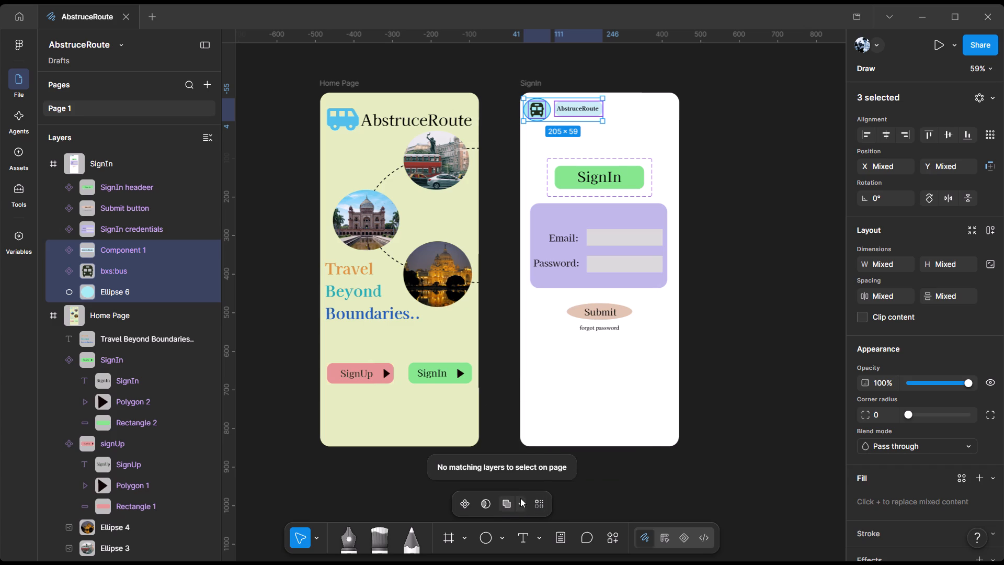
click(520, 500)
click(521, 504)
click(464, 507)
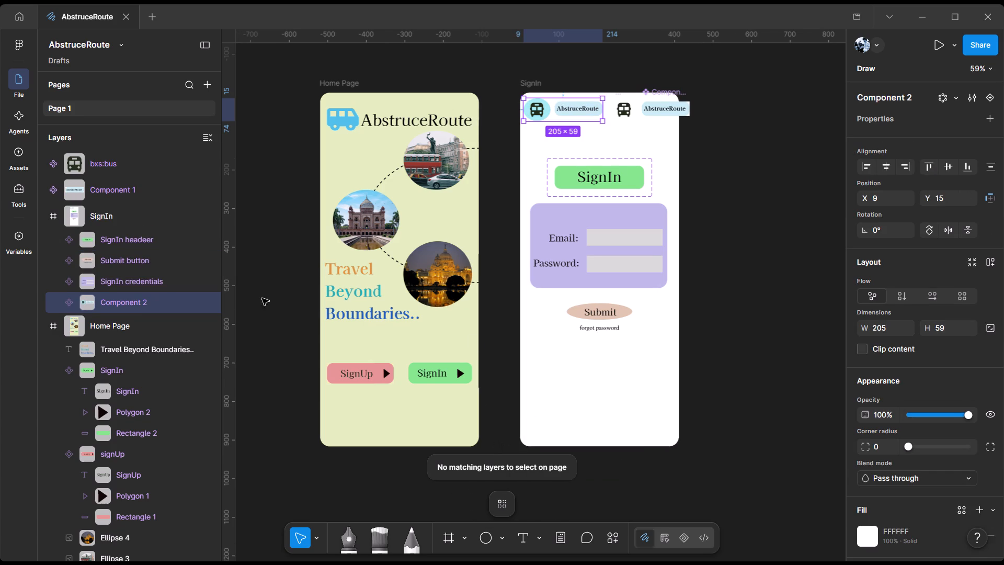
Rename the new bus-and-AbstruceRoute logo component as "Head Bar".
right_click(140, 305)
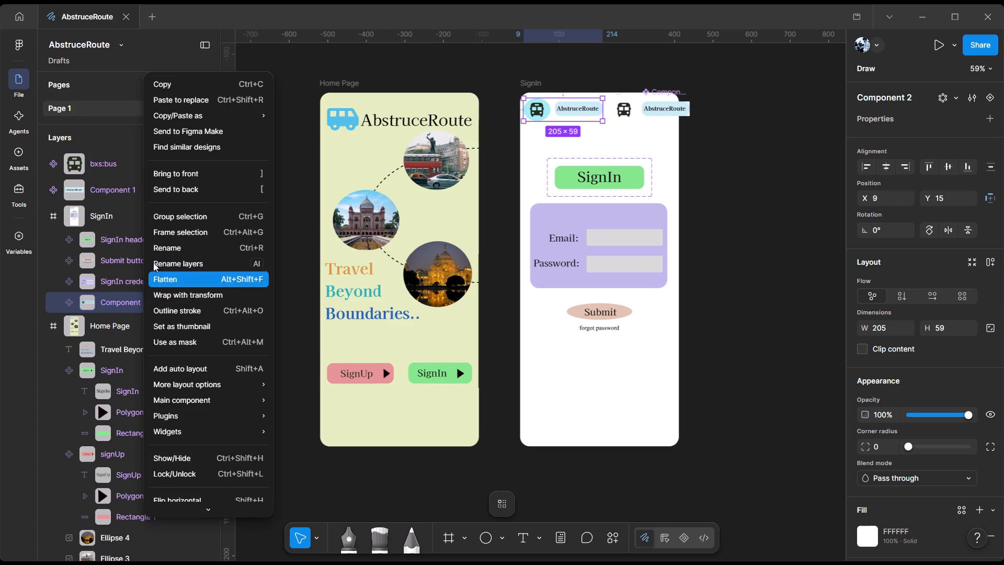
click(177, 248)
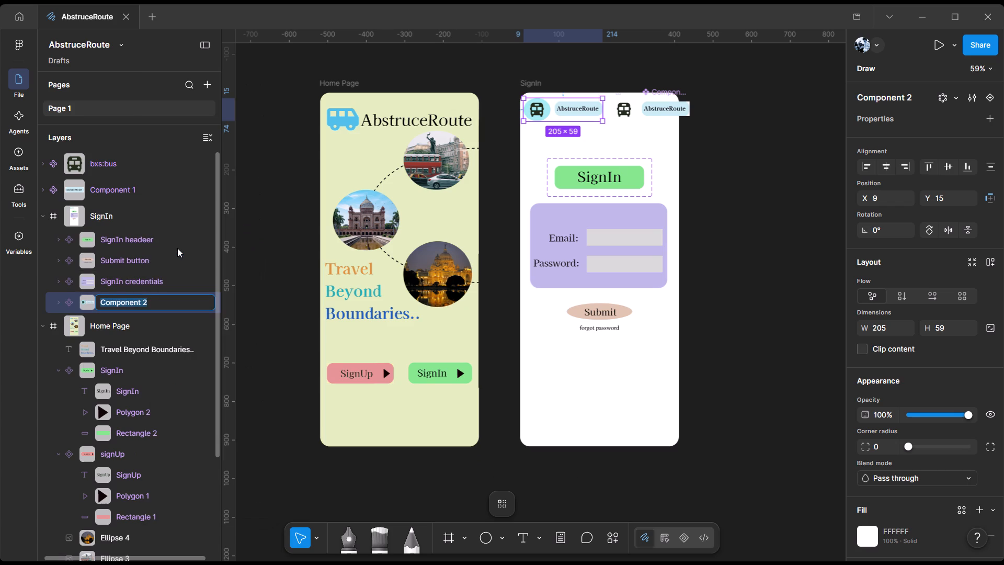
key(BackSpace)
key(h)
key(BackSpace)
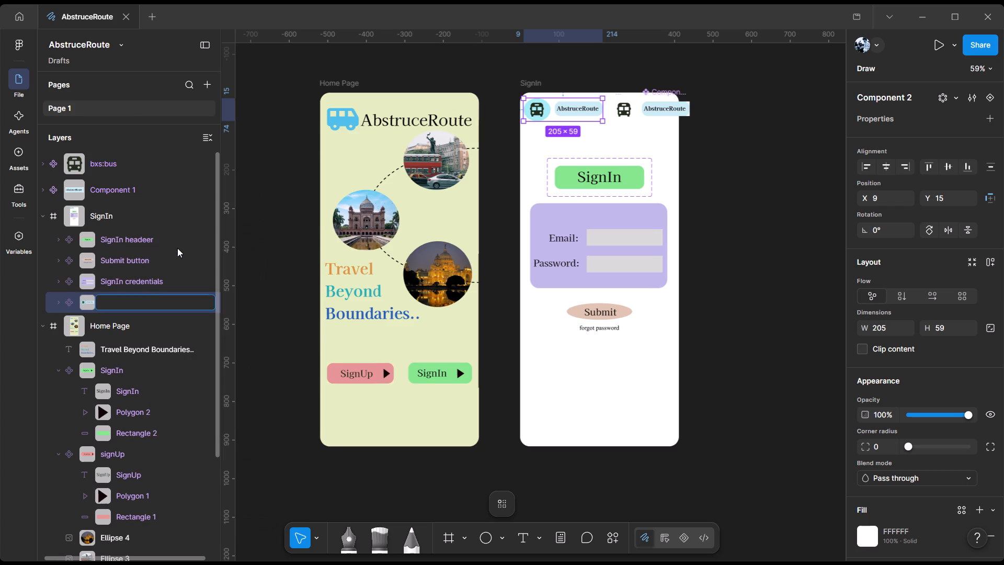
text(Head)
key(BackSpace)
key(BackSpace)
key(BackSpace)
key(BackSpace)
text(Head)
key(space)
text(Bar)
key(Return)
click(658, 347)
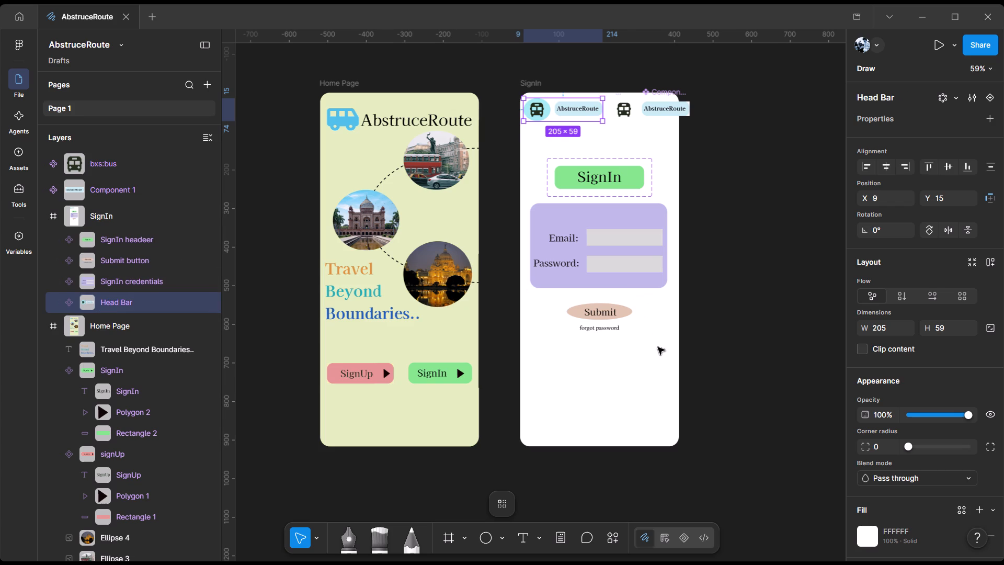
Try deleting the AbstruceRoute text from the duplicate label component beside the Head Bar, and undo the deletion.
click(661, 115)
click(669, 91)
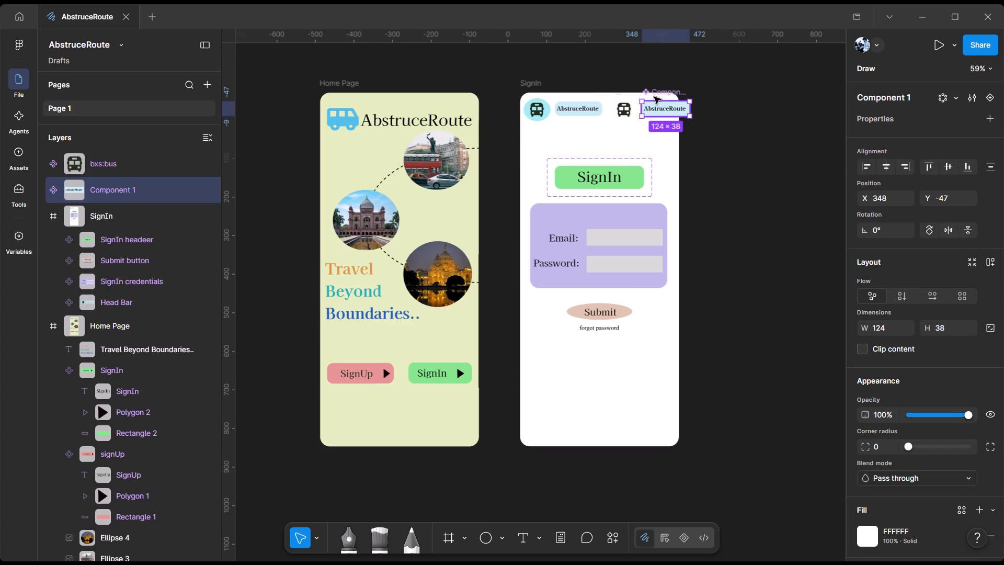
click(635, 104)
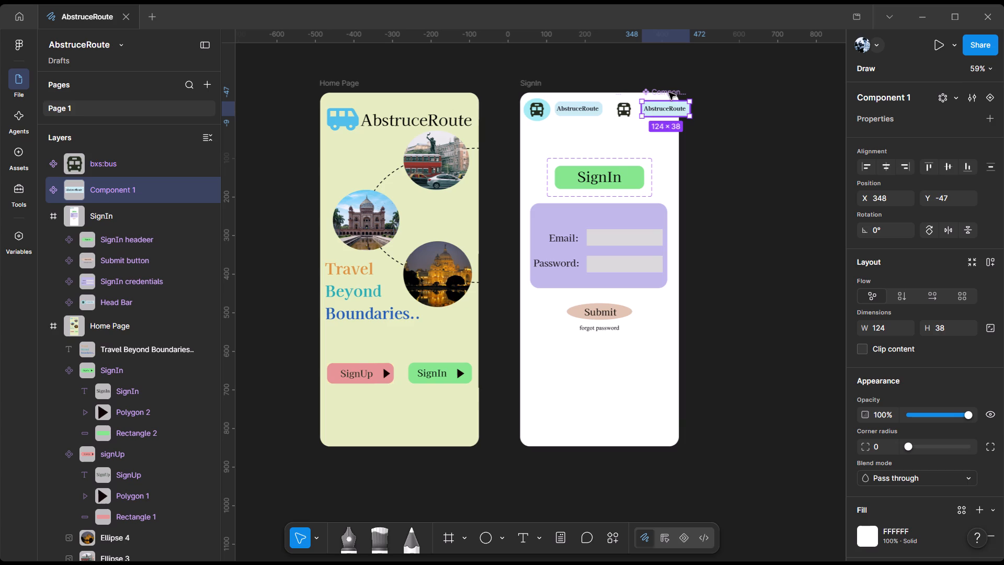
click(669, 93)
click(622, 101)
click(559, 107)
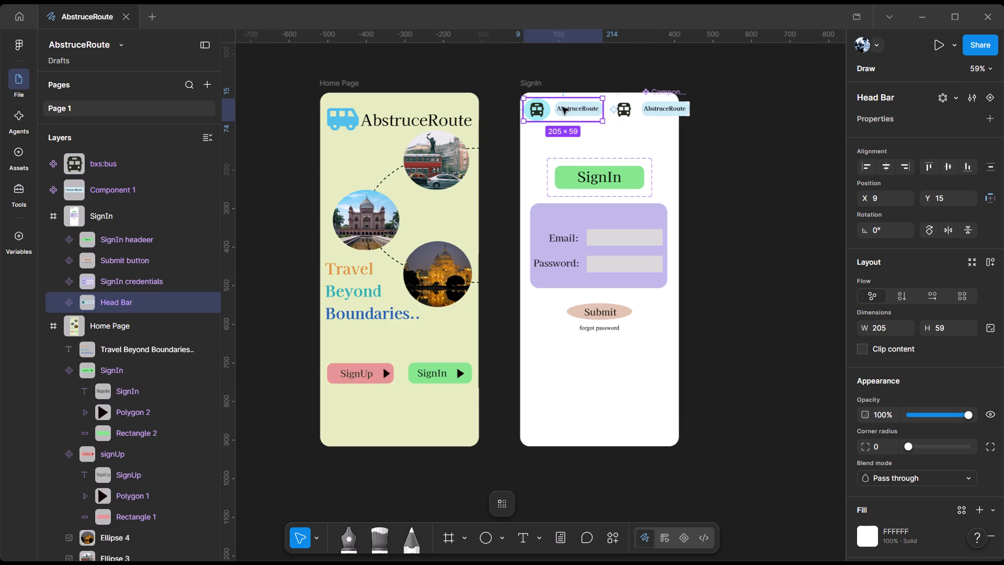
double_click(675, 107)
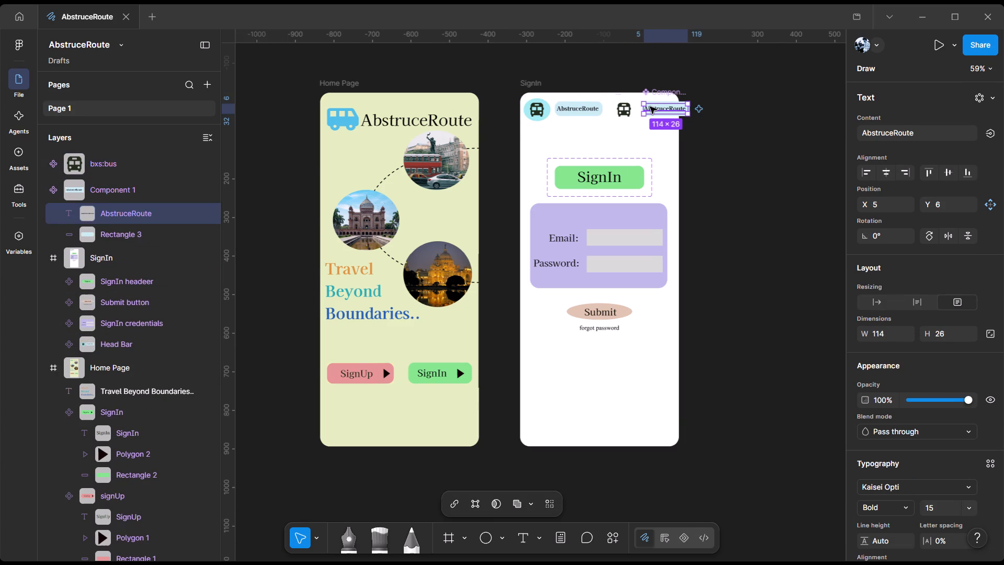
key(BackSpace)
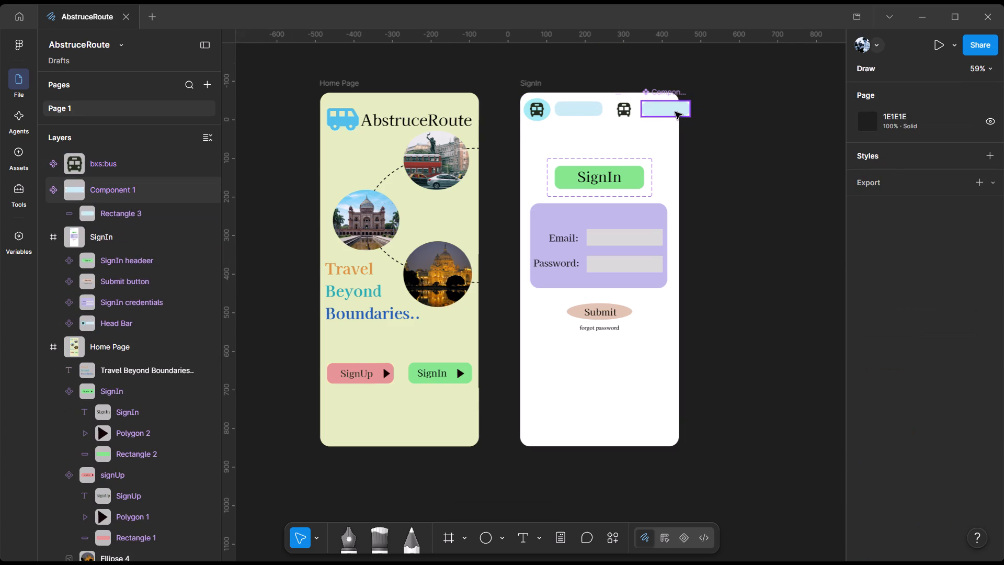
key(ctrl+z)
Undo the Head Bar naming and creation, back to a separate bus icon, ellipse and AbstruceRoute label in the SignIn frame.
key(ctrl+z)
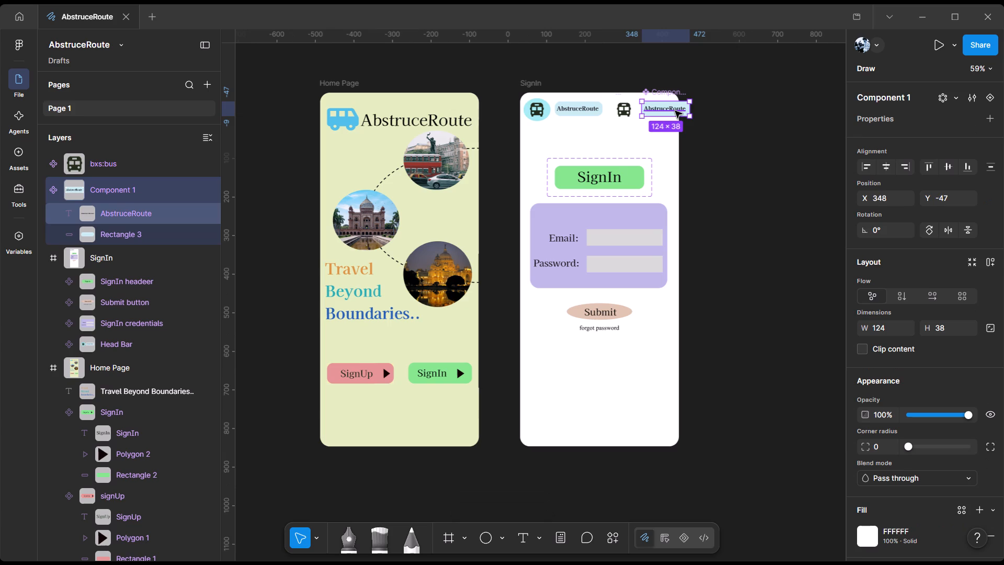
key(ctrl+z)
key(ctrl+z)
key(ctrl+z)
key(ctrl+z)
key(ctrl+z)
key(ctrl+z)
key(ctrl+z)
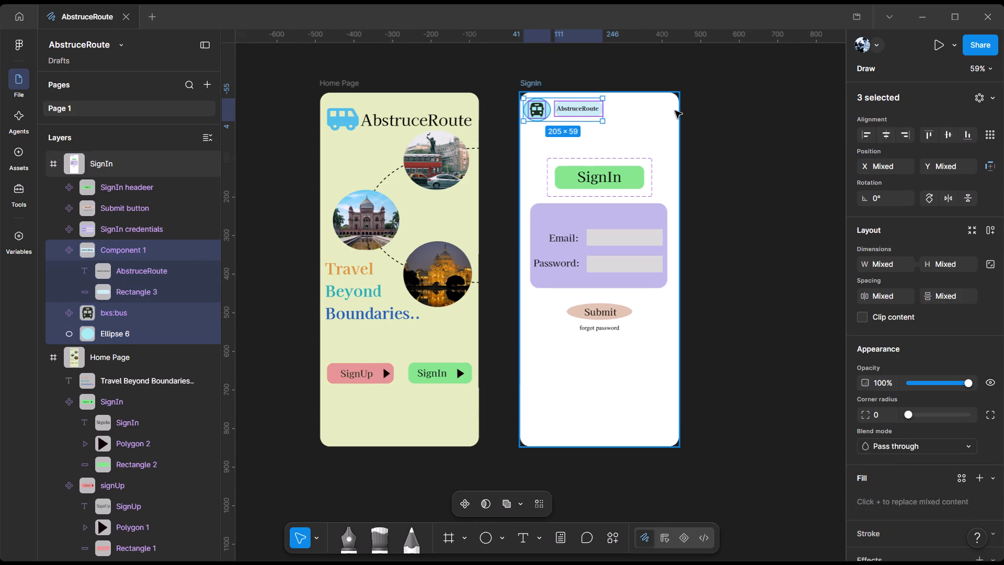
Move the light-blue Ellipse 6 layer inside the bxs:bus component of the SignIn frame.
click(173, 338)
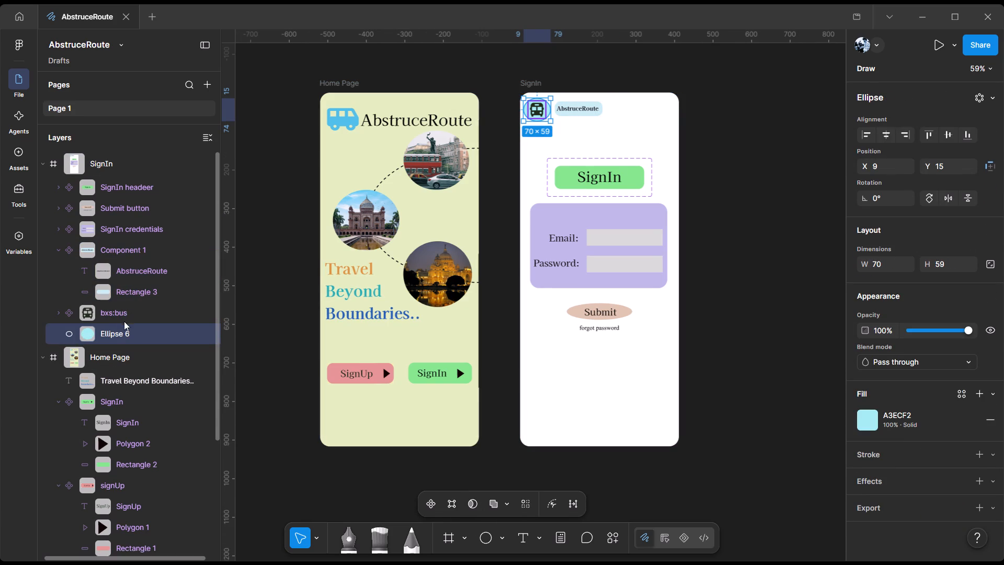
click(124, 309)
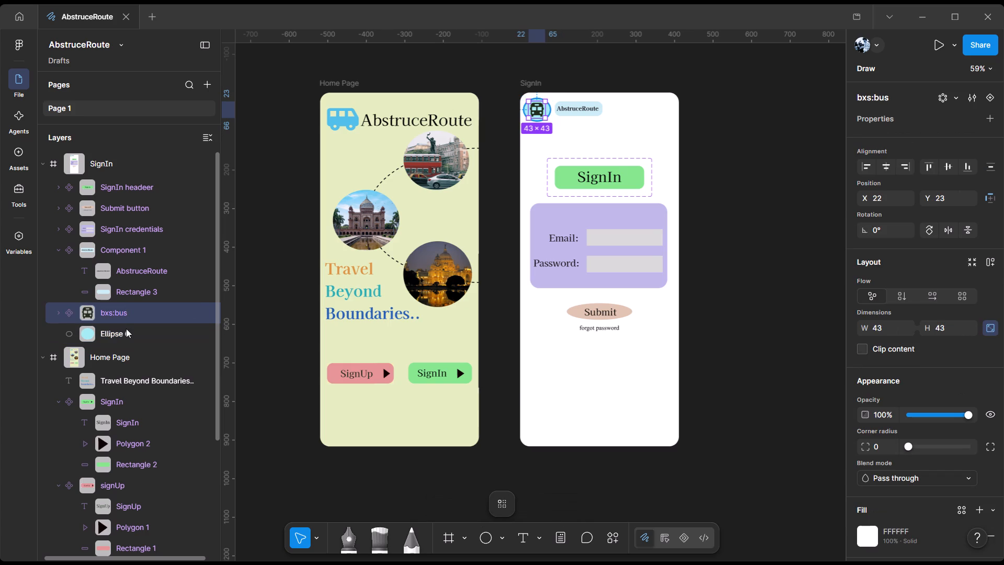
click(60, 248)
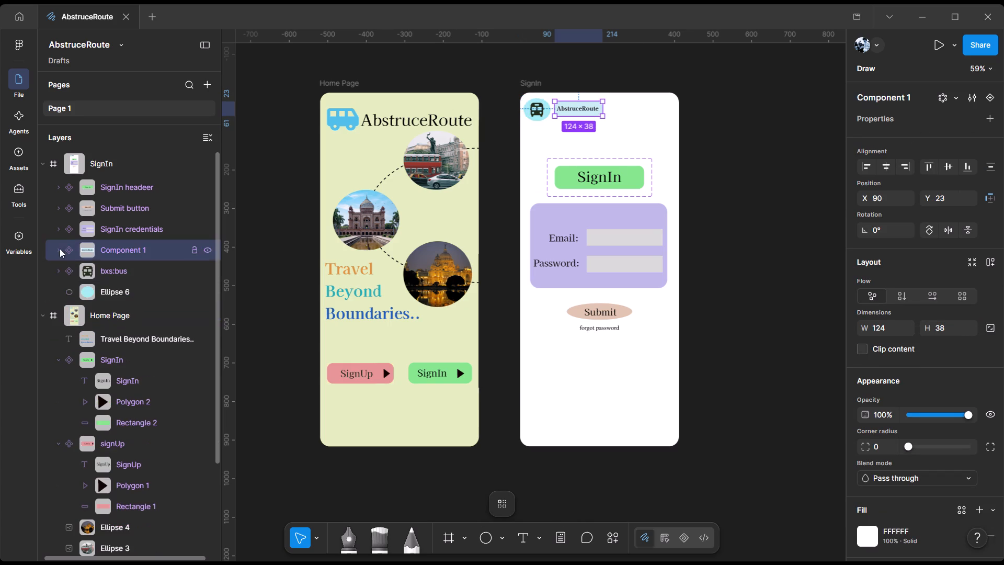
click(107, 290)
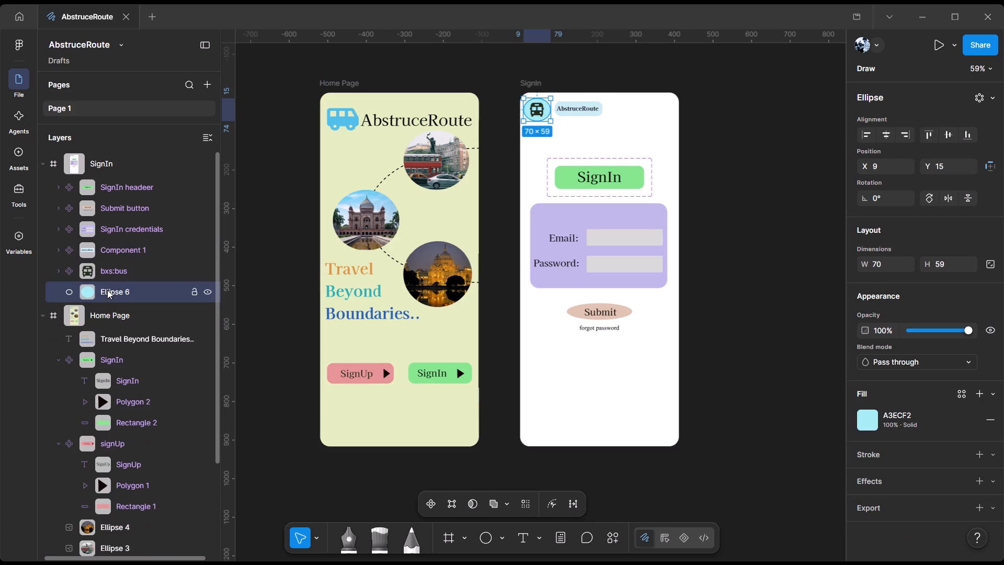
drag(107, 290, 115, 269)
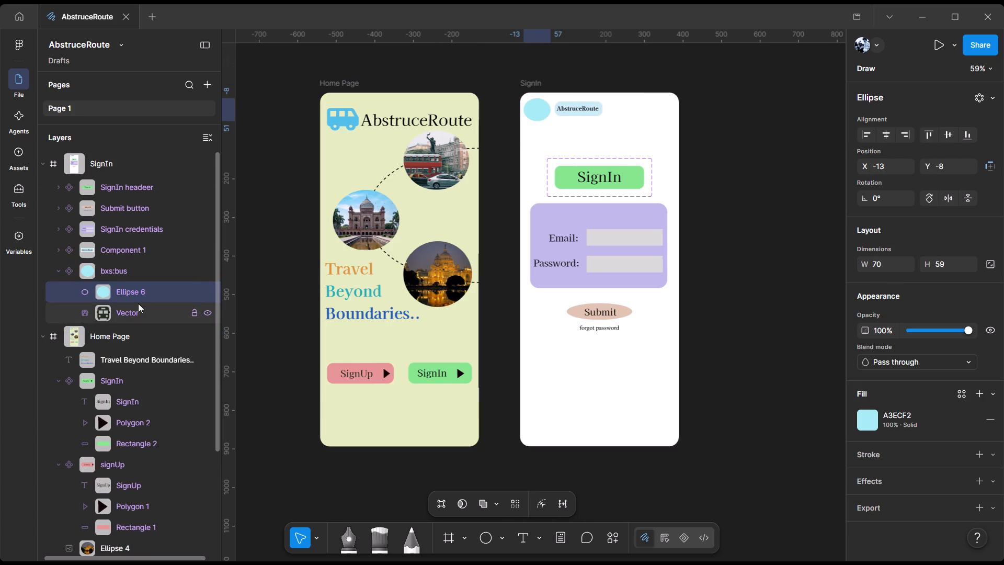
Reorder the bxs:bus component's layers, placing the bus Vector above Ellipse 6.
click(58, 268)
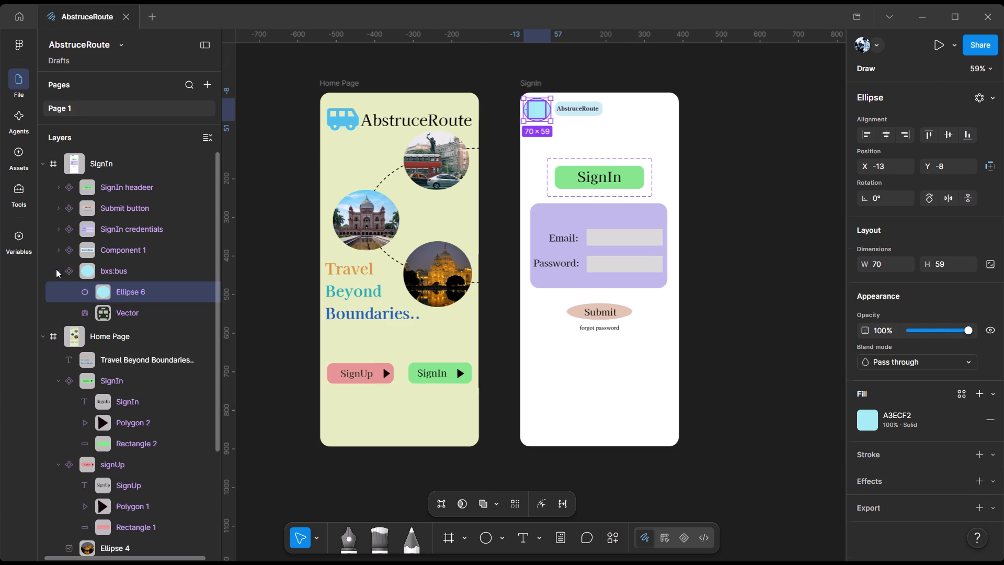
click(110, 262)
click(116, 273)
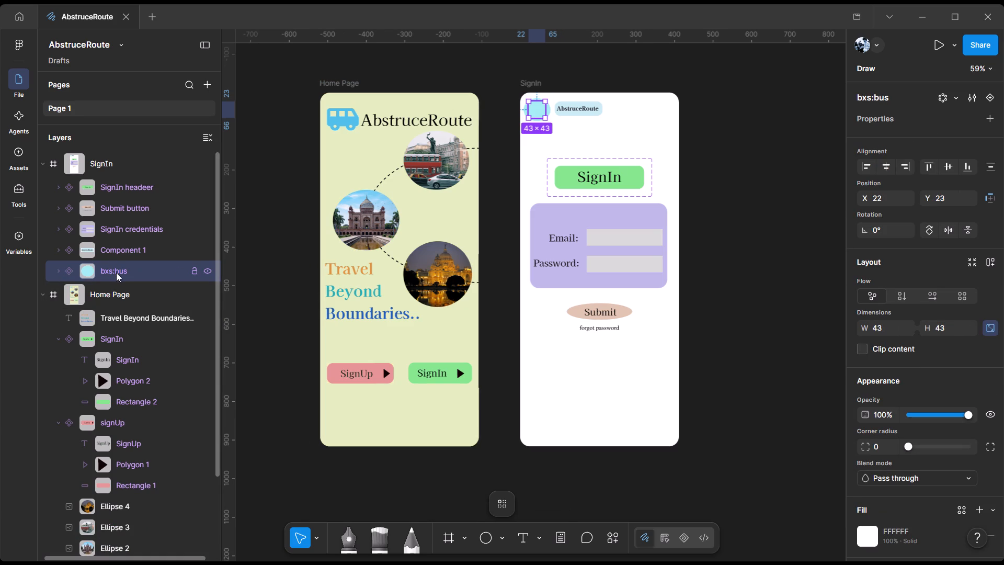
click(56, 272)
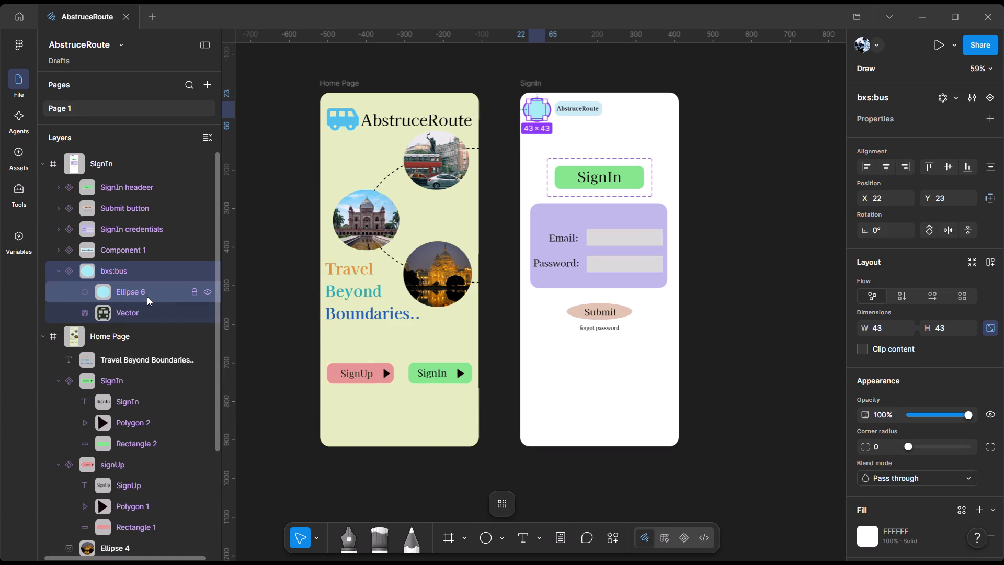
click(145, 297)
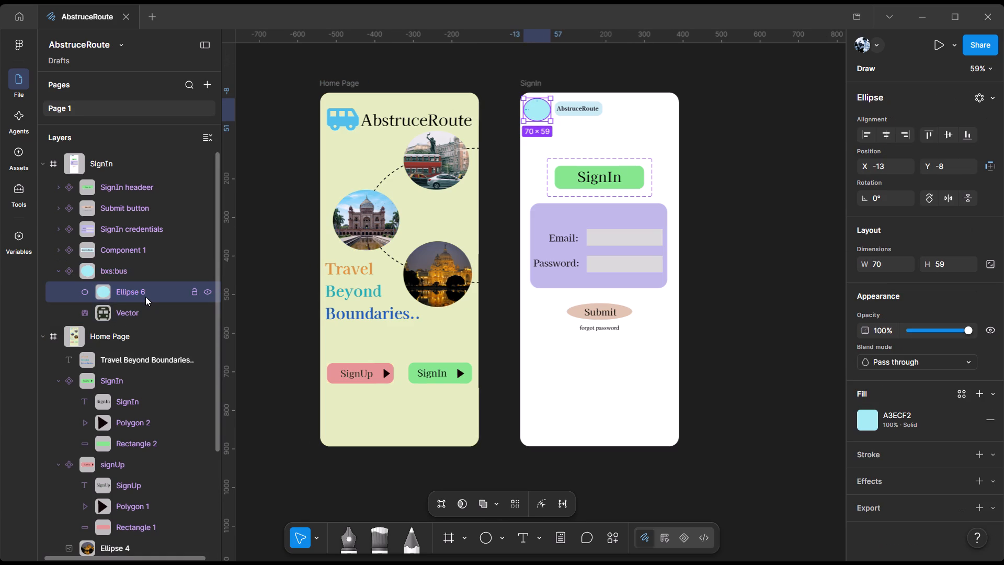
drag(142, 312, 142, 291)
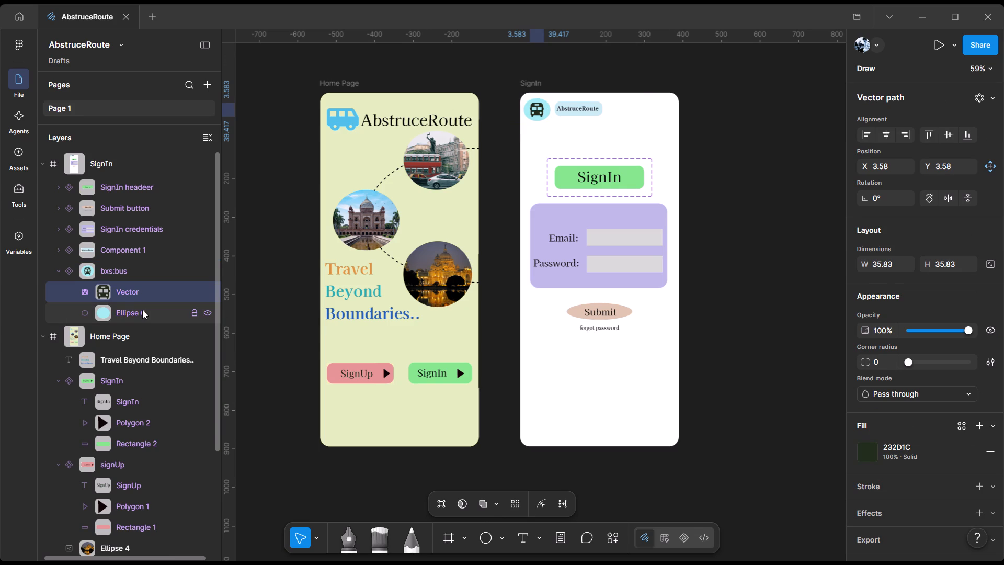
click(752, 316)
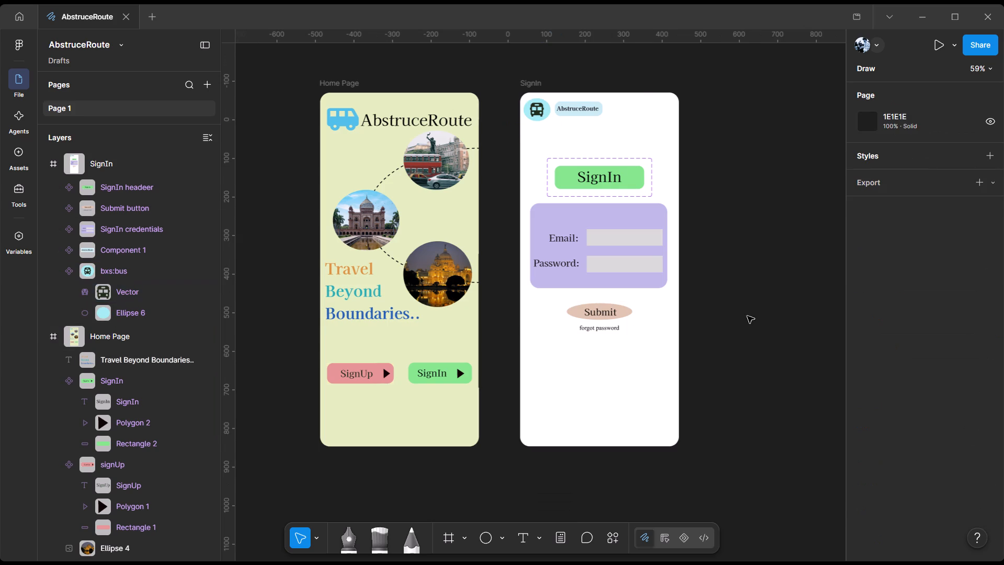
click(53, 269)
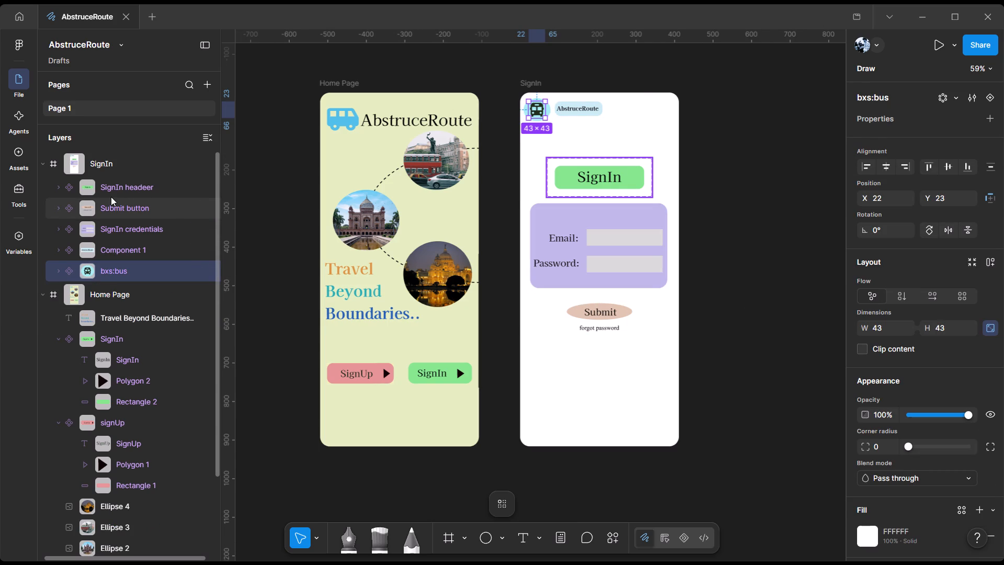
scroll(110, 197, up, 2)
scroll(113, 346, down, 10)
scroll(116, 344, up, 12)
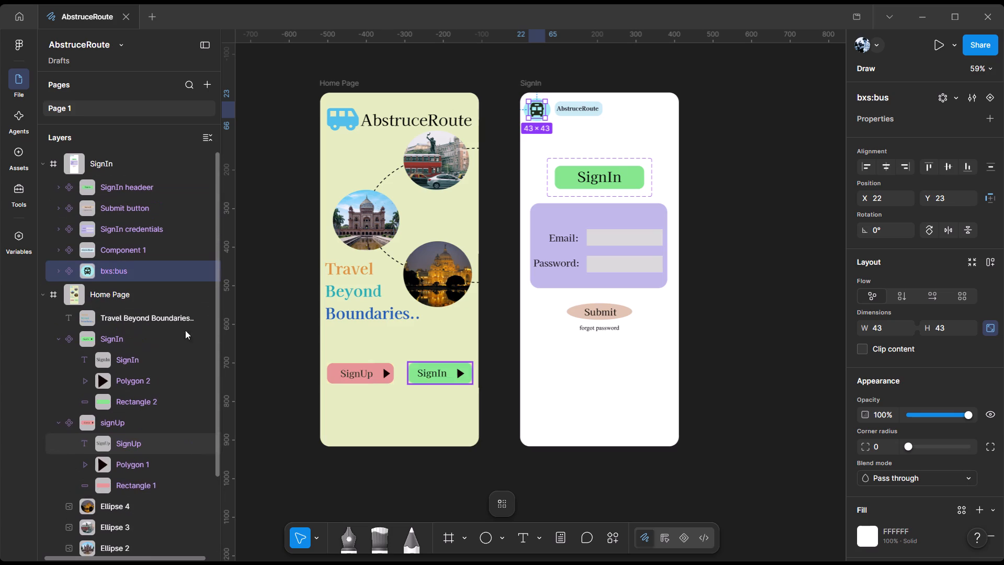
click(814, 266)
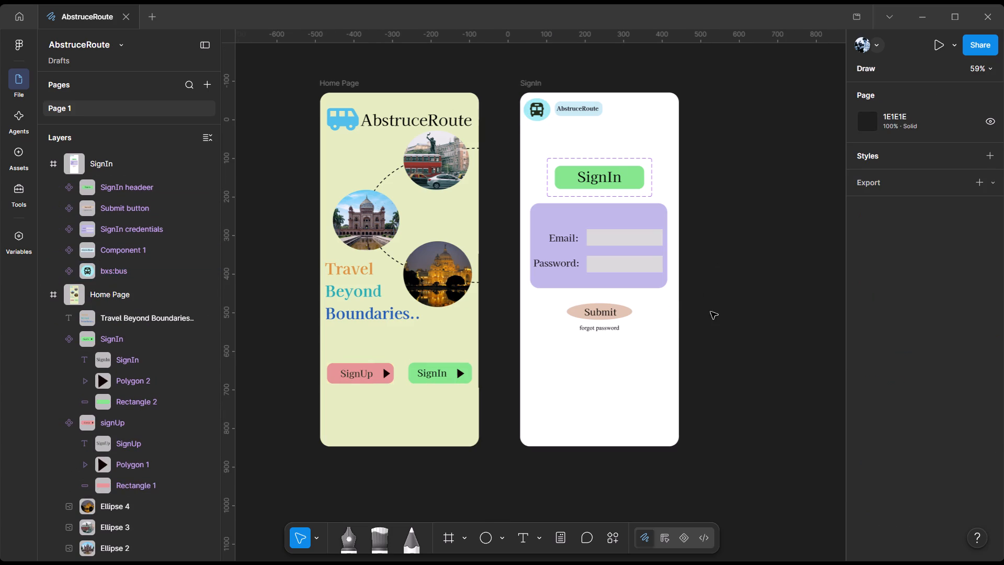
Present the prototype to check the screen designs.
click(935, 49)
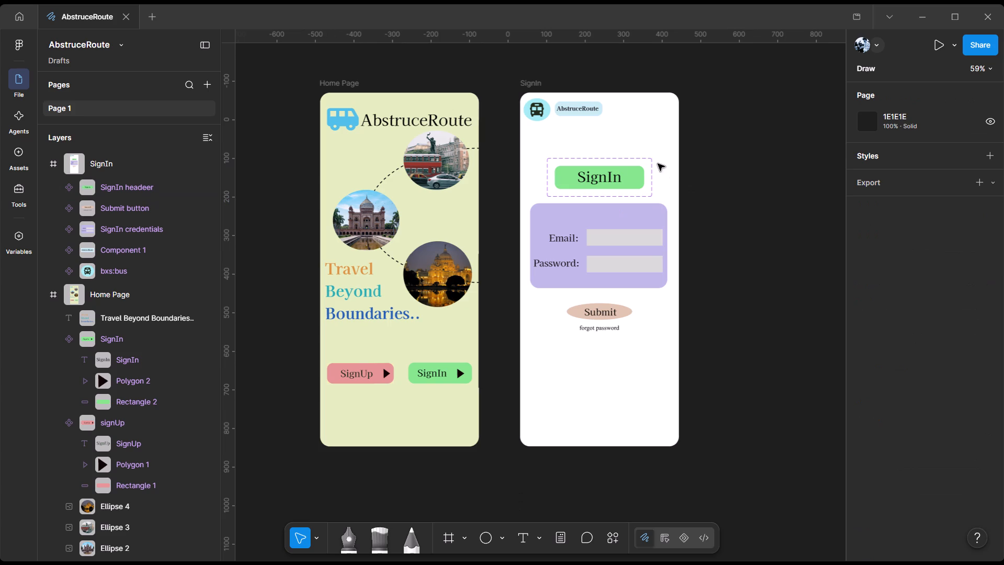
Change the purple outline stroke of the SignIn headeer component set to white, FFFFFF.
click(647, 159)
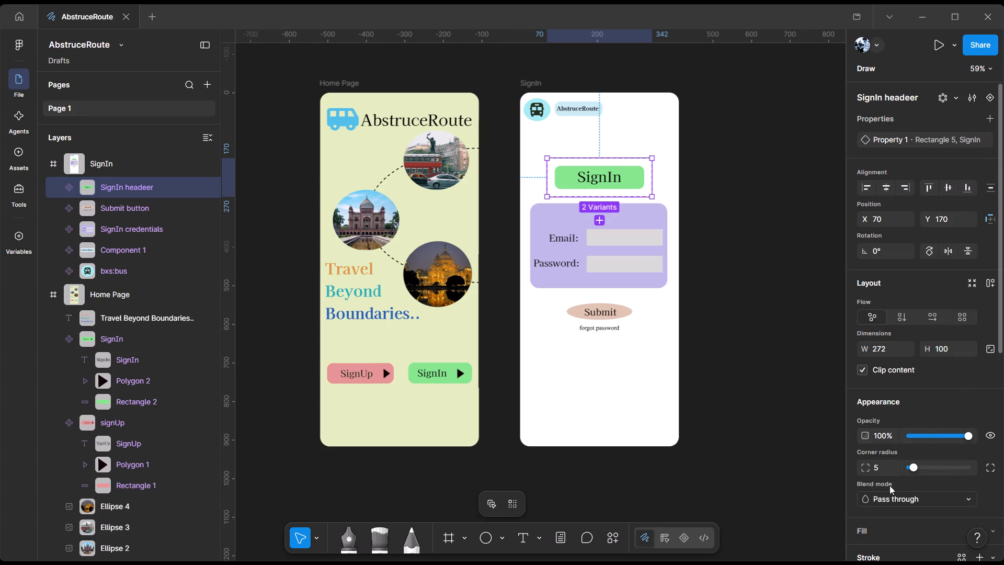
scroll(878, 495, down, 2)
click(868, 462)
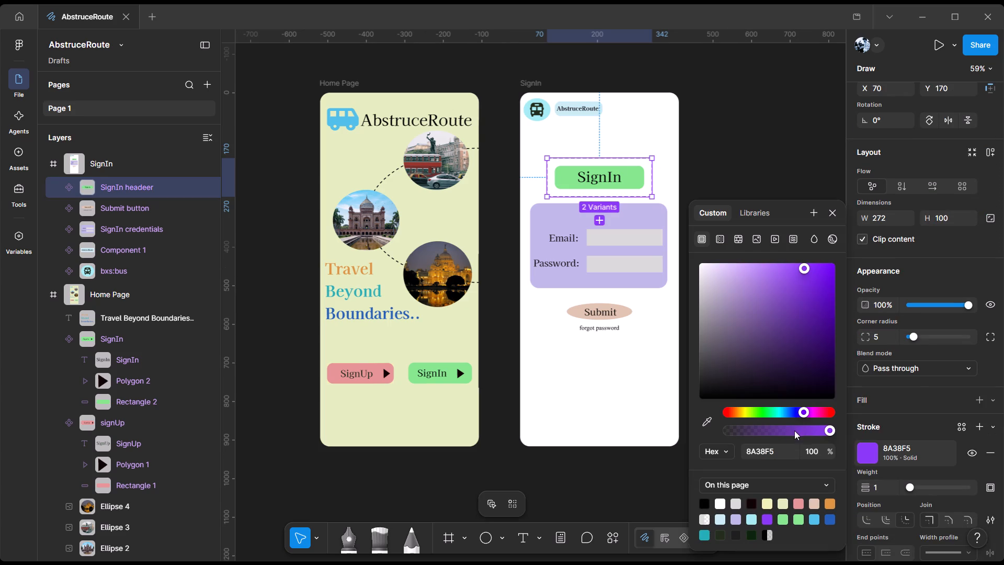
click(721, 501)
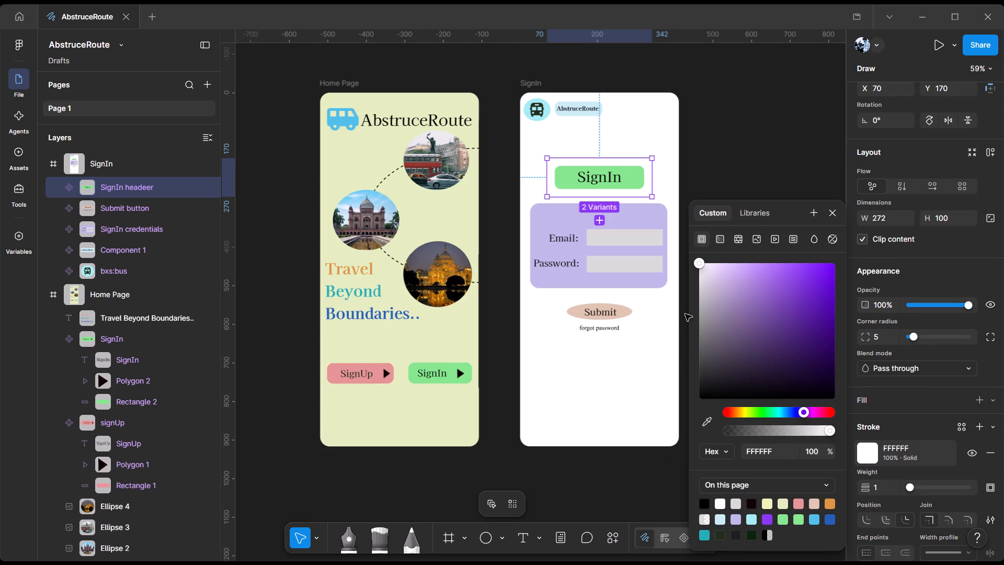
click(730, 139)
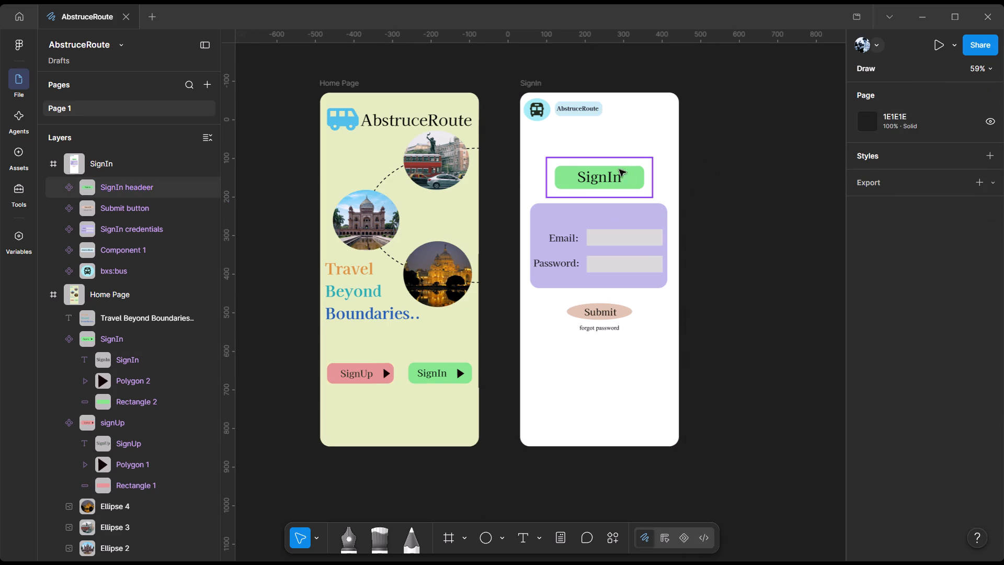
click(644, 161)
scroll(909, 469, down, 1)
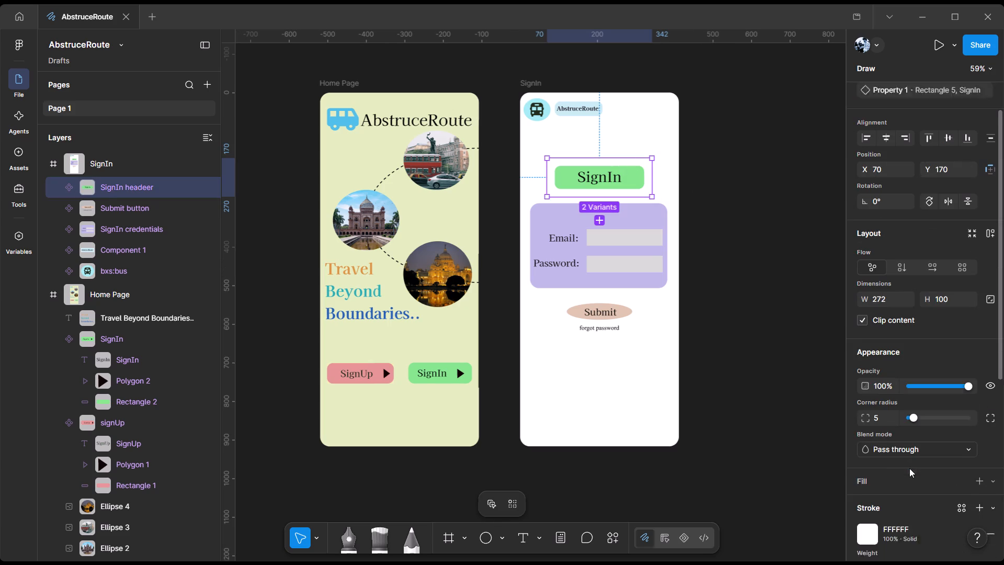
scroll(908, 427, down, 2)
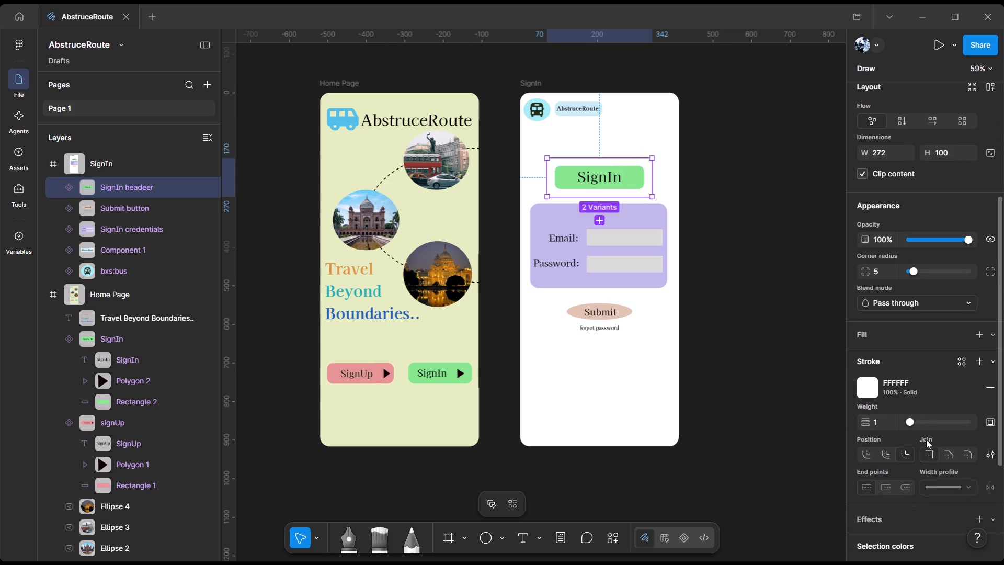
click(746, 339)
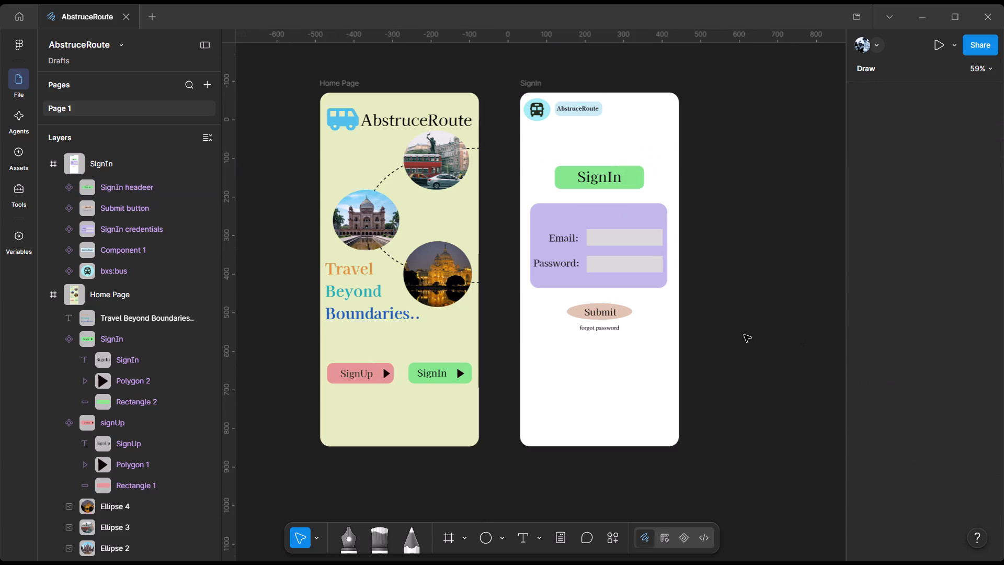
Present the prototype and review the Home Page and SignIn screens by paging between them, leaving full-screen view at the end.
click(932, 45)
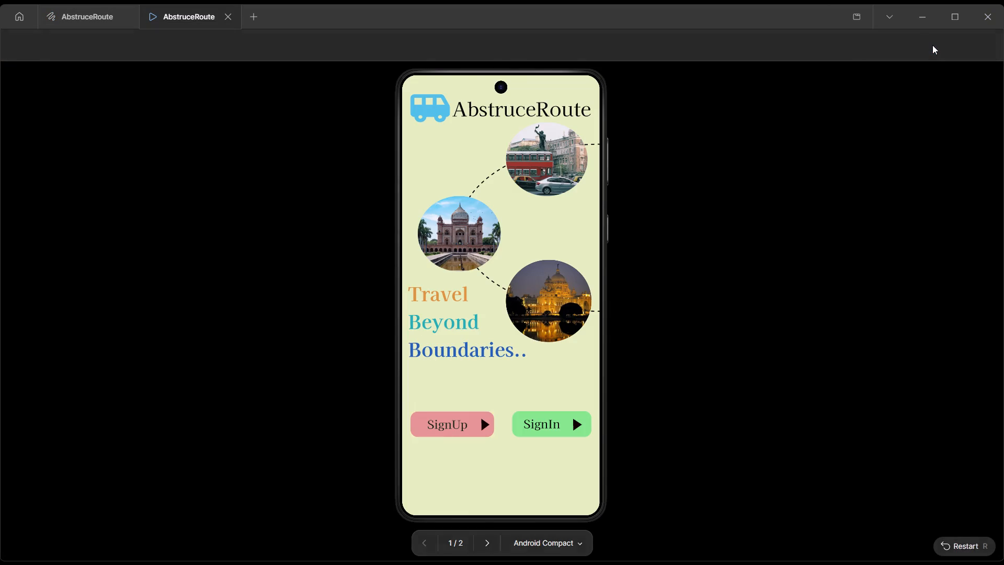
key(Right)
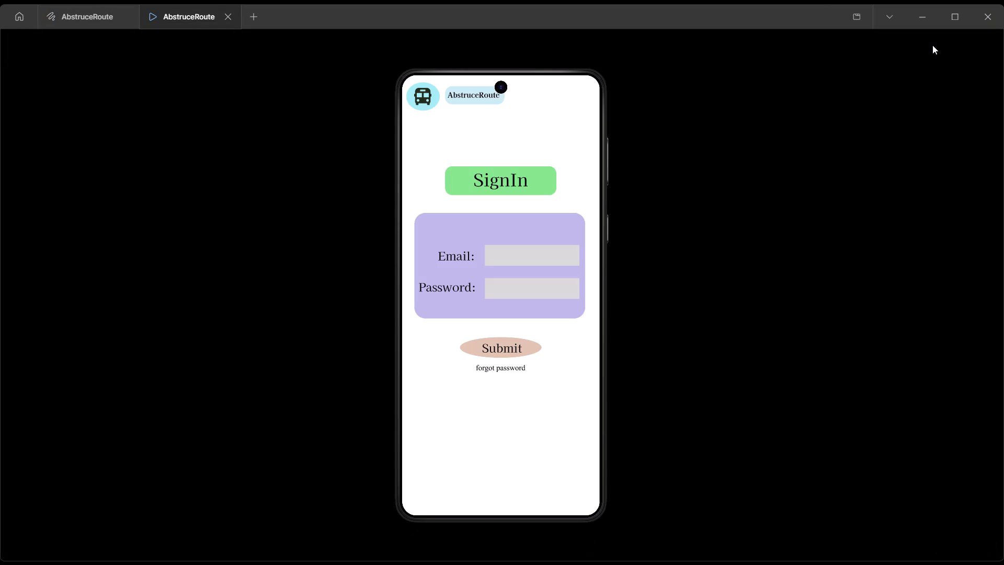
key(Left)
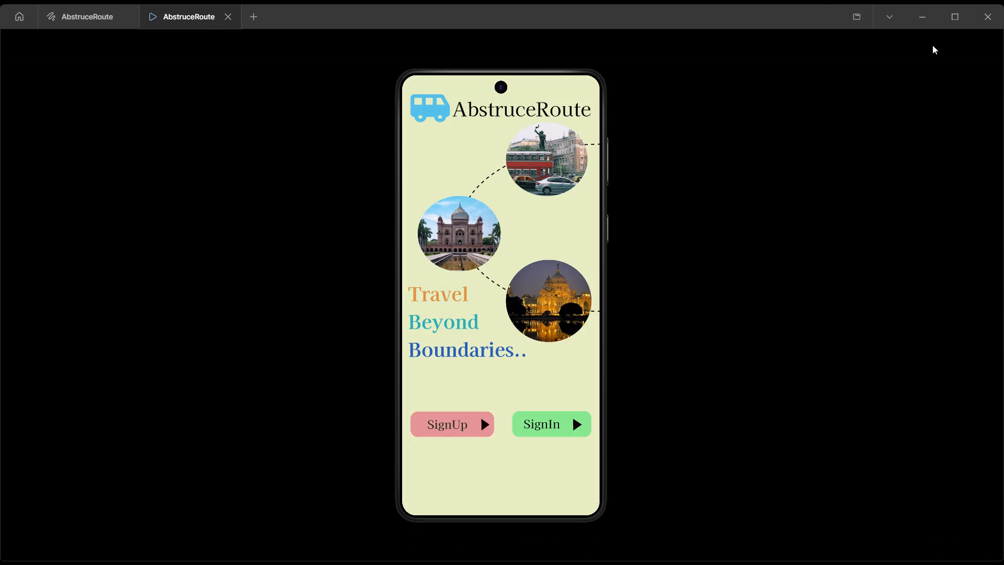
key(Right)
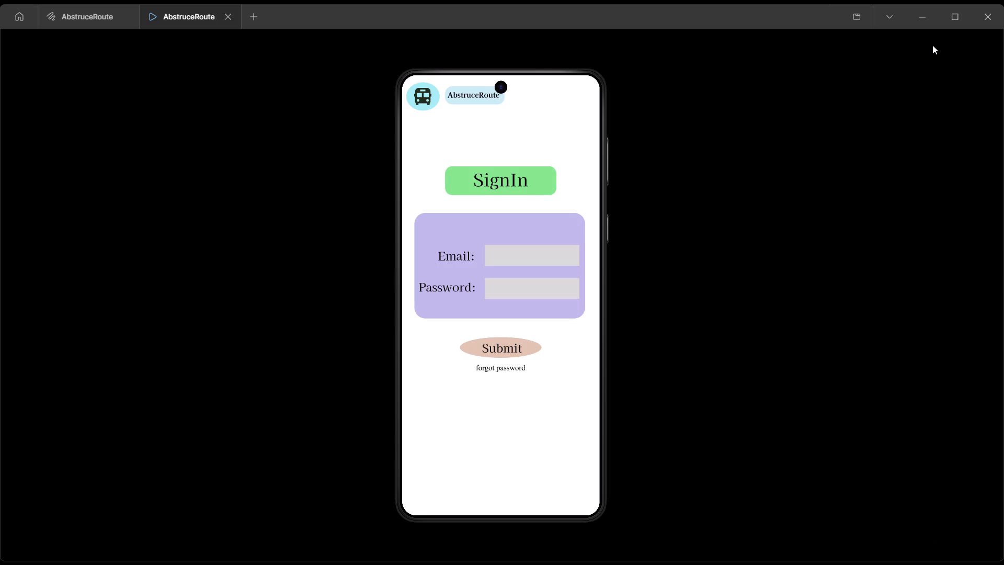
key(Escape)
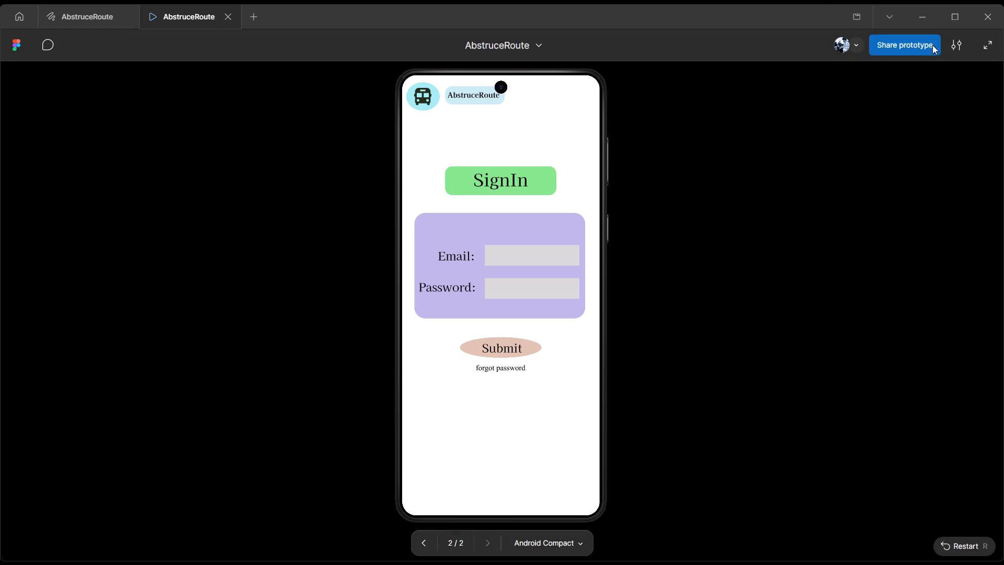
Back in the AbstruceRoute design file, create a prototype connection from the Home Page's SignIn button to the SignIn frame.
click(76, 0)
click(99, 27)
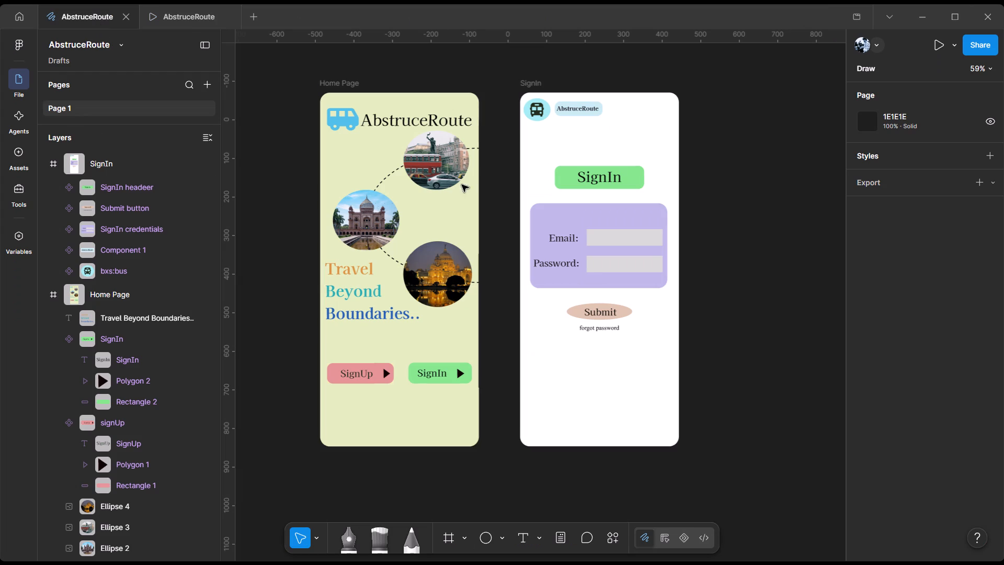
click(822, 268)
scroll(786, 277, left, 1)
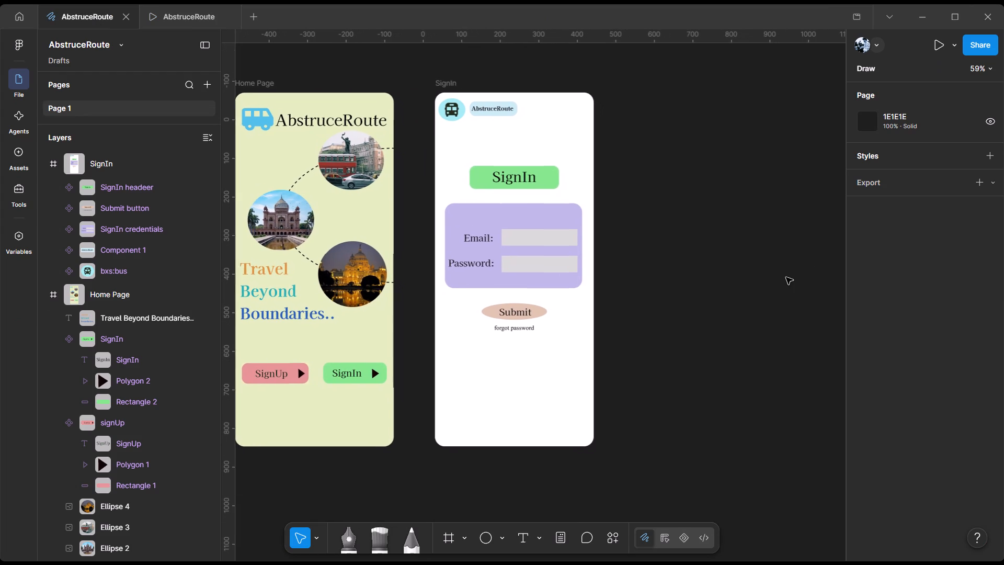
scroll(786, 277, left, 1)
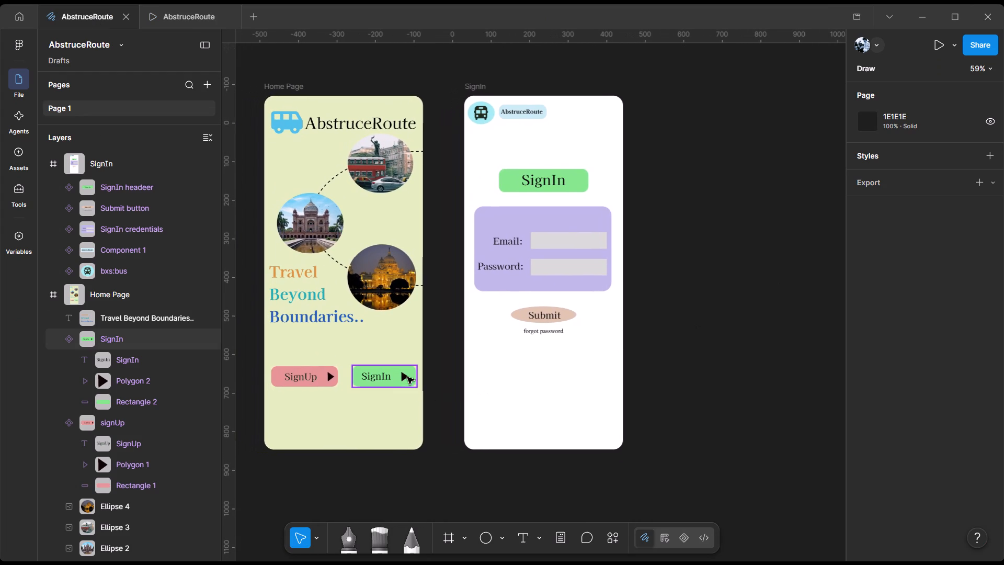
click(409, 375)
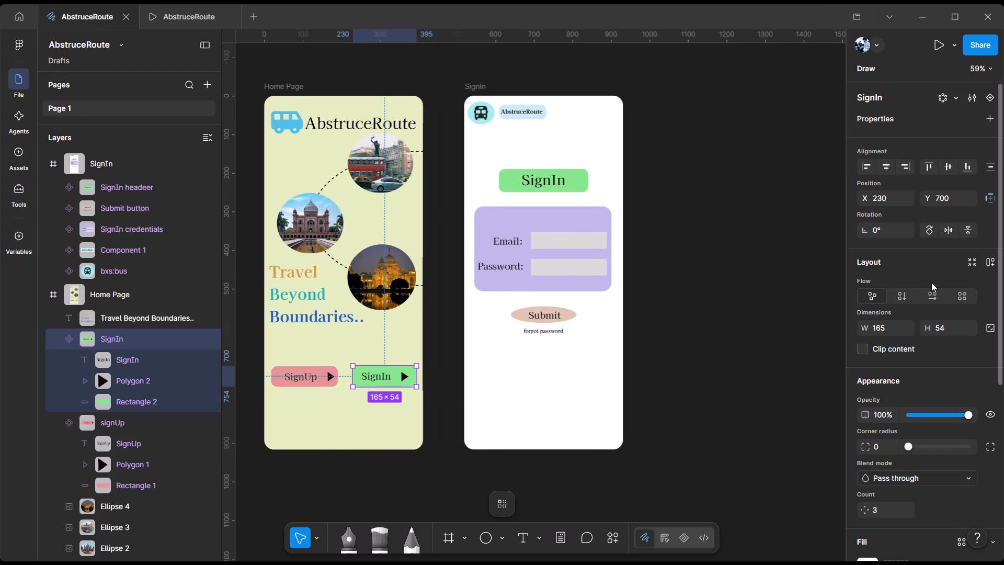
click(581, 489)
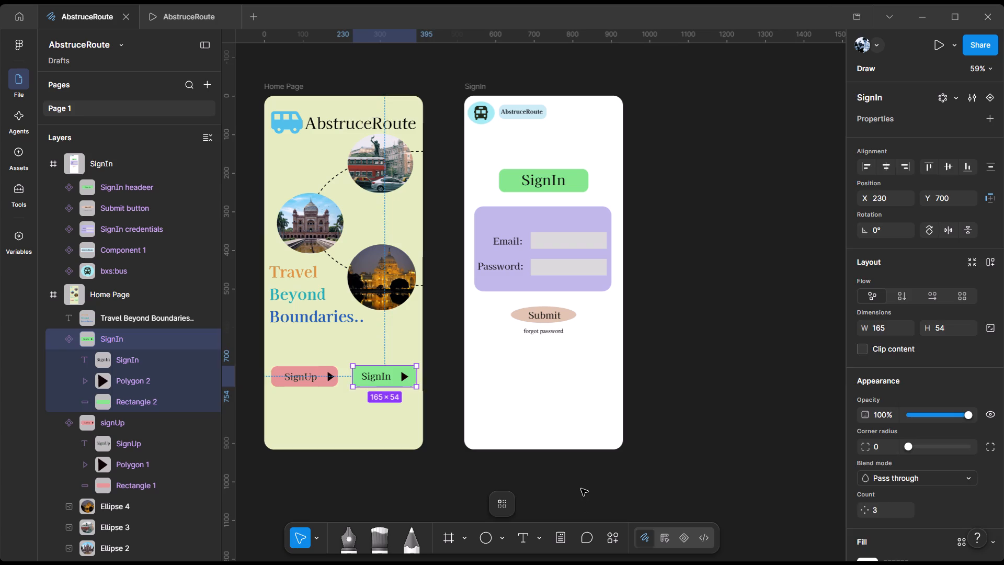
click(664, 535)
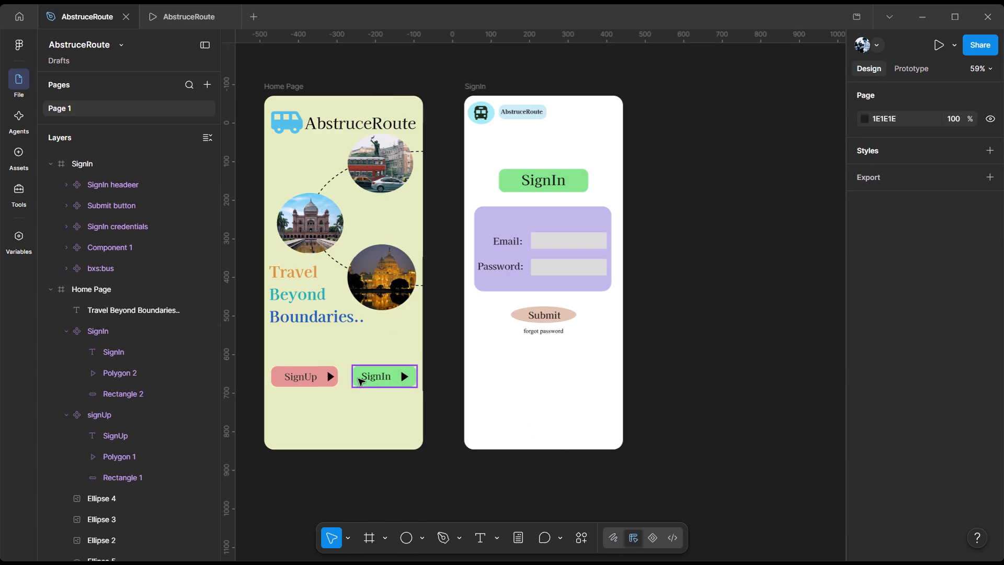
click(409, 374)
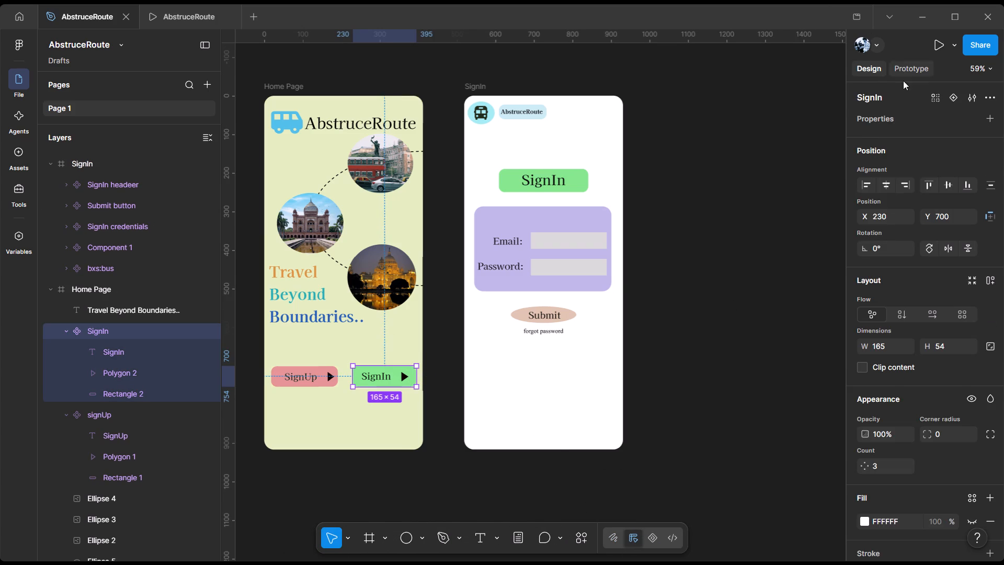
click(914, 75)
drag(417, 377, 495, 176)
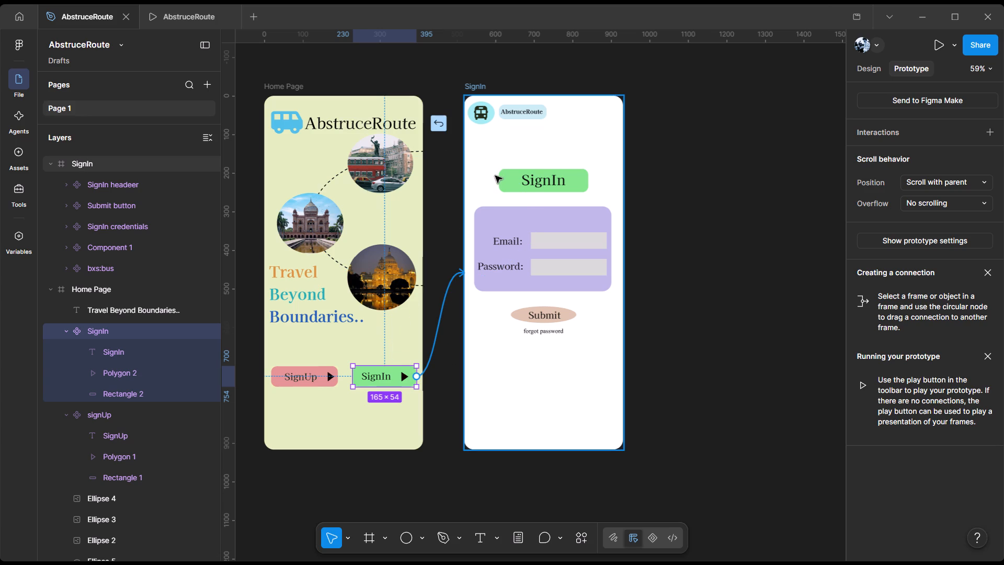
drag(495, 176, 495, 176)
click(754, 306)
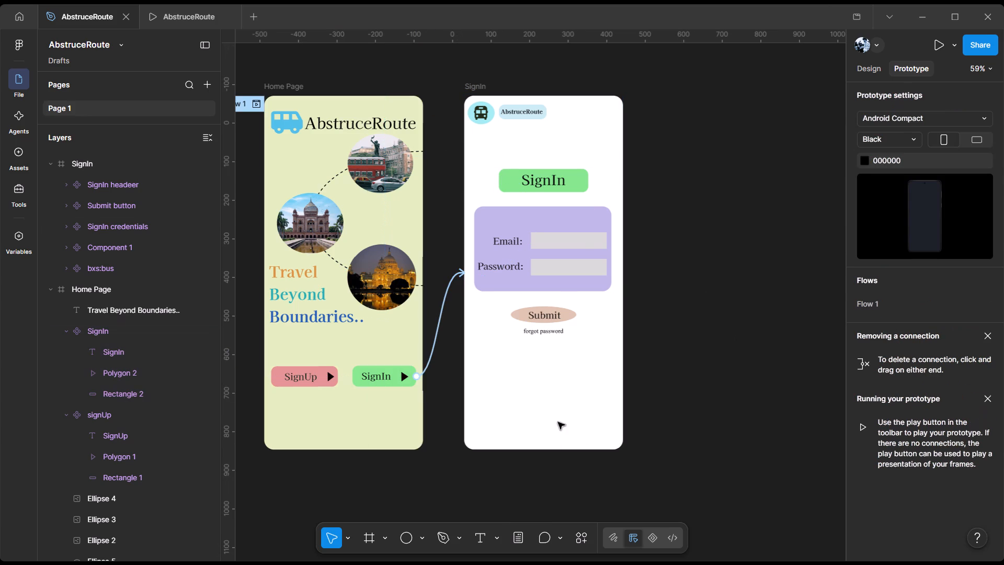
Add a new Android Compact frame, 412 × 917, beside the SignIn frame.
click(693, 299)
scroll(693, 299, left, 1)
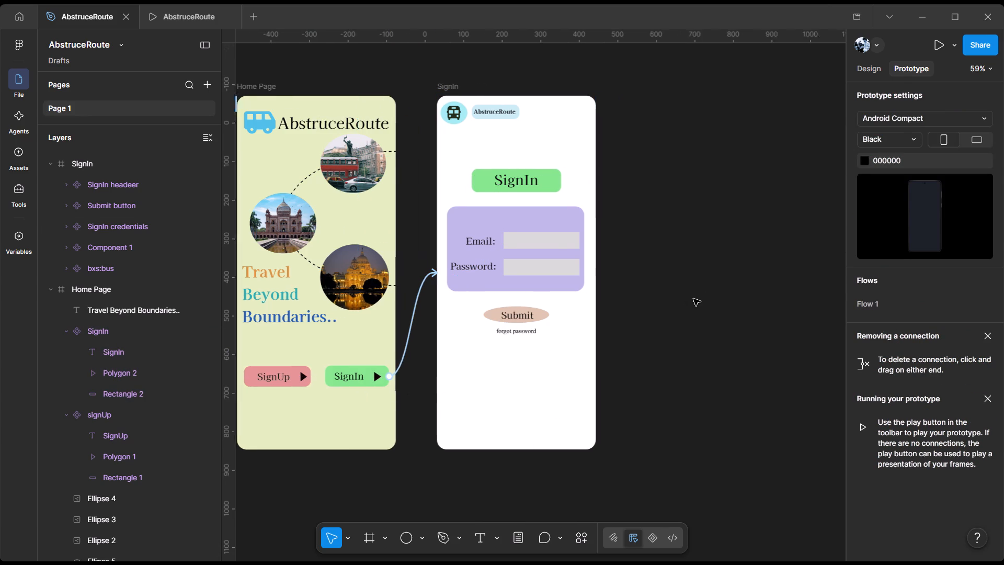
scroll(693, 299, left, 1)
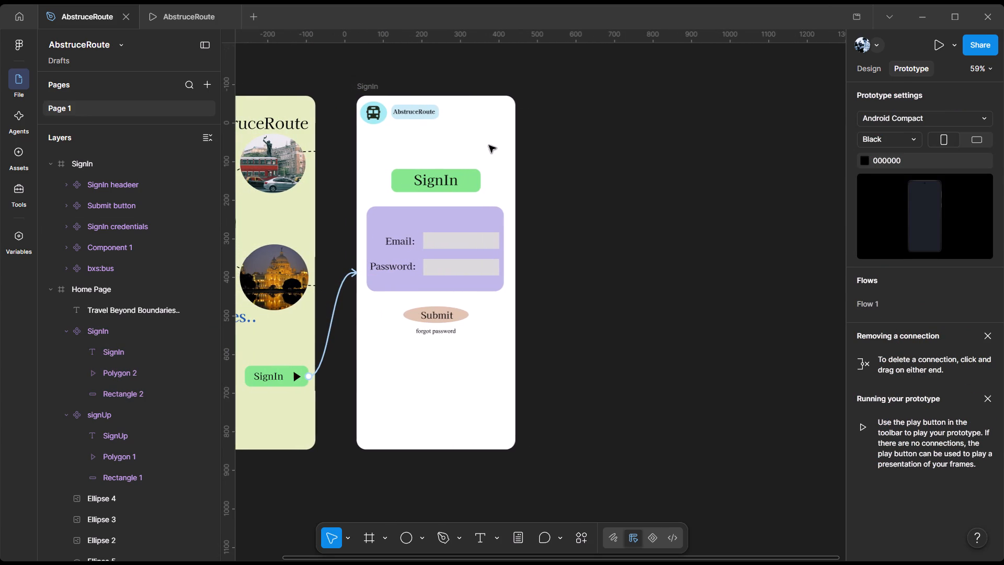
click(615, 186)
click(863, 71)
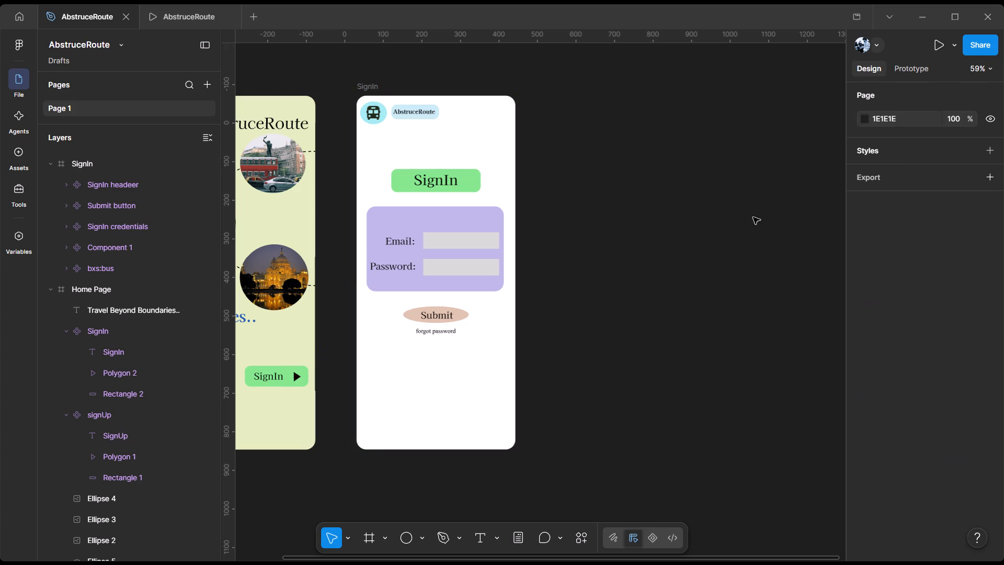
click(370, 545)
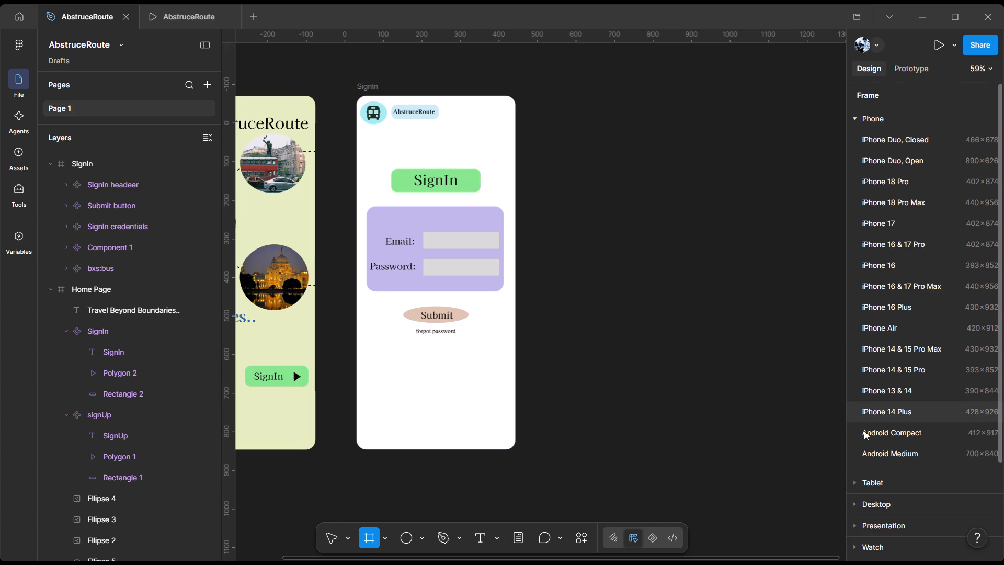
click(876, 446)
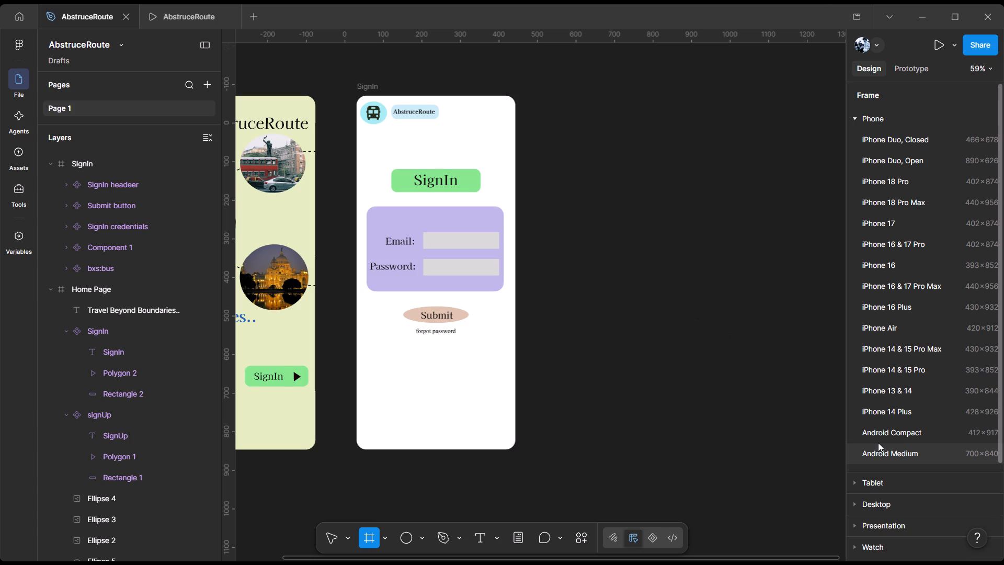
click(882, 440)
scroll(642, 353, down, 1)
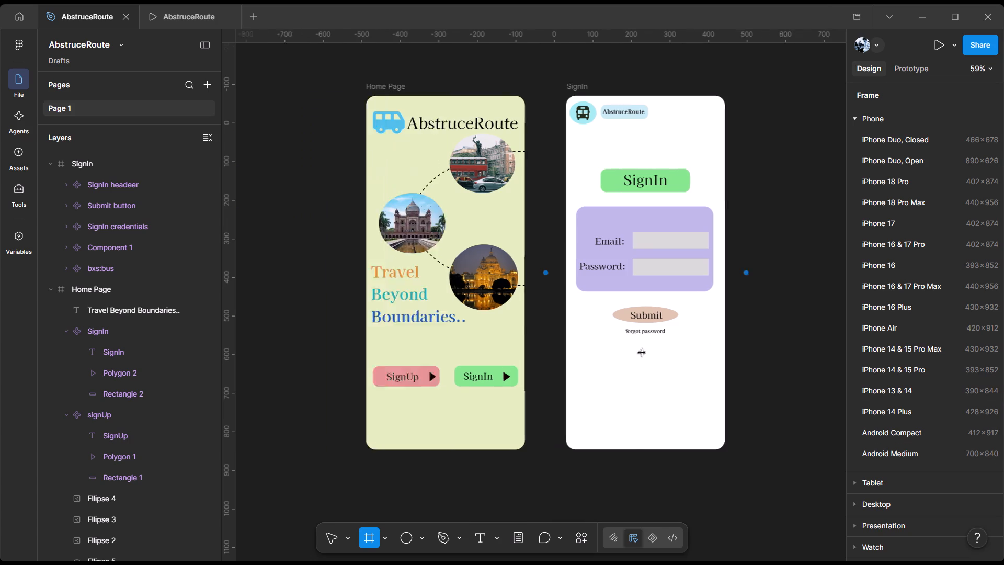
scroll(642, 353, down, 5)
scroll(642, 353, up, 3)
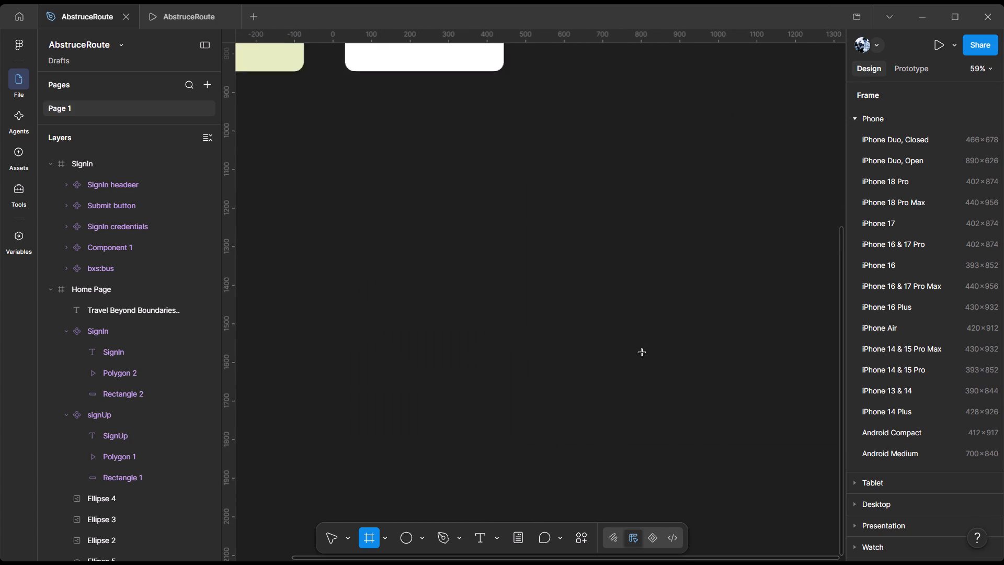
scroll(642, 353, up, 2)
scroll(642, 353, left, 6)
scroll(642, 353, right, 4)
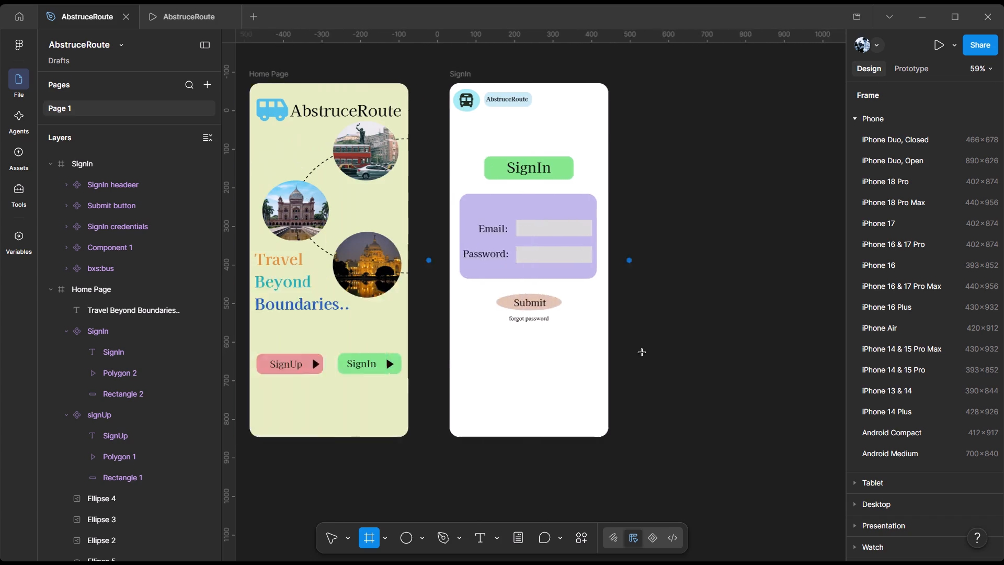
scroll(642, 353, right, 1)
click(911, 428)
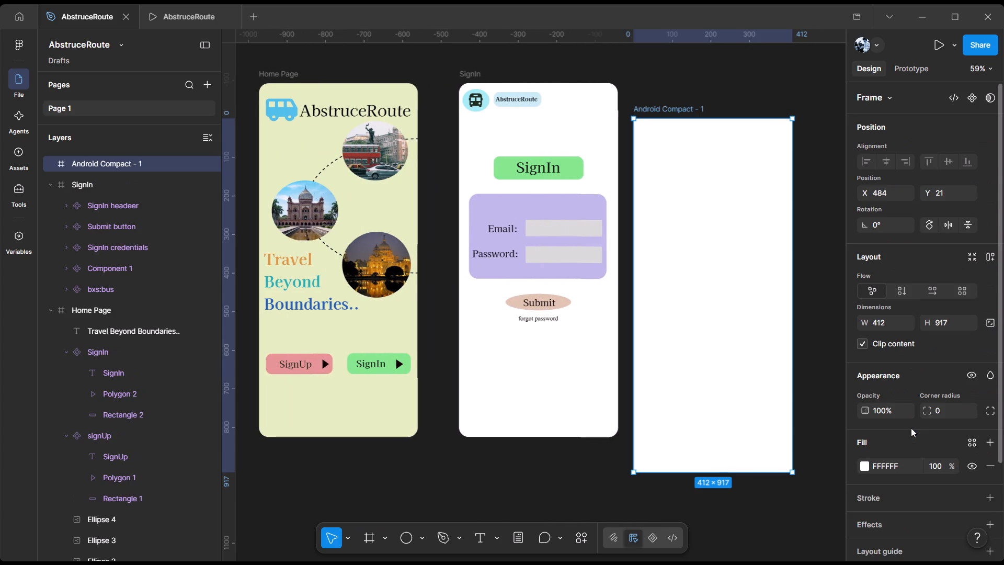
Move the new Android Compact frame level with the SignIn frame, at X 552, Y -70.
scroll(723, 337, left, 1)
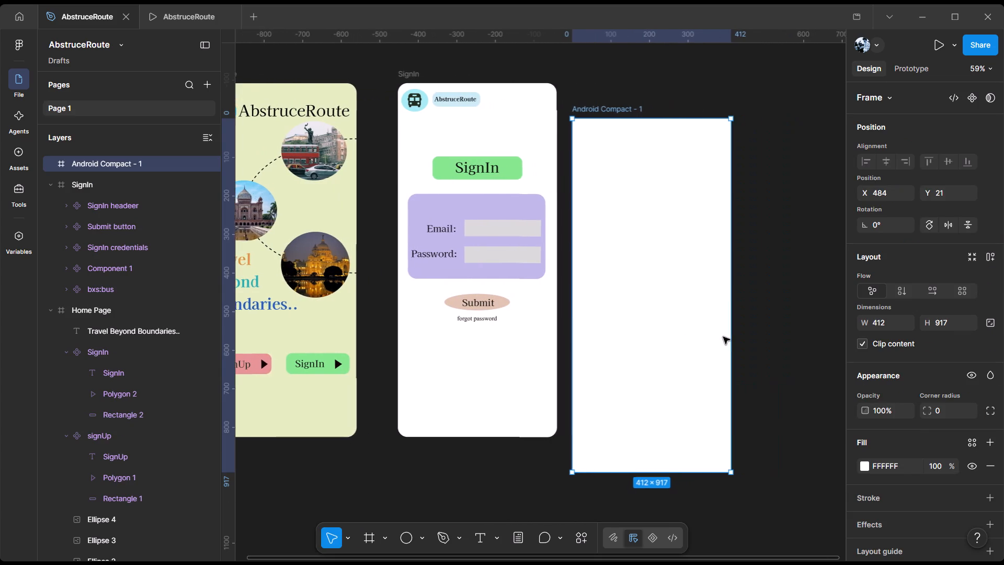
scroll(723, 337, left, 1)
drag(681, 343, 693, 308)
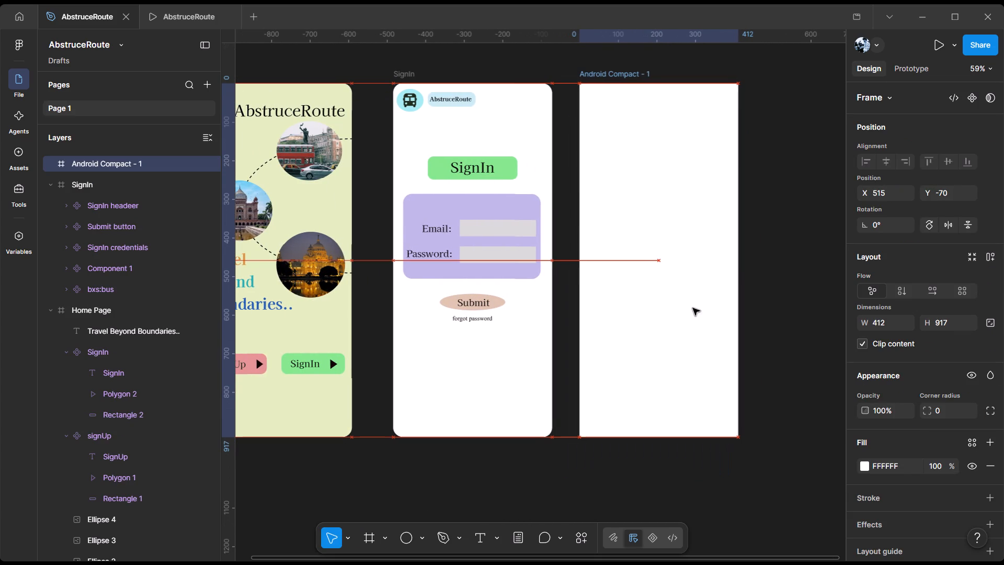
drag(693, 308, 705, 308)
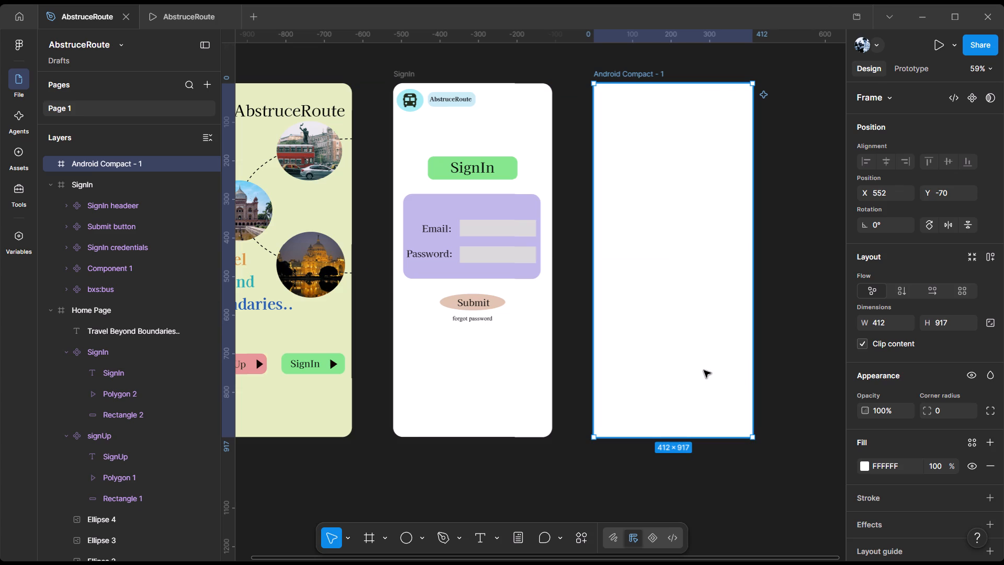
Set the blank Android Compact frame's corner radius to 25, matching the SignIn frame.
drag(511, 352, 518, 394)
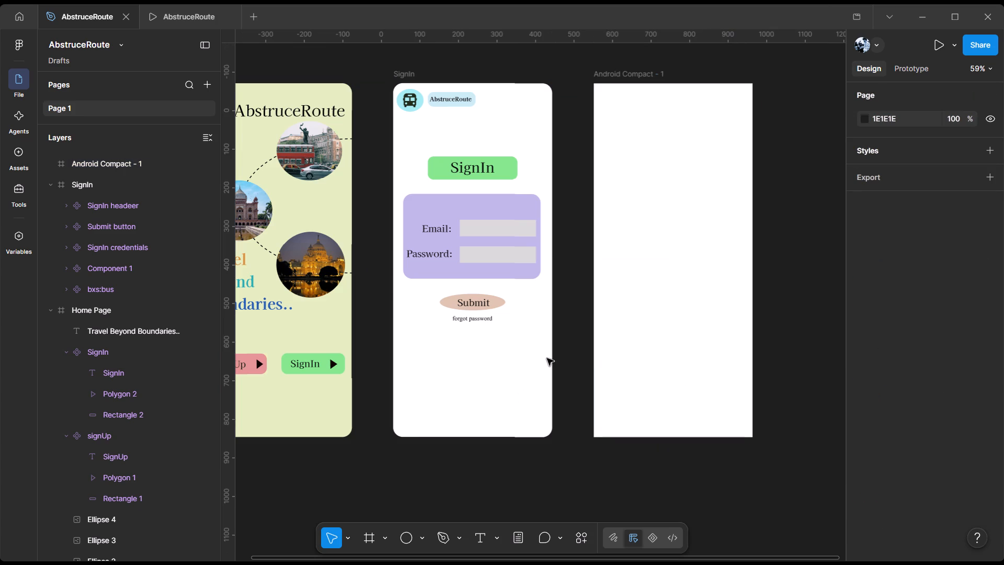
click(547, 358)
double_click(539, 358)
click(657, 269)
click(532, 173)
click(533, 160)
drag(533, 160, 550, 221)
click(578, 227)
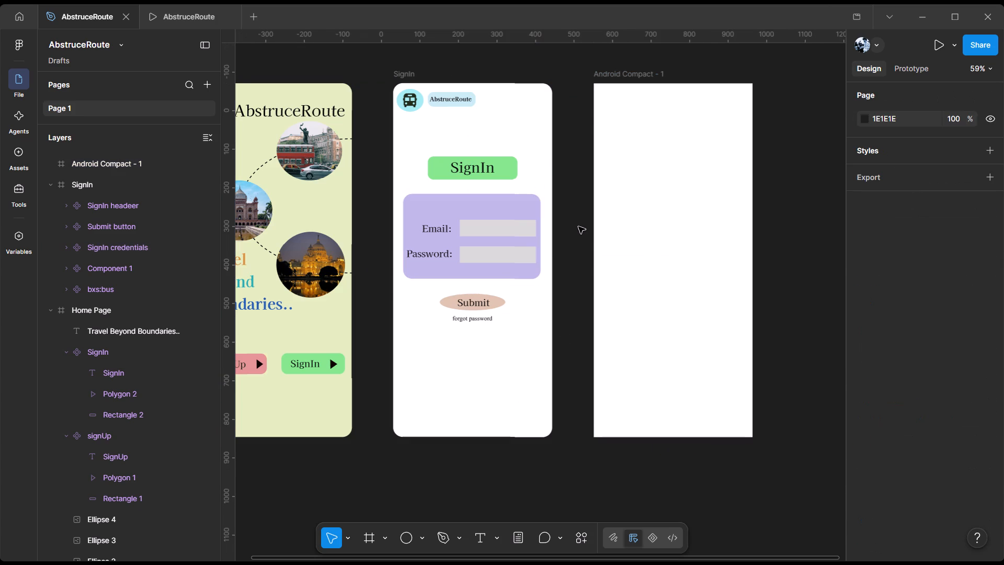
click(689, 230)
click(536, 160)
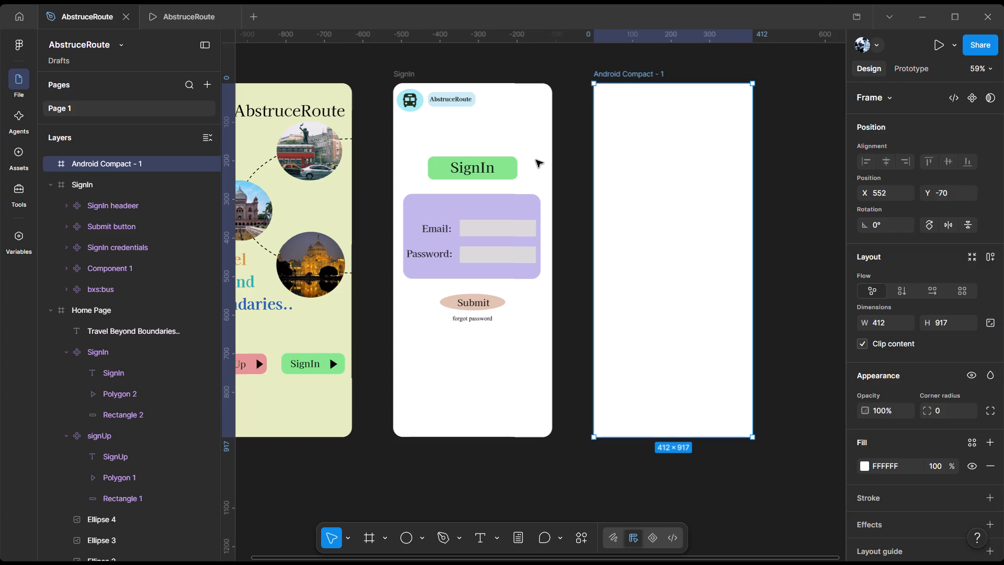
double_click(530, 141)
click(407, 76)
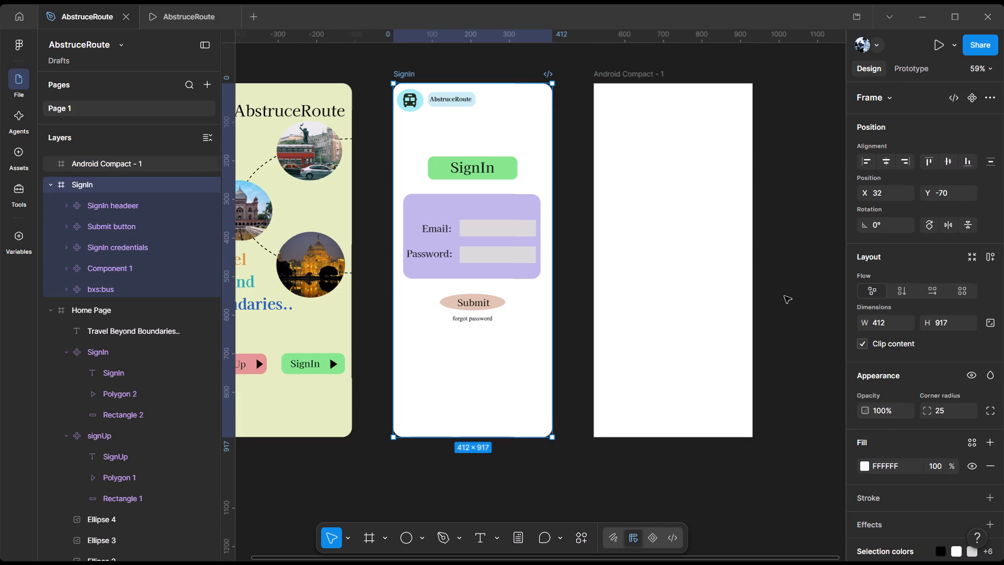
click(717, 282)
click(940, 412)
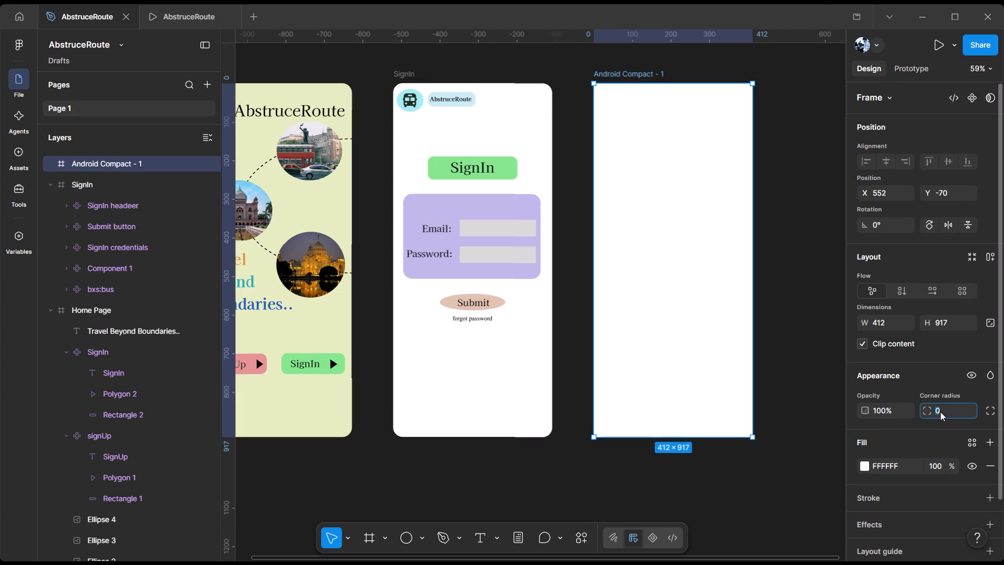
text(25)
key(Return)
click(700, 308)
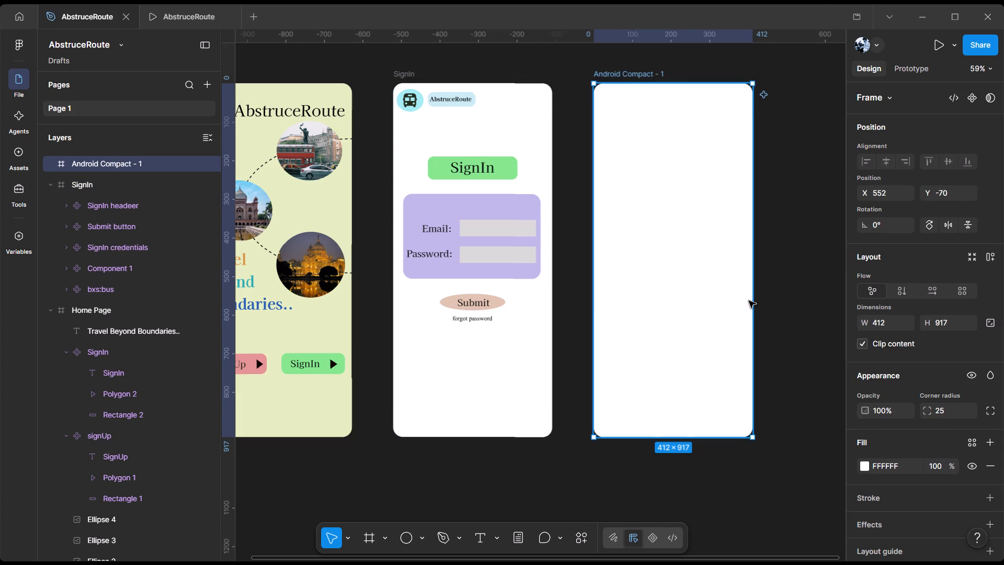
Duplicate the blank rounded frame and place the copy in line after it, at X 1059, Y -70.
click(772, 298)
click(766, 308)
click(754, 314)
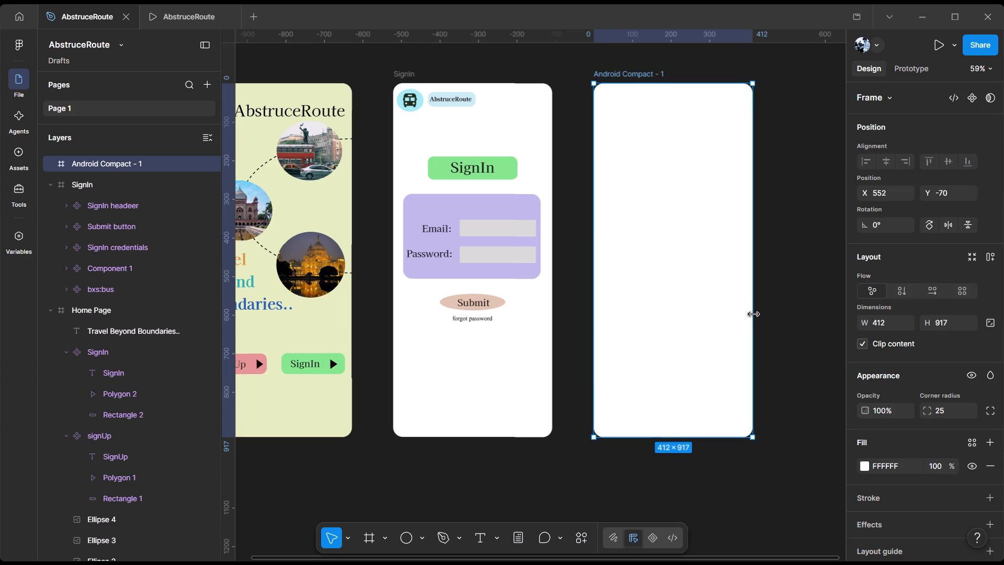
alt+drag(738, 312, 826, 329)
scroll(694, 323, left, 1)
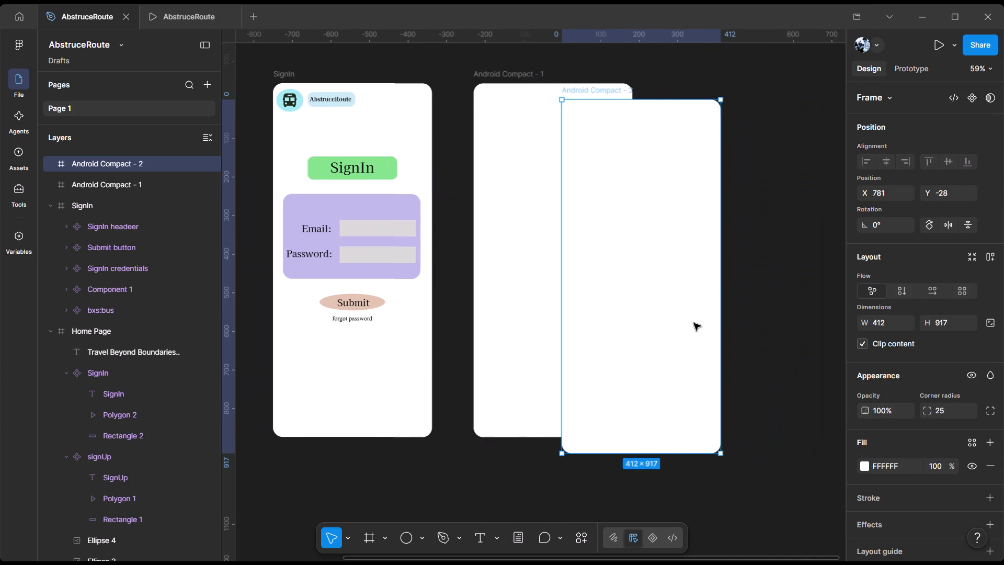
scroll(694, 323, left, 1)
drag(694, 323, 802, 305)
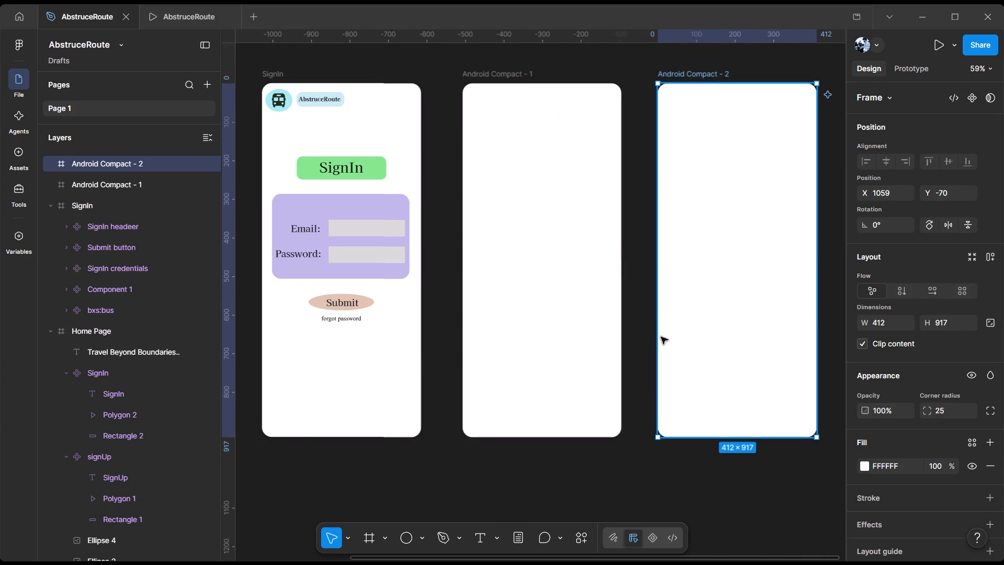
Move the SignIn frame down out of the row of frames, to X 54, Y 479.
scroll(671, 329, right, 2)
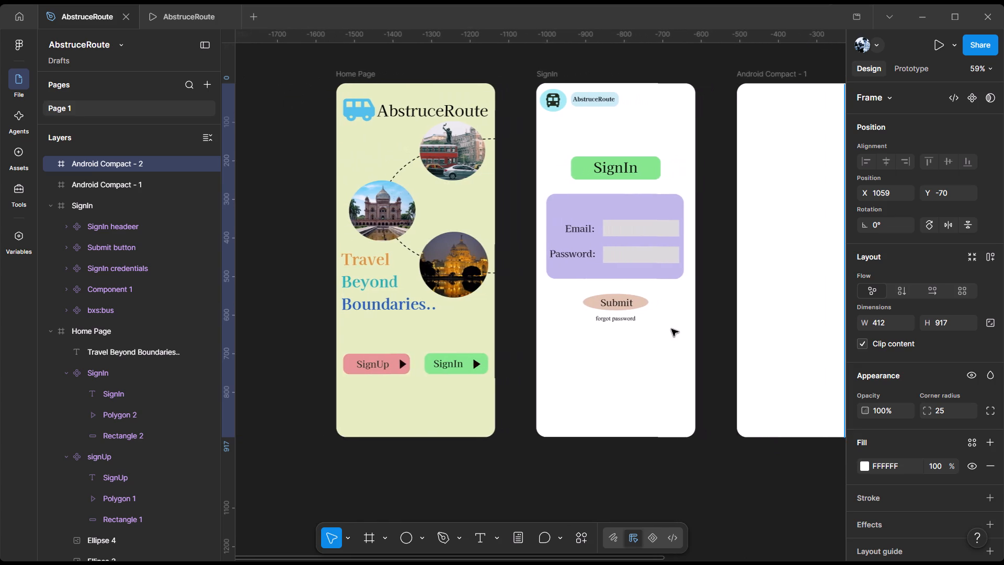
scroll(671, 329, right, 1)
click(667, 335)
click(661, 348)
click(547, 71)
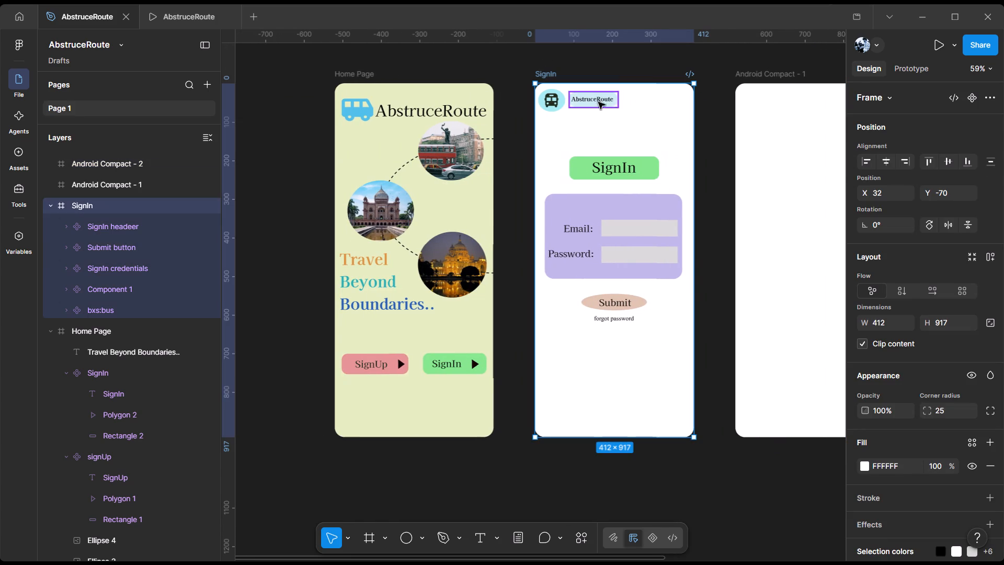
drag(644, 114, 640, 288)
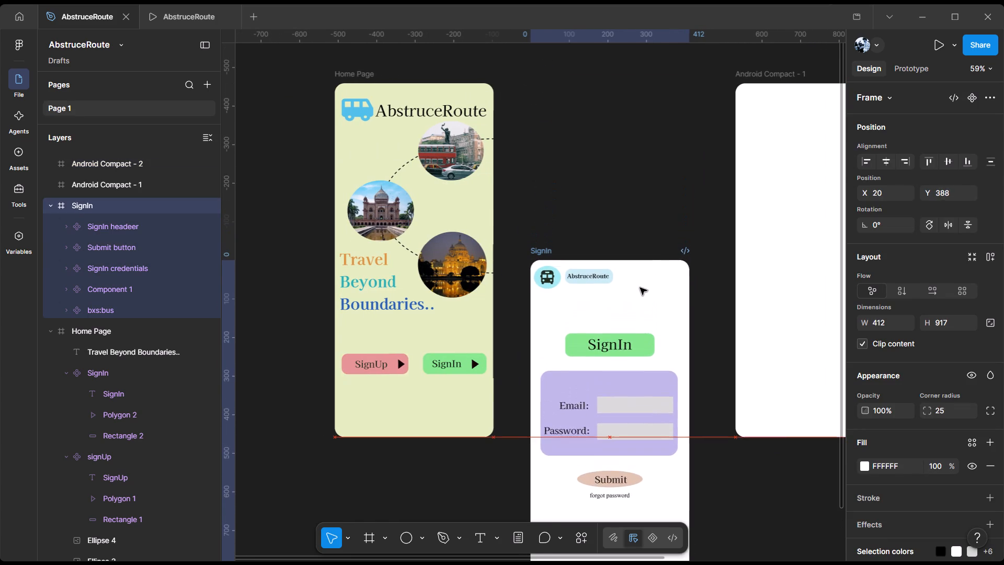
drag(640, 288, 652, 325)
Shift the Android Compact - 1 frame slightly toward the Home Page frame, to X 528, Y -70.
drag(764, 252, 755, 249)
Change the SignIn frame's background fill to a light pink, EBD8D8.
scroll(648, 230, down, 1)
scroll(637, 208, up, 1)
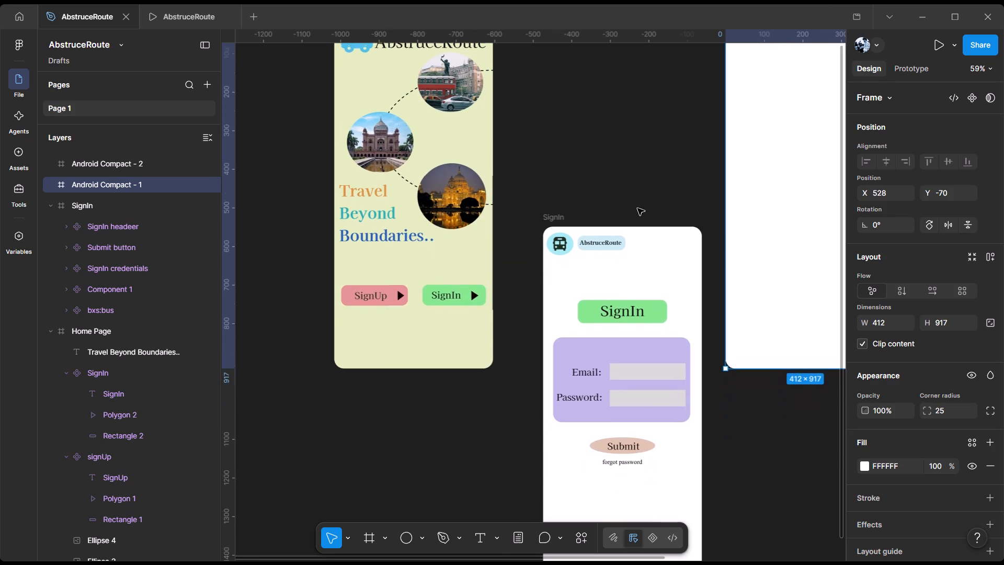
scroll(637, 208, up, 1)
scroll(637, 208, down, 1)
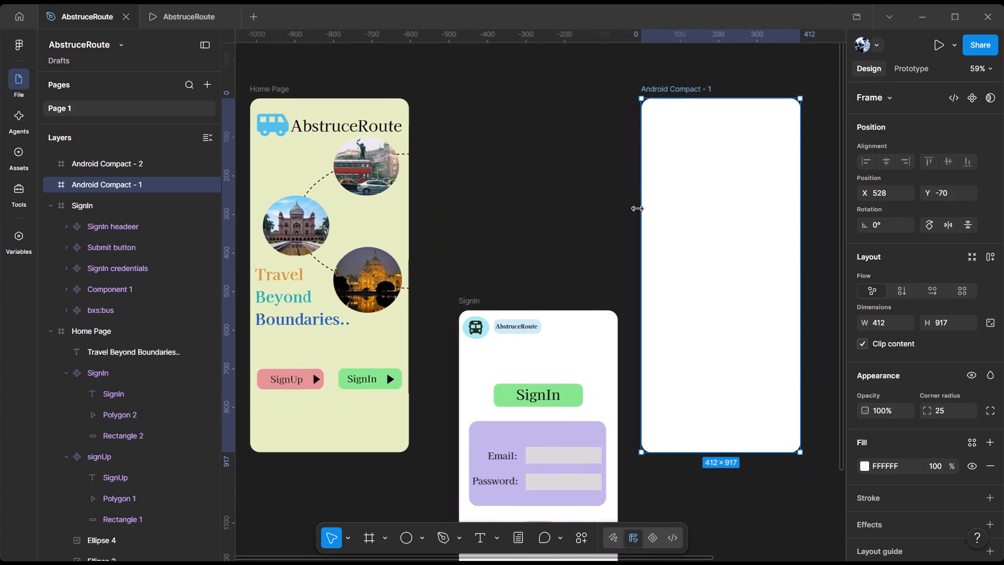
scroll(637, 208, down, 1)
click(606, 182)
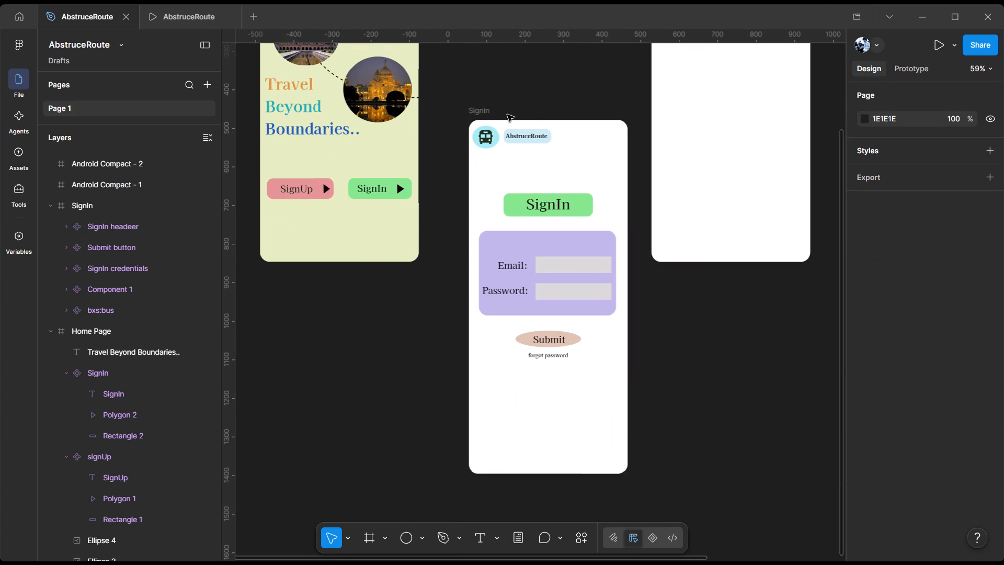
click(496, 112)
click(484, 110)
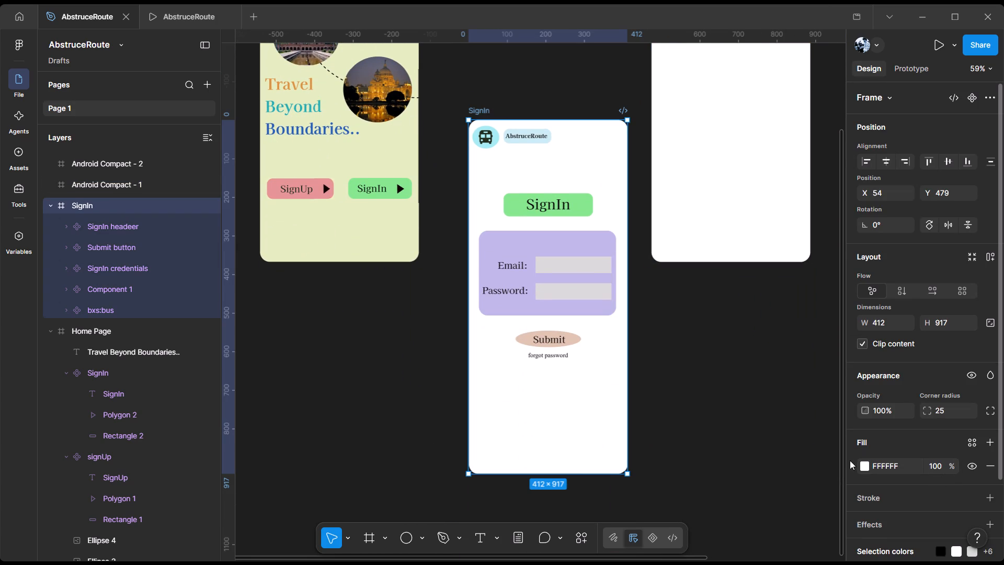
scroll(850, 461, down, 1)
scroll(906, 431, down, 2)
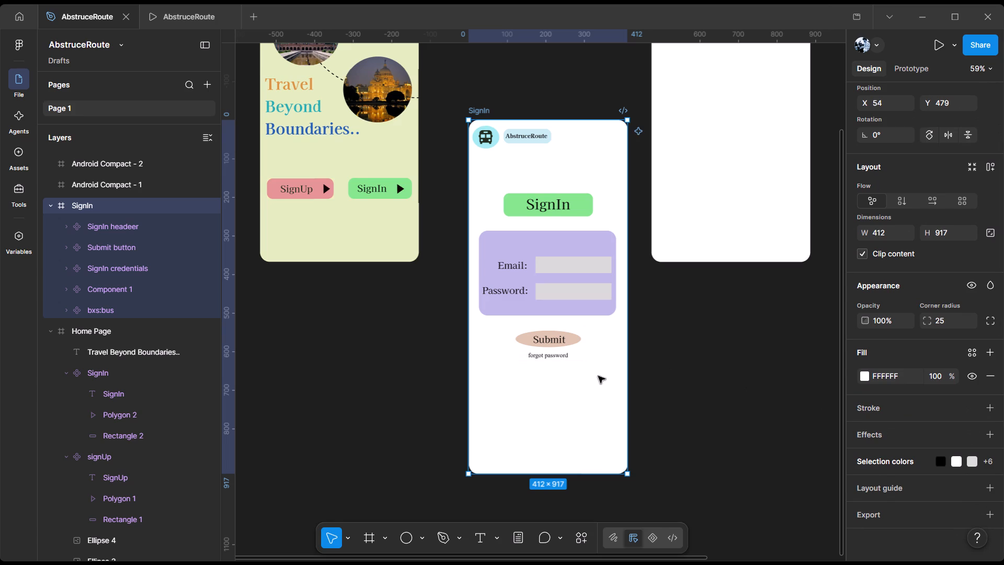
click(860, 378)
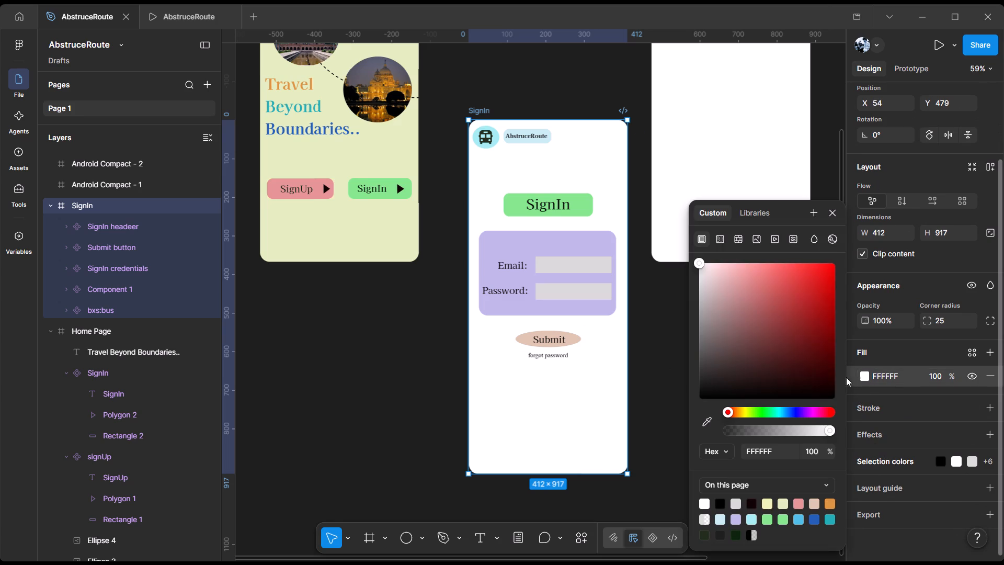
drag(698, 262, 710, 276)
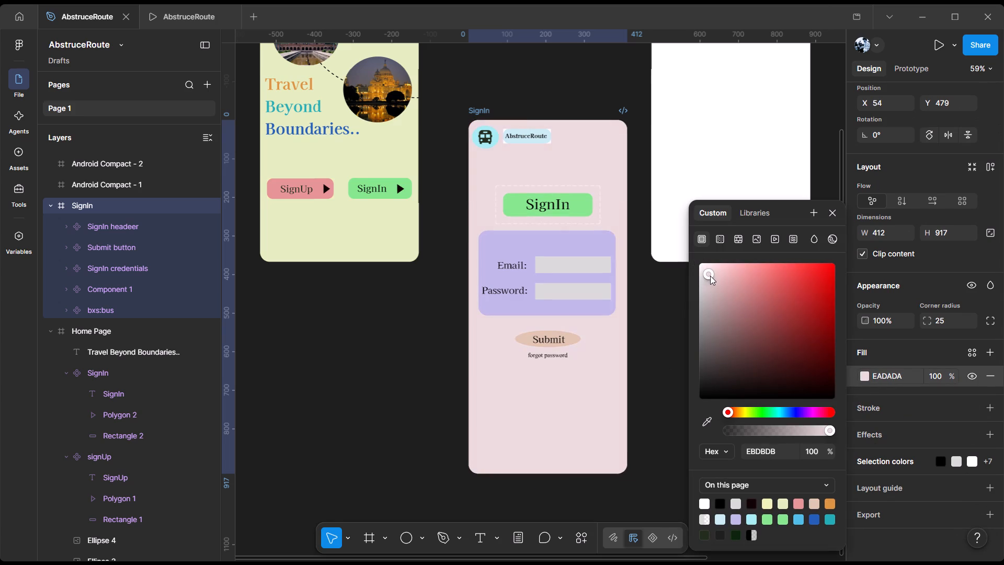
drag(710, 276, 703, 268)
drag(703, 268, 688, 262)
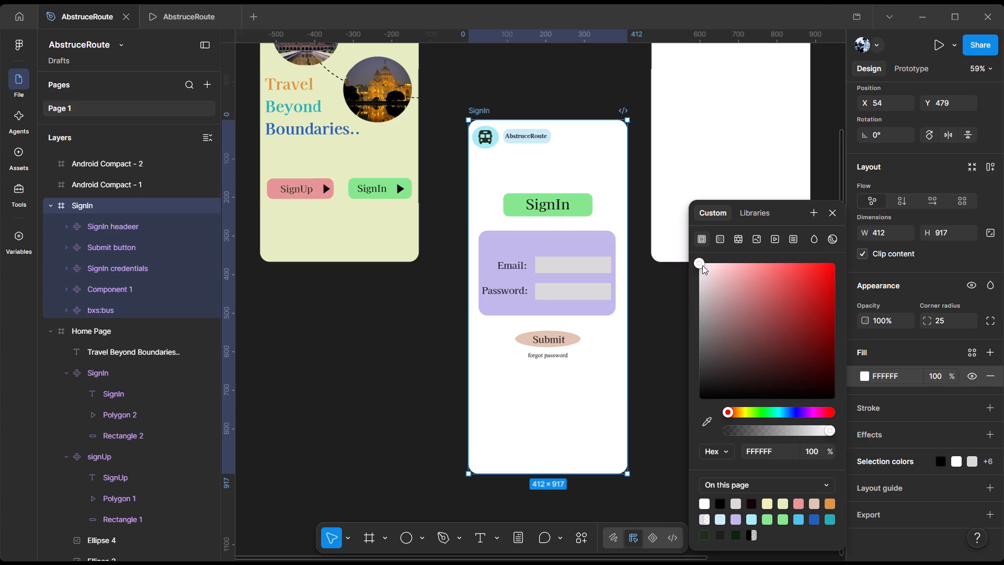
drag(702, 265, 711, 274)
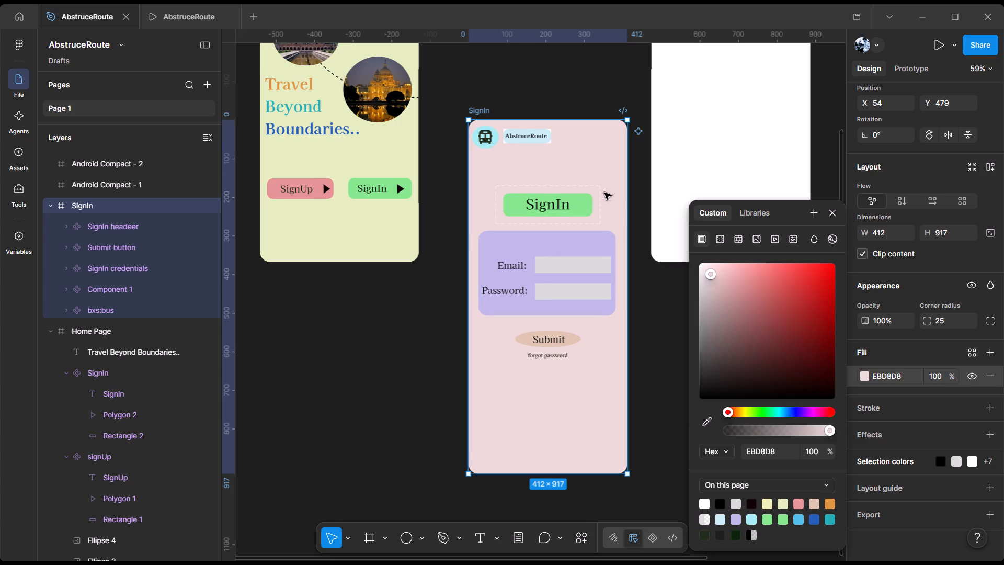
Change the stroke colour of the SignIn headeer component to pink, EBC8C8.
click(597, 186)
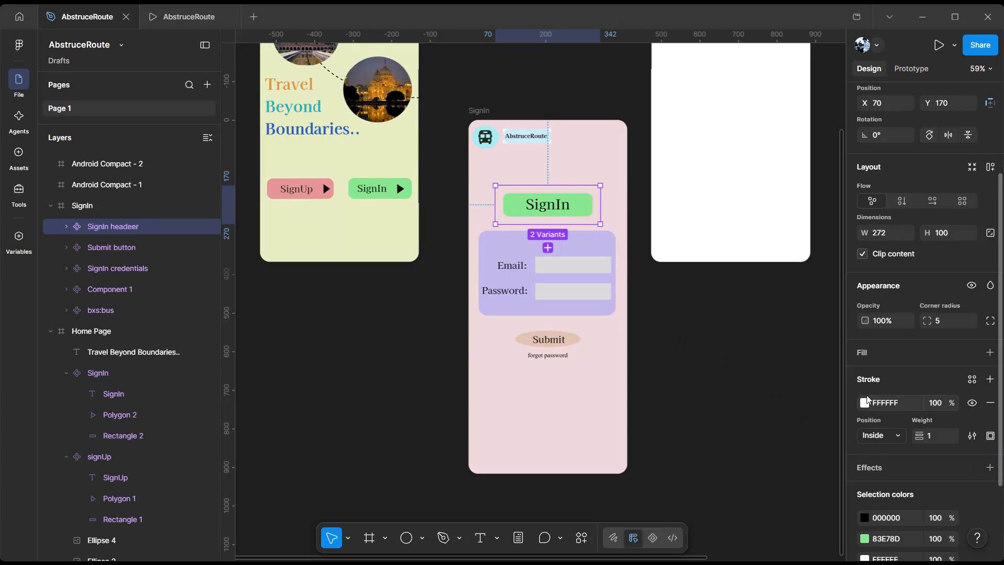
click(863, 398)
drag(697, 262, 726, 274)
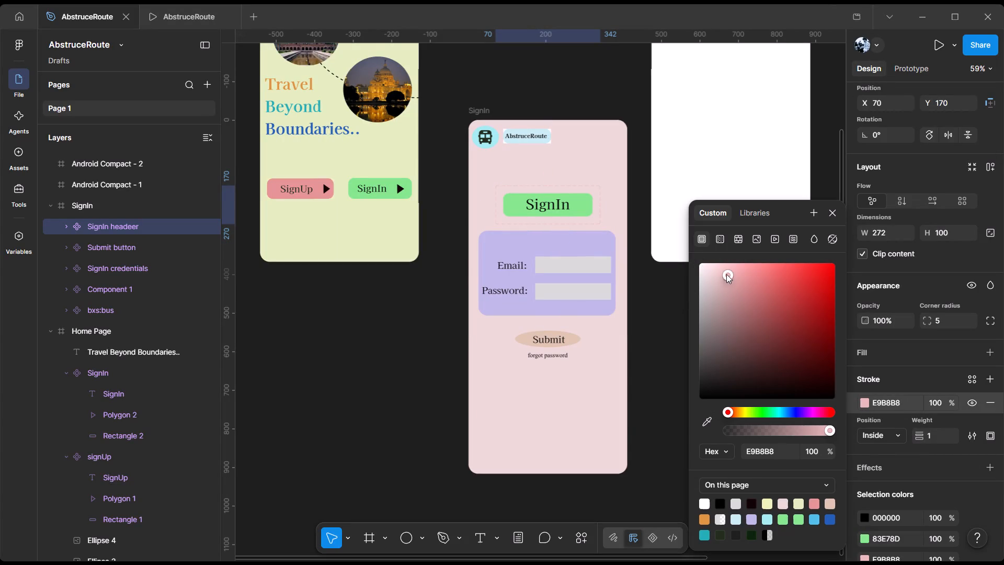
drag(726, 274, 720, 274)
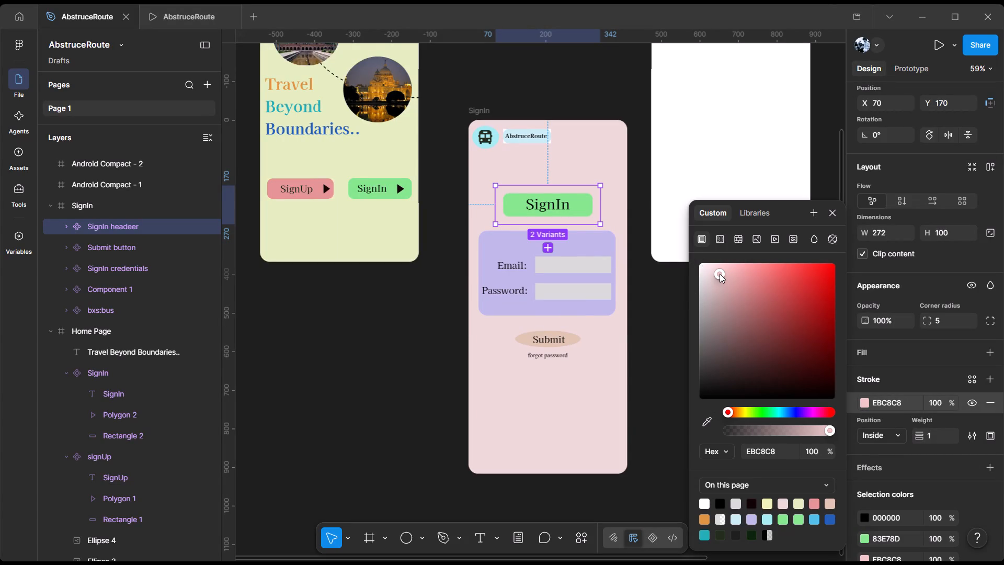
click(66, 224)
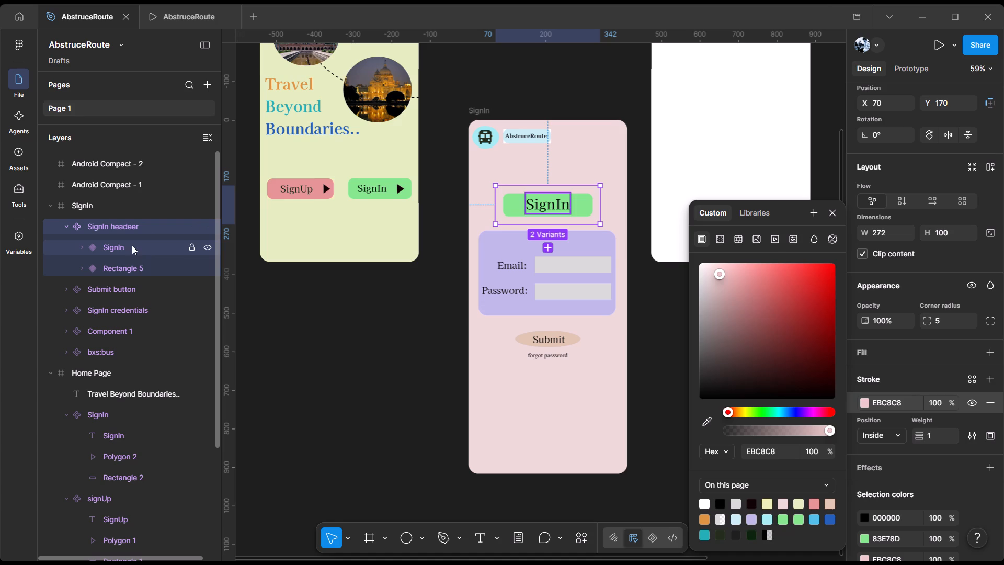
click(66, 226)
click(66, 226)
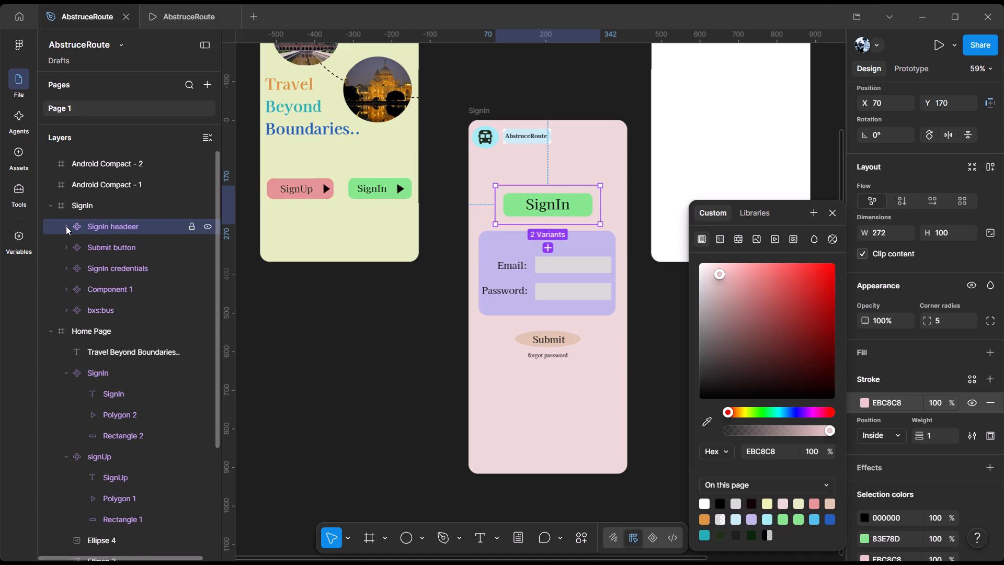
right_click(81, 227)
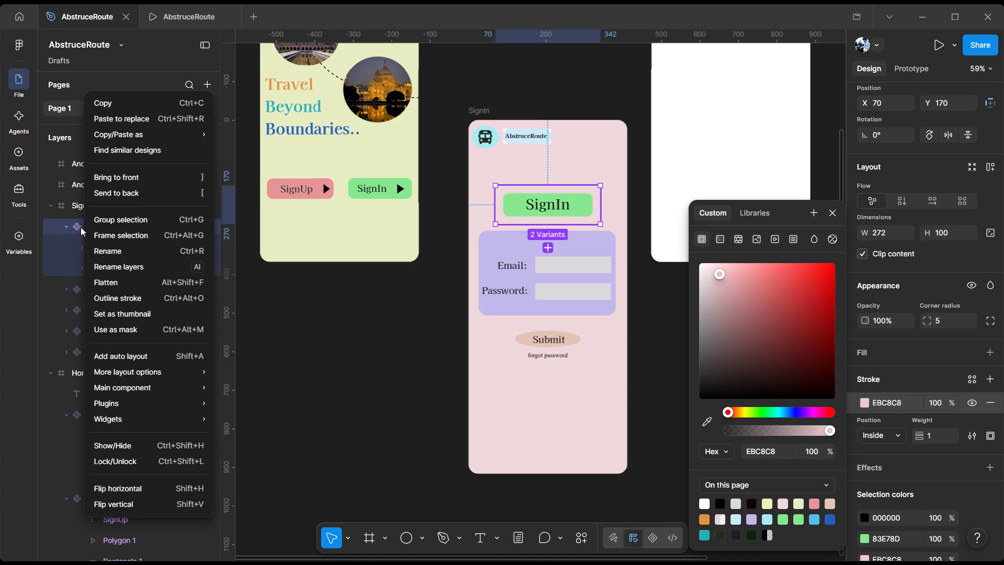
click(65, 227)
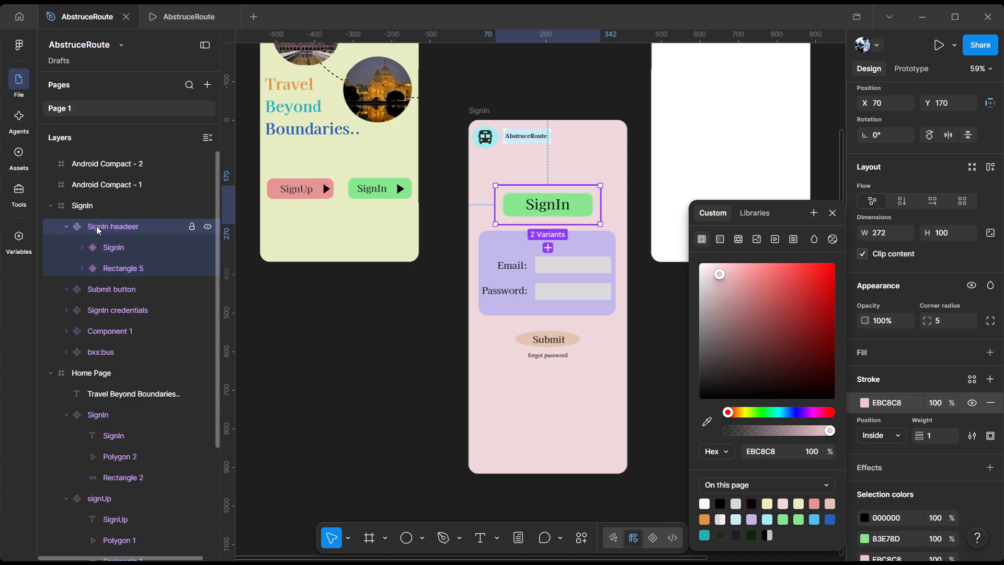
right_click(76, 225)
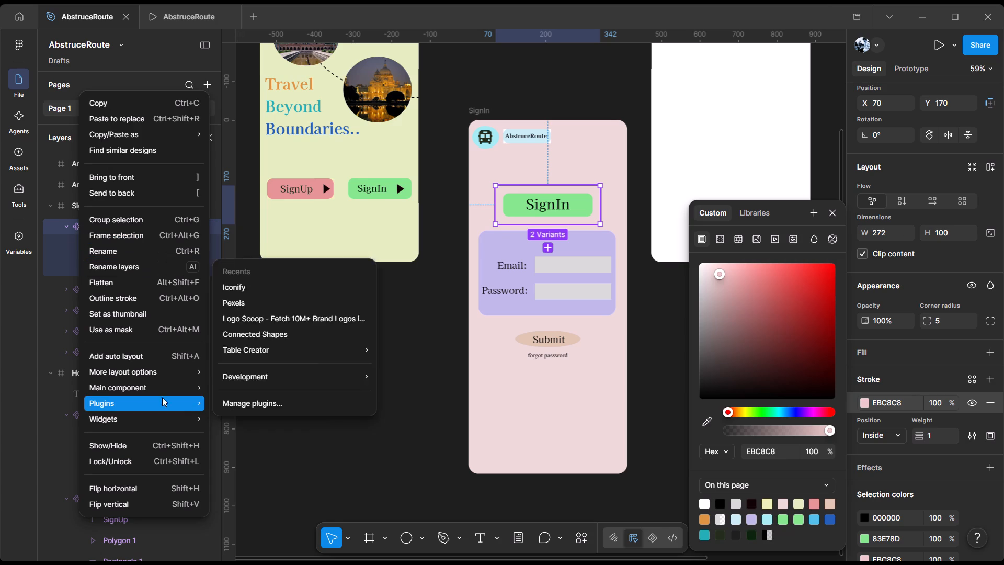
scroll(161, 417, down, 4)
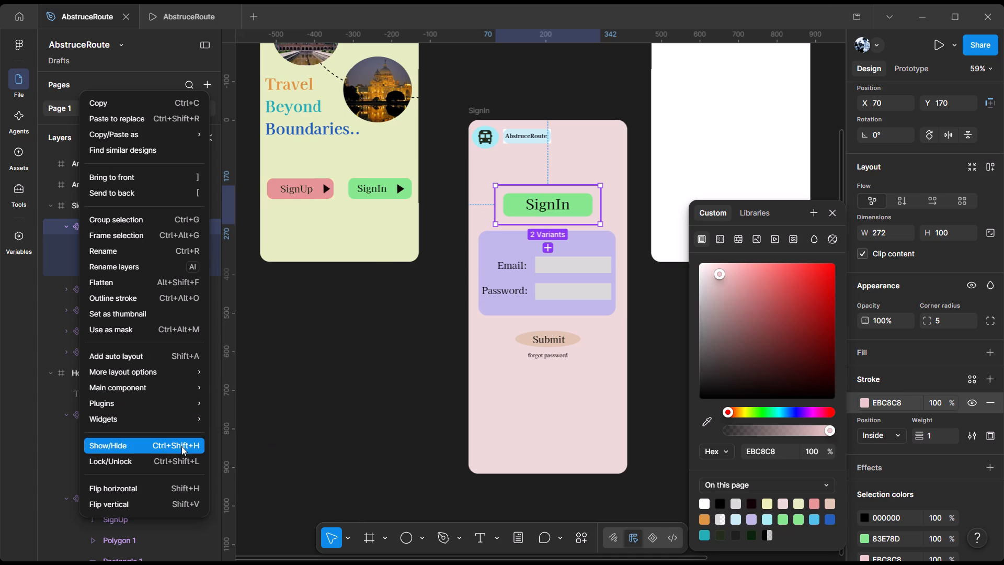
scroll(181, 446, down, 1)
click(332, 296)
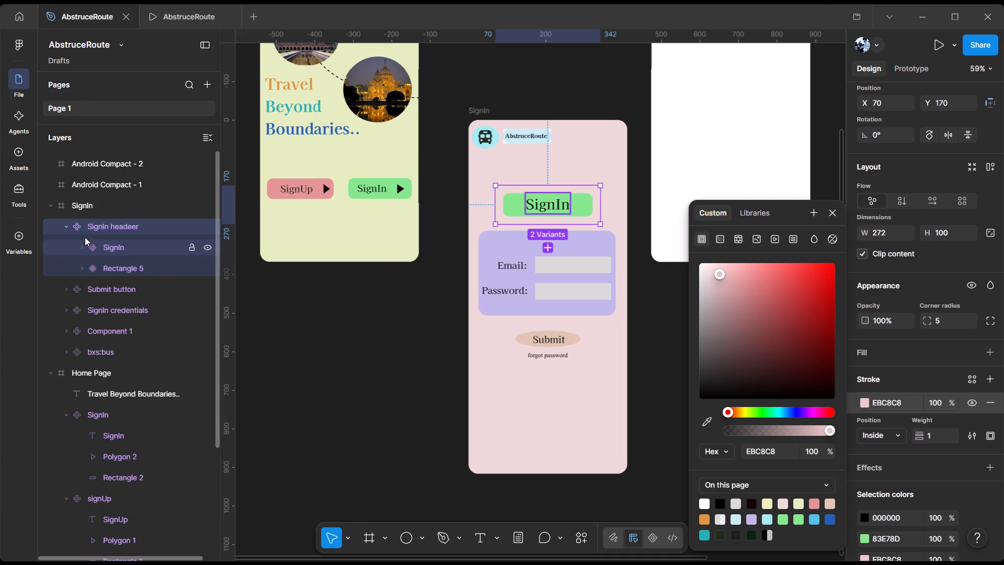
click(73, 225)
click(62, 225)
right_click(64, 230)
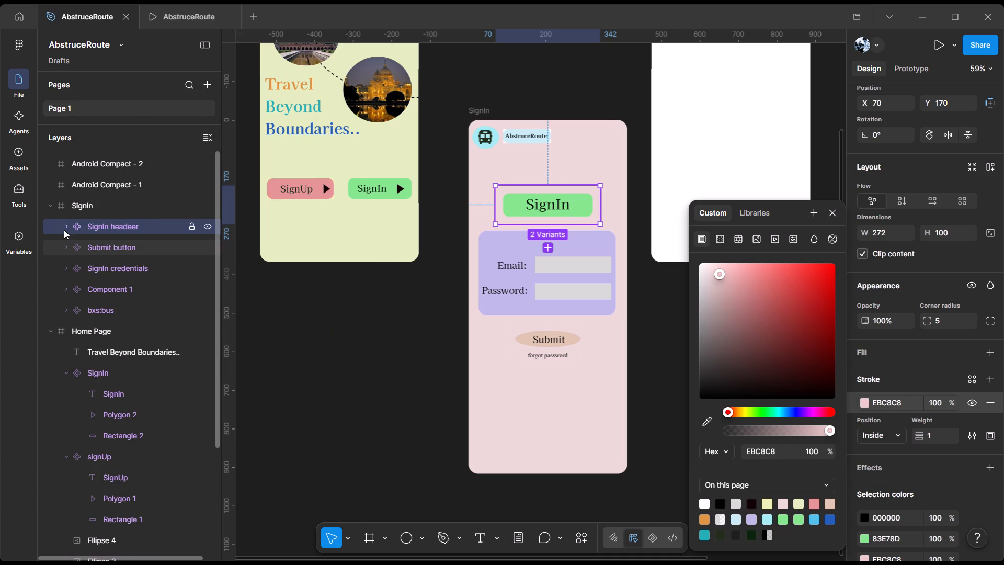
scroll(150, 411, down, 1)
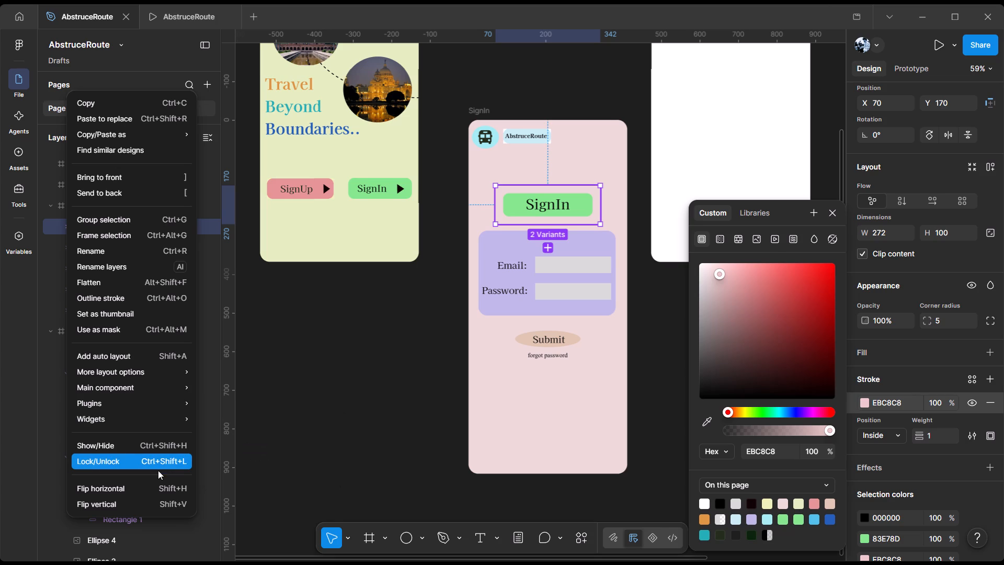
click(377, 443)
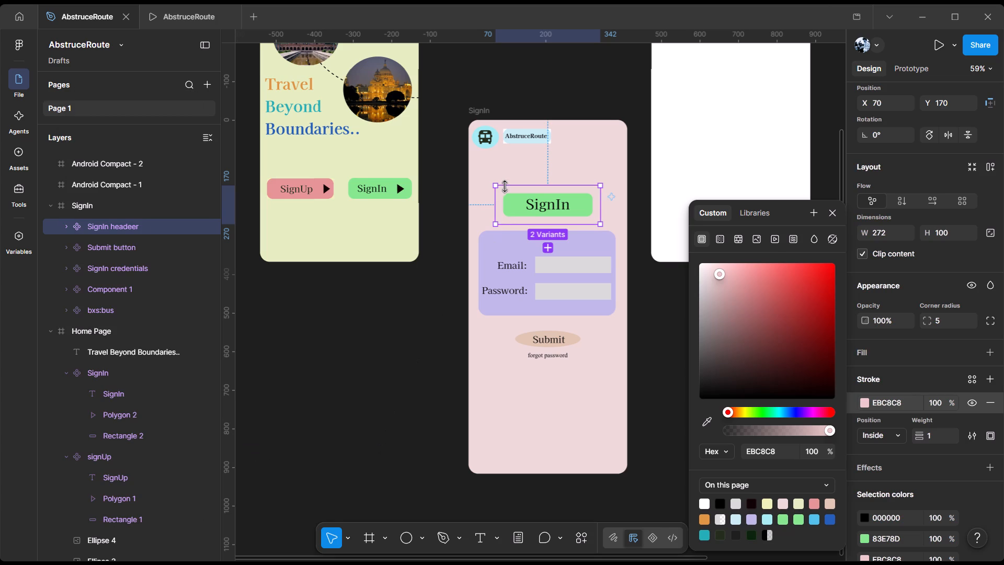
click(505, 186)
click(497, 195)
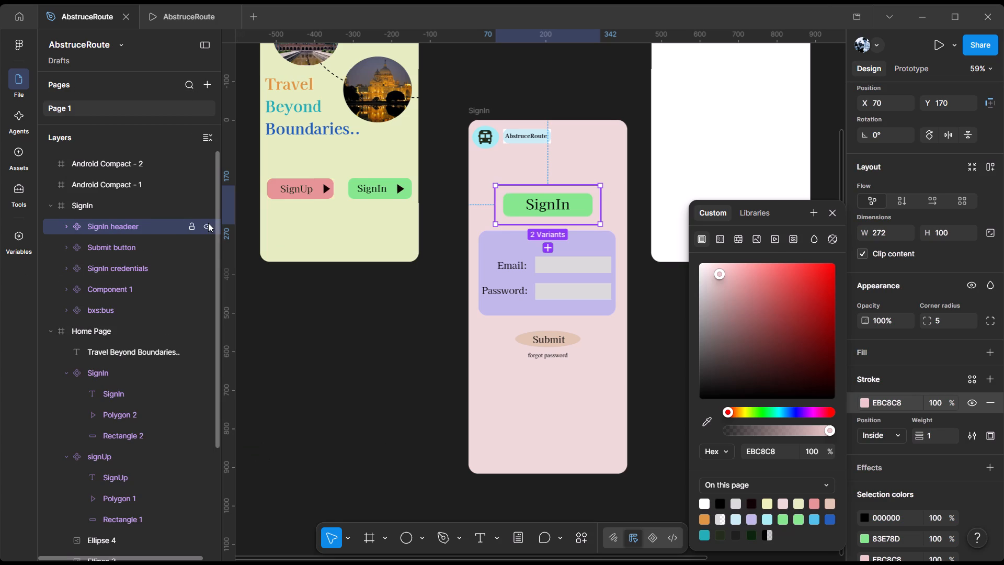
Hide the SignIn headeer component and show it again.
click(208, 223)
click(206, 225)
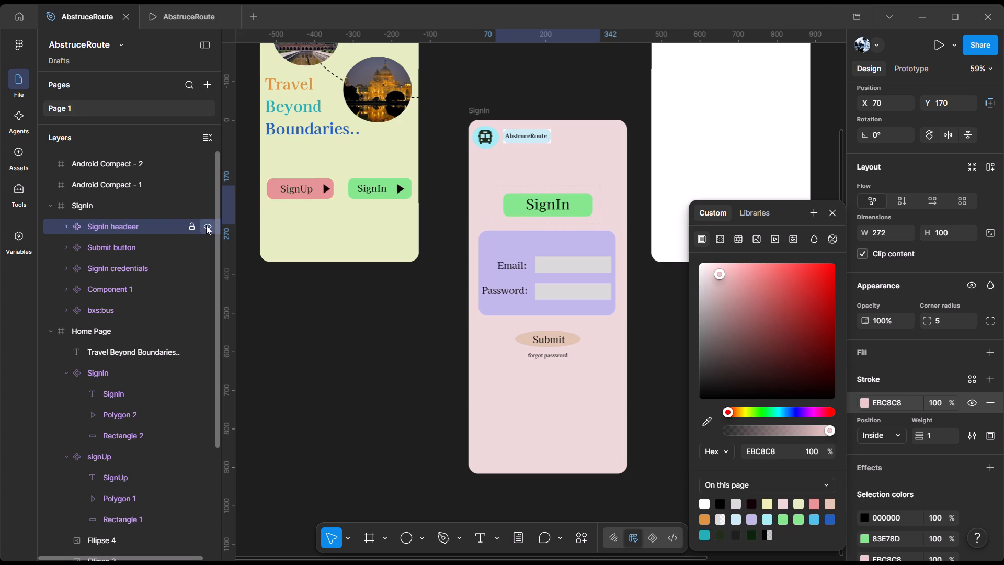
Examine the SignIn headeer component's nested SignIn and Rectangle 5 variants and the layers inside them.
click(65, 224)
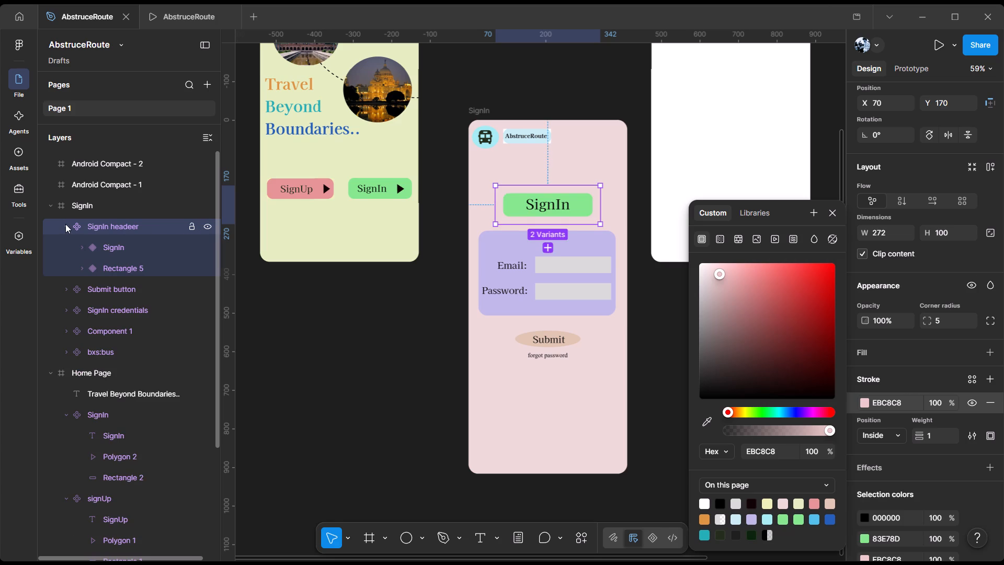
click(82, 247)
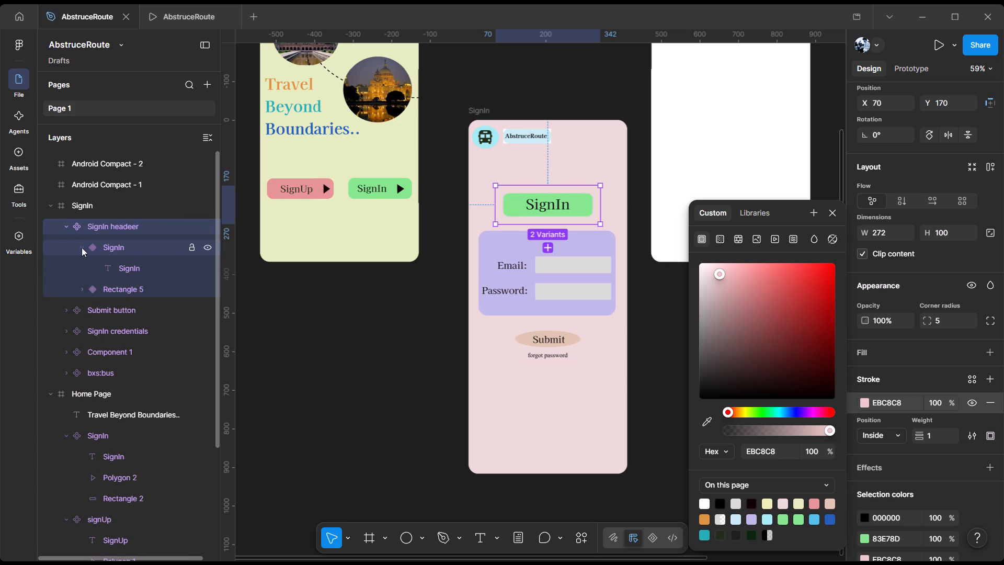
click(81, 291)
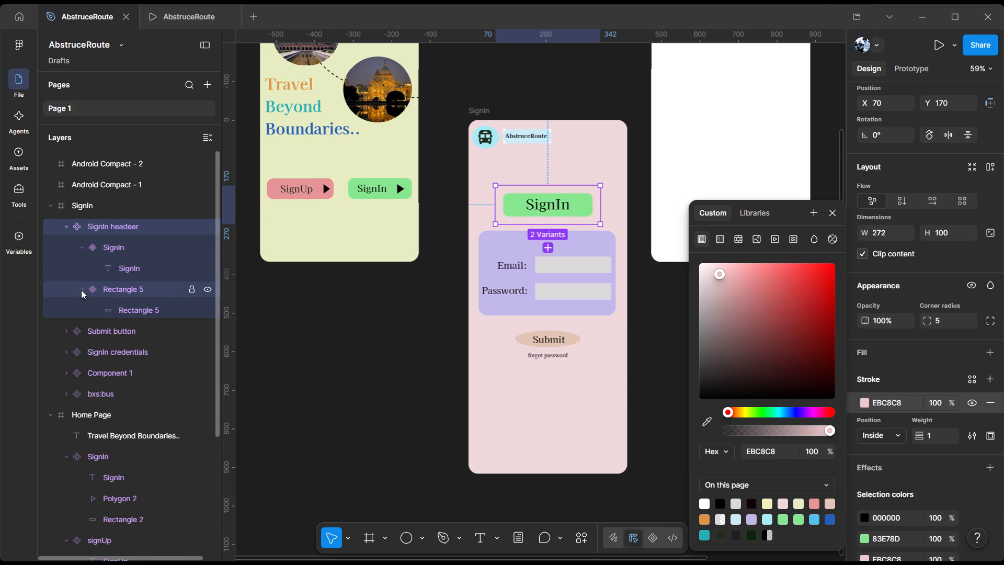
click(112, 309)
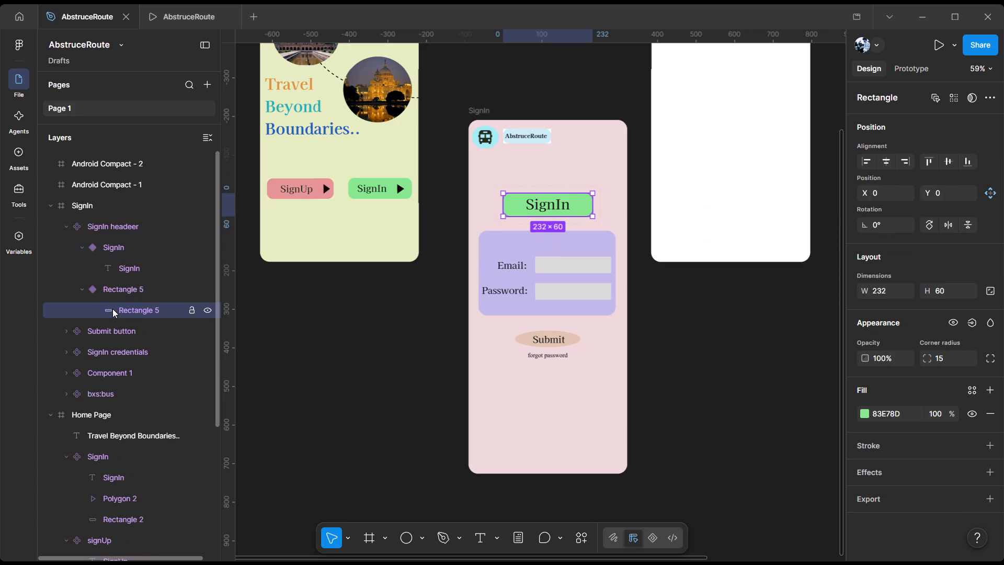
click(89, 286)
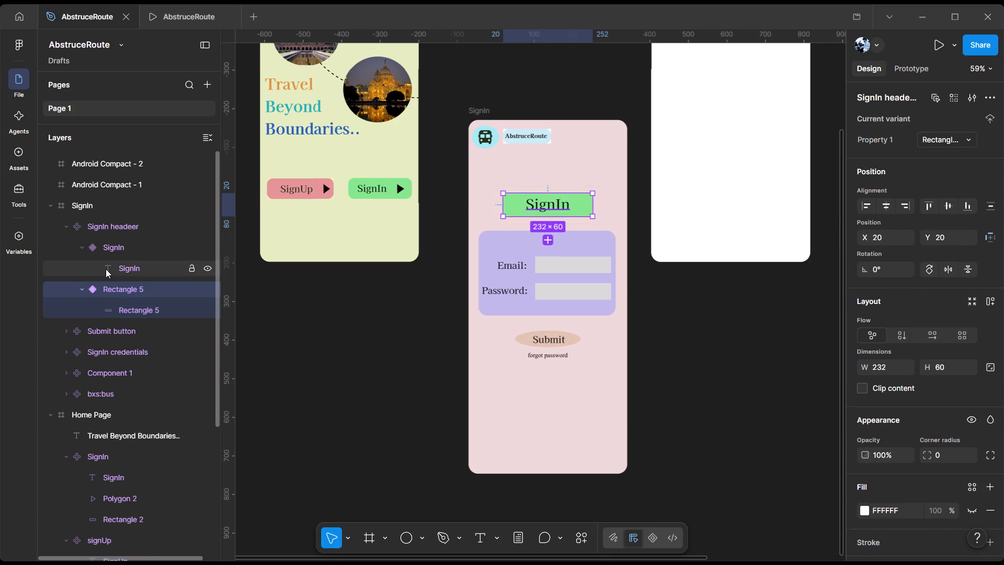
click(106, 269)
click(104, 243)
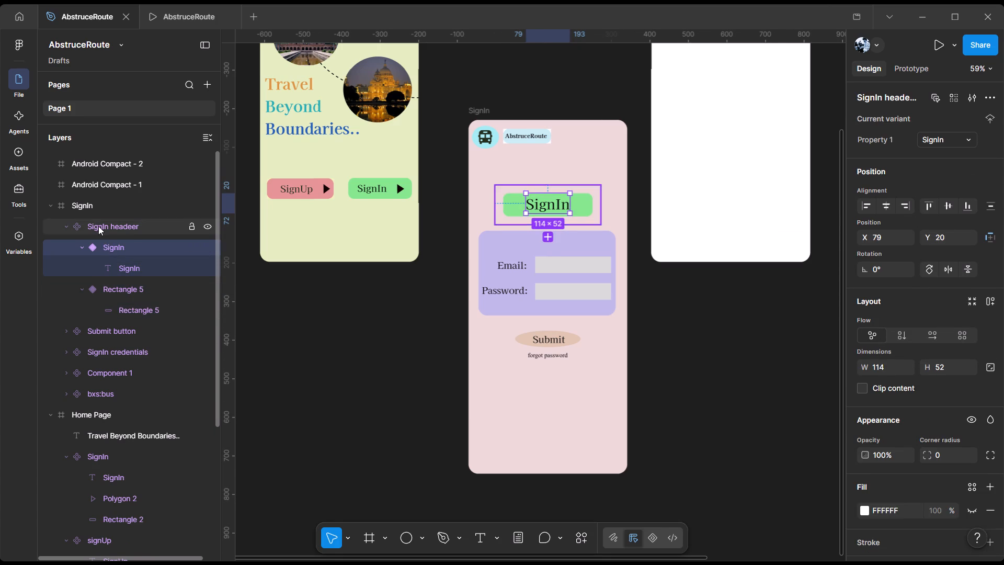
click(98, 225)
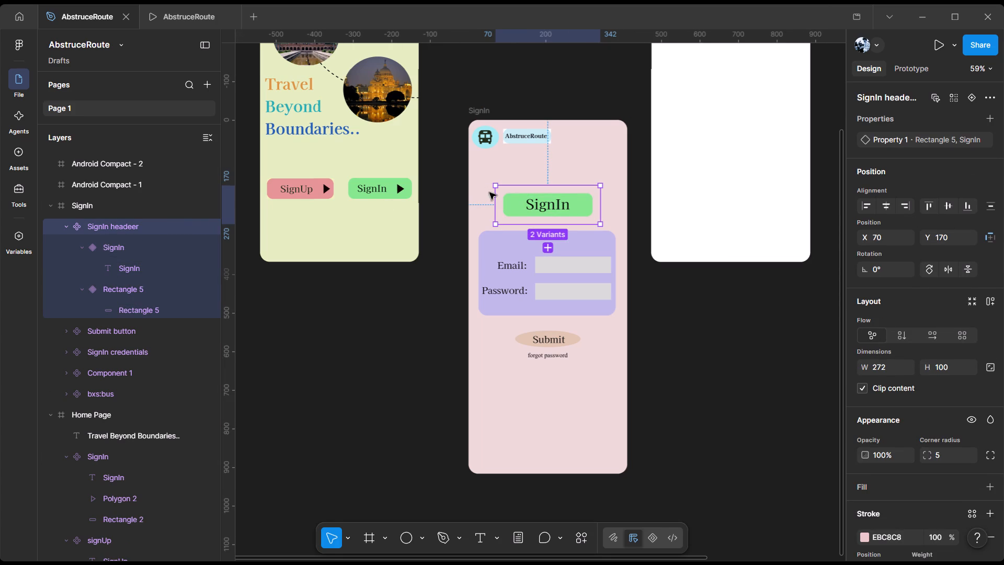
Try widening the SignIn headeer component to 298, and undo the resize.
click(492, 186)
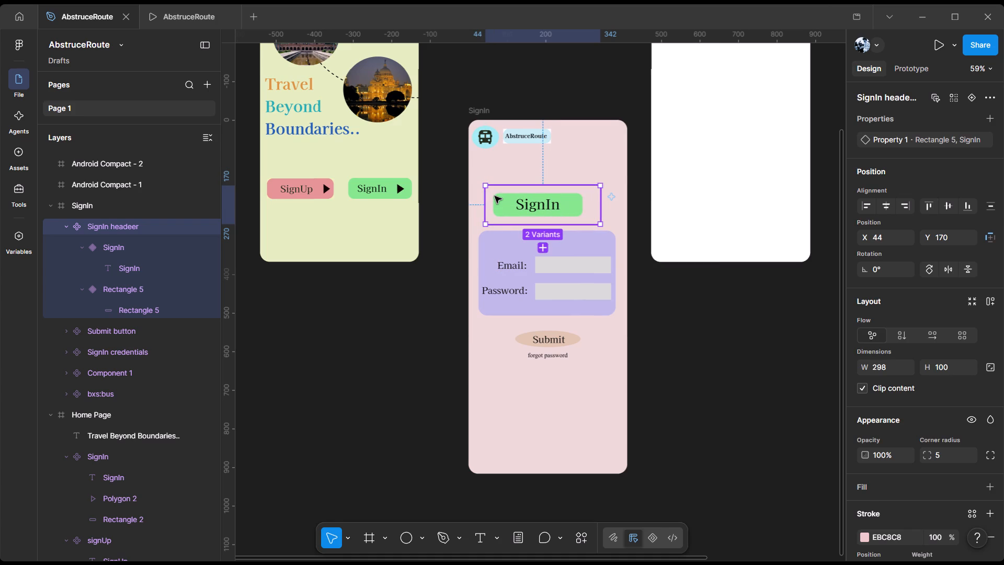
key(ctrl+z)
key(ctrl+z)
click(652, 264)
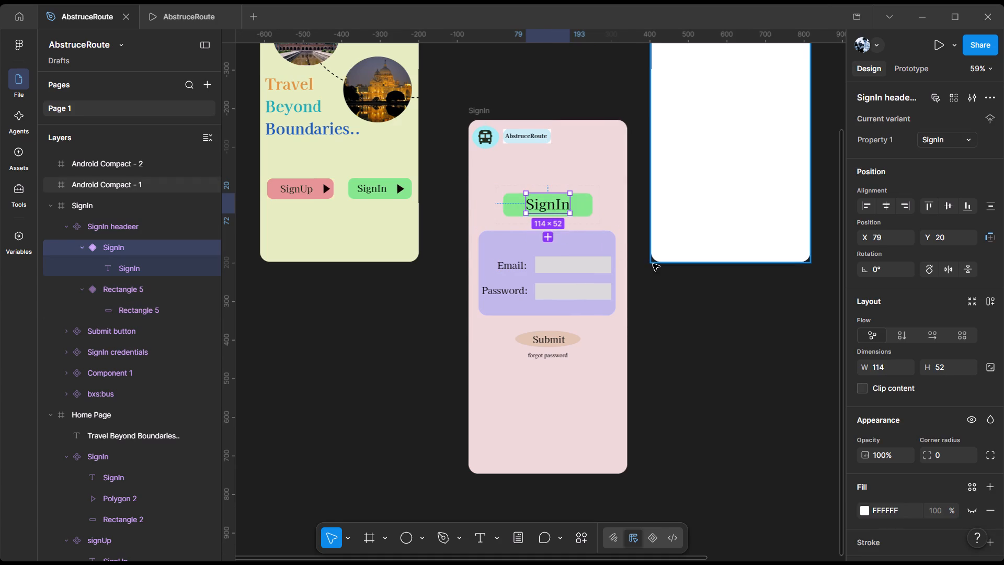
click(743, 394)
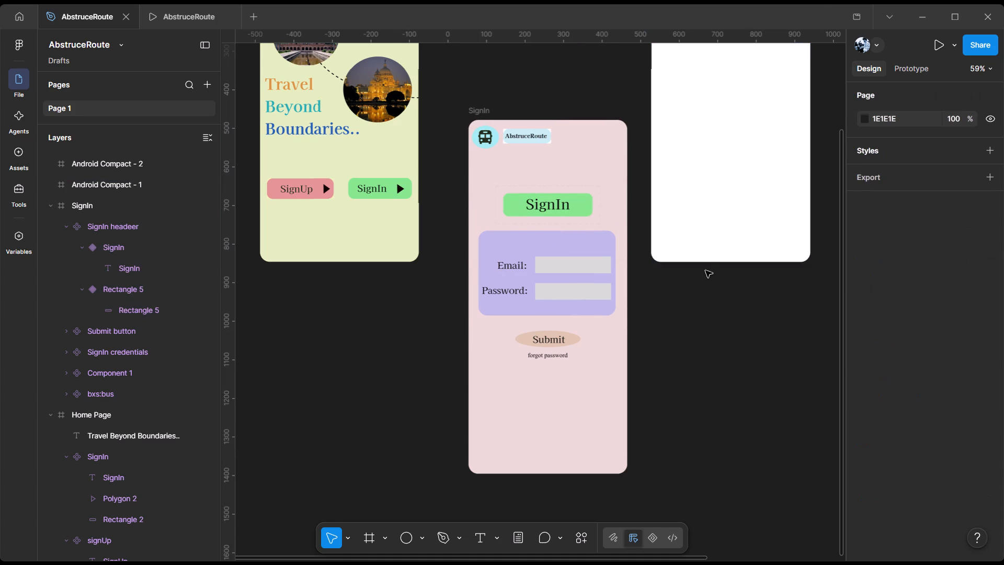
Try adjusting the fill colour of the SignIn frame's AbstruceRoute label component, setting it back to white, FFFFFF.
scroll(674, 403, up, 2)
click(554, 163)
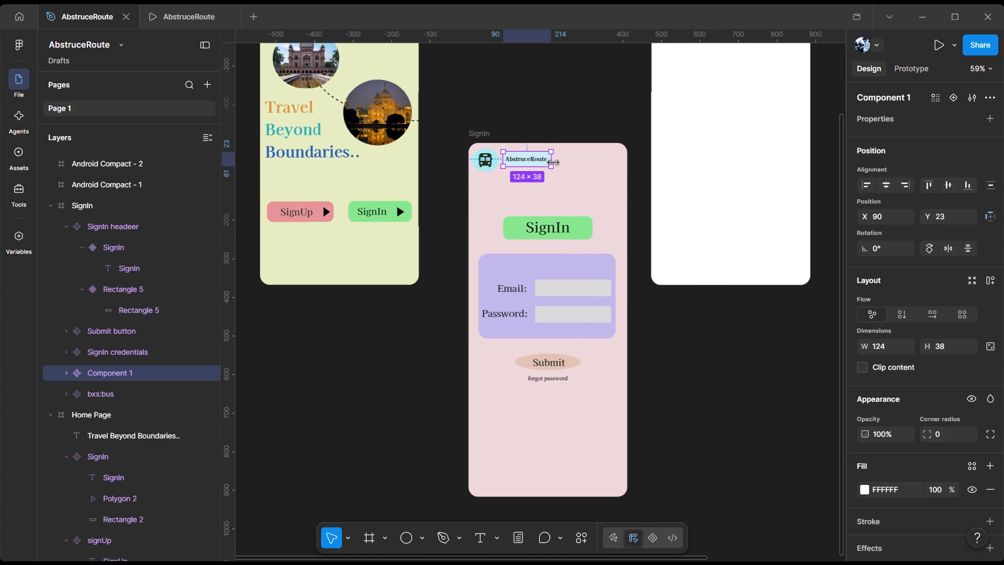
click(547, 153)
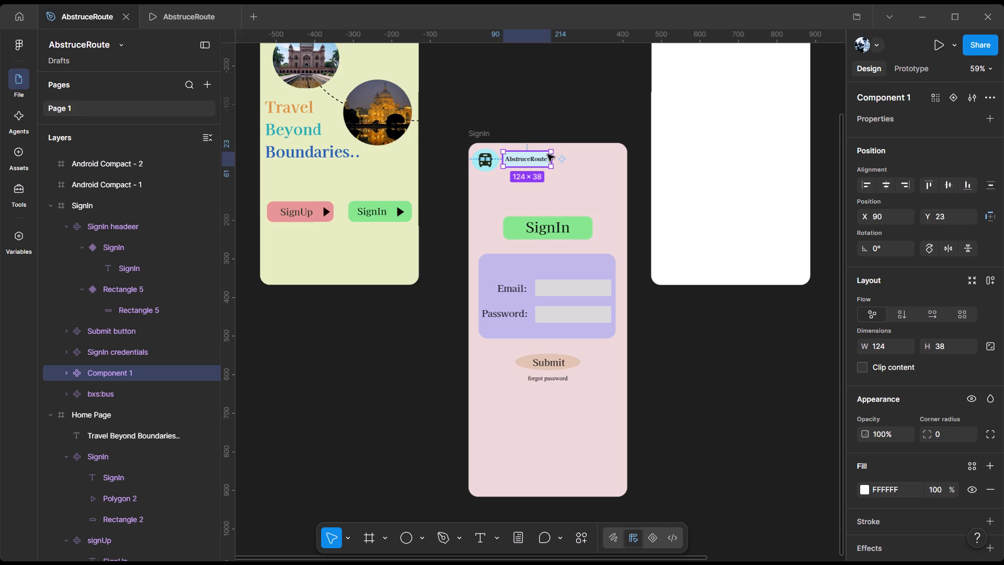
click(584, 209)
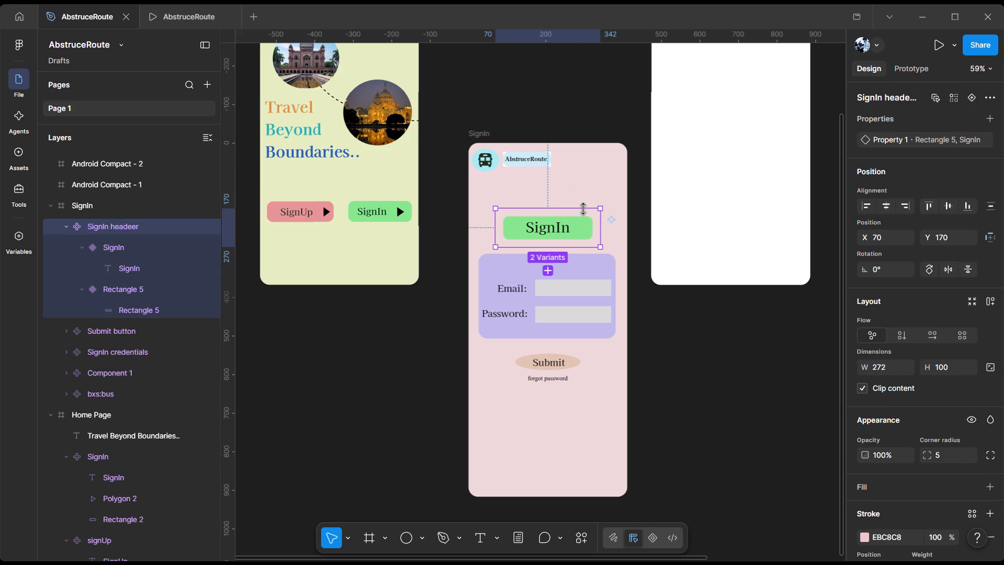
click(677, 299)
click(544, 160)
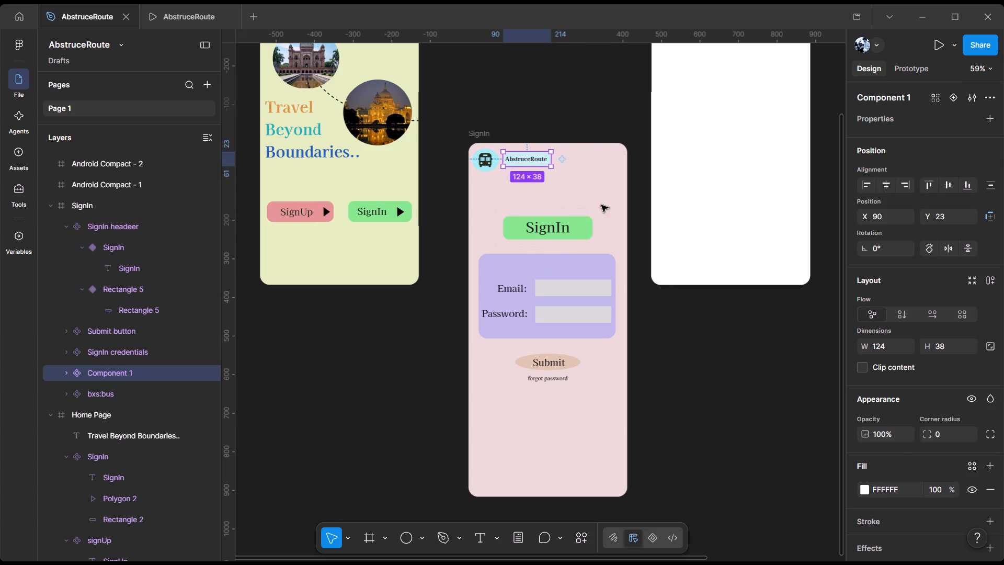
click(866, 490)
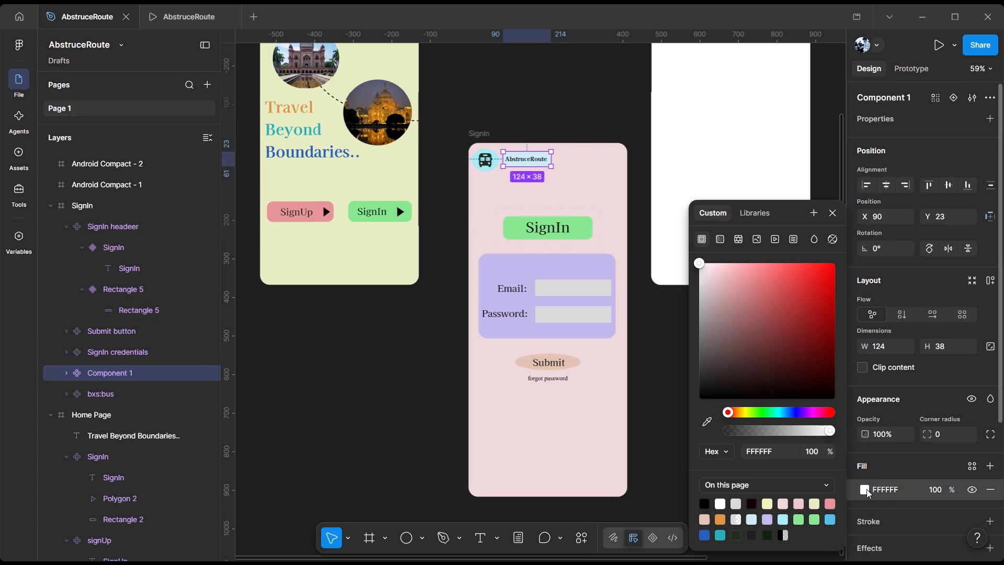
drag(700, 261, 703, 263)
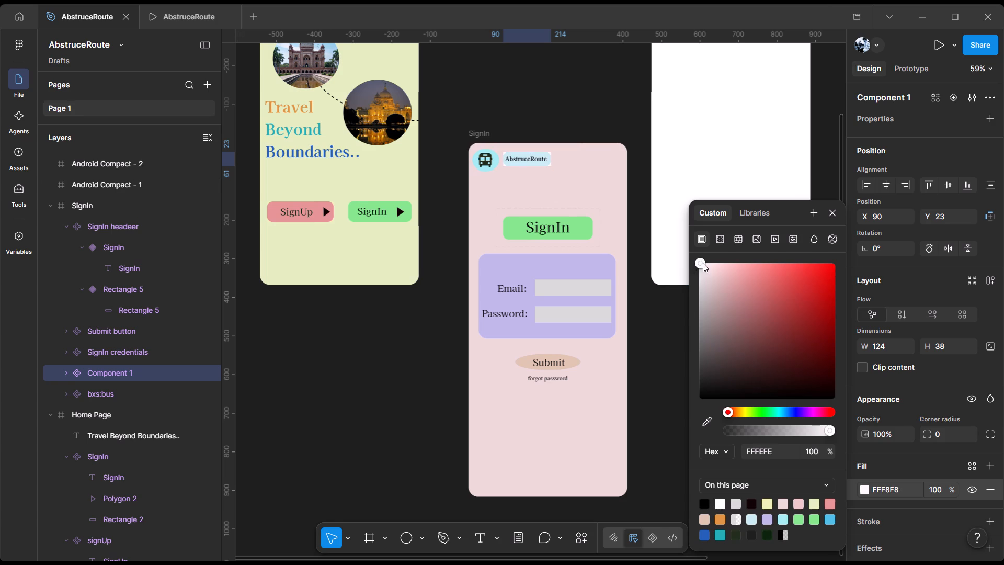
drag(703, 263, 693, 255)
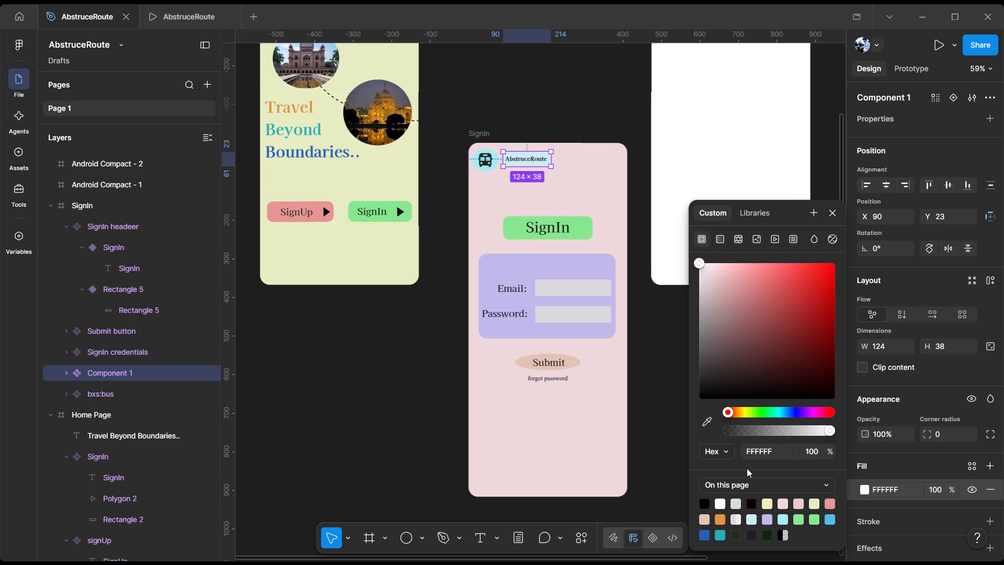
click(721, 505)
Change the SignIn frame's background fill to white, FFFFFF, at full opacity.
click(485, 132)
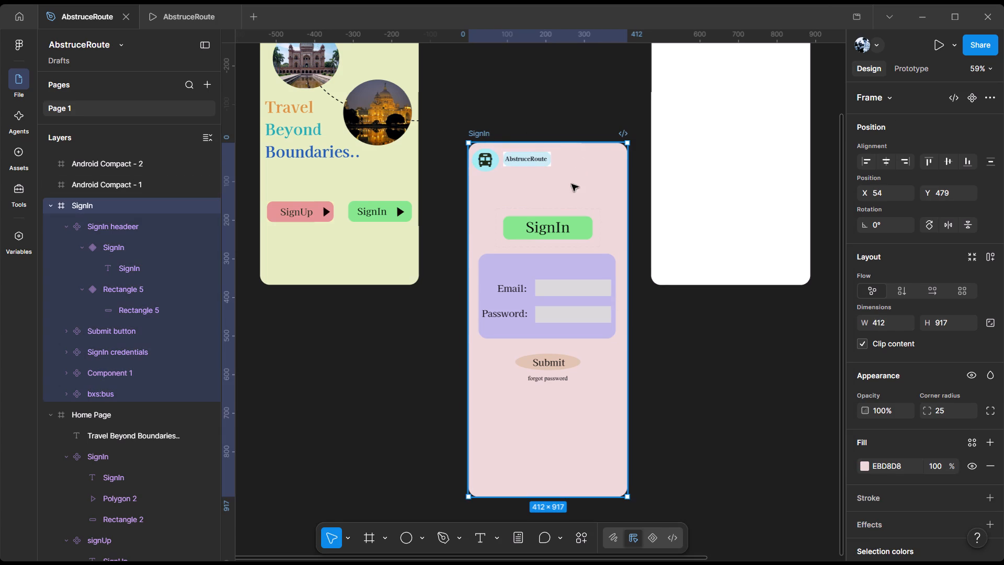
click(862, 464)
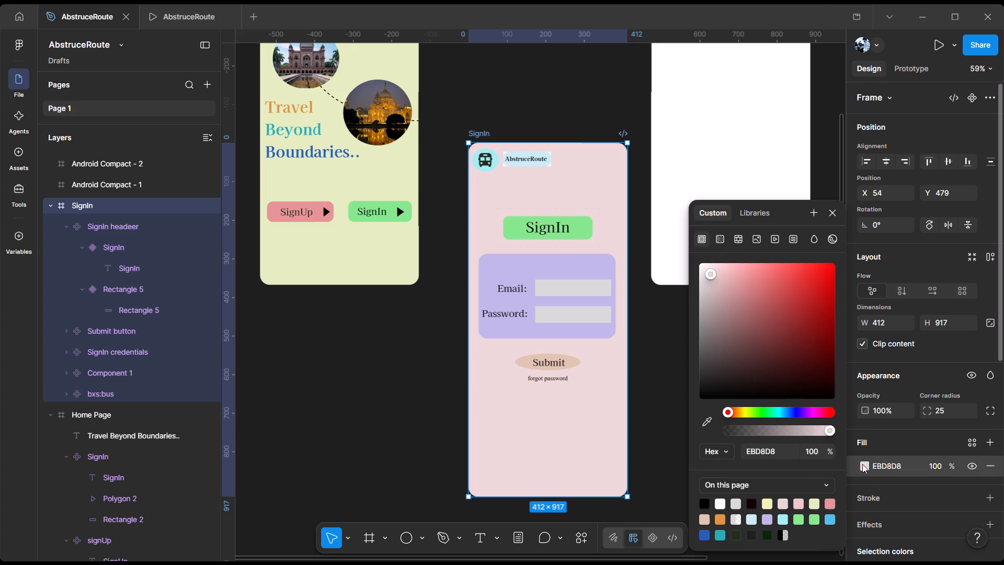
drag(714, 270, 668, 247)
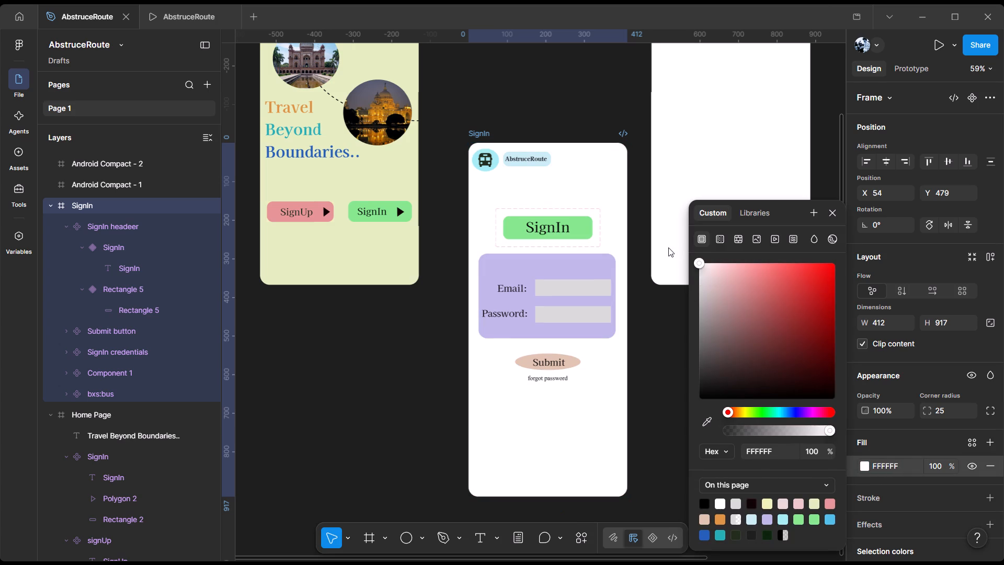
drag(668, 247, 668, 247)
drag(832, 428, 837, 427)
click(665, 342)
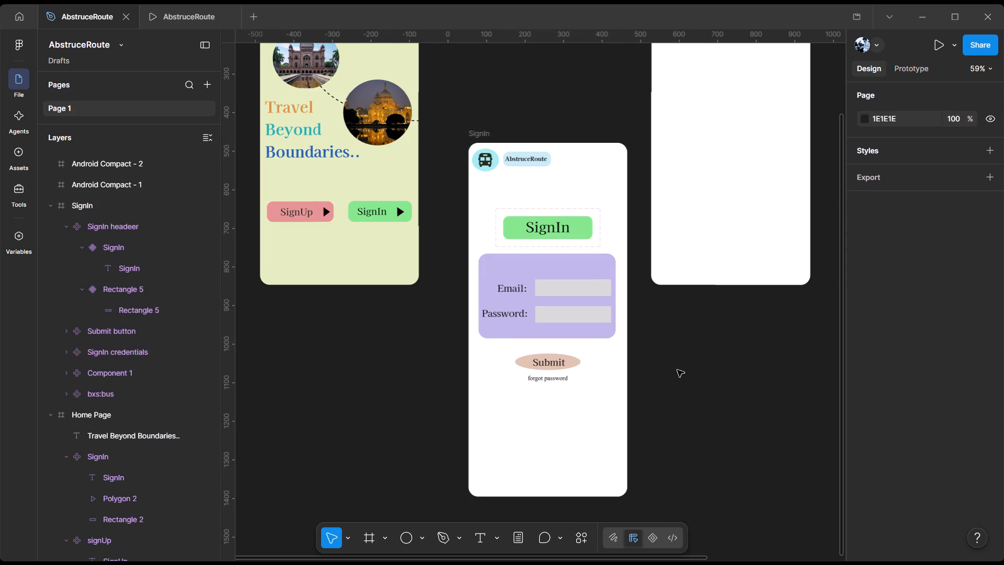
click(677, 366)
Examine the SignIn frame's Submit button component and the forgot password text inside it.
scroll(651, 403, up, 3)
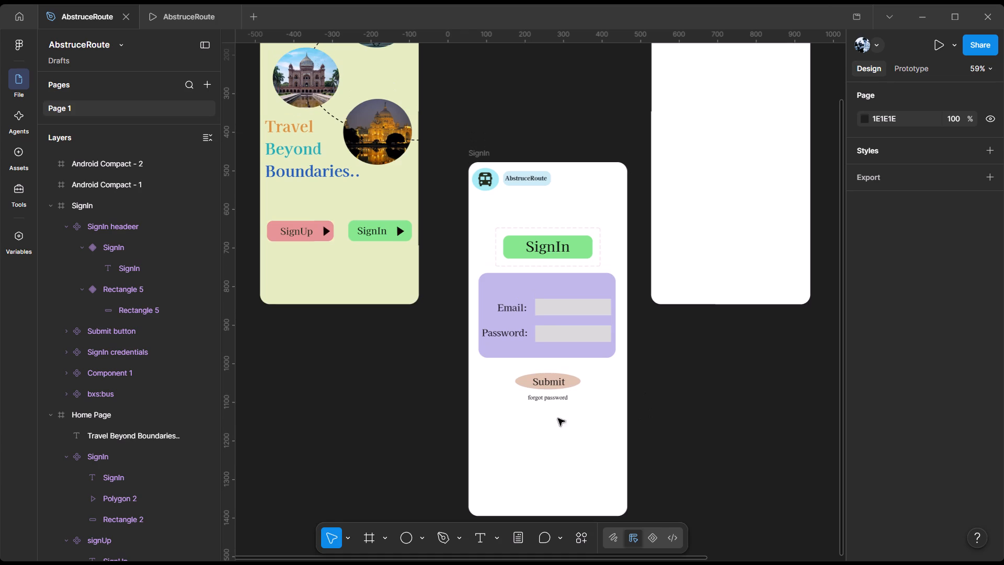
click(552, 401)
click(619, 414)
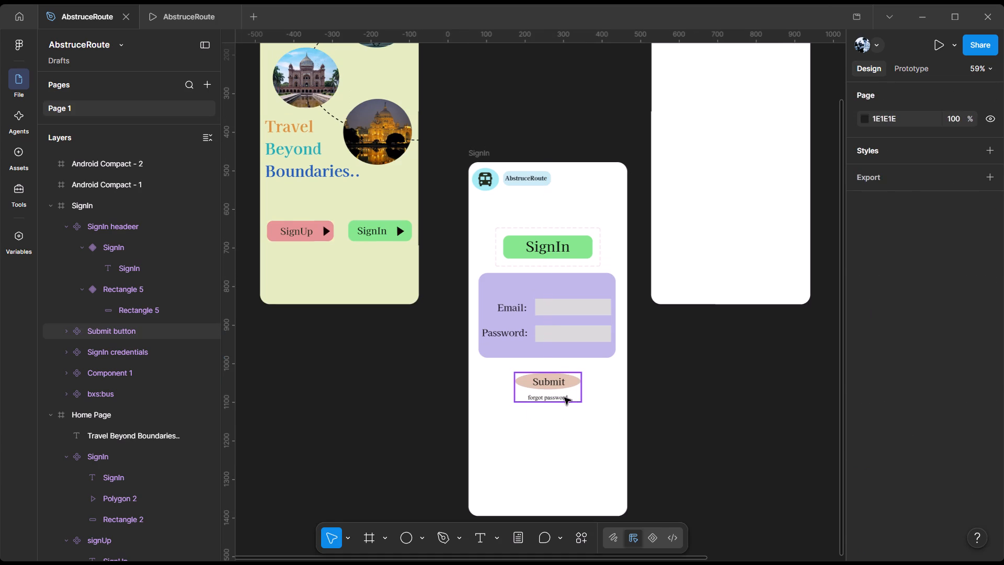
double_click(564, 398)
click(626, 438)
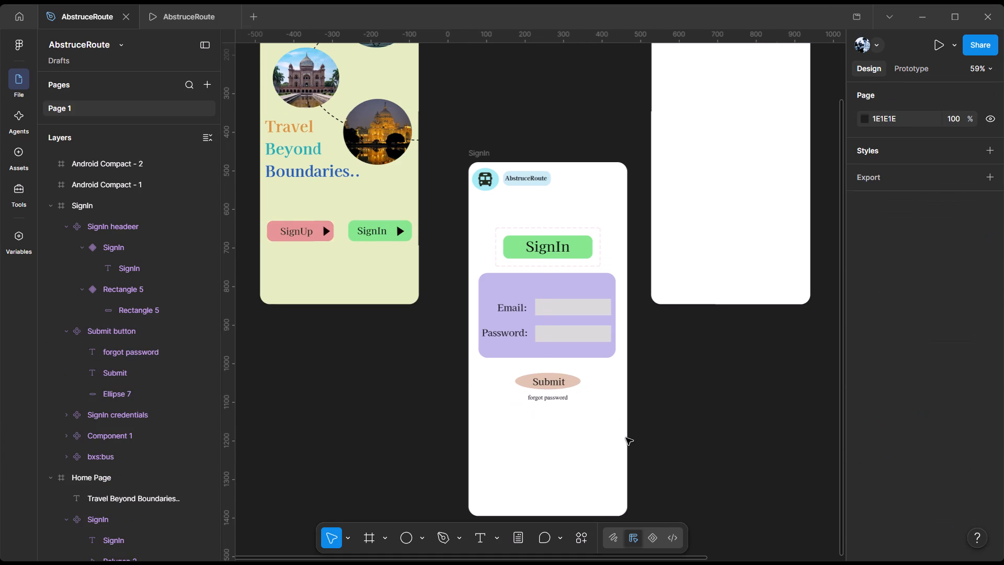
scroll(612, 410, up, 2)
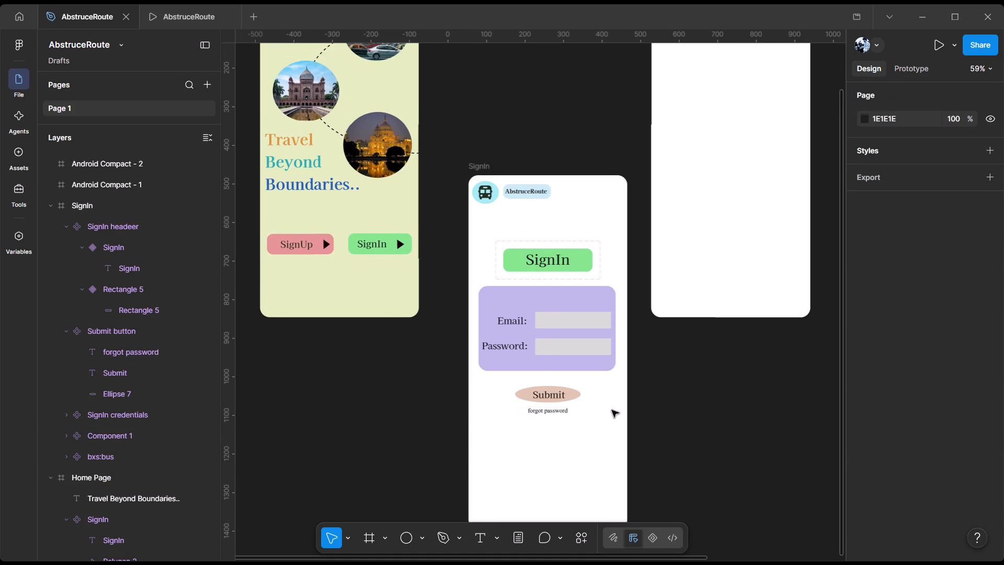
double_click(554, 412)
click(560, 406)
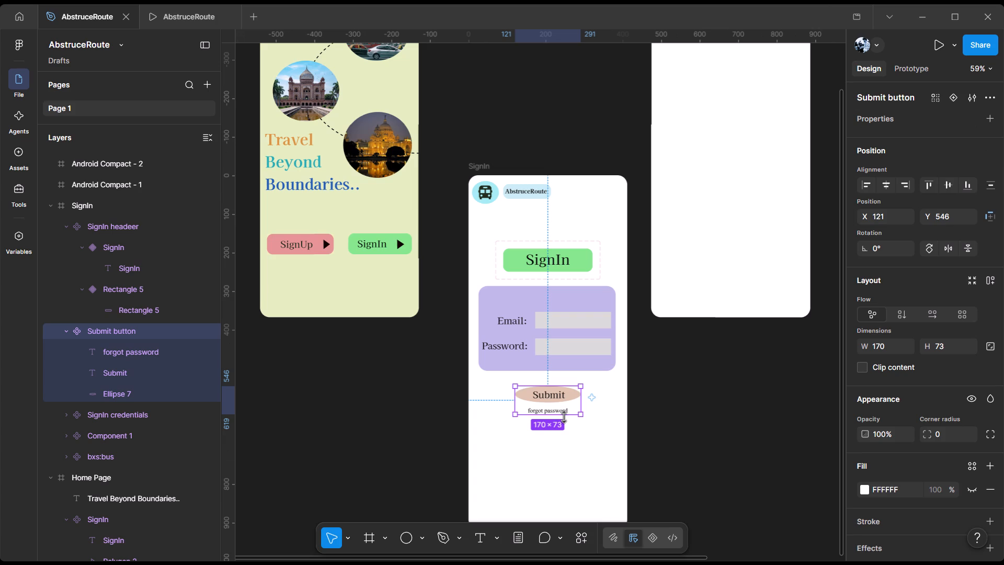
double_click(564, 417)
double_click(563, 412)
click(671, 408)
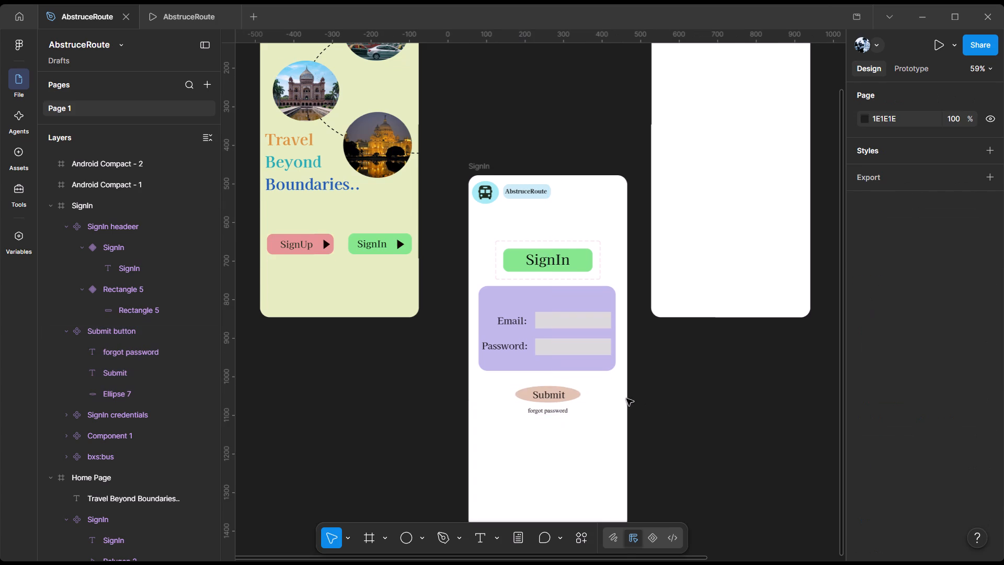
Rename the Android Compact - 1 frame as SignUp.
scroll(622, 398, up, 11)
double_click(684, 213)
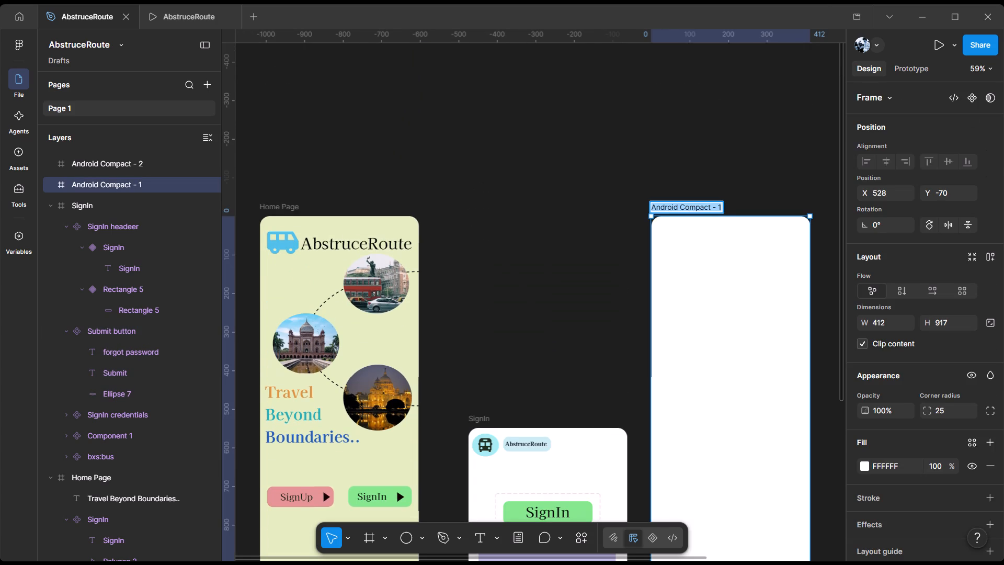
key(BackSpace)
text(SignUp)
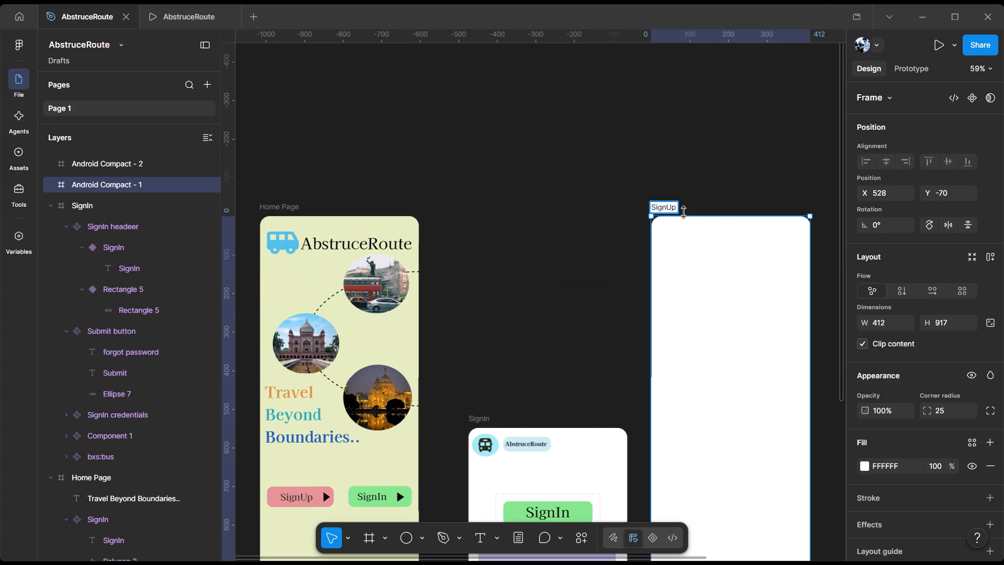
key(Return)
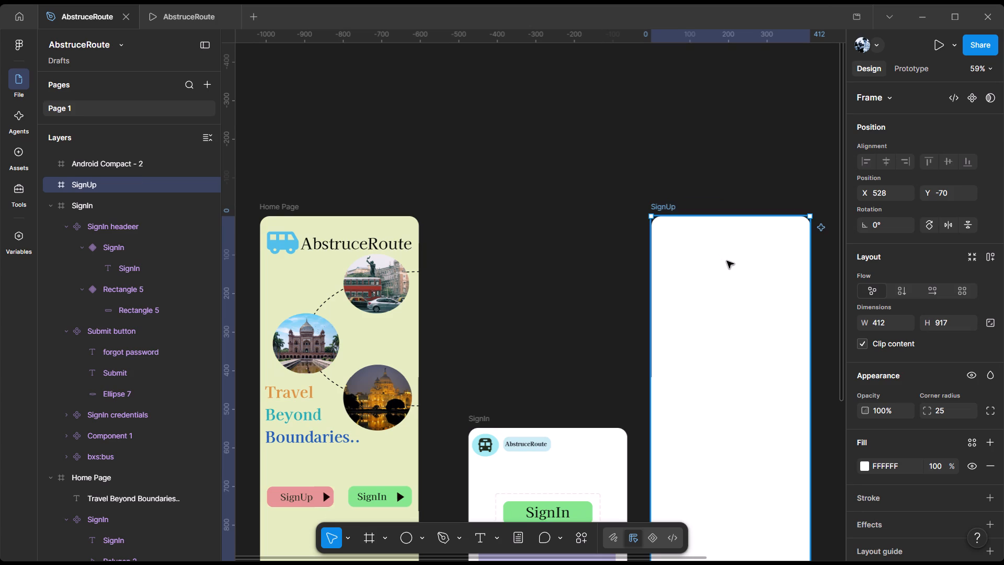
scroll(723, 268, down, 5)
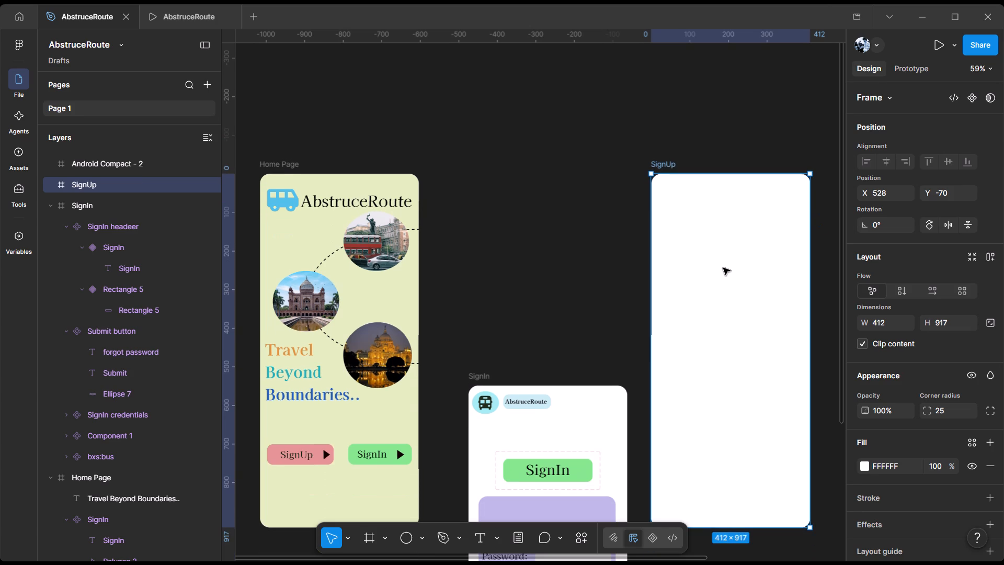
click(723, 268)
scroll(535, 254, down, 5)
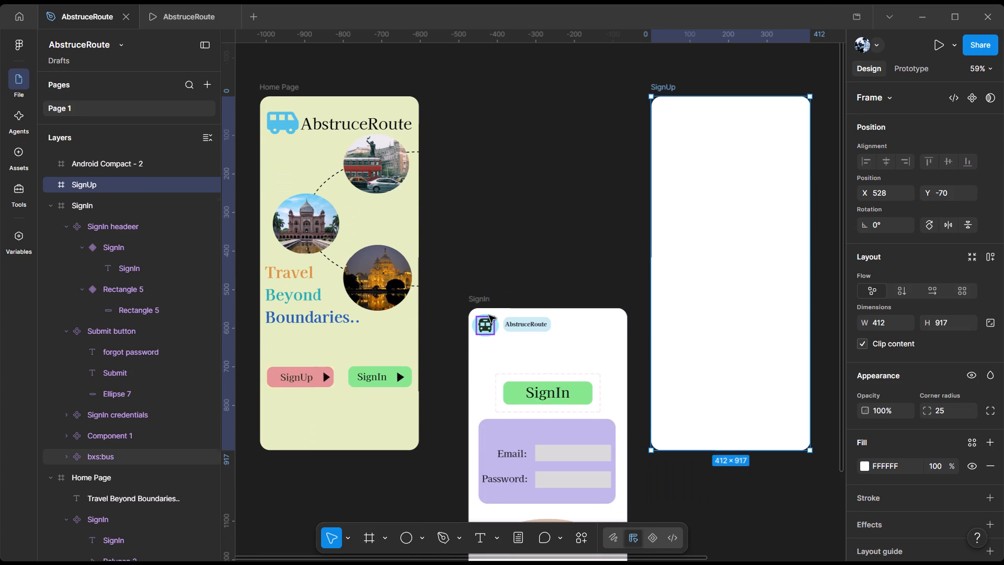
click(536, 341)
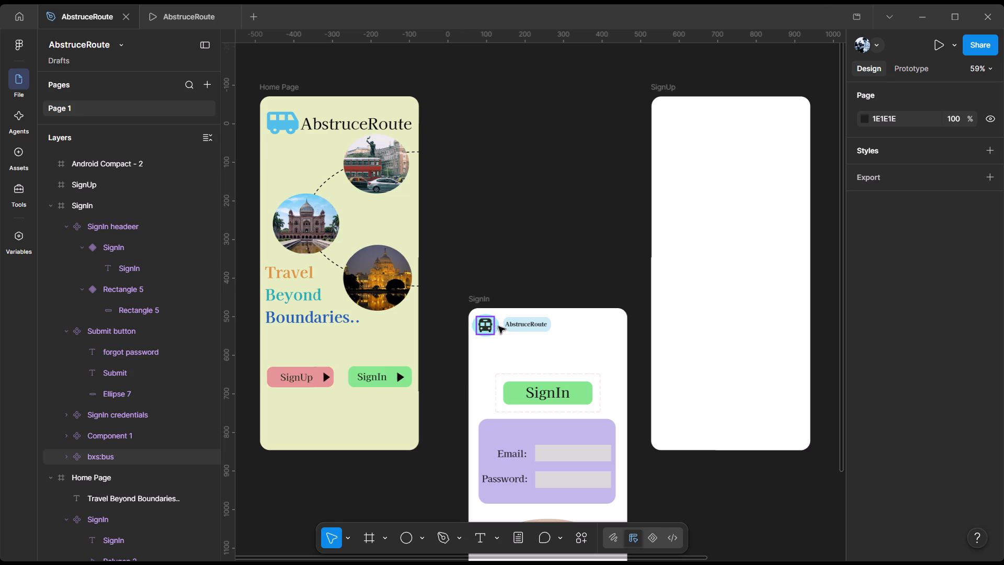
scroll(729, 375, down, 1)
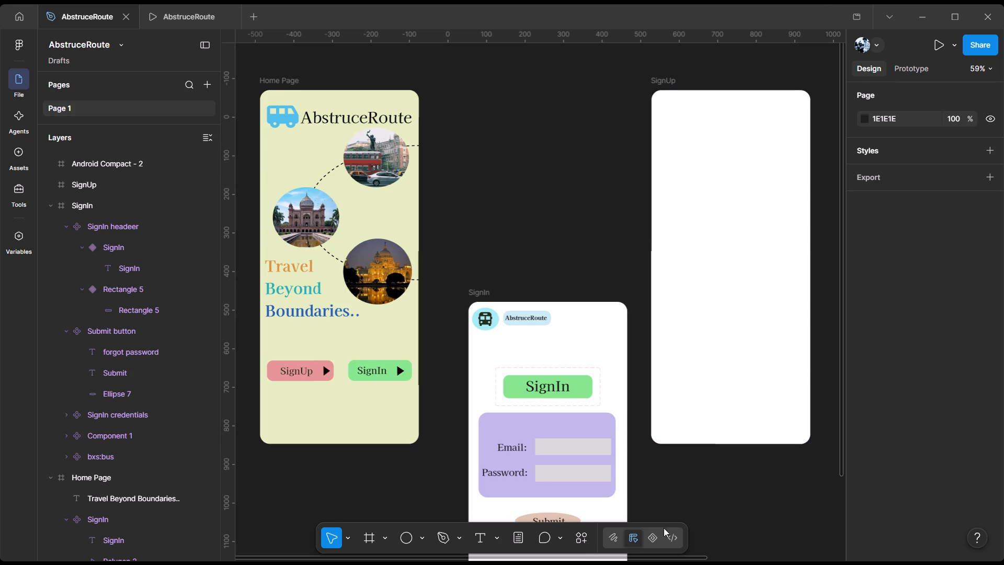
Draw an ellipse about 285 by 324 in the upper part of the SignUp frame.
click(755, 330)
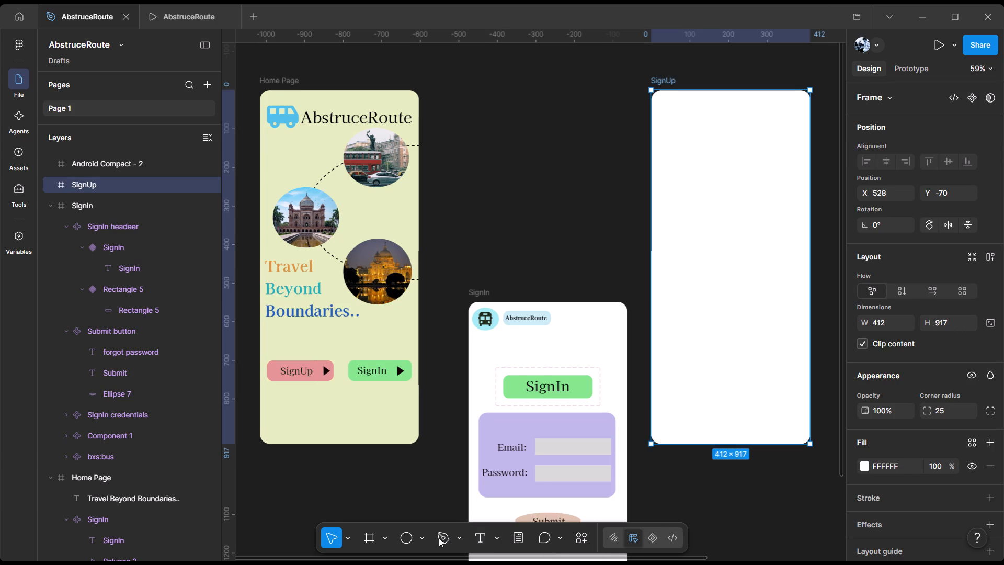
click(422, 537)
click(451, 467)
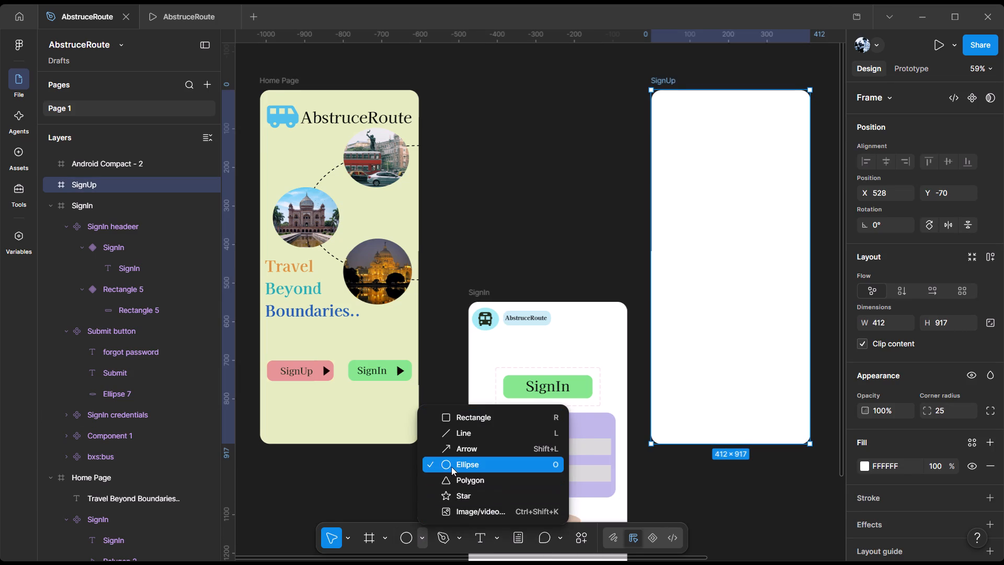
scroll(624, 382, up, 2)
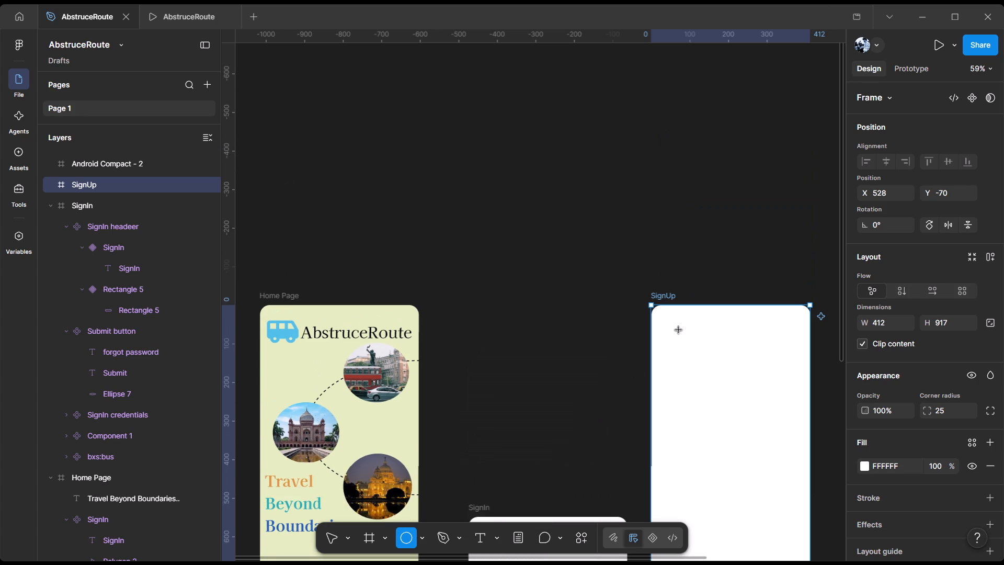
drag(677, 332, 737, 375)
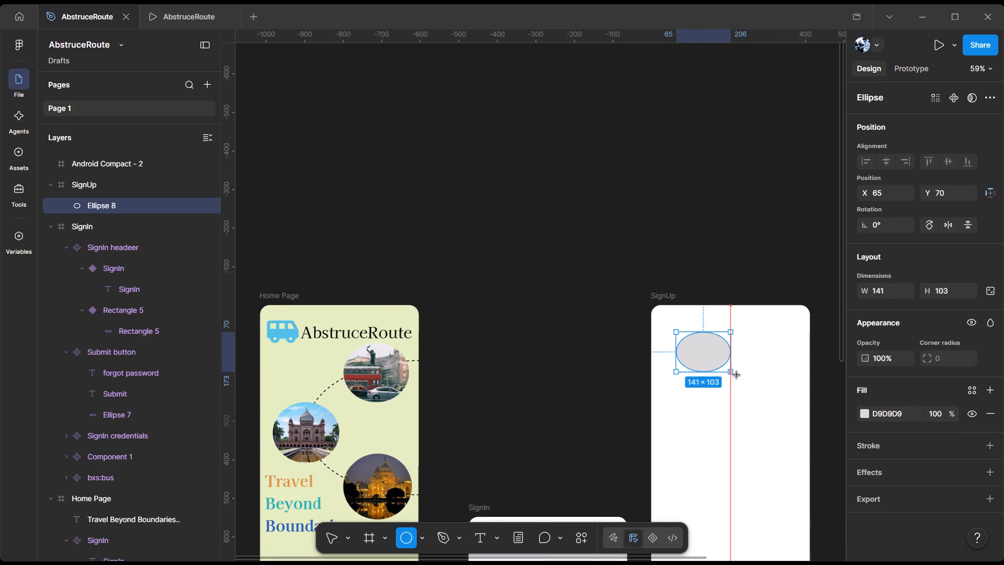
drag(737, 375, 786, 457)
Move the SignUp frame's ellipse to about X 43, Y 53 and widen it to about 317 by 324.
drag(729, 413, 723, 409)
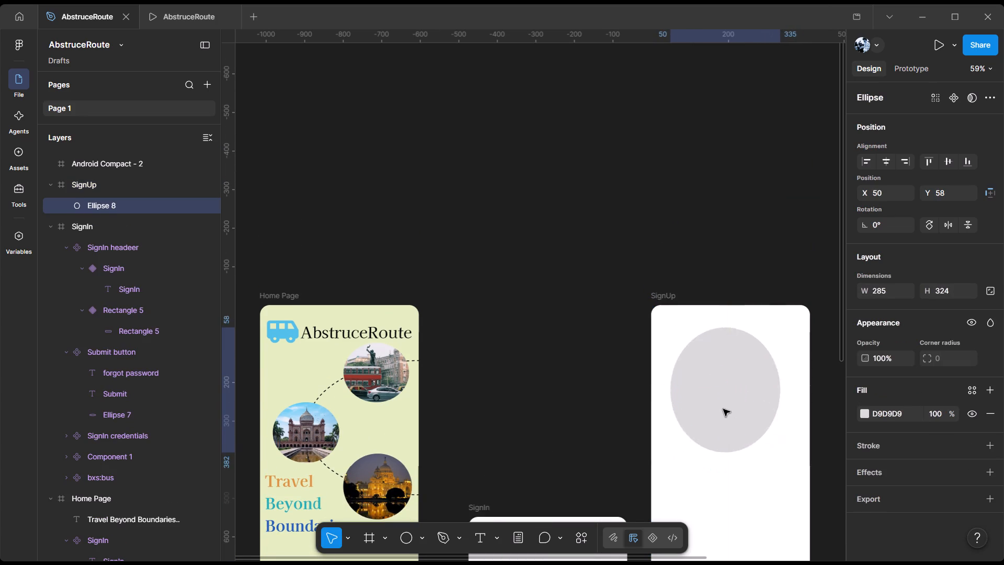
drag(723, 409, 721, 407)
drag(777, 393, 790, 392)
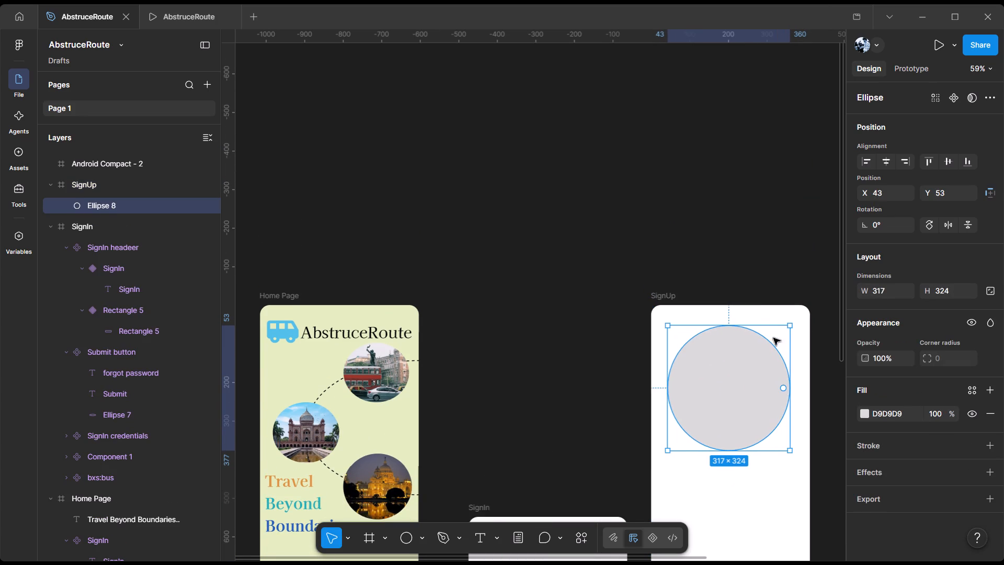
click(755, 275)
scroll(735, 383, down, 7)
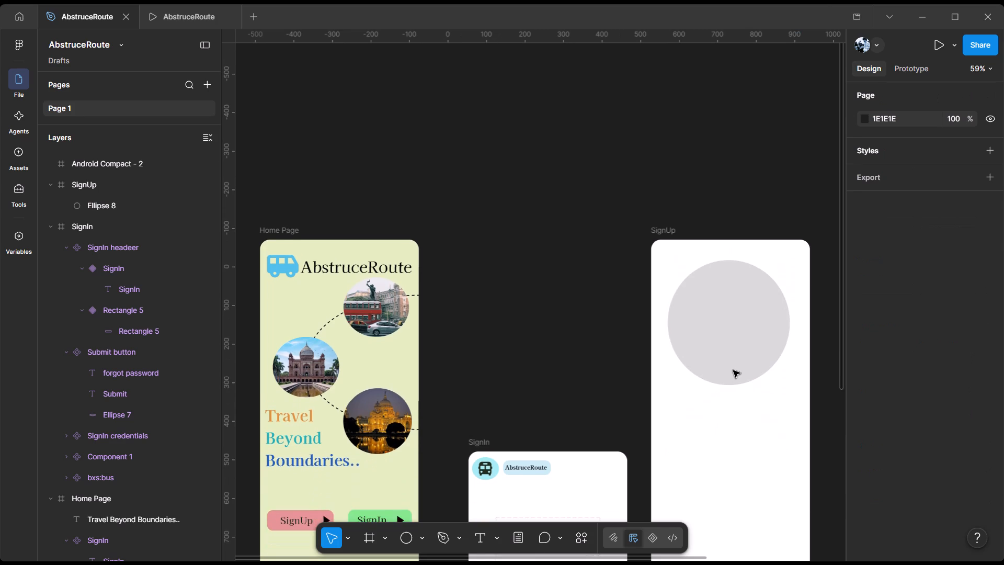
Resize the SignUp frame's ellipse to about 244 by 239, with its position at about X 72, Y 68.
scroll(733, 370, down, 3)
click(732, 326)
drag(722, 358, 720, 329)
drag(665, 278, 679, 279)
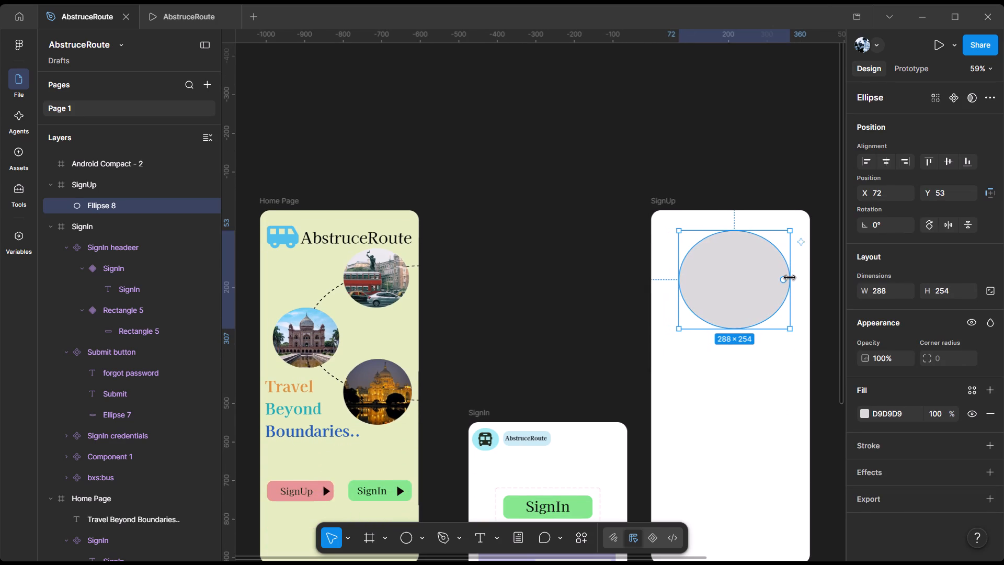
drag(790, 277, 773, 275)
drag(725, 230, 725, 233)
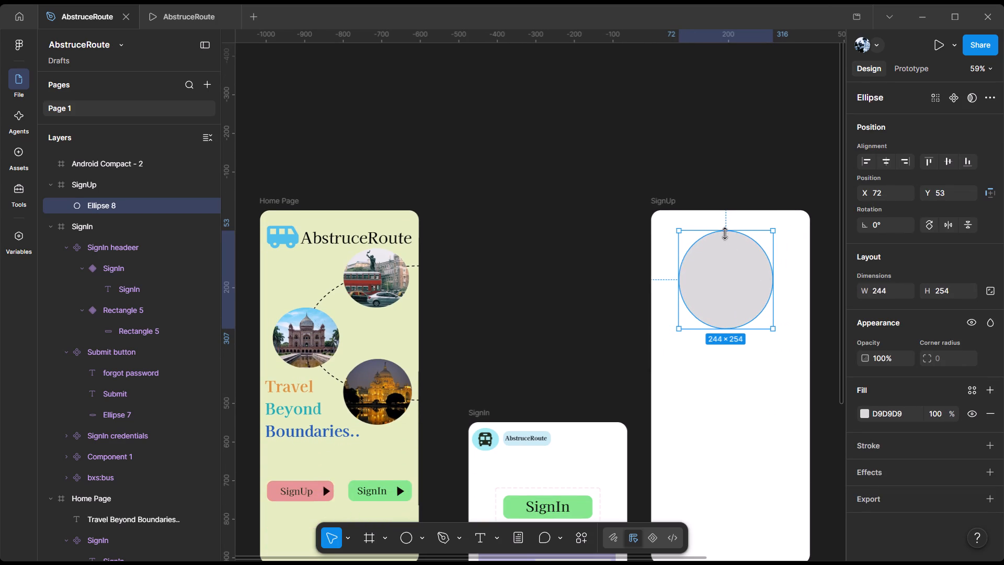
drag(725, 233, 725, 236)
click(740, 183)
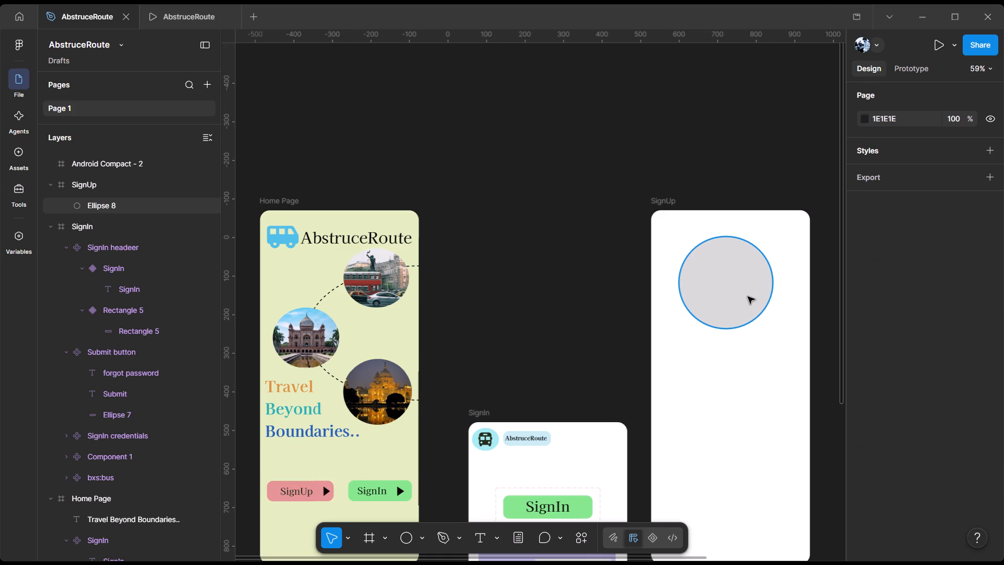
Search the Pexels plugin for bus photos and look through them for the SignUp frame's ellipse.
click(745, 307)
click(589, 538)
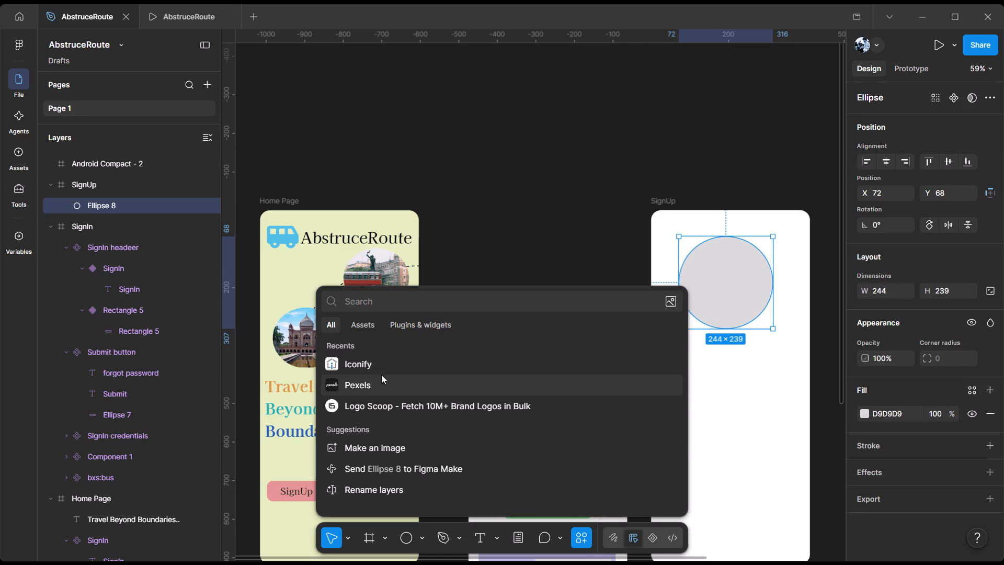
click(374, 387)
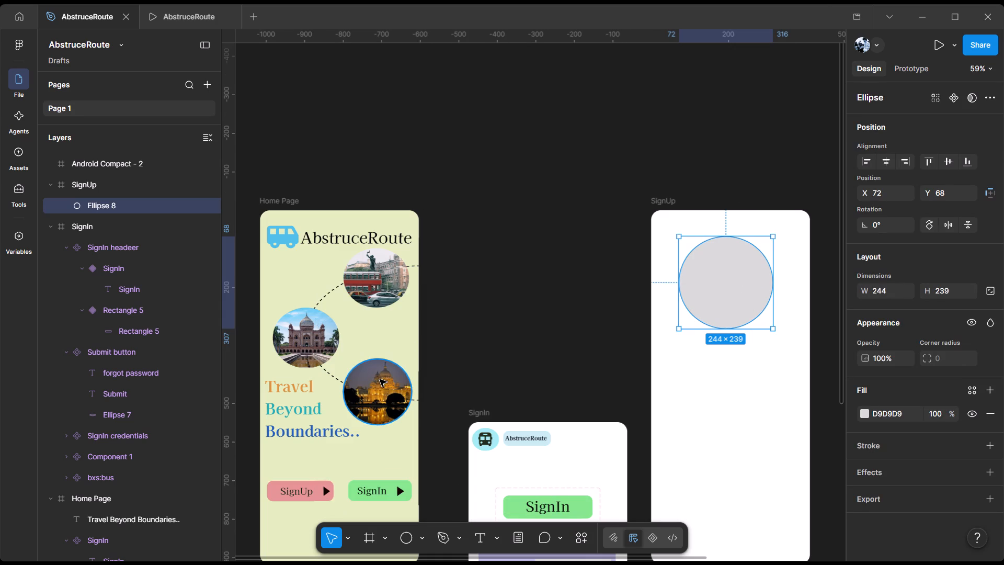
click(417, 175)
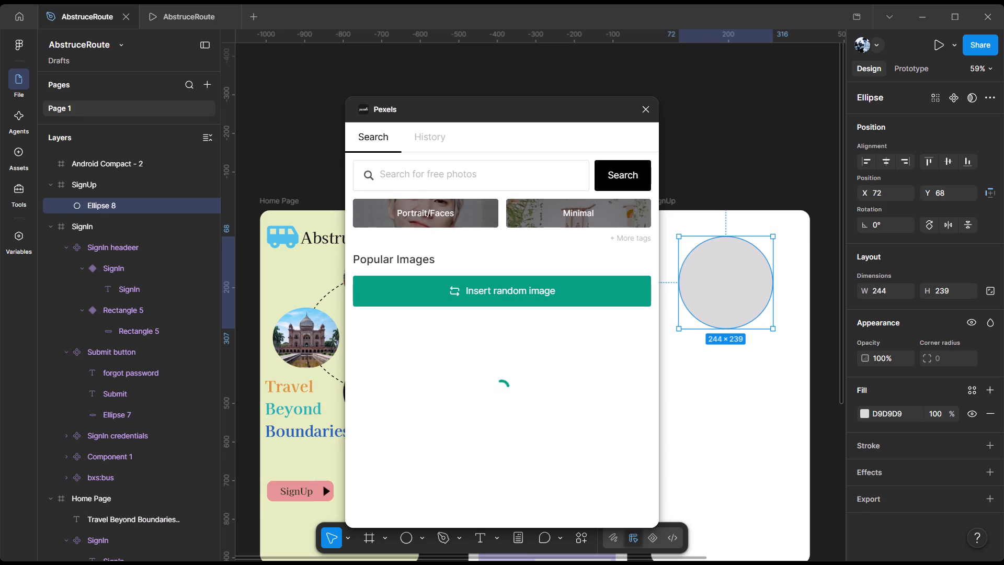
text(bus)
key(Return)
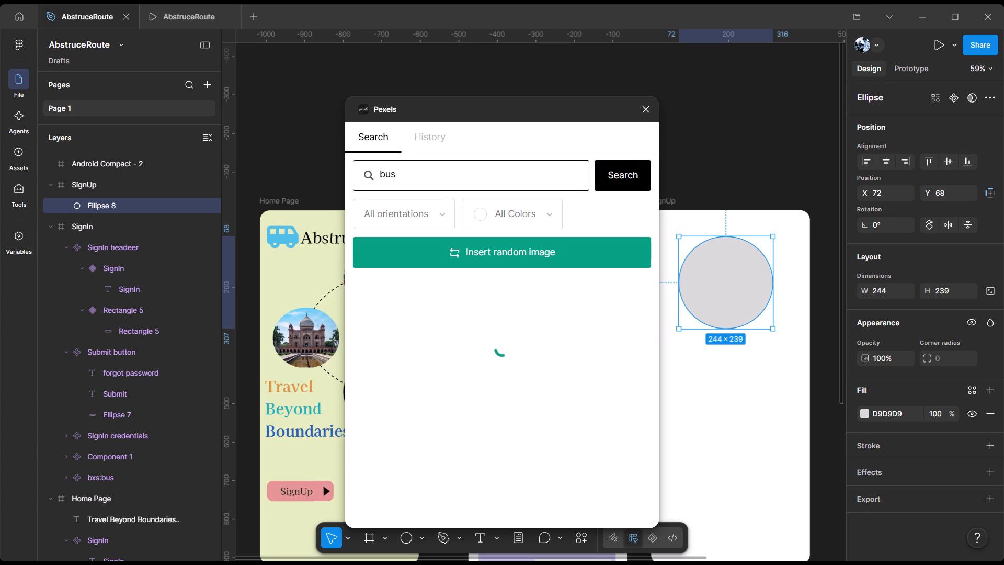
scroll(500, 304, down, 6)
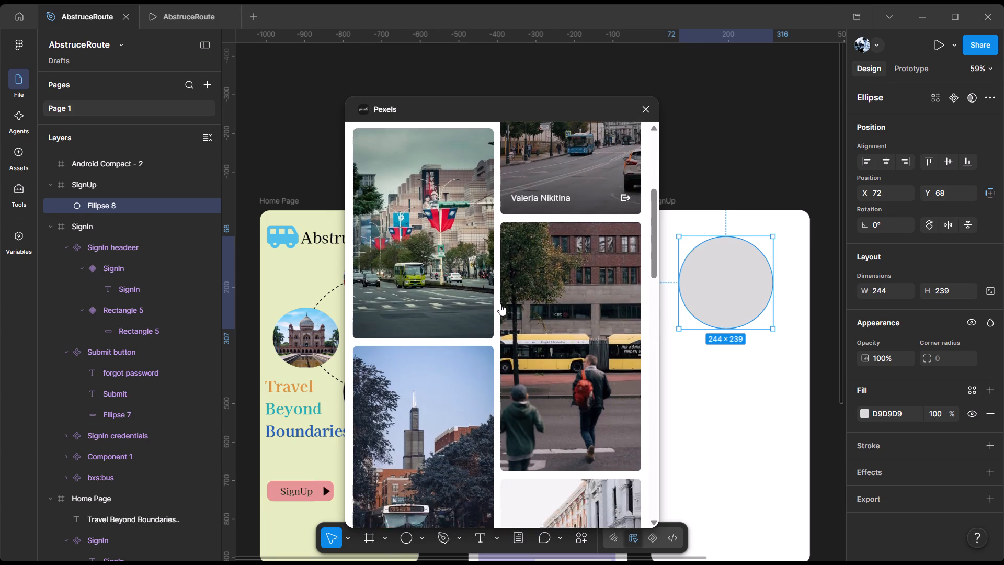
scroll(505, 301, down, 14)
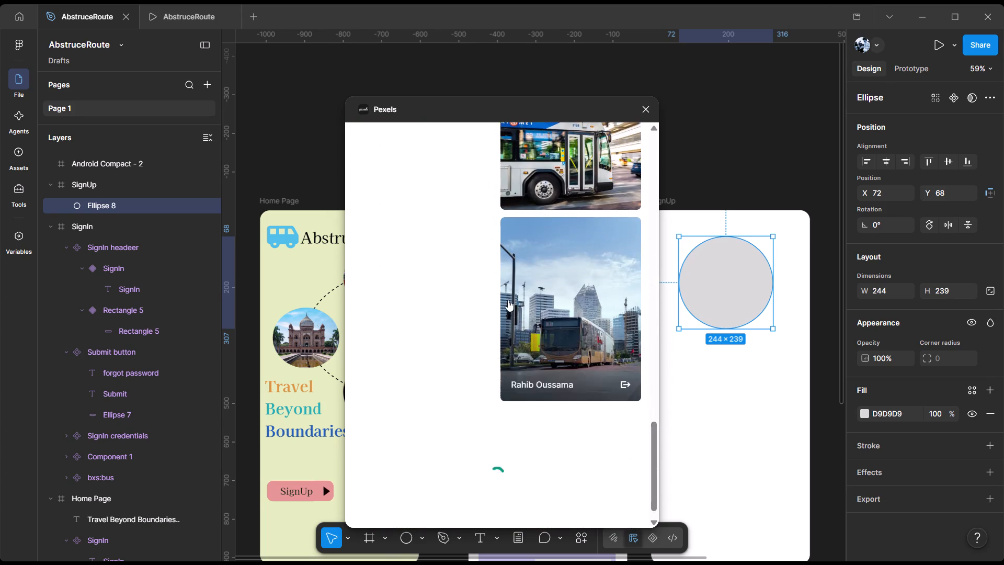
scroll(508, 299, up, 6)
click(645, 107)
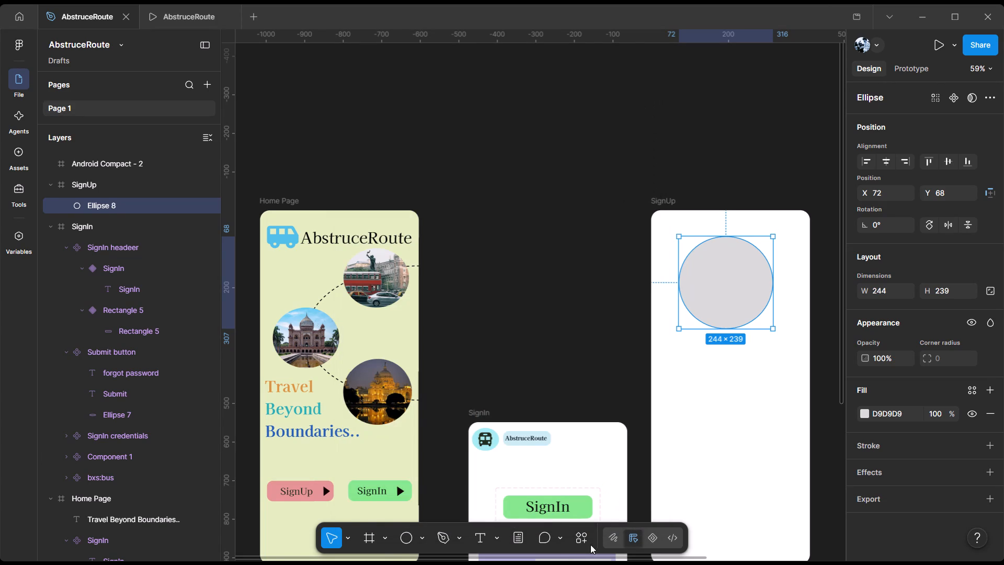
Search the Iconify plugin for bus icons.
click(591, 543)
click(393, 385)
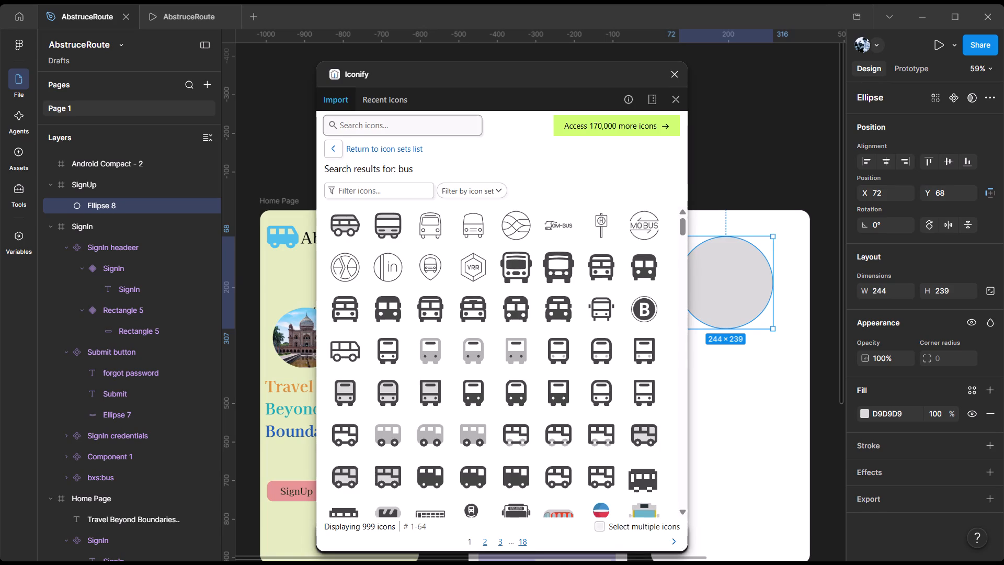
click(436, 126)
text(bus)
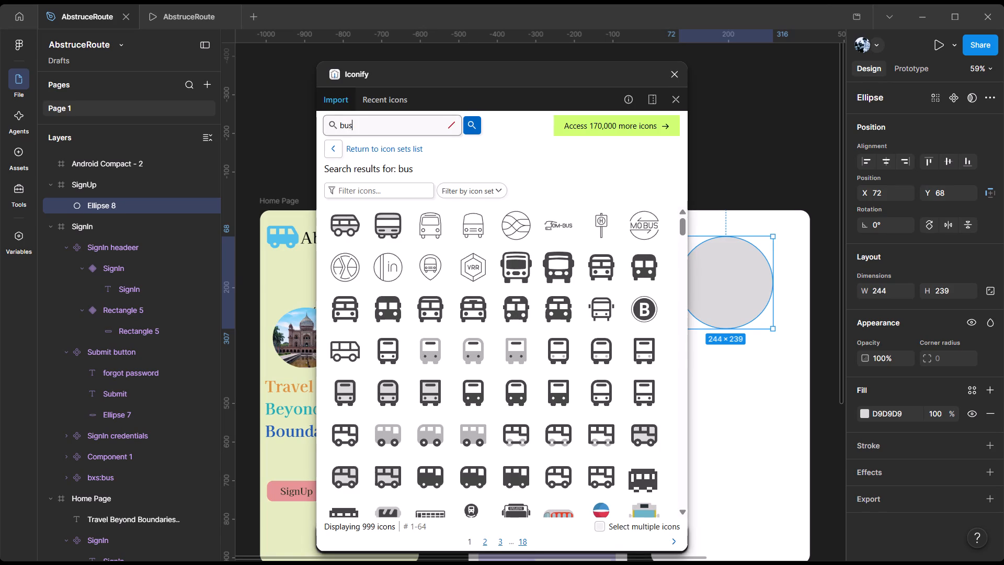
key(Return)
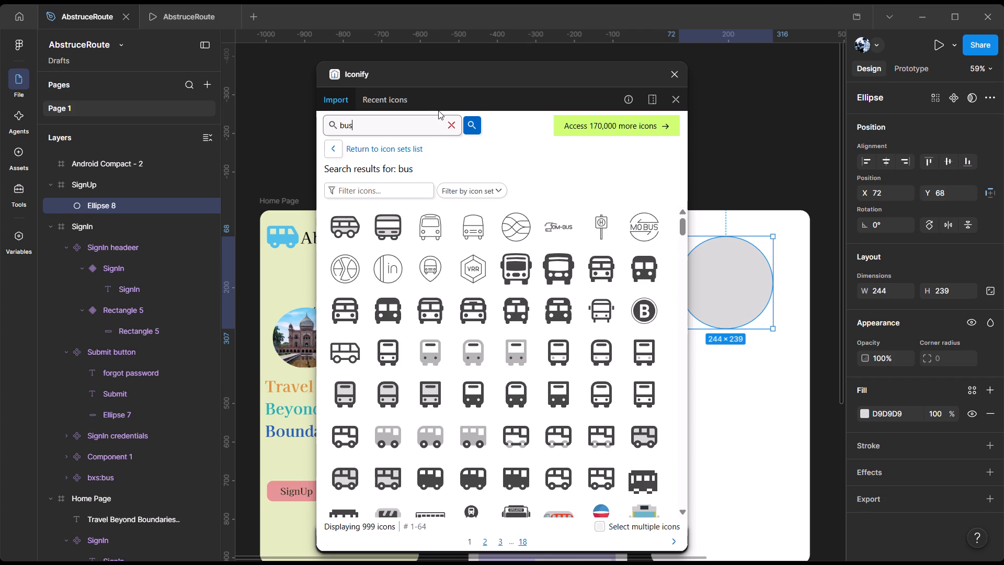
Search Iconify for signUp, browse the icons offered, and close the plugin.
key(BackSpace)
key(BackSpace)
key(BackSpace)
key(BackSpace)
text(sign)
text(Up)
key(Return)
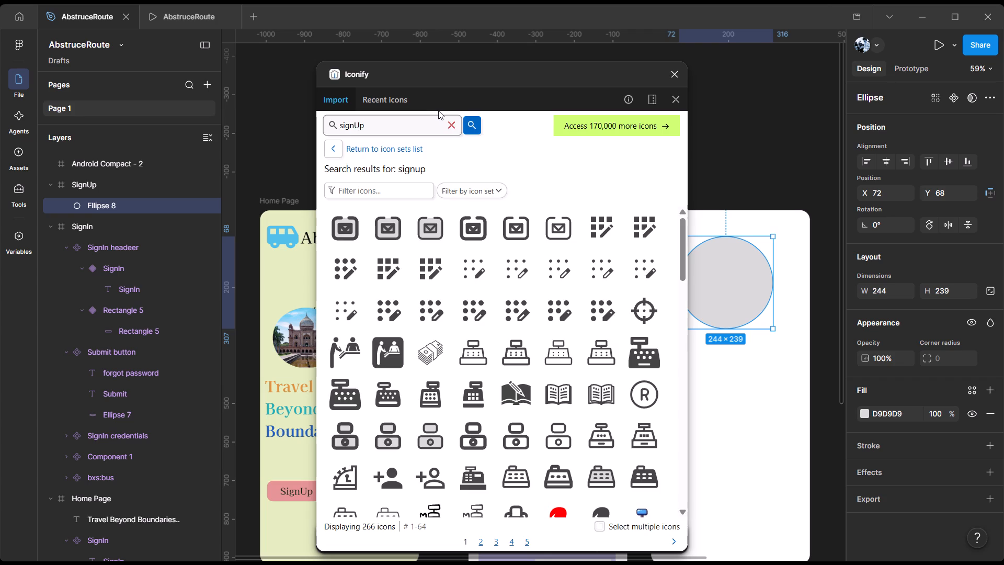
scroll(493, 358, down, 4)
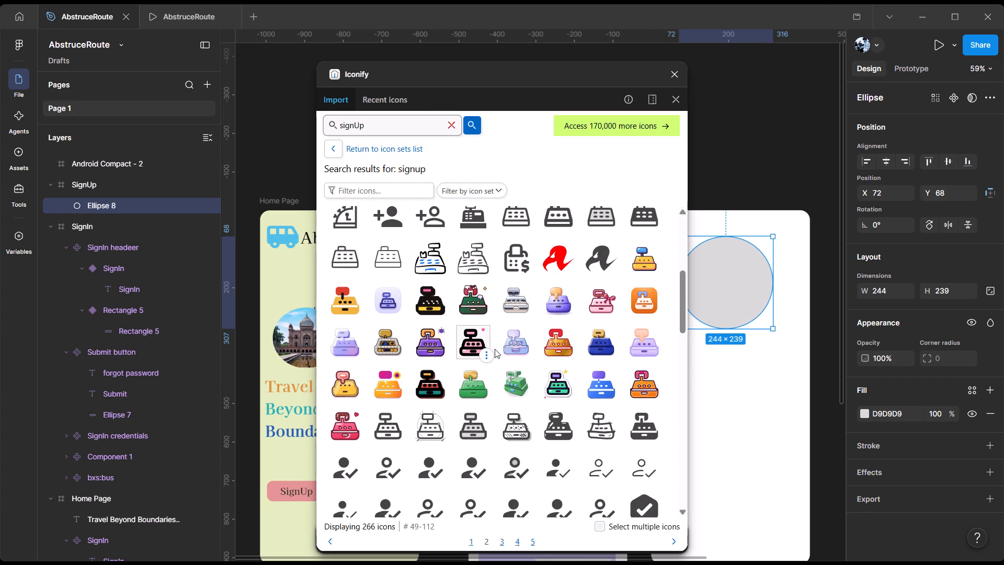
scroll(496, 348, up, 3)
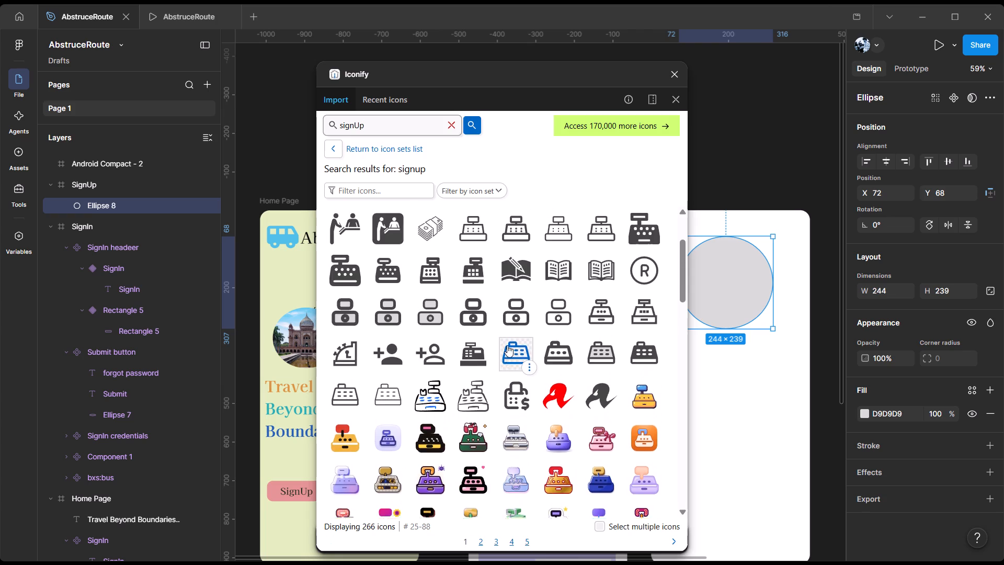
scroll(510, 341, up, 9)
drag(376, 127, 284, 118)
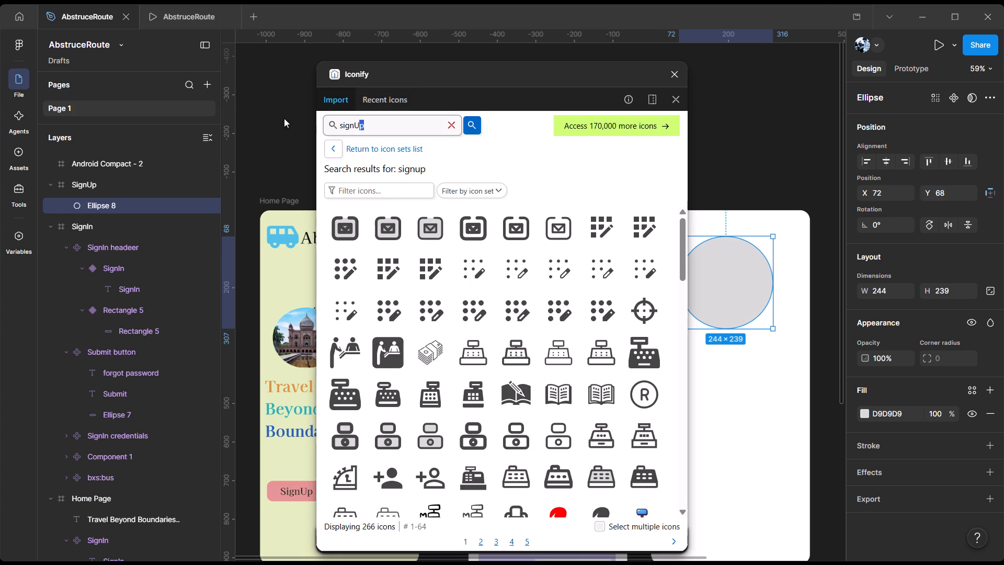
drag(284, 118, 278, 117)
click(670, 75)
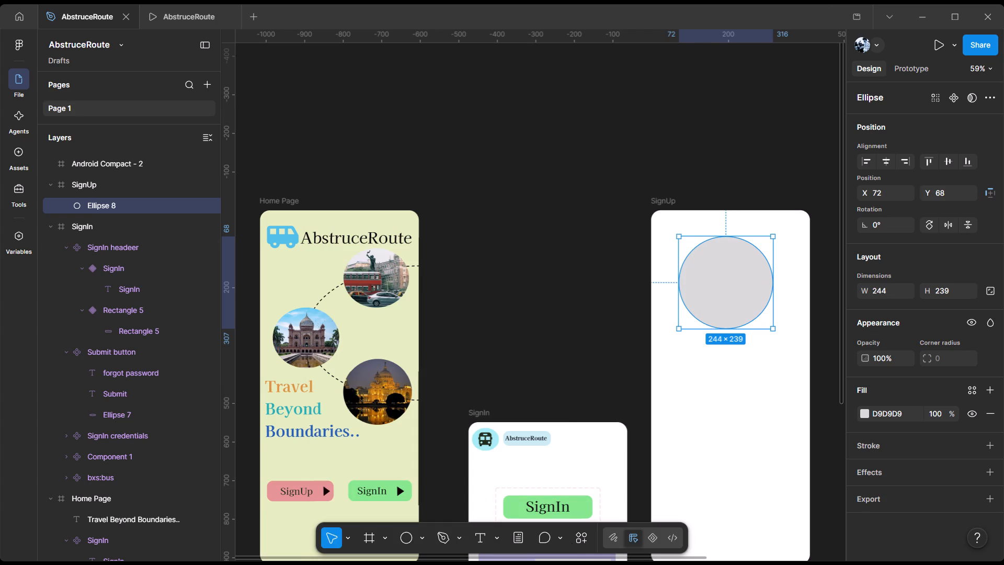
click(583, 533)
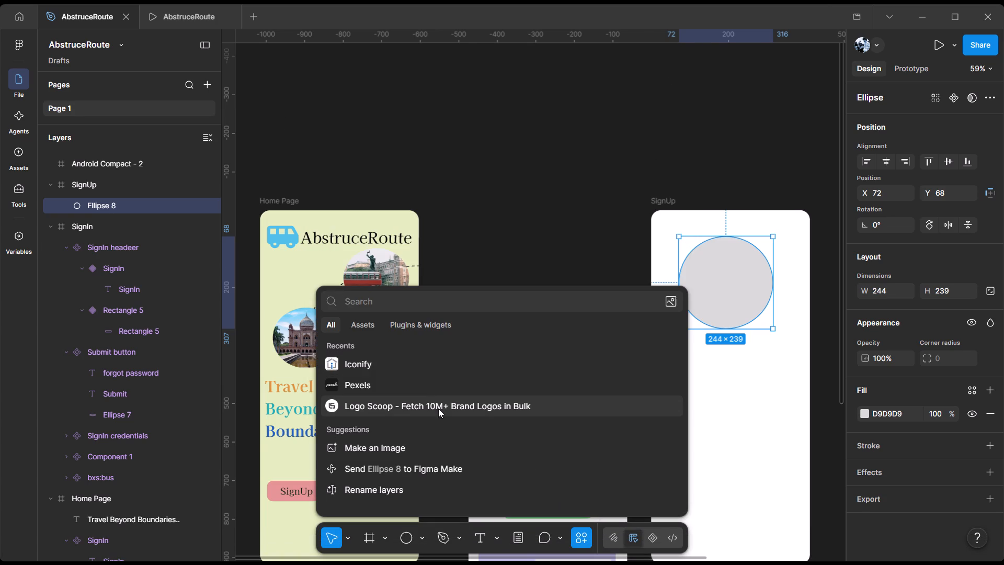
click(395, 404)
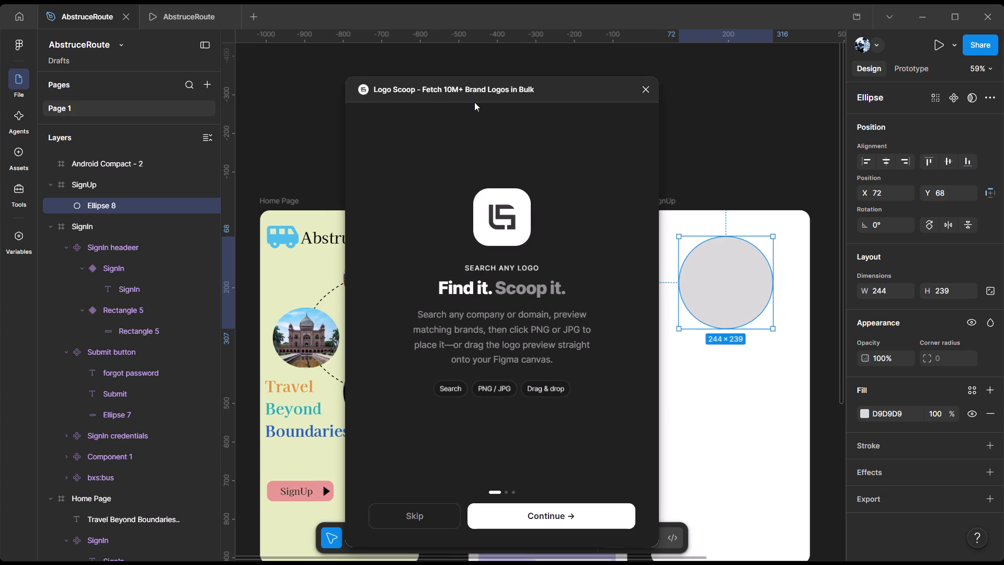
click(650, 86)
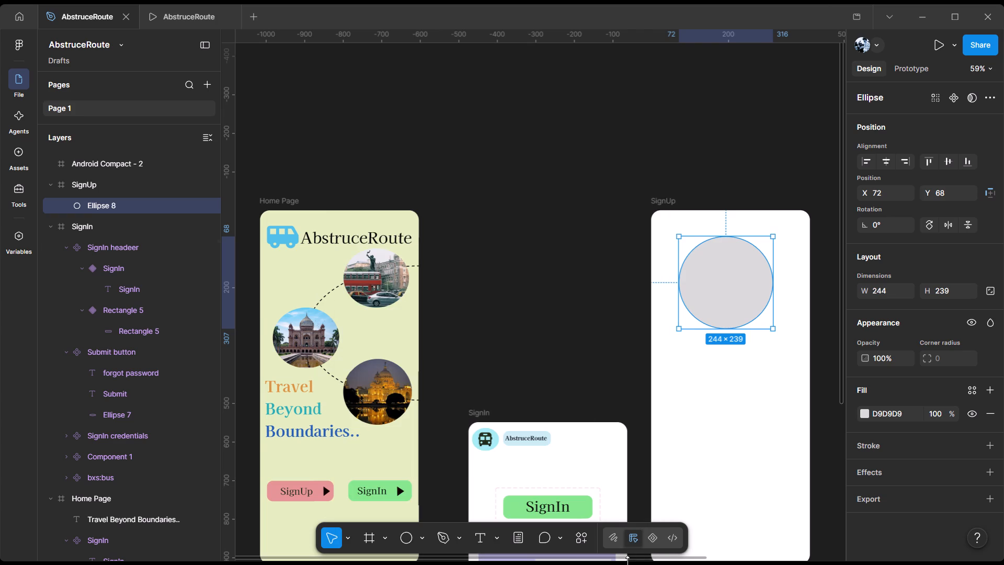
Find the fa-solid:bus-alt icon in Iconify by searching for bus and import it as a component into the SignUp frame.
click(577, 541)
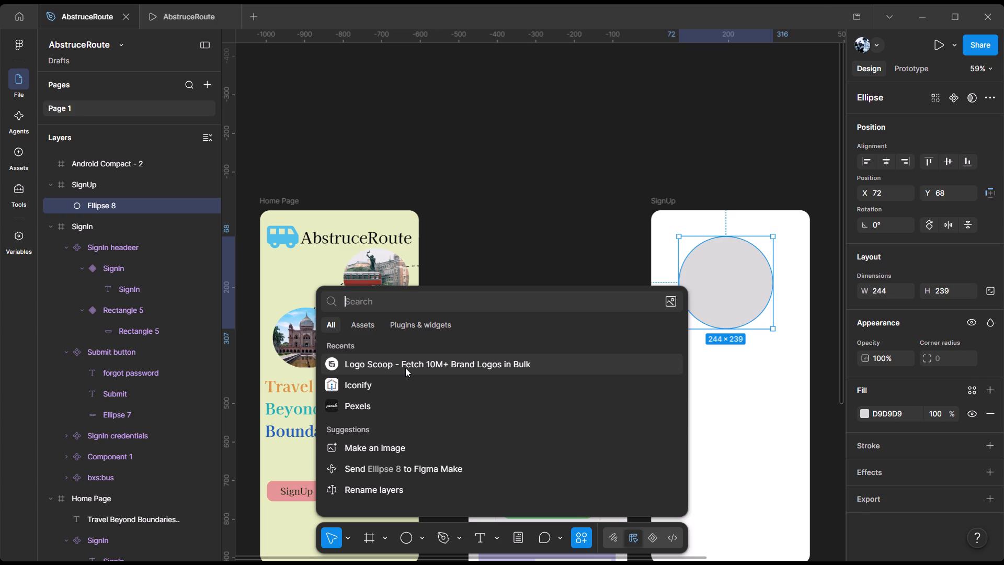
click(387, 381)
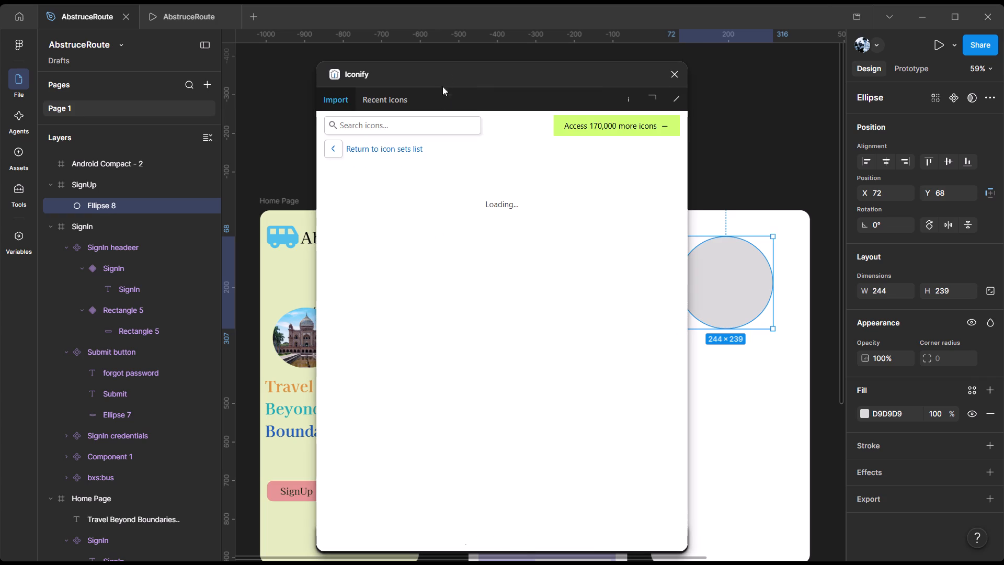
click(431, 123)
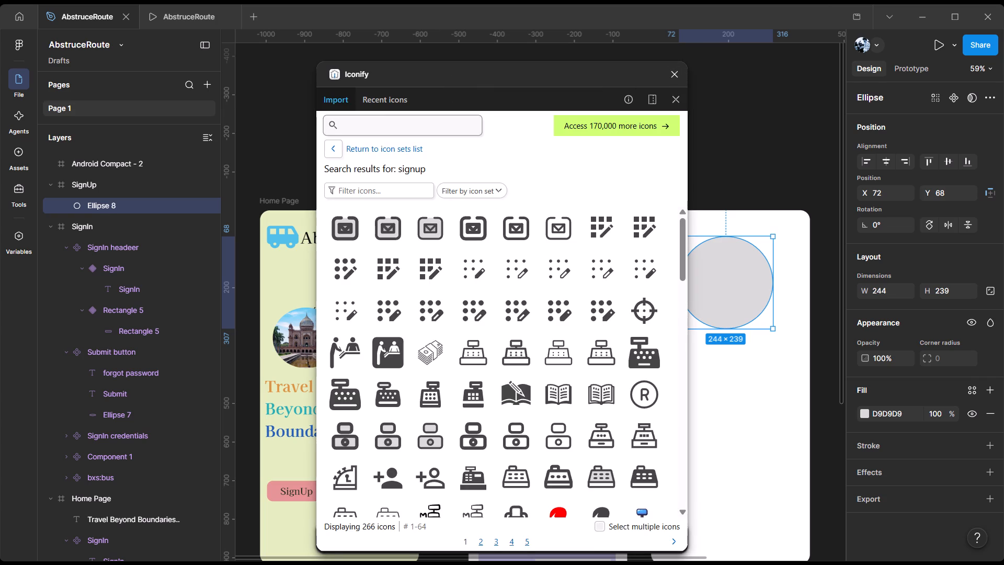
key(n)
key(BackSpace)
text(bus)
key(Return)
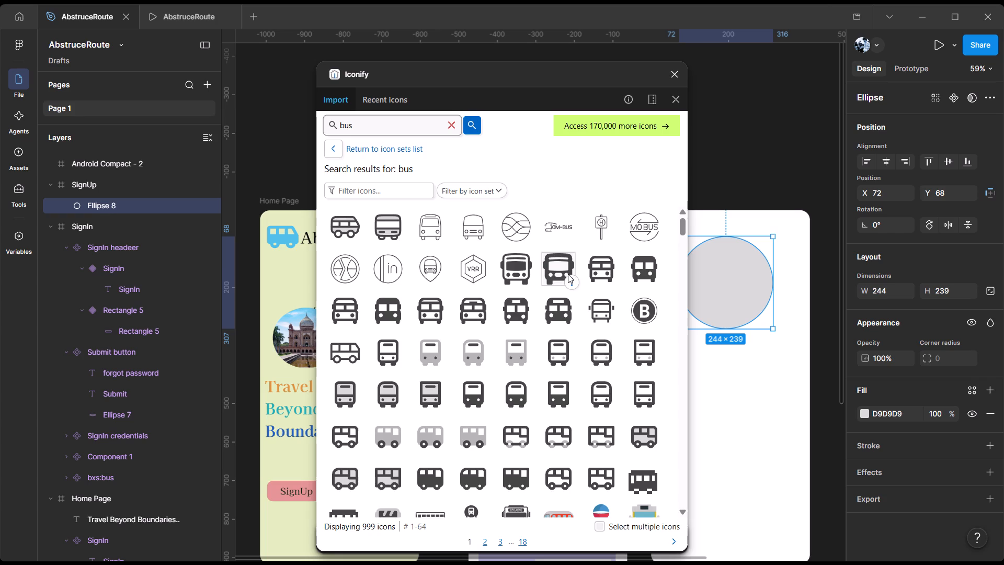
scroll(544, 358, down, 5)
scroll(544, 358, up, 1)
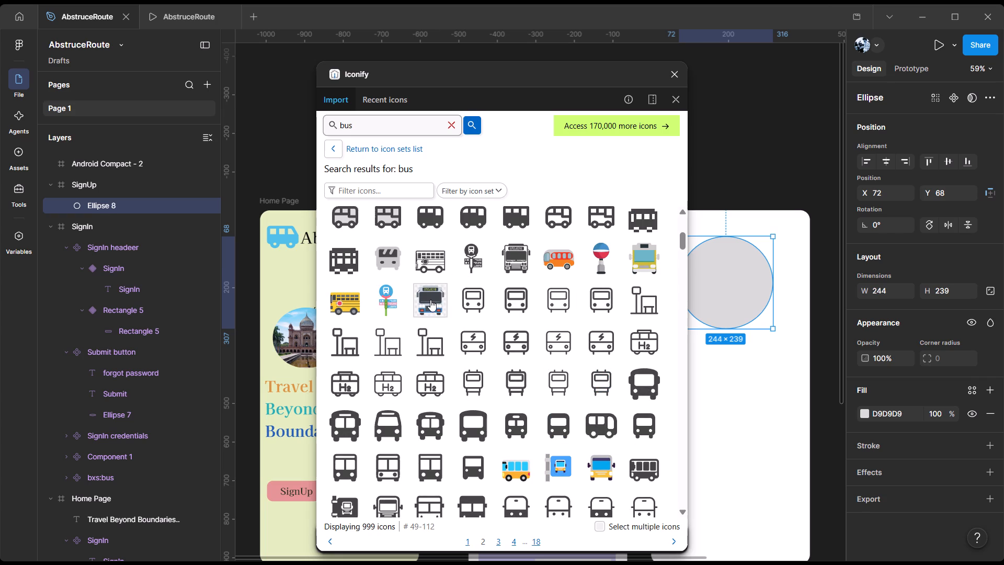
scroll(465, 352, down, 3)
scroll(515, 349, up, 2)
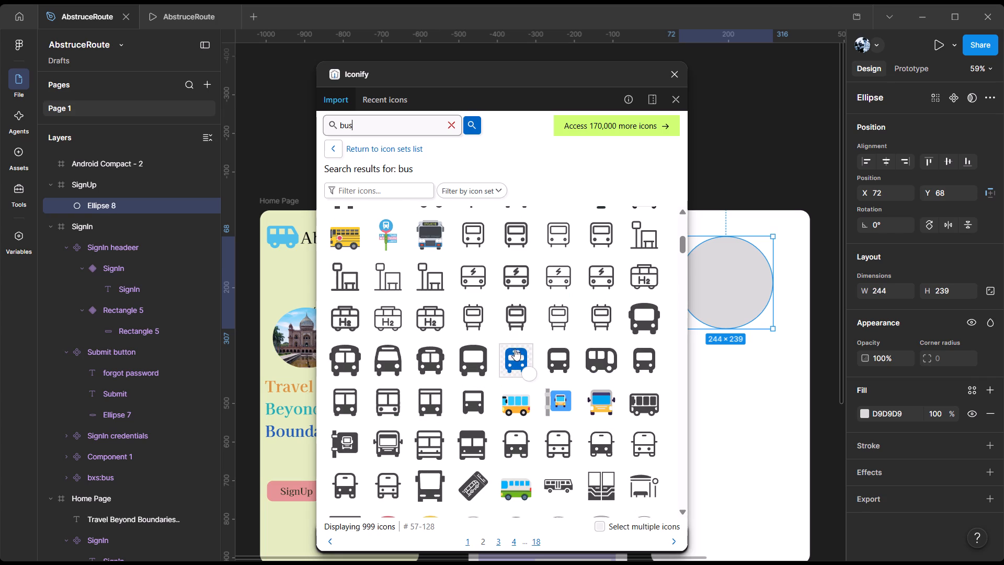
click(353, 357)
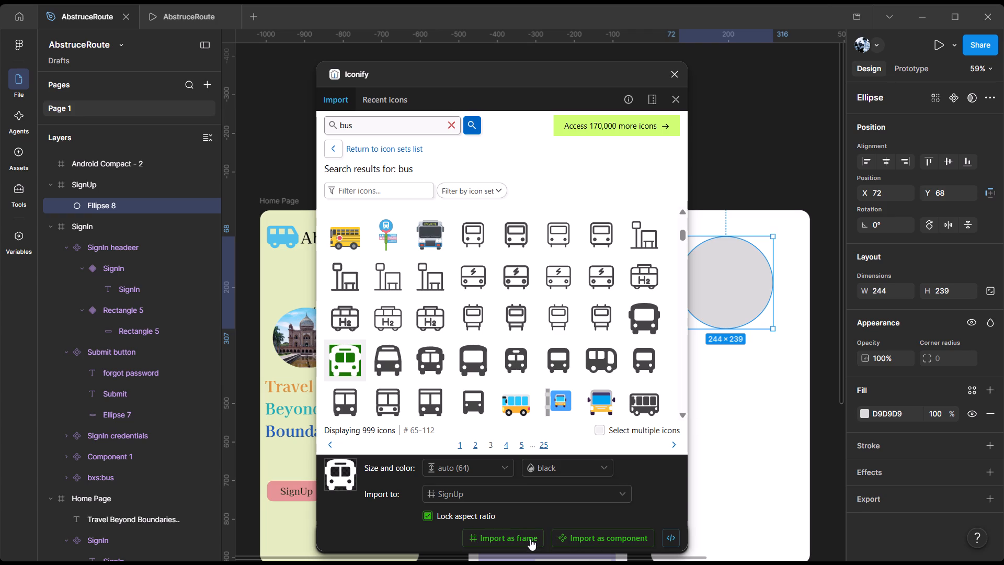
click(575, 538)
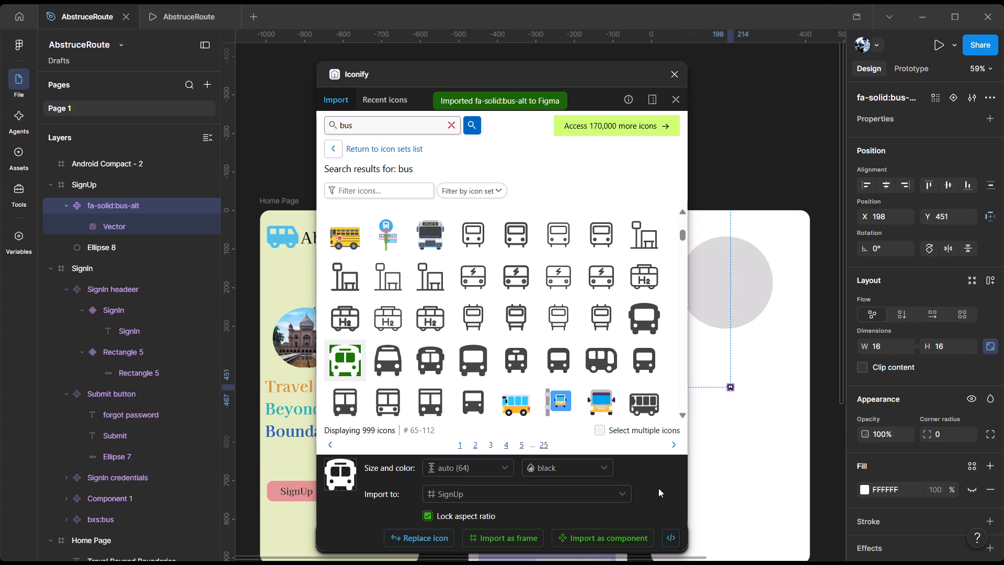
key(ctrl+z)
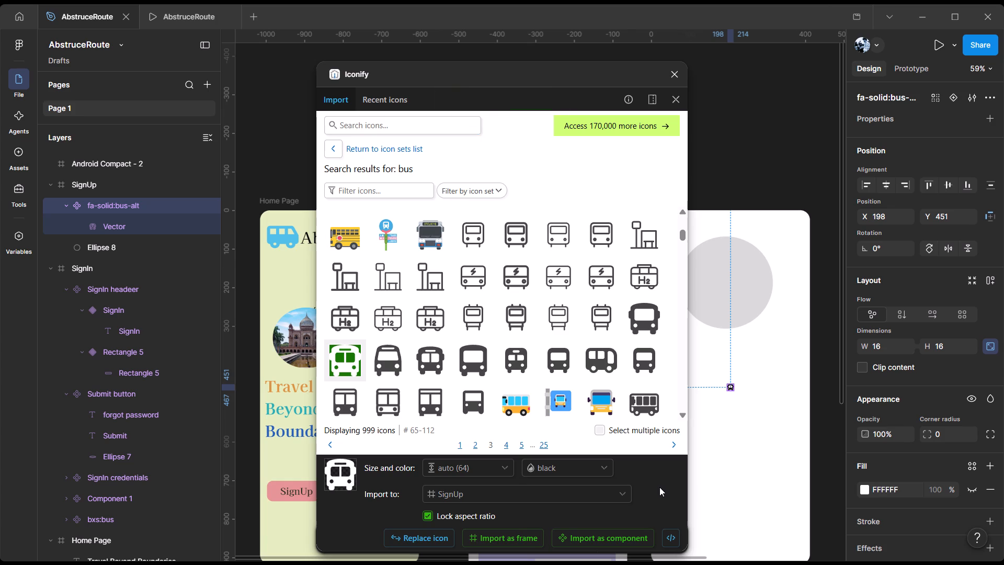
key(ctrl+z)
key(ctrl+z)
click(676, 71)
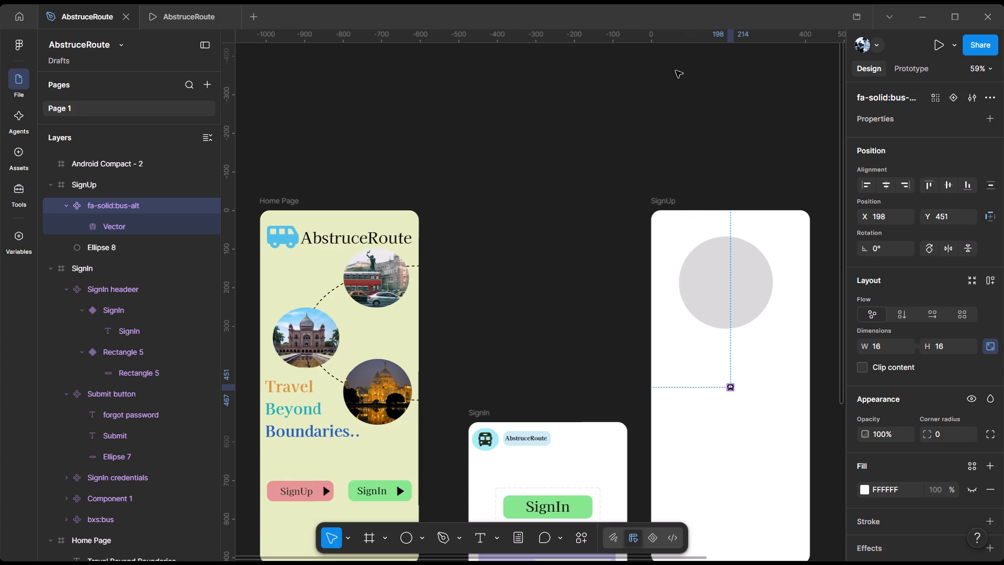
Move the bus icon to the centre of the SignUp frame's ellipse, at about X 186, Y 180.
click(753, 383)
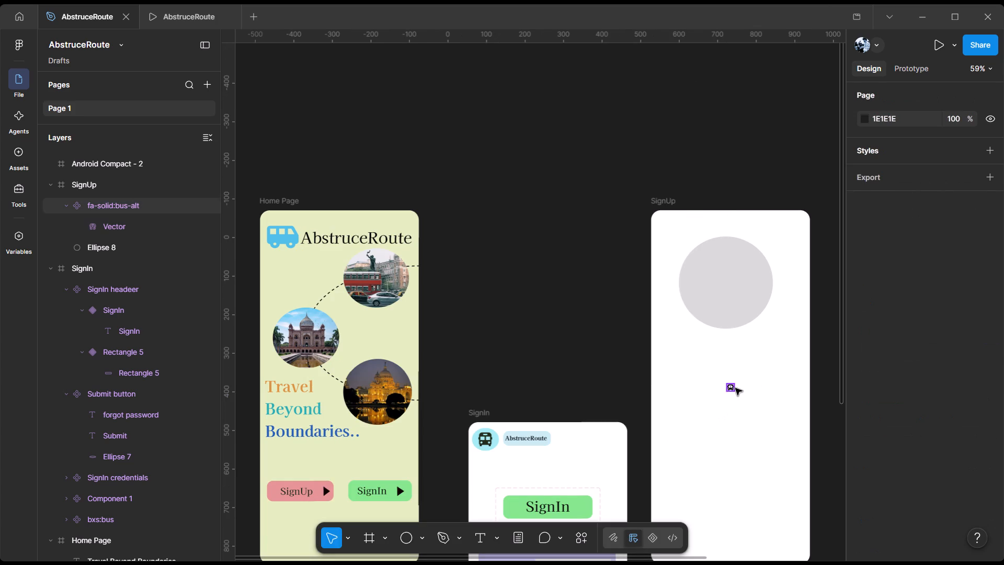
drag(735, 388, 729, 282)
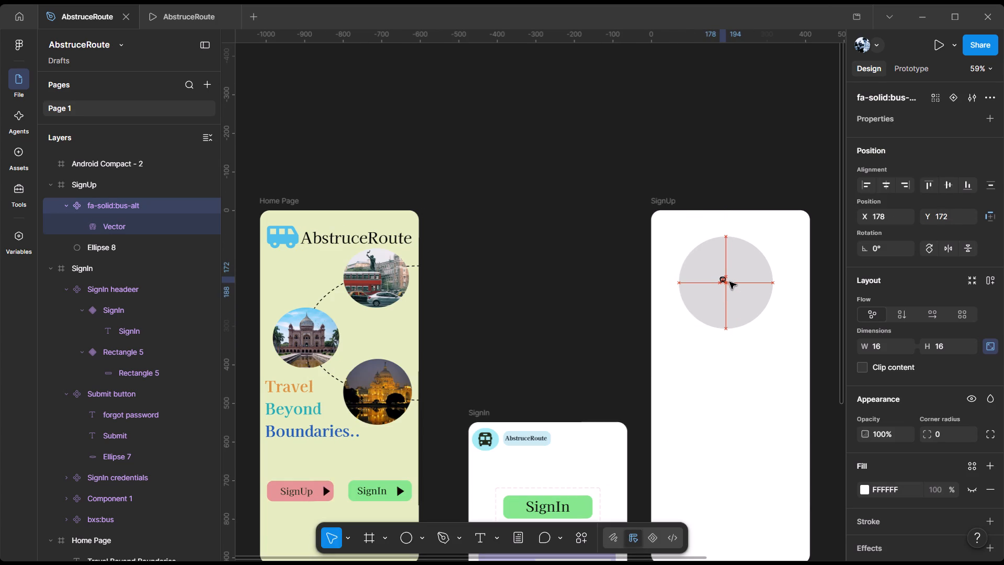
drag(729, 282, 731, 282)
click(731, 287)
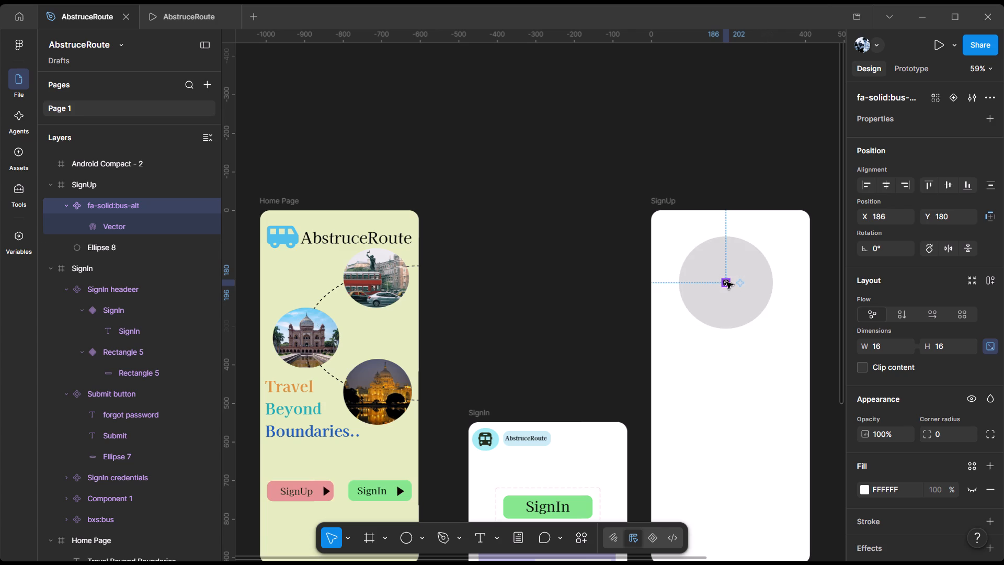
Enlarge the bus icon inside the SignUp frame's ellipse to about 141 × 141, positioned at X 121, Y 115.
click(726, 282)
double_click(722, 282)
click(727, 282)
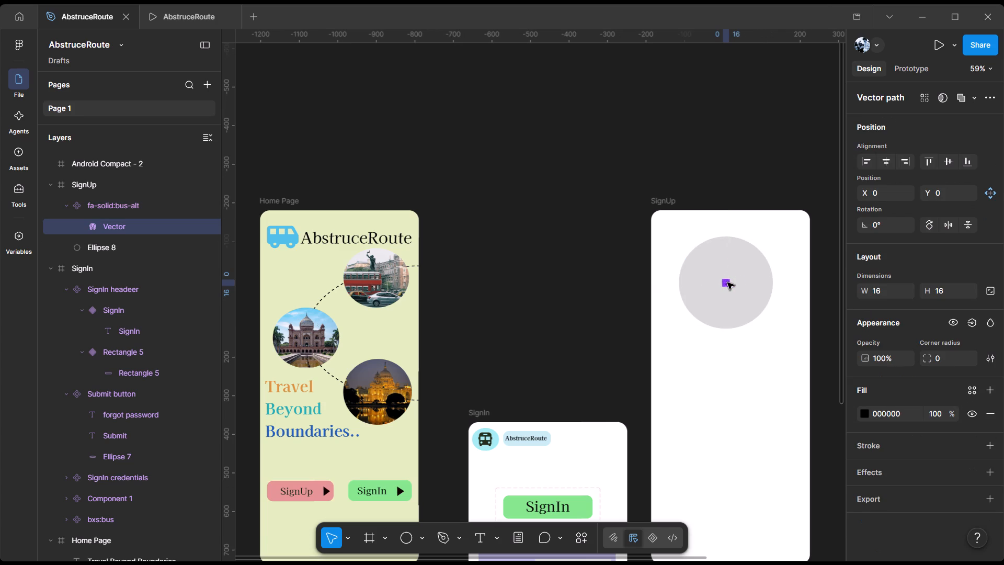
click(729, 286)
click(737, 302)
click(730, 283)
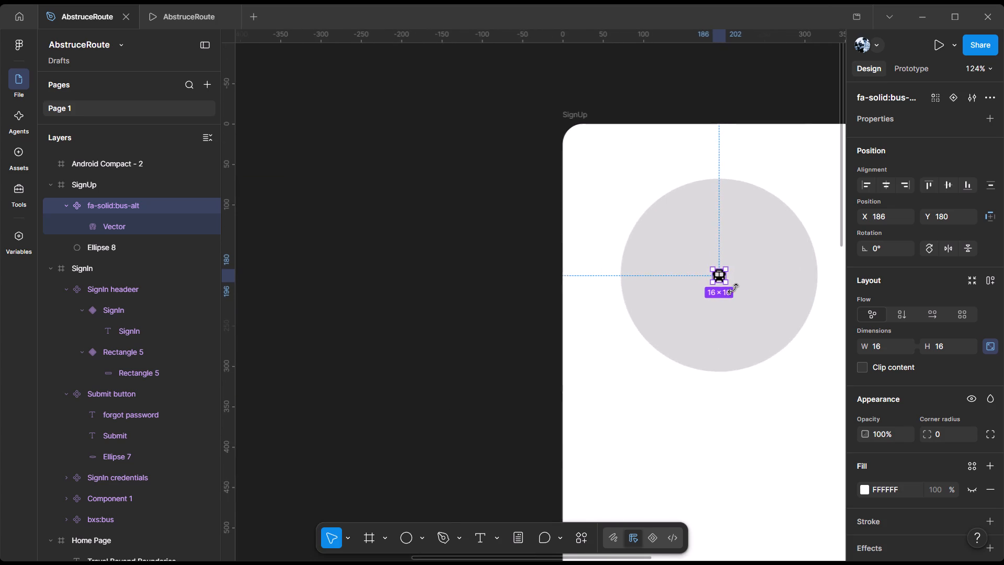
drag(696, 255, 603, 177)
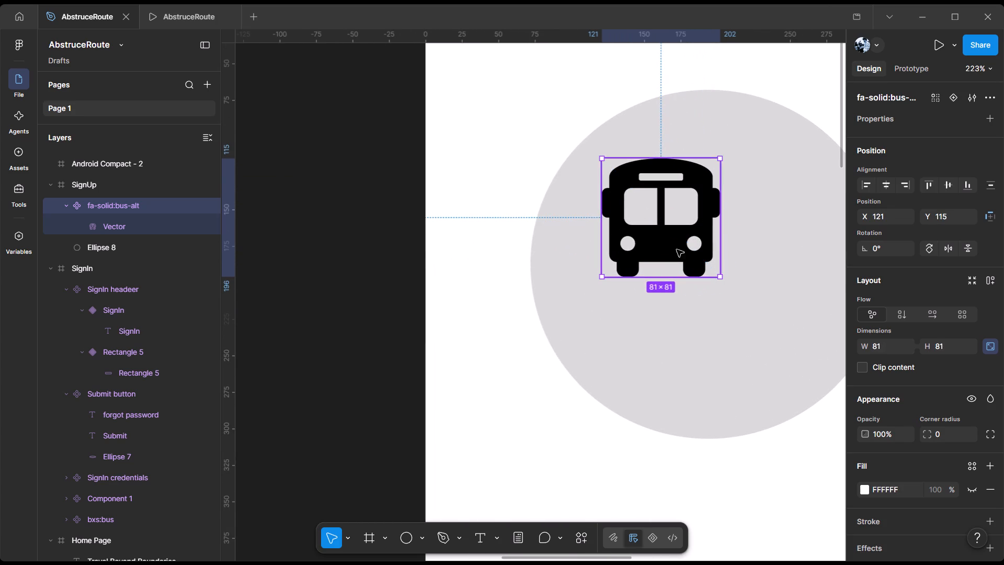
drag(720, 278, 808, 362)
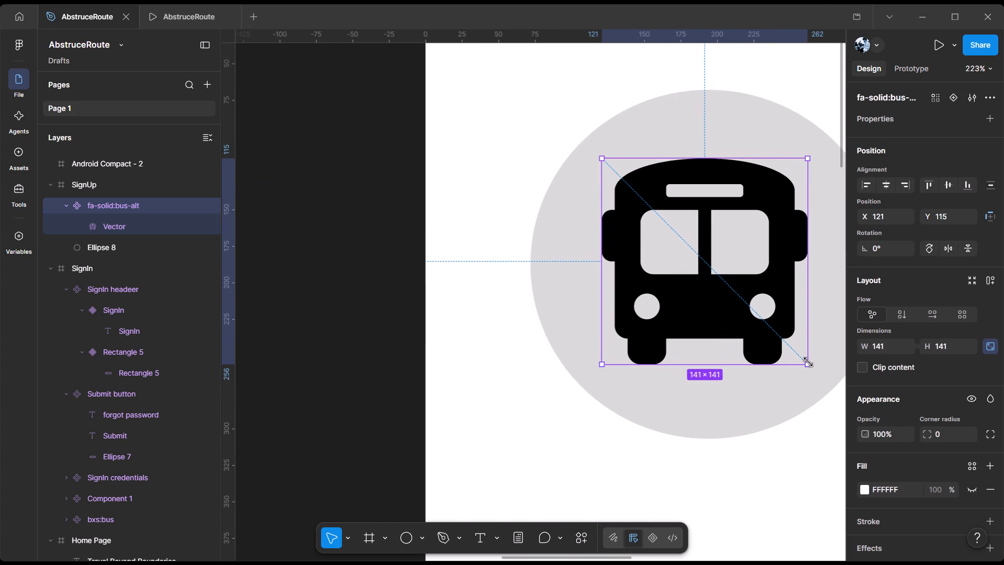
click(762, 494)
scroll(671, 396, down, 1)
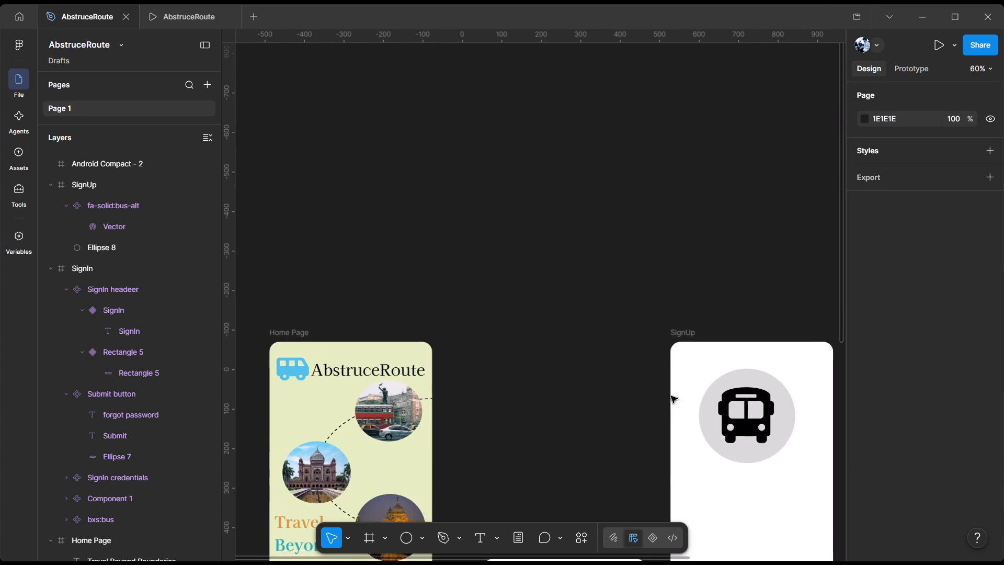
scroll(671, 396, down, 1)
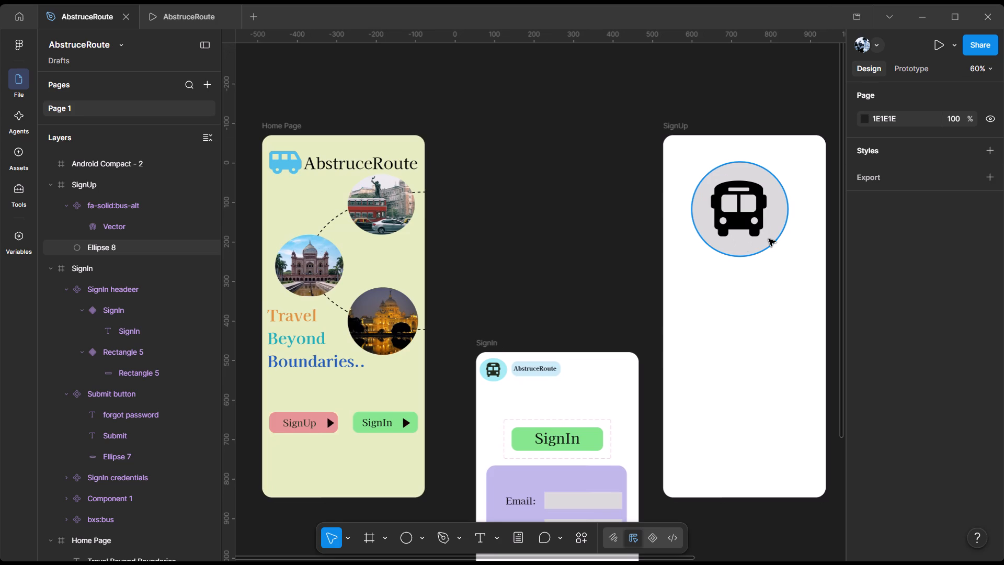
Undo the bus icon's resizing, placement and import, then the ellipse, back to an empty SignUp frame.
key(ctrl+z)
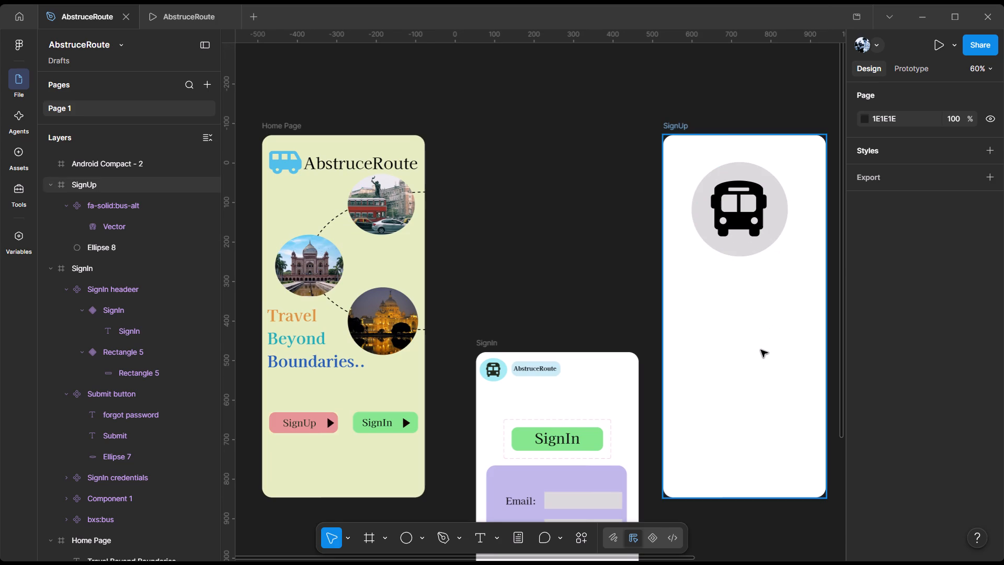
key(ctrl+z)
key(ctrl+z)
key(ctrl+z)
key(ctrl+z)
key(ctrl+z)
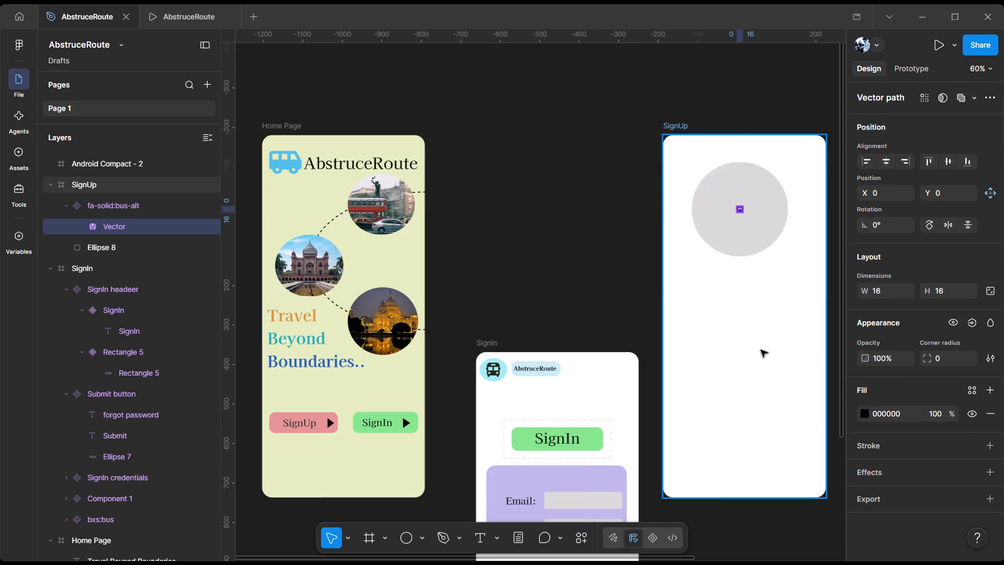
key(ctrl+z)
key(ctrl+z)
key(ctrl+z)
key(ctrl+z)
key(ctrl+z)
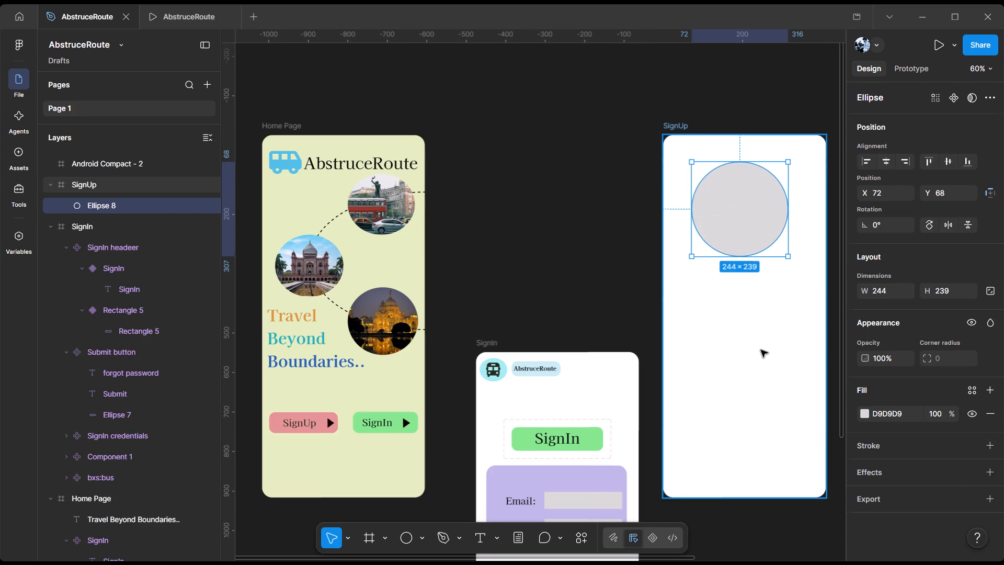
key(ctrl+z)
key(ctrl+z)
key(ctrl+z)
key(ctrl+z)
key(ctrl+z)
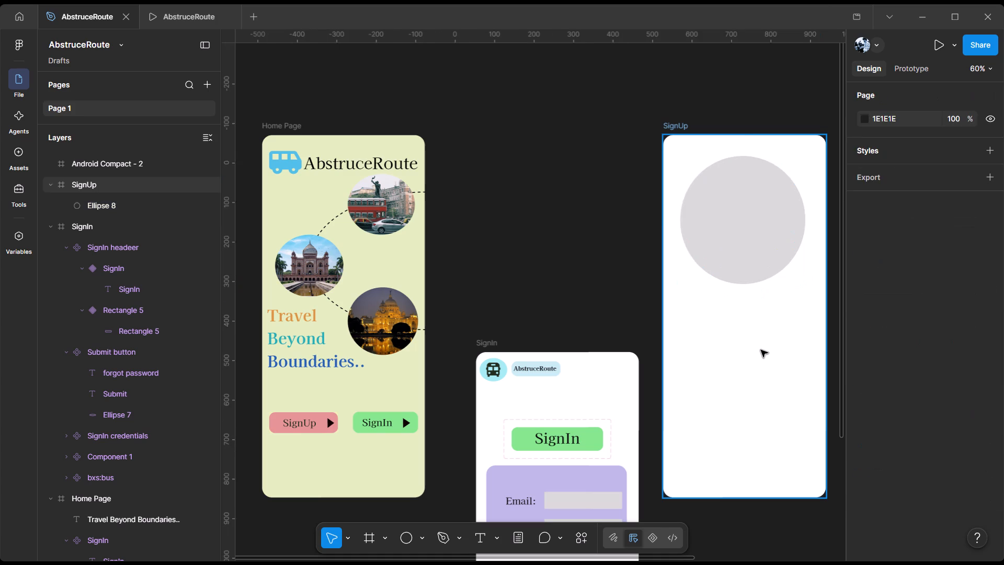
key(ctrl+z)
key(ctrl+z)
key(ctrl+z)
key(ctrl+z)
key(ctrl+z)
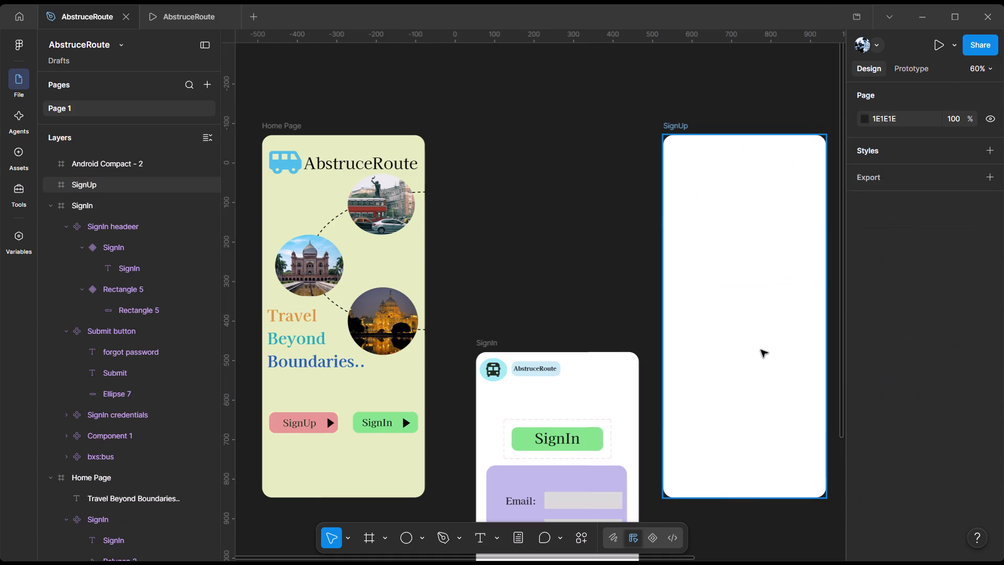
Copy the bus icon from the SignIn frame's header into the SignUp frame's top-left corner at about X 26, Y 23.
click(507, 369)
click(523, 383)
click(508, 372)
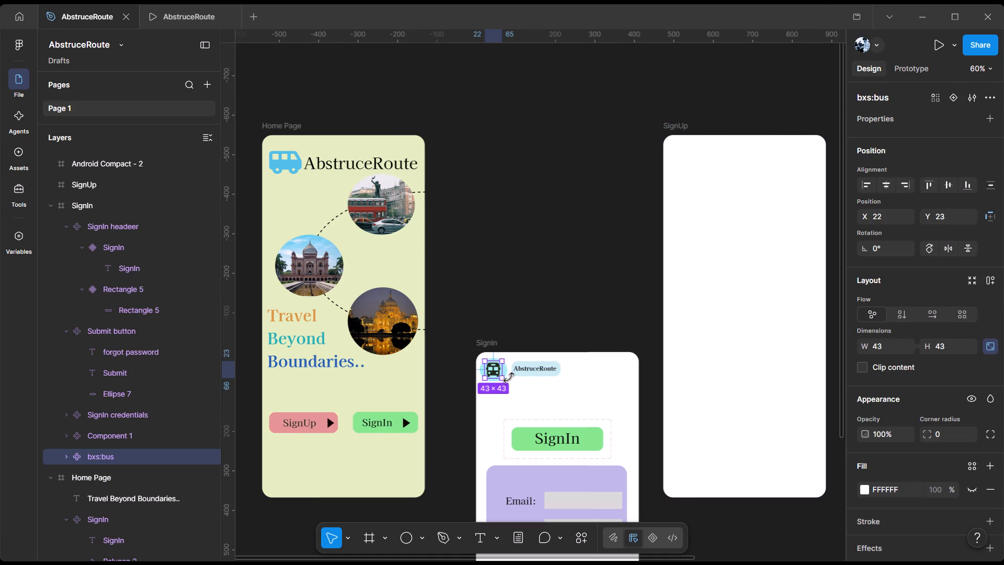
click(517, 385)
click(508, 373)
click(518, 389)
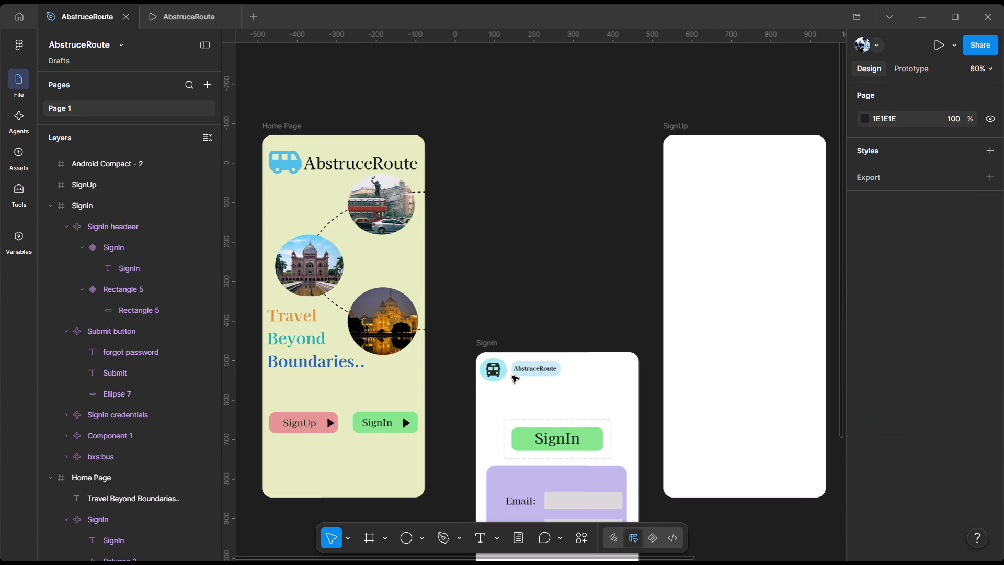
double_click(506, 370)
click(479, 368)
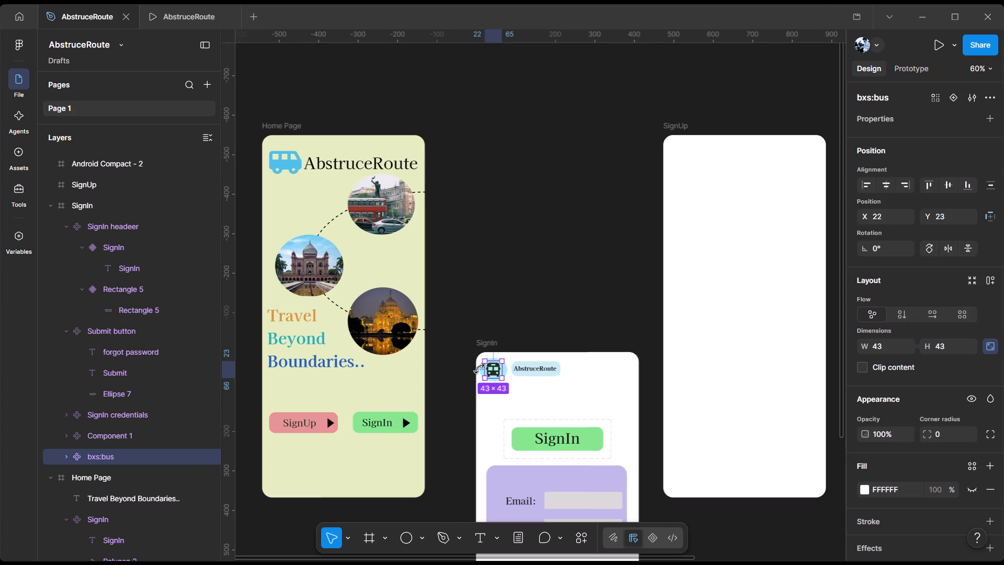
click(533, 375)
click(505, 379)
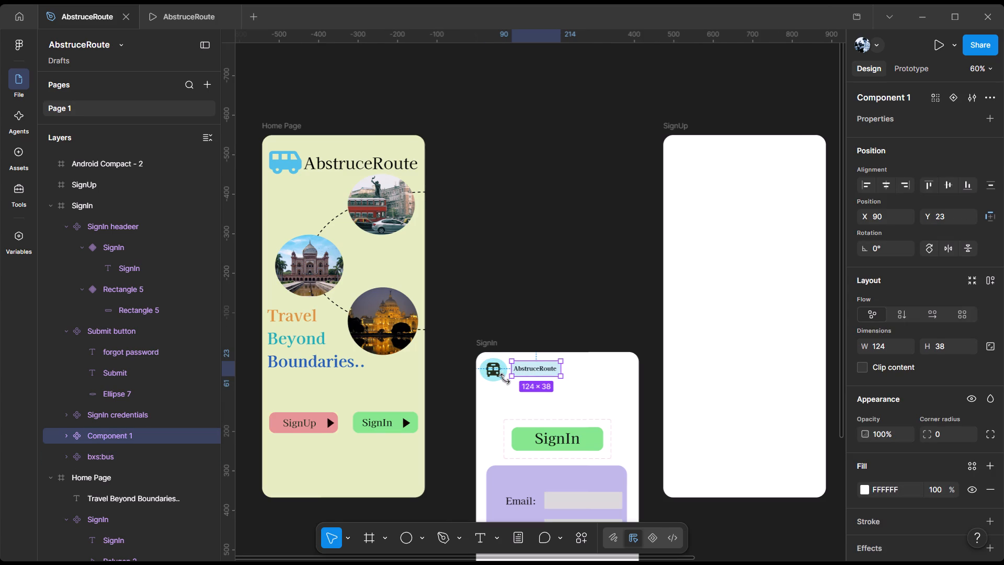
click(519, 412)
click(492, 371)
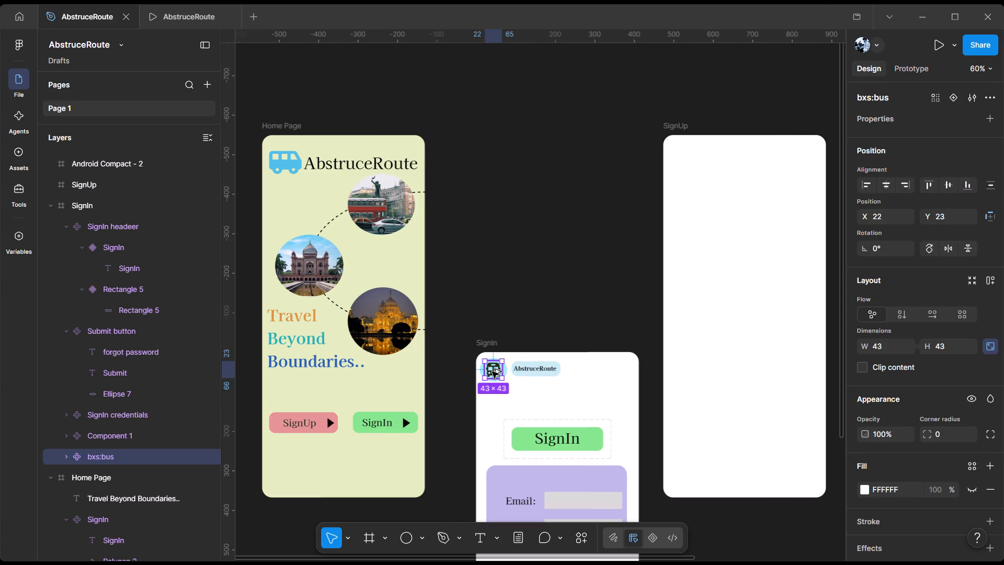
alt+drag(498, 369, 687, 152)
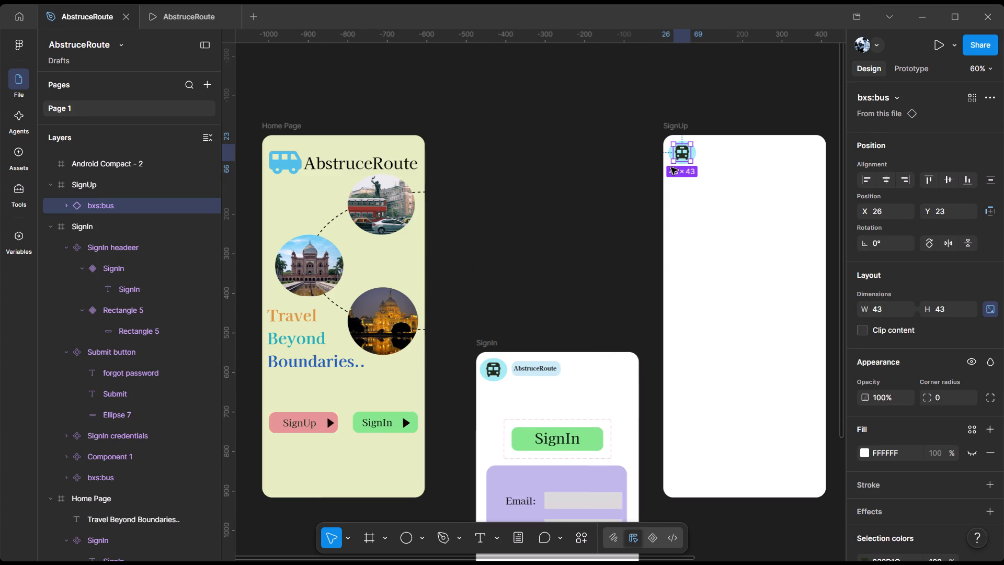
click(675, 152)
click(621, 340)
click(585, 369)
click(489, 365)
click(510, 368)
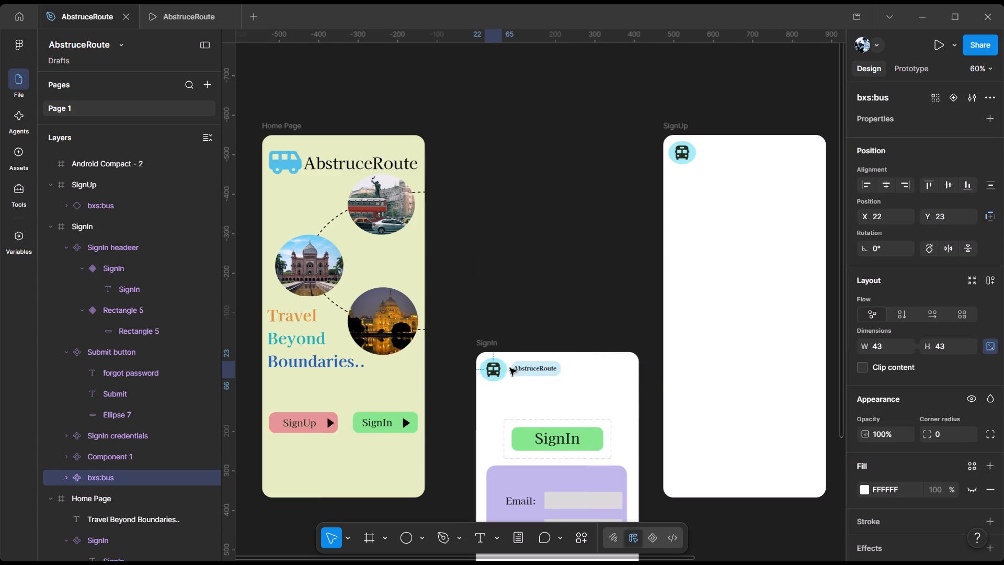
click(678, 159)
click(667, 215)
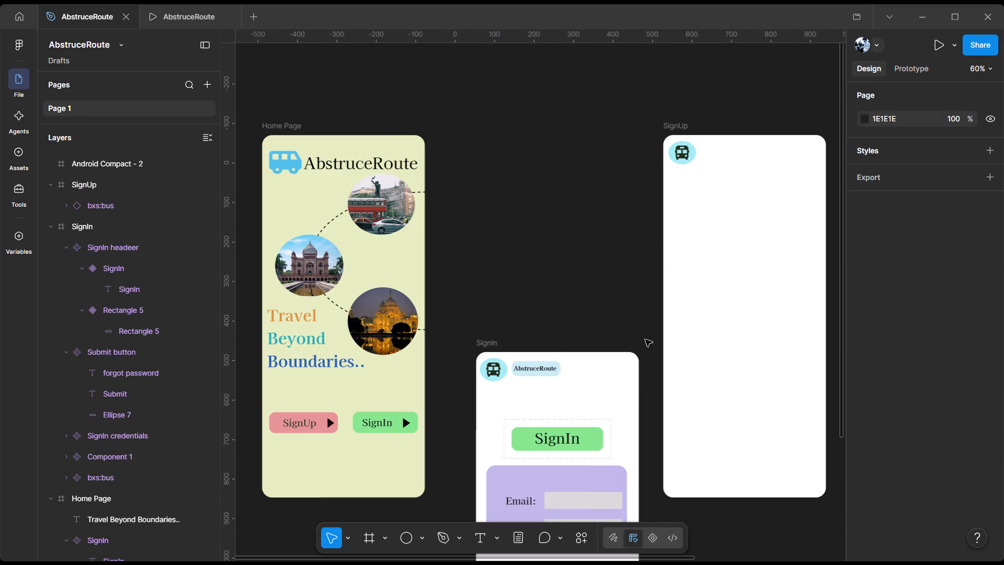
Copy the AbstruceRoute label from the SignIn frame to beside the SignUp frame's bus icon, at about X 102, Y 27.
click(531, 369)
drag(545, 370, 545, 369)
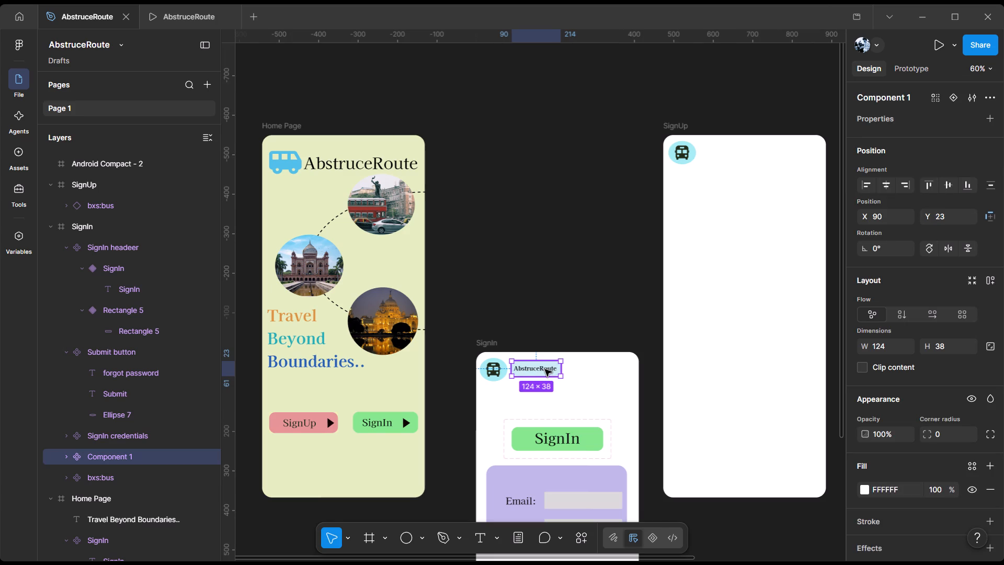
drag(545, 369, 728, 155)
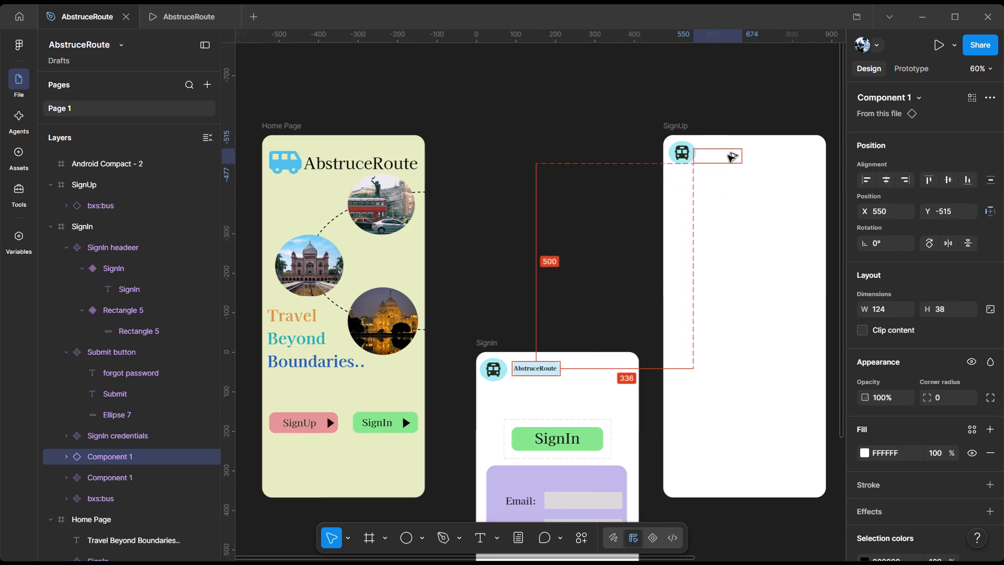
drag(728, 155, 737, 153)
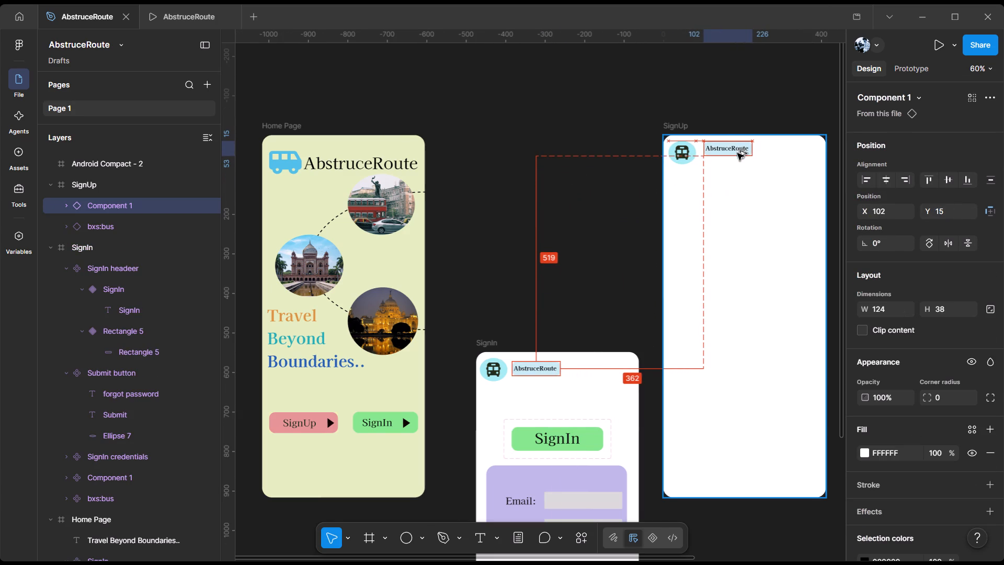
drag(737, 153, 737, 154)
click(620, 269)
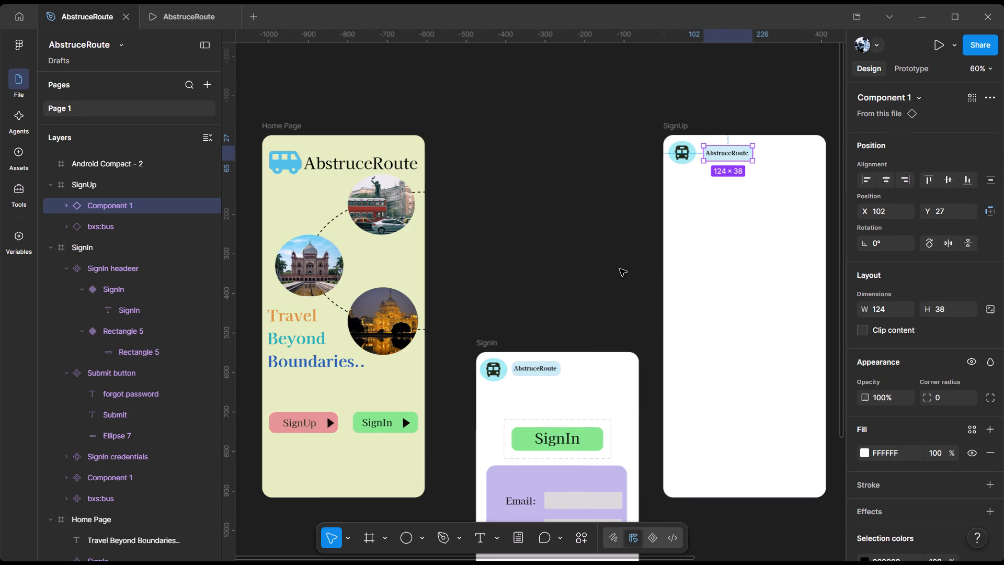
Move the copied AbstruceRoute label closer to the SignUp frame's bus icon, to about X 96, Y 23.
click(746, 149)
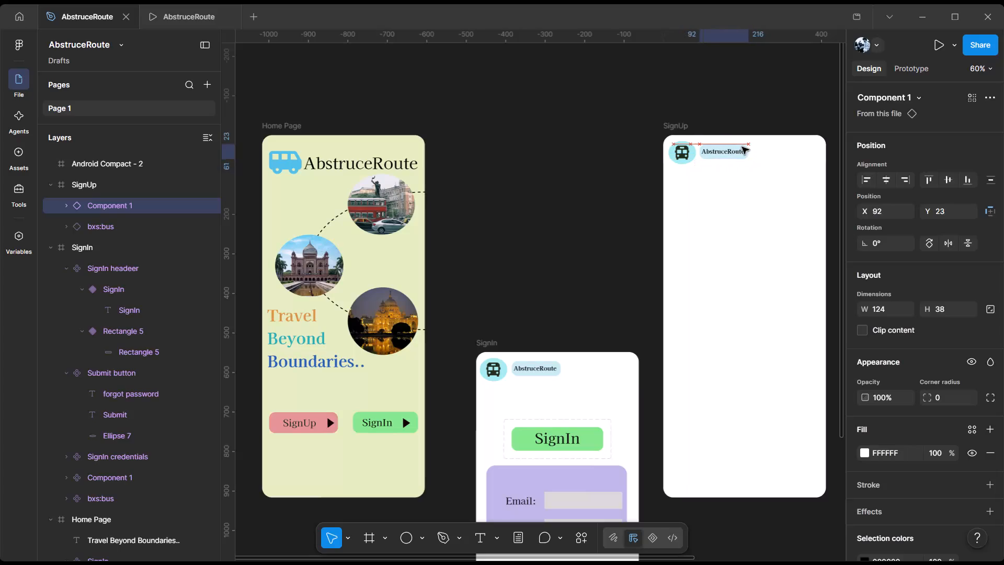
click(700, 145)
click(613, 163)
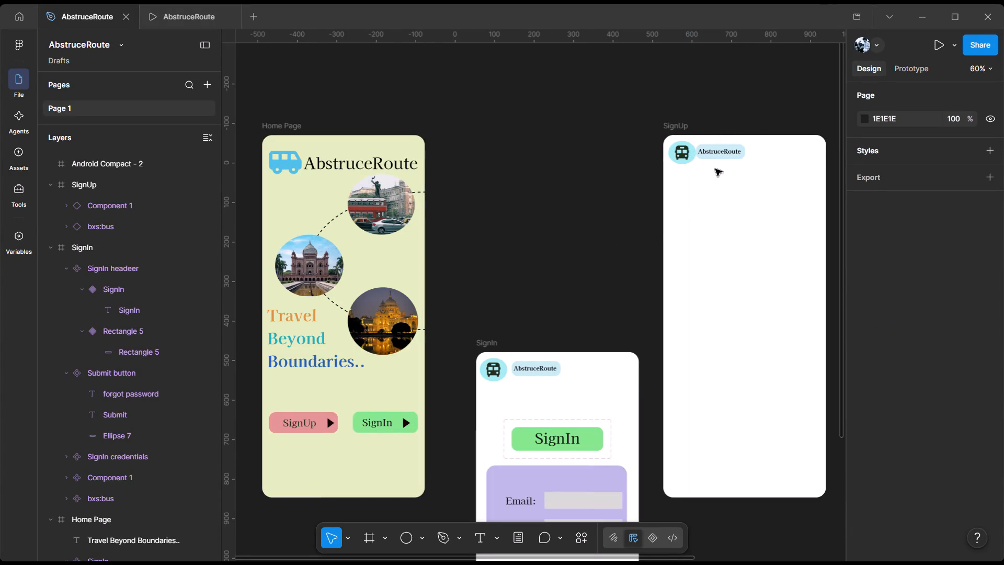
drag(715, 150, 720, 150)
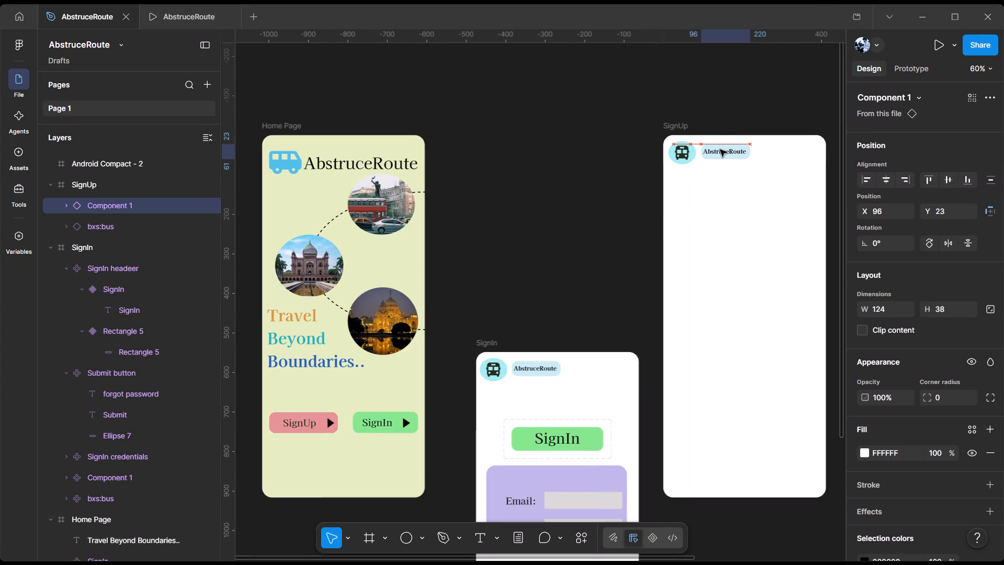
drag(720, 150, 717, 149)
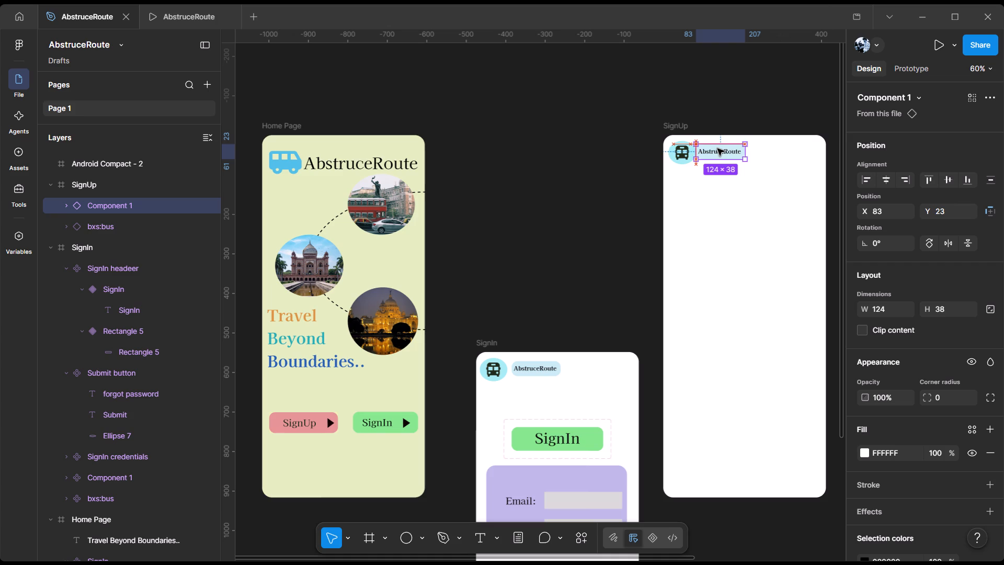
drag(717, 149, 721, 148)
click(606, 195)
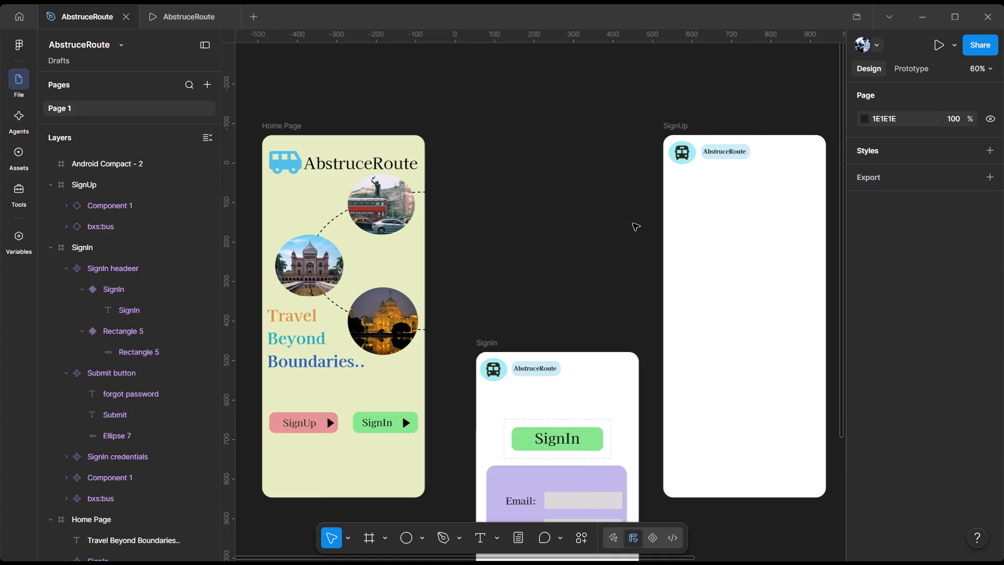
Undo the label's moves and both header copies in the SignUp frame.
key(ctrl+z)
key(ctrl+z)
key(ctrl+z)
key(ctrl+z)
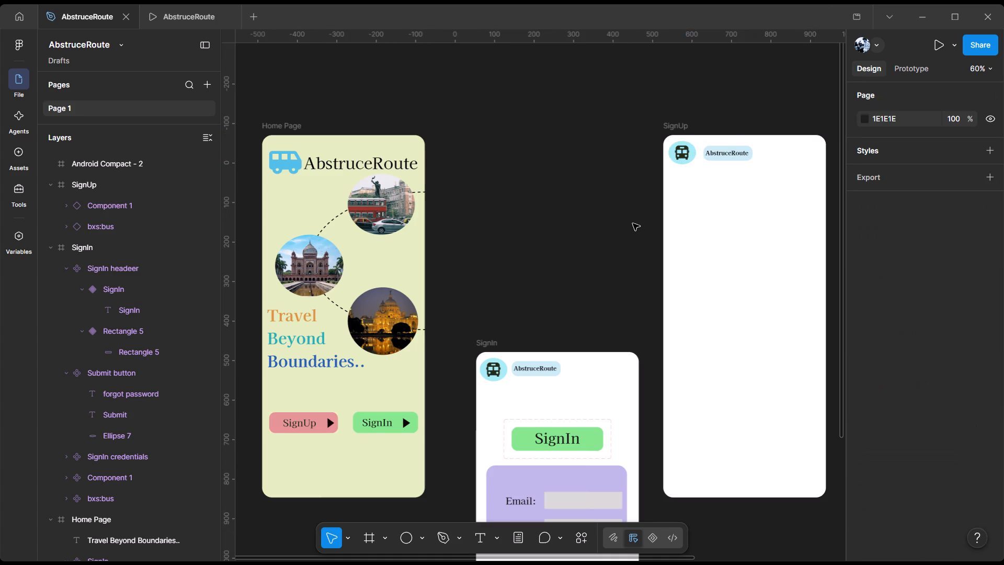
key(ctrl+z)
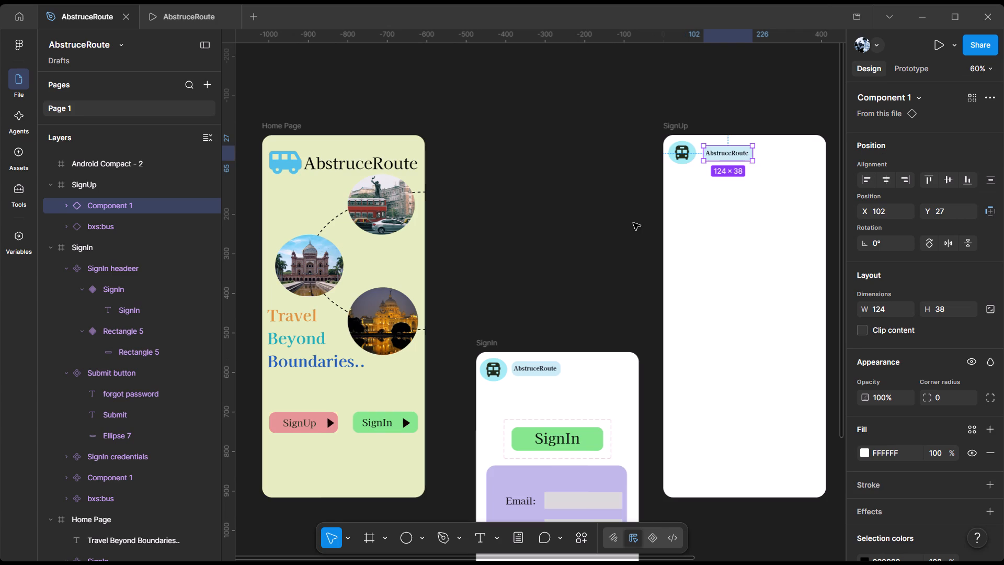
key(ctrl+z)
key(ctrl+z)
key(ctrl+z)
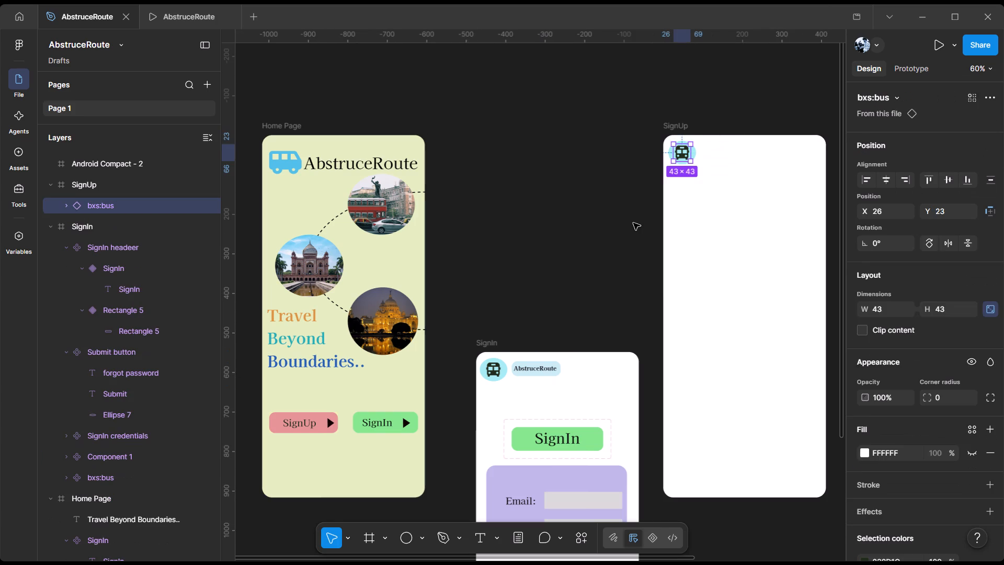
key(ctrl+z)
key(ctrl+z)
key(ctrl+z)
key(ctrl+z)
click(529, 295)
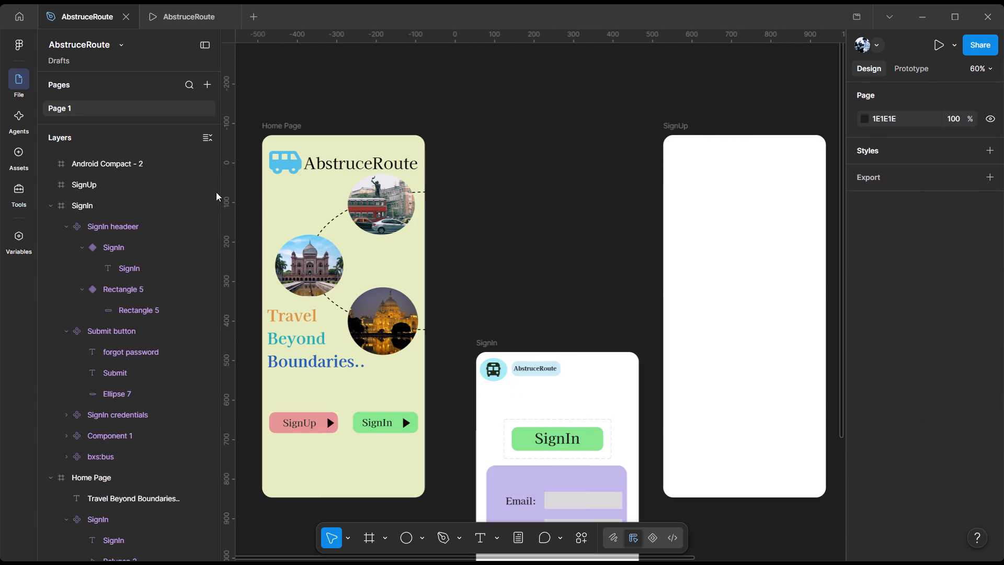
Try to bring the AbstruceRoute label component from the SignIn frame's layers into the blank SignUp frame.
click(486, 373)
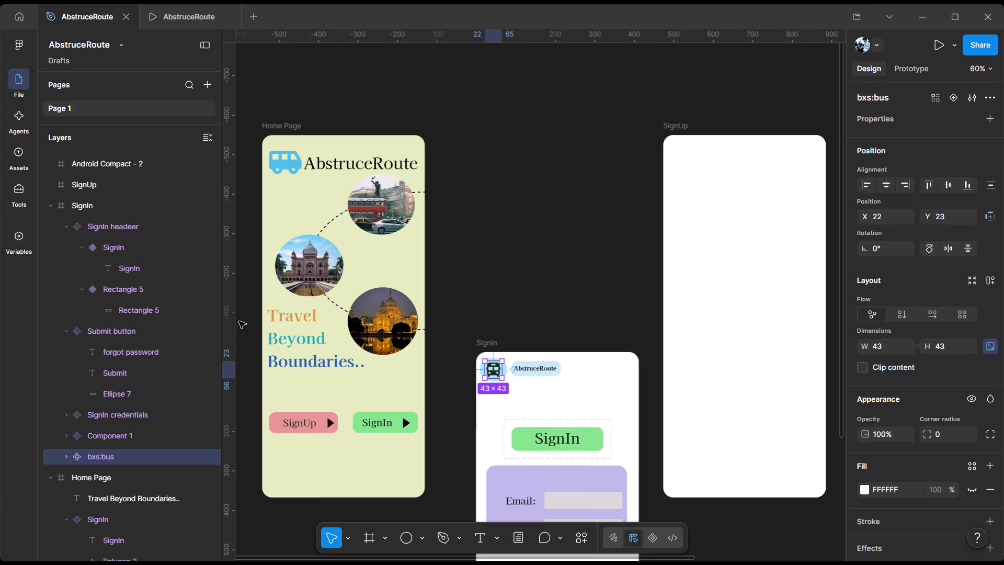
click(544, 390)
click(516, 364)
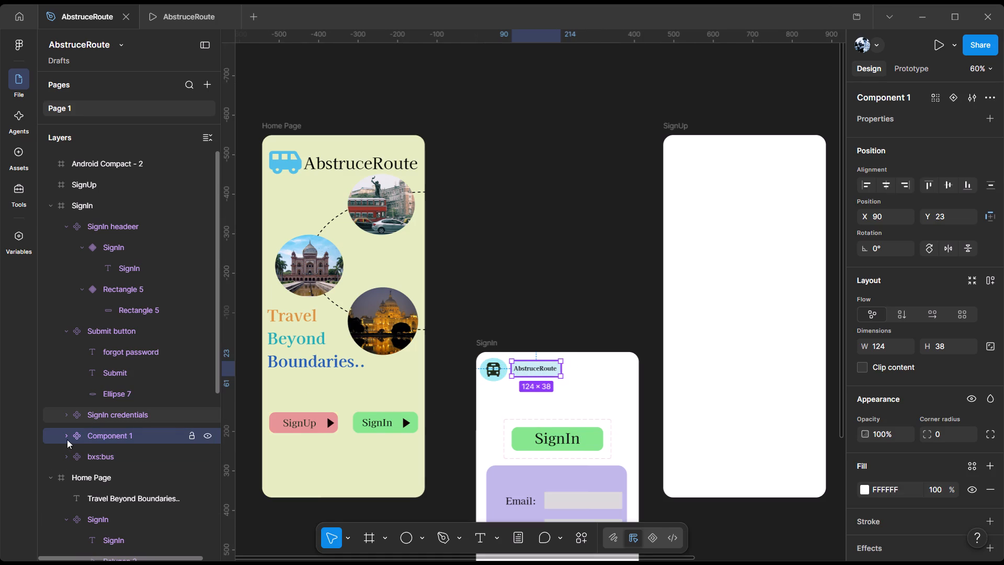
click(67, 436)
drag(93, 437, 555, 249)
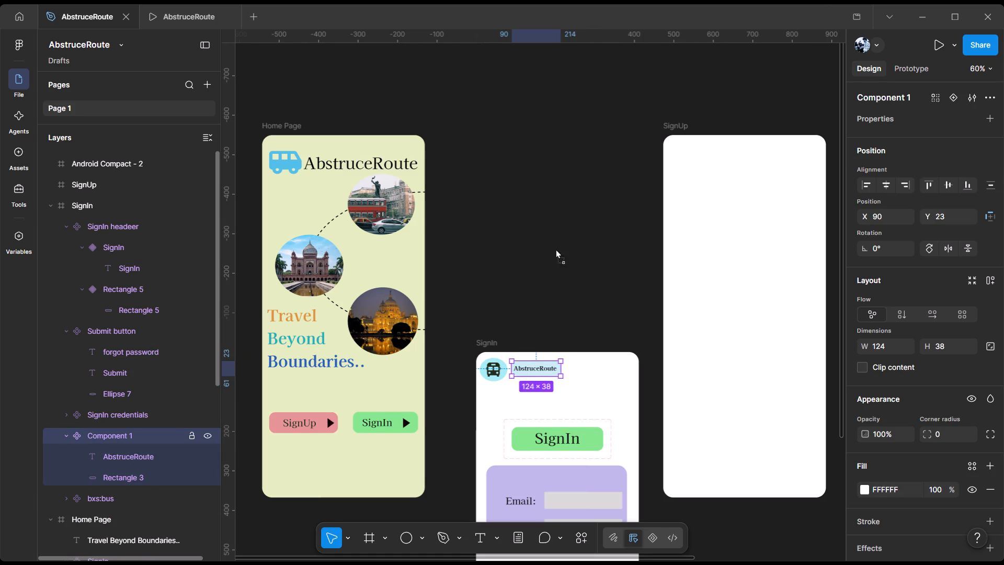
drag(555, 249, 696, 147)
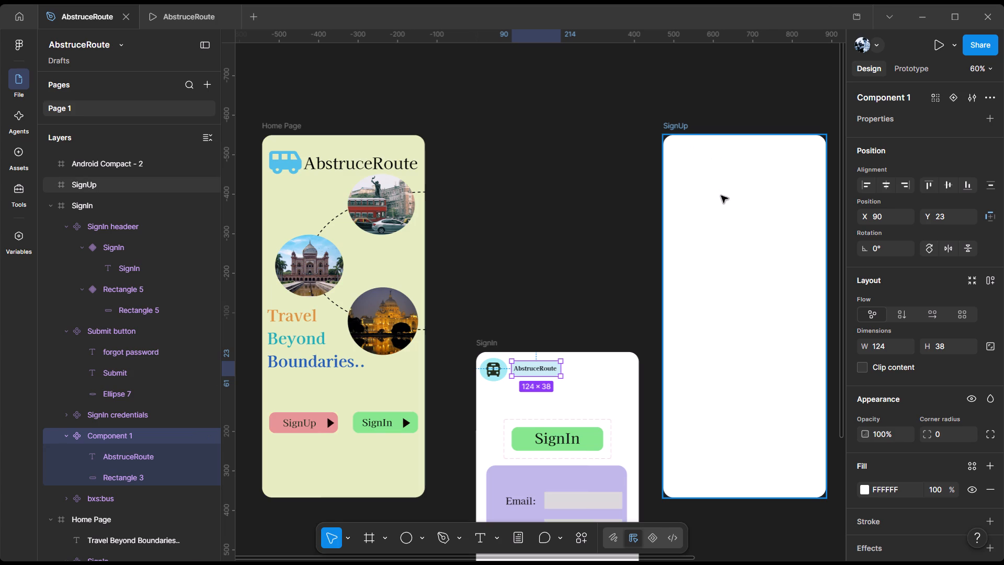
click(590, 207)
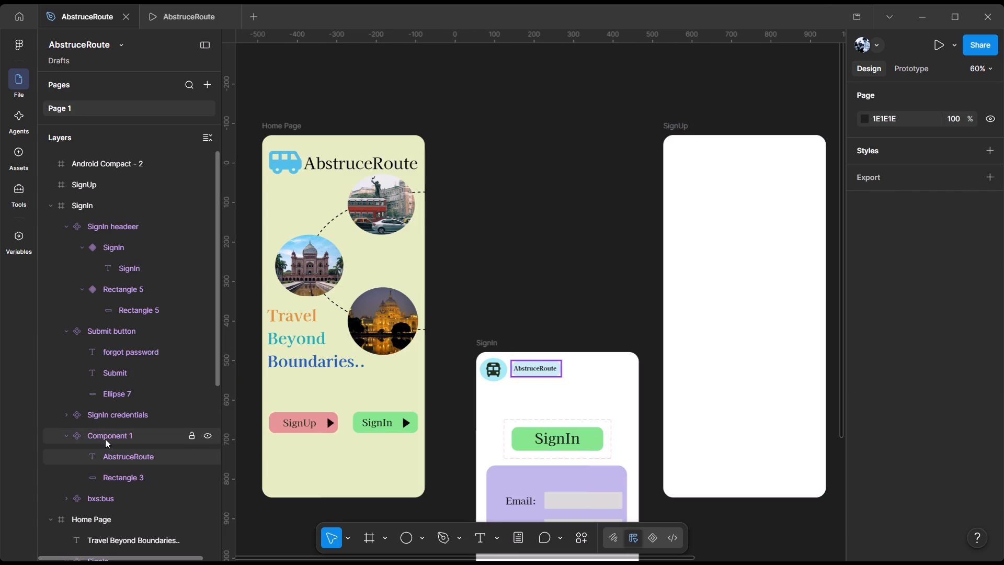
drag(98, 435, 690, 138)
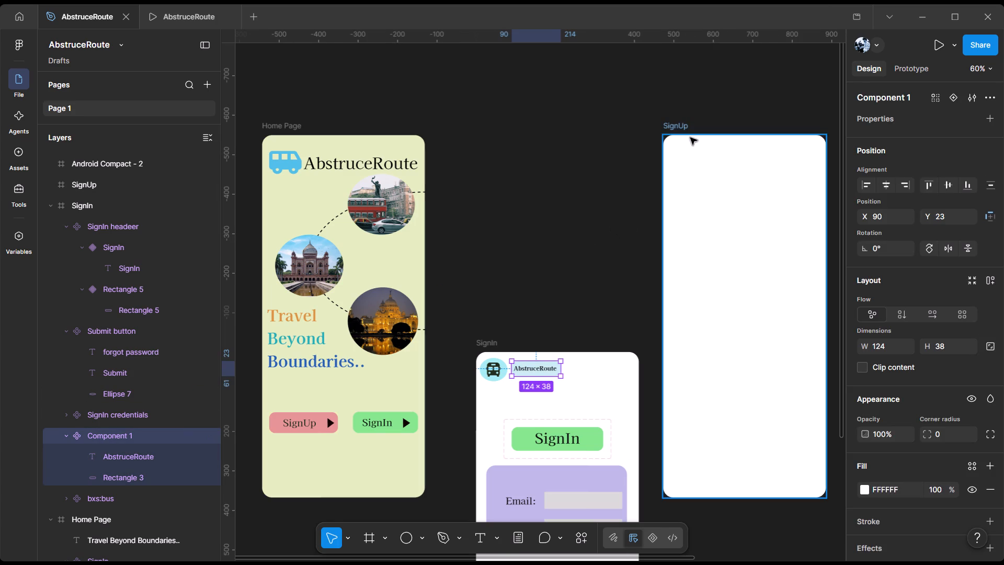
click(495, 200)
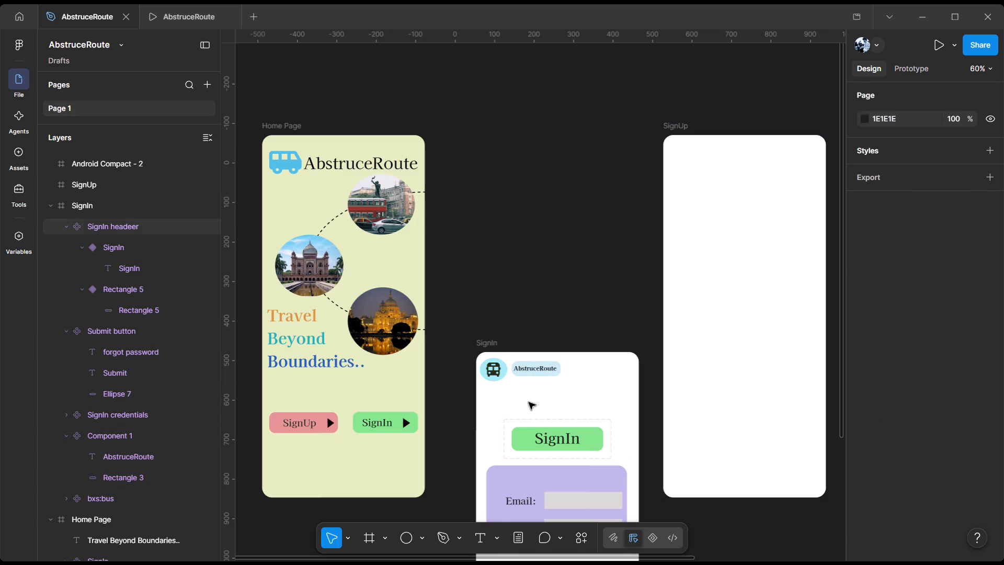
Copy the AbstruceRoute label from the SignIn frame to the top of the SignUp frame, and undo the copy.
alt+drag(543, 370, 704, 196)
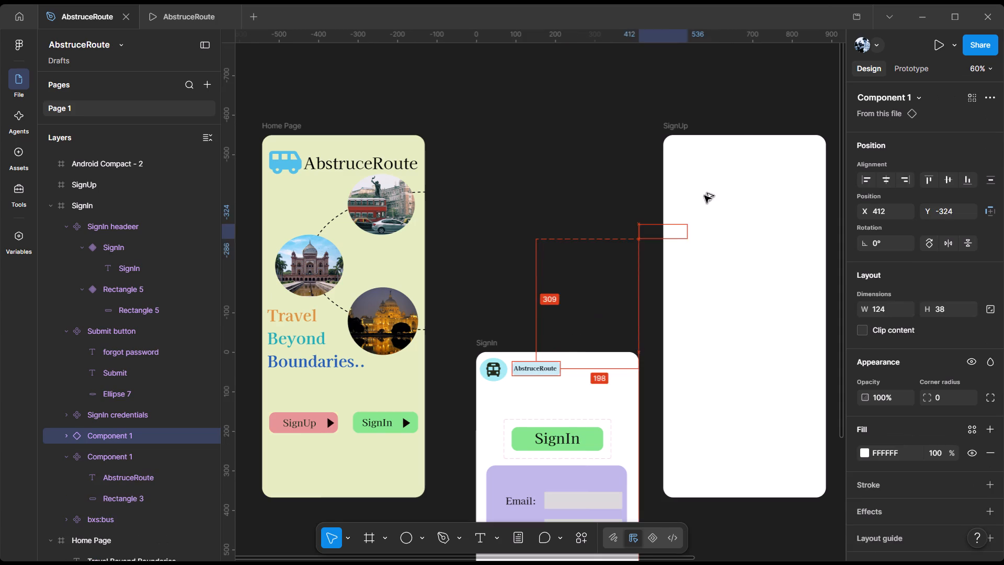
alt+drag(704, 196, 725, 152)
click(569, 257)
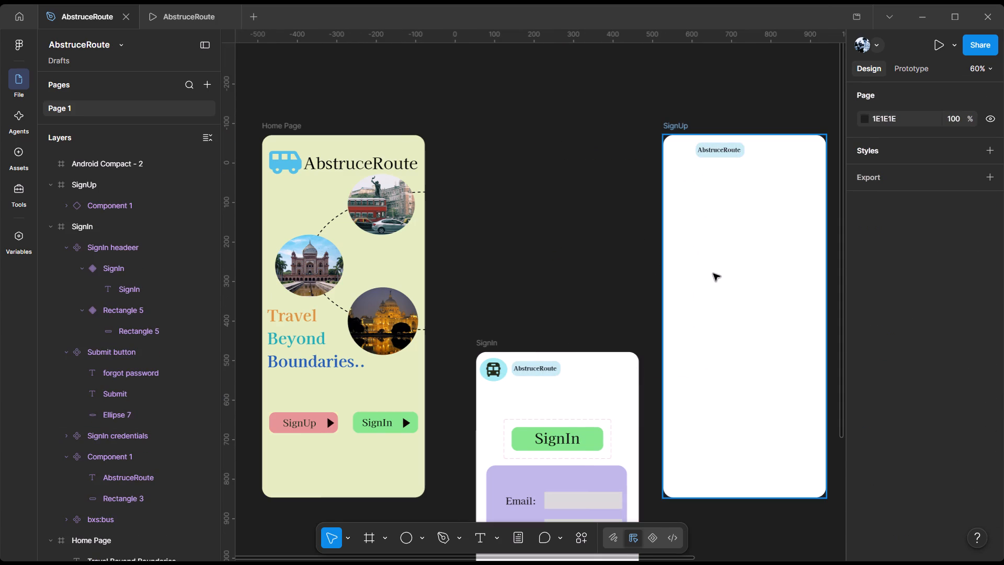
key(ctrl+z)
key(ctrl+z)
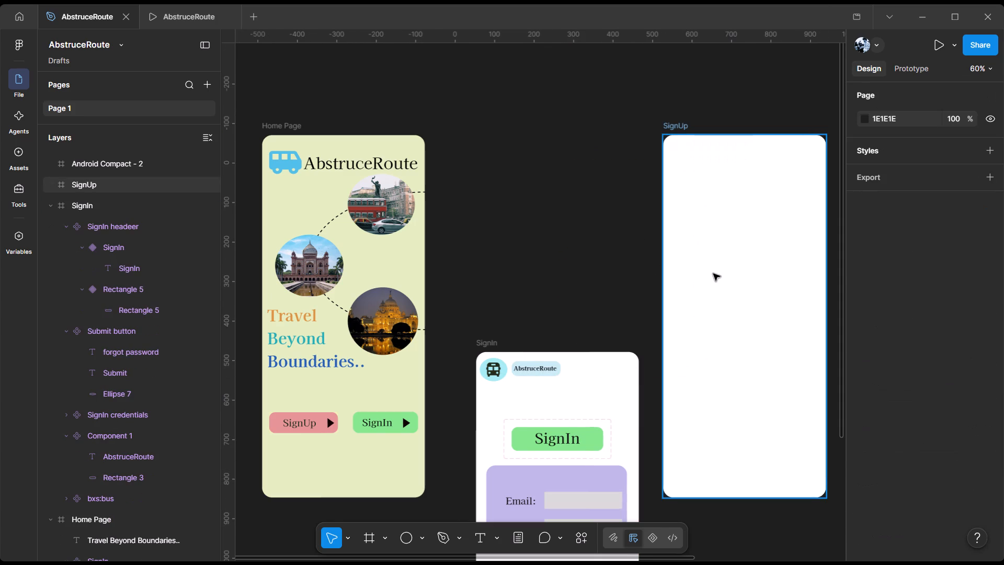
Replace the blank SignUp frame with a copy of the SignIn frame at about X 530, Y -114.
click(711, 268)
click(674, 120)
click(675, 126)
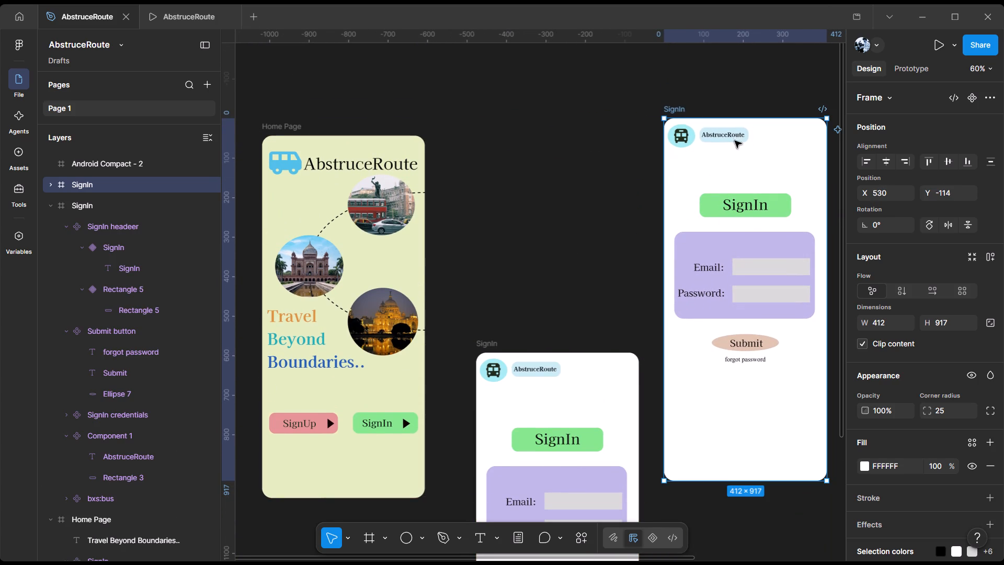
Delete the SignIn heading, the email and password block, and the Submit button from the copied SignIn frame.
click(734, 135)
click(737, 200)
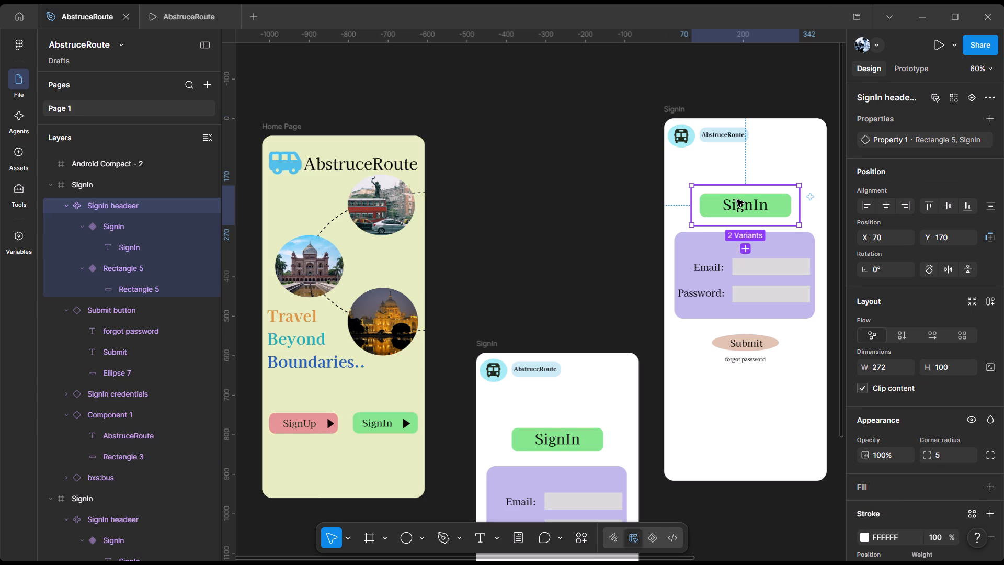
key(BackSpace)
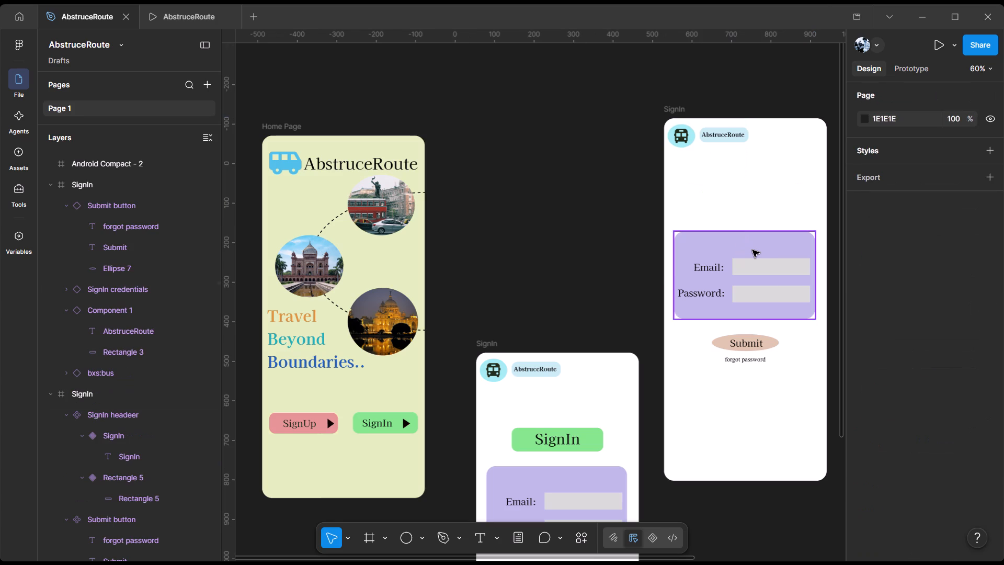
click(752, 250)
key(BackSpace)
click(759, 338)
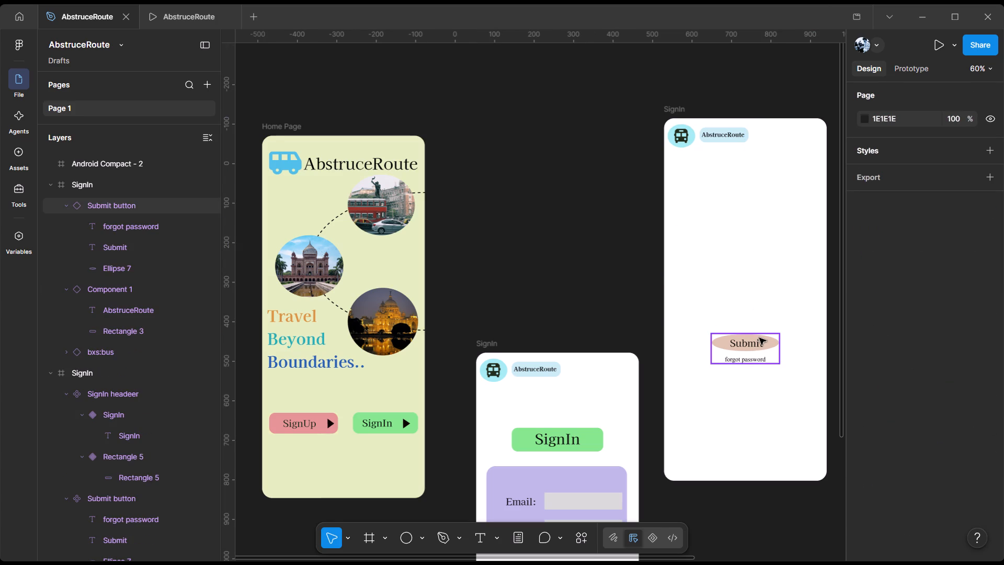
key(BackSpace)
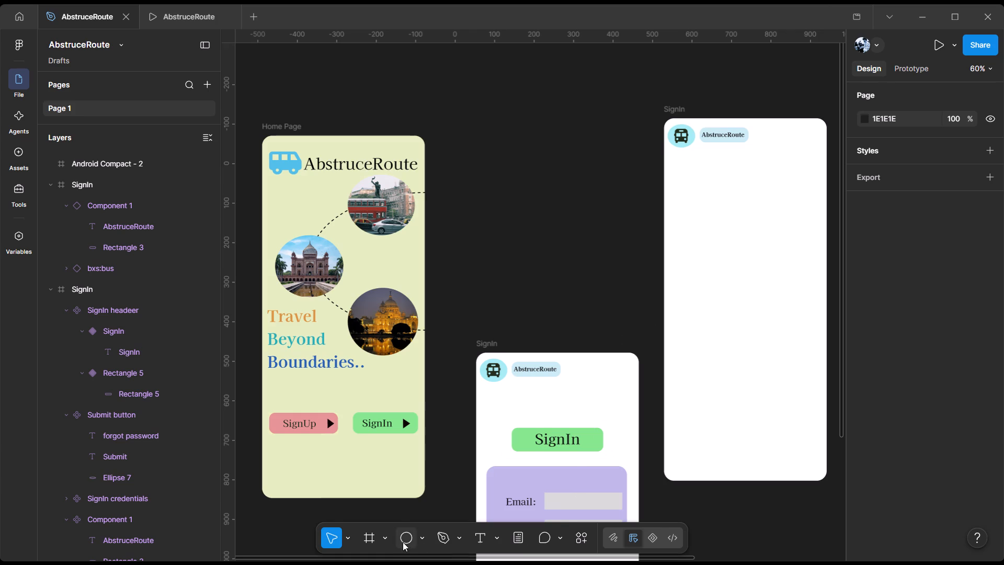
Draw a rectangle about 362 × 632 below the copied frame's header, at about X 28, Y 209.
click(418, 541)
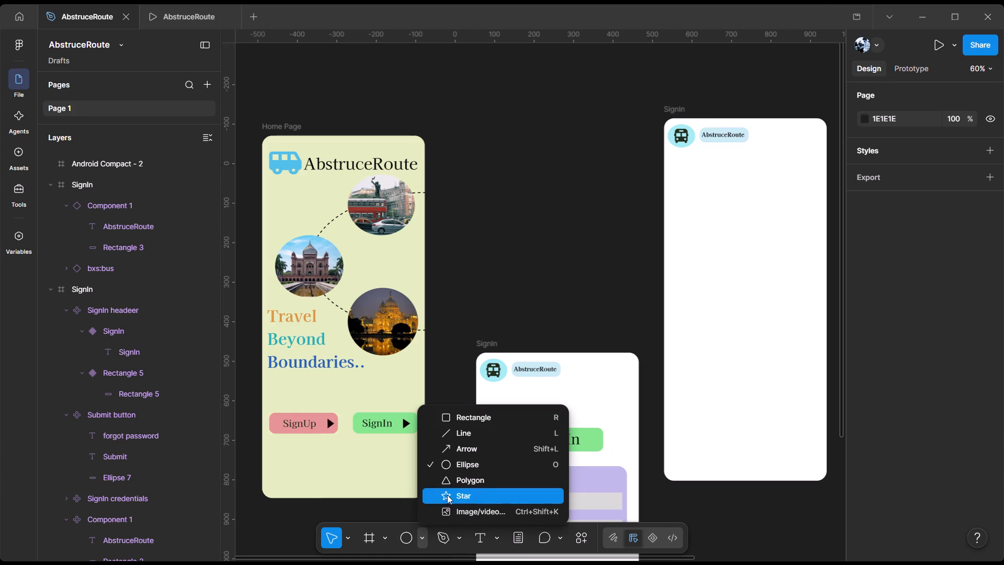
click(462, 423)
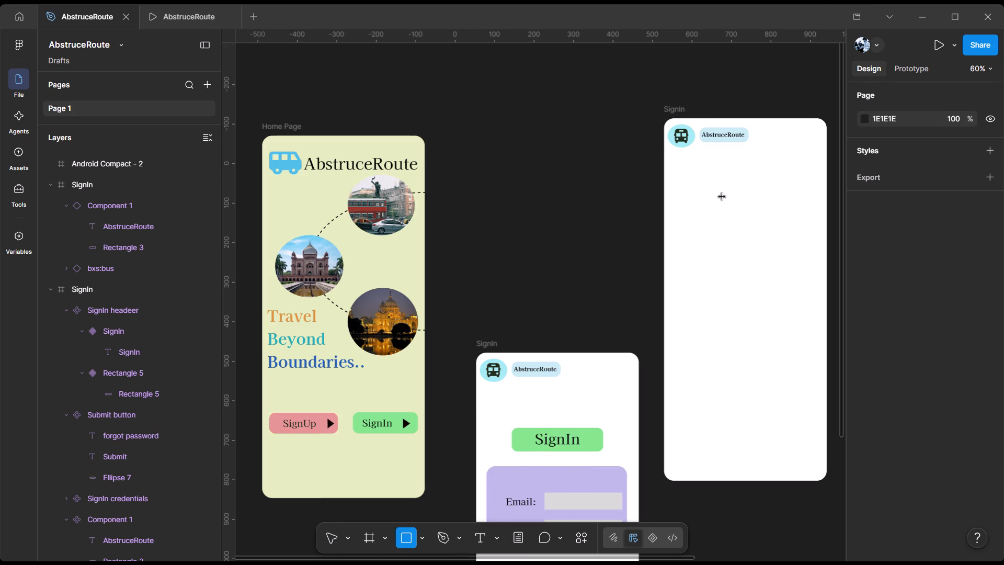
drag(684, 180, 808, 414)
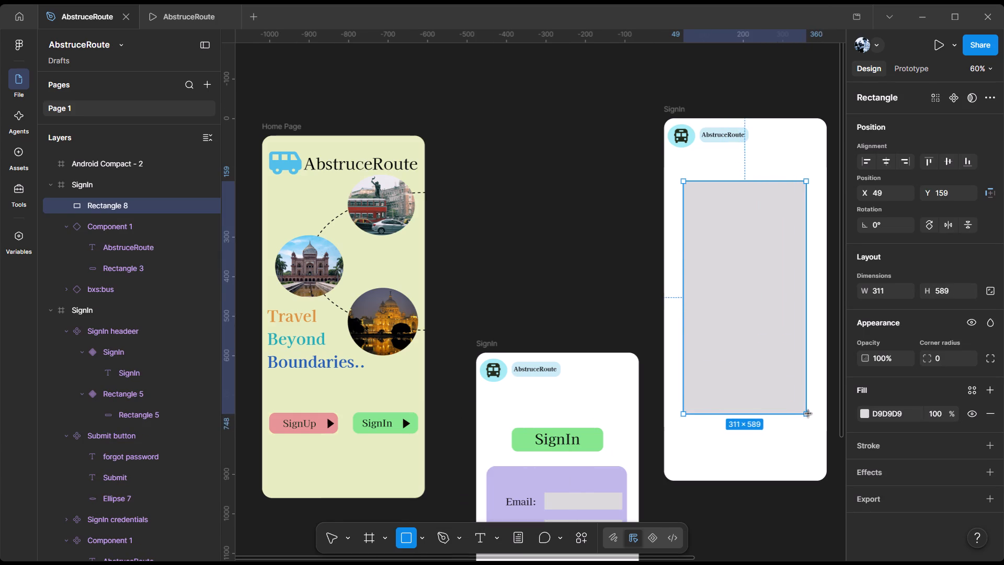
drag(808, 414, 817, 431)
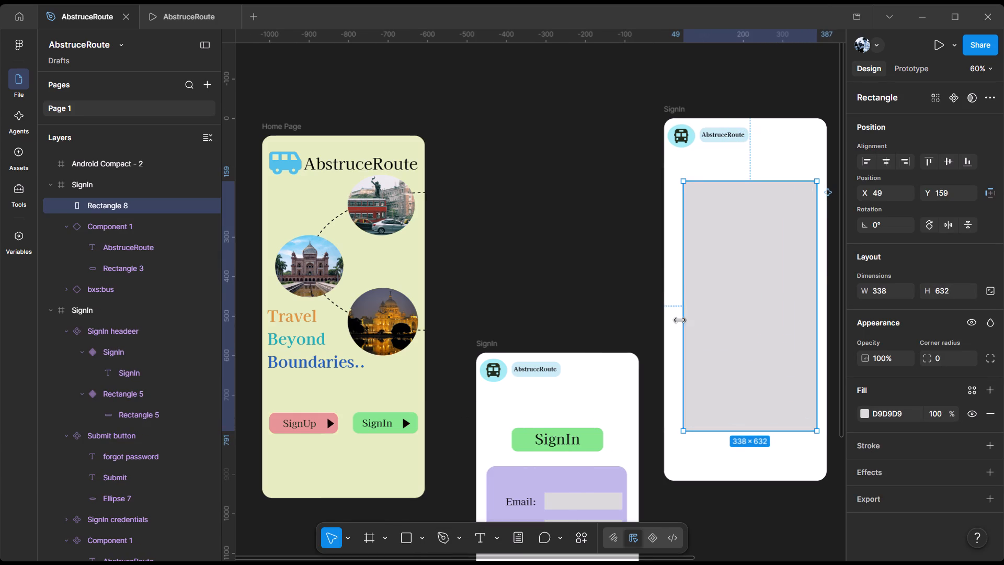
click(681, 317)
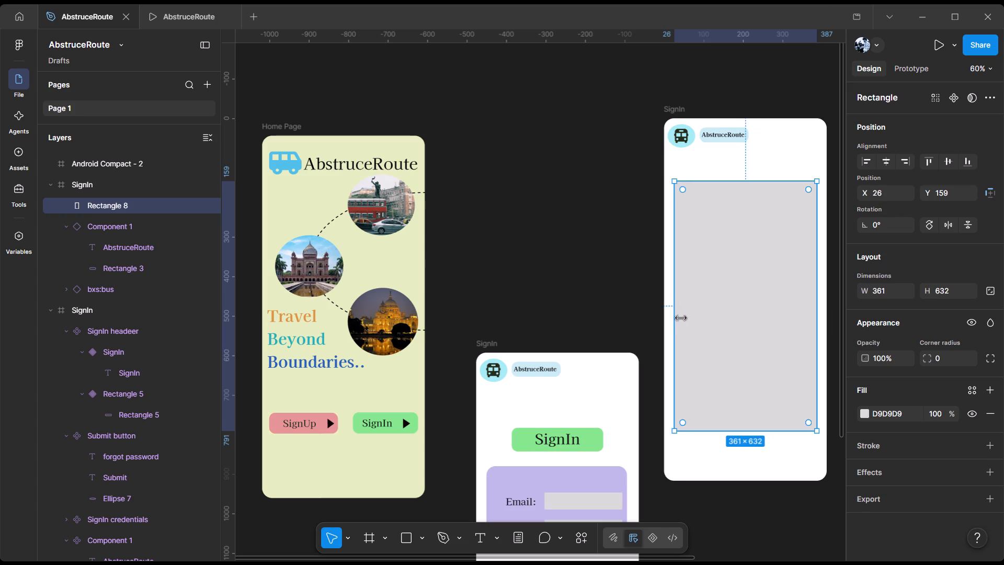
drag(813, 285, 818, 285)
click(788, 131)
drag(758, 214, 760, 234)
click(603, 220)
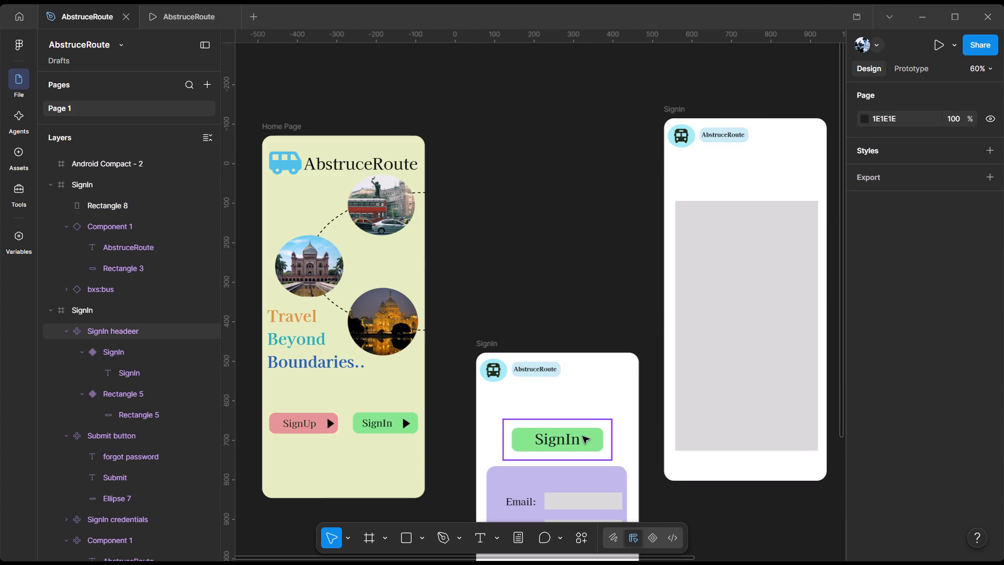
Copy the Home Page's SignUp button to above the grey rectangle in the copied frame, at about X 119, Y 129.
click(316, 421)
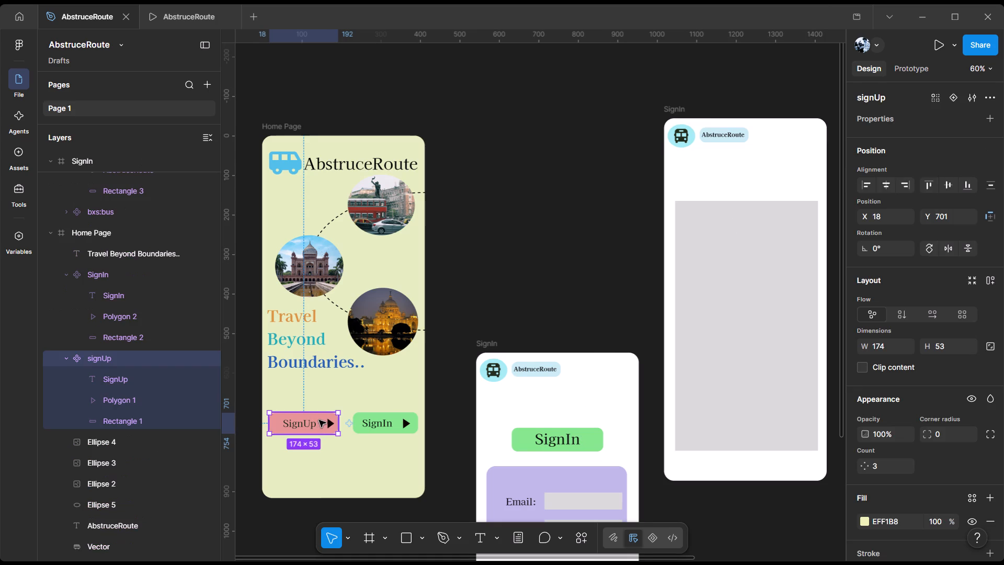
alt+drag(319, 420, 765, 166)
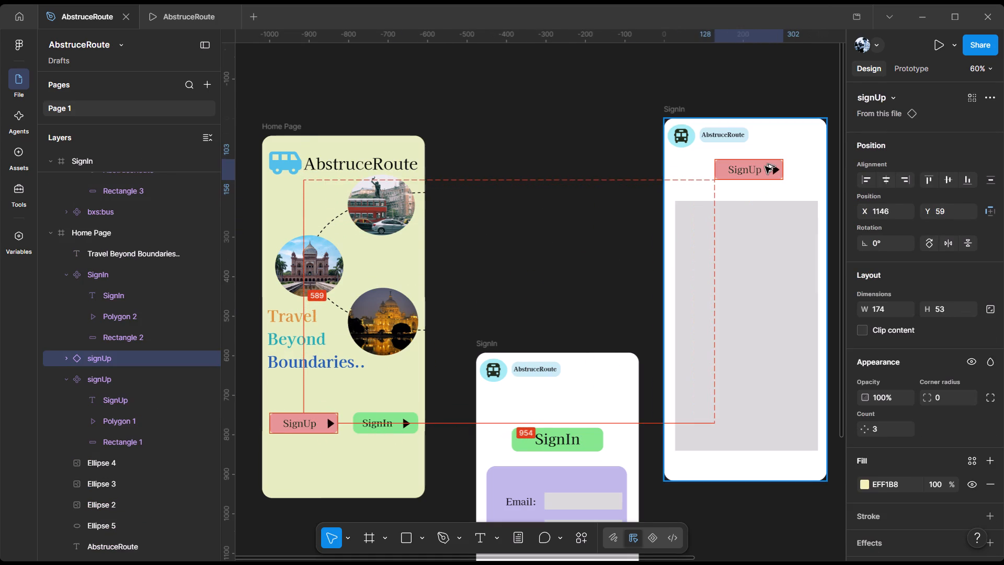
alt+drag(765, 166, 763, 175)
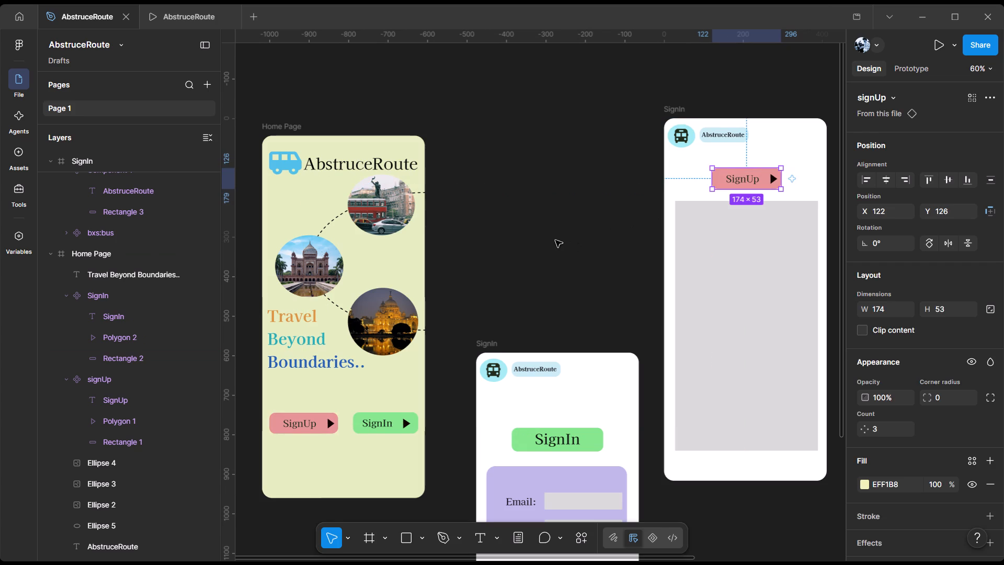
click(552, 240)
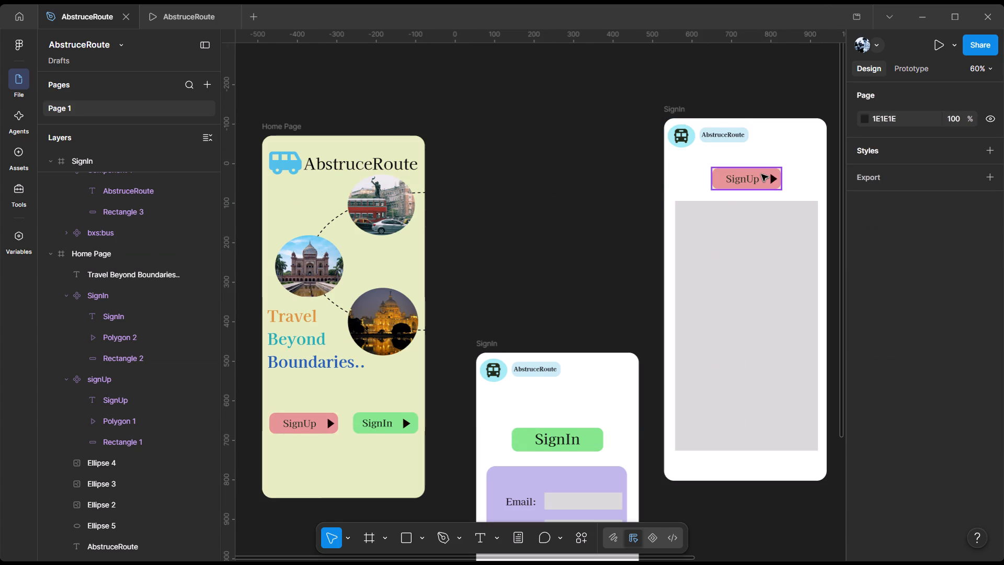
click(761, 174)
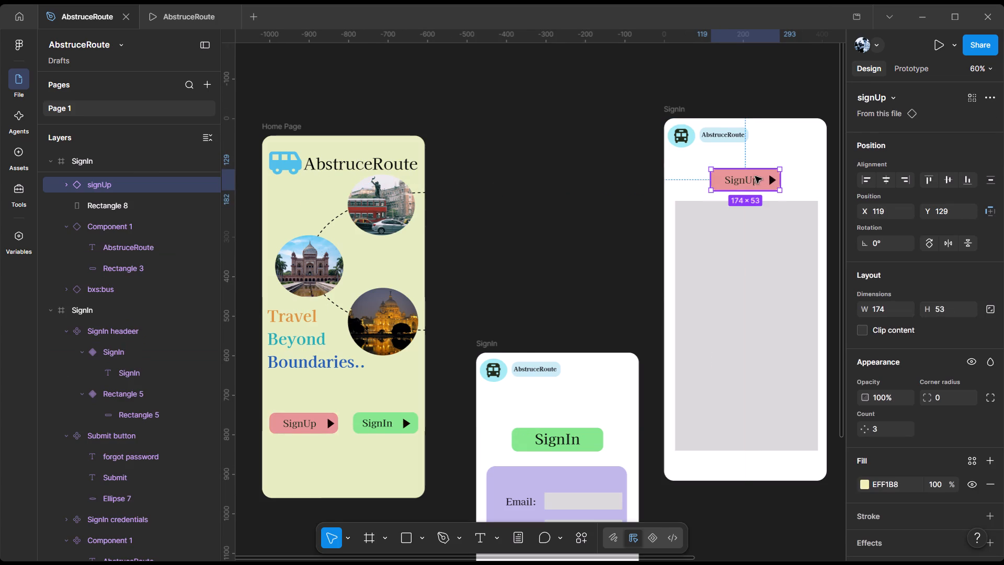
click(590, 200)
Remove the arrow from the copied SignUp button and narrow the button to about 168 wide.
double_click(772, 181)
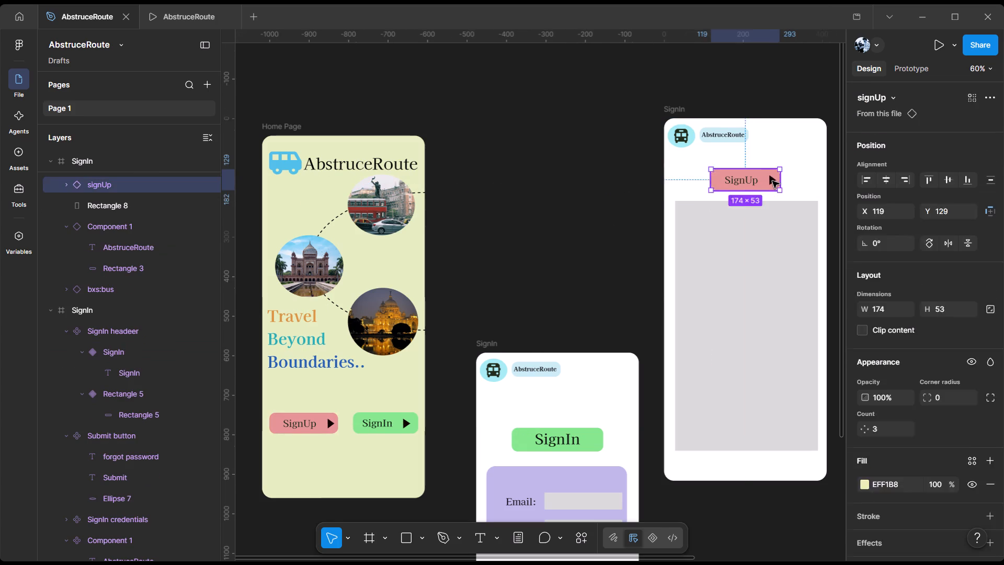
key(BackSpace)
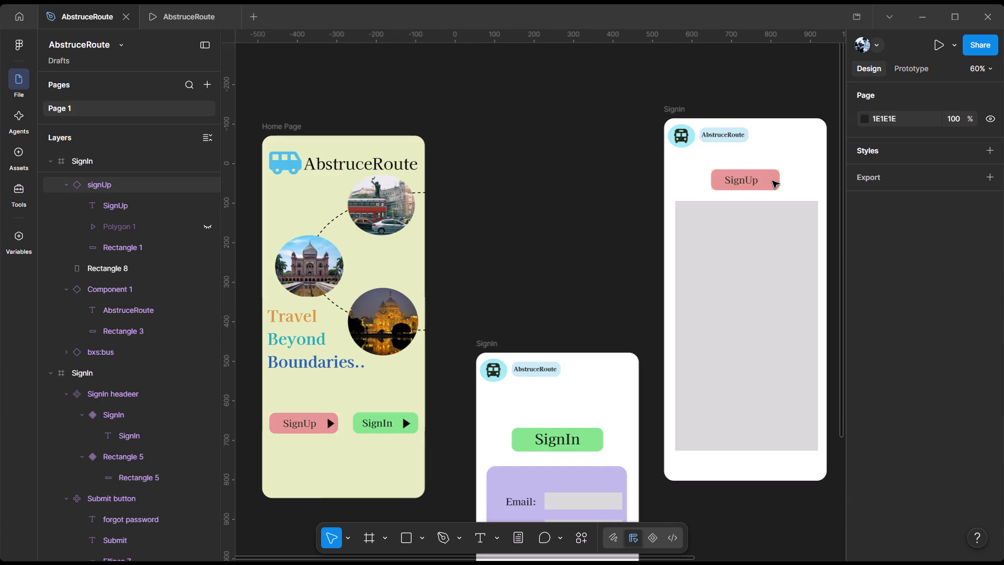
click(772, 181)
click(780, 180)
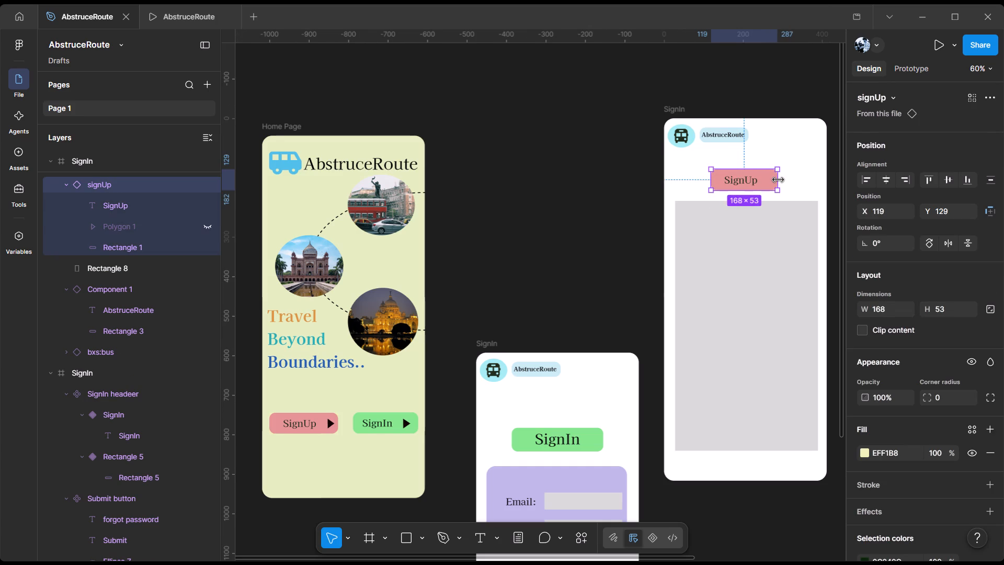
click(597, 180)
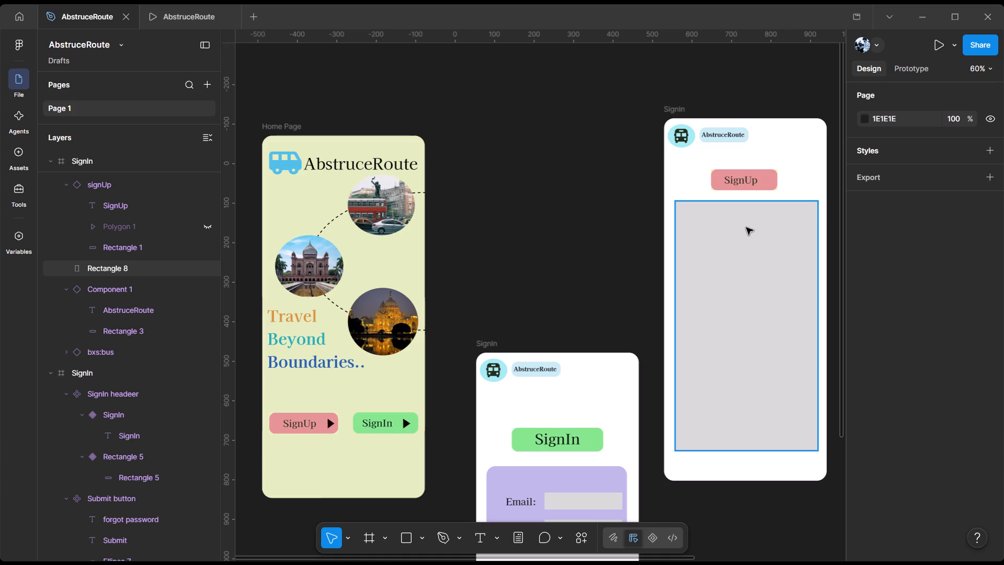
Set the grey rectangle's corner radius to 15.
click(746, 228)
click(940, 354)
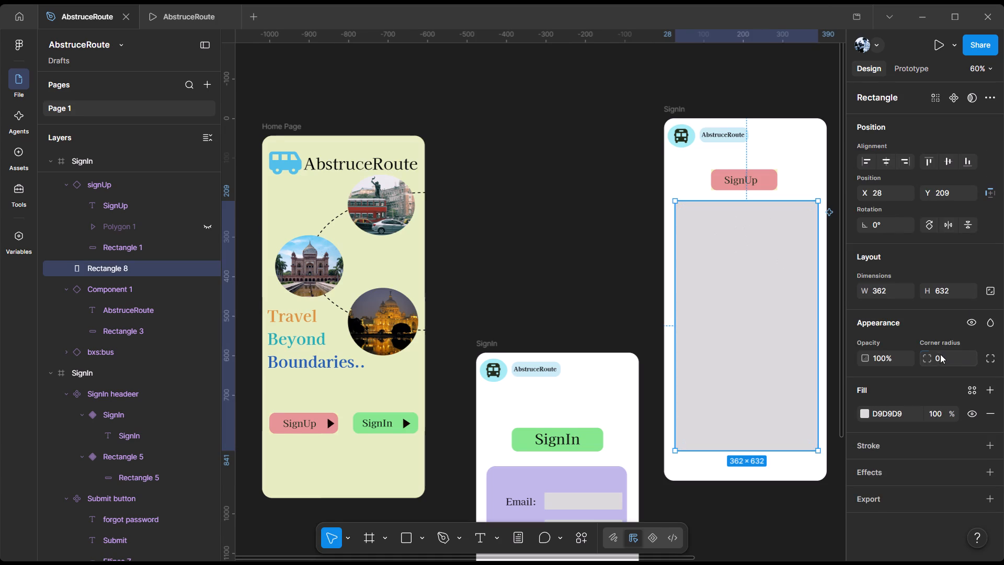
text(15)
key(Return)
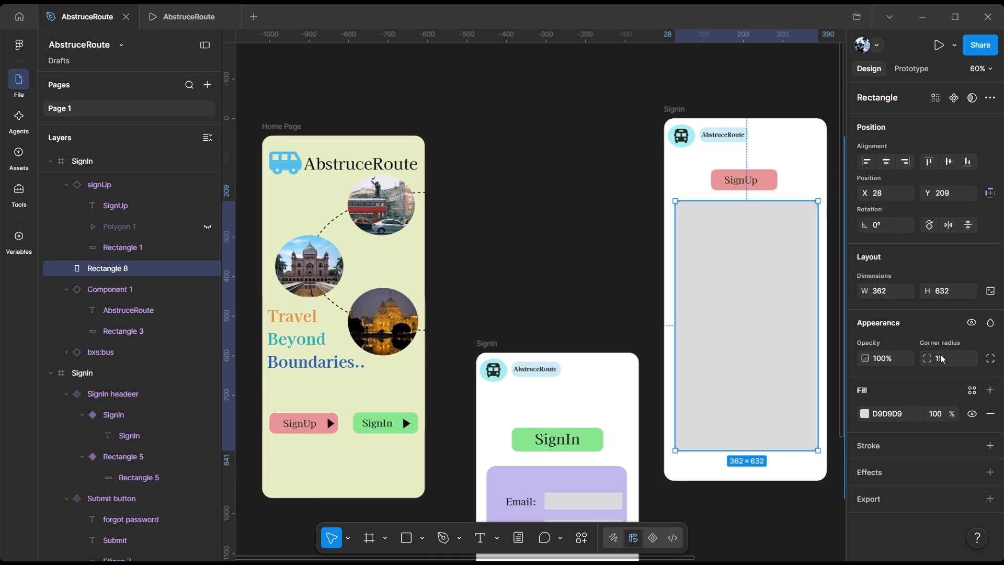
Set the corner radius of the grey rectangle in the copied frame to 25.
click(940, 354)
key(Right)
key(BackSpace)
key(BackSpace)
text(25)
key(Return)
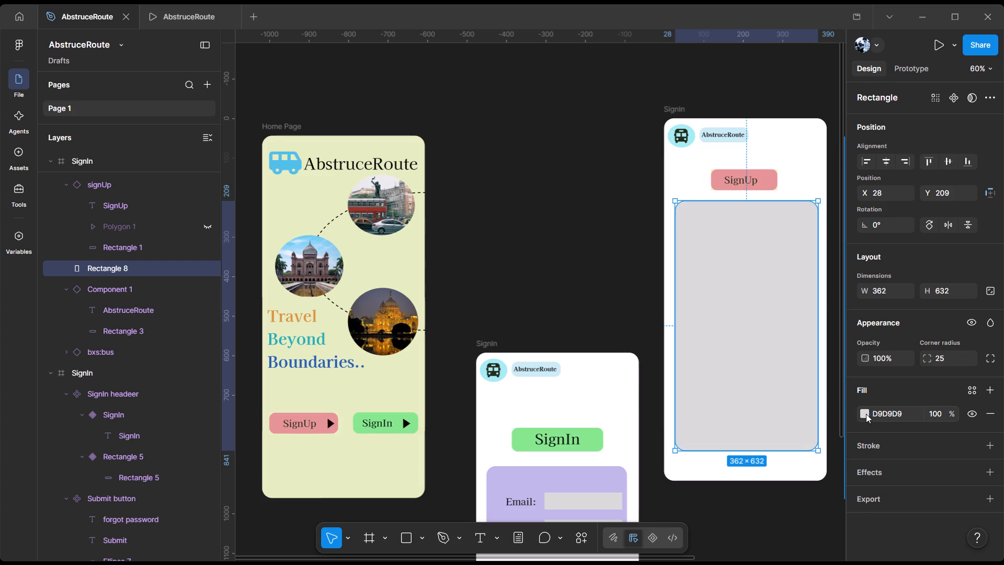
Change the rectangle's fill to the pale green C5E8DA.
click(866, 414)
click(772, 409)
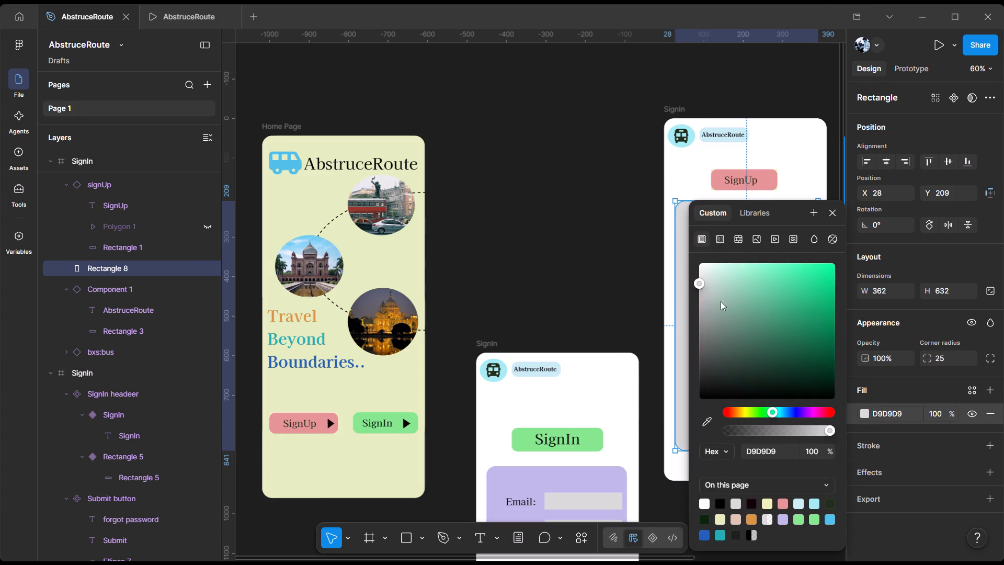
drag(697, 281, 720, 275)
click(575, 242)
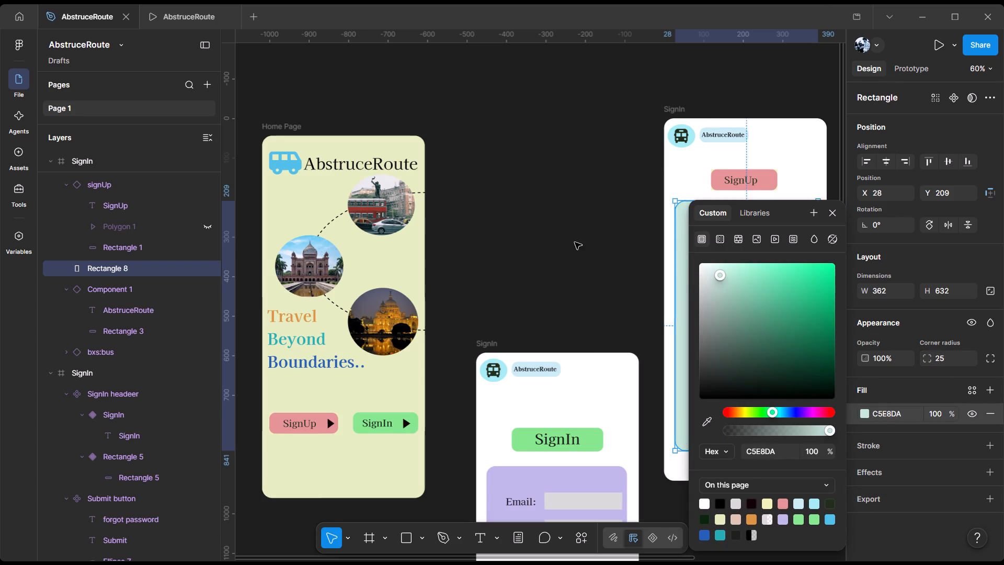
click(484, 227)
Add the text label "Email:" inside the upper part of the pale green rectangle, at about X 59, Y 276.
scroll(591, 284, down, 4)
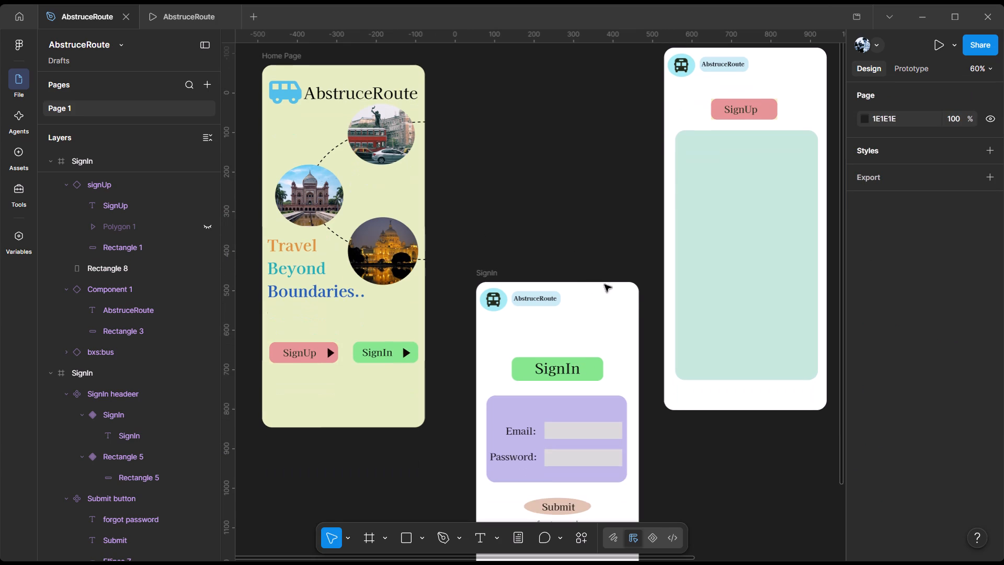
scroll(643, 311, up, 3)
click(475, 532)
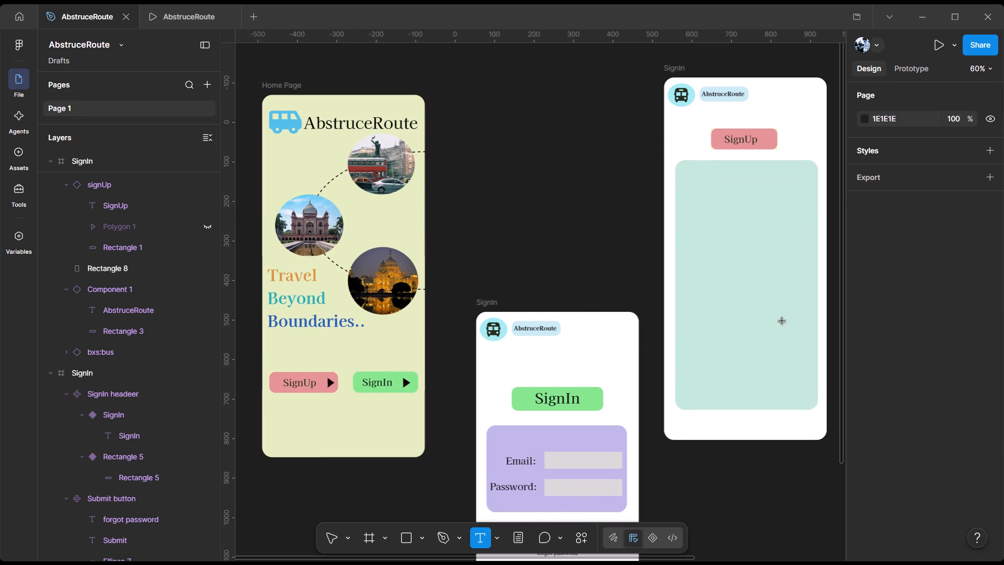
double_click(692, 189)
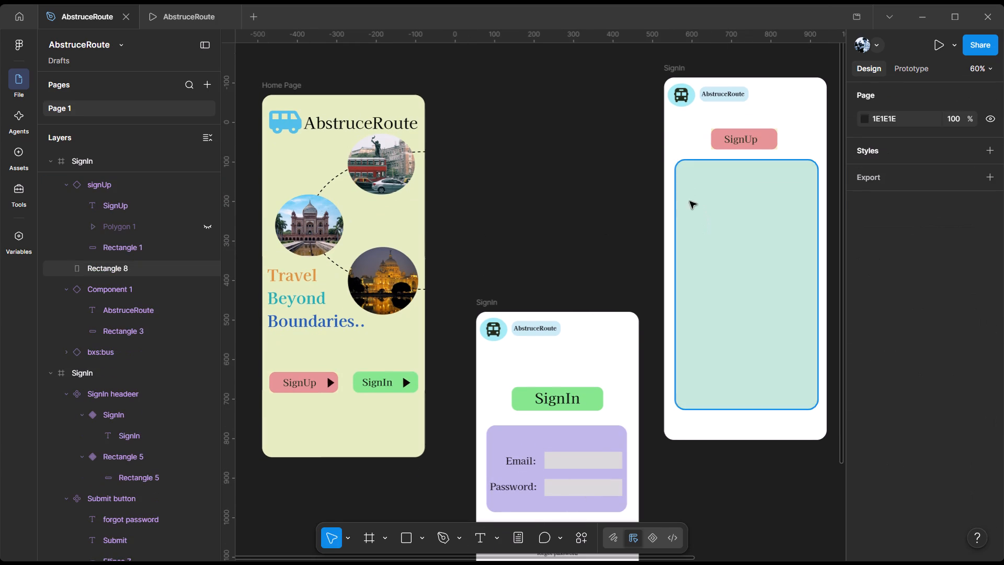
click(480, 538)
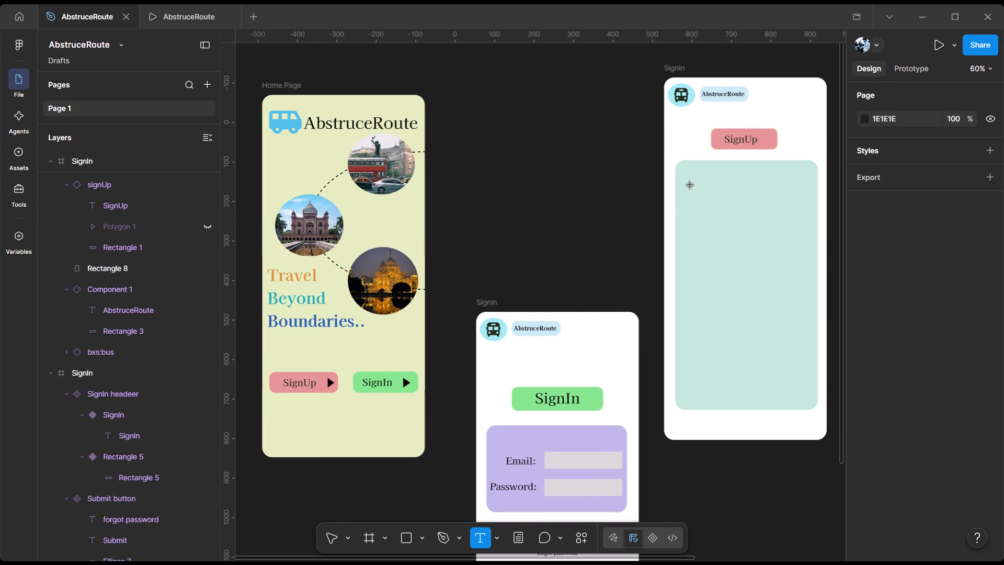
click(688, 185)
text(Email)
key(shift+colon)
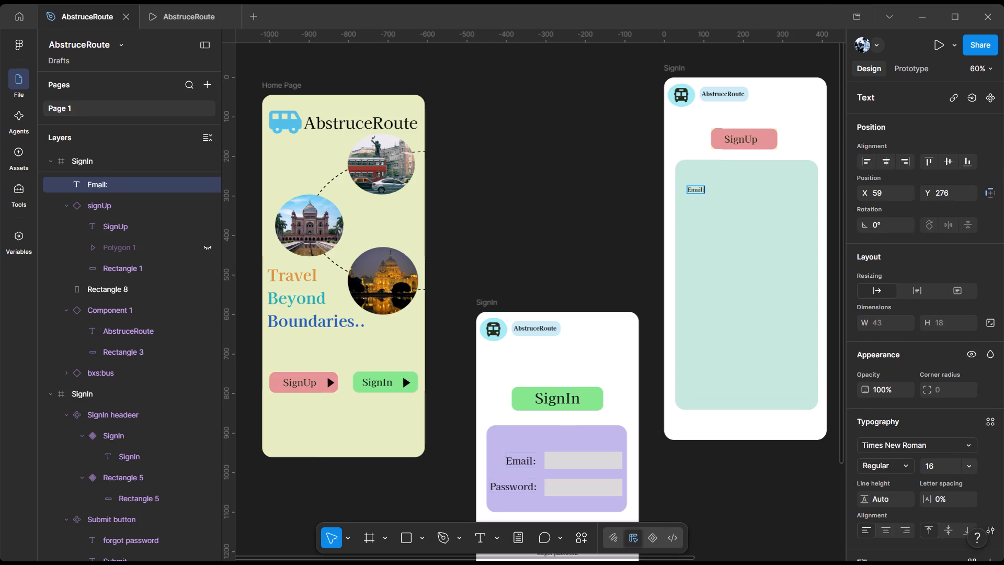
Add the text label "Phone" below the Email label, at about X 57, Y 326.
click(479, 538)
click(687, 206)
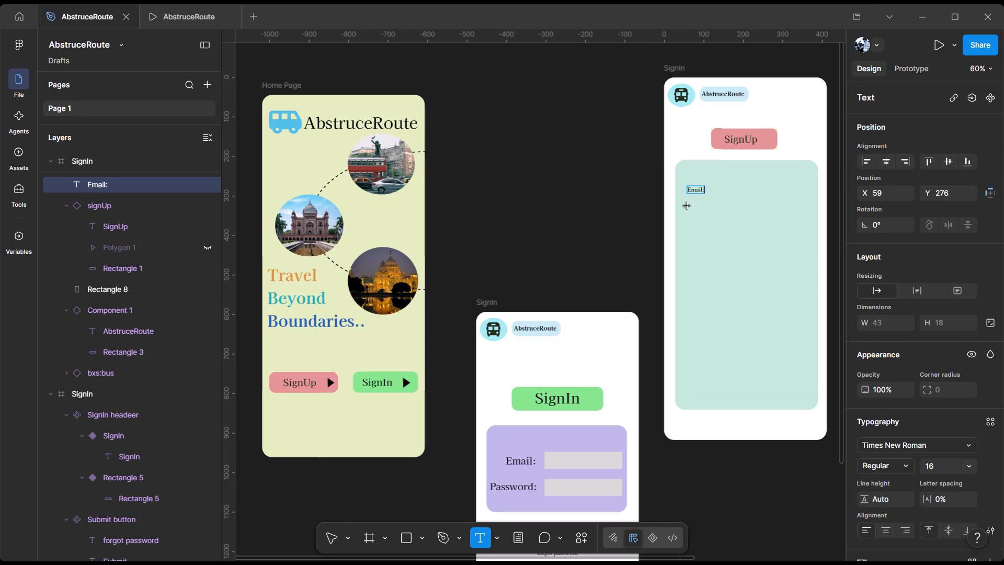
text(Phone)
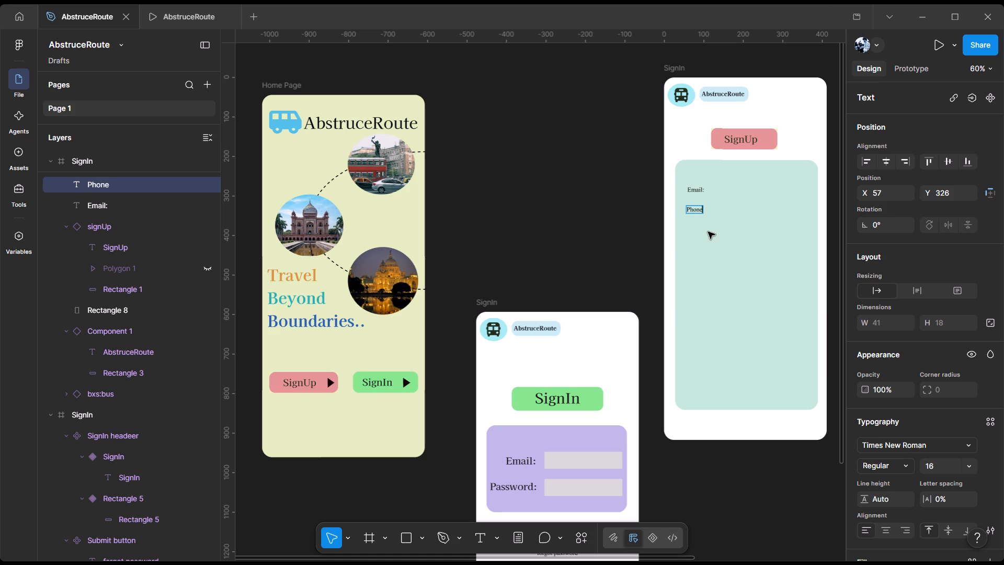
click(825, 111)
click(818, 111)
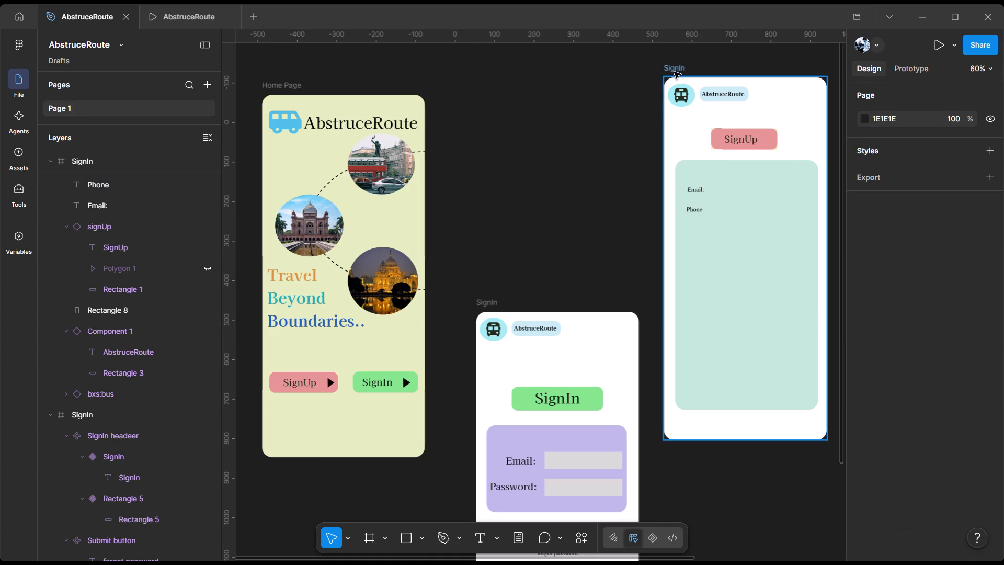
Add a layout guide to the copied SignIn frame that contains the SignUp button.
click(672, 71)
scroll(919, 486, down, 9)
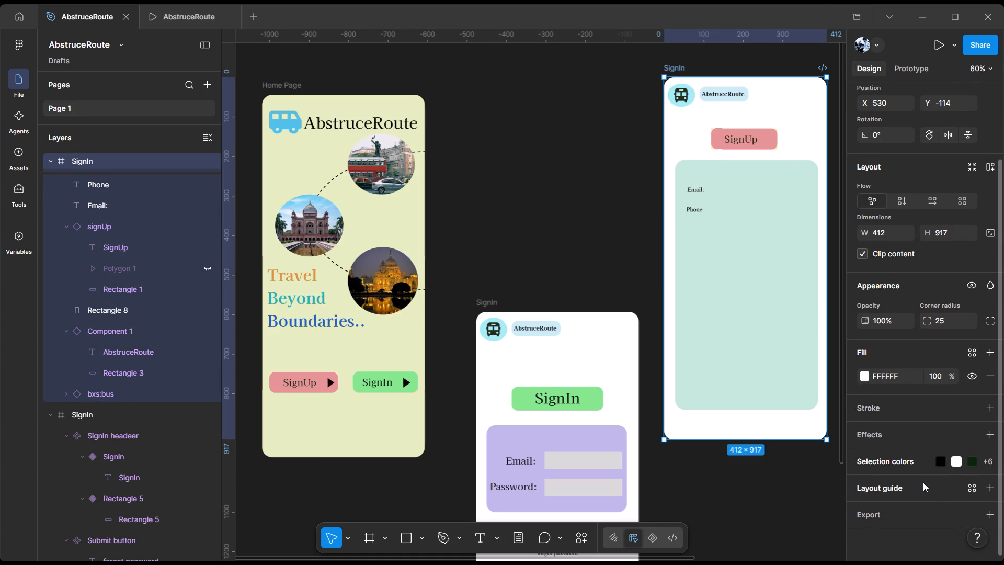
scroll(923, 482, down, 3)
click(918, 487)
scroll(900, 483, down, 2)
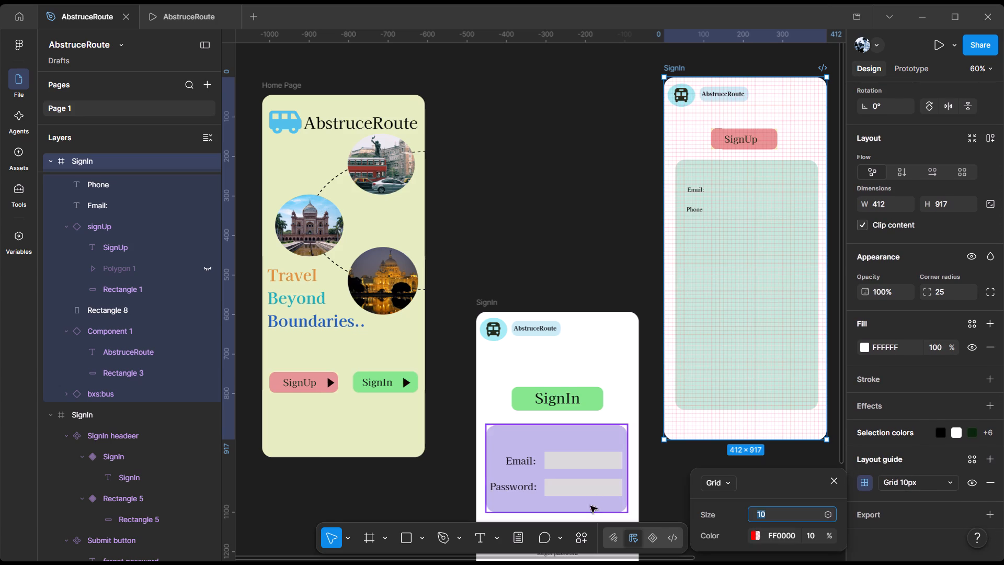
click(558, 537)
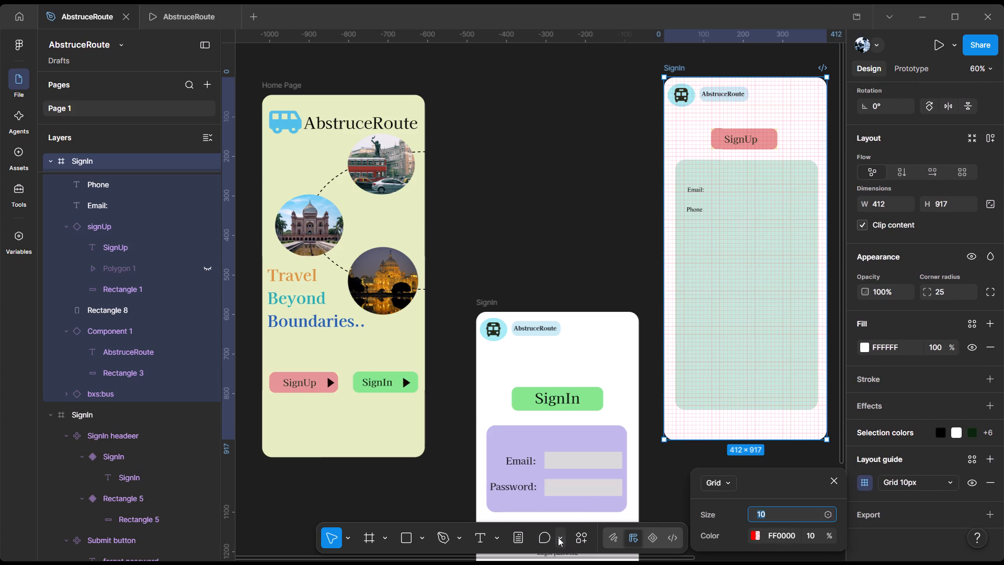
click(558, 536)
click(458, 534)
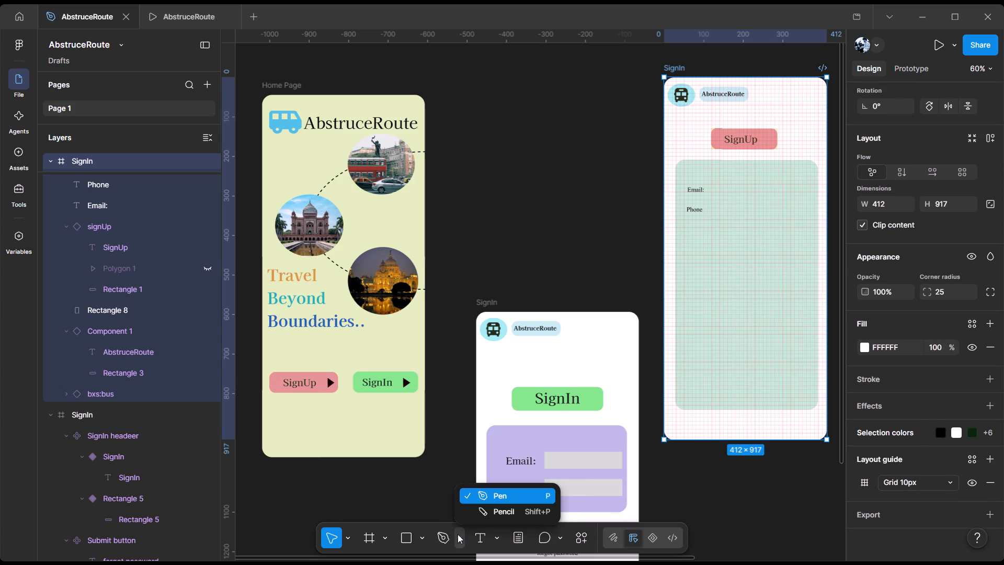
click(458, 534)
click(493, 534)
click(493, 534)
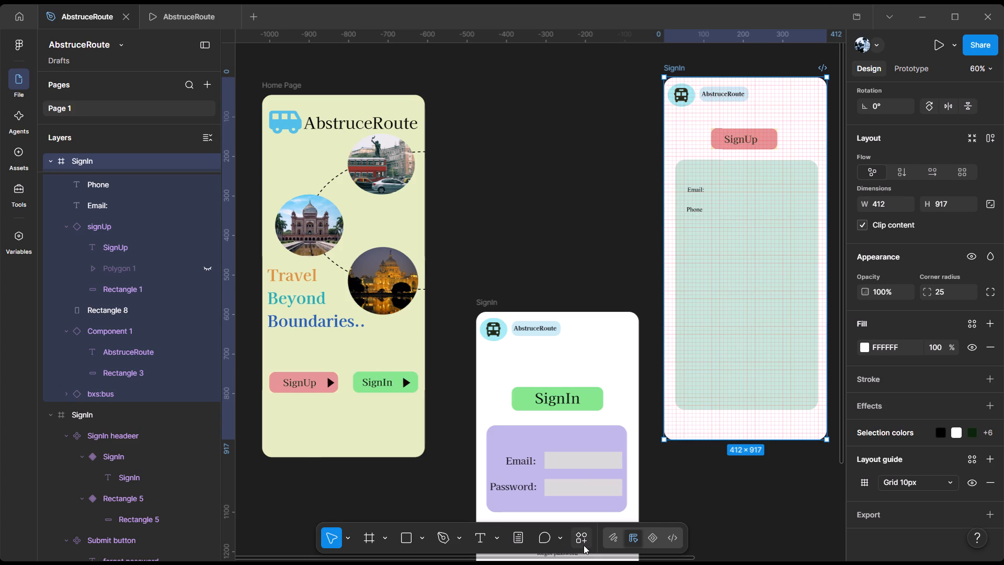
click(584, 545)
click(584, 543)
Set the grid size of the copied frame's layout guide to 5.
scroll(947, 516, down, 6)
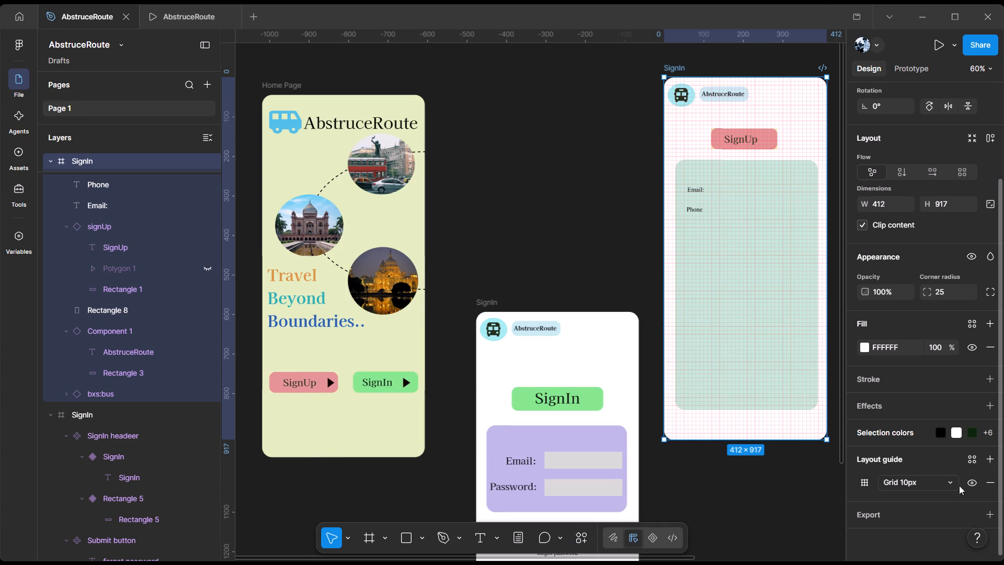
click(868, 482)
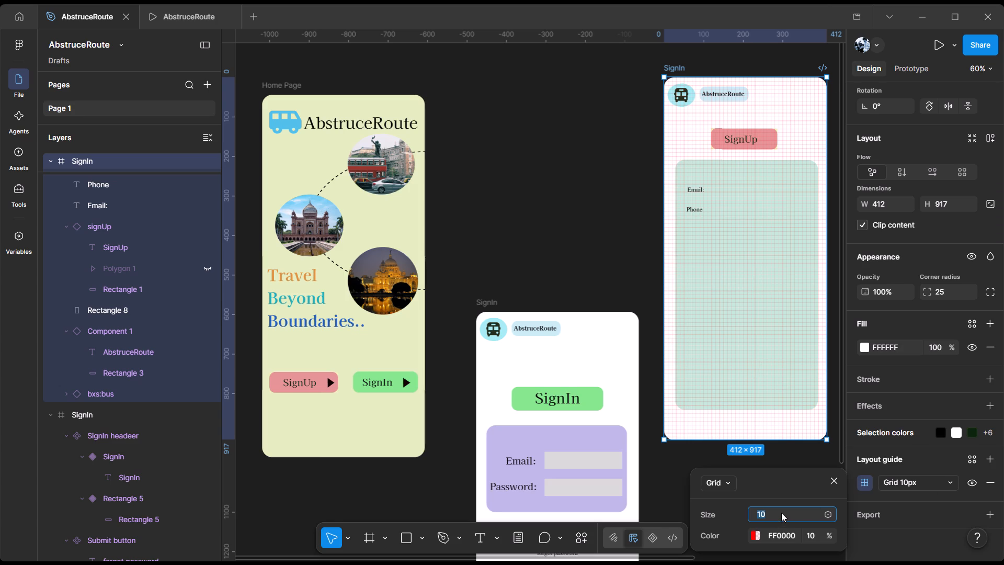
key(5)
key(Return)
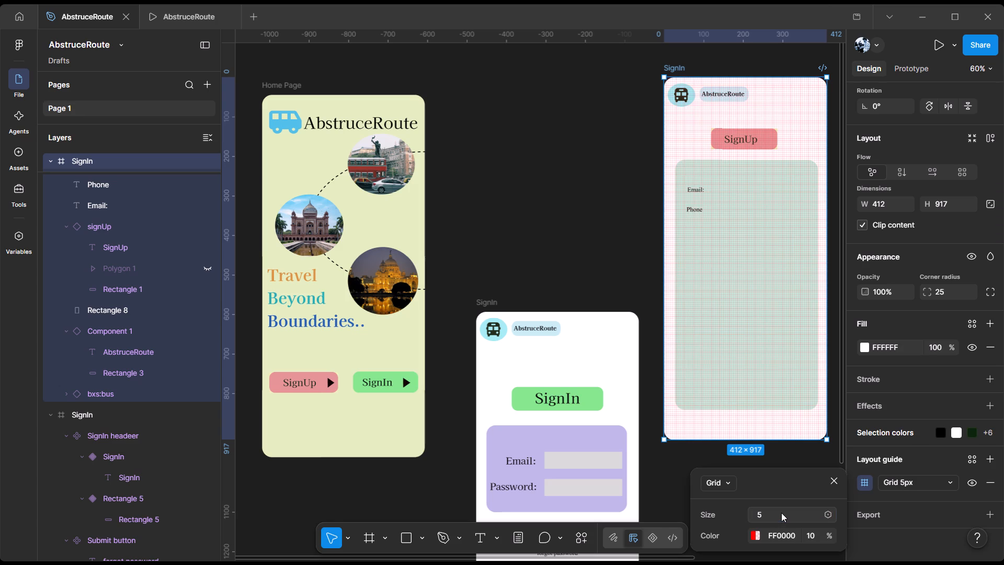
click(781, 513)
Change the copied frame's layout guide from a grid to columns with a count of 10.
click(726, 480)
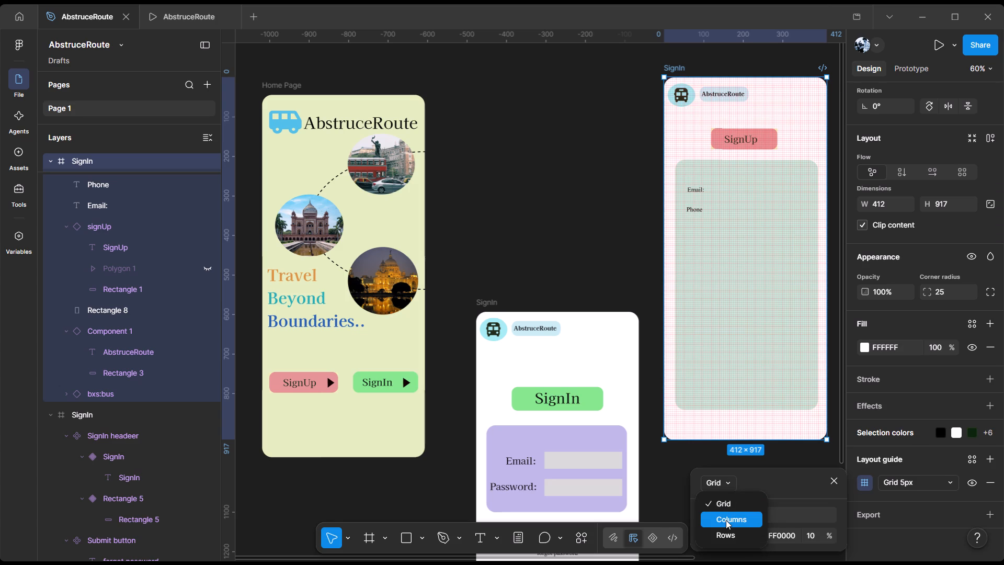
click(726, 520)
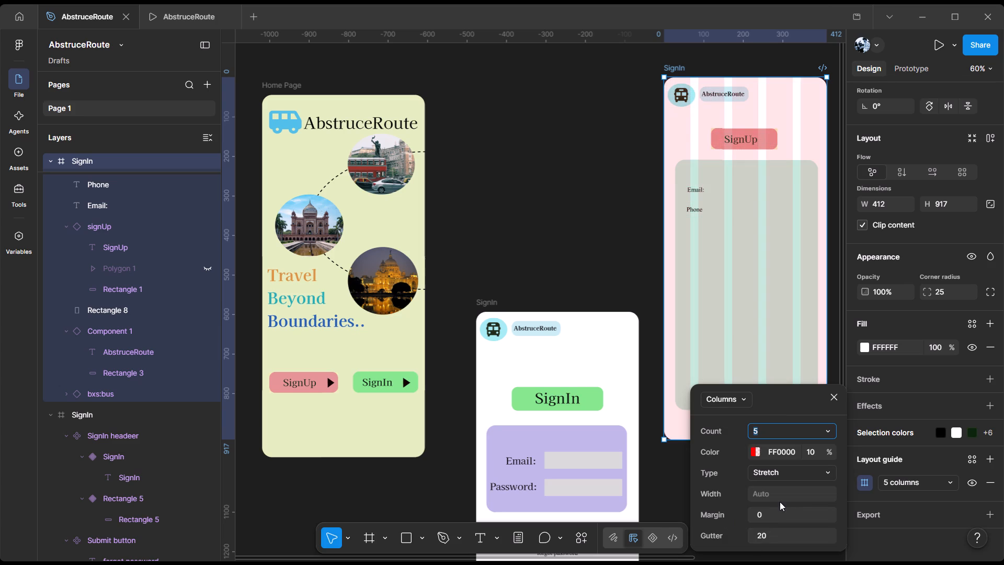
click(738, 398)
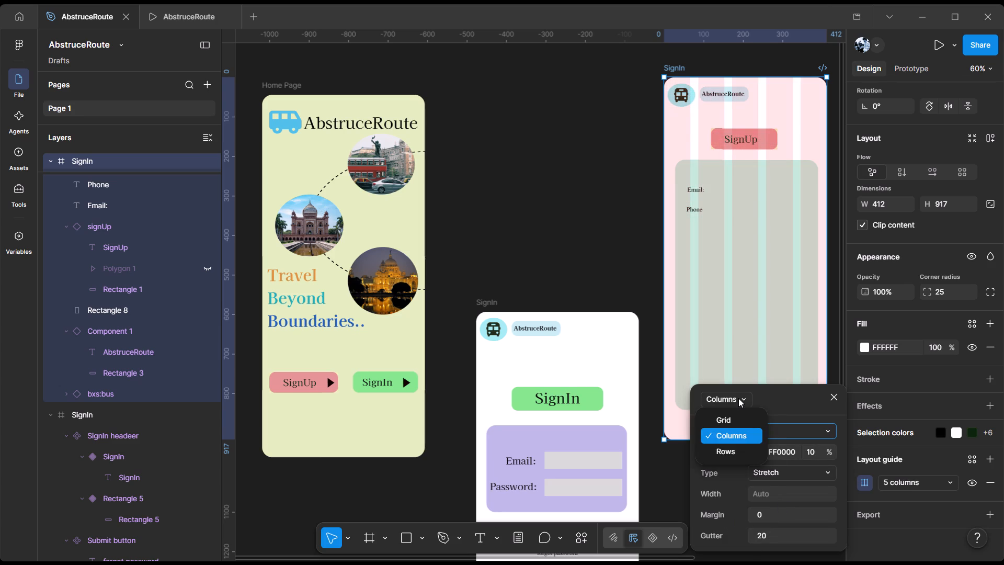
click(737, 432)
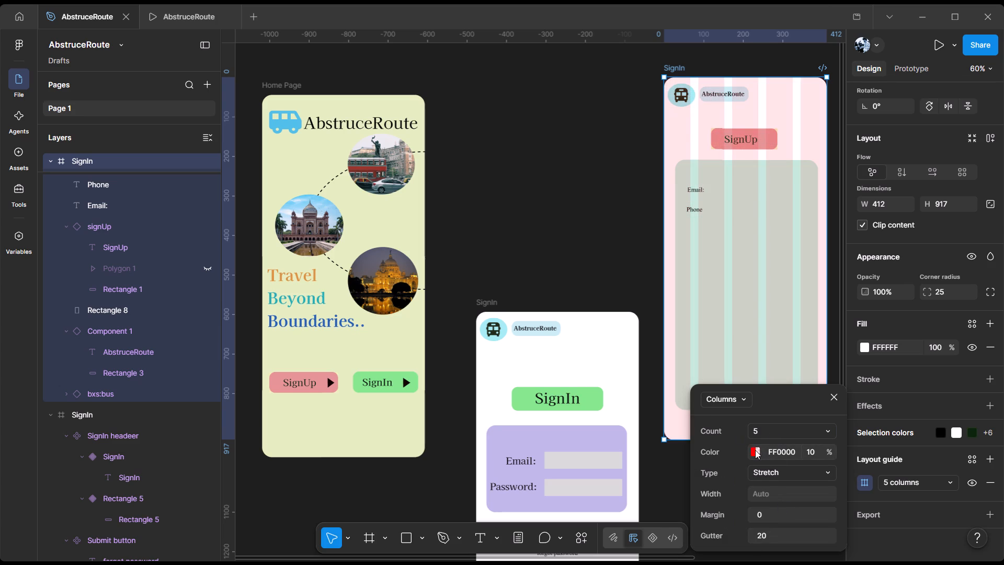
scroll(755, 450, down, 1)
click(770, 424)
text(10)
key(Return)
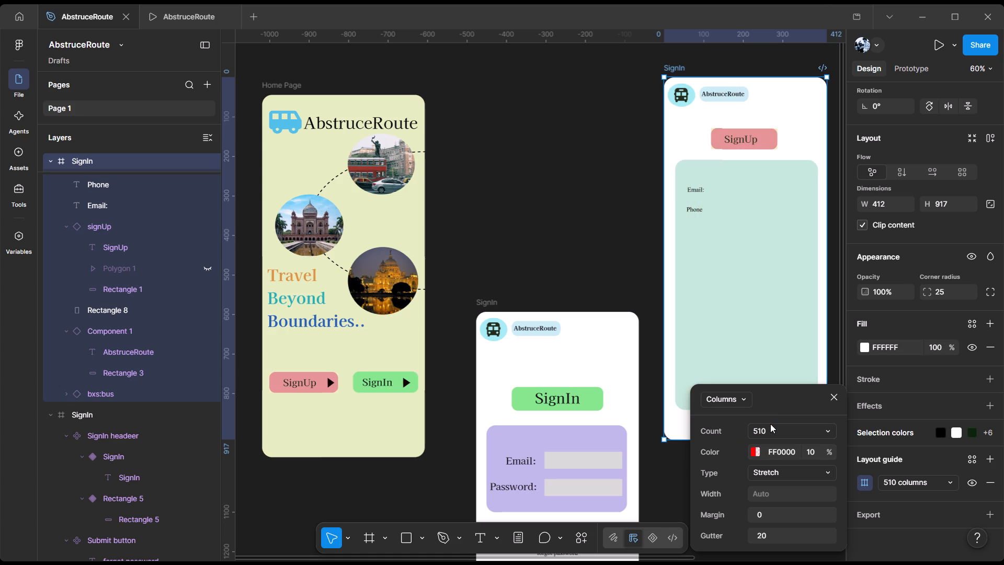
click(770, 424)
key(BackSpace)
text(10)
key(Return)
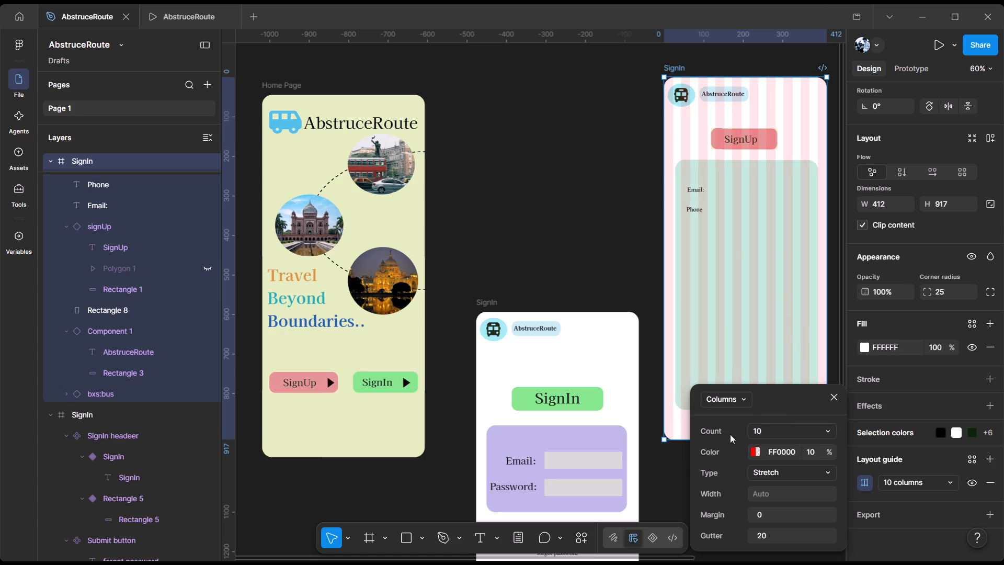
click(595, 236)
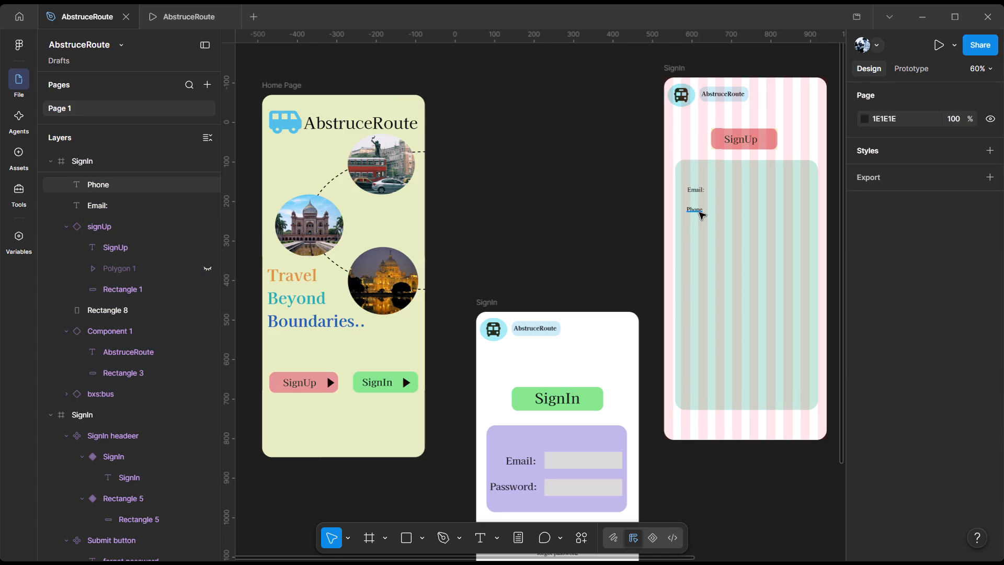
Move the Phone label closer beneath the Email label, to about X 49, Y 311.
drag(699, 212, 700, 205)
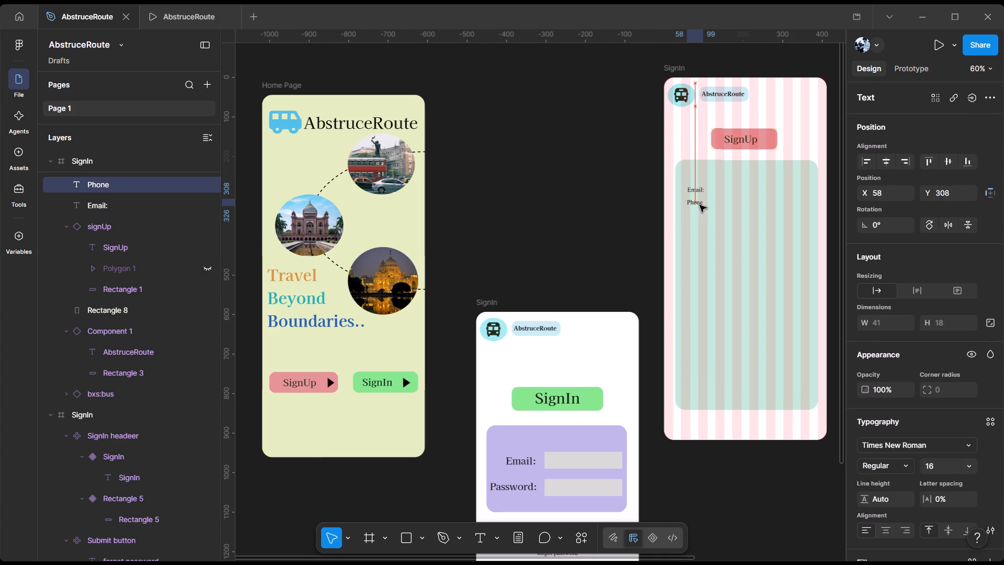
drag(700, 205, 696, 206)
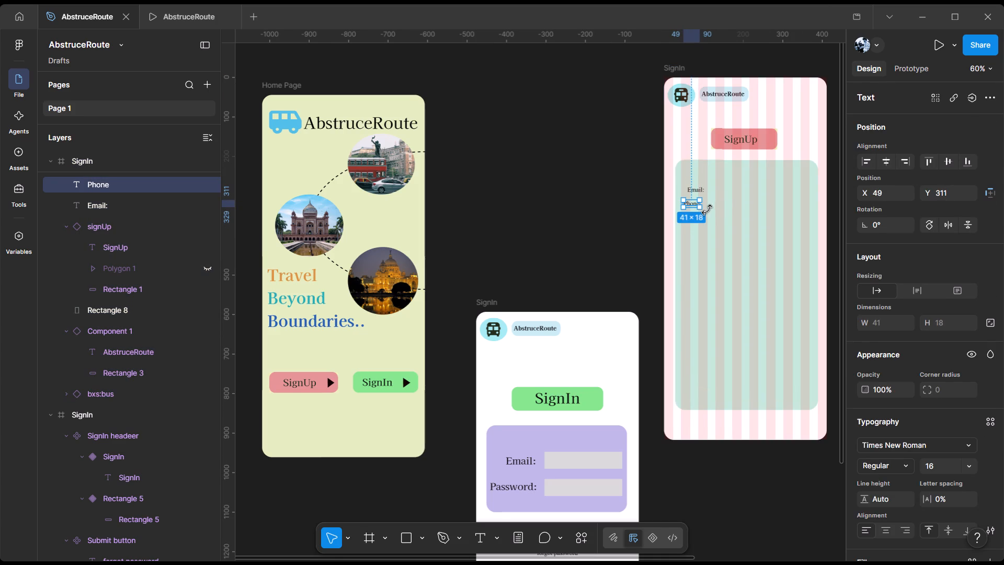
scroll(880, 489, down, 3)
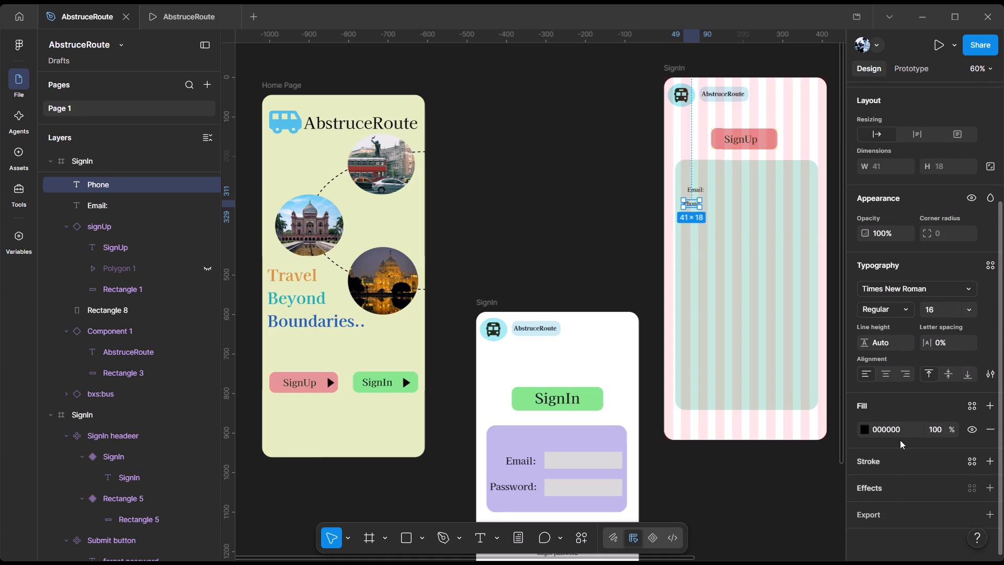
Change the layout guide of the frame containing the SignUp button from columns back to a grid.
scroll(877, 395, up, 2)
scroll(910, 472, down, 3)
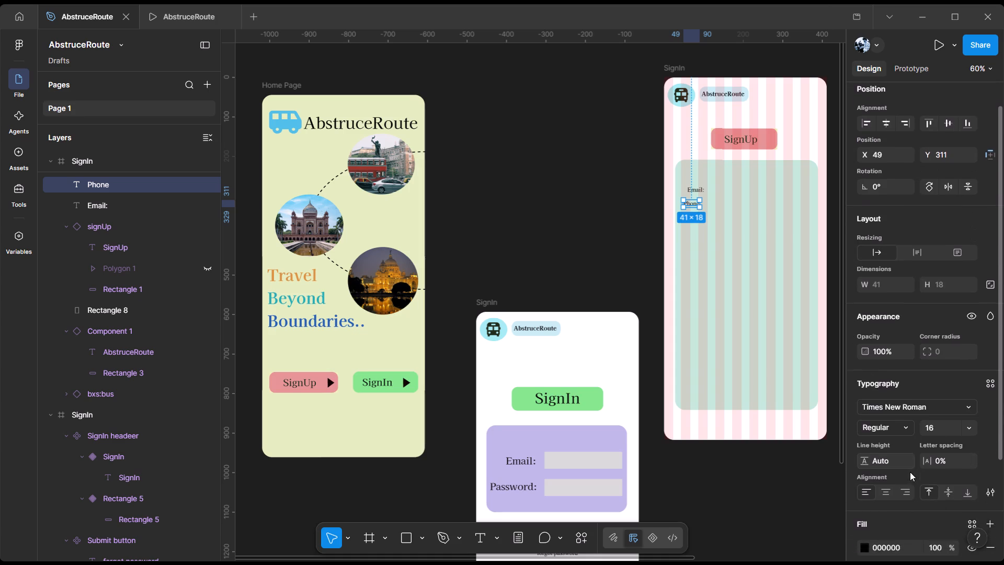
scroll(884, 491, down, 5)
click(768, 351)
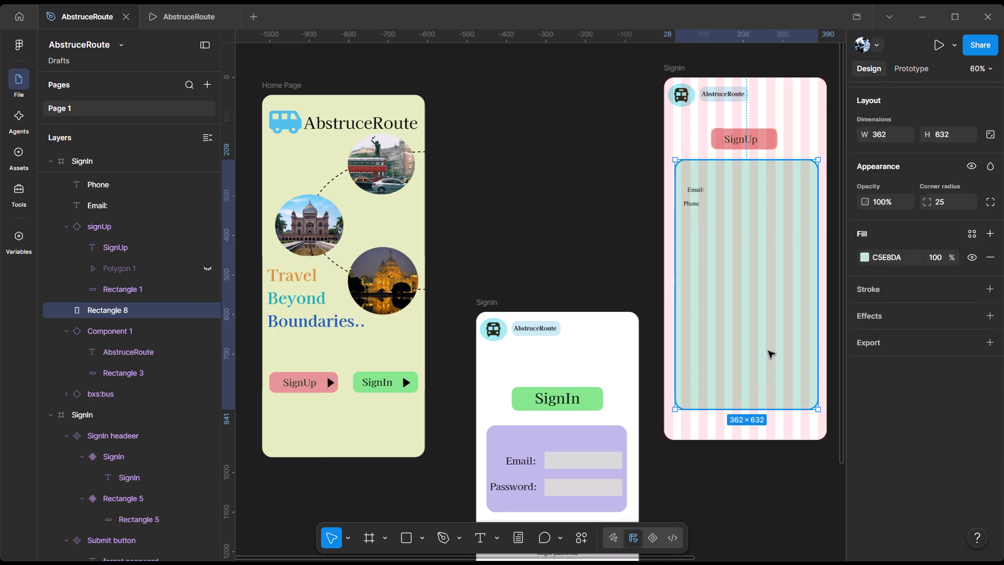
click(761, 87)
click(687, 70)
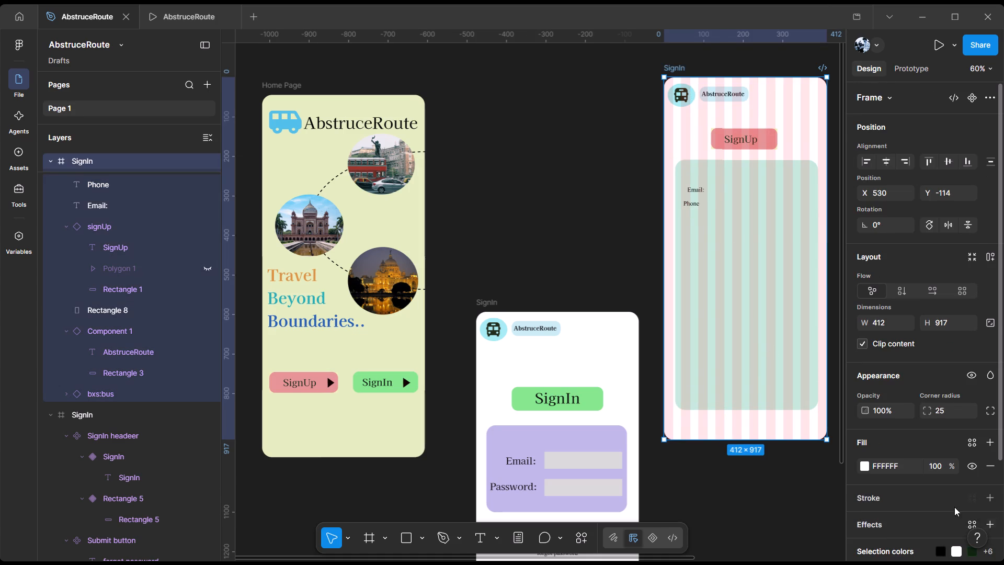
scroll(936, 501, down, 3)
click(876, 461)
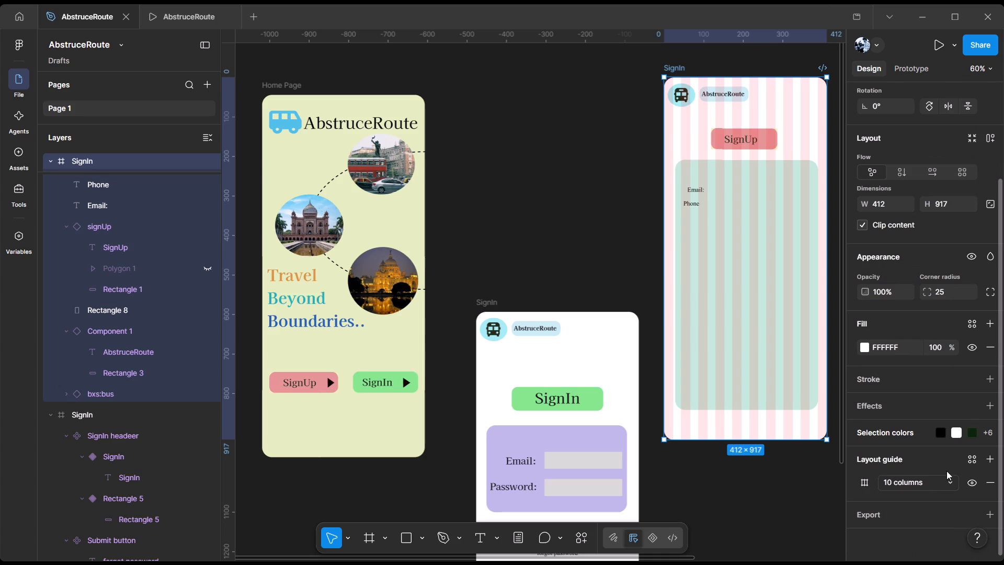
click(864, 480)
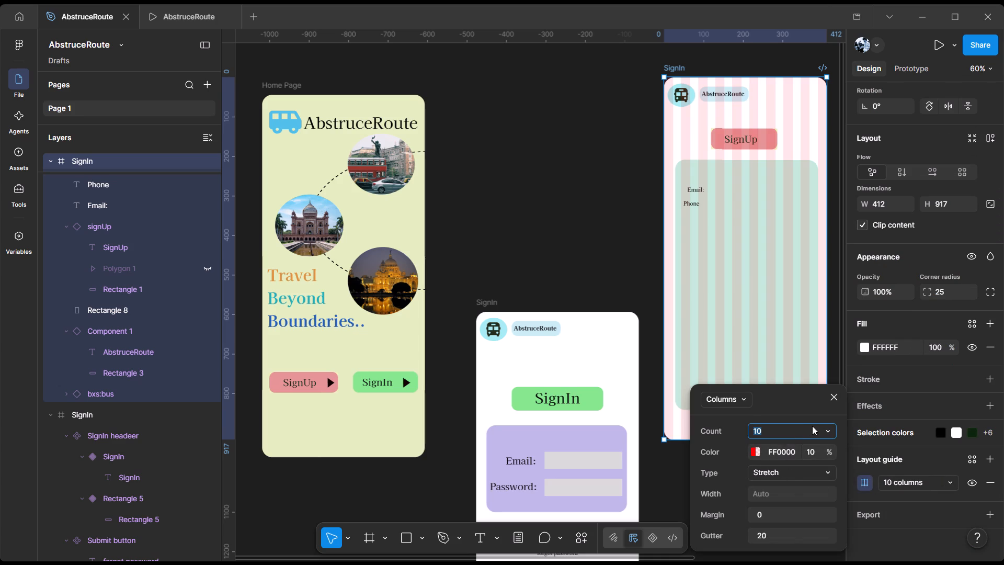
click(746, 394)
click(737, 415)
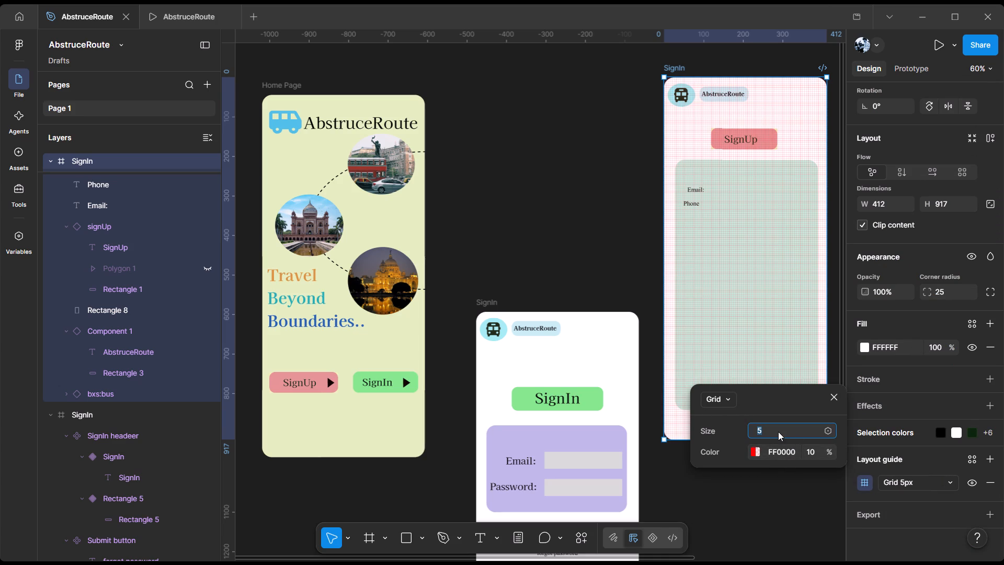
Try 5% opacity for the grid guide's color, and settle on 20%.
click(809, 451)
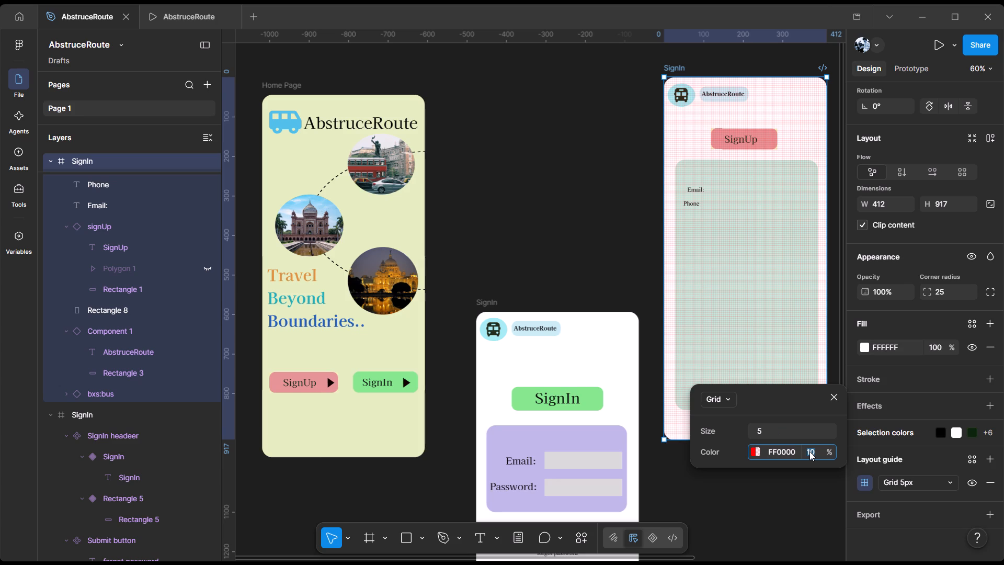
key(5)
key(Return)
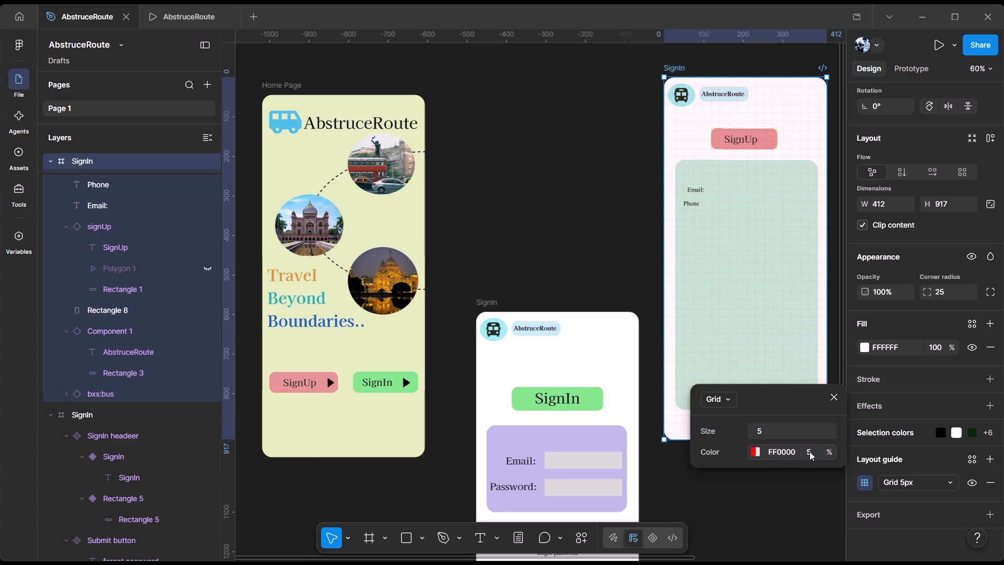
click(809, 451)
text(20)
key(Return)
Try a size of 25 for the grid guide, and settle on 30.
click(763, 426)
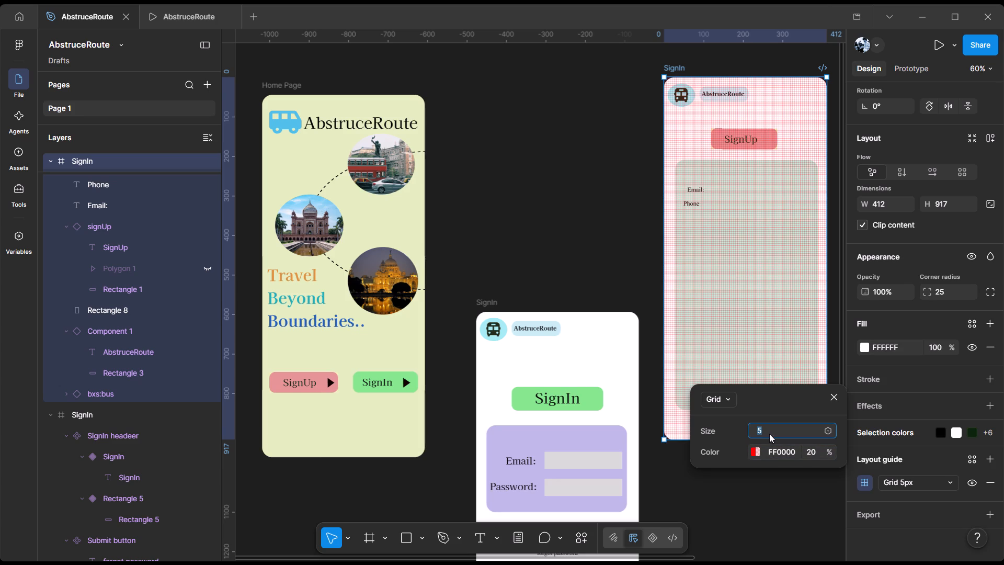
text(25)
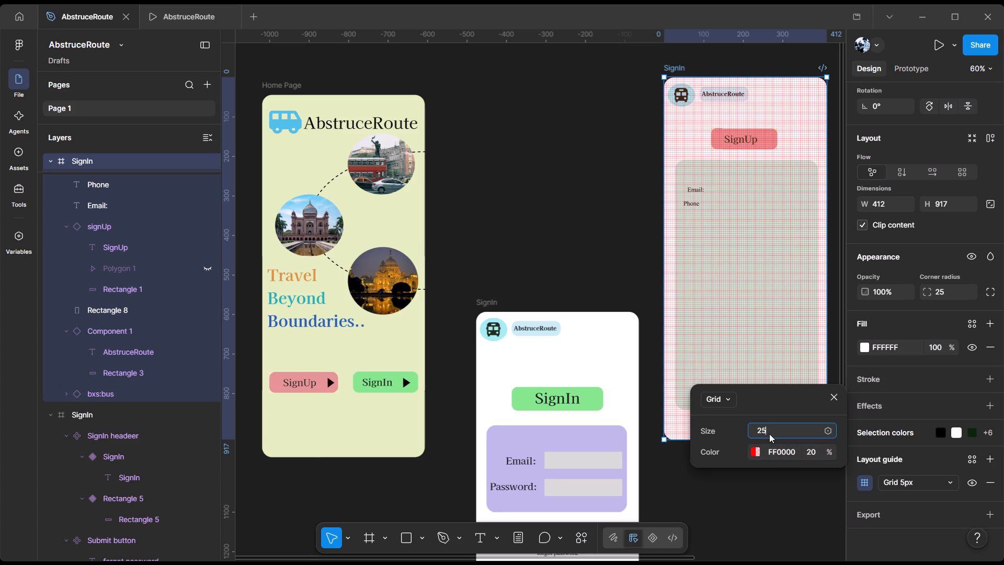
key(Return)
click(769, 434)
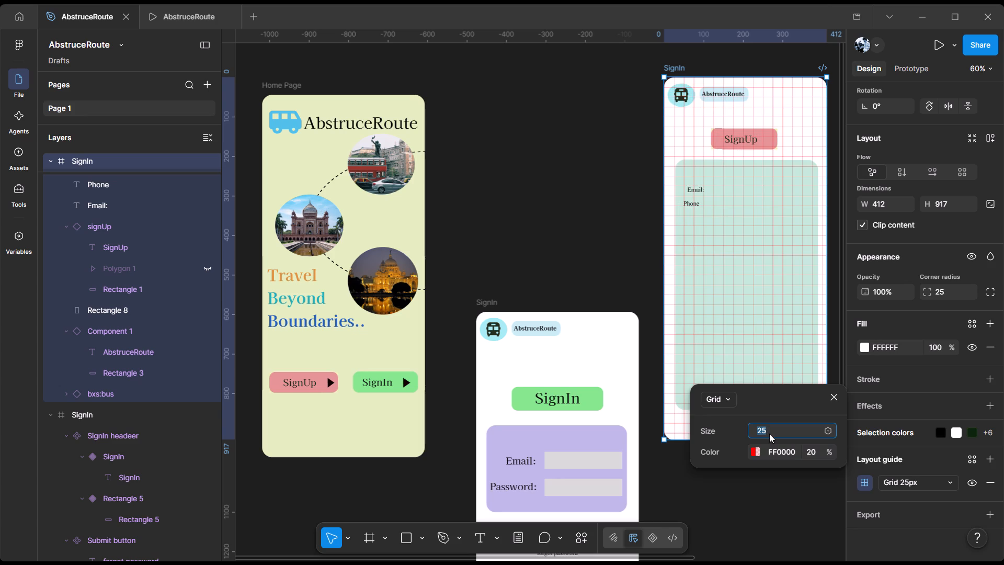
text(30)
key(Return)
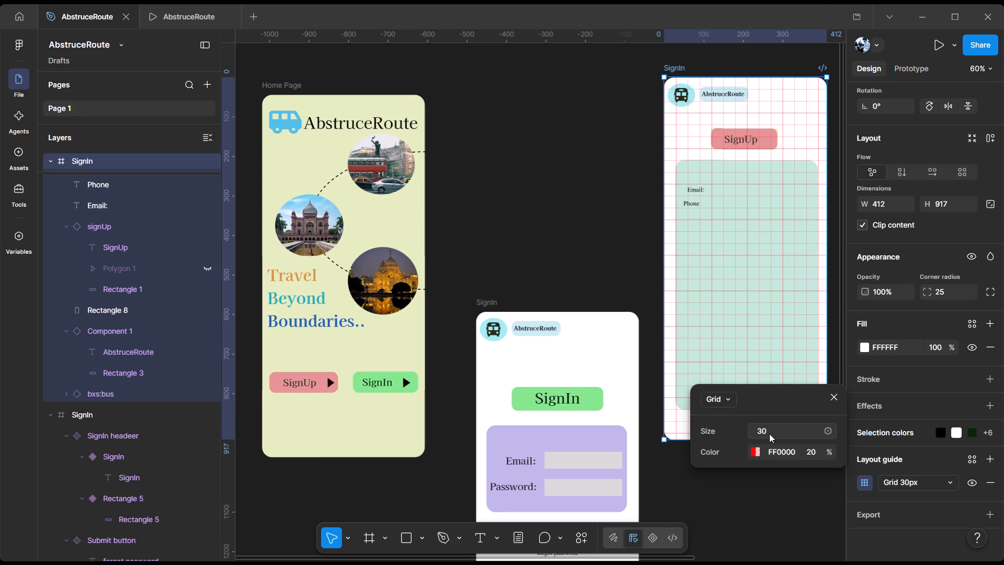
Recolor the grid guide blue, trying a yellow hue first.
click(764, 451)
click(756, 450)
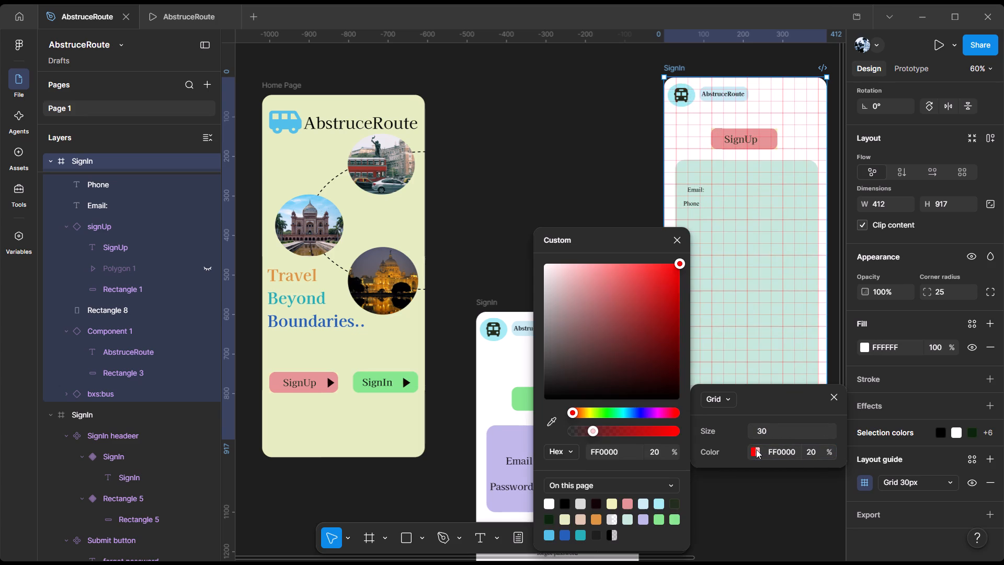
drag(569, 408, 591, 414)
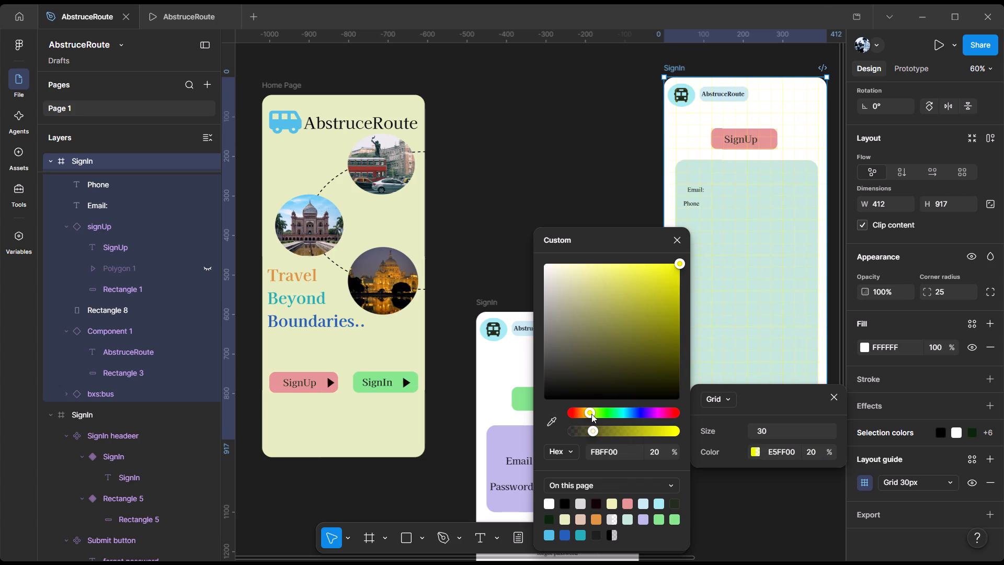
drag(591, 414, 640, 412)
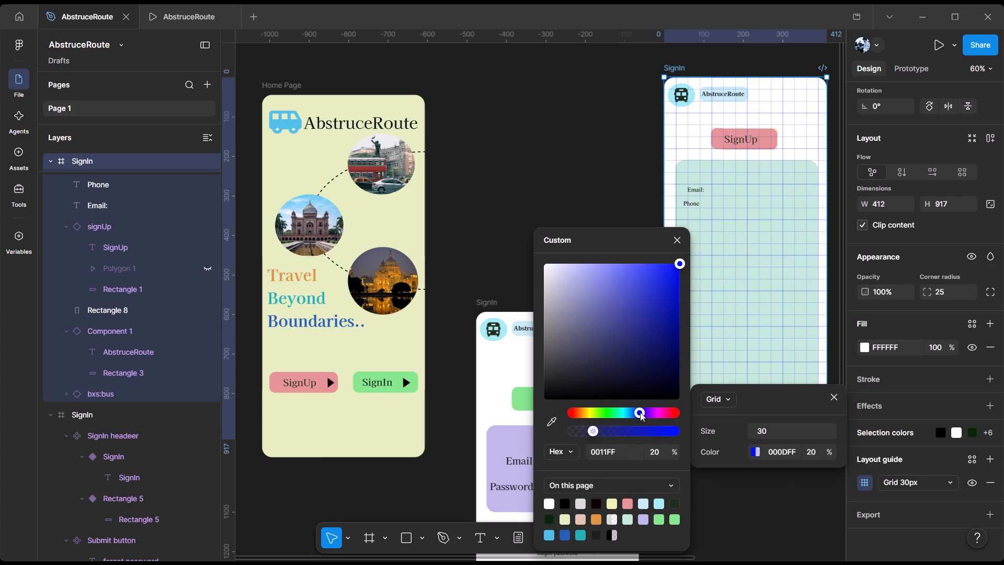
drag(640, 412, 644, 414)
click(729, 503)
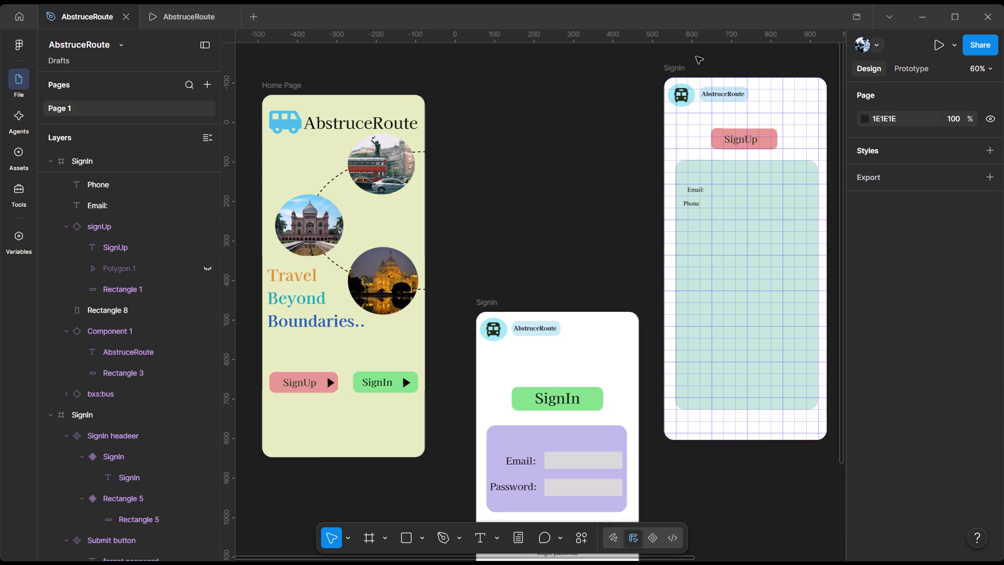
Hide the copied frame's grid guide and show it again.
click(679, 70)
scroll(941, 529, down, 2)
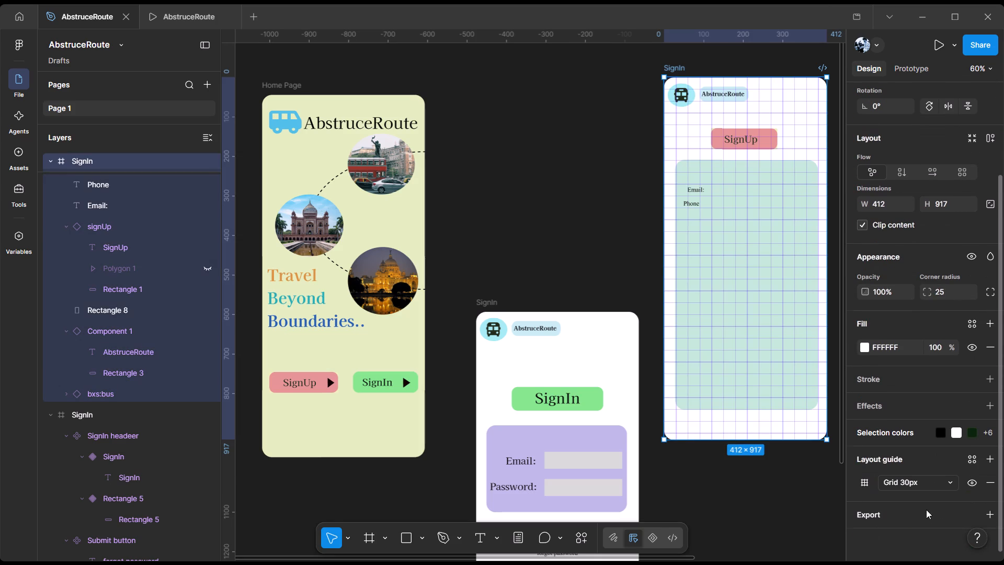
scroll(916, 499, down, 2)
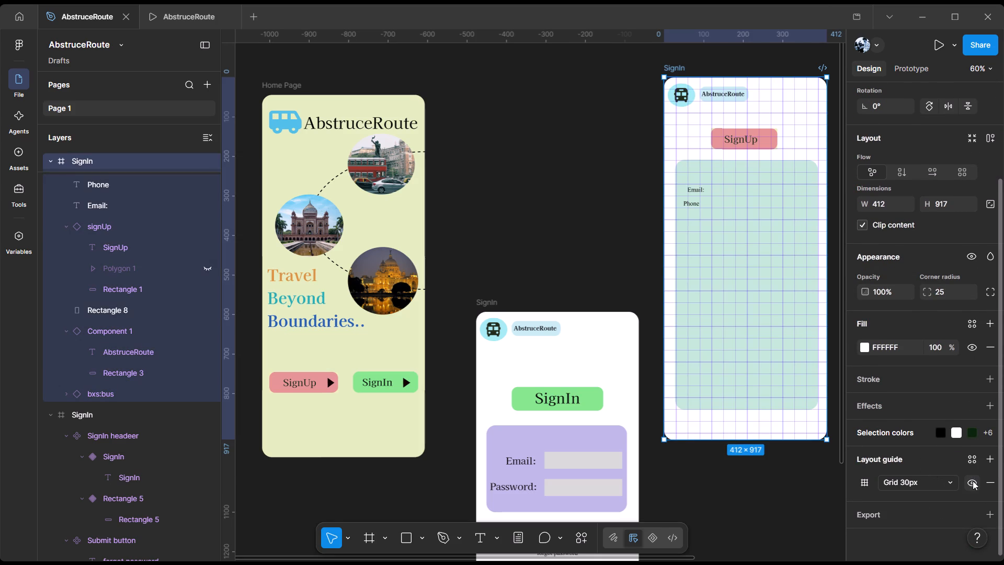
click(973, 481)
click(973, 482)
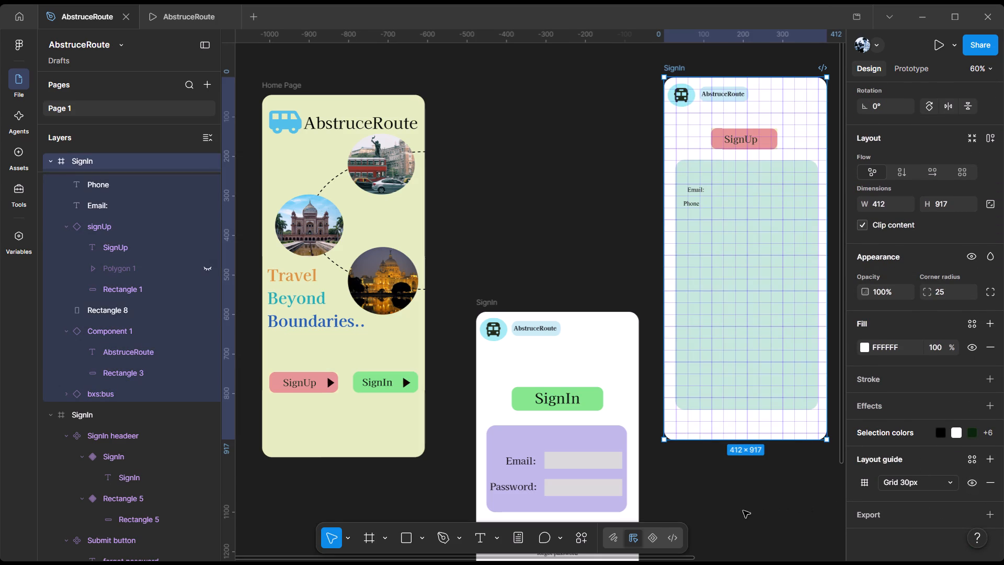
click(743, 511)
Move the Phone label beneath the Email label, to about X 58, Y 312.
scroll(723, 337, up, 2)
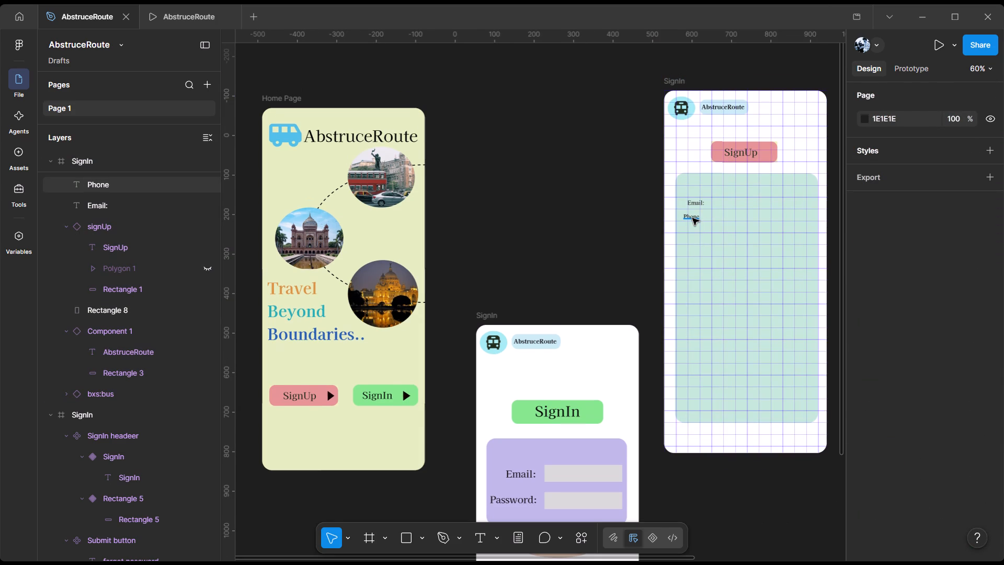
click(692, 218)
click(692, 218)
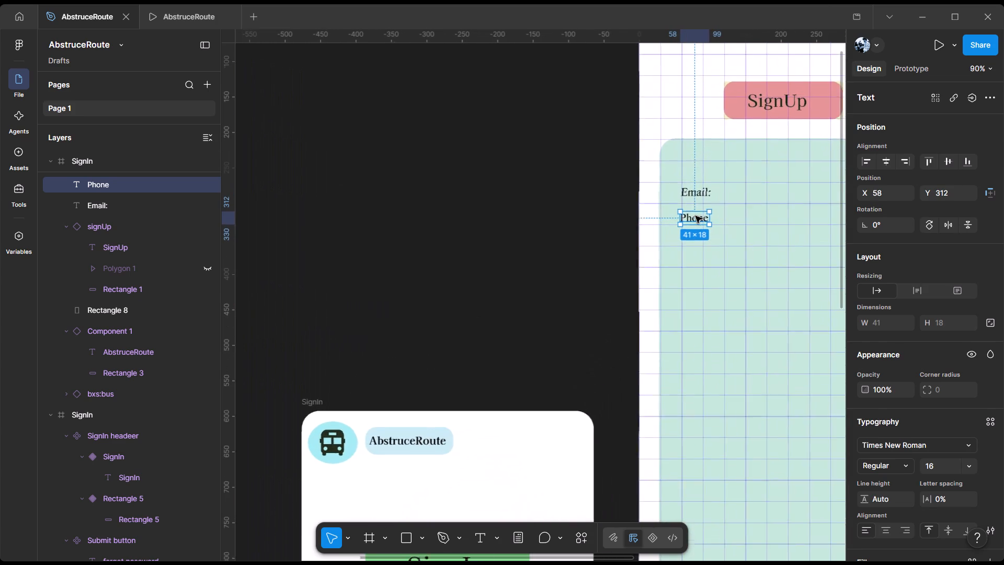
Move the Email label in the SignUp form to about X 79, Y 275.
scroll(695, 216, left, 1)
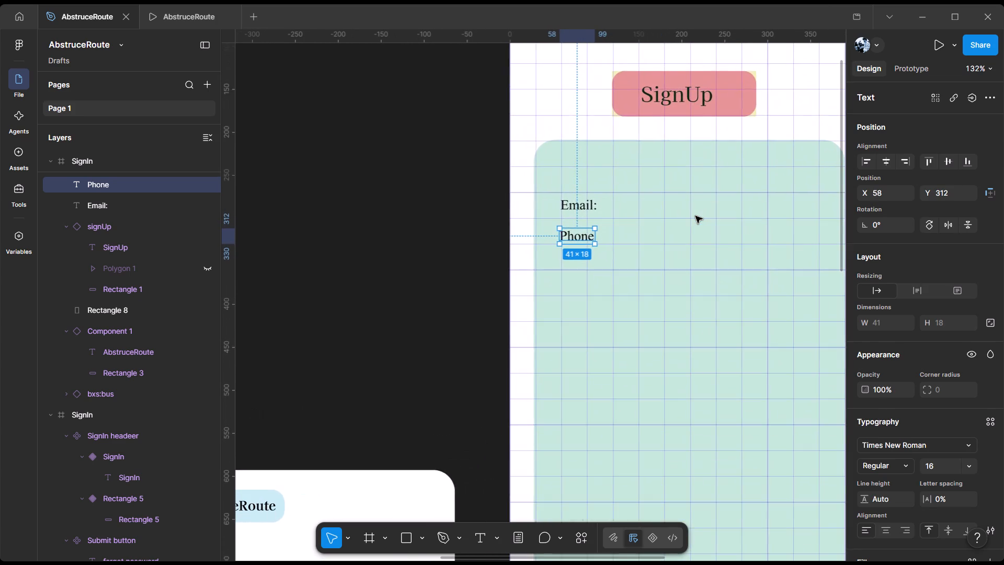
scroll(695, 216, up, 1)
click(585, 233)
drag(584, 229, 603, 229)
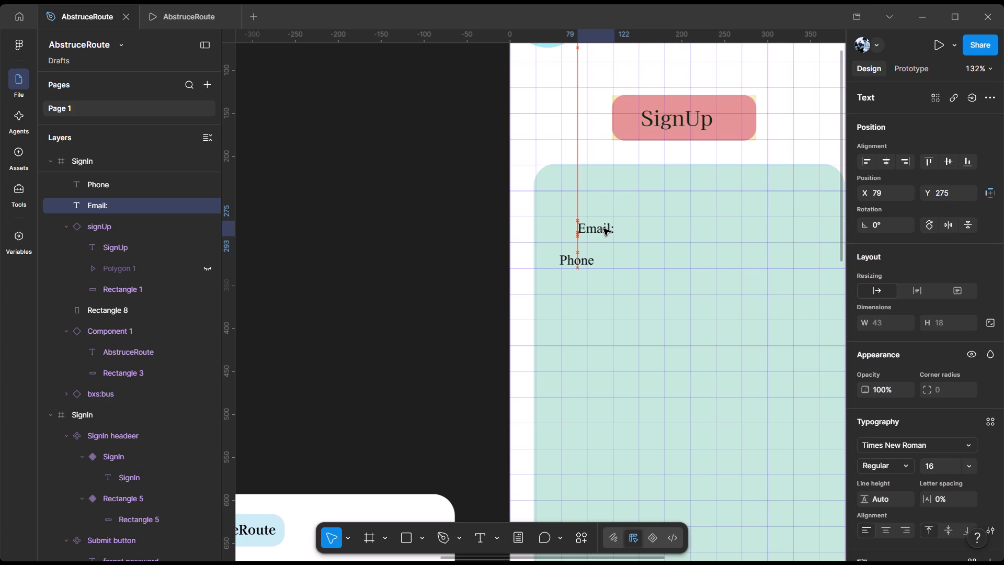
drag(603, 229, 603, 230)
Shift the Phone label horizontally to about X 54, keeping it at Y 312.
click(587, 262)
click(580, 259)
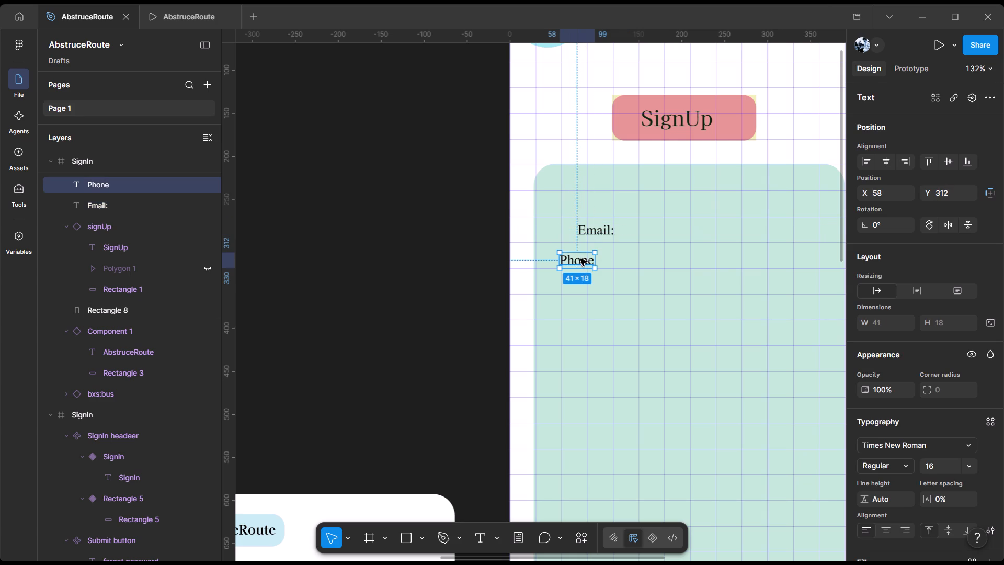
click(590, 261)
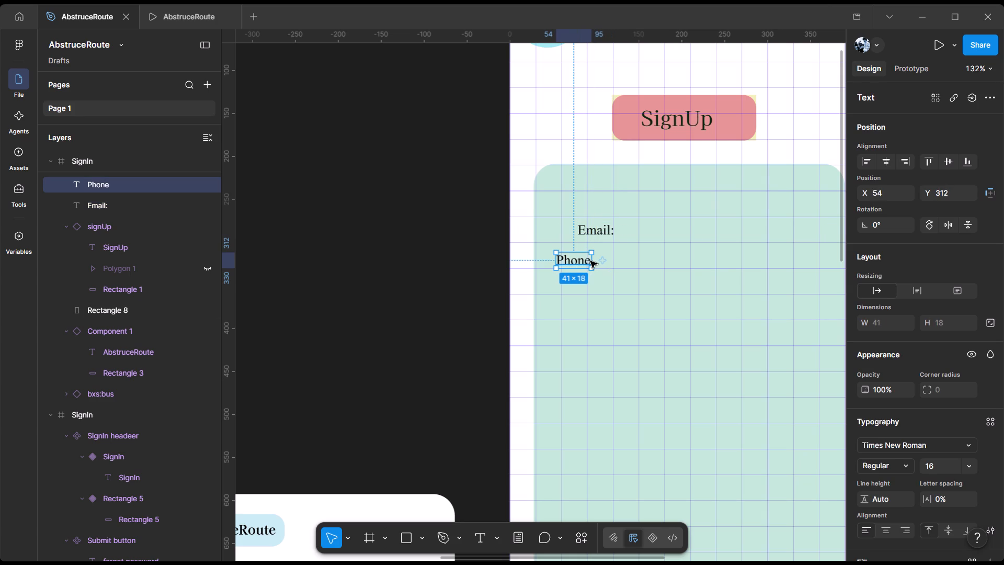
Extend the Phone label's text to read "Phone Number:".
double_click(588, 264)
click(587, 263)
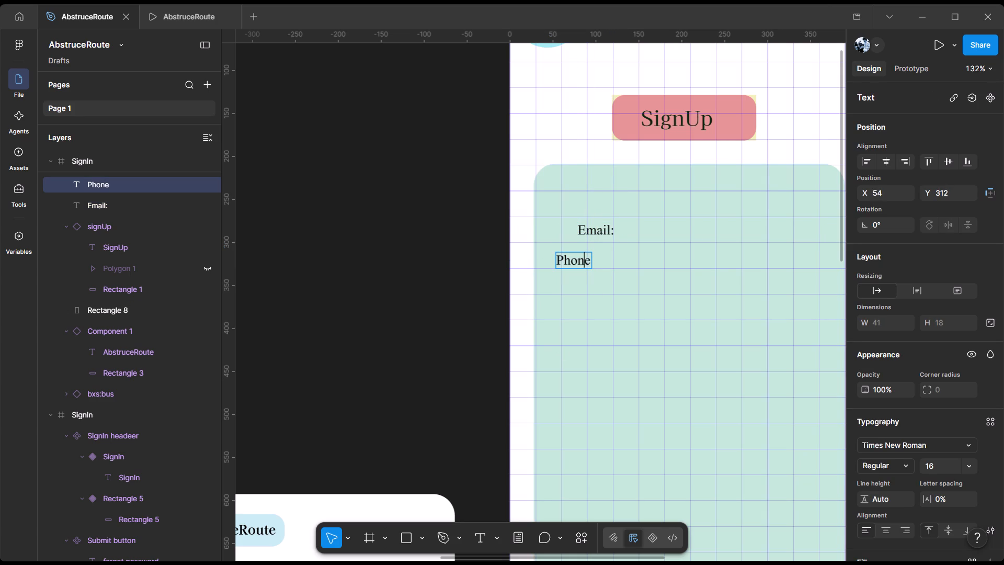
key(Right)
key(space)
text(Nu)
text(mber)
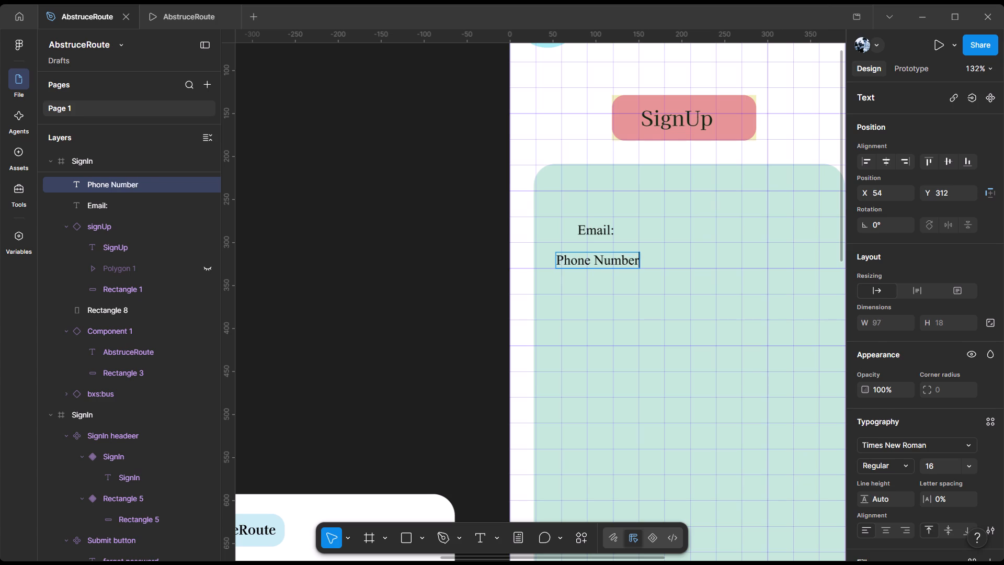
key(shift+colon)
Shorten the phone label's text to "Phone No:".
key(BackSpace)
key(BackSpace)
key(BackSpace)
key(BackSpace)
key(BackSpace)
key(BackSpace)
key(BackSpace)
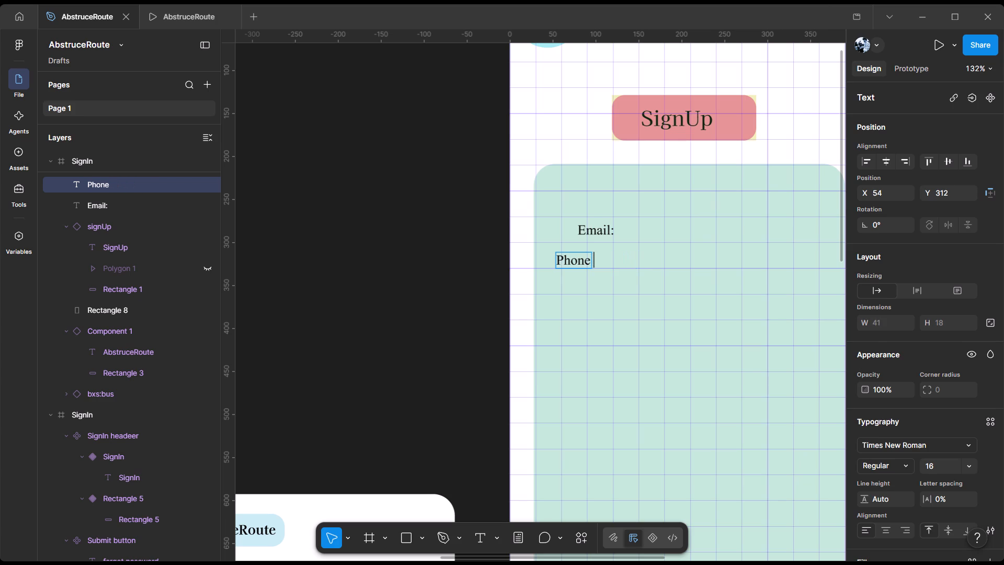
text(No:)
click(624, 297)
click(598, 286)
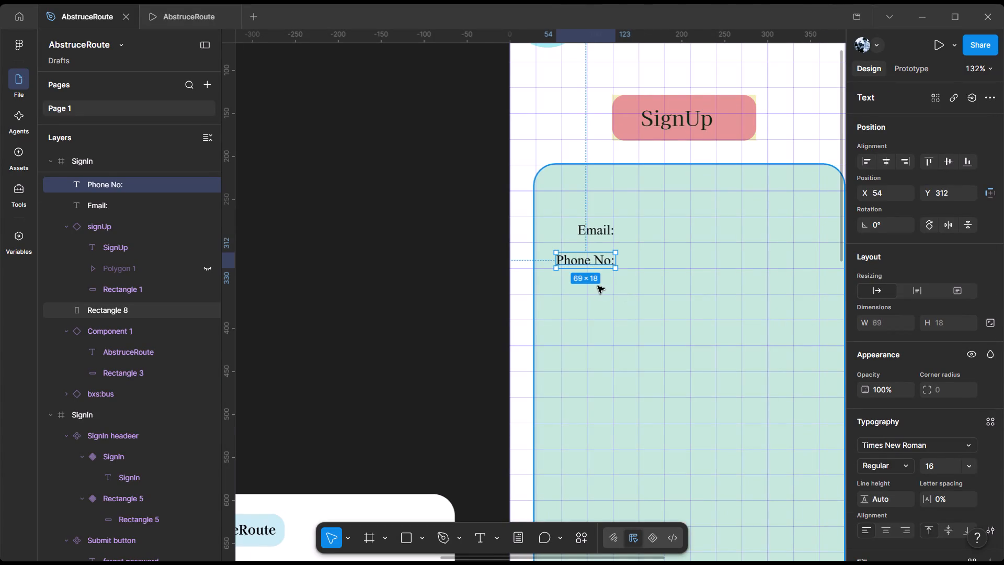
click(391, 234)
Add a text label reading "Address:" below the Phone No: label in the SignUp form, at about X 78, Y 356.
click(484, 536)
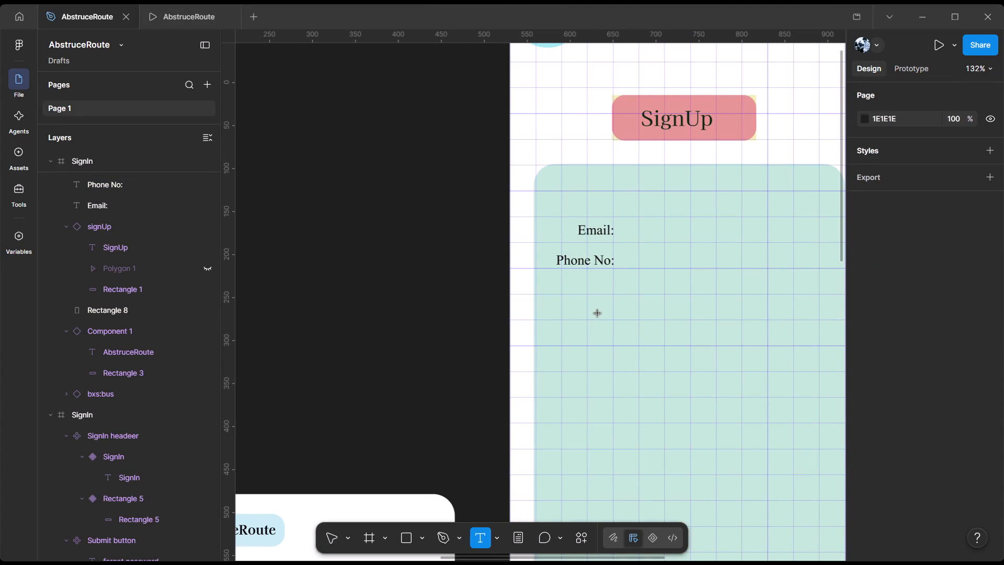
click(576, 290)
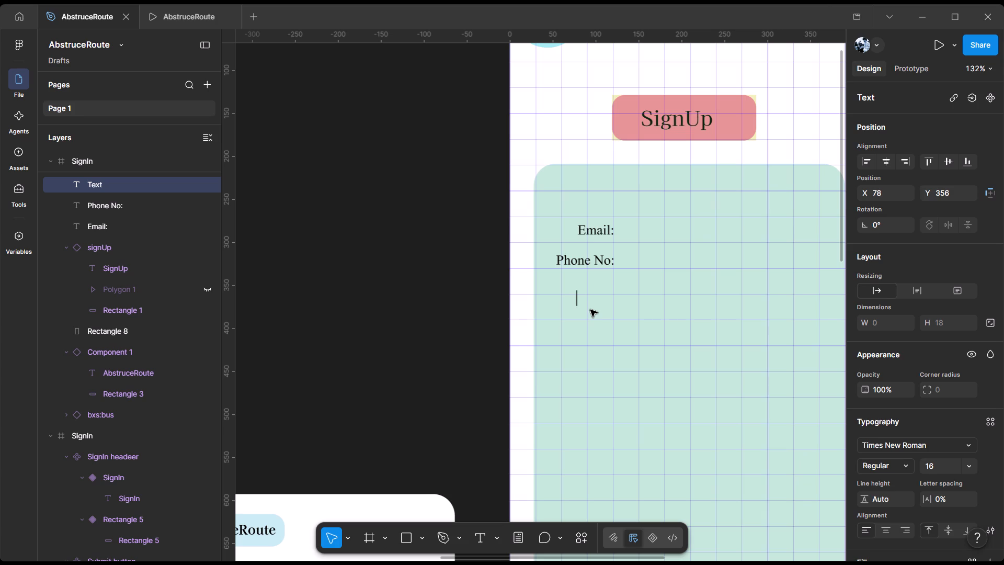
text(Adress)
key(BackSpace)
key(BackSpace)
key(BackSpace)
key(BackSpace)
text(dress)
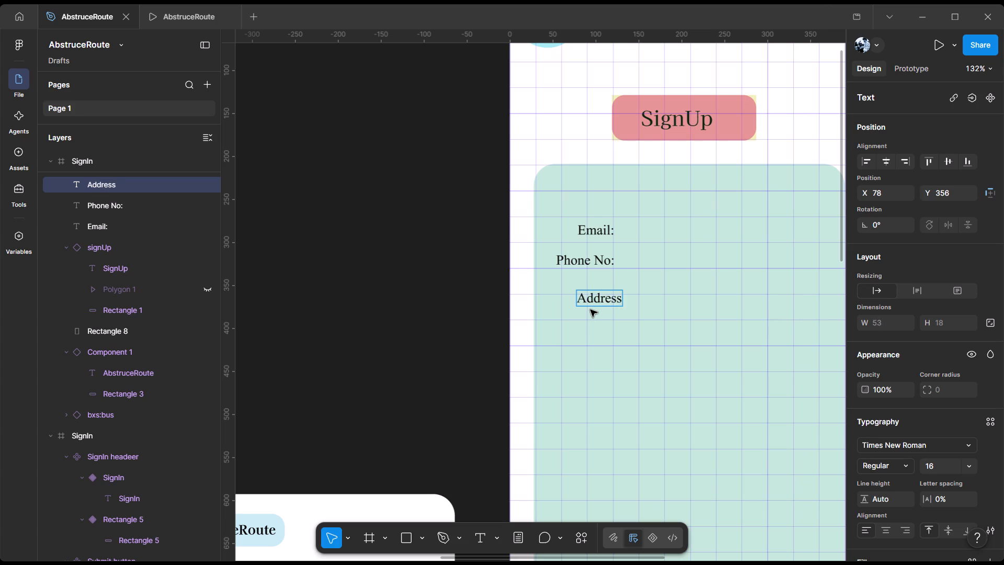
key(shift+colon)
click(630, 329)
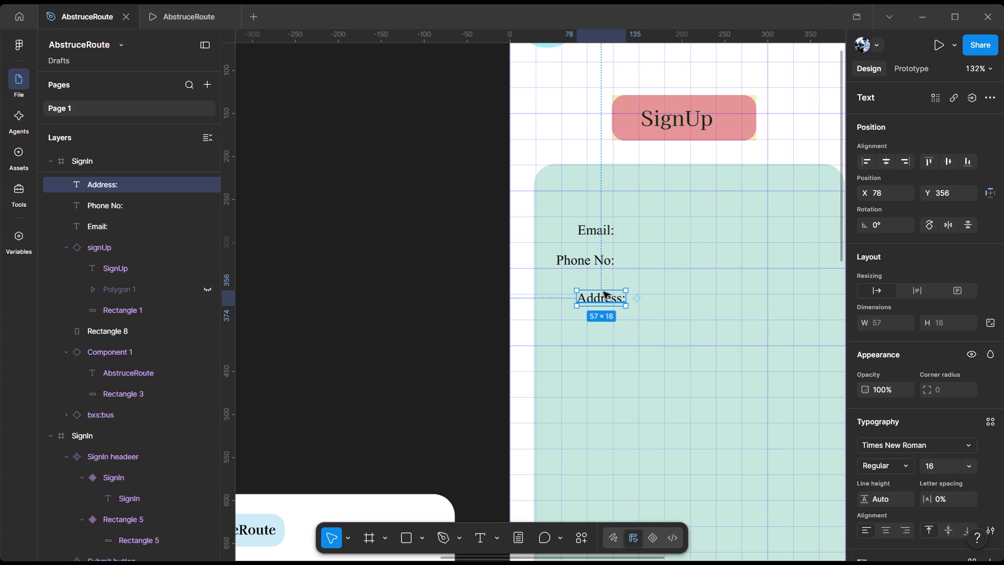
Move the Address label to about X 65, closer beneath Phone No:, with its right edge aligned to the labels above.
drag(603, 296, 591, 285)
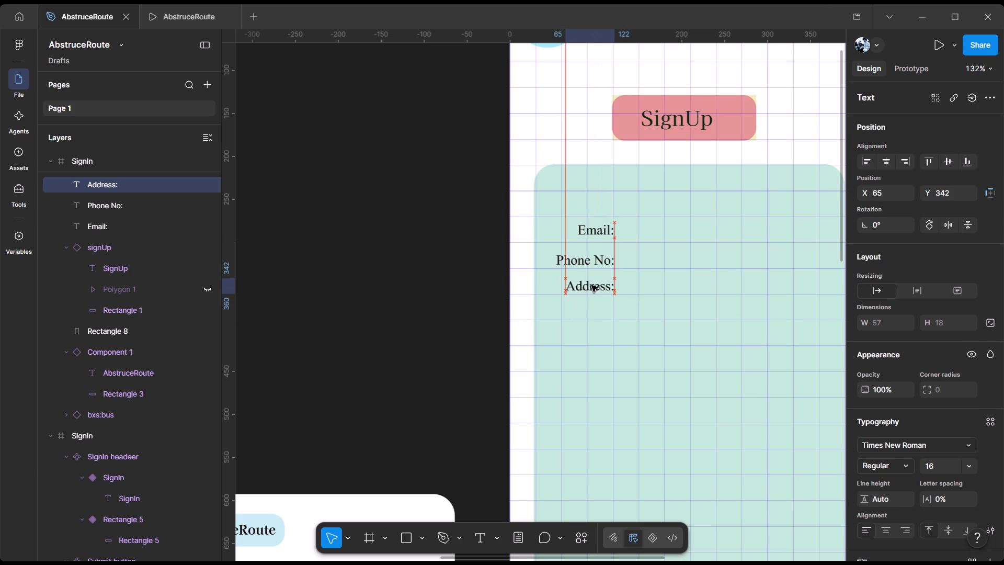
drag(591, 285, 591, 279)
Move the Phone No: label up slightly at X 54 so it is evenly spaced between the Email and Address labels.
click(591, 263)
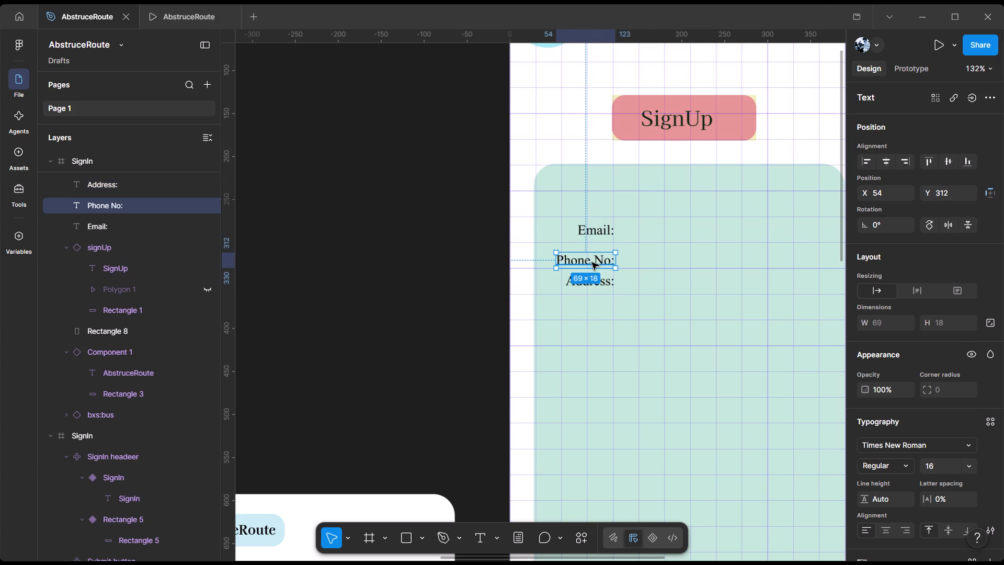
drag(592, 262, 594, 256)
click(651, 283)
drag(597, 262, 597, 258)
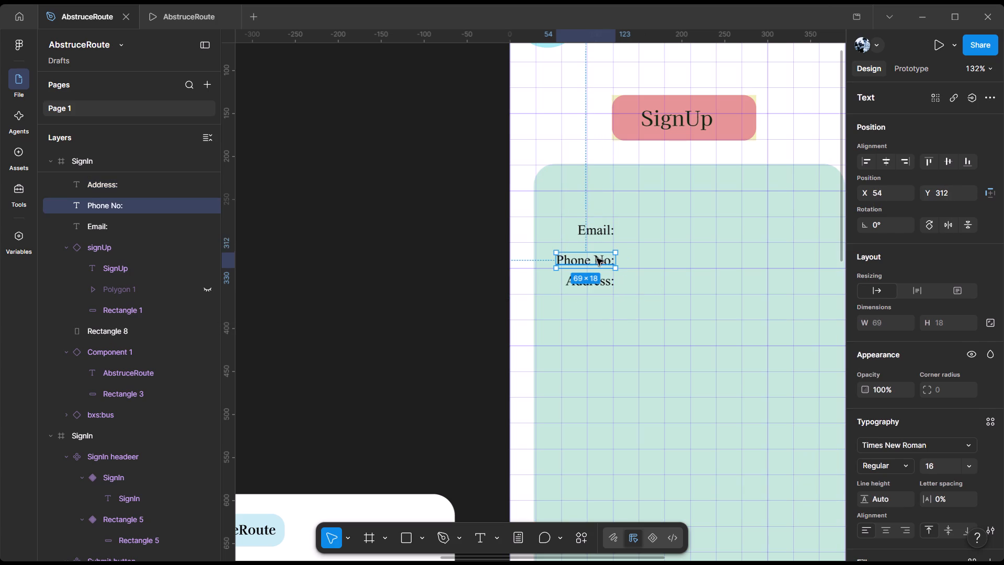
drag(597, 258, 597, 256)
click(661, 309)
click(647, 319)
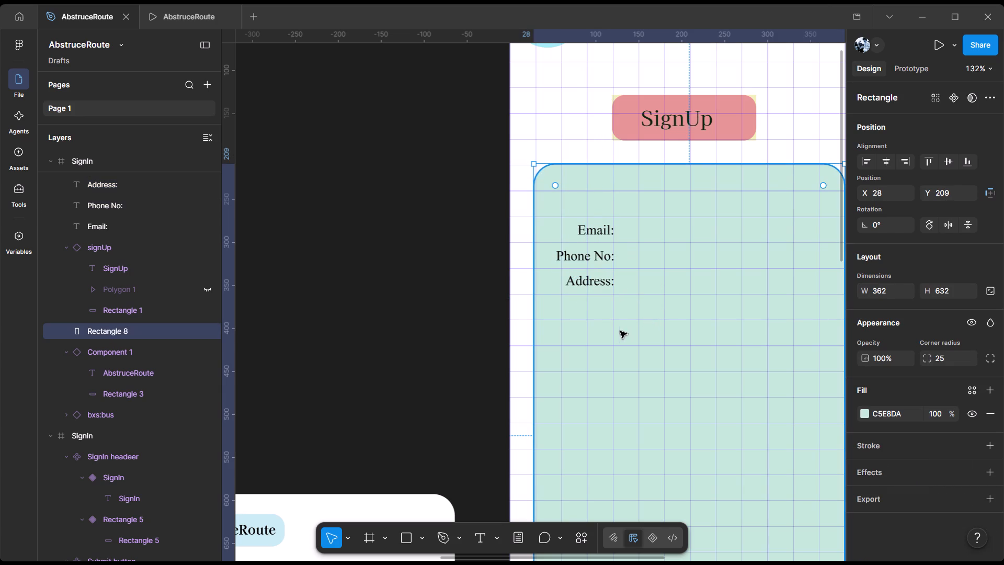
click(417, 293)
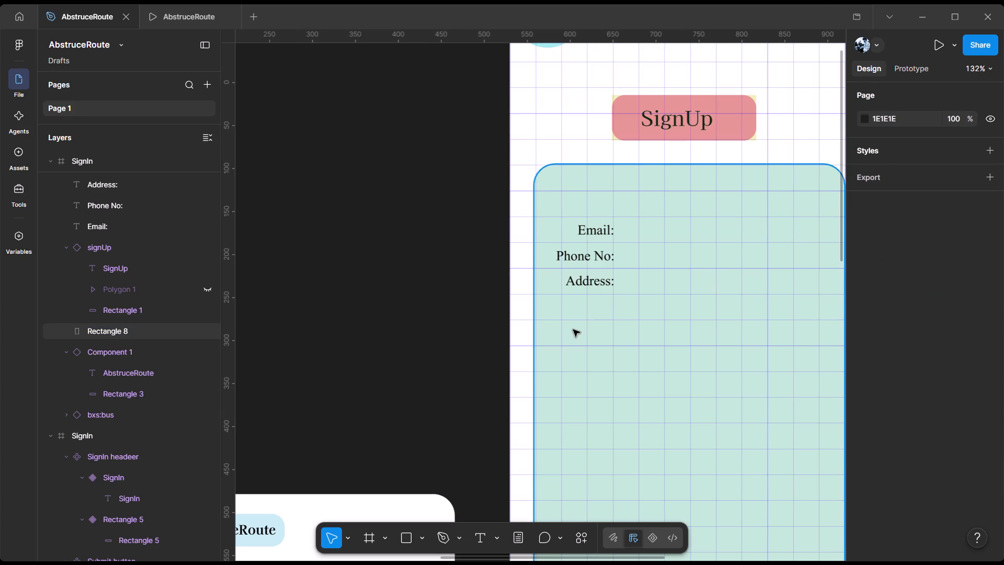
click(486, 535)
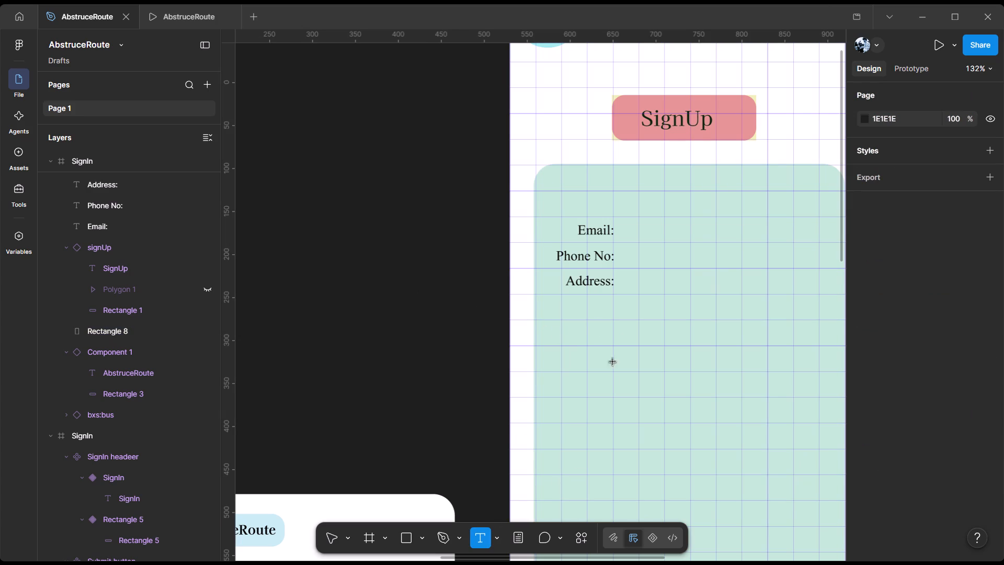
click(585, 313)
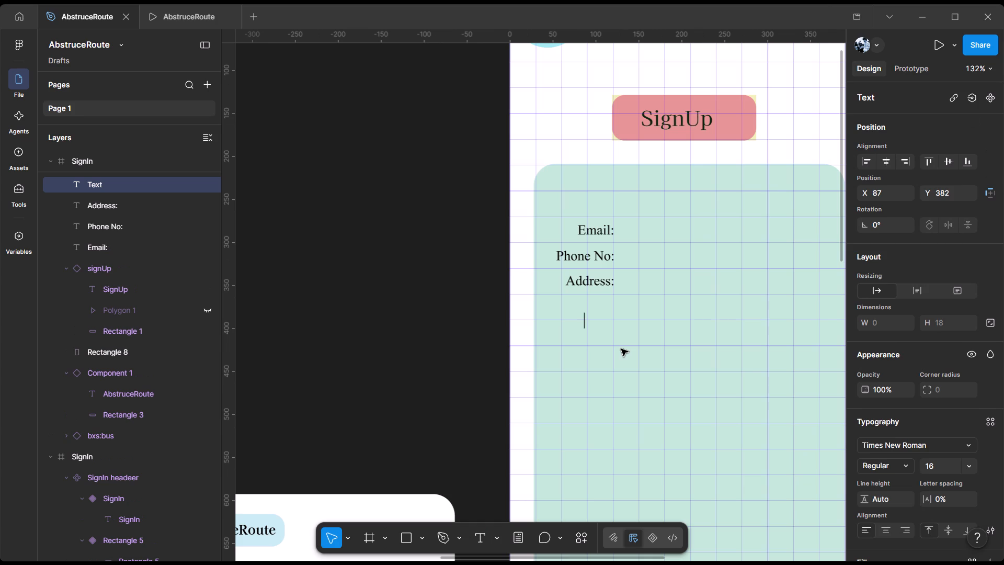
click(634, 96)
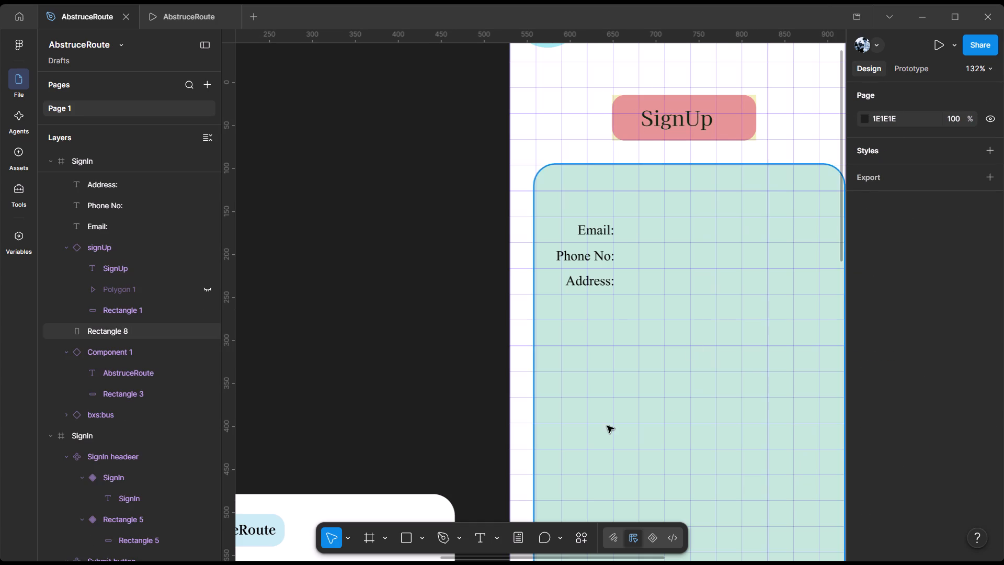
Change the background fill of the SignUp heading component to white so its corners match the frame.
click(702, 106)
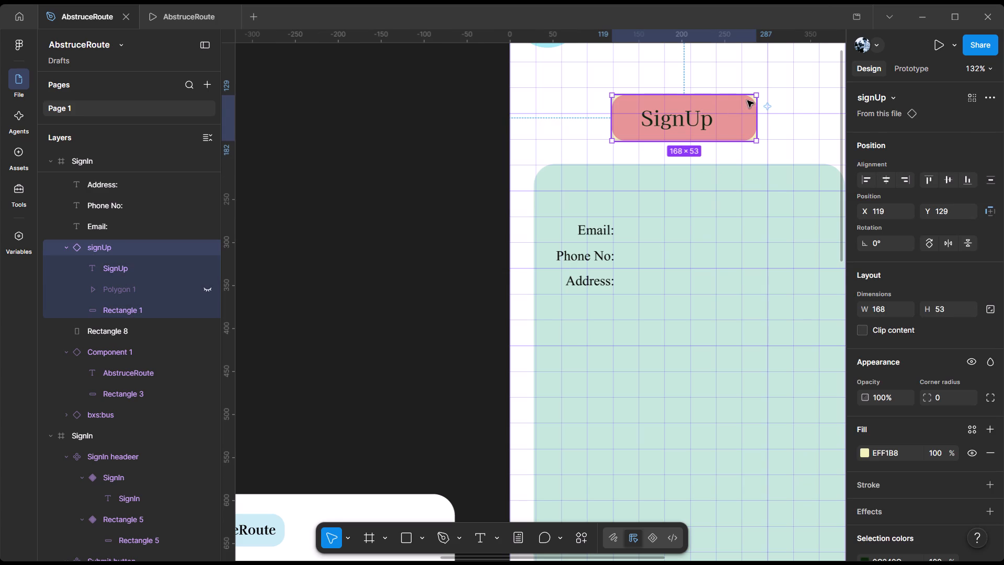
click(864, 453)
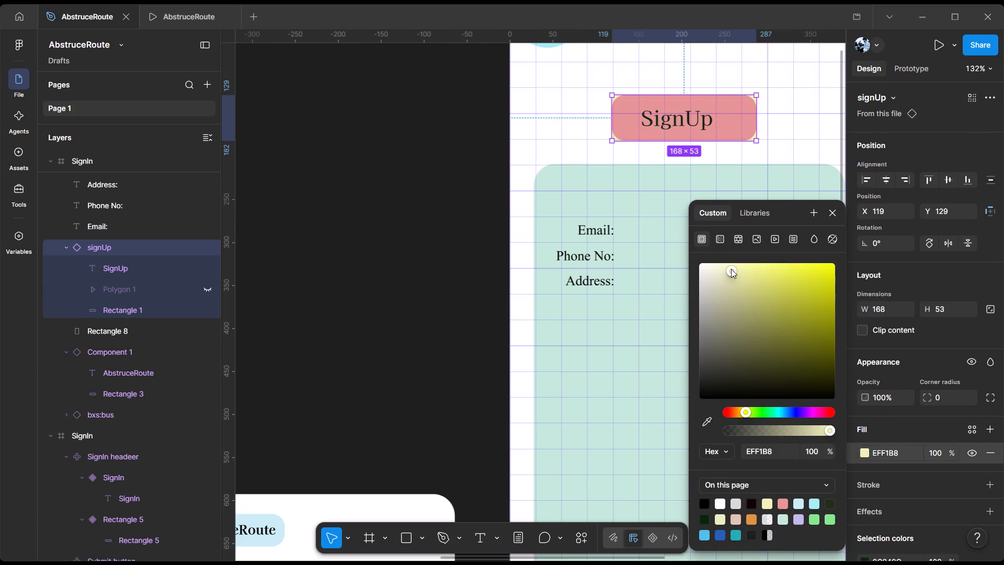
click(538, 105)
scroll(538, 104, up, 4)
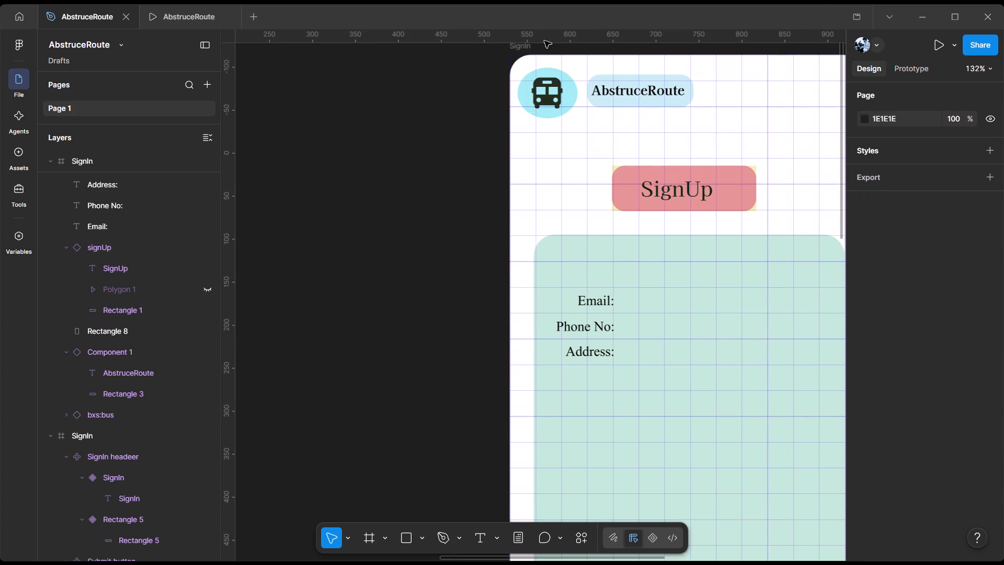
click(529, 56)
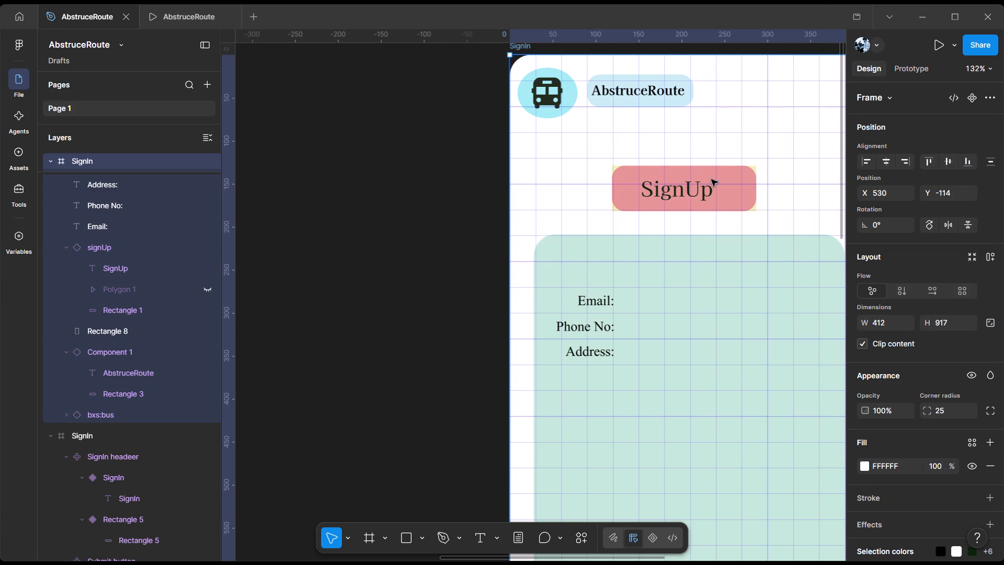
click(725, 168)
click(863, 449)
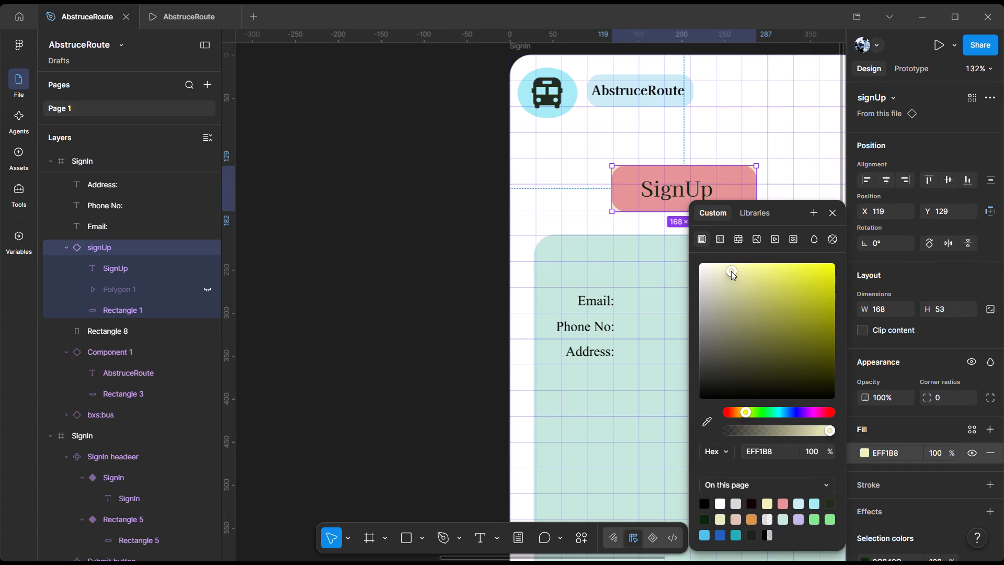
drag(731, 270, 677, 263)
click(372, 193)
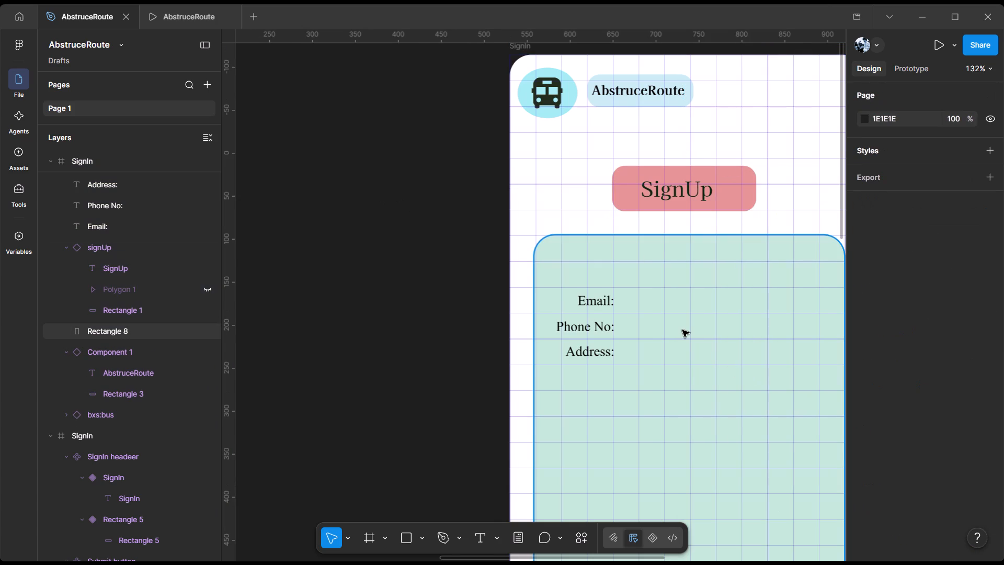
Start a new text label below the Address label in the SignUp form.
scroll(682, 330, down, 3)
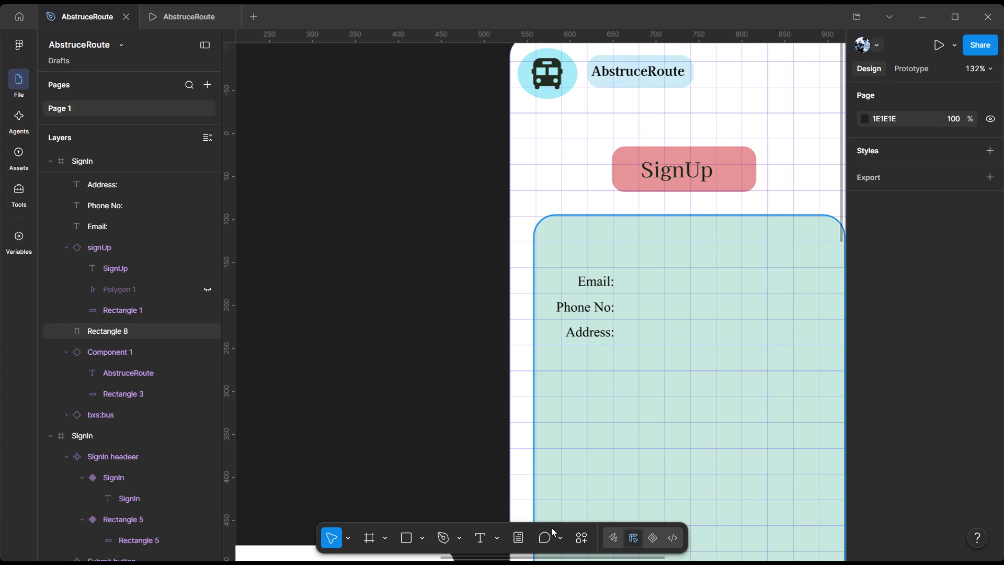
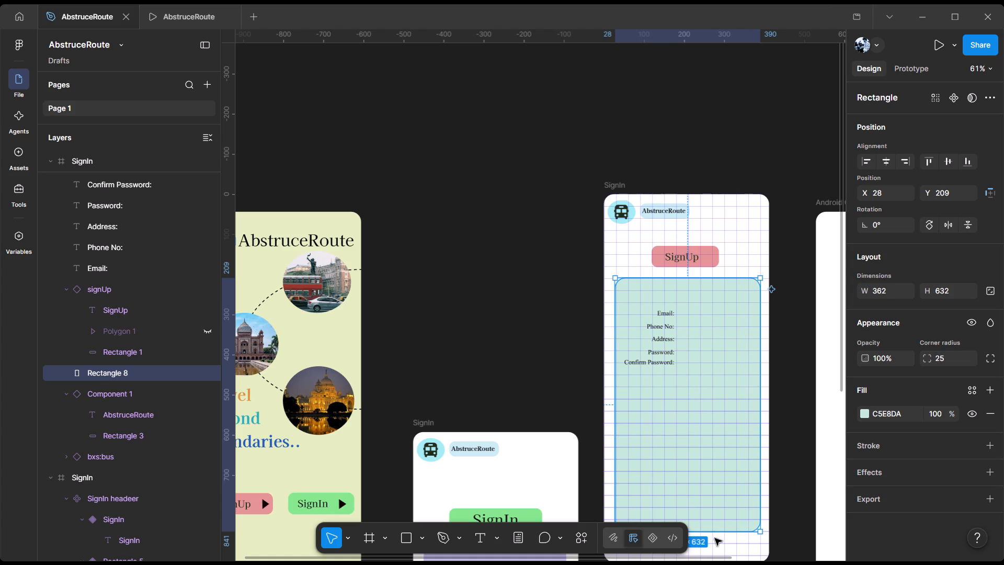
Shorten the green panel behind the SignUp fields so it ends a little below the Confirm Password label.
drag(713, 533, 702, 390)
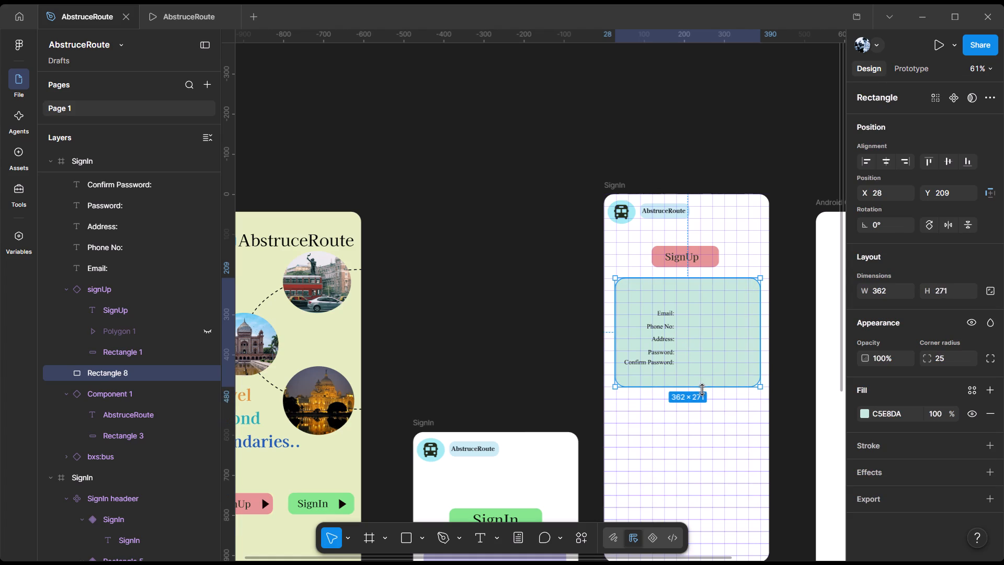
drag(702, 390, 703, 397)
Set the font size of the "Email:" label on the SignUp screen to 20.
click(667, 315)
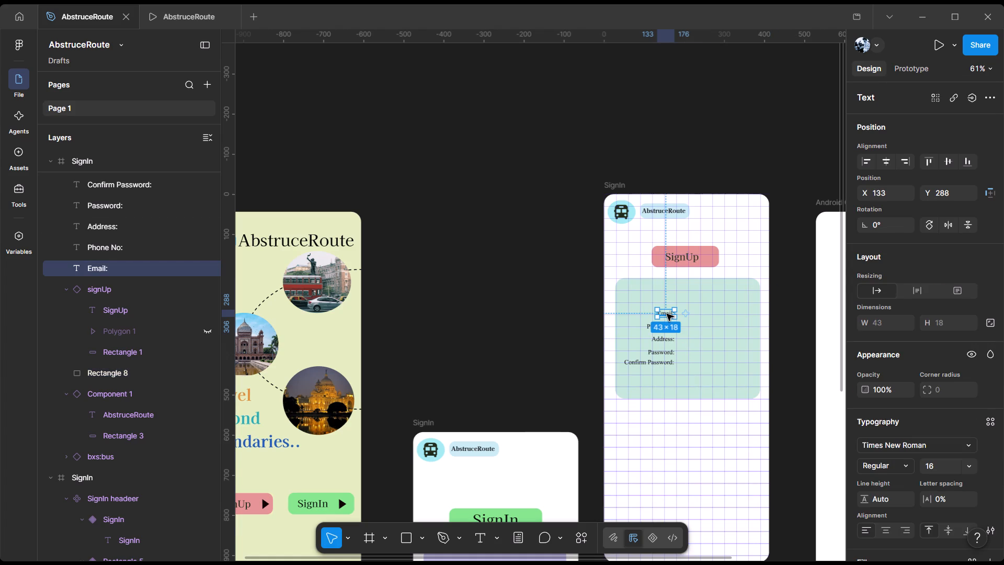
double_click(667, 314)
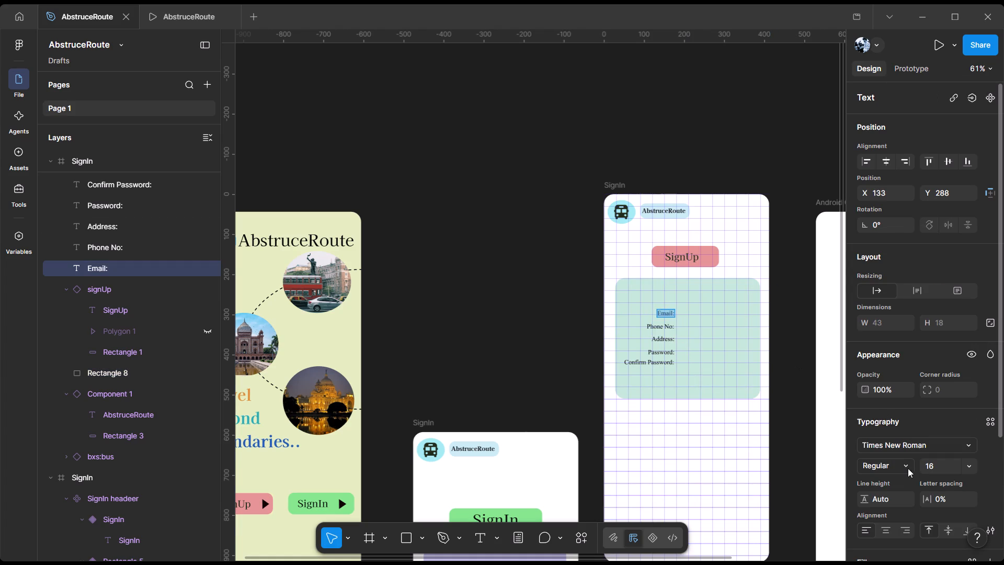
click(968, 466)
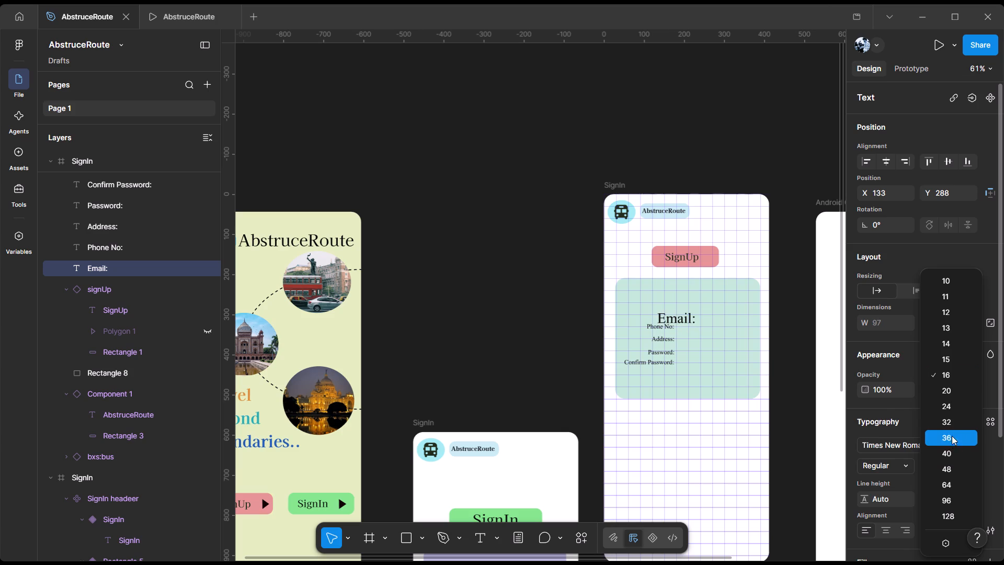
click(947, 388)
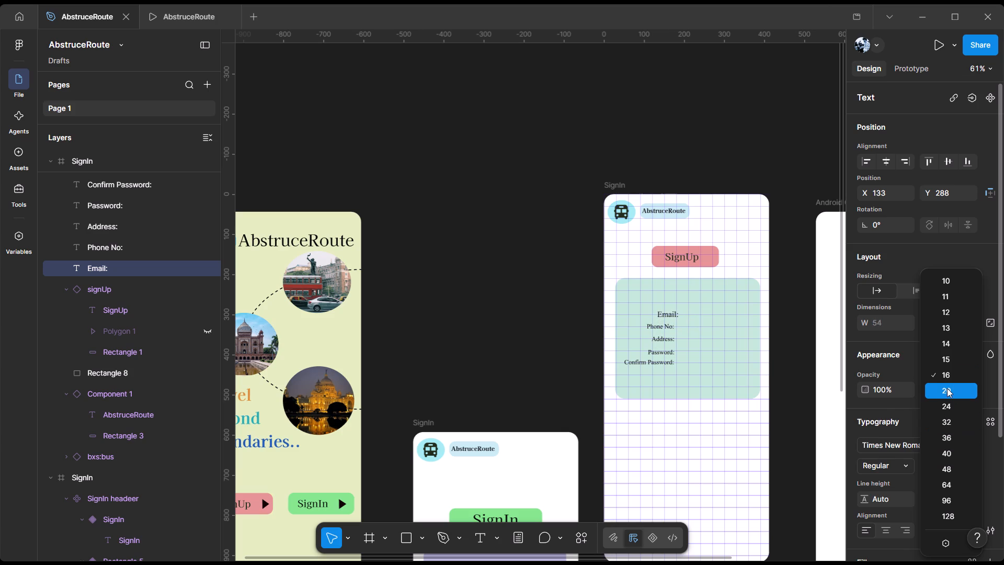
click(689, 445)
click(691, 403)
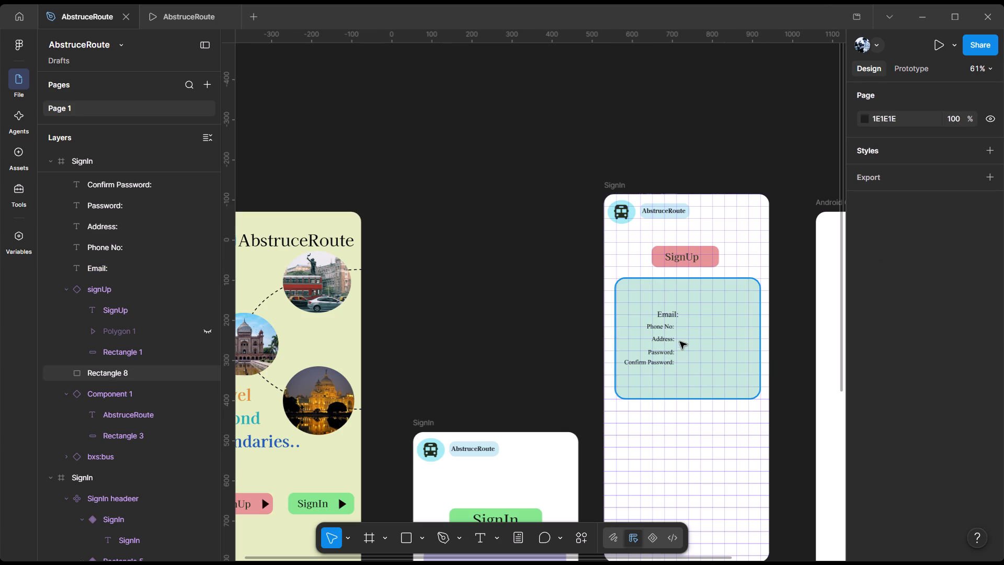
Move the "Confirm Password:" label lower in the green panel, leaving a wider gap below "Password:".
drag(668, 362, 670, 374)
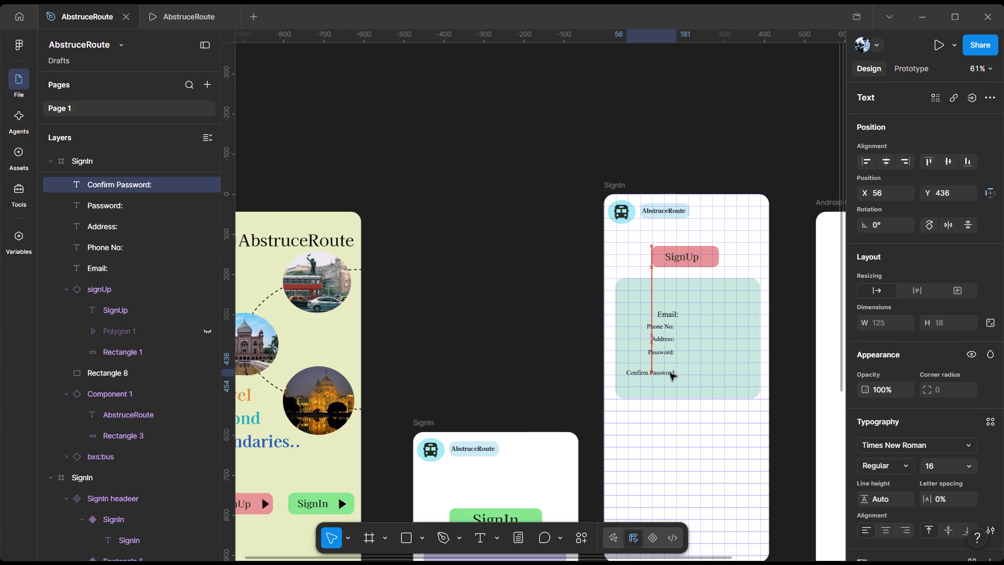
drag(670, 374, 671, 379)
Extend the green panel behind the SignUp fields downward to a height of about 475.
click(679, 399)
drag(681, 400, 682, 476)
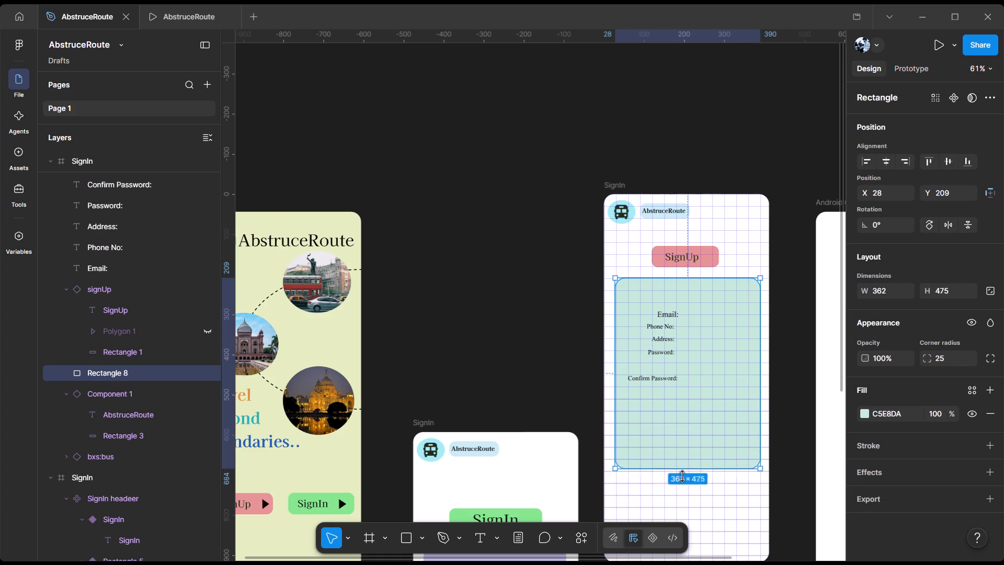
Extend the green panel behind the SignUp fields downward to a height of about 511.
drag(682, 476, 682, 486)
drag(667, 312, 666, 312)
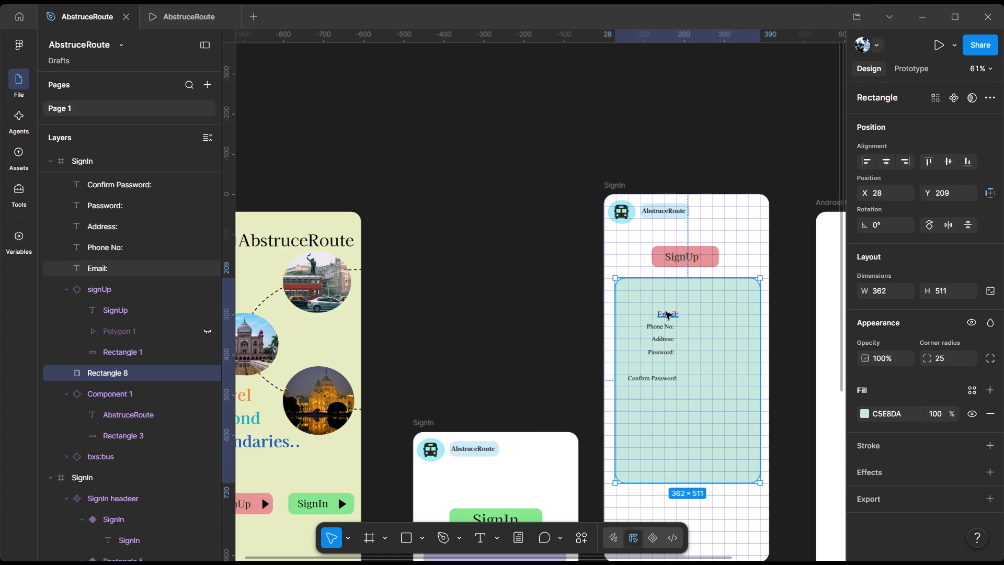
drag(666, 312, 662, 312)
key(ctrl+z)
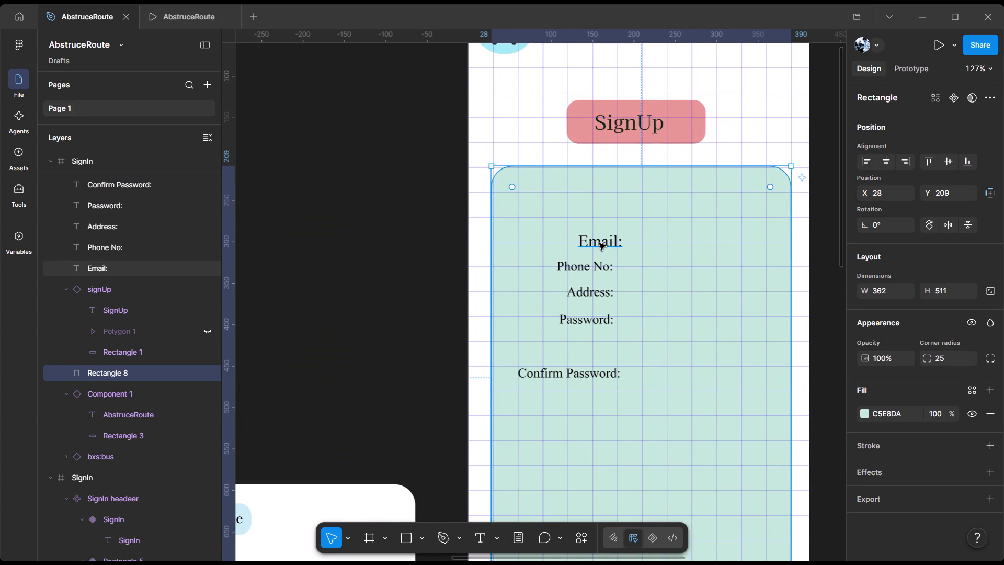
Enlarge the "Phone No:", "Address:", "Password:" and "Confirm Password:" labels to font size 20, matching "Email:".
click(595, 269)
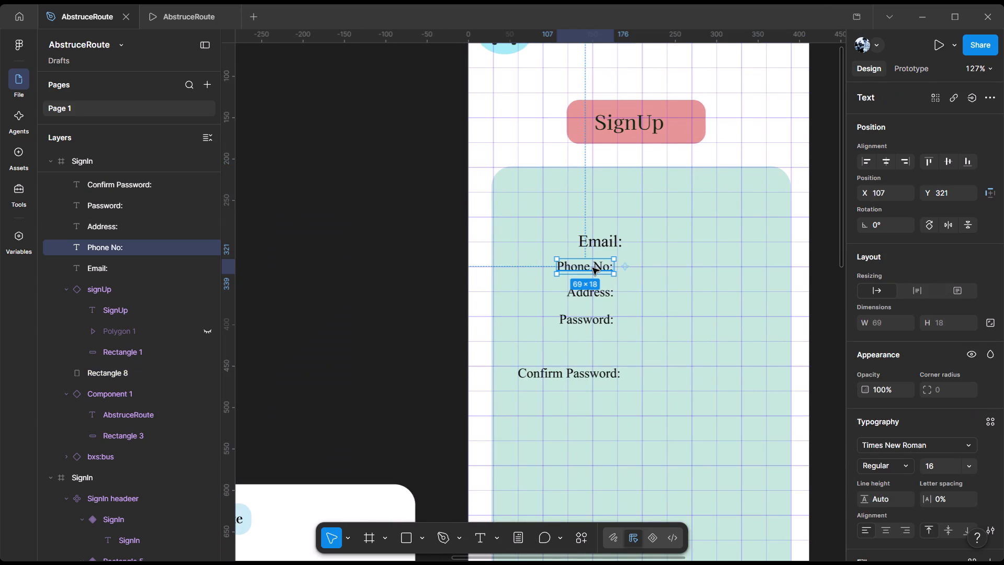
double_click(595, 265)
double_click(596, 268)
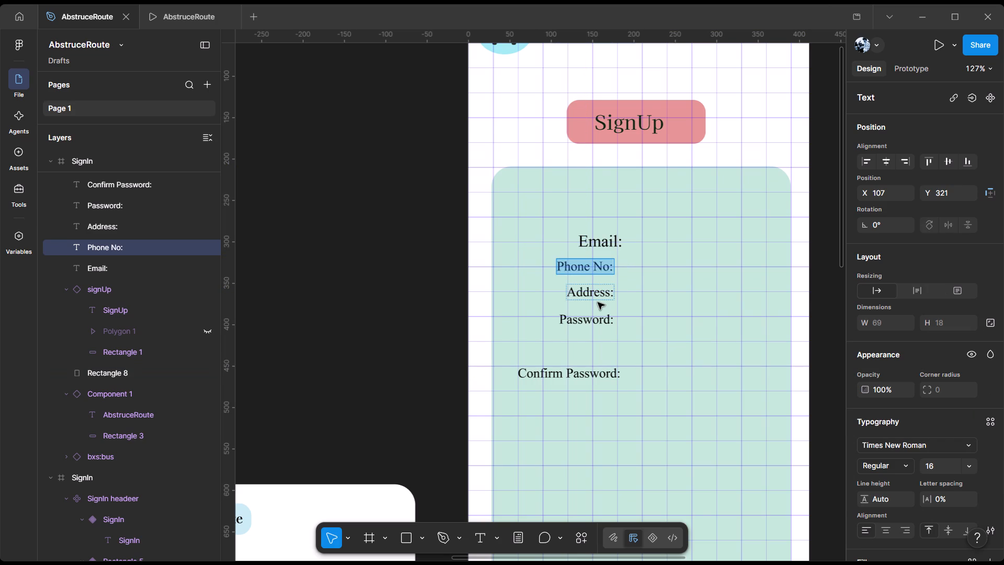
ctrl+click(599, 282)
ctrl+click(599, 286)
ctrl+double_click(599, 297)
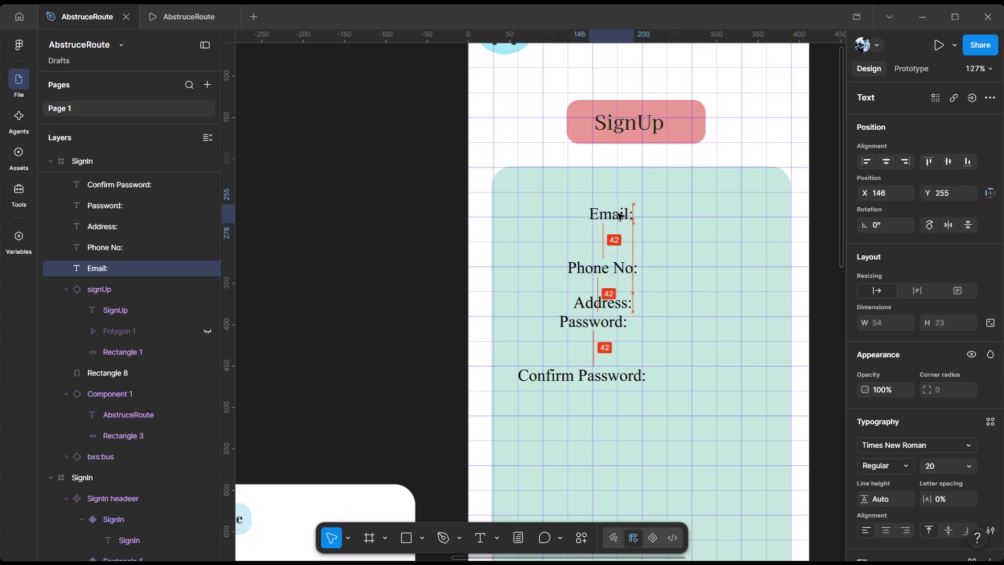
Move "Email:" to about X 153, Y 255 and arrange the labels below it in an evenly spaced, right-aligned column.
drag(618, 213, 622, 219)
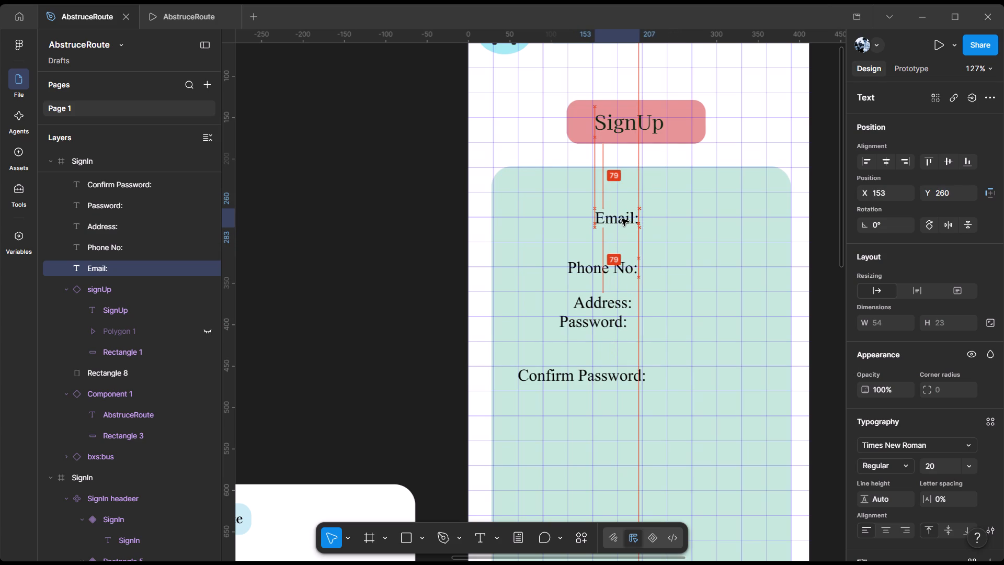
drag(622, 219, 622, 214)
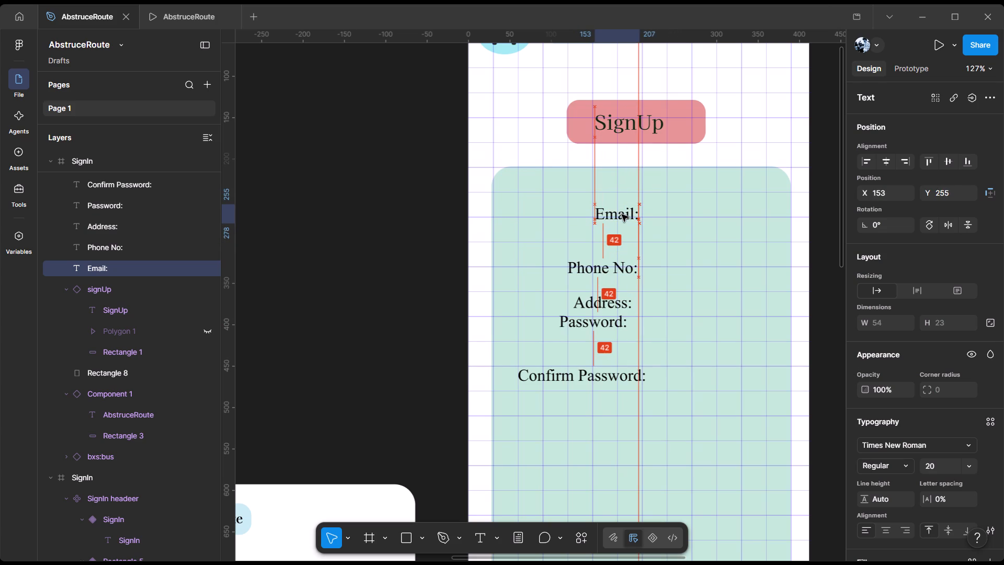
drag(622, 214, 622, 212)
drag(622, 212, 622, 212)
click(608, 272)
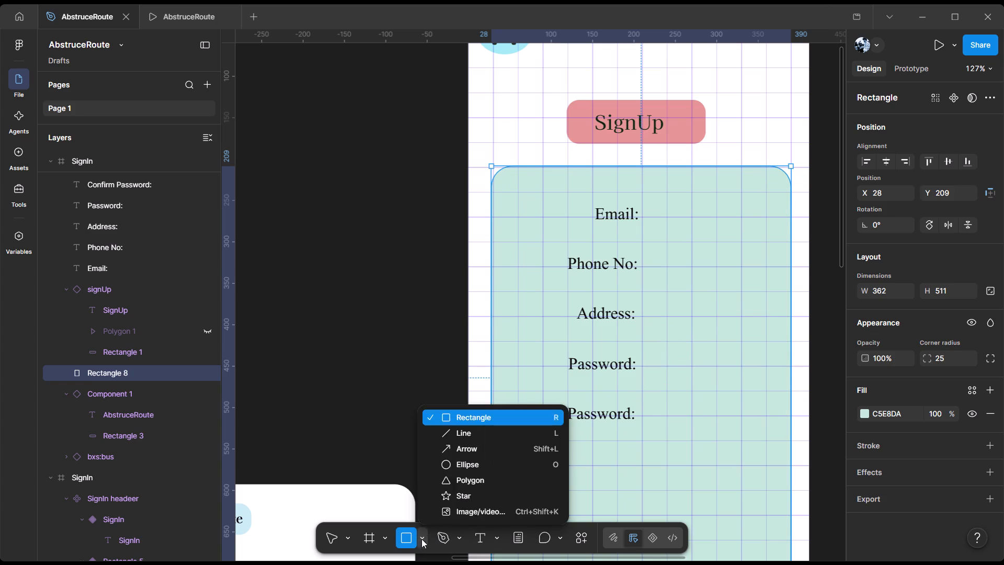
Draw a rectangular input field beside the "Email:" label and size it to about 163 × 36.
click(464, 422)
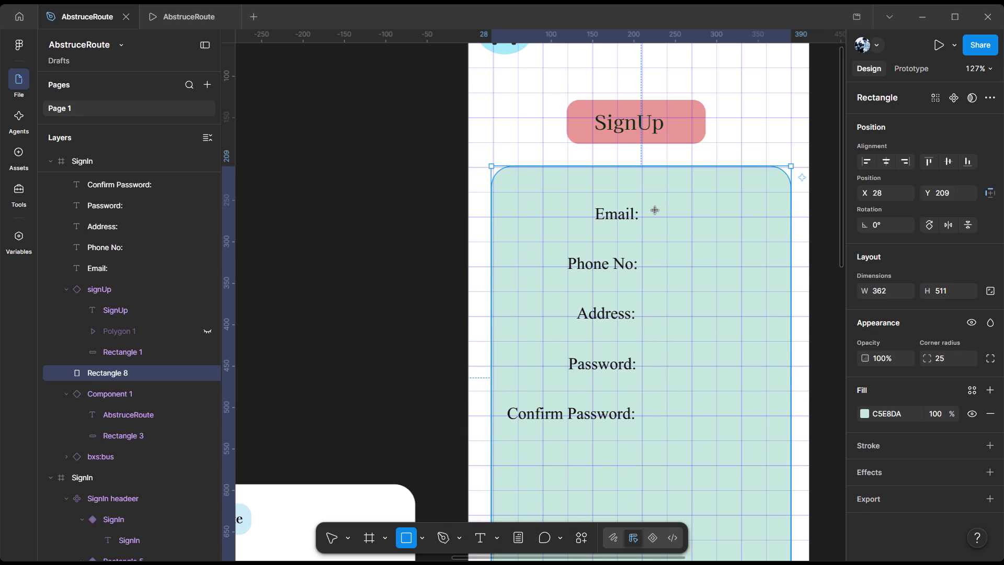
drag(650, 212, 783, 234)
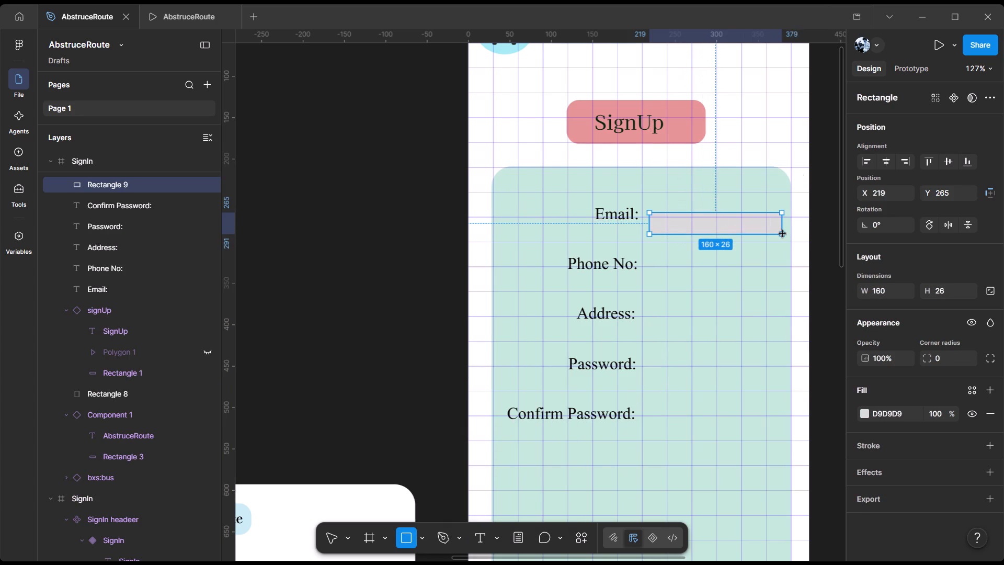
drag(783, 234, 784, 235)
drag(715, 214, 716, 207)
click(718, 225)
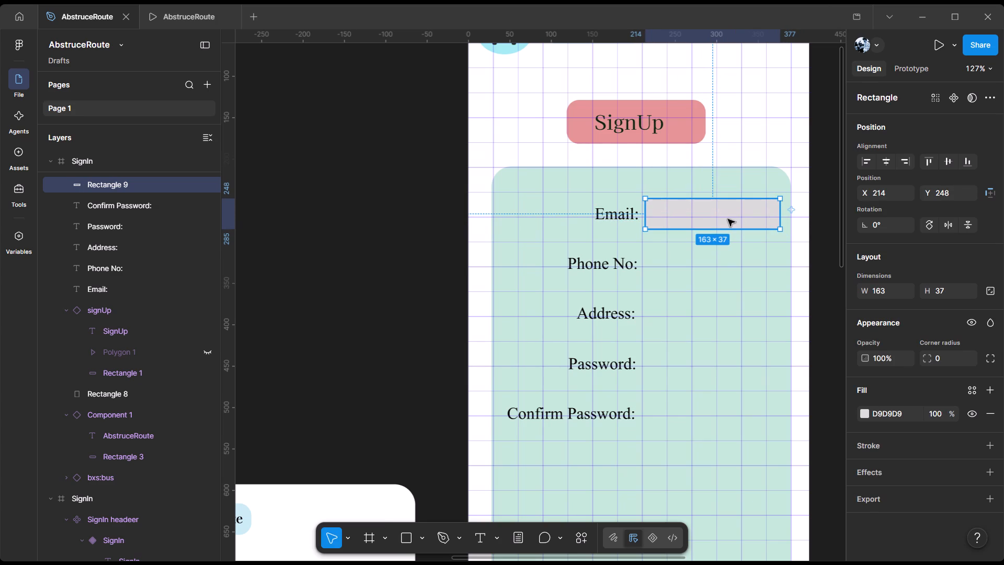
click(724, 230)
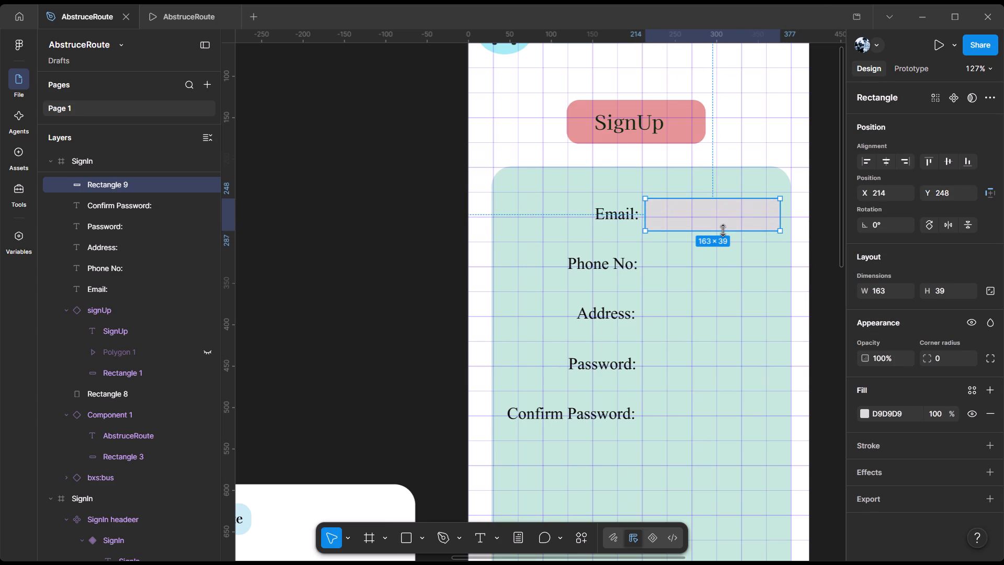
click(748, 310)
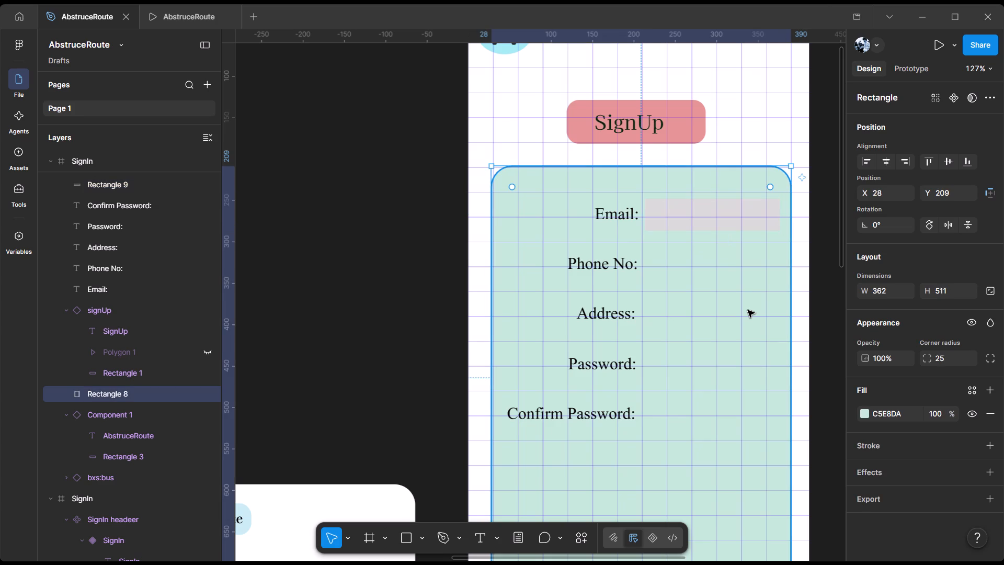
click(719, 220)
click(719, 229)
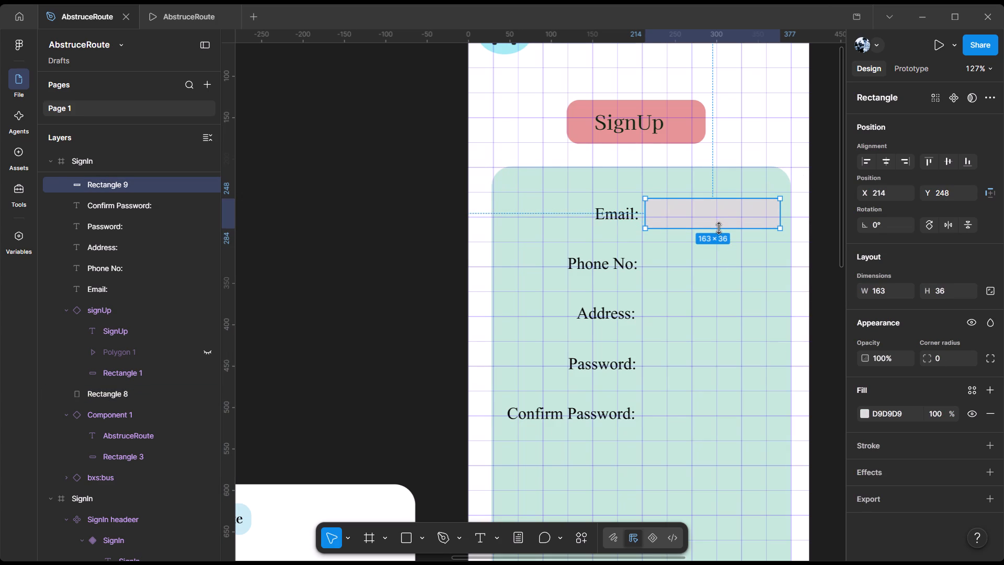
click(762, 284)
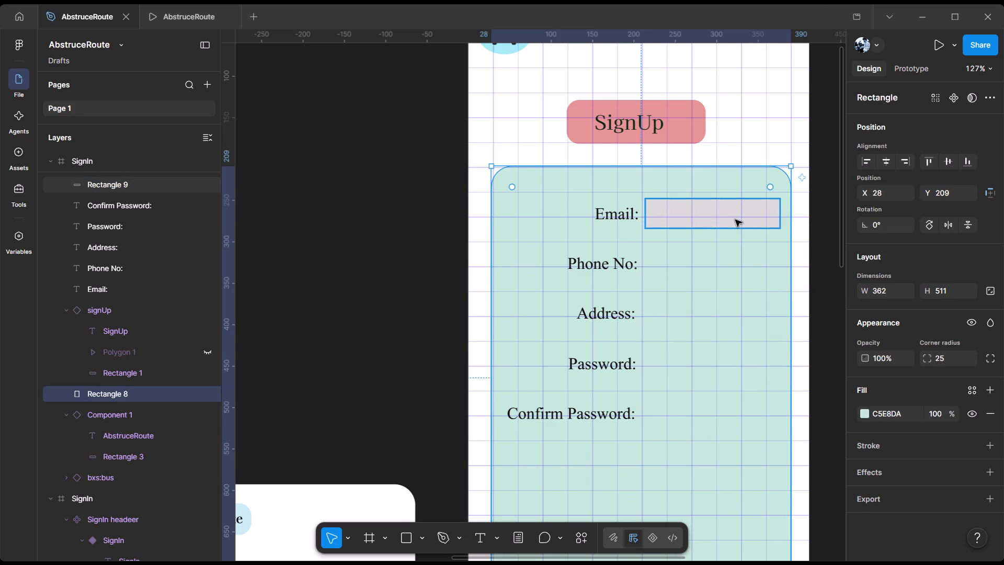
Duplicate the Email field rectangle beside the other four labels and round the fields' corners to a radius of 15.
alt+drag(735, 220, 736, 268)
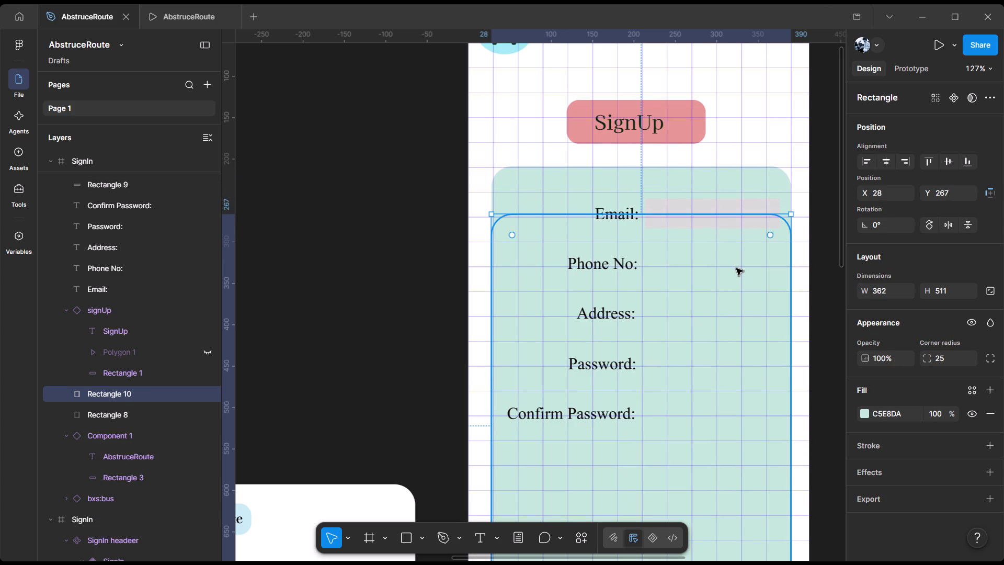
key(ctrl+z)
click(737, 223)
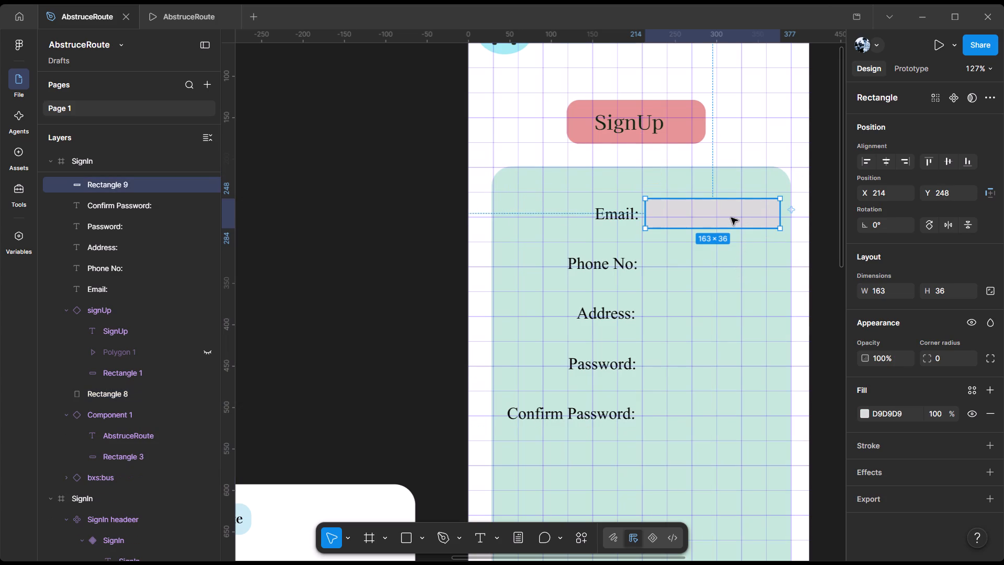
alt+drag(731, 218, 731, 268)
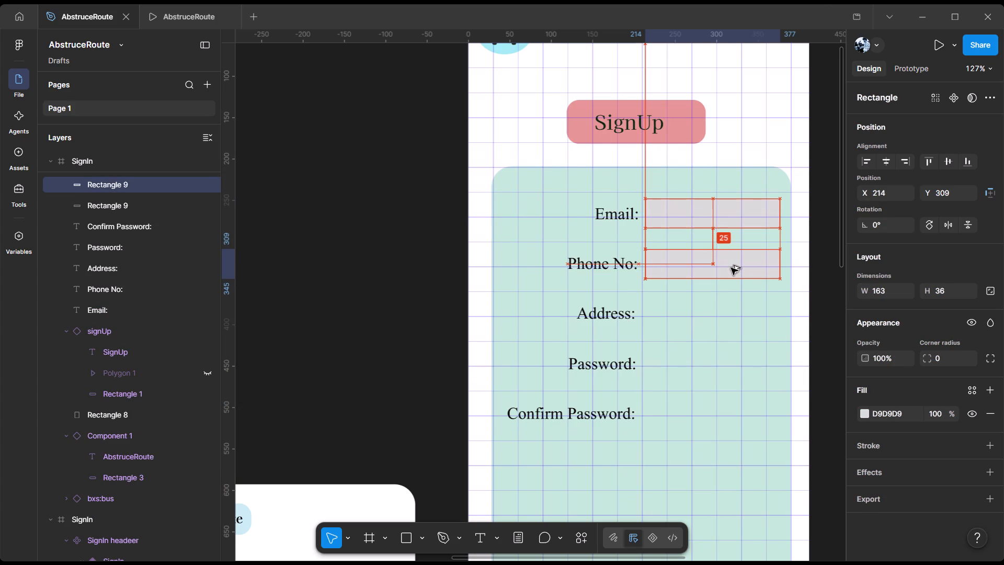
alt+drag(731, 268, 731, 269)
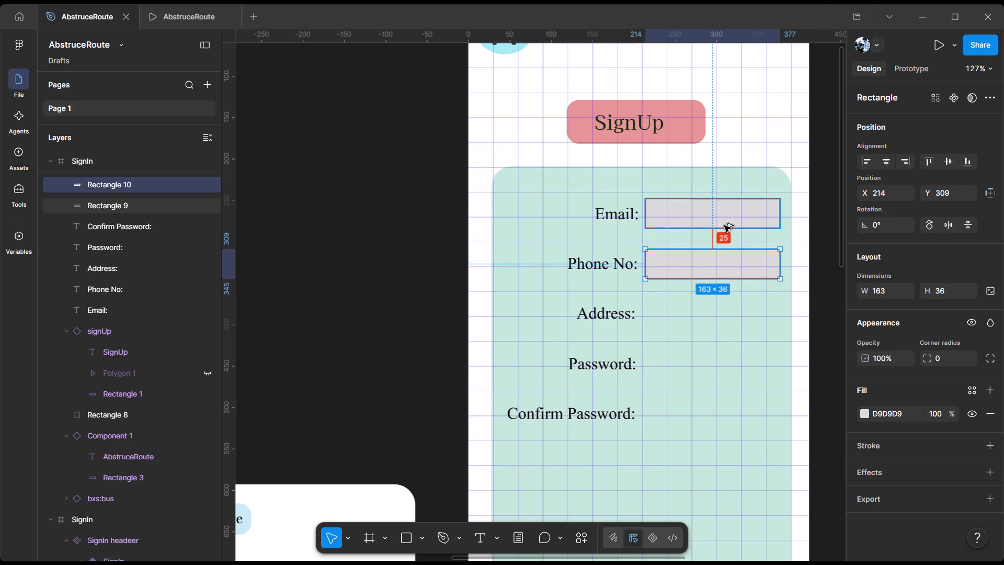
alt+drag(724, 218, 725, 320)
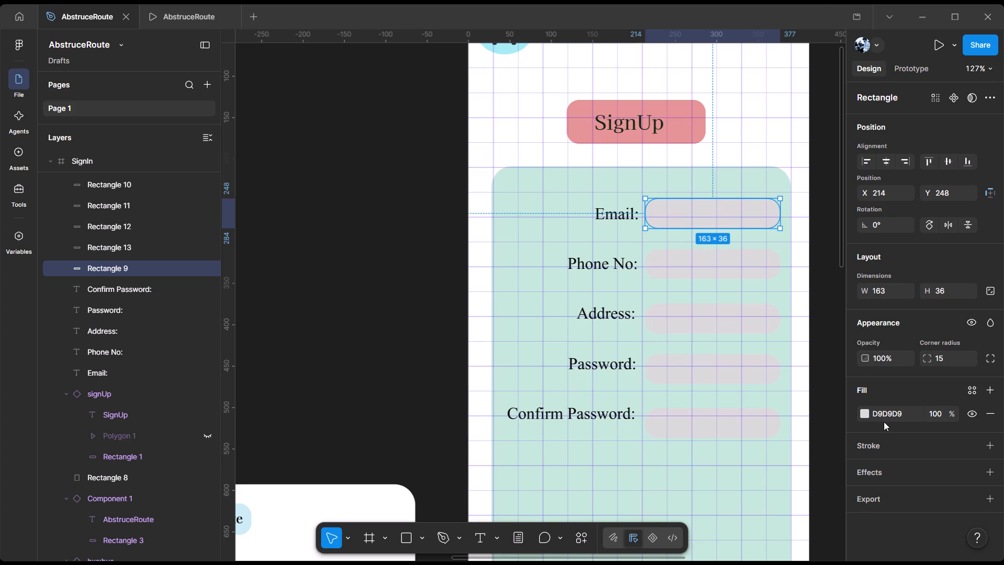
Set the height of the five input fields to 32 and line them up with their labels.
click(942, 289)
Set the height of the rectangular input field beside the "Email:" label to 32.
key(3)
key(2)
key(Return)
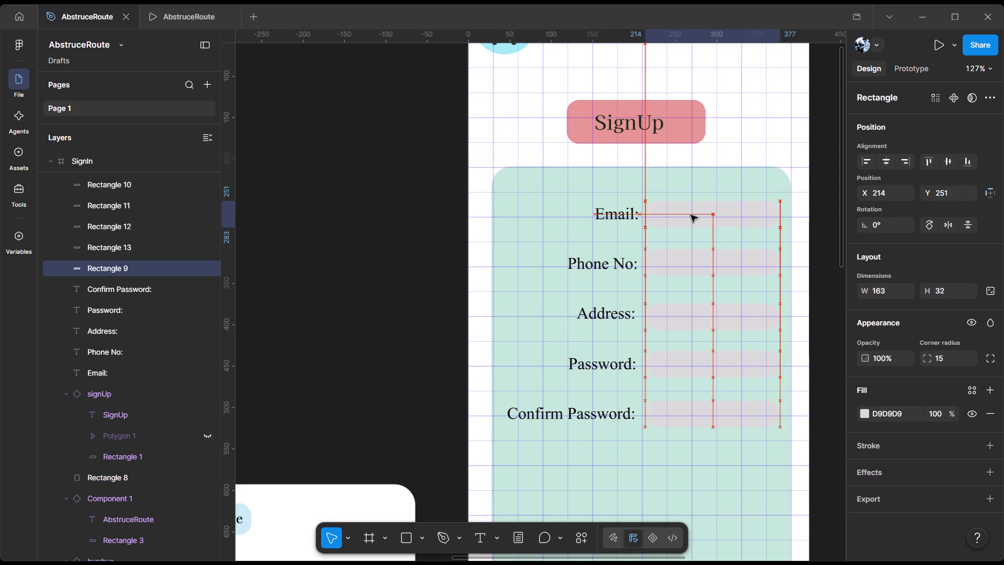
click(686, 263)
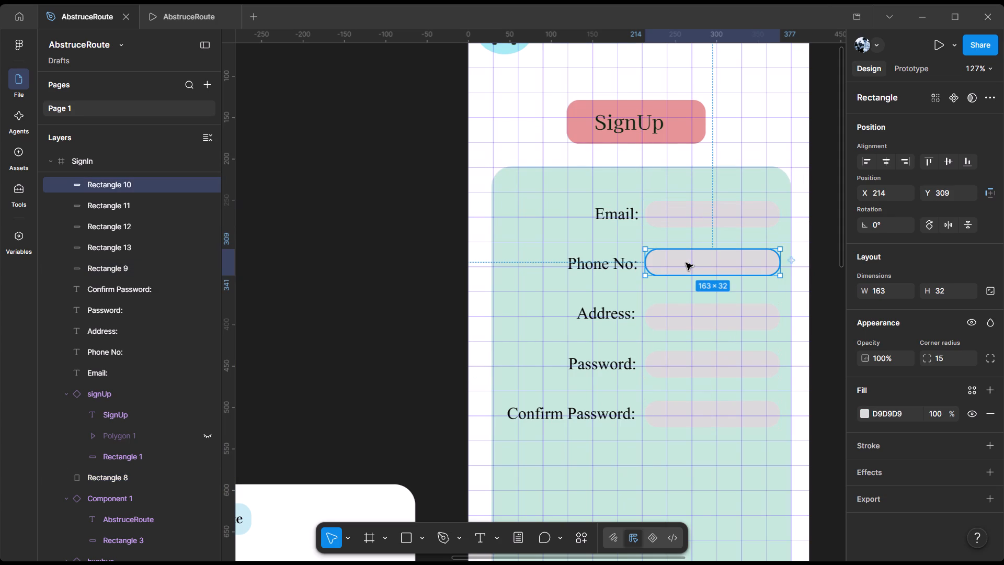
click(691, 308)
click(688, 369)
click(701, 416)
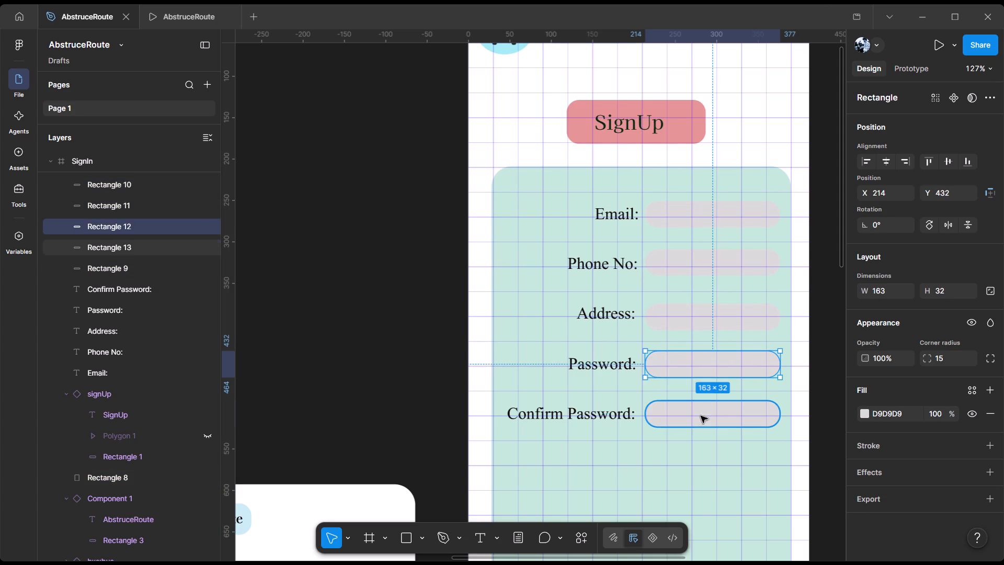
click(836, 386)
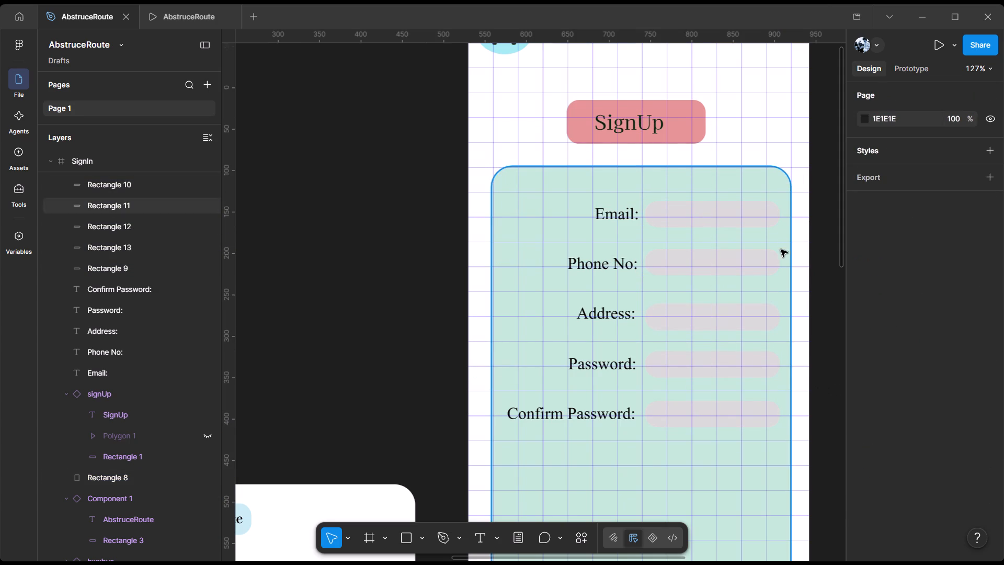
Change the Email input field's fill to the light purple ADAFF3.
click(760, 225)
click(859, 410)
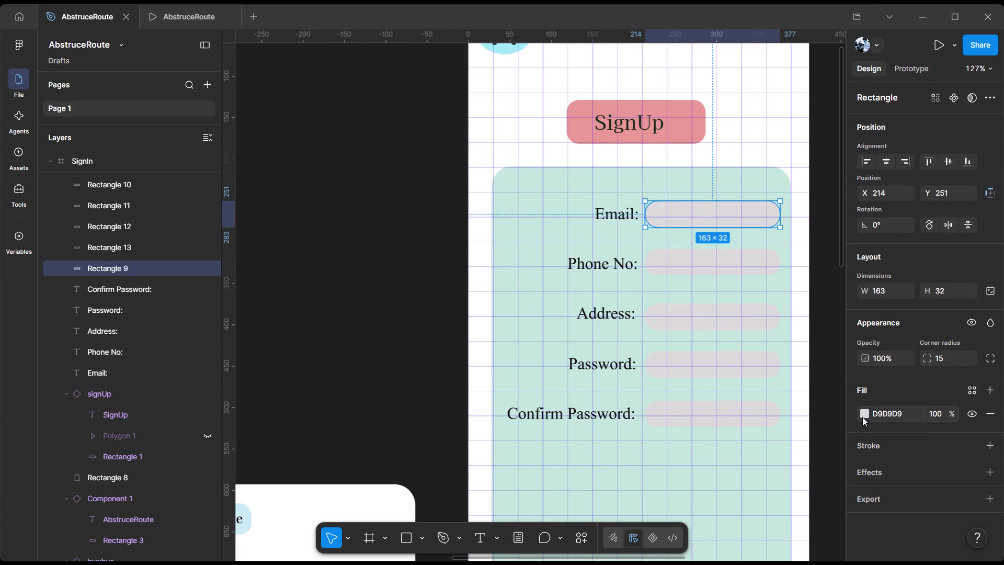
click(864, 413)
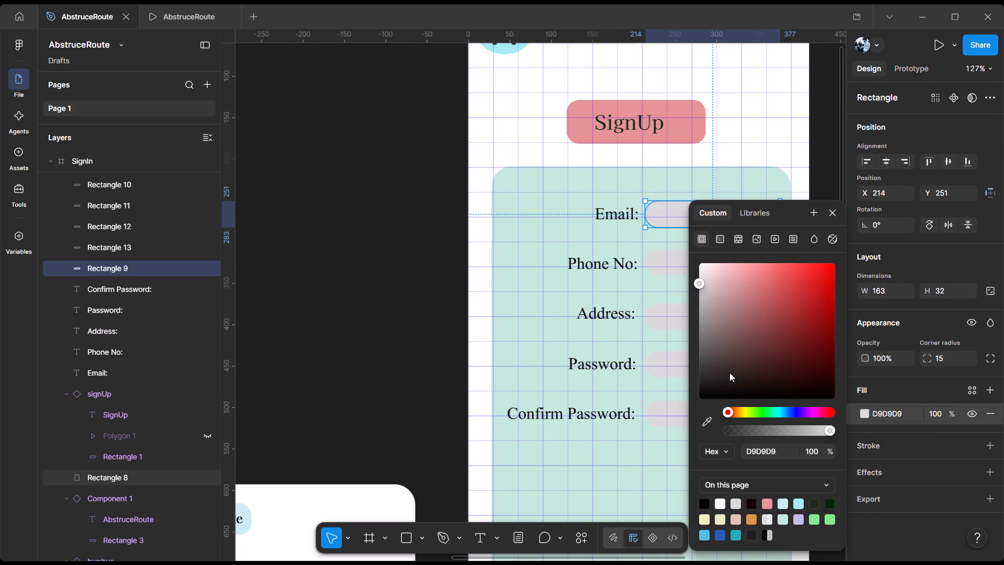
click(772, 408)
drag(692, 278, 729, 280)
click(827, 414)
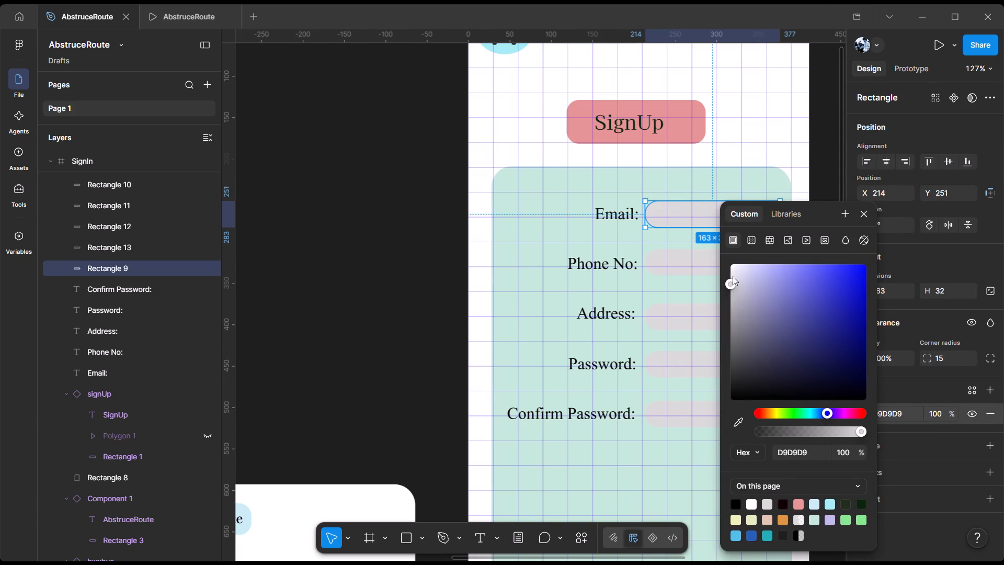
drag(729, 284, 772, 273)
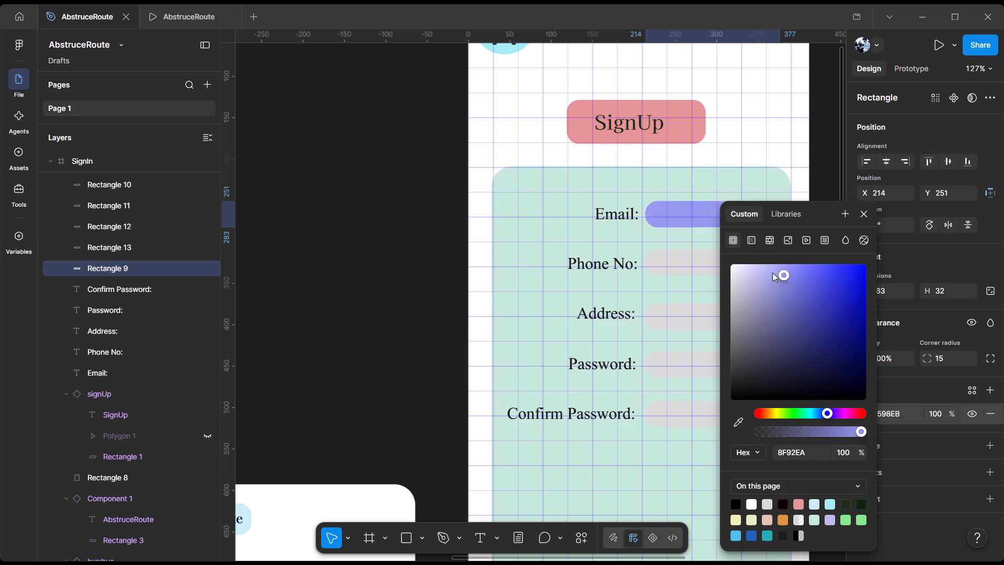
drag(772, 273, 770, 270)
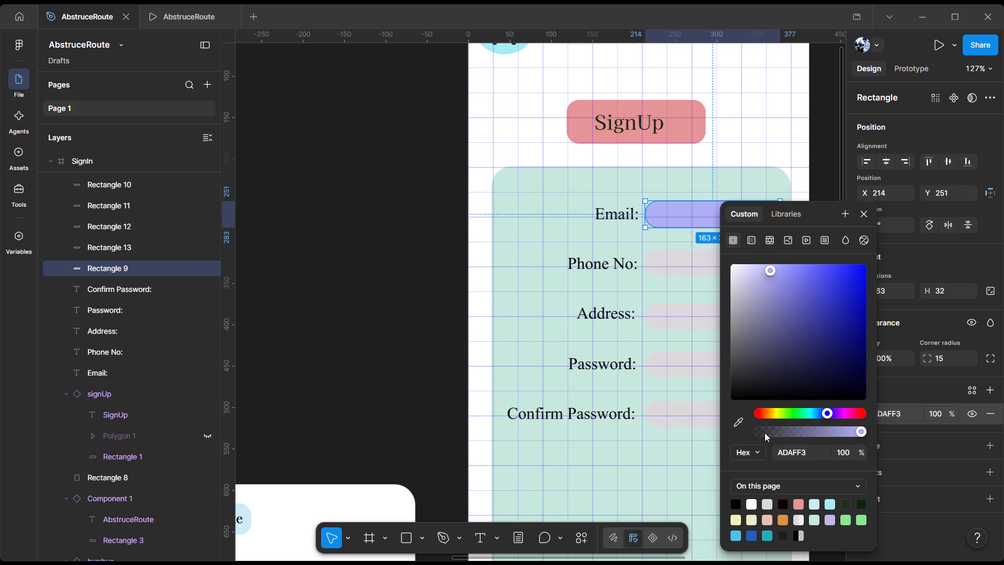
click(323, 258)
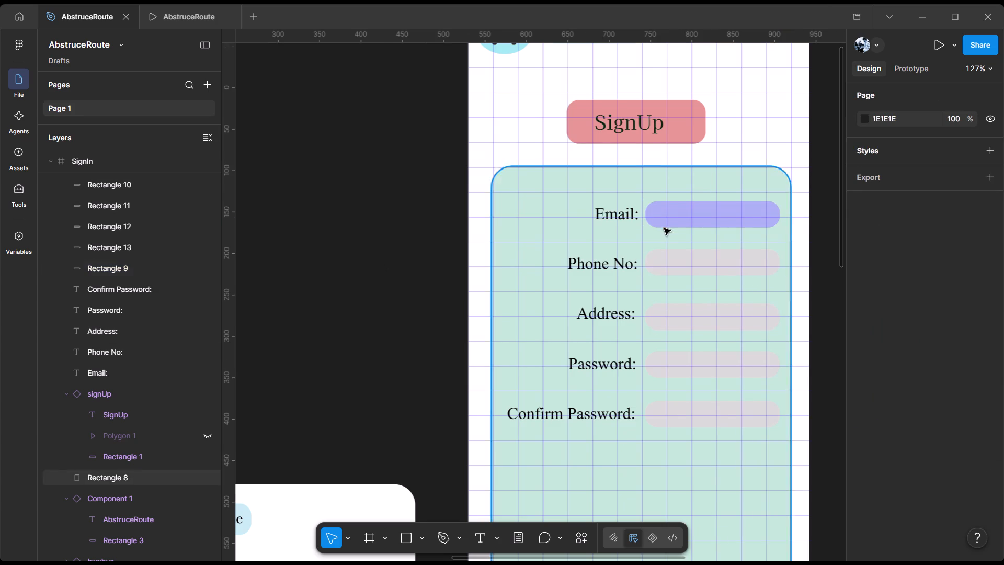
Select all five input fields together and adjust the purple in their selection colors to ADB0F8.
click(664, 227)
shift+click(704, 275)
shift+click(702, 307)
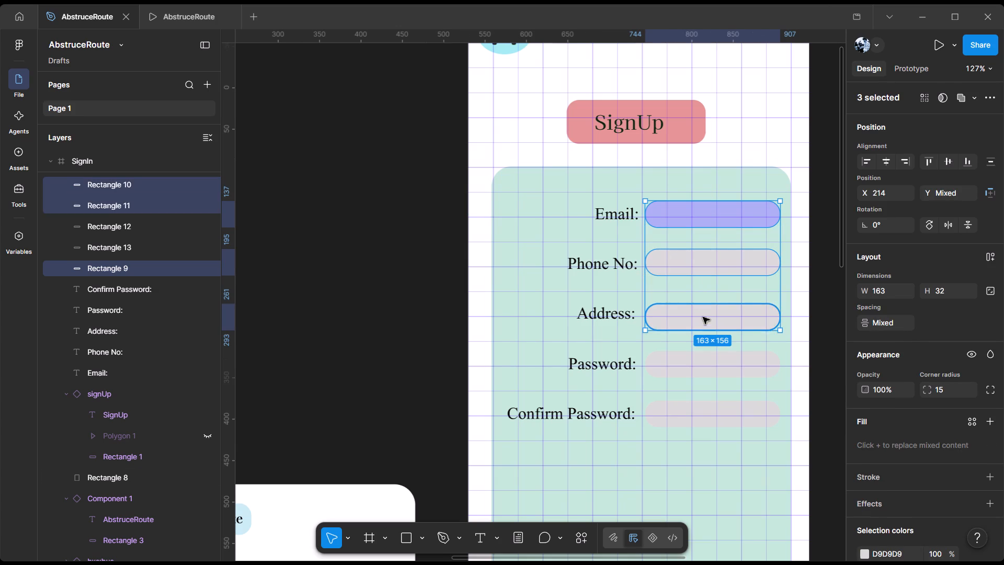
shift+click(705, 371)
shift+click(703, 413)
scroll(910, 427, down, 2)
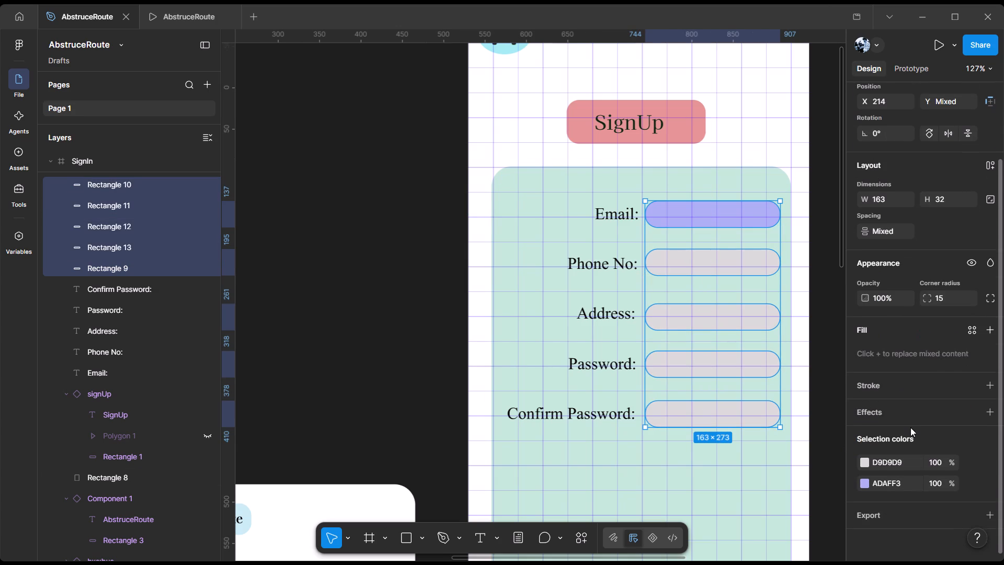
click(867, 482)
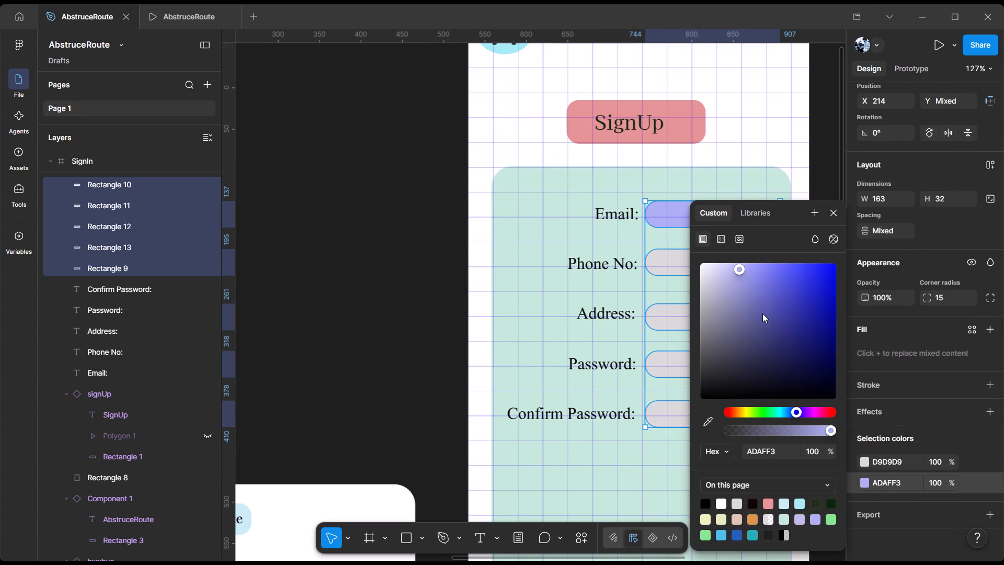
click(741, 267)
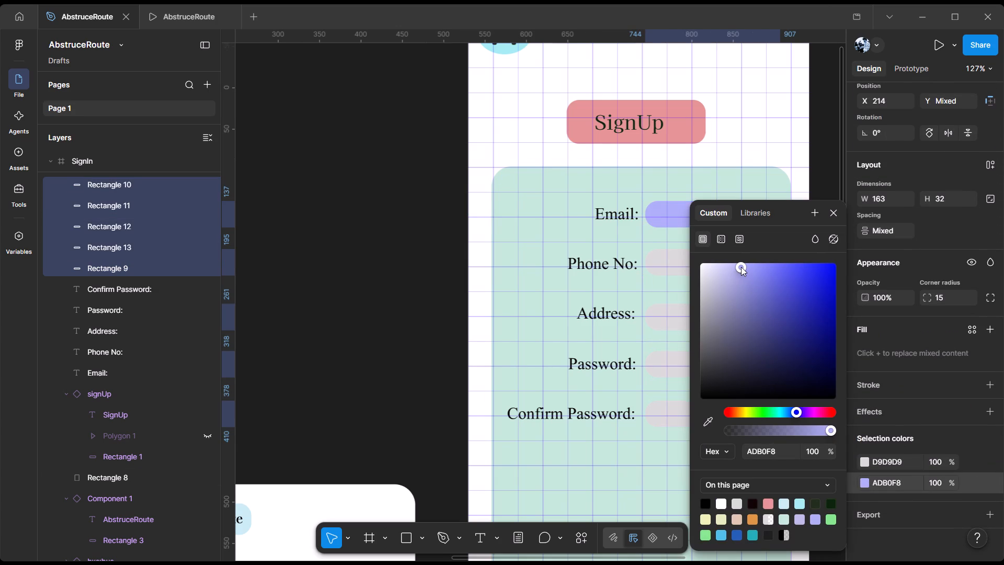
click(741, 267)
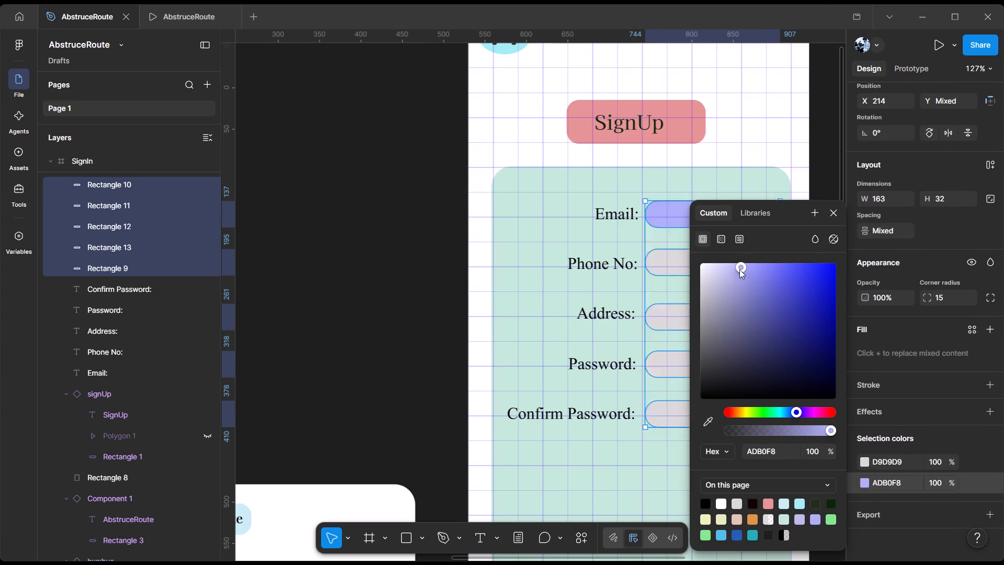
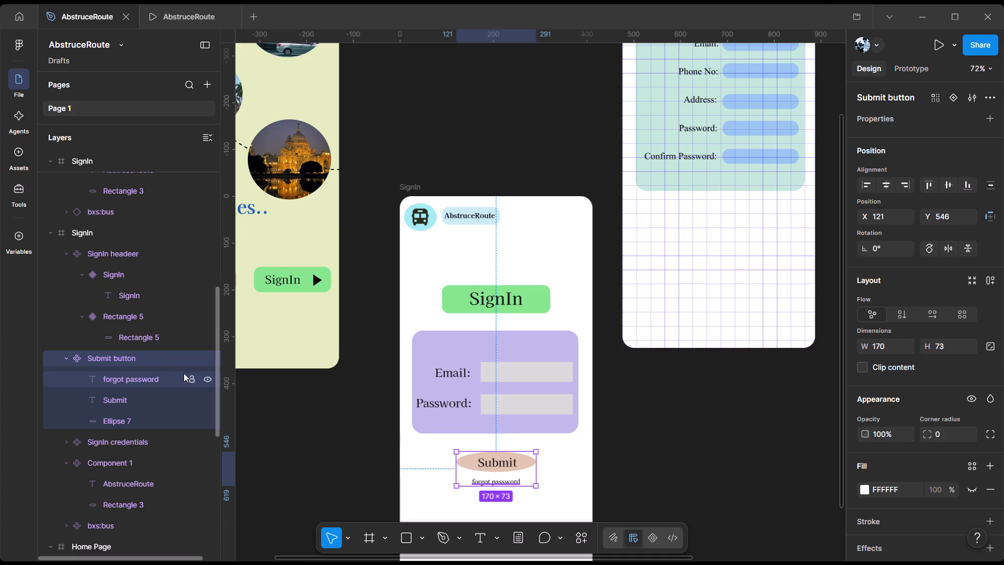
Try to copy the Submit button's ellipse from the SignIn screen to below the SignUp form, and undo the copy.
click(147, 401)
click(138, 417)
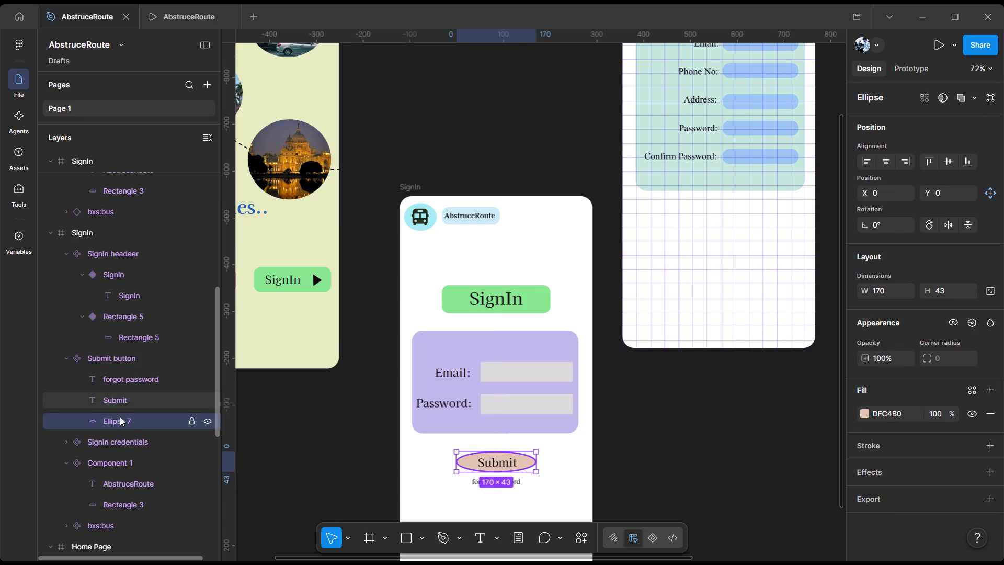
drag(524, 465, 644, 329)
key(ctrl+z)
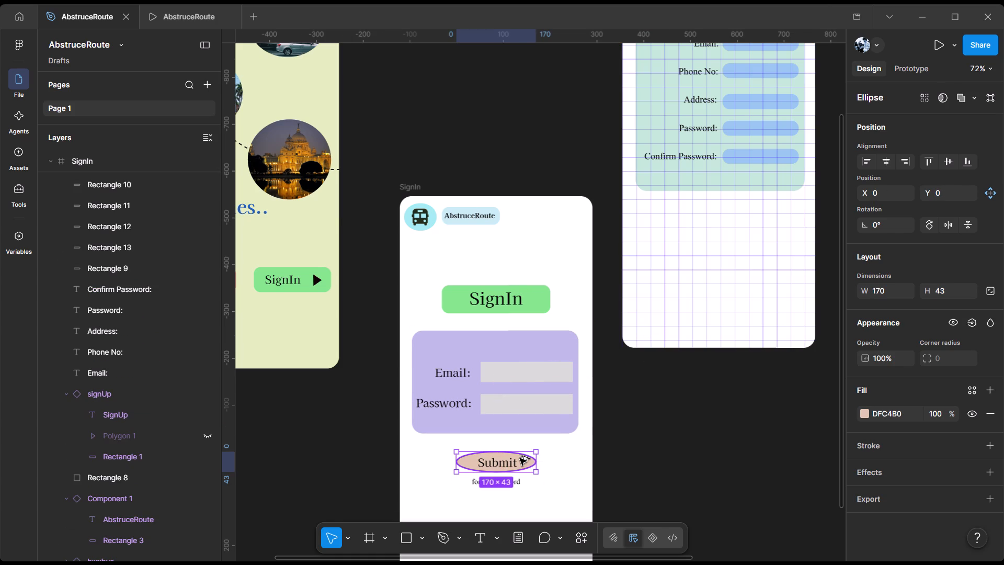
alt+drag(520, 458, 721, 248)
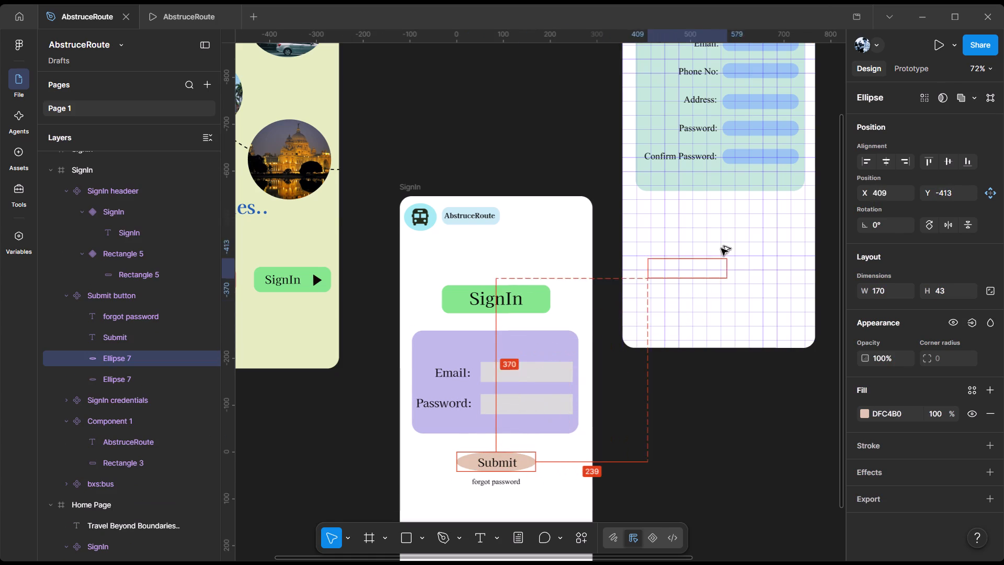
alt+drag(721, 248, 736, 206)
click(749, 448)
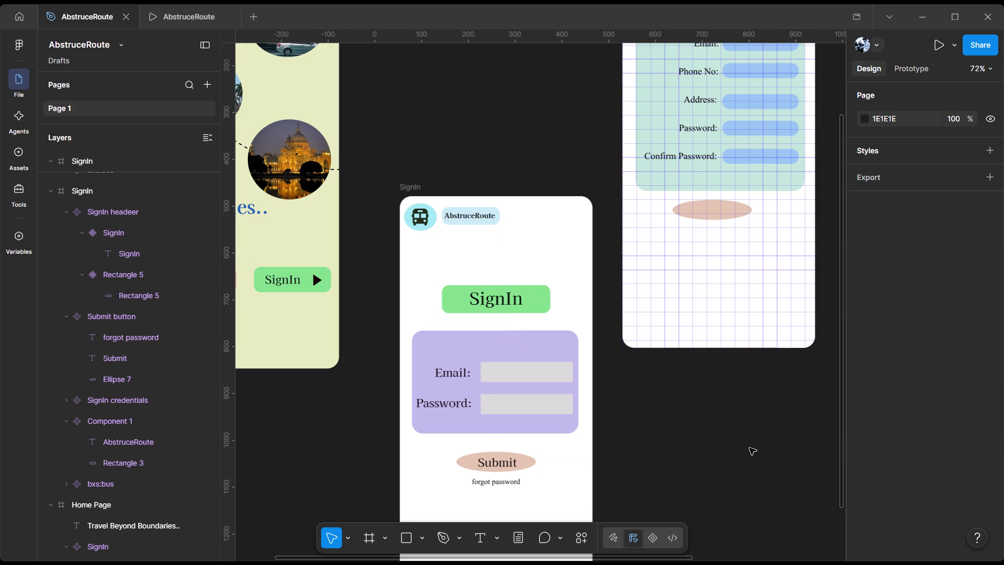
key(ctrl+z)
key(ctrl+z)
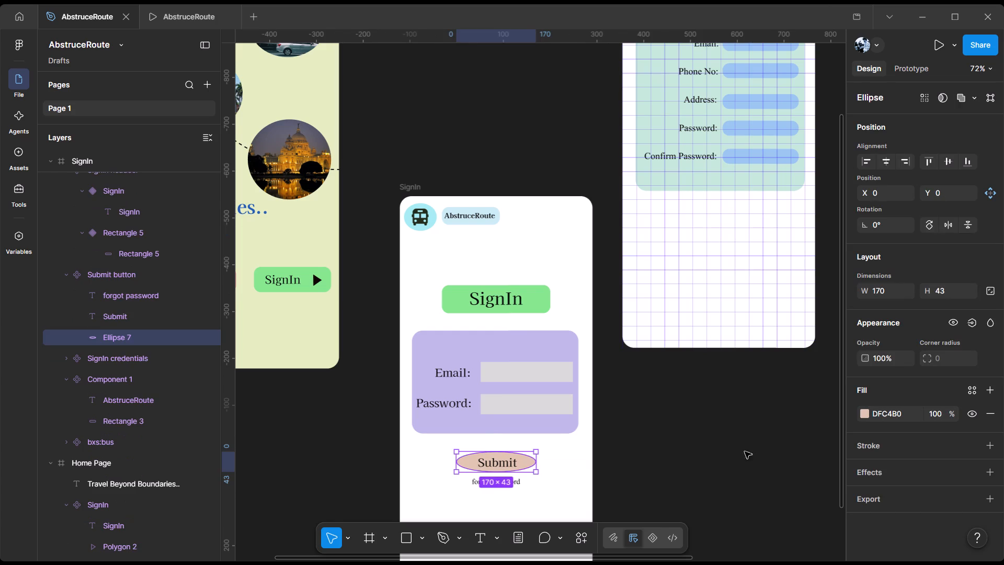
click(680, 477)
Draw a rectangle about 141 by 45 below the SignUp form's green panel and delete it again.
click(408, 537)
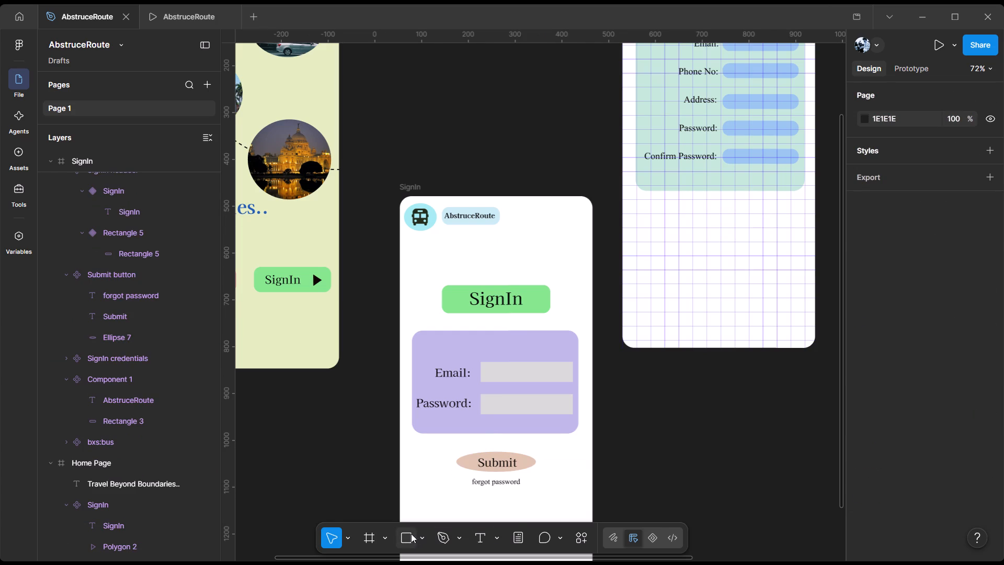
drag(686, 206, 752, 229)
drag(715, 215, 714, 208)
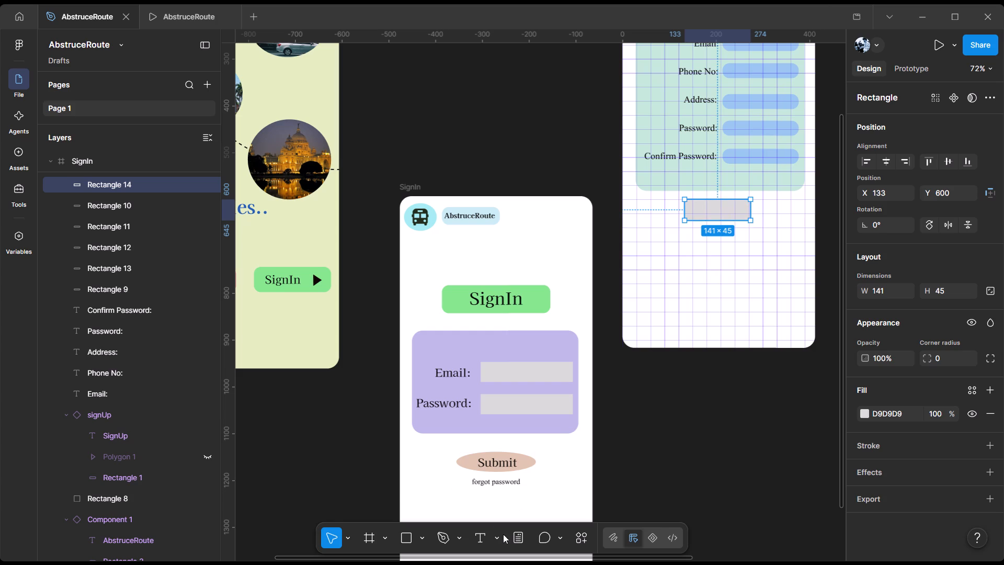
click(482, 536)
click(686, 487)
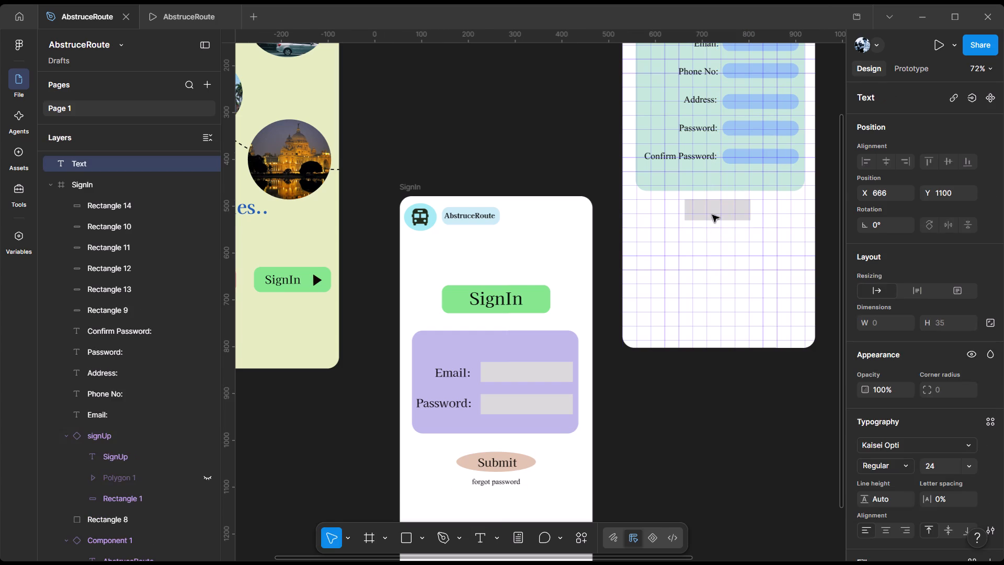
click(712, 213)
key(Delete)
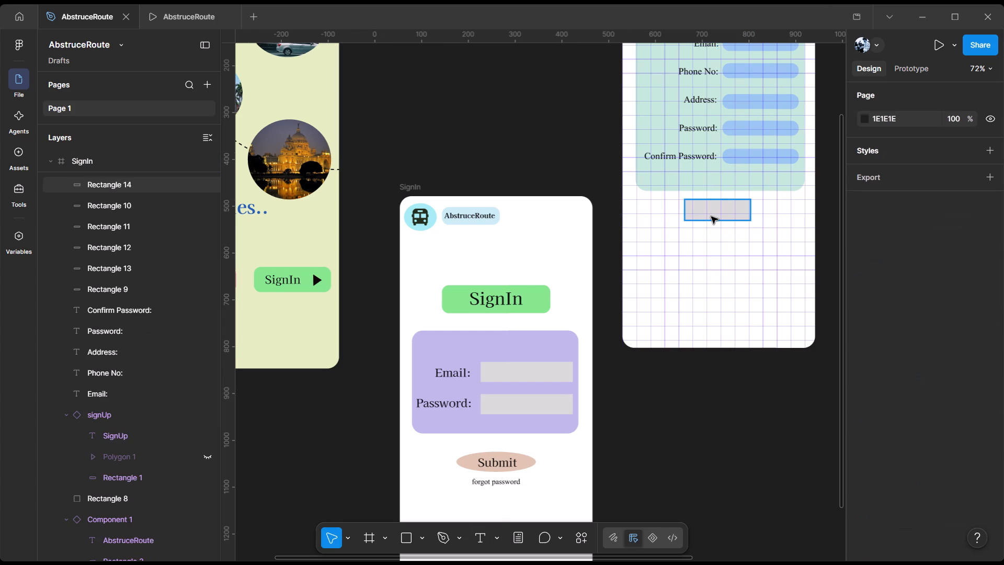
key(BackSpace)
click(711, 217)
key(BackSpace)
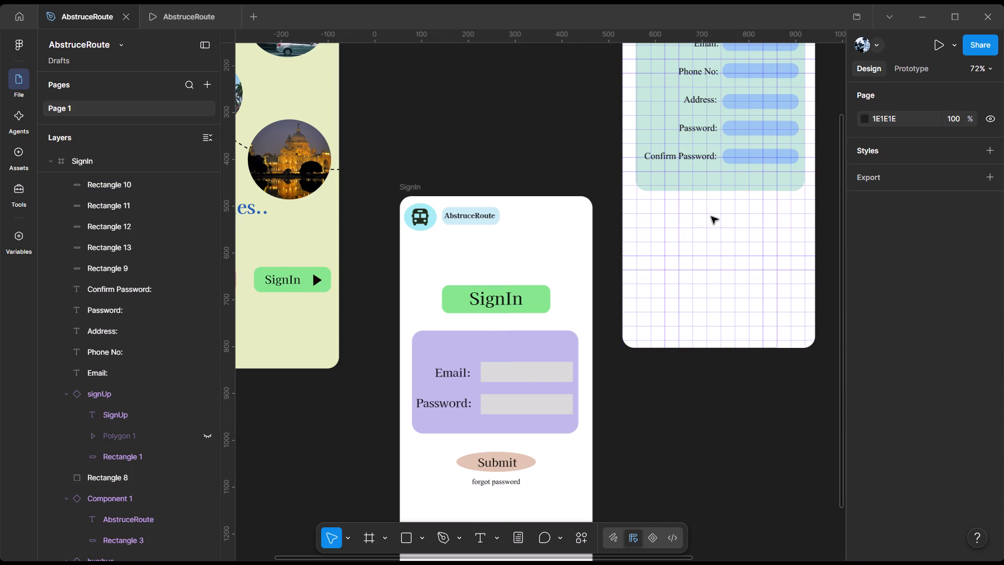
Add a text label below the SignUp form's green panel, trying Submit and SignUp as wording before settling on Create.
click(477, 546)
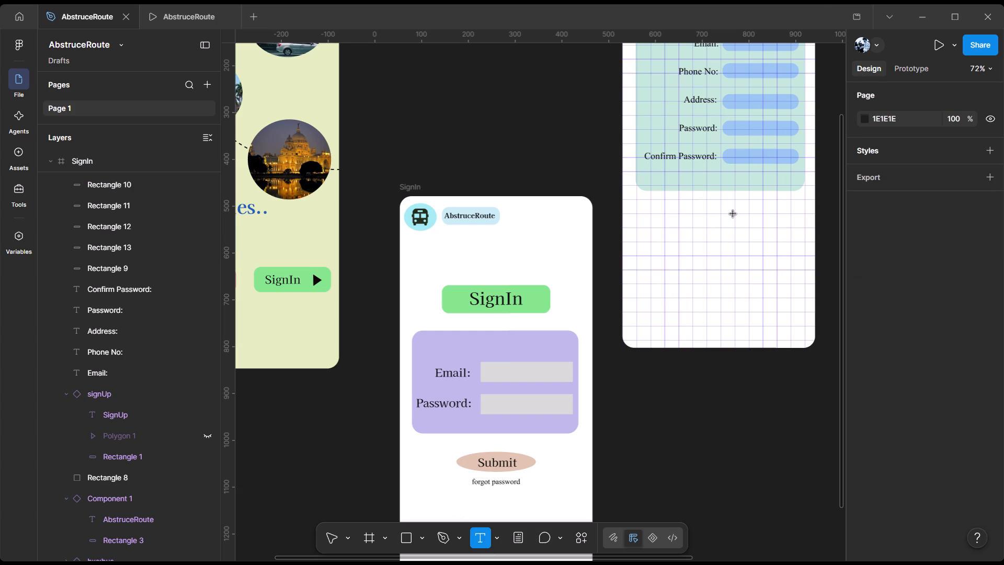
click(701, 214)
text(Sub,)
key(BackSpace)
text(mit)
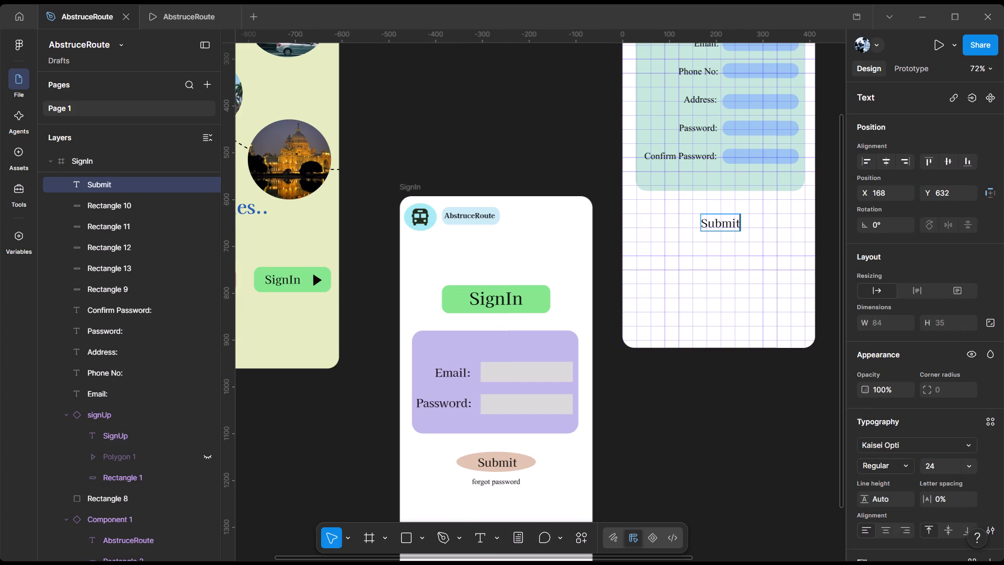
click(724, 223)
double_click(731, 225)
click(729, 224)
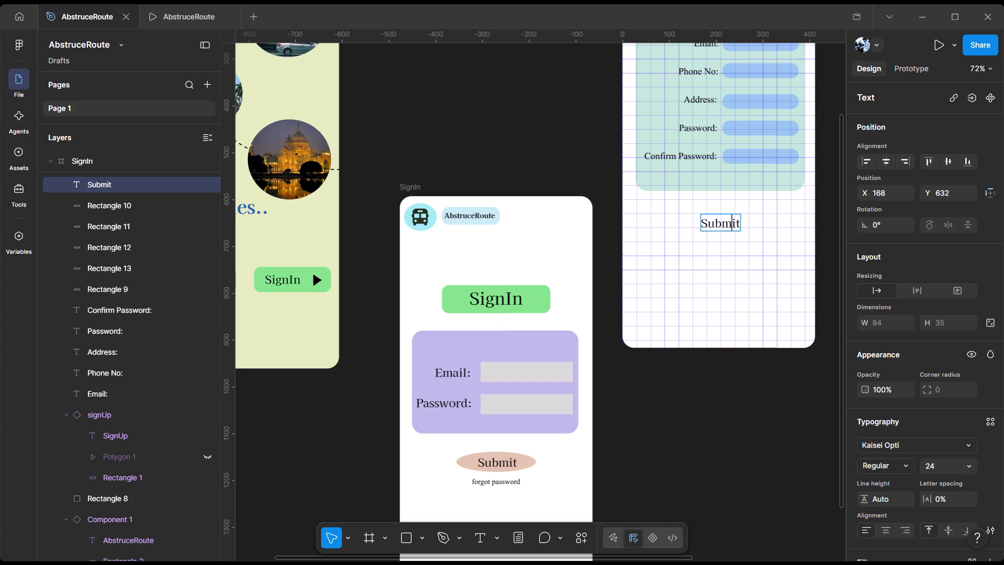
triple_click(738, 227)
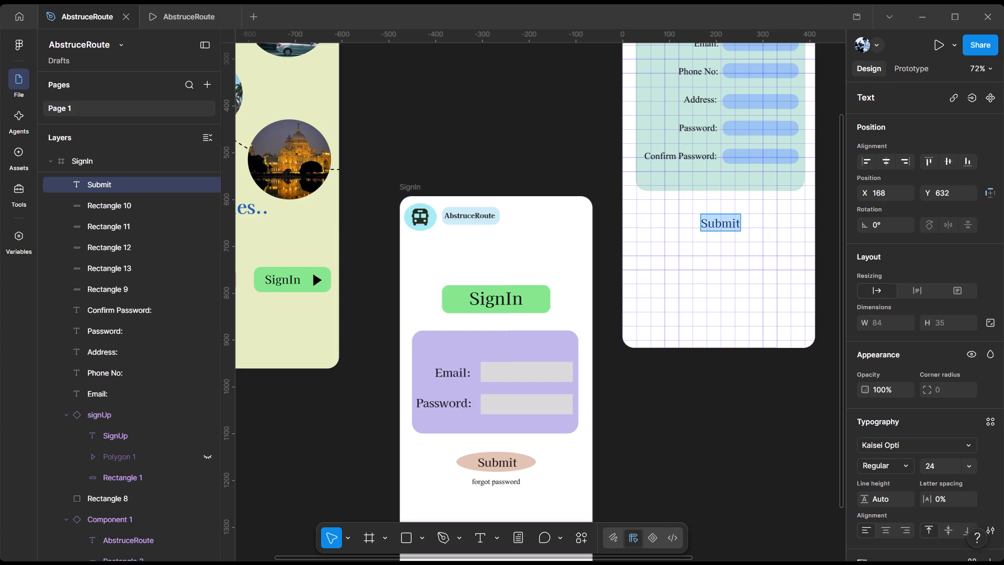
text(SignUp)
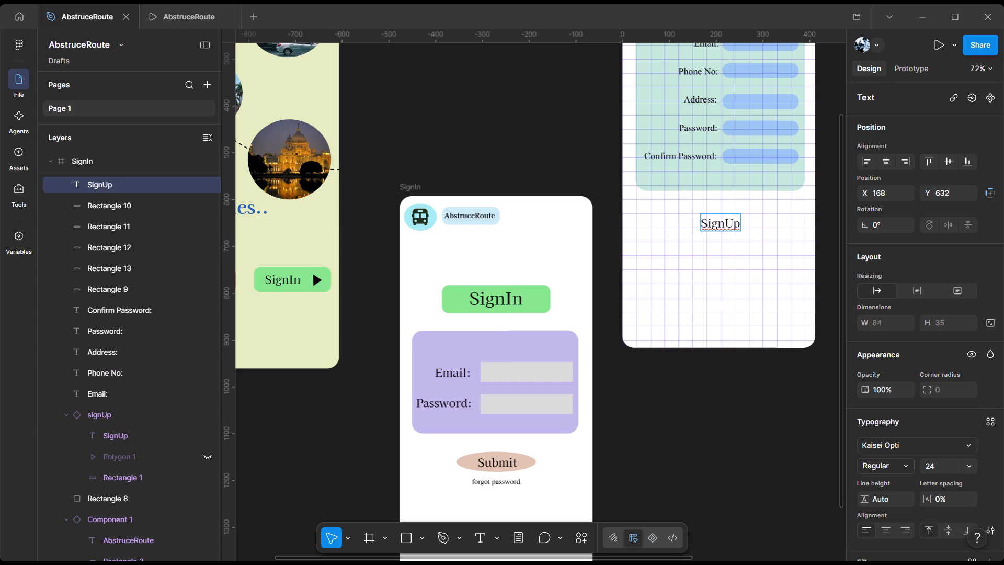
double_click(726, 225)
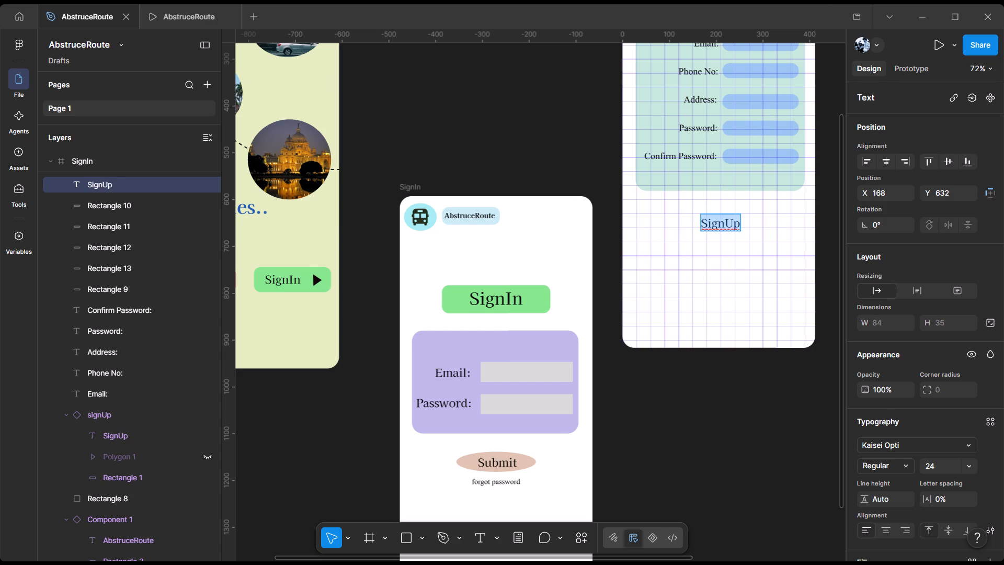
text(Create)
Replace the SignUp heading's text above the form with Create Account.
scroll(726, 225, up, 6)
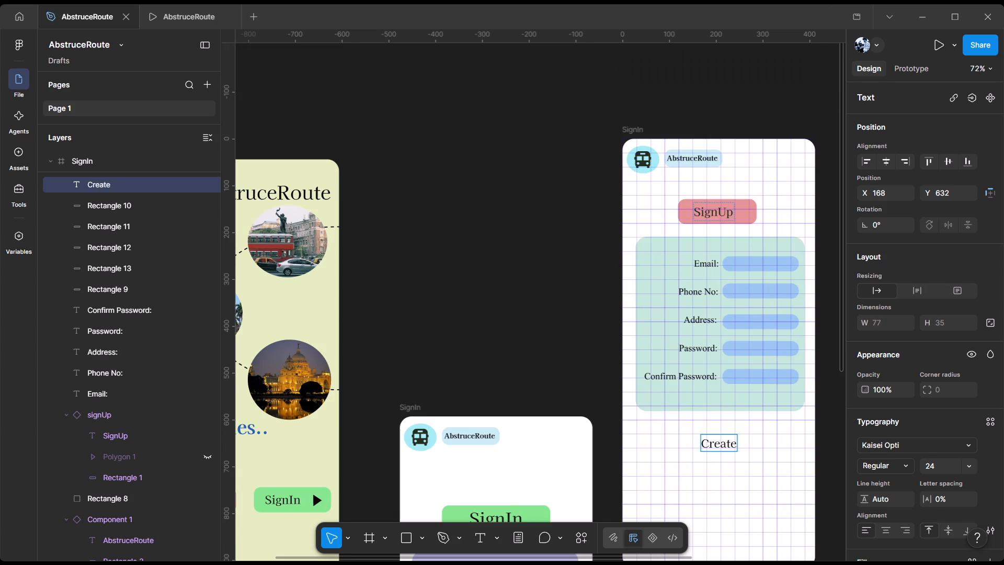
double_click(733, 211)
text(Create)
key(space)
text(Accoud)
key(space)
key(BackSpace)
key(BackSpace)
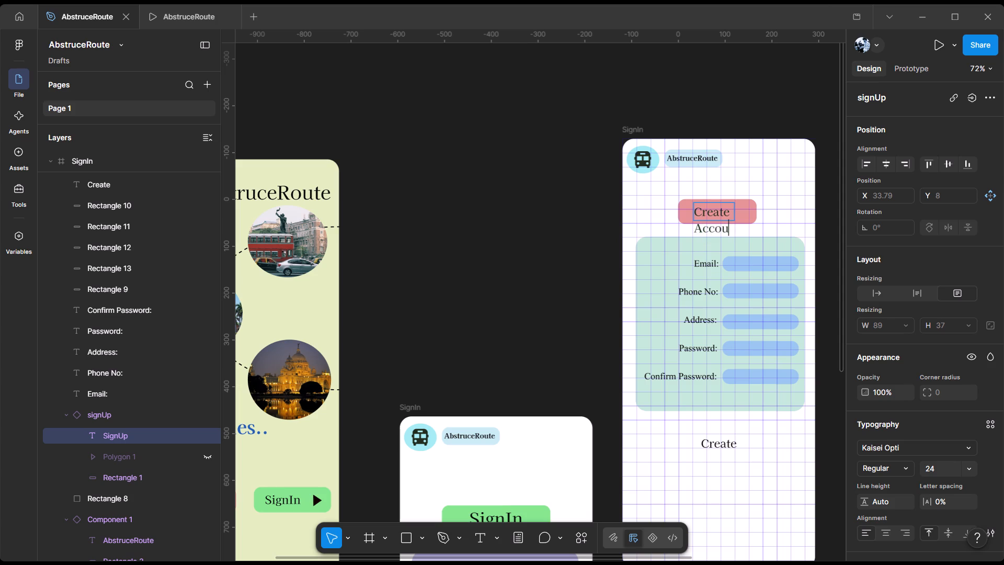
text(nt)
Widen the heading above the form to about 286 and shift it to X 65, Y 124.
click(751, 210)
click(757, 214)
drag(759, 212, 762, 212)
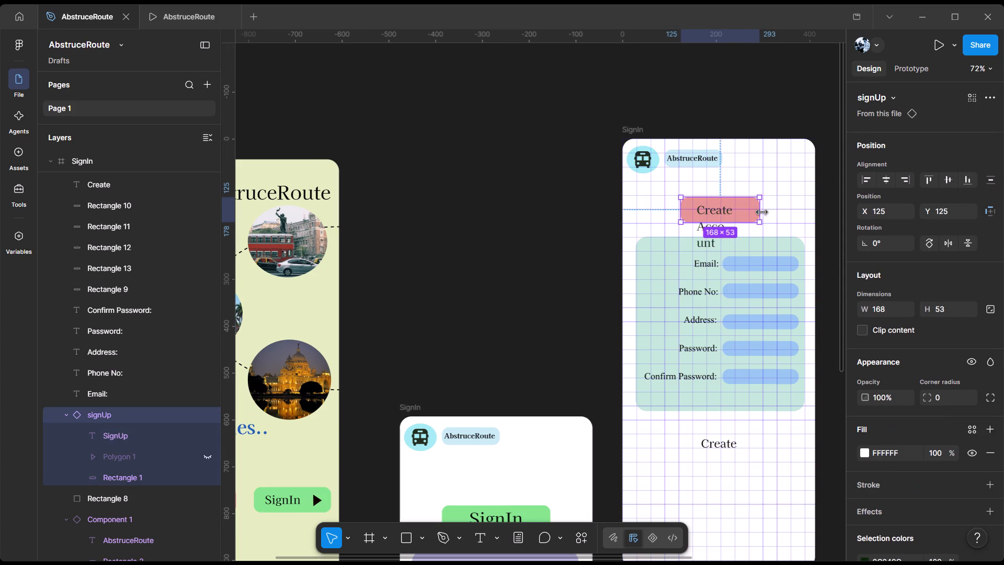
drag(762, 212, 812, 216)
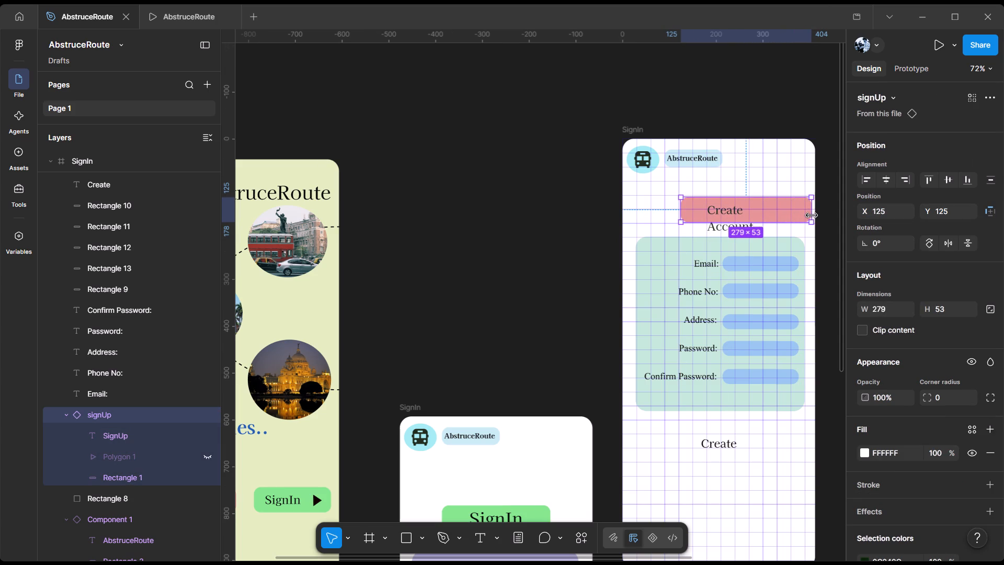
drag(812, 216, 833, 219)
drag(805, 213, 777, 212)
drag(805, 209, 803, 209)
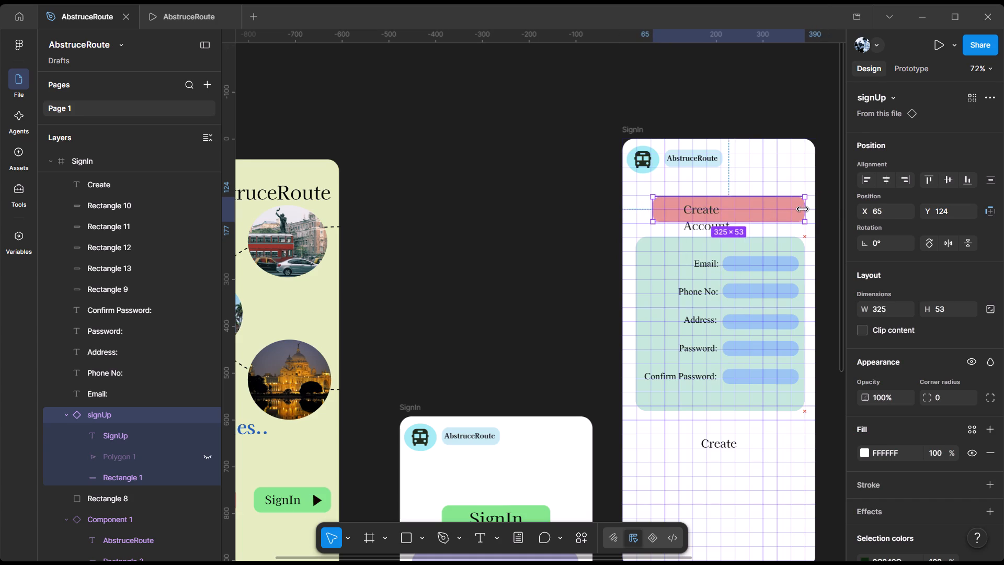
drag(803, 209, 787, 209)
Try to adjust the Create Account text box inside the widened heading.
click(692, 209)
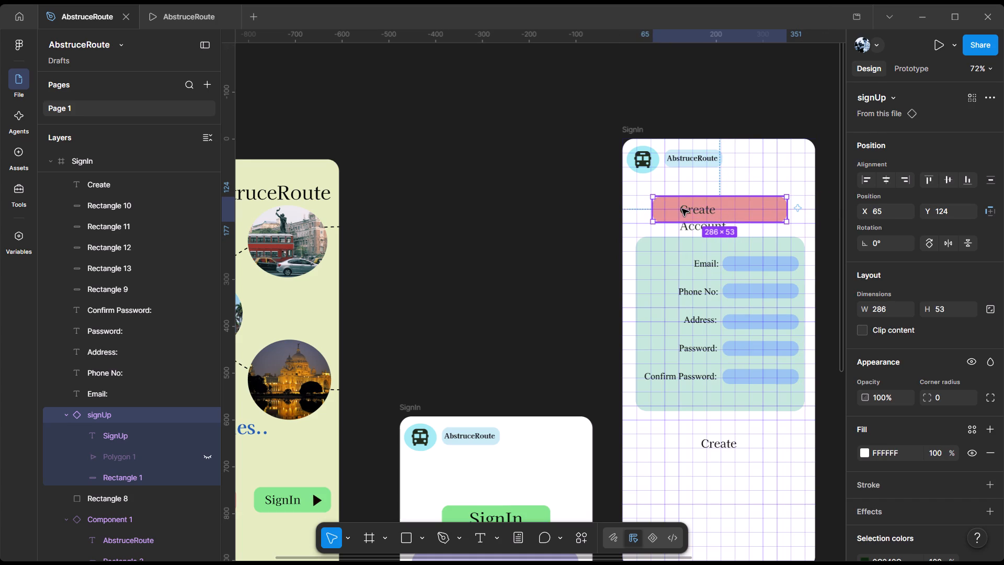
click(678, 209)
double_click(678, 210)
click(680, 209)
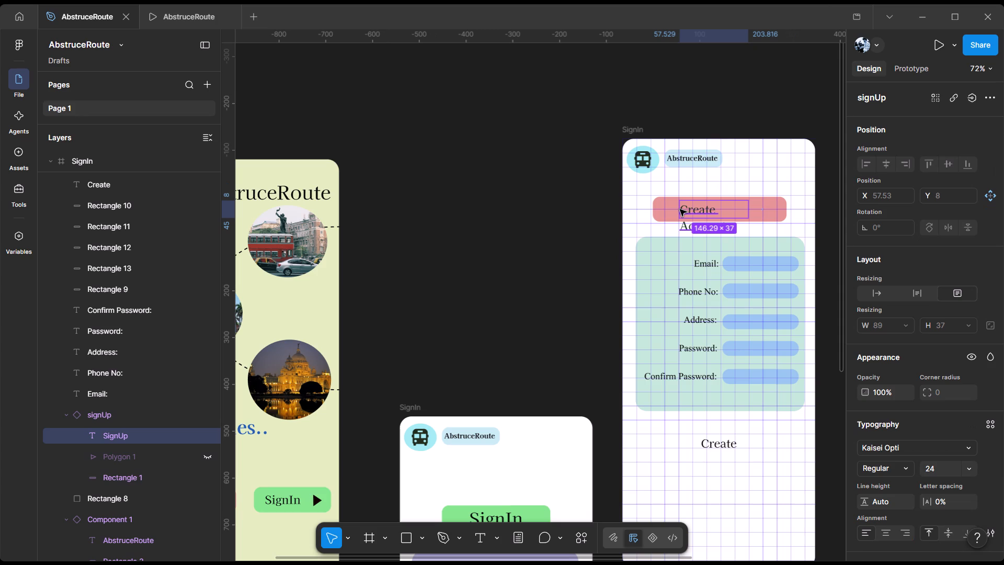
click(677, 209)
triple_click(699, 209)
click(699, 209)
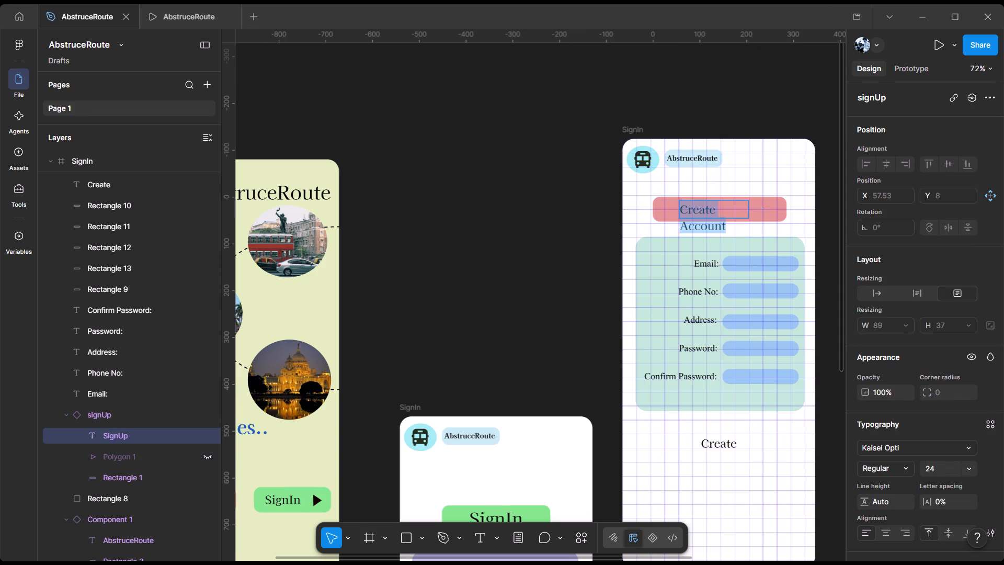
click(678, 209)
Delete the heading's red background, followed by the whole signUp heading instance above the form.
click(738, 209)
click(749, 209)
double_click(759, 208)
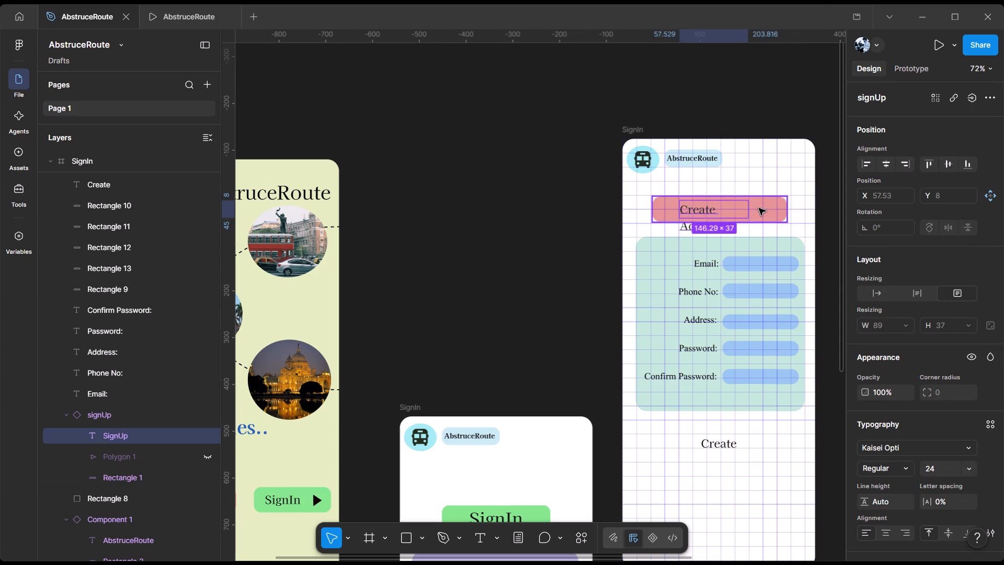
key(BackSpace)
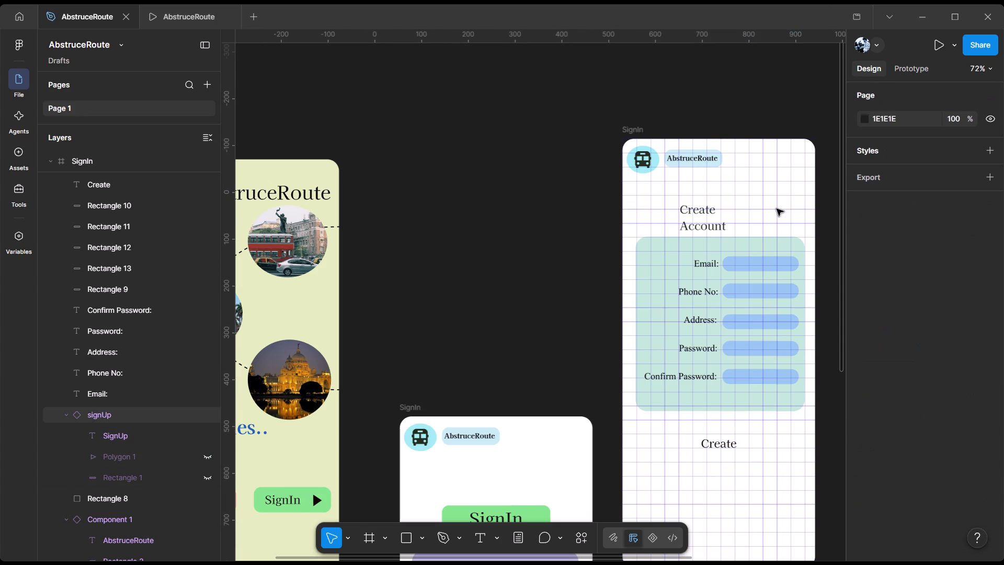
click(715, 209)
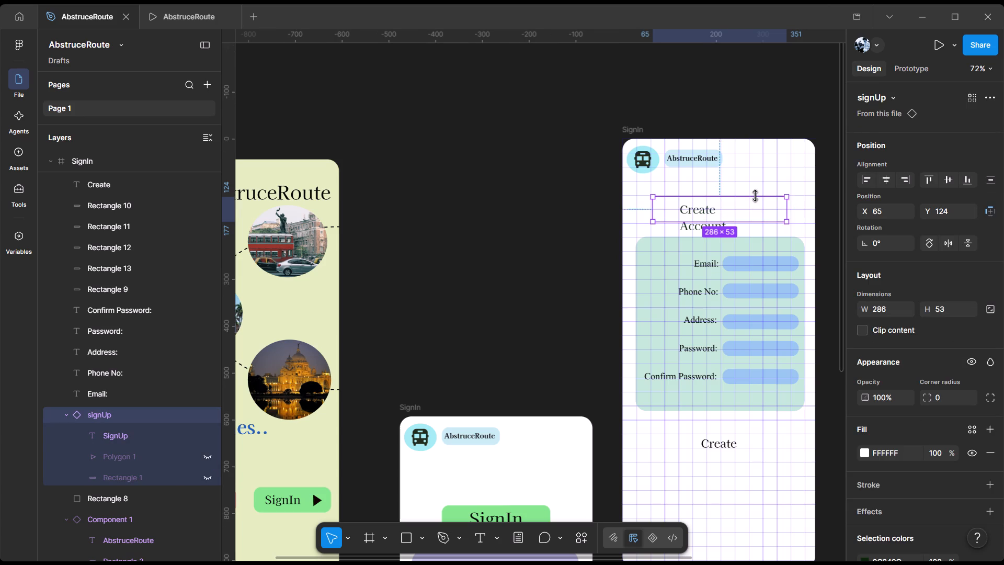
key(BackSpace)
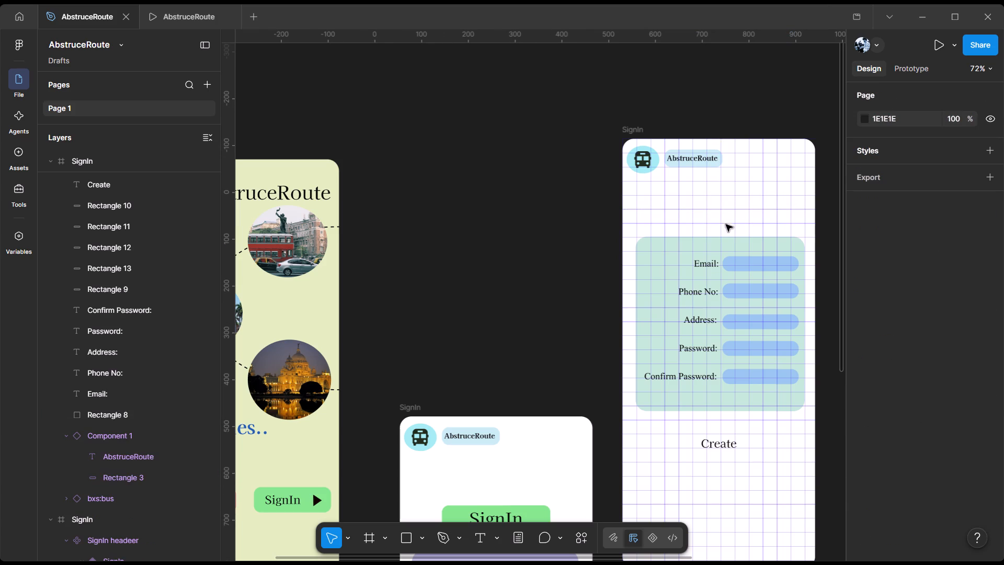
Draw a heading rectangle about 203 by 67 above the SignUp form's green panel.
click(412, 535)
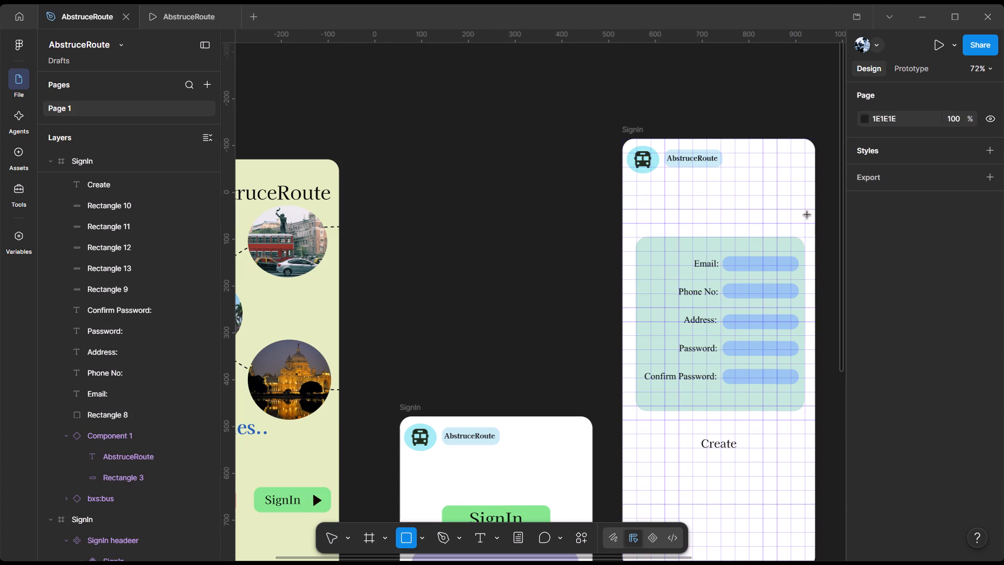
drag(674, 199, 766, 225)
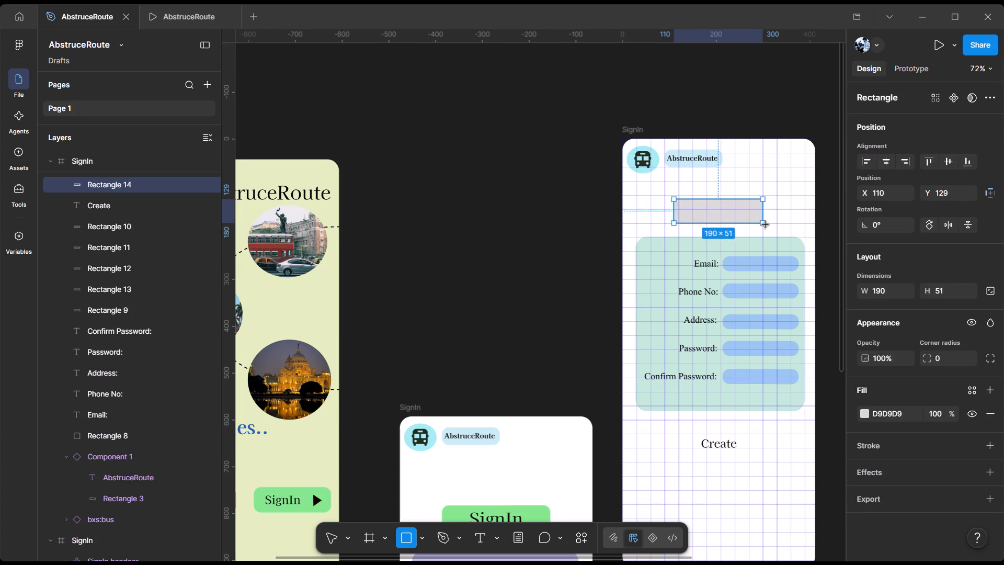
drag(766, 225, 769, 226)
drag(724, 199, 724, 192)
Add the text "Create Account" over the grey heading rectangle above the SignUp form.
click(491, 537)
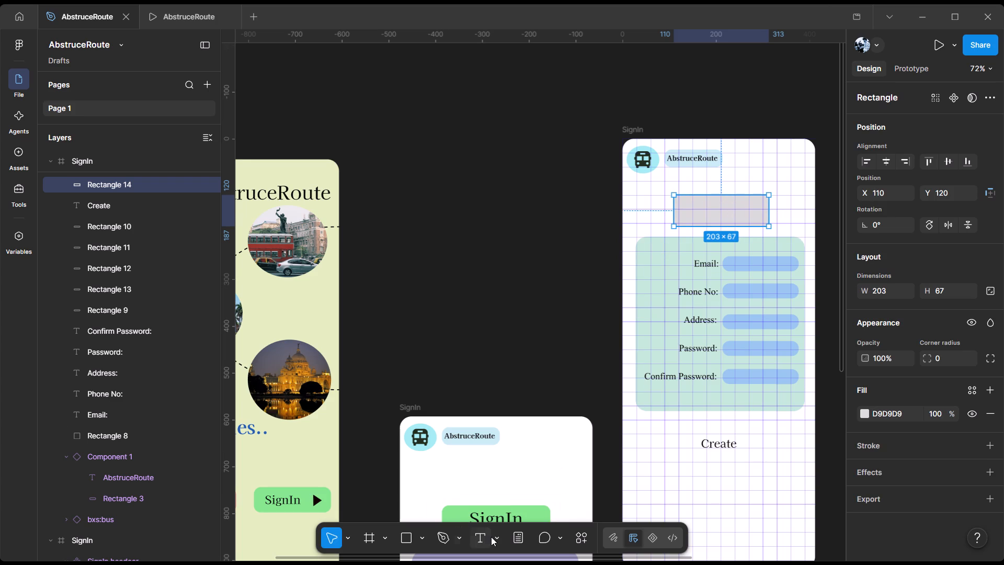
click(700, 204)
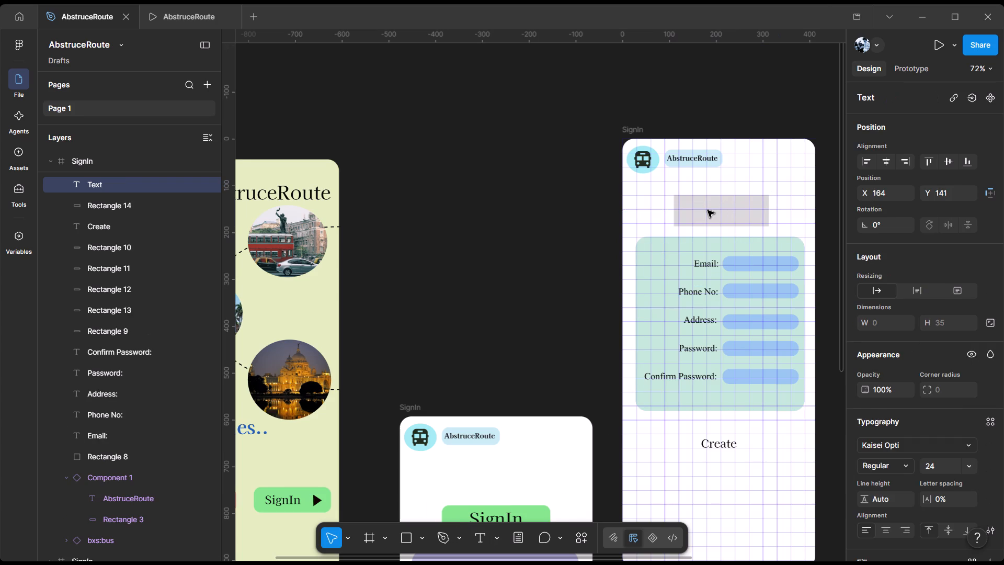
text(Create)
key(space)
text(Accont)
key(BackSpace)
key(BackSpace)
text(unt)
double_click(732, 210)
click(754, 210)
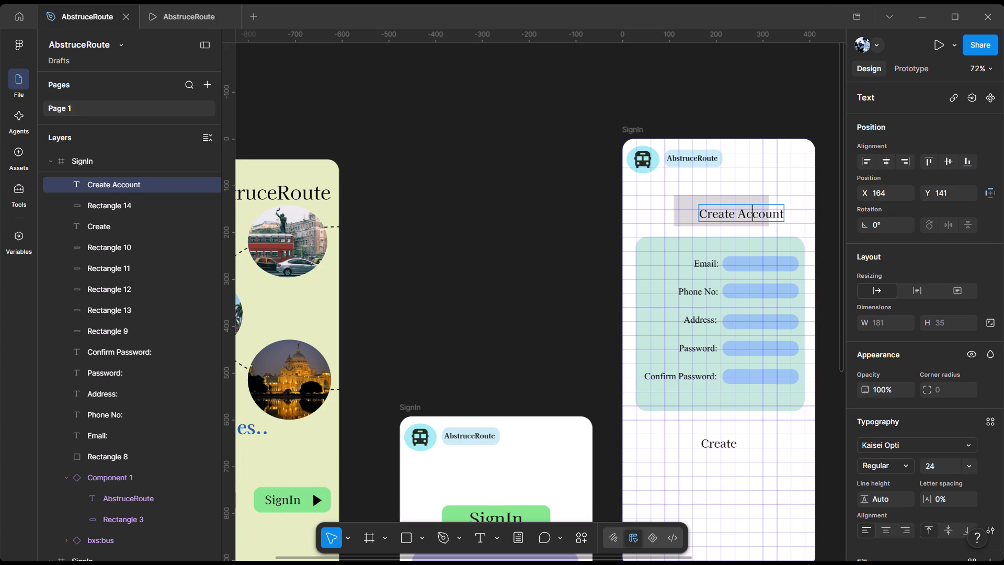
click(804, 175)
Reposition the Create Account text centrally on the heading rectangle, at about X 121, Y 136.
click(763, 215)
drag(762, 214, 754, 212)
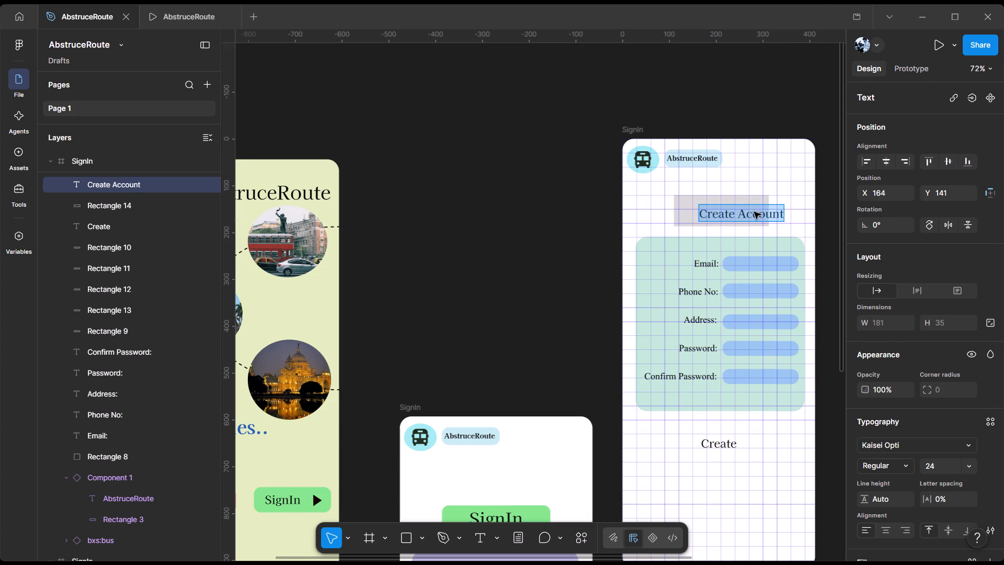
drag(754, 212, 746, 212)
click(746, 214)
click(821, 210)
drag(755, 214, 734, 210)
click(796, 214)
Set the heading rectangle's corner radius to 15.
click(756, 198)
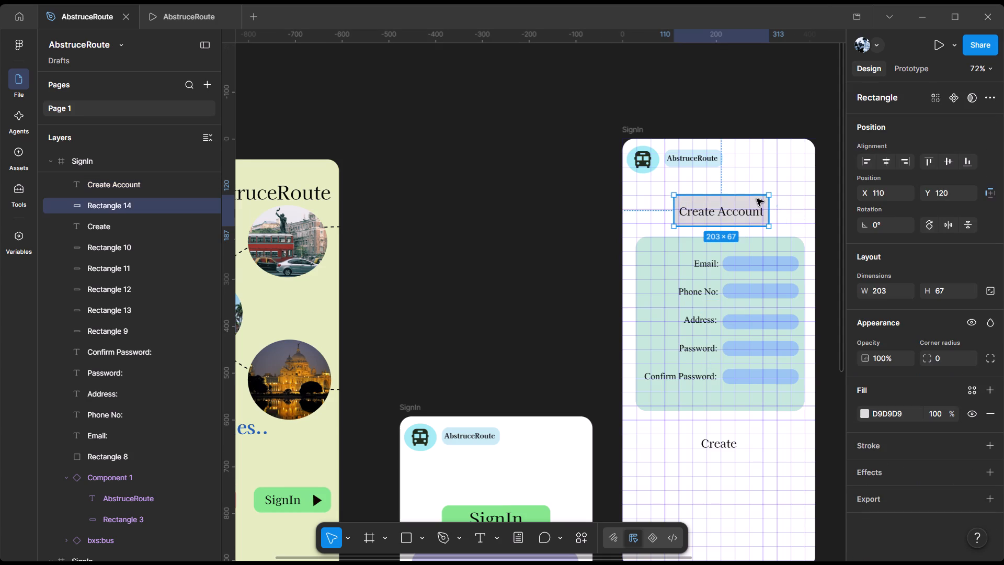
click(946, 354)
text(15)
key(Return)
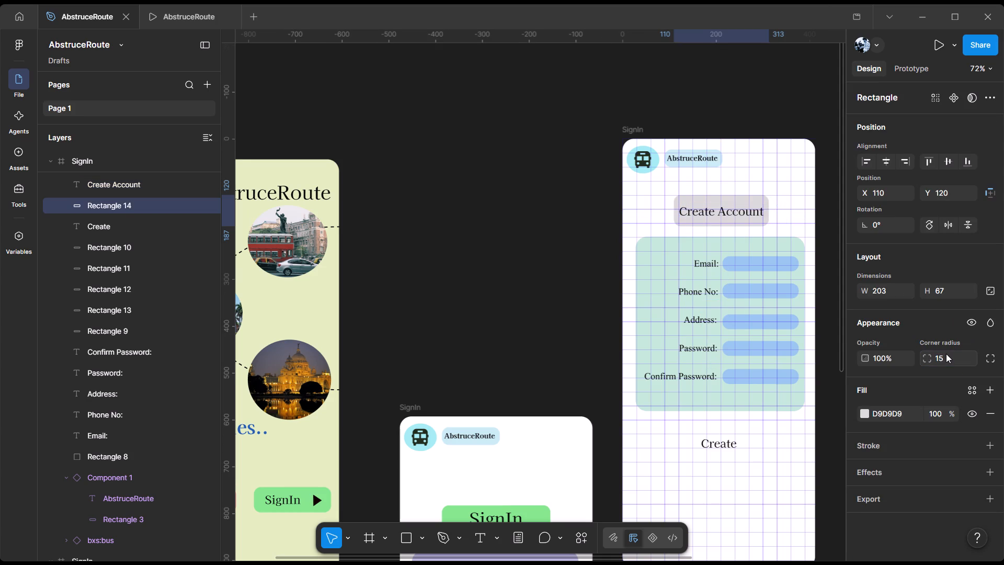
Set the Create Account text's font weight to Bold.
double_click(737, 217)
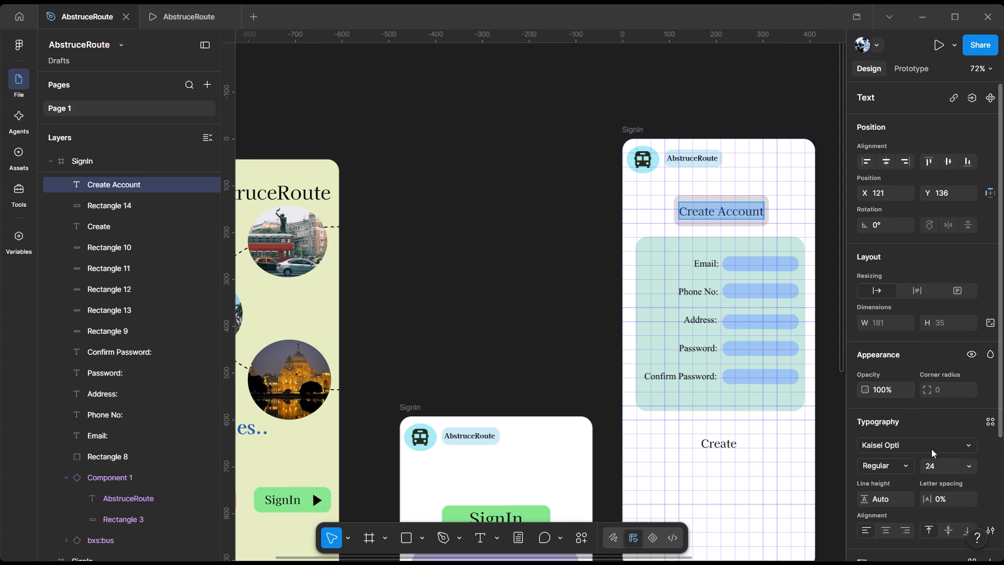
scroll(895, 507, down, 2)
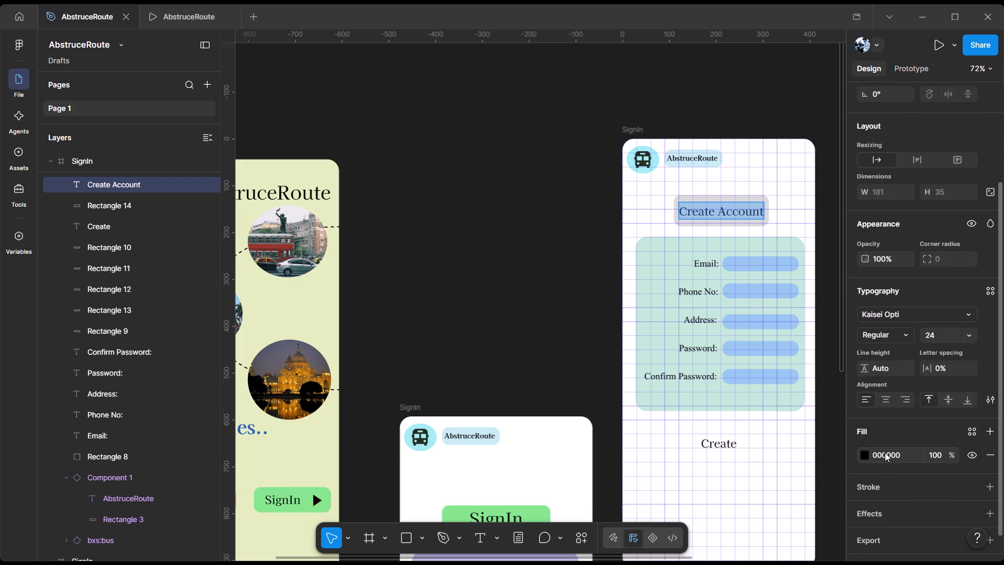
scroll(908, 432, down, 2)
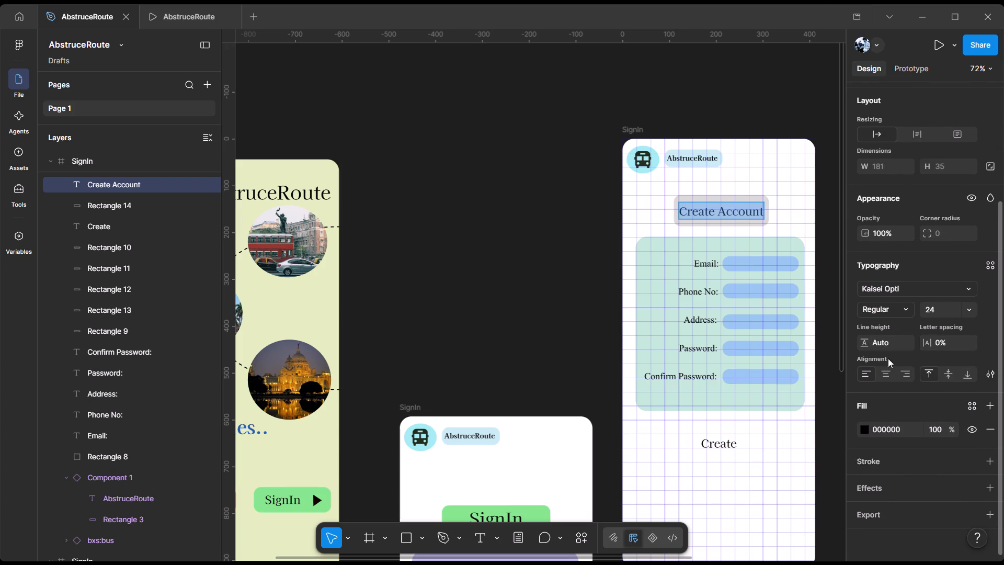
scroll(892, 340, up, 1)
click(907, 374)
click(893, 409)
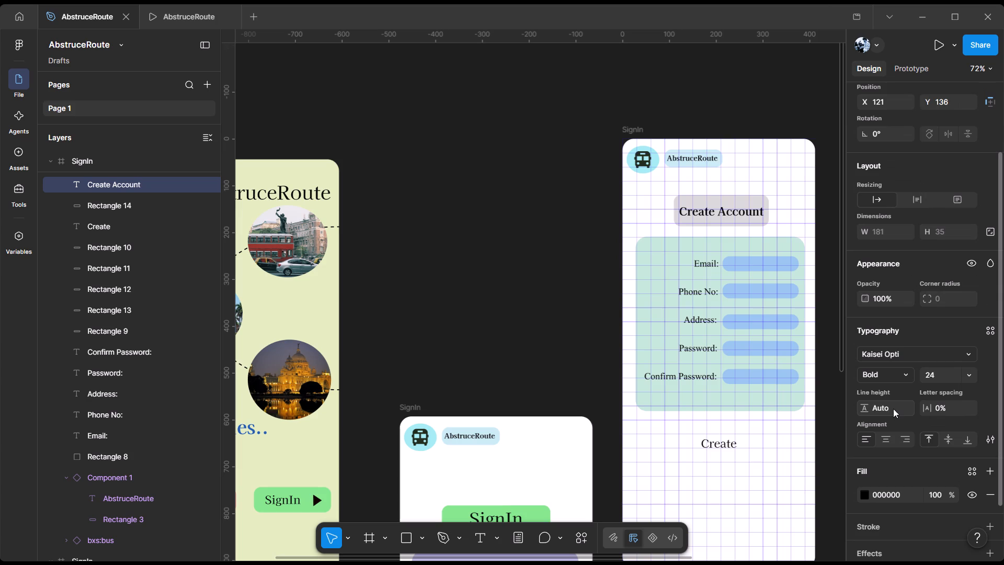
click(493, 314)
Shorten the heading rectangle from its upper edge to about 203 by 59.
click(711, 207)
click(713, 201)
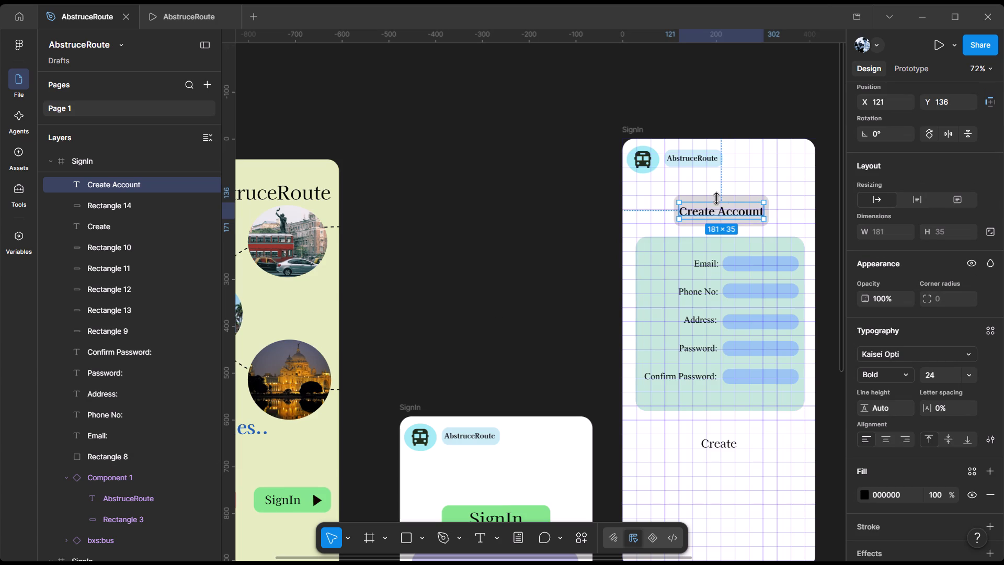
click(772, 202)
click(824, 212)
click(767, 203)
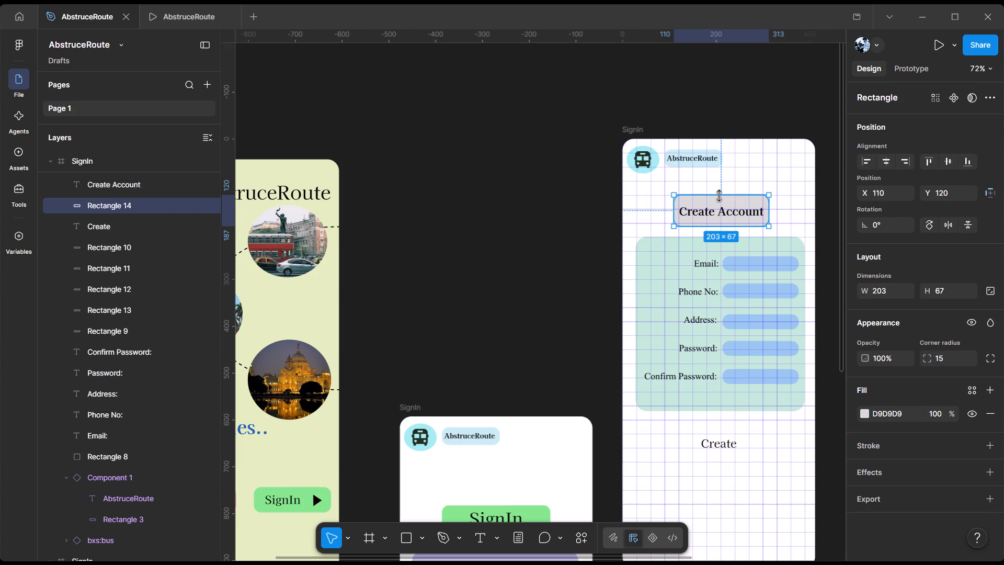
click(720, 196)
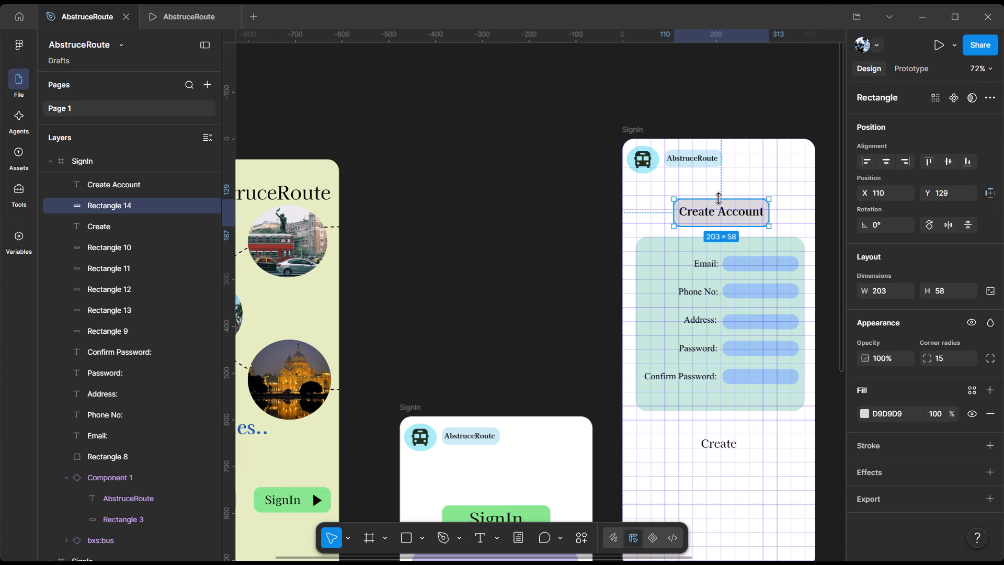
click(533, 225)
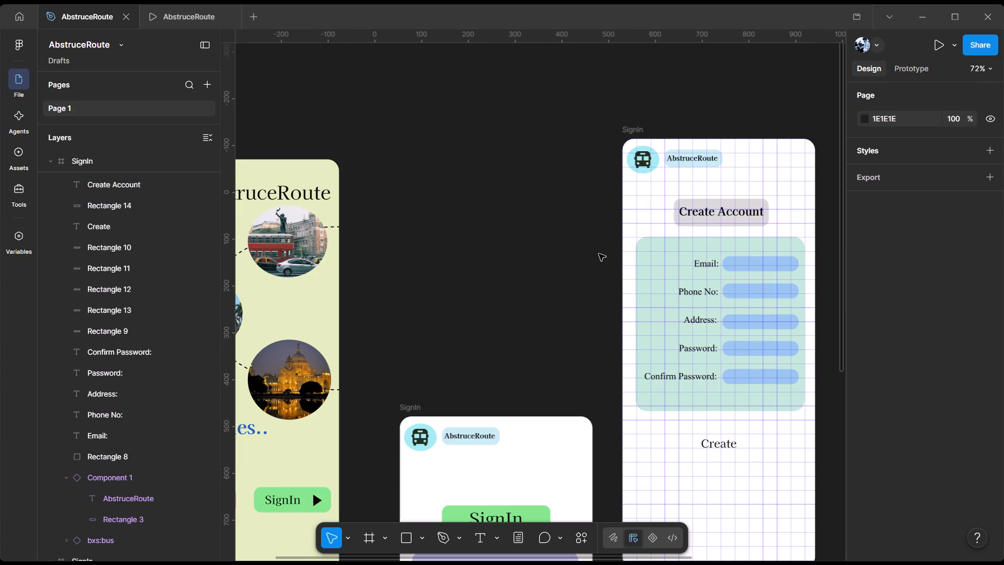
Fill the Create Account heading rectangle with light blue A7D5F0.
click(737, 202)
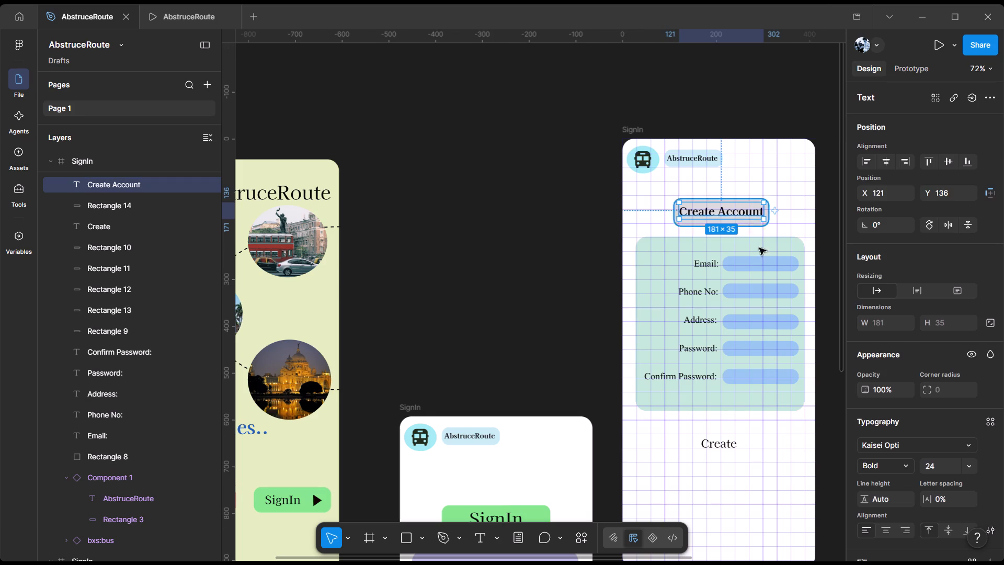
click(756, 227)
click(868, 415)
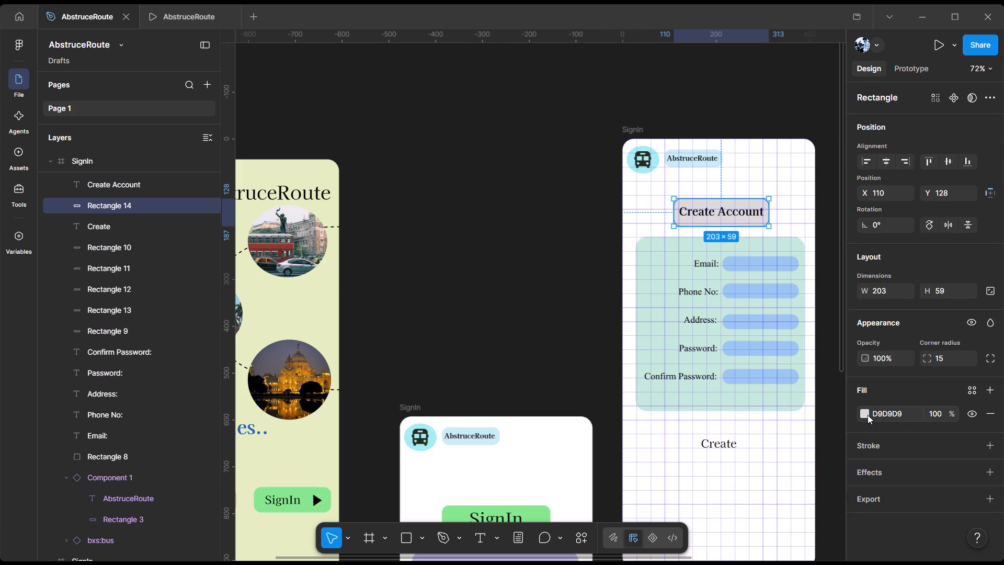
click(749, 278)
click(769, 414)
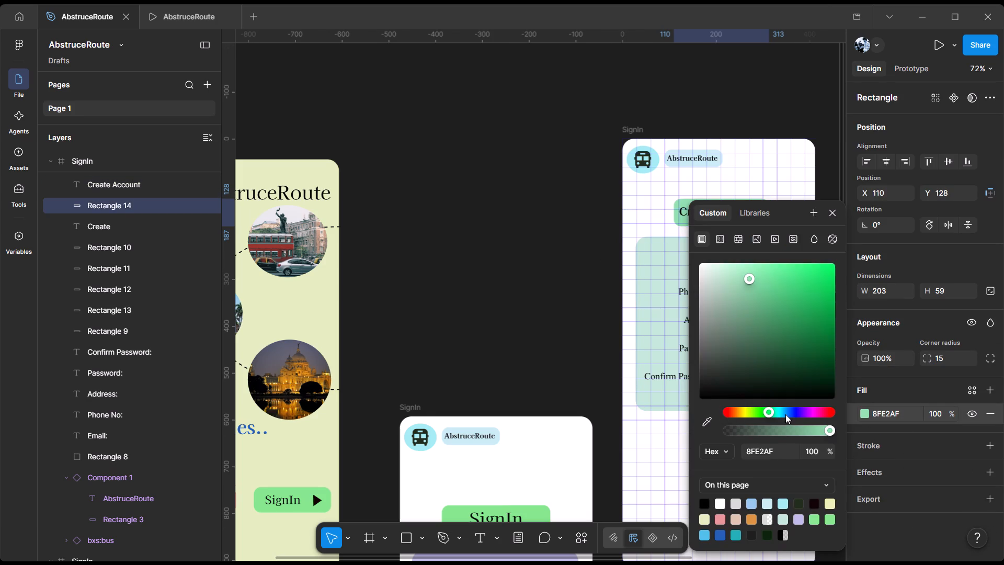
click(785, 414)
click(741, 271)
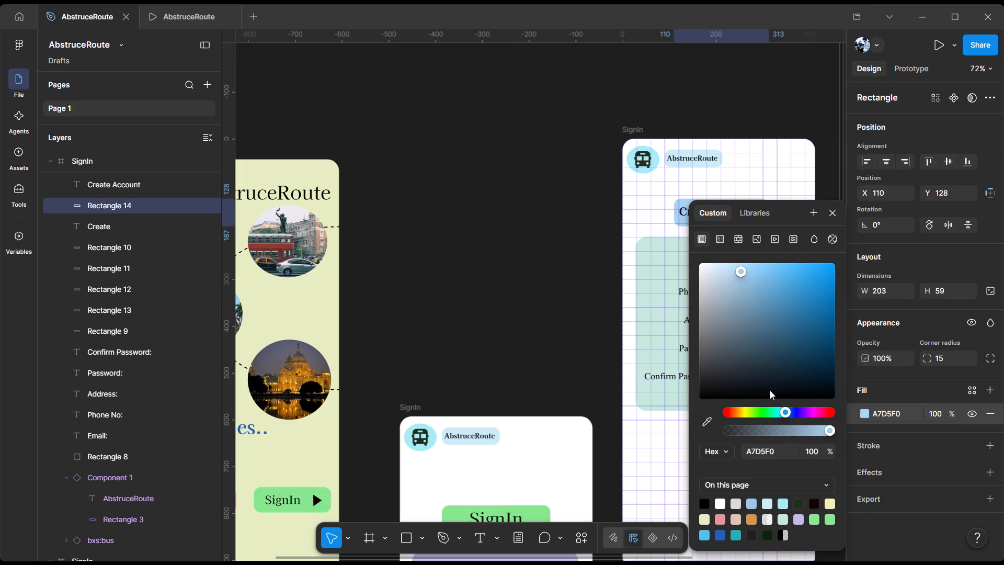
click(504, 317)
Change the Create label below the form to "SignUp".
double_click(718, 444)
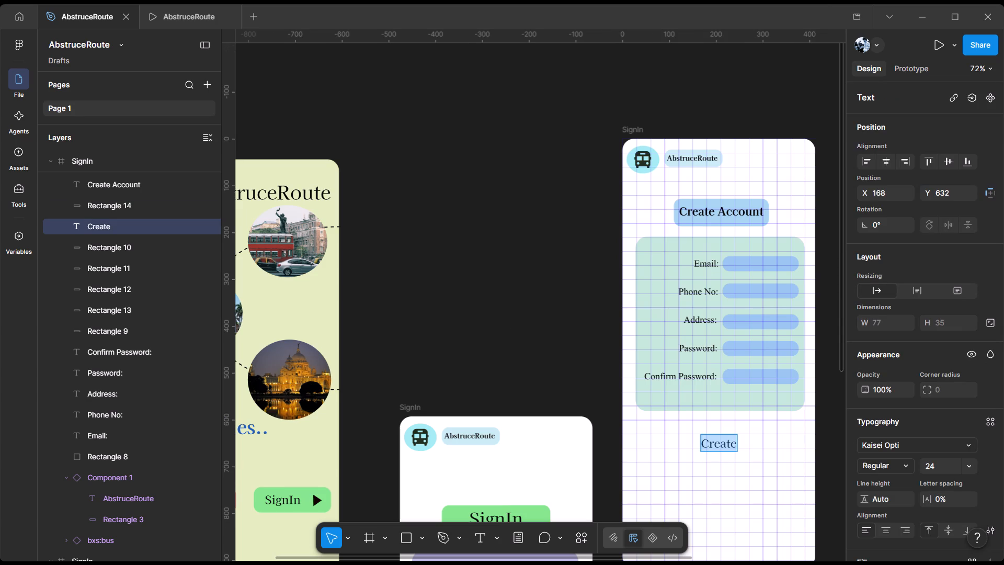
text(SignU)
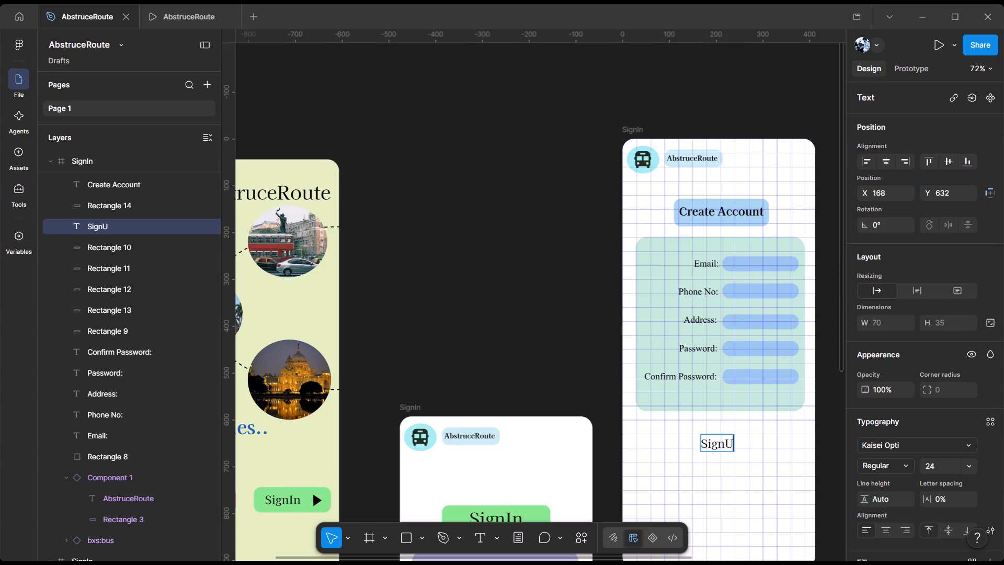
key(p)
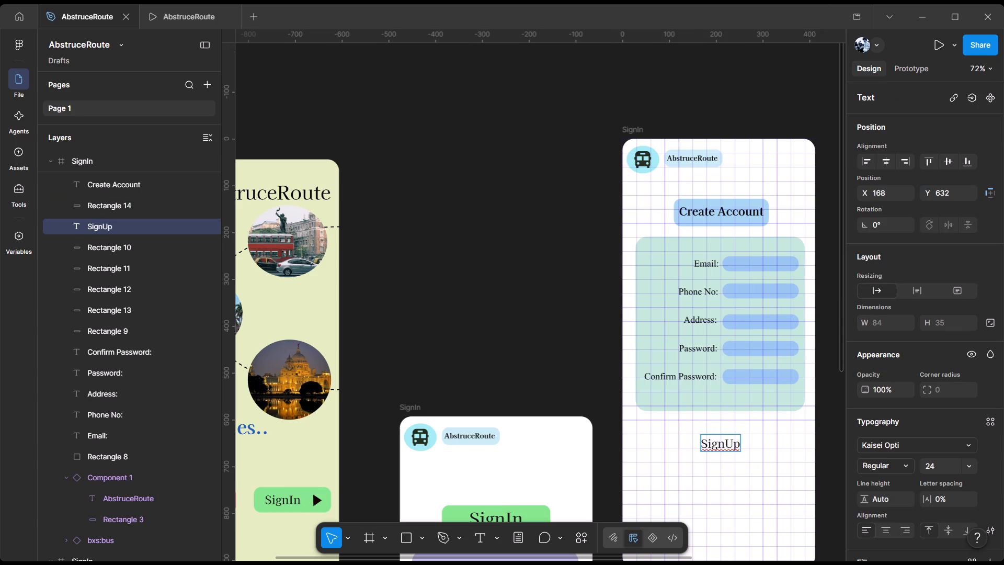
double_click(718, 444)
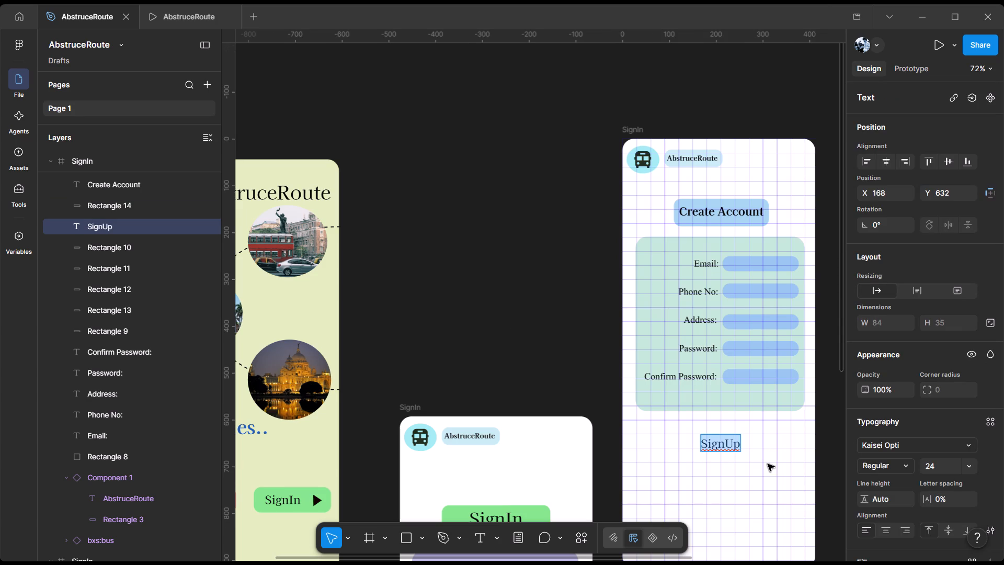
click(768, 464)
Draw a button rectangle about 134 by 50 over the SignUp label, at about X 150, Y 632.
click(409, 540)
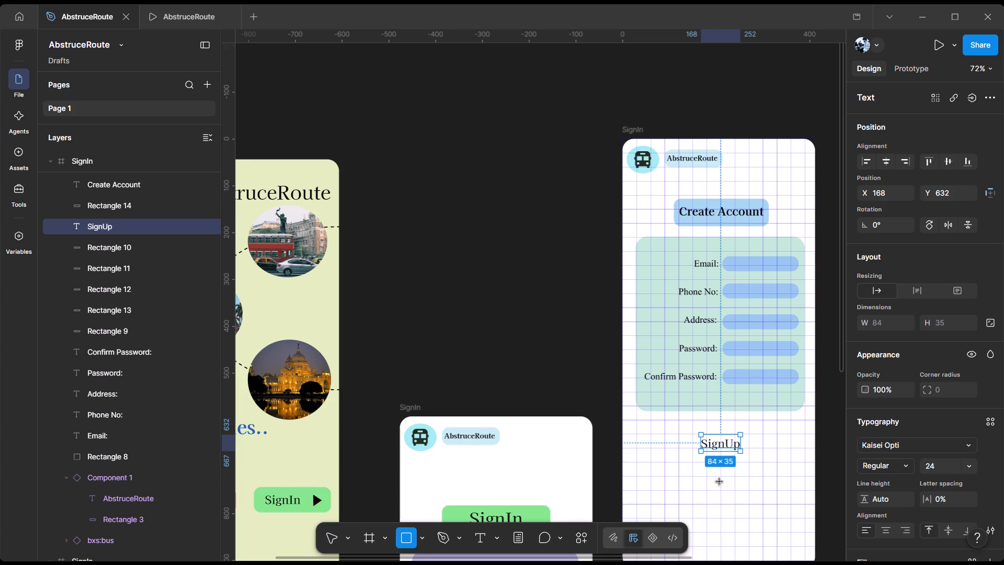
drag(691, 430, 754, 459)
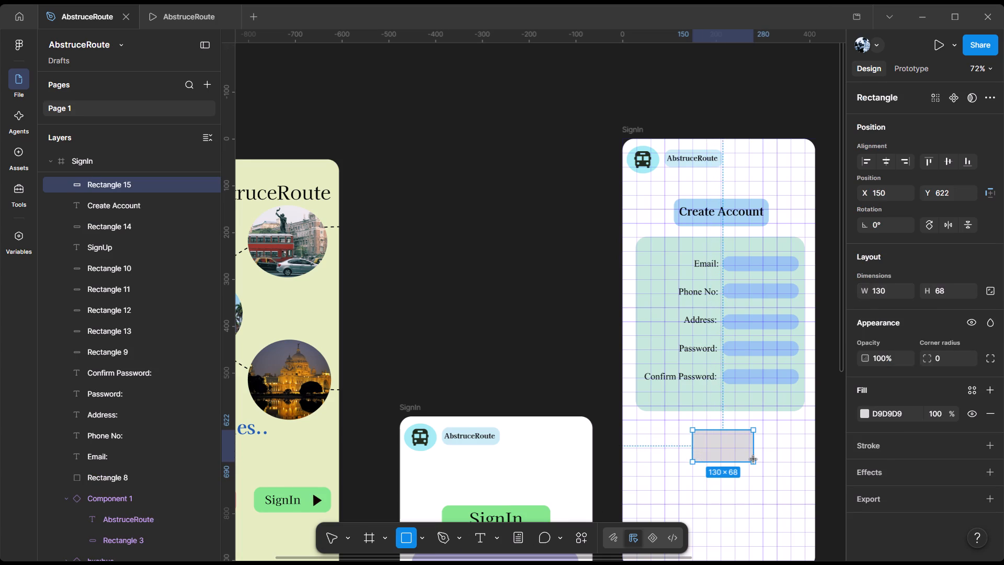
drag(754, 459, 756, 458)
drag(726, 431, 726, 436)
click(784, 471)
Set the SignUp button rectangle's corner radius to 17.
click(731, 448)
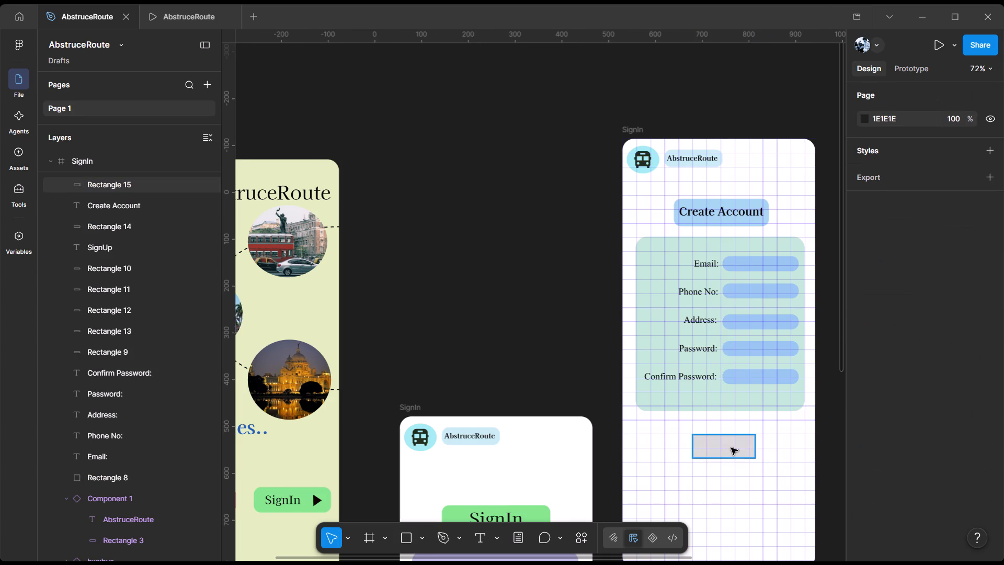
click(938, 354)
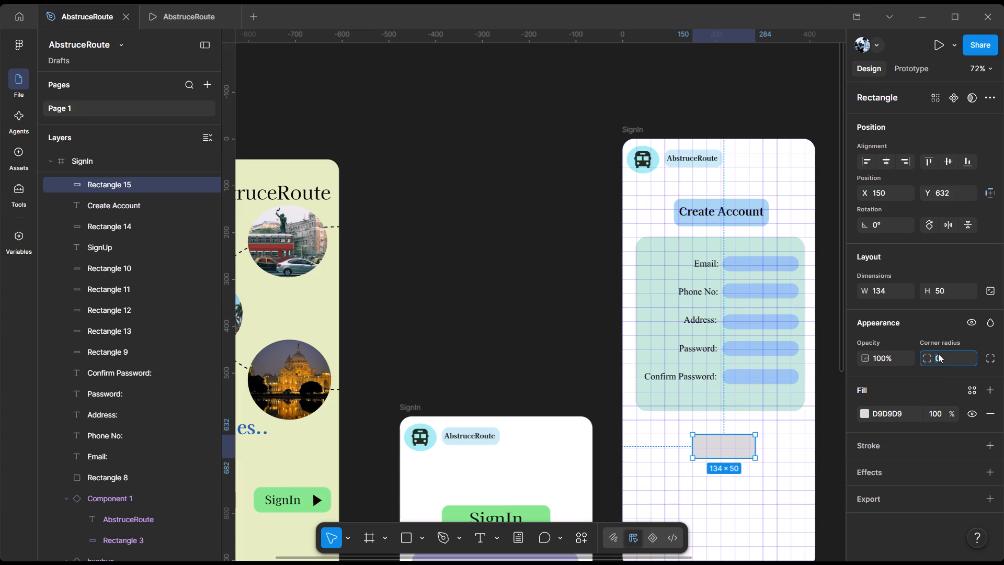
text(17)
key(Return)
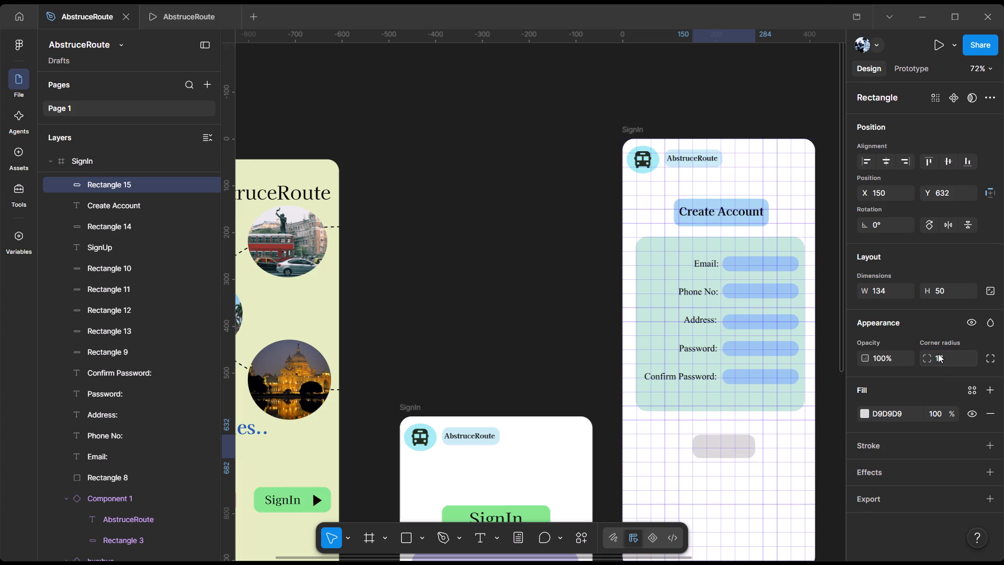
click(770, 488)
Fill the SignUp button rectangle with light purple C7ADE9.
click(745, 448)
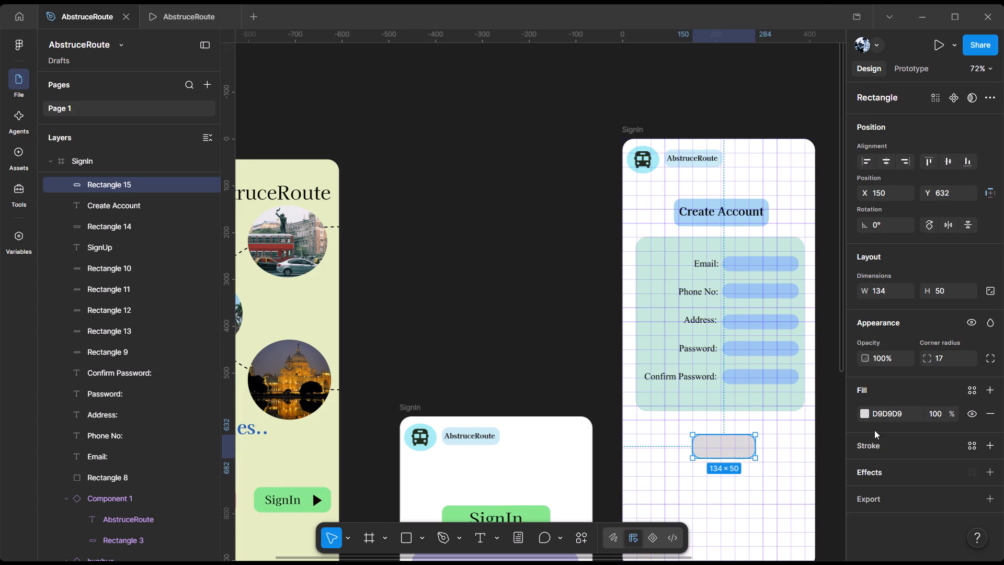
click(866, 411)
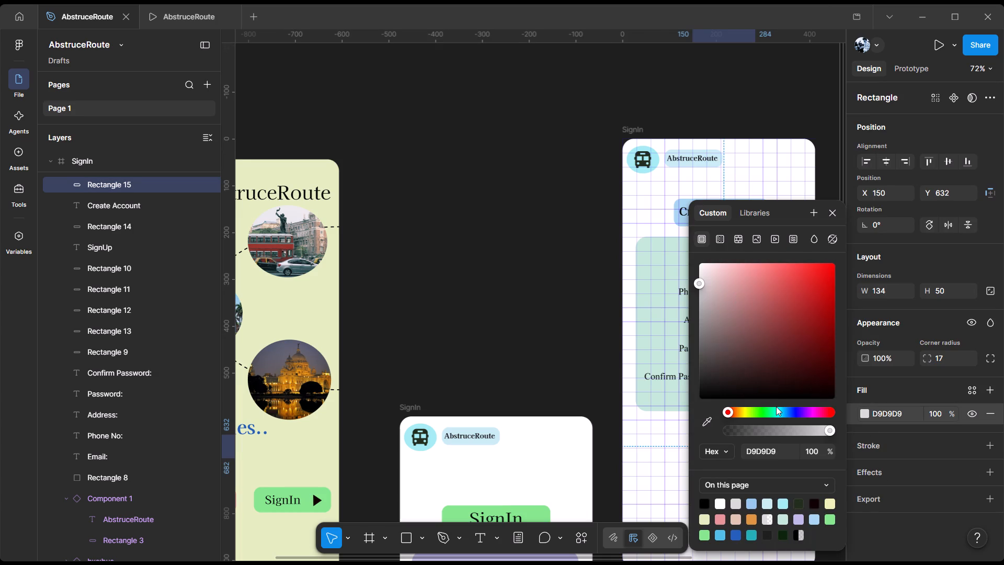
click(776, 406)
click(725, 276)
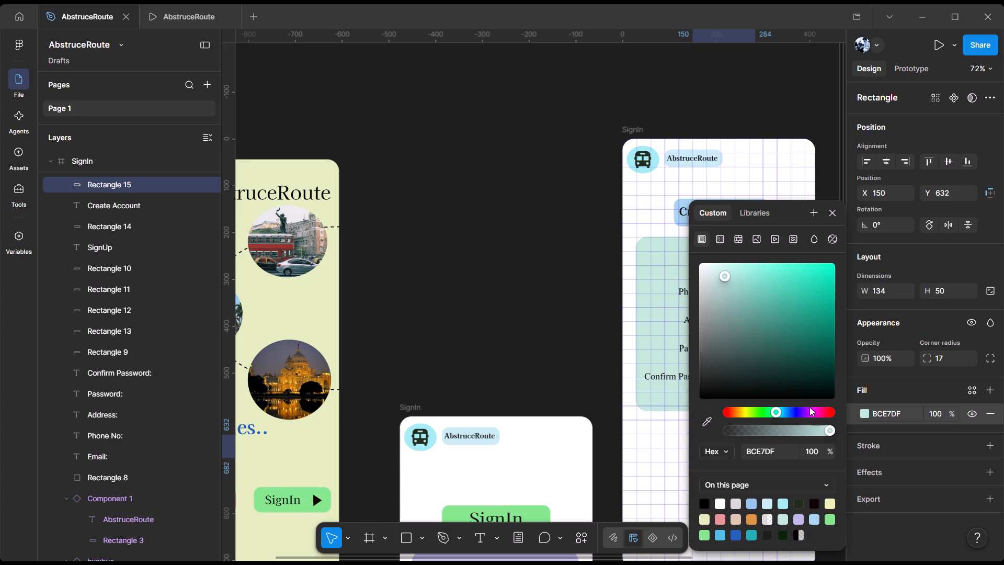
click(809, 407)
double_click(805, 409)
click(735, 275)
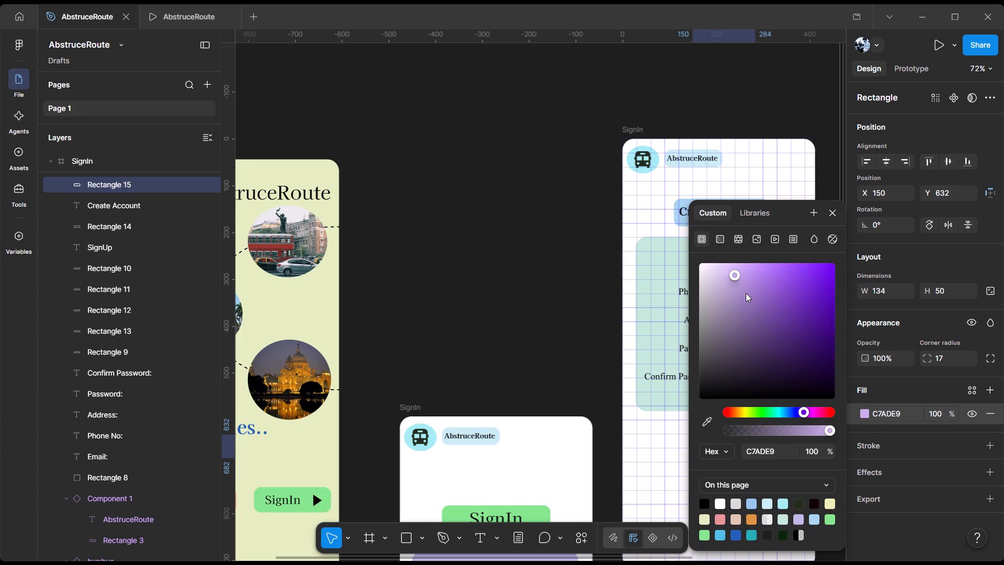
click(598, 275)
Send the purple button rectangle to the back, behind the SignUp label.
click(734, 444)
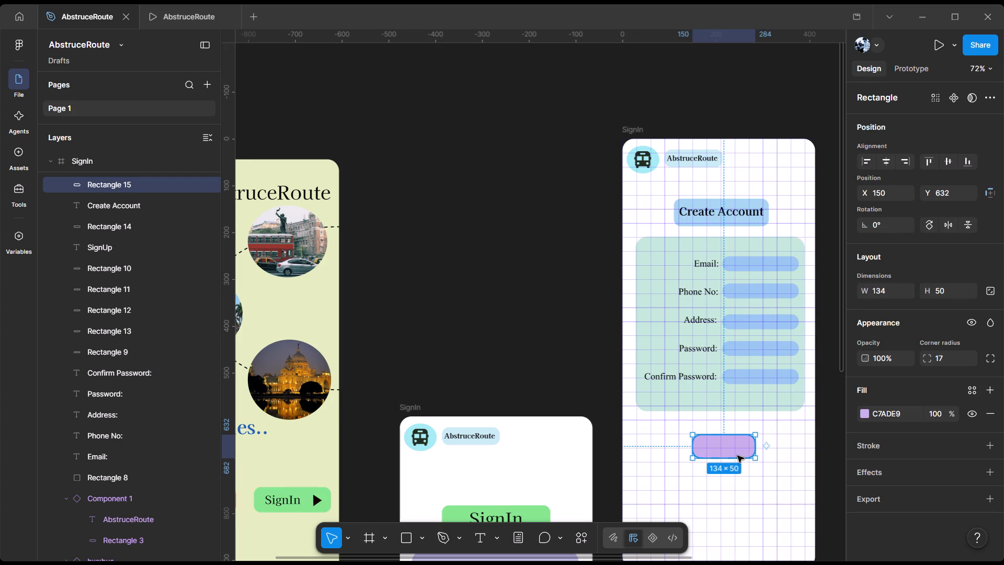
right_click(734, 450)
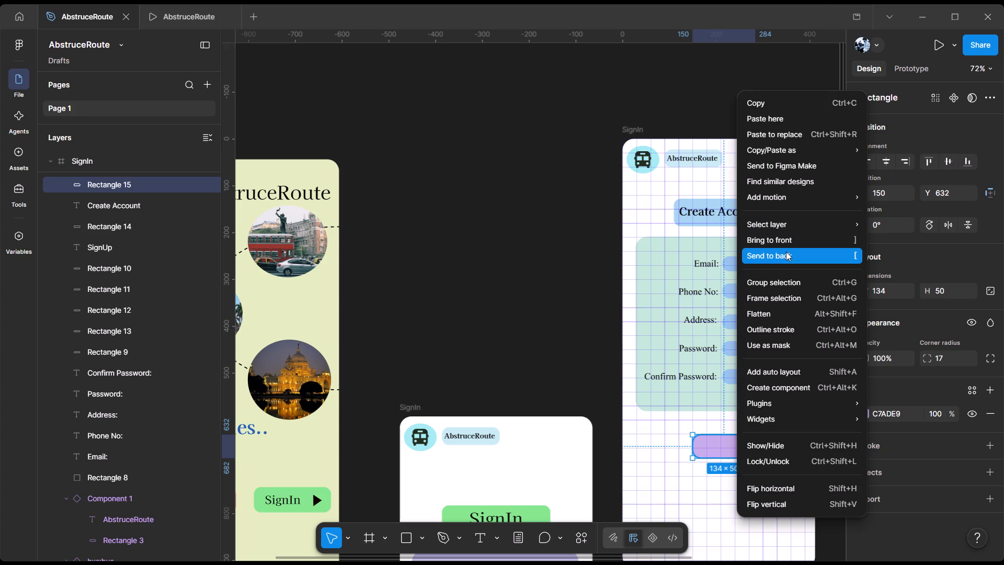
click(786, 252)
click(586, 306)
Open the purple SignUp rectangle for vector editing and shift its whole shape to about X 140, Y 625 behind the label.
click(746, 453)
drag(746, 453, 737, 439)
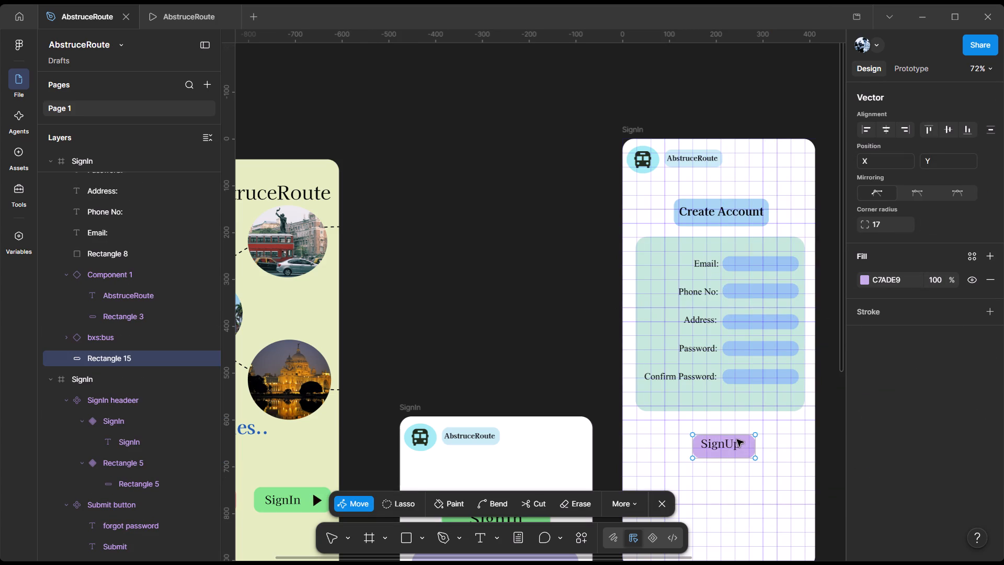
drag(737, 439, 736, 439)
click(740, 445)
click(745, 451)
click(783, 456)
click(743, 451)
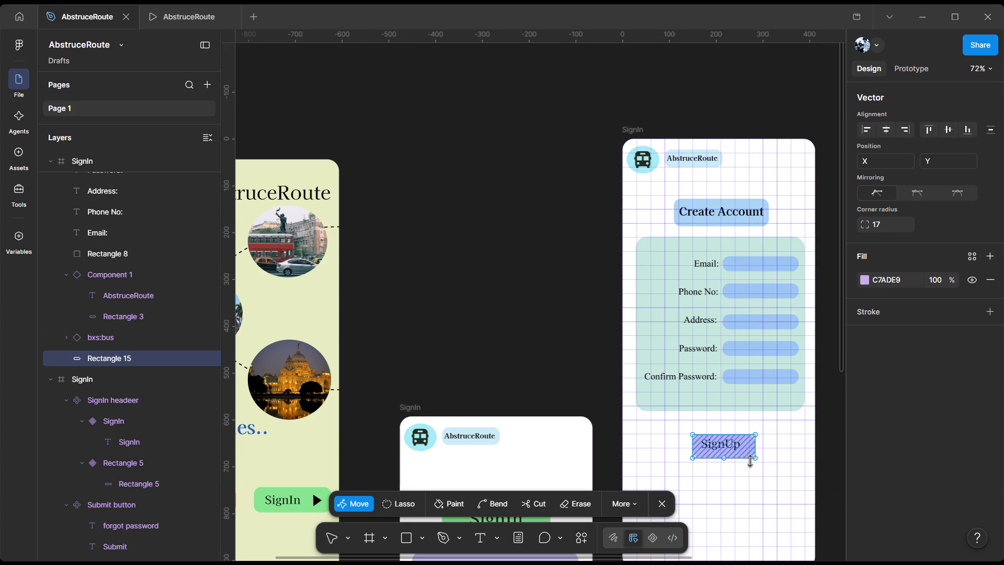
click(750, 461)
click(760, 497)
click(846, 481)
click(733, 457)
click(740, 451)
drag(740, 451, 738, 447)
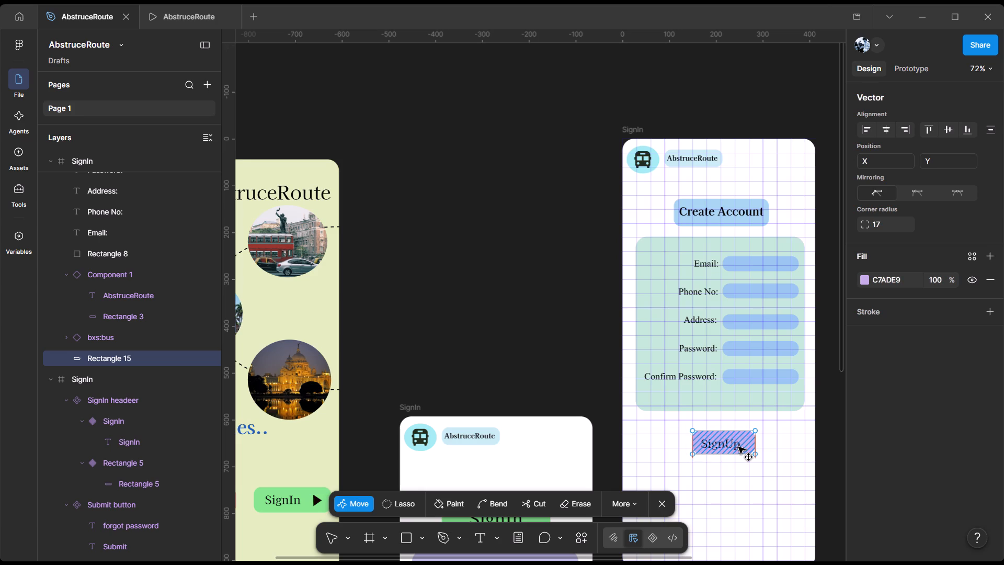
drag(738, 447, 736, 447)
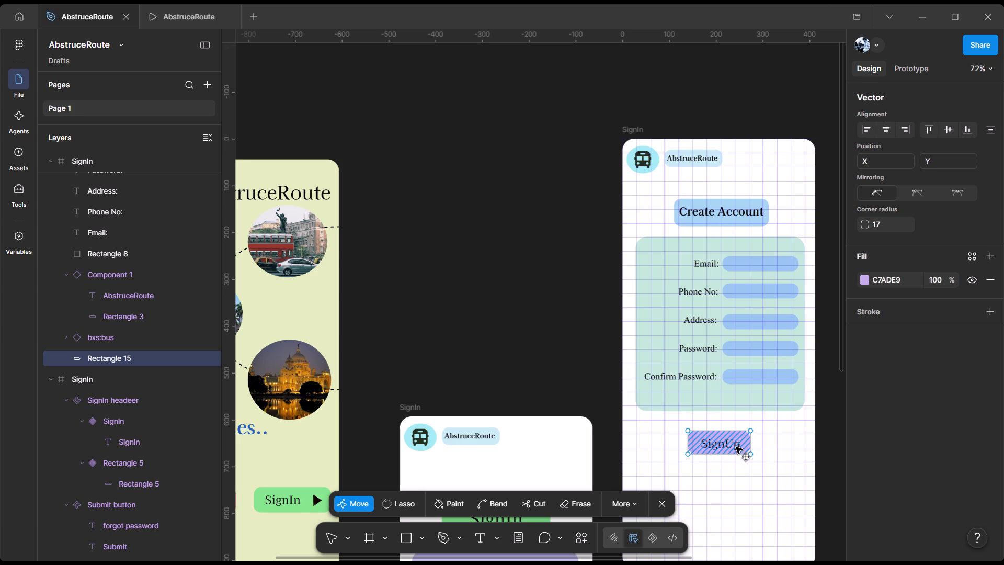
drag(736, 447, 733, 448)
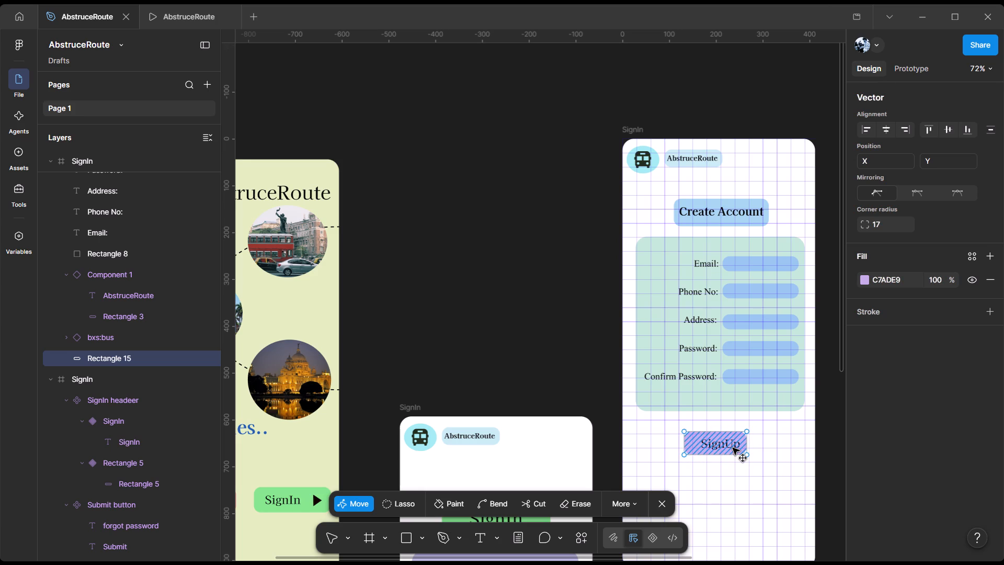
drag(733, 448, 735, 447)
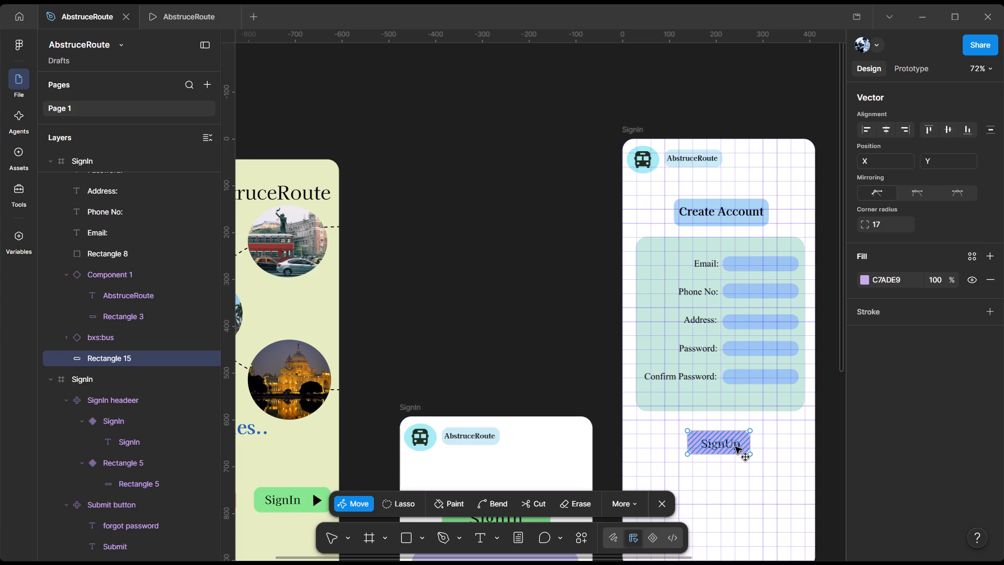
drag(735, 447, 736, 448)
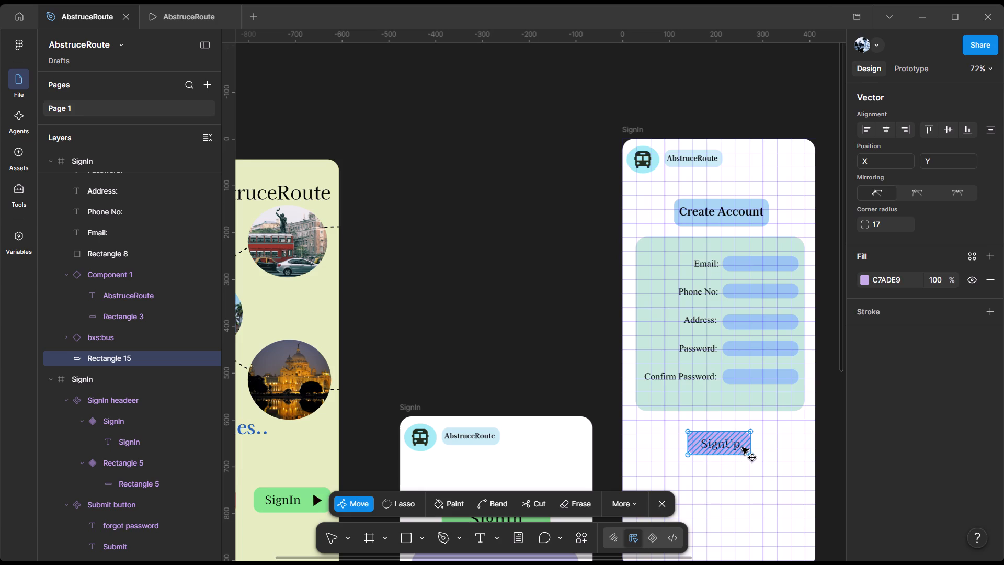
Reshape the purple shape's top edge, lowering its midpoint to about X 208.5, Y 636.5 and moving its upper-left corner inward to match that height.
click(720, 434)
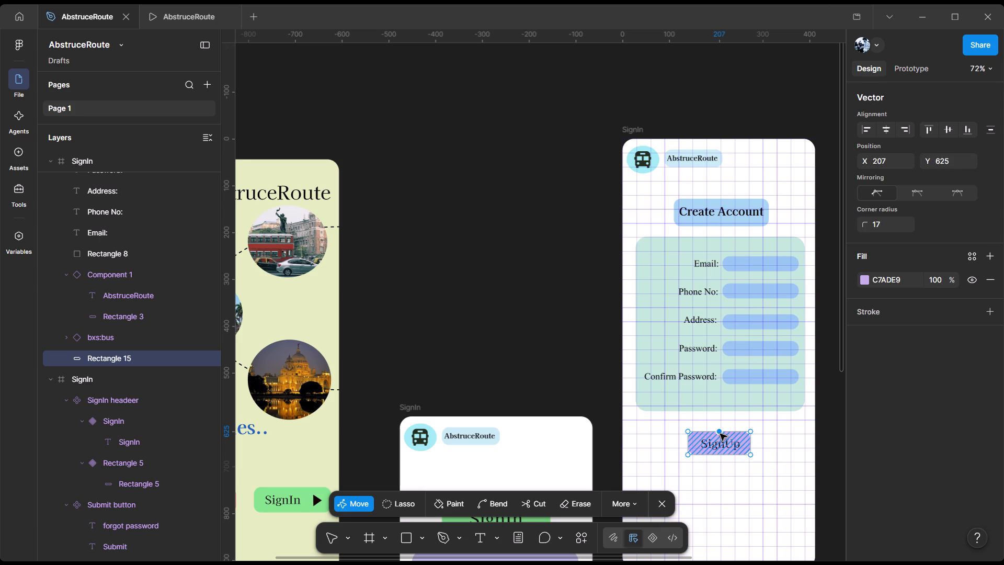
drag(721, 431, 720, 437)
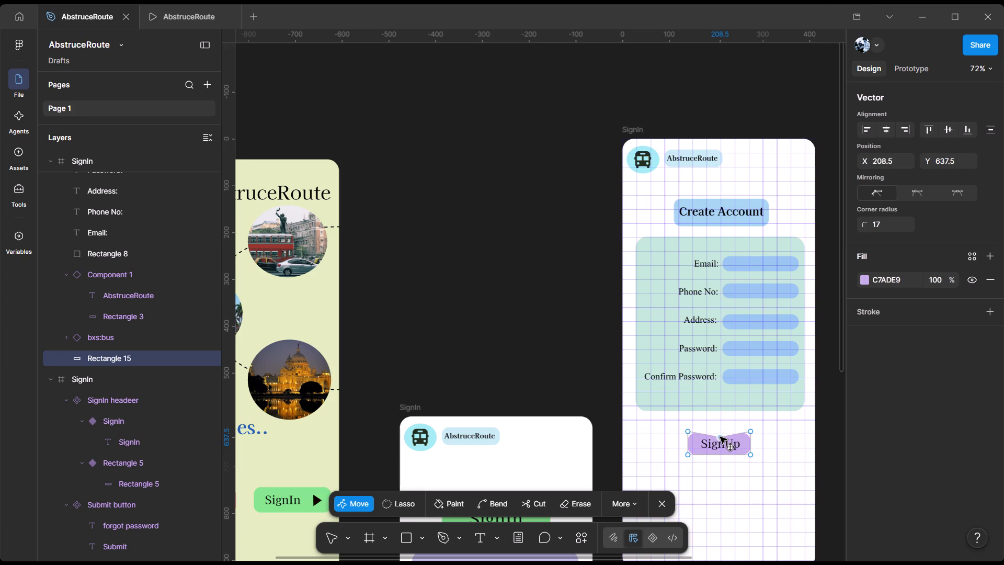
drag(720, 437, 720, 435)
drag(720, 435, 720, 436)
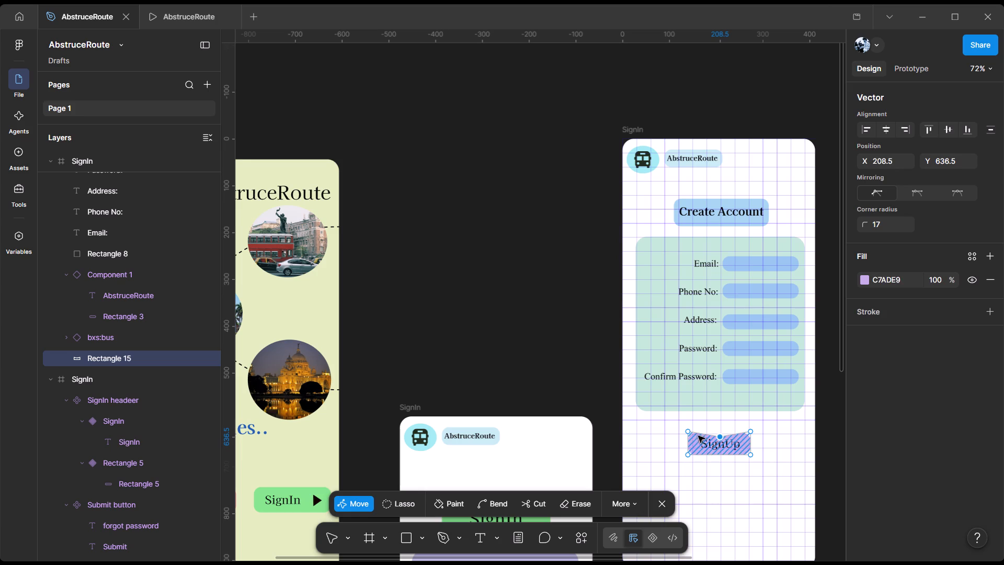
drag(689, 431, 691, 436)
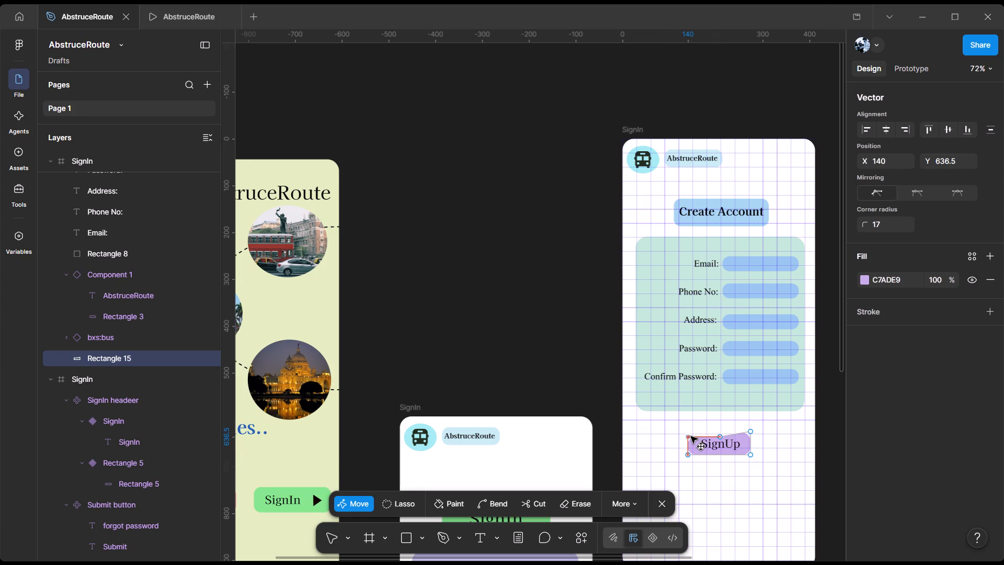
drag(691, 436, 691, 436)
click(763, 488)
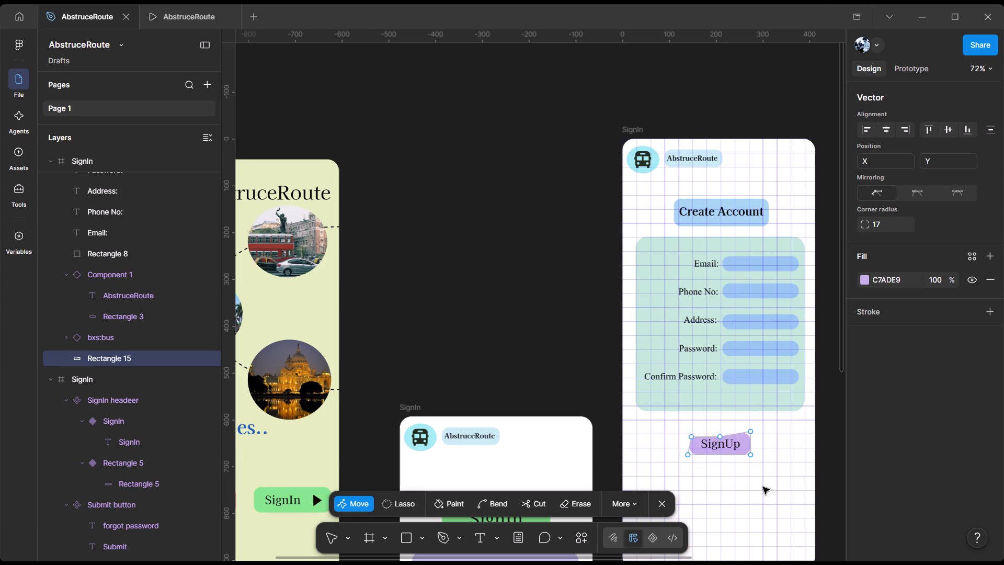
click(598, 412)
click(585, 374)
Pull the purple shape's lower-left corner outward to about X 94 and finish vector editing.
drag(686, 454, 695, 450)
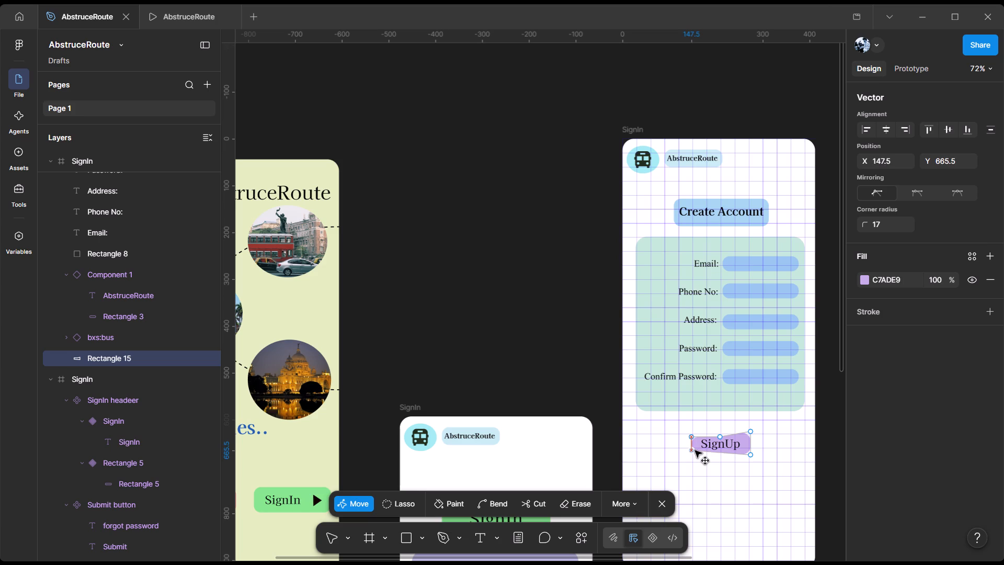
drag(695, 450, 681, 446)
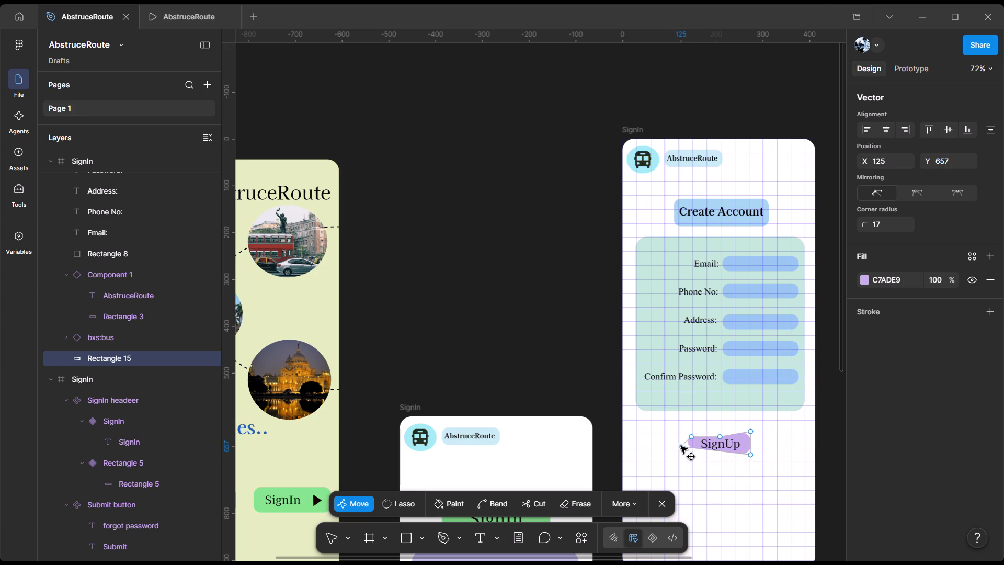
drag(681, 446, 667, 451)
click(573, 367)
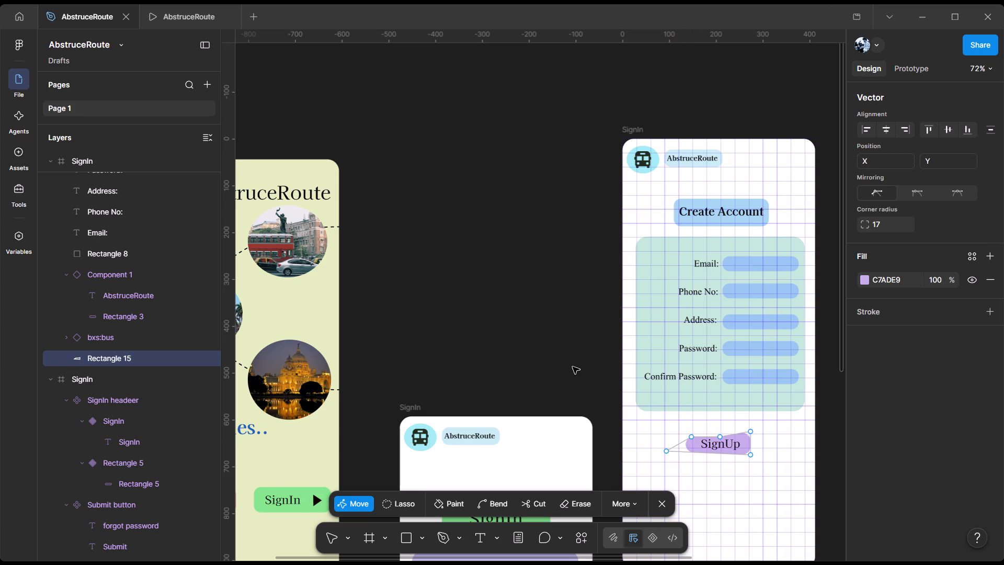
click(832, 448)
click(668, 502)
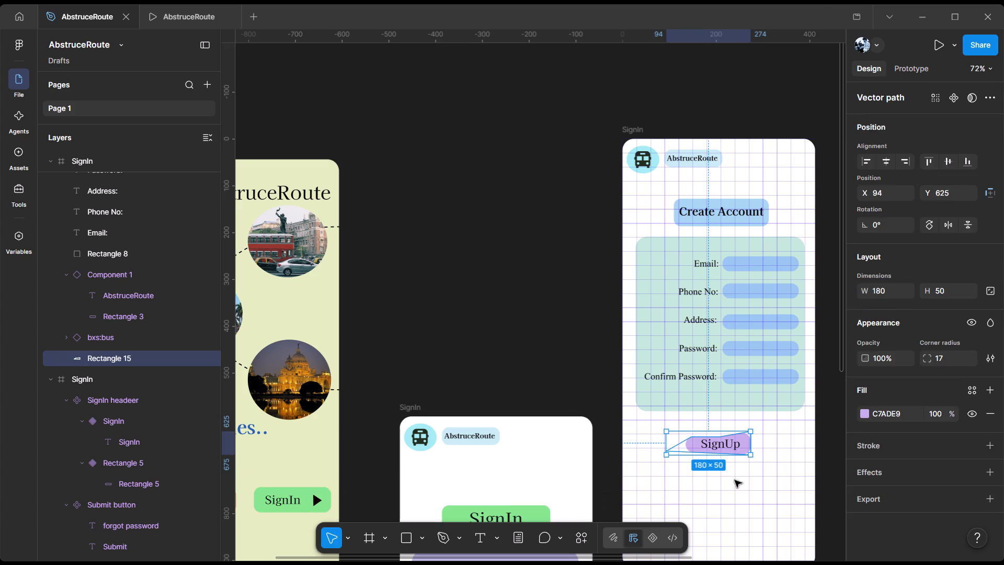
click(815, 454)
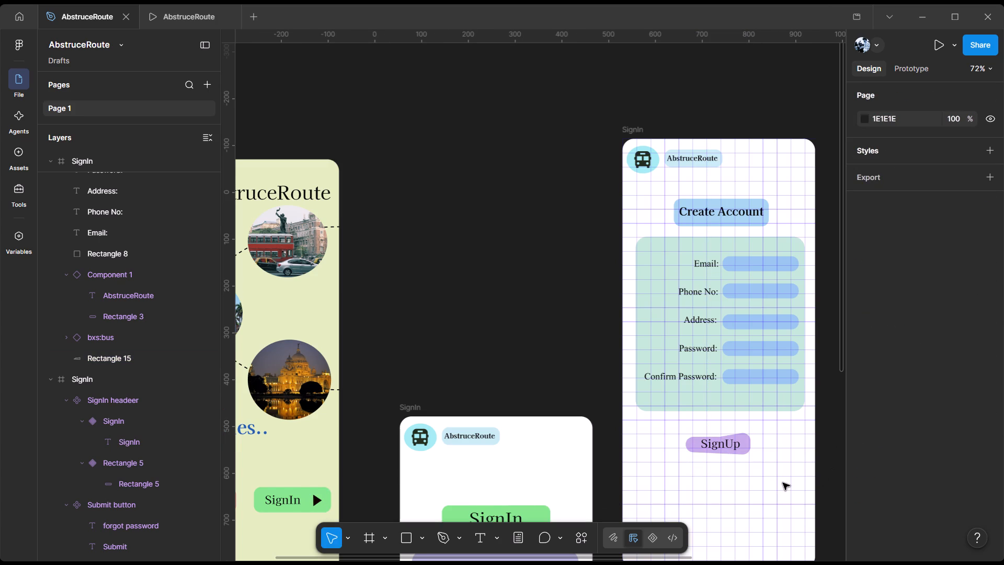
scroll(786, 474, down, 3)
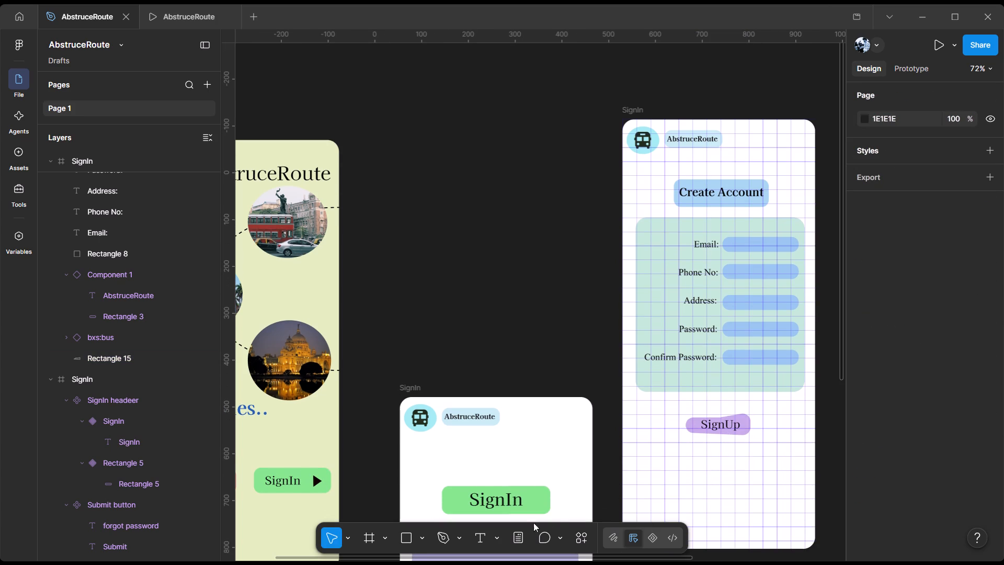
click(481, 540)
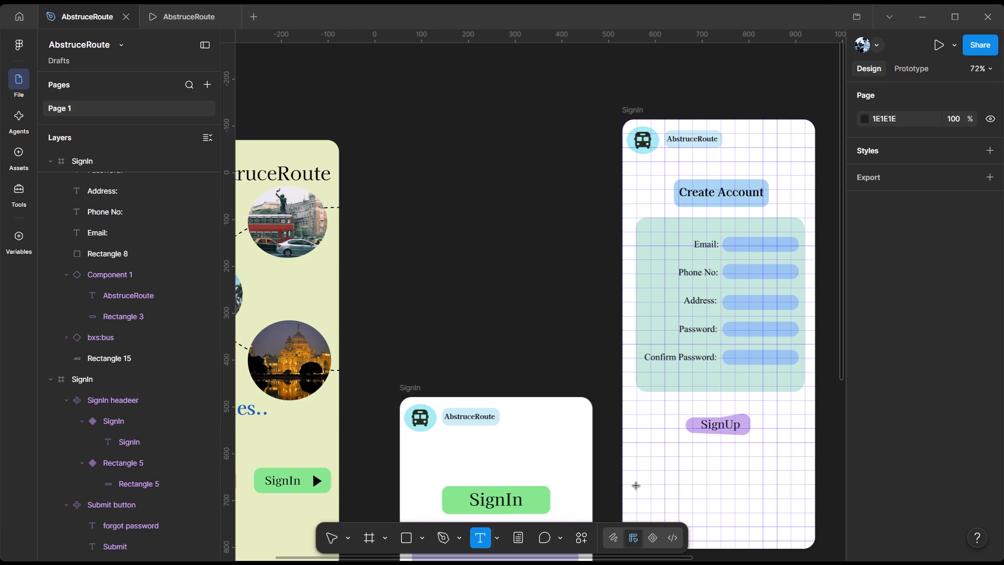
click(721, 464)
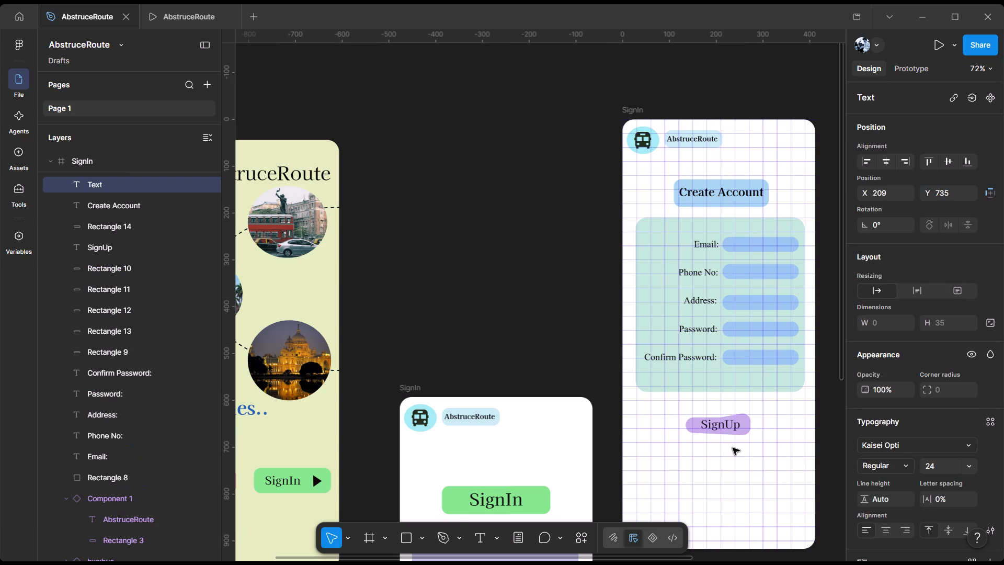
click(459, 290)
Look over the Create Account and SignIn screens to review their layouts.
scroll(803, 405, down, 2)
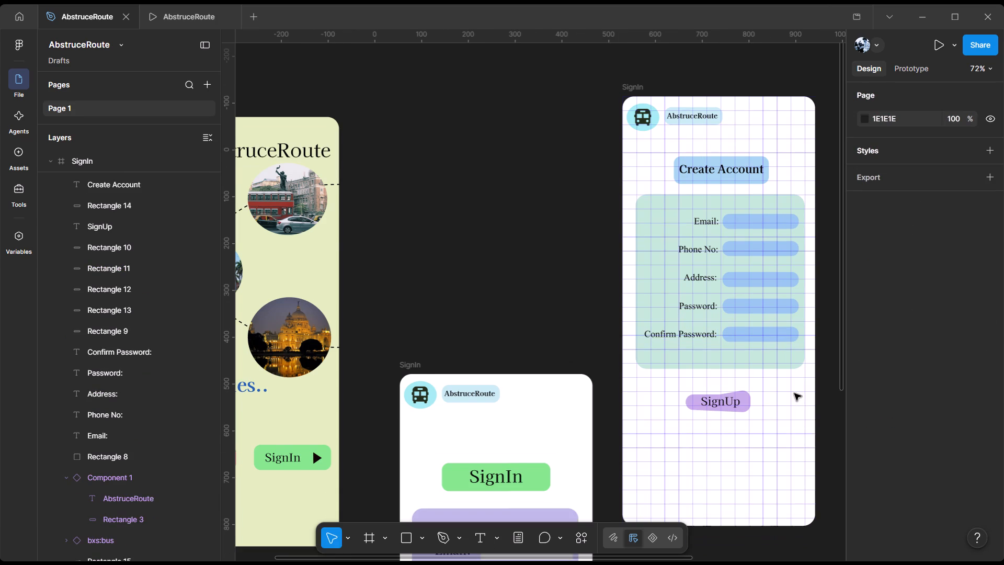
scroll(794, 393, down, 1)
scroll(794, 393, up, 5)
scroll(794, 393, down, 7)
scroll(774, 333, up, 1)
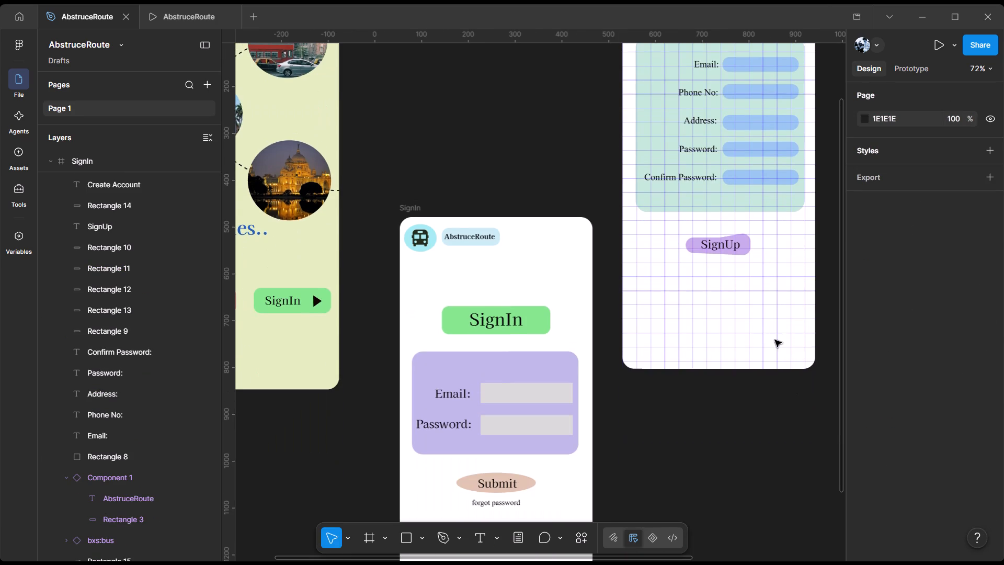
scroll(775, 340, up, 5)
scroll(775, 340, down, 6)
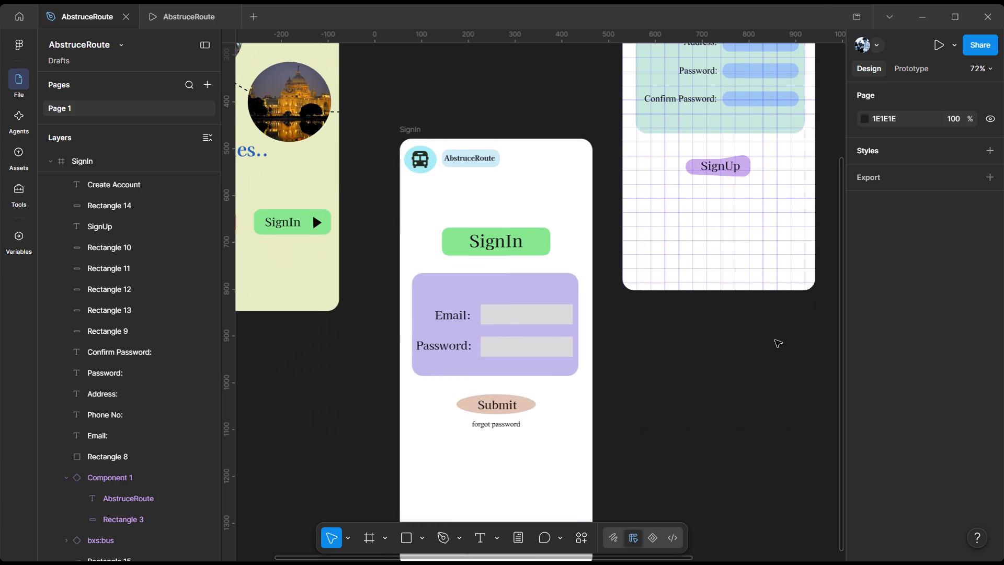
scroll(775, 340, down, 4)
scroll(775, 340, up, 13)
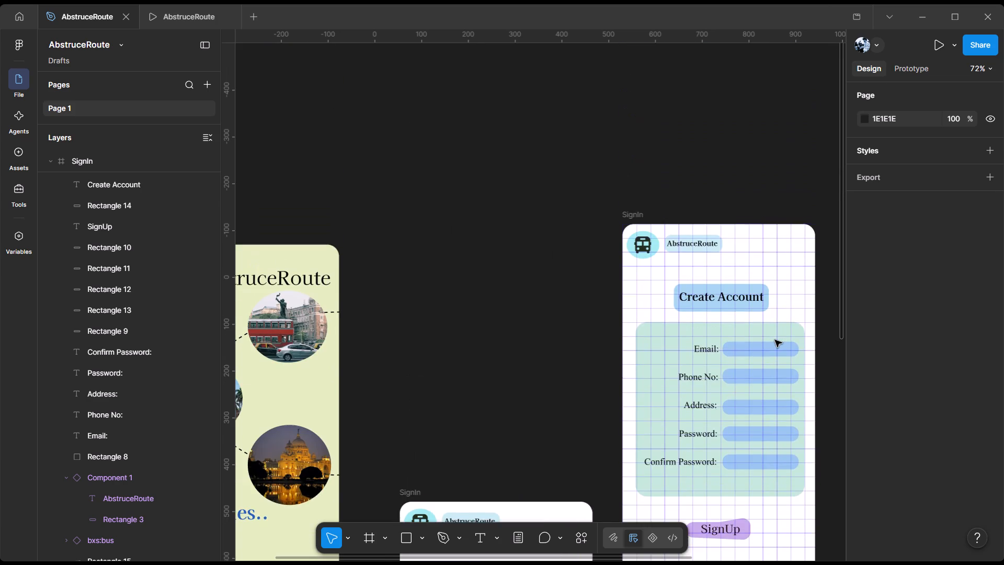
scroll(775, 340, down, 9)
scroll(672, 340, up, 1)
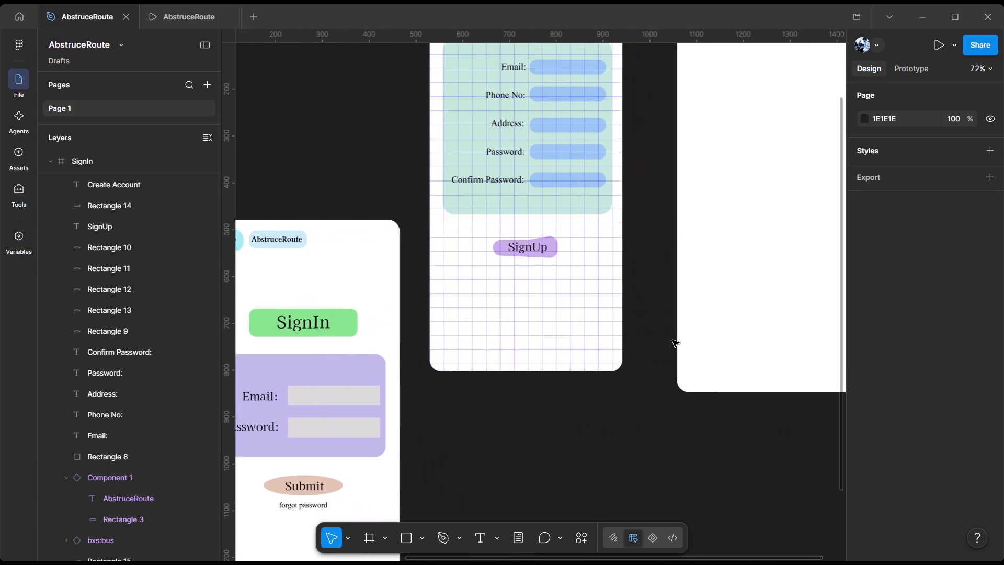
Move the blank Android Compact - 2 frame down beside the Create Account screen, to about X 1081, Y 188.
scroll(672, 340, up, 1)
drag(648, 69, 648, 157)
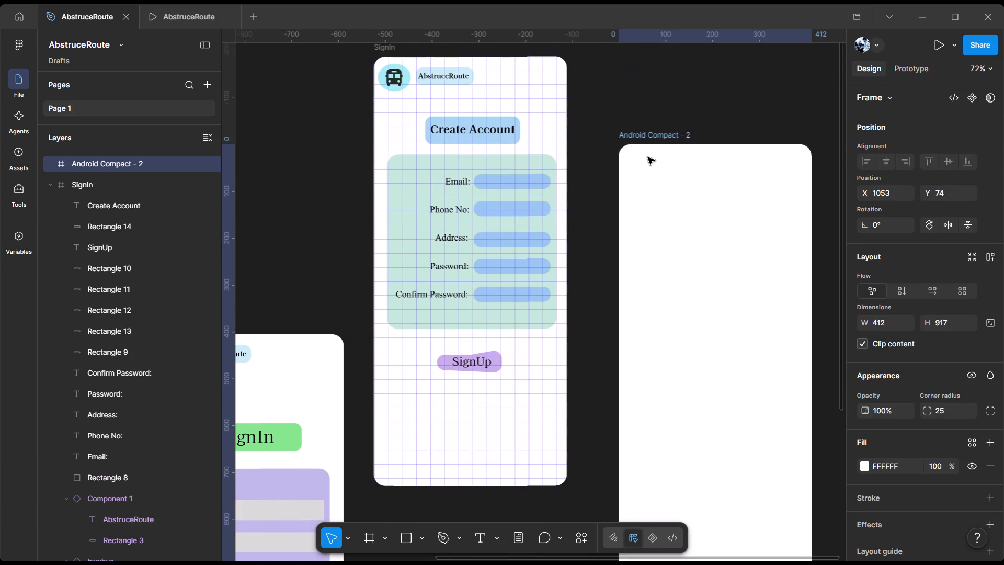
drag(648, 157, 658, 190)
click(602, 101)
Rename the blank Android Compact - 2 frame beside the Create Account screen as Front Page.
scroll(640, 182, right, 6)
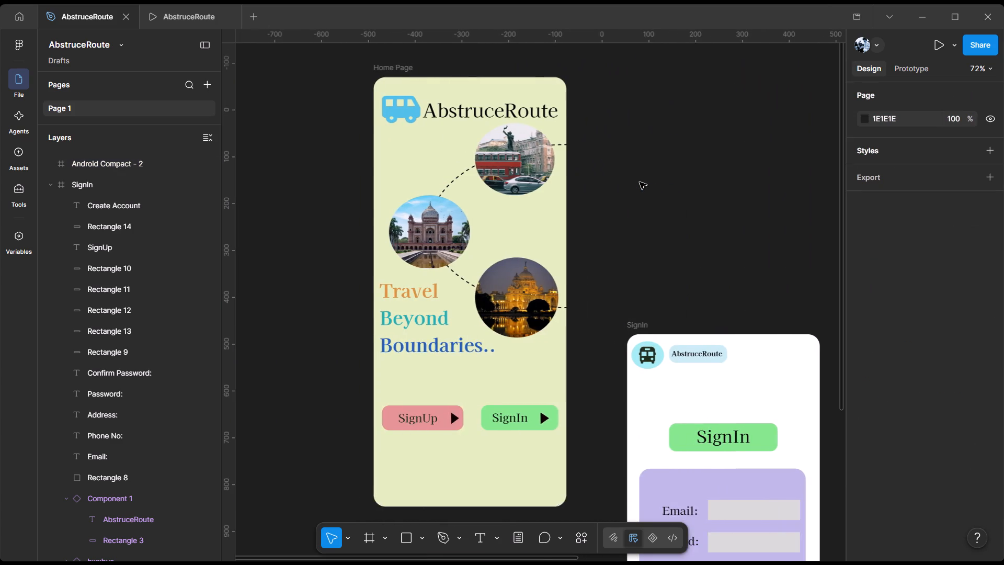
scroll(640, 182, left, 5)
scroll(514, 204, right, 1)
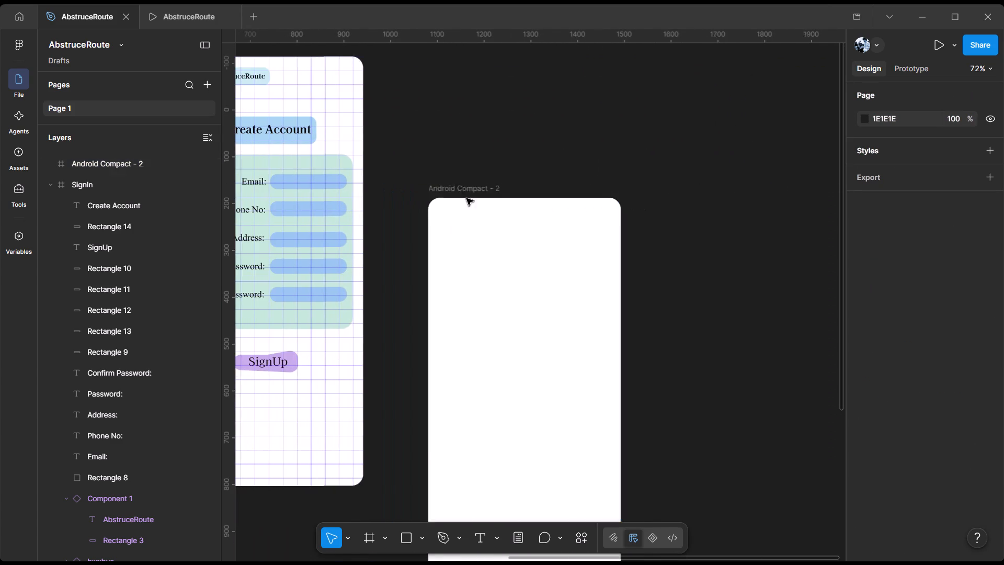
scroll(466, 198, right, 1)
click(505, 187)
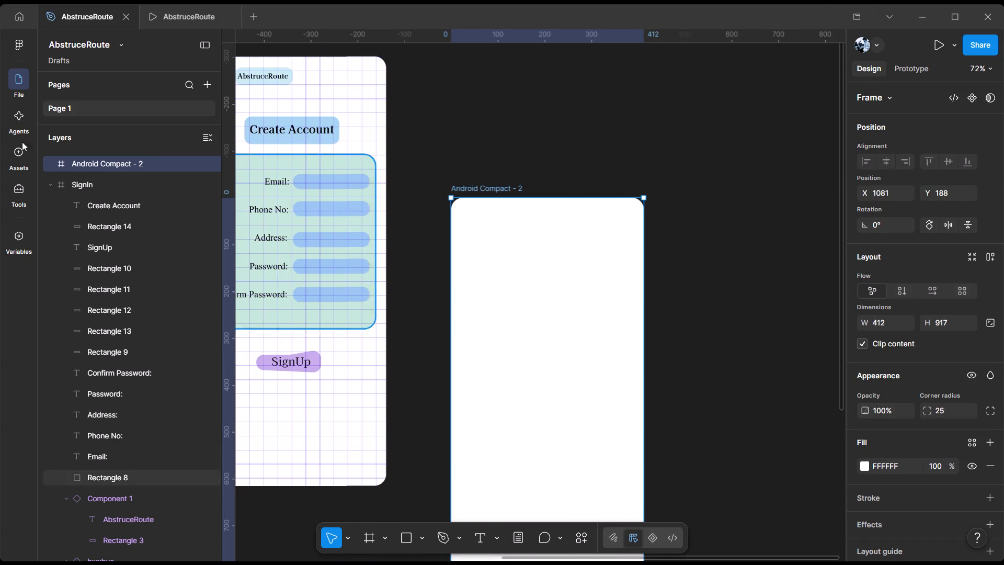
triple_click(130, 162)
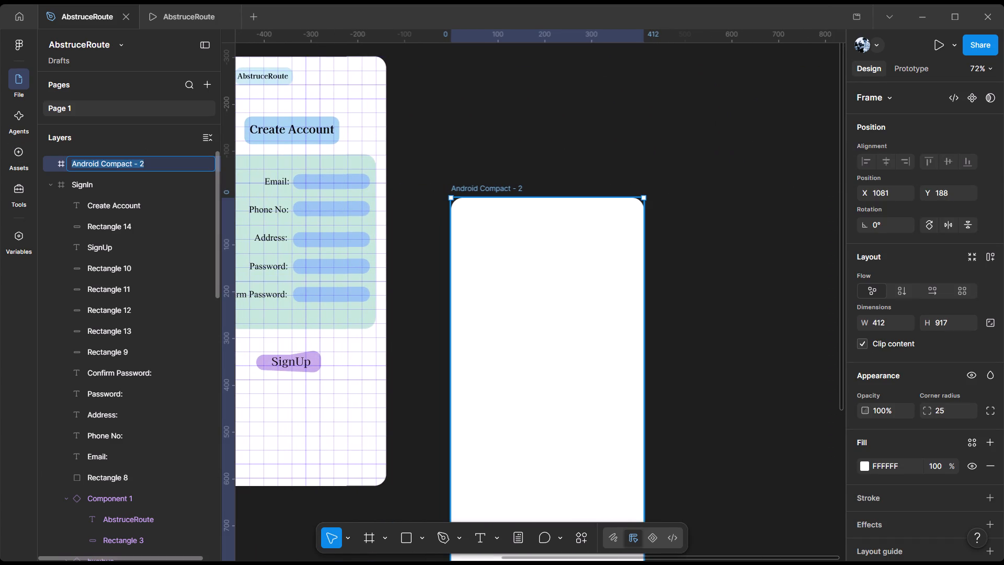
key(BackSpace)
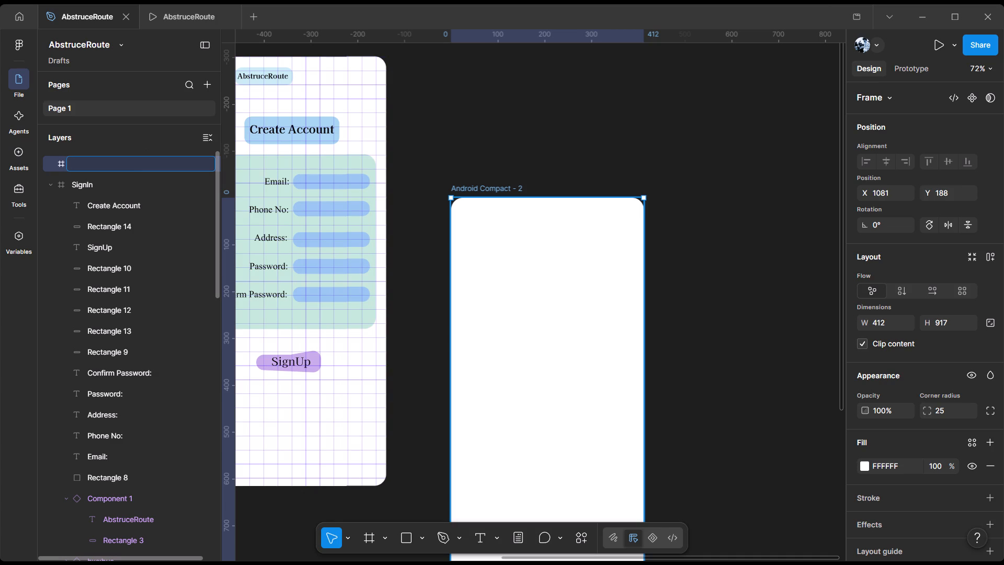
text(Front)
key(space)
text(Page)
key(Return)
scroll(133, 164, up, 1)
click(641, 285)
click(695, 296)
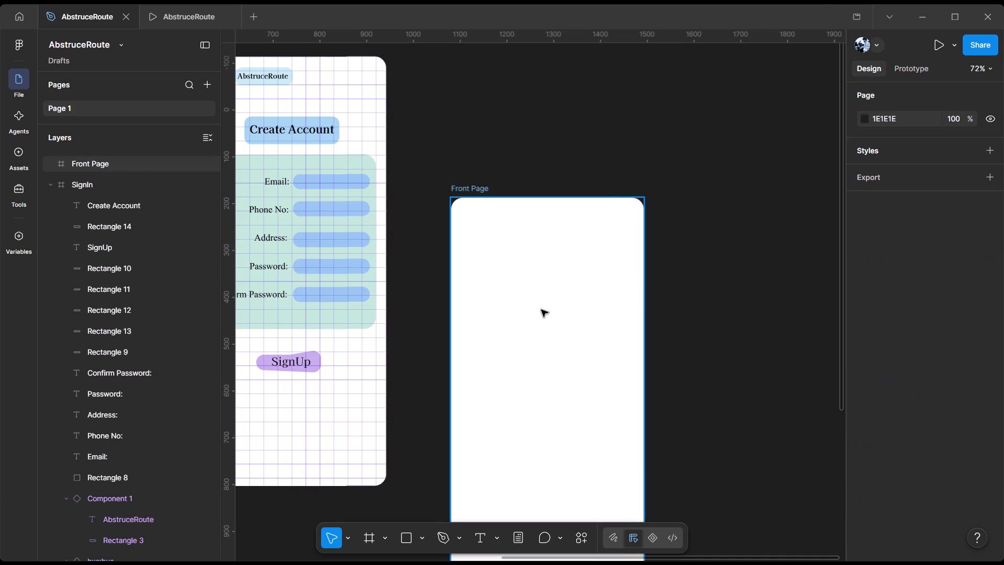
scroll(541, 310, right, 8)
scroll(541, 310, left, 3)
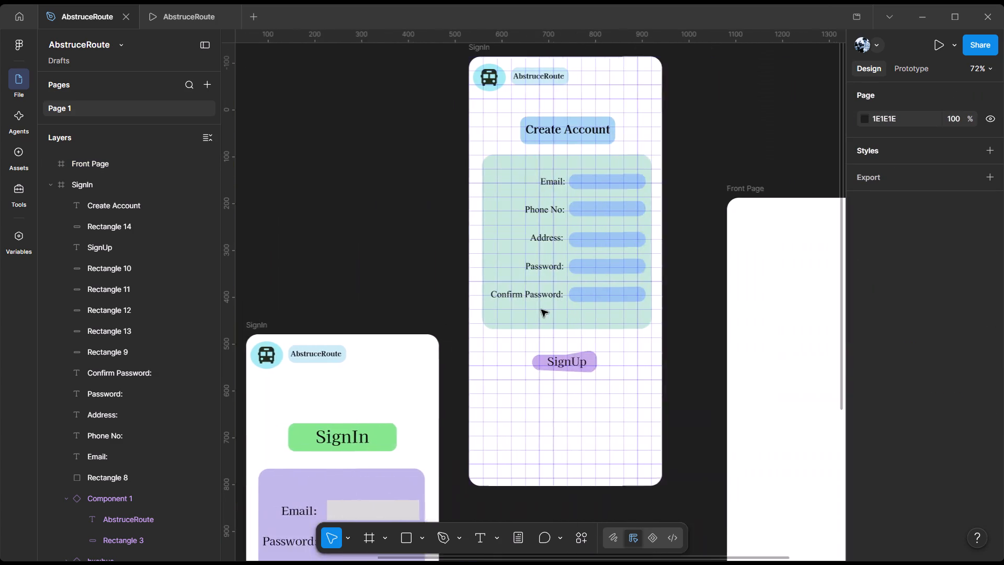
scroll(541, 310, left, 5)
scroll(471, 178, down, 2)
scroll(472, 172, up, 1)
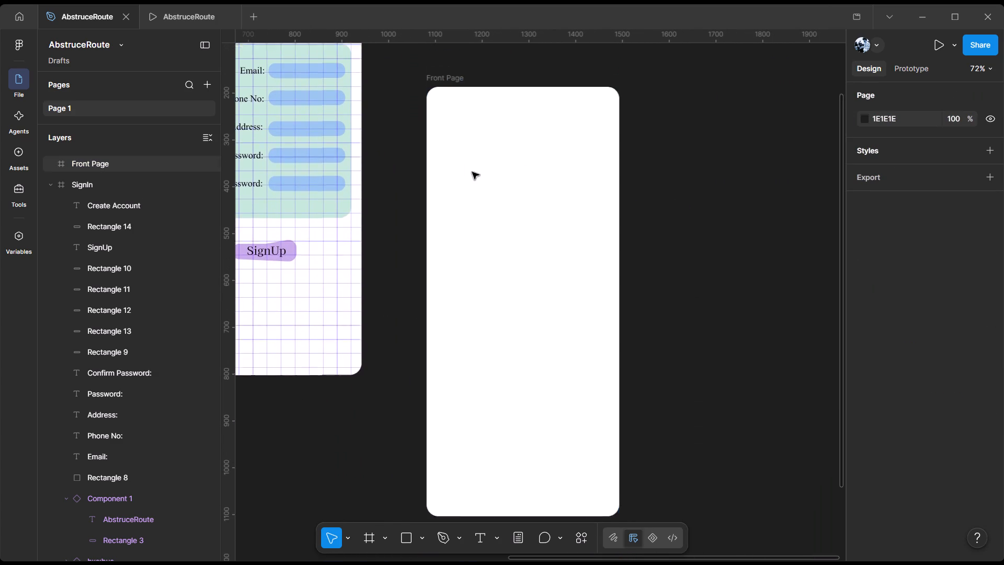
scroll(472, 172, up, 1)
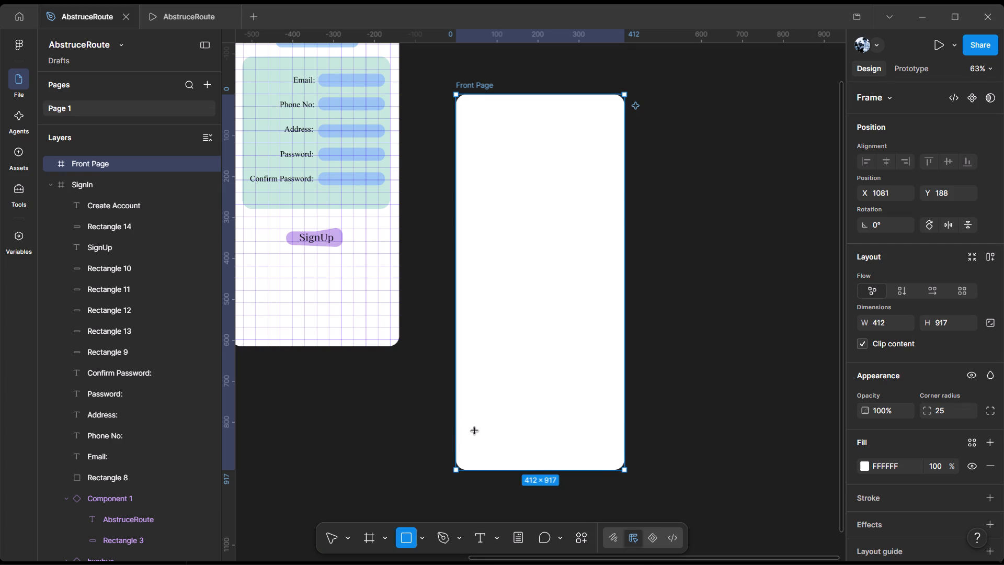
drag(462, 434, 616, 463)
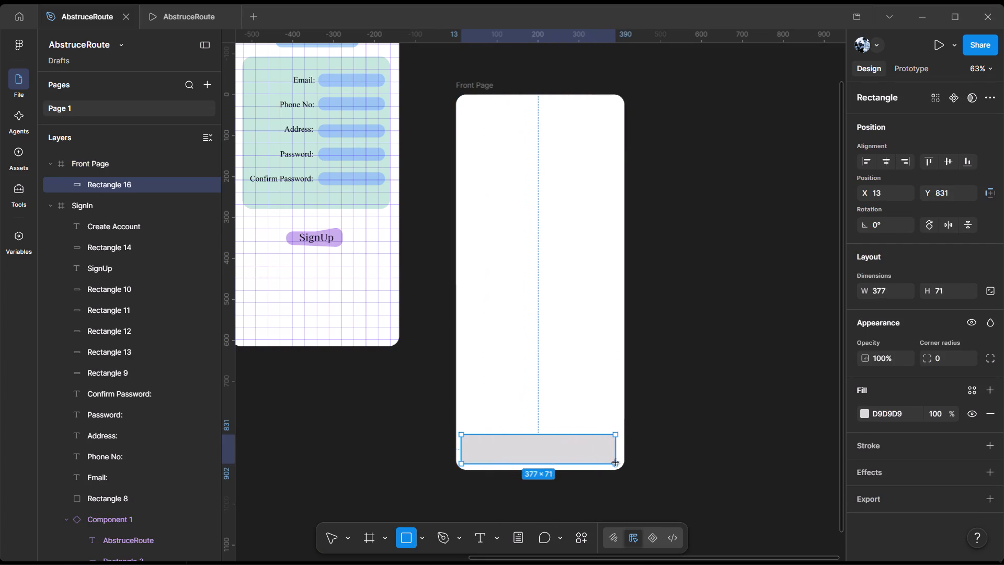
drag(616, 463, 619, 465)
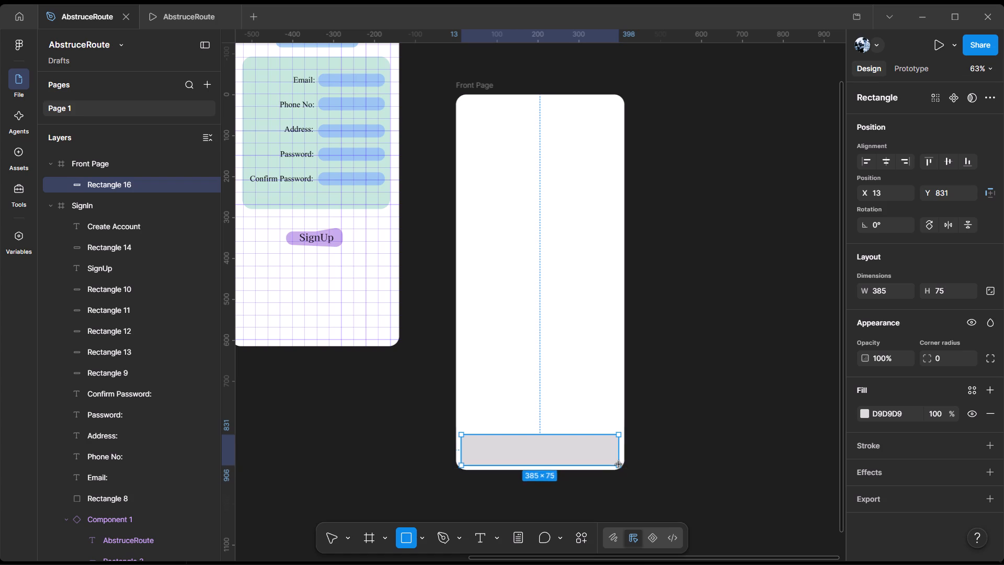
drag(619, 465, 619, 464)
click(461, 450)
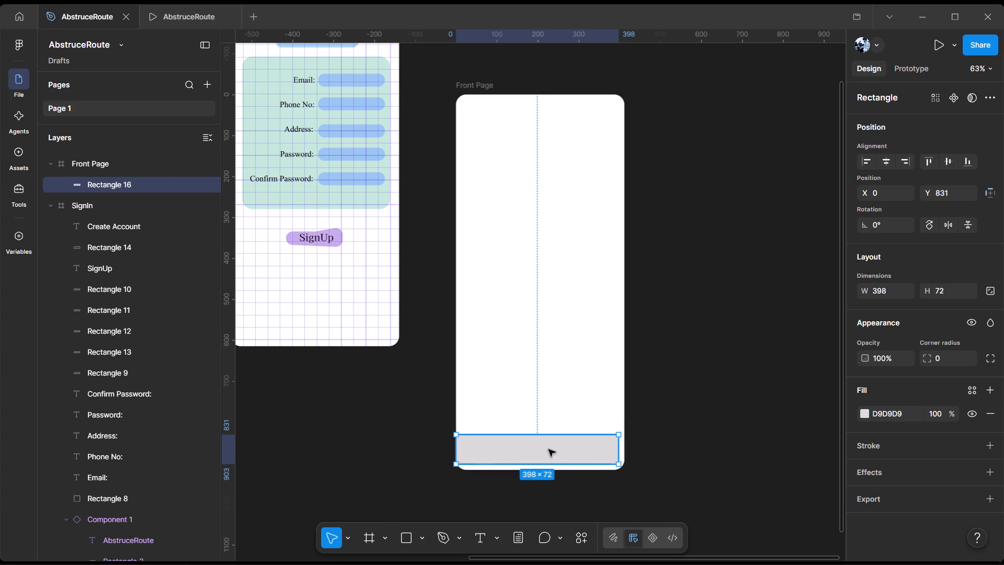
drag(614, 447, 624, 448)
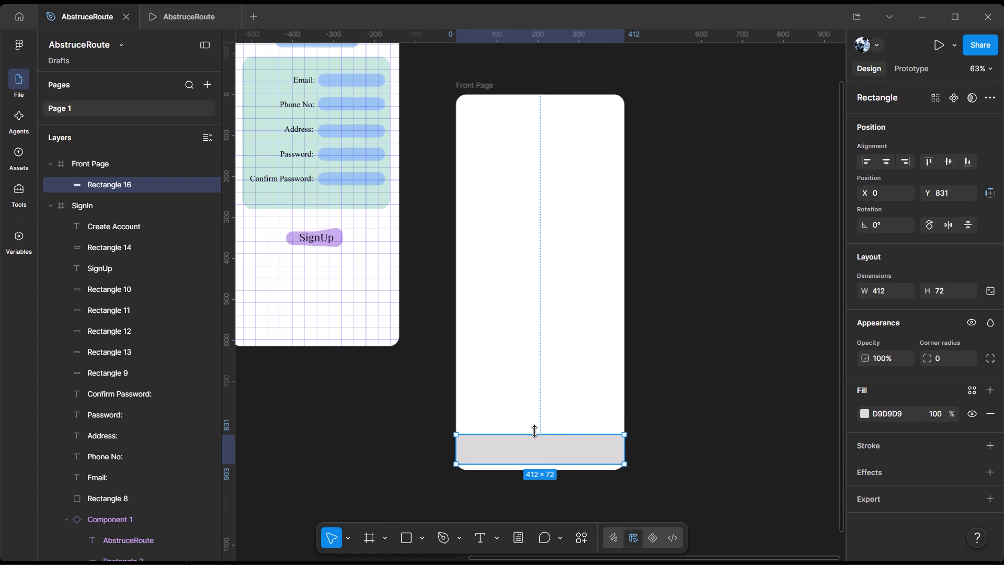
drag(539, 463, 539, 470)
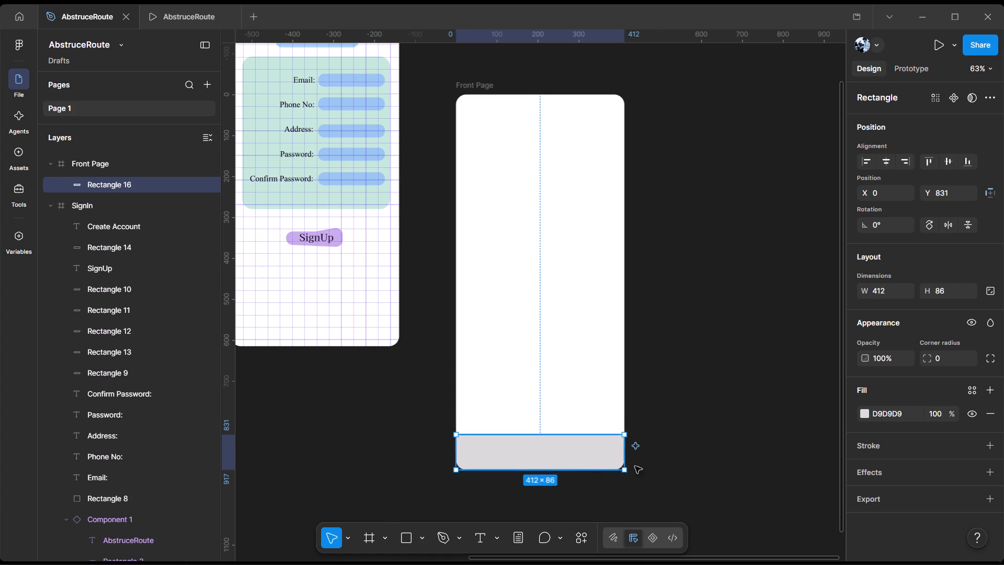
click(713, 468)
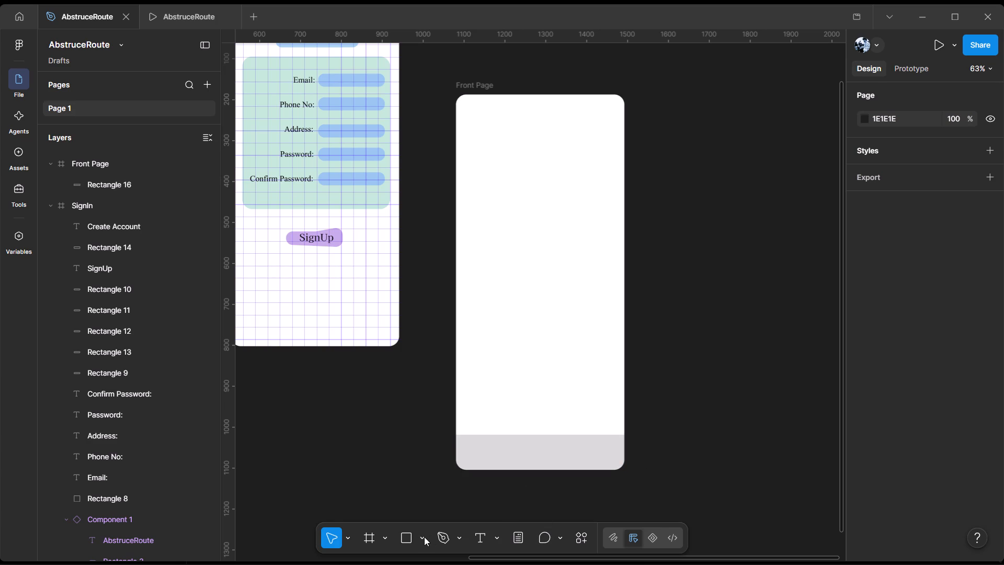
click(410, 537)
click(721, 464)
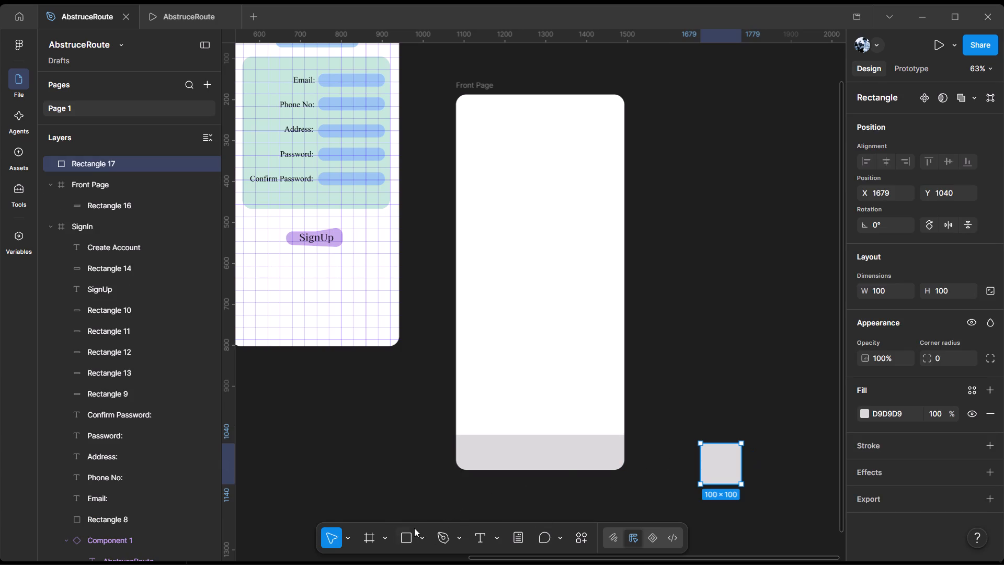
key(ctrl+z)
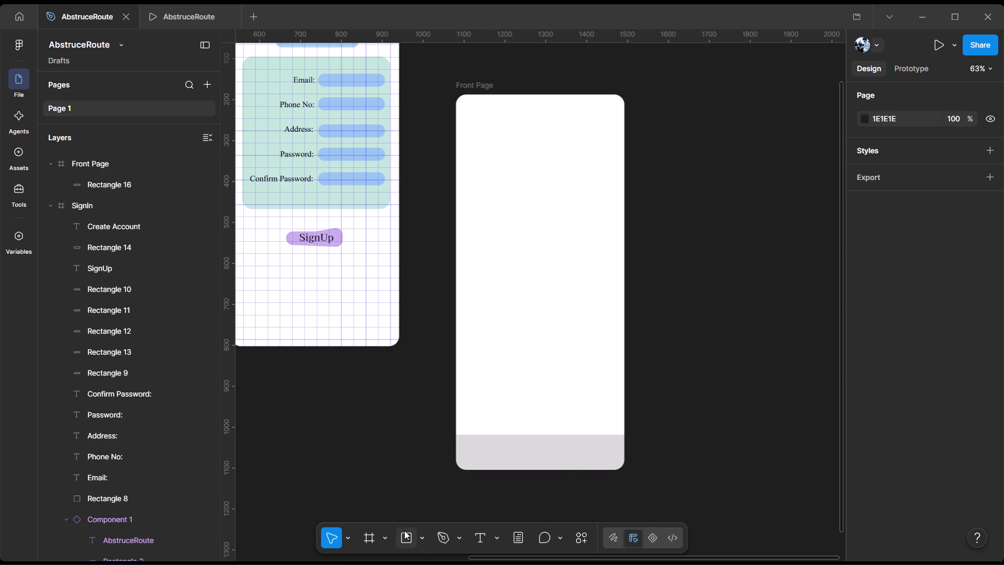
Draw an ellipse about 66 × 51 at the left end of the Front Page's bottom bar, positioned at about X 19, Y 848.
click(400, 534)
click(425, 538)
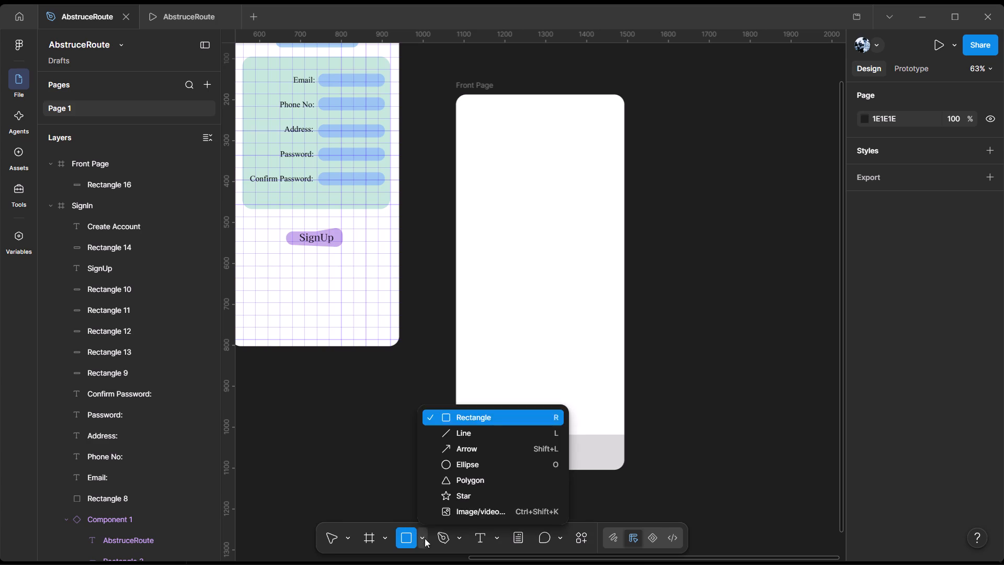
click(453, 460)
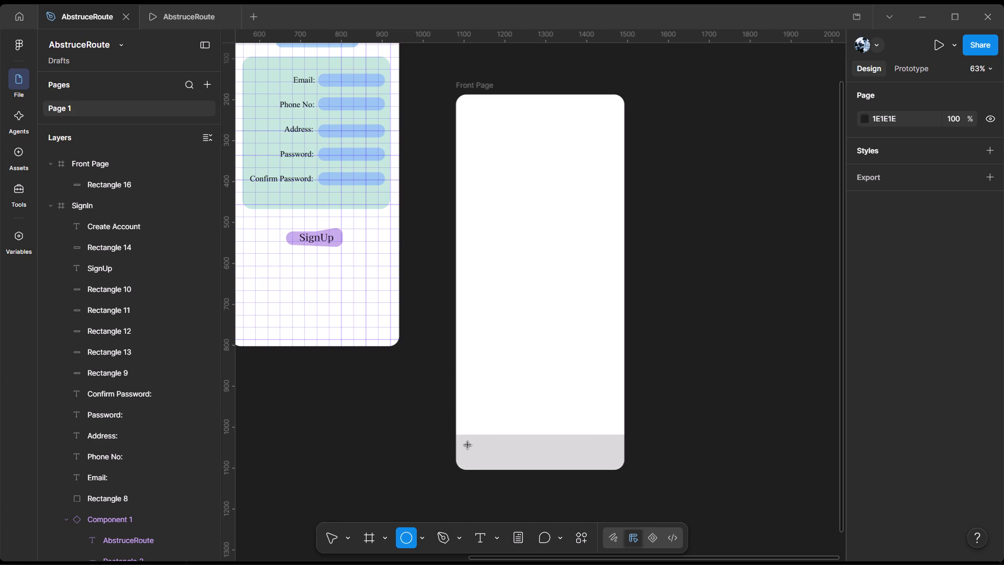
drag(468, 445, 495, 466)
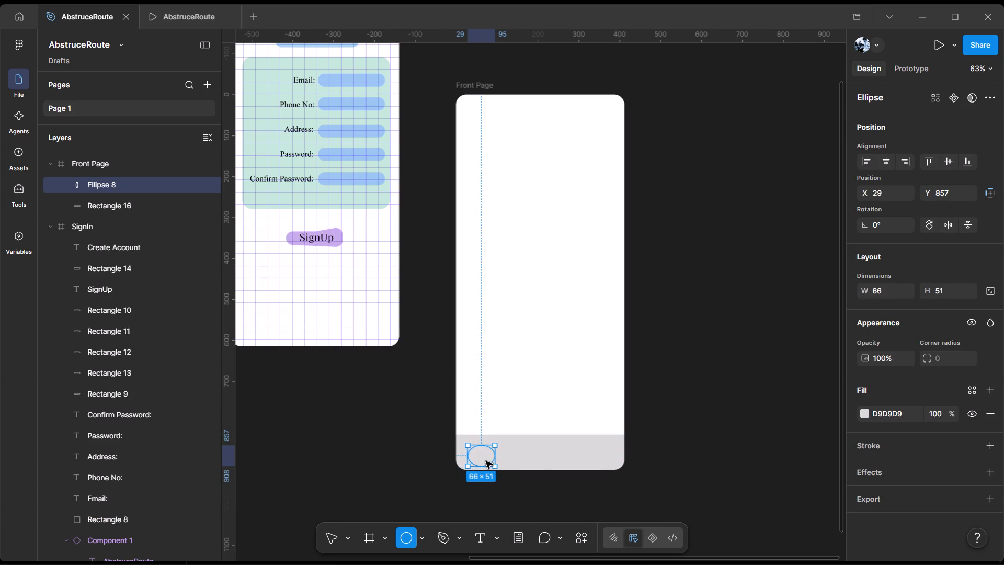
drag(482, 459, 478, 452)
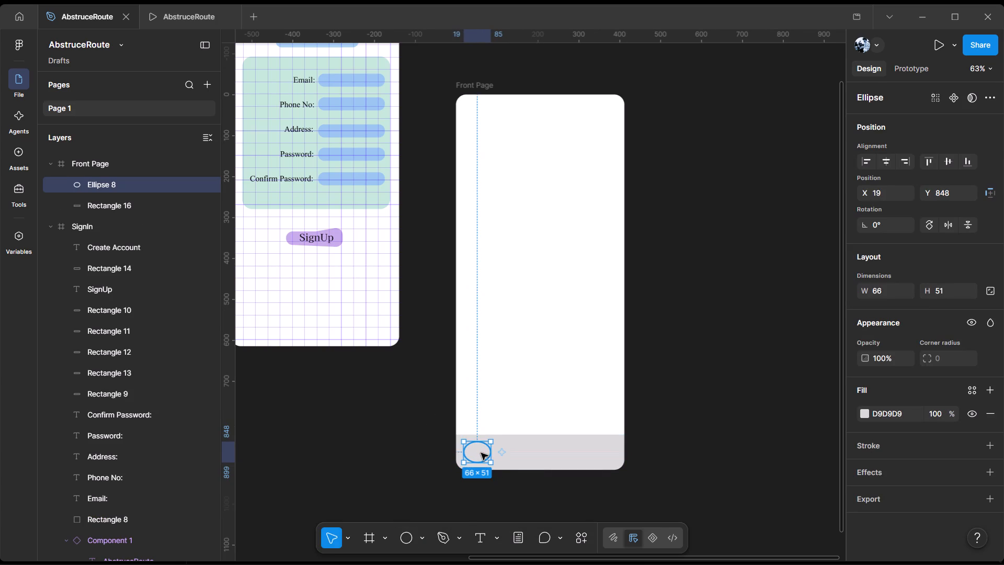
Change the fill of the ellipse in the Front Page's bottom bar to pink E09393.
click(865, 413)
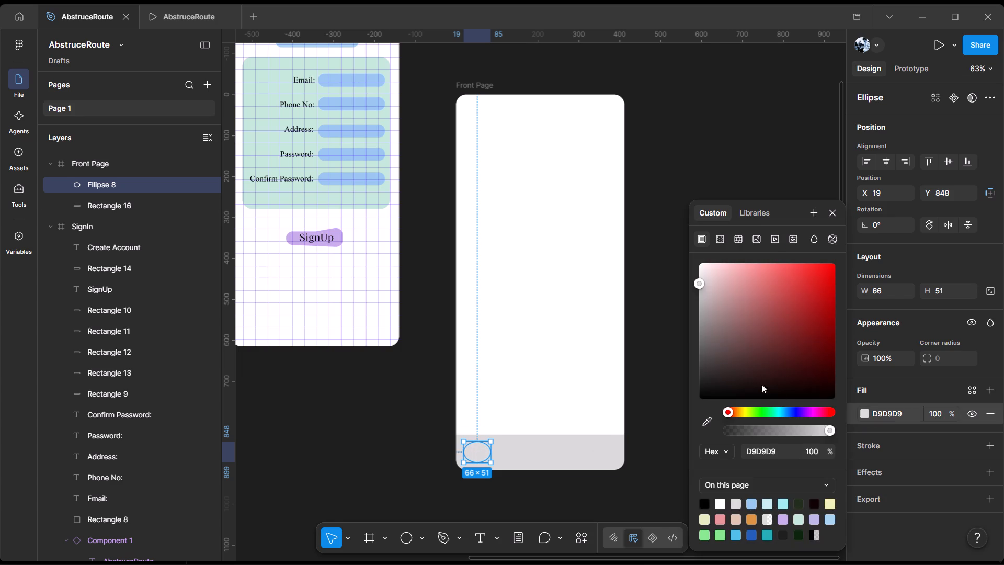
drag(701, 283, 738, 279)
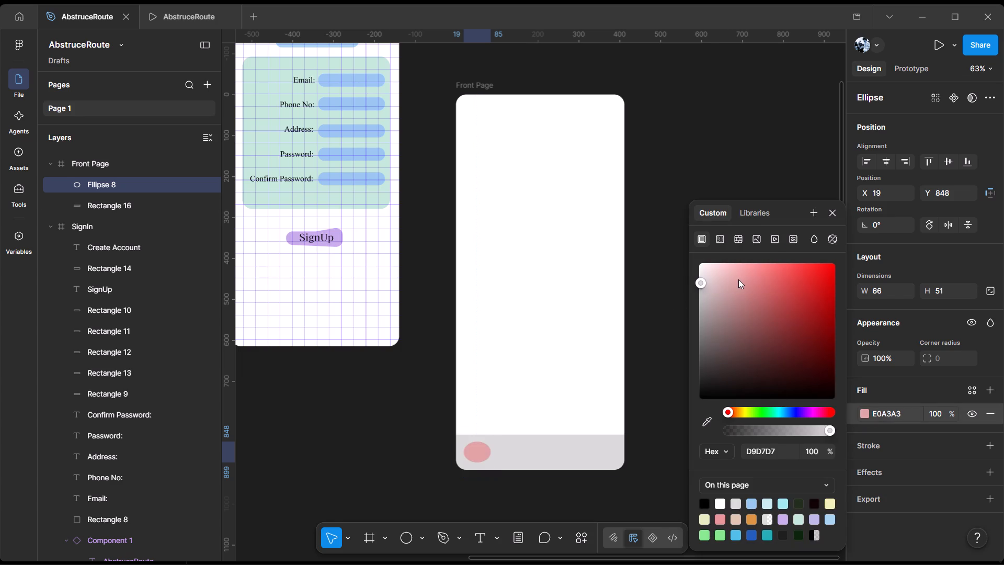
drag(738, 279, 746, 279)
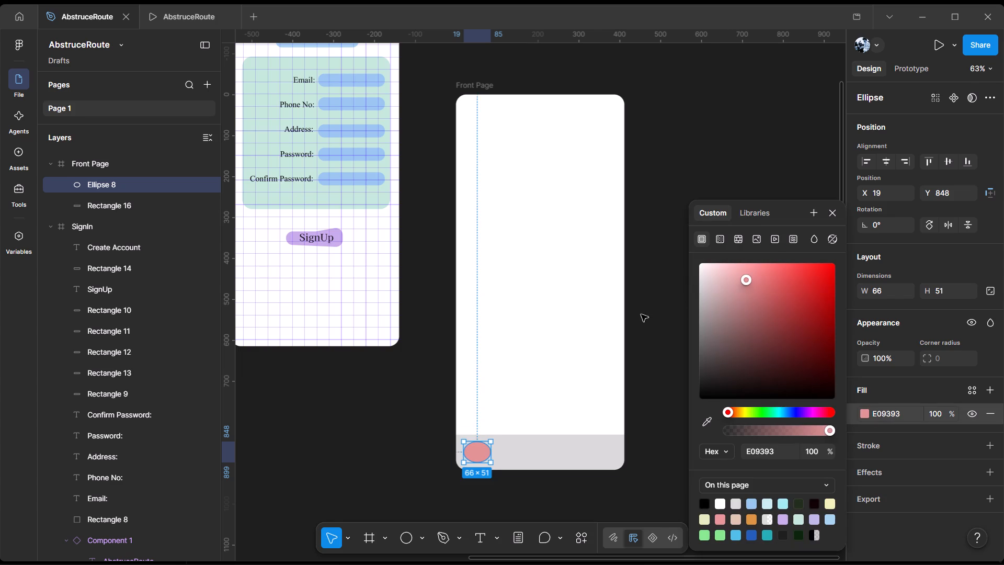
click(664, 324)
Resize the pink ellipse to about 64 × 57, positioned at about X 21, Y 842.
click(477, 455)
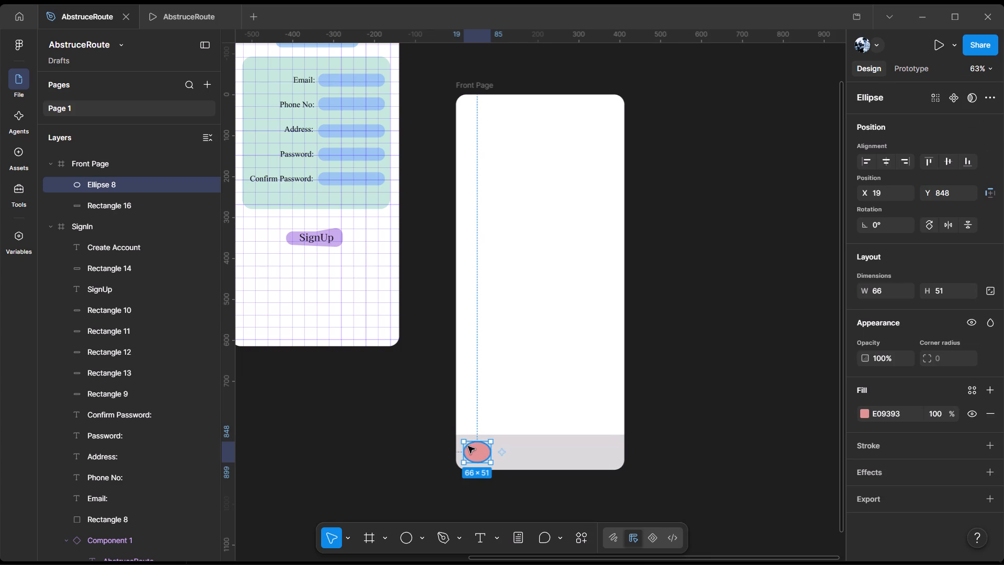
click(465, 443)
click(690, 457)
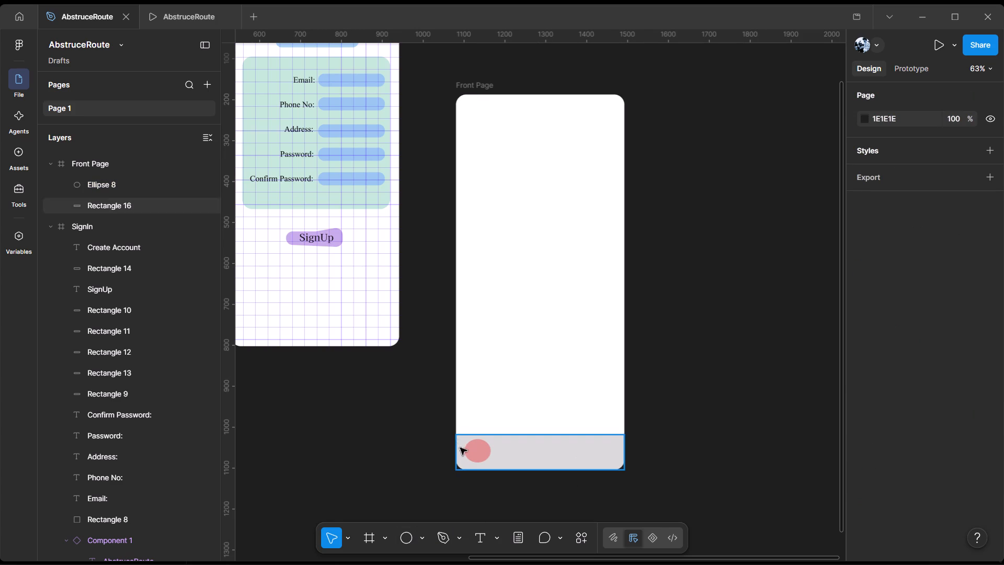
Duplicate the pink ellipse three times across the bottom bar to make a row of four.
click(477, 452)
alt+drag(478, 451, 508, 450)
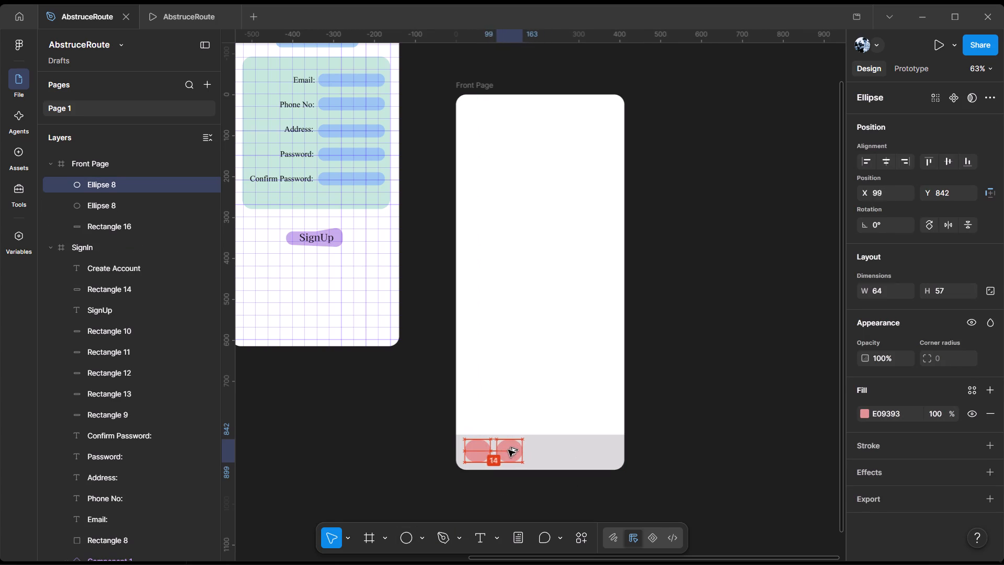
alt+drag(508, 450, 514, 452)
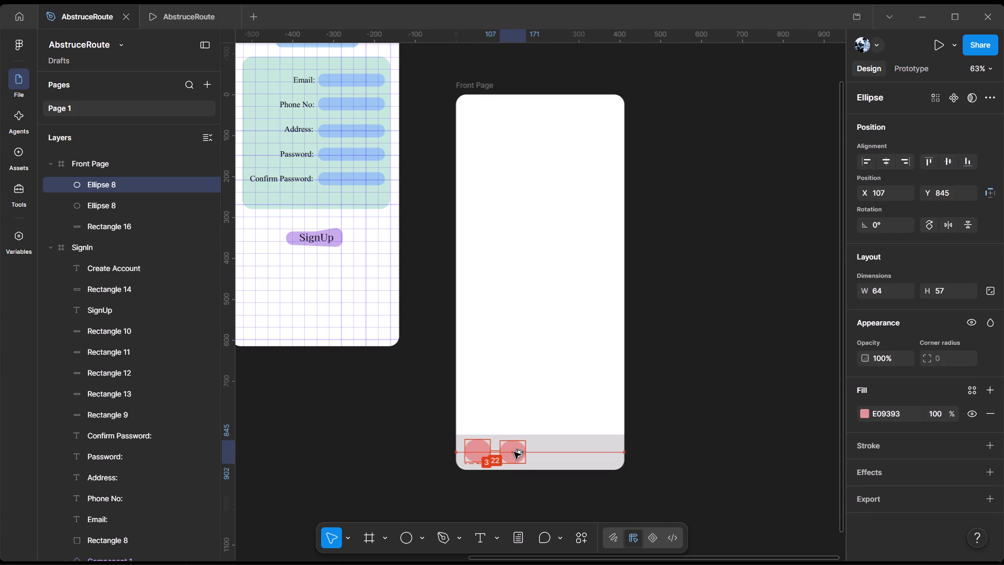
alt+drag(514, 452, 515, 451)
click(711, 460)
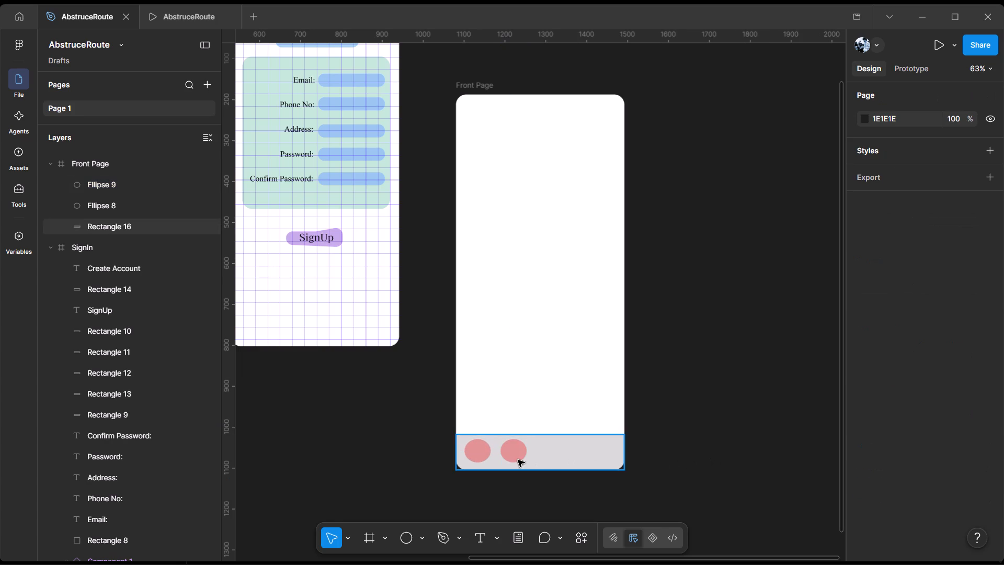
alt+drag(519, 452, 554, 451)
click(639, 461)
alt+drag(552, 455, 565, 455)
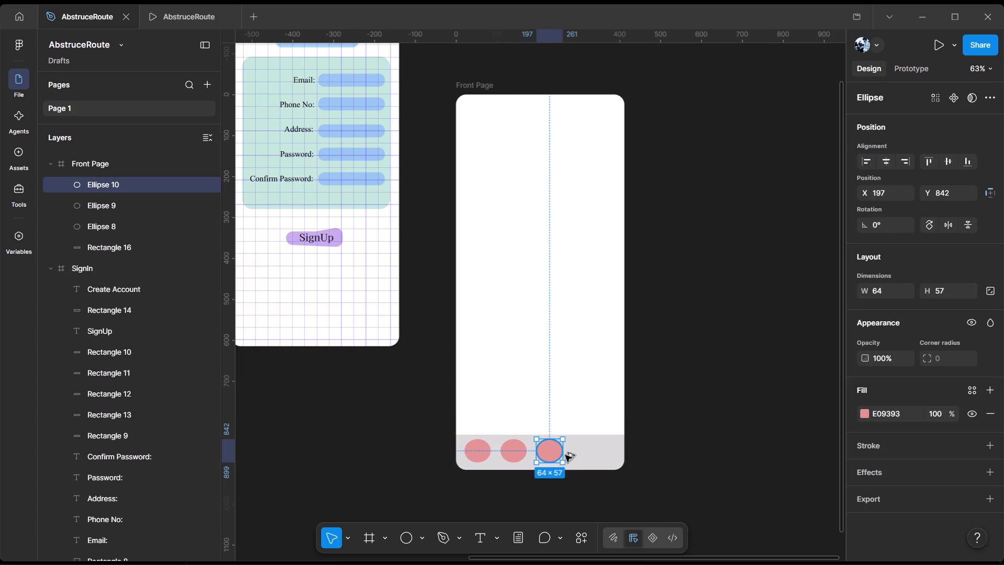
alt+drag(565, 455, 602, 455)
click(676, 451)
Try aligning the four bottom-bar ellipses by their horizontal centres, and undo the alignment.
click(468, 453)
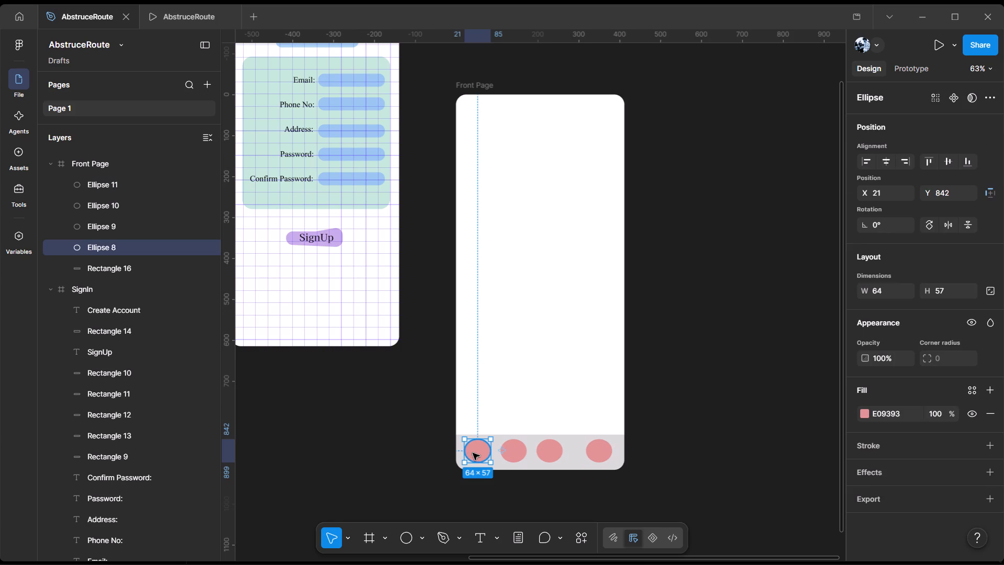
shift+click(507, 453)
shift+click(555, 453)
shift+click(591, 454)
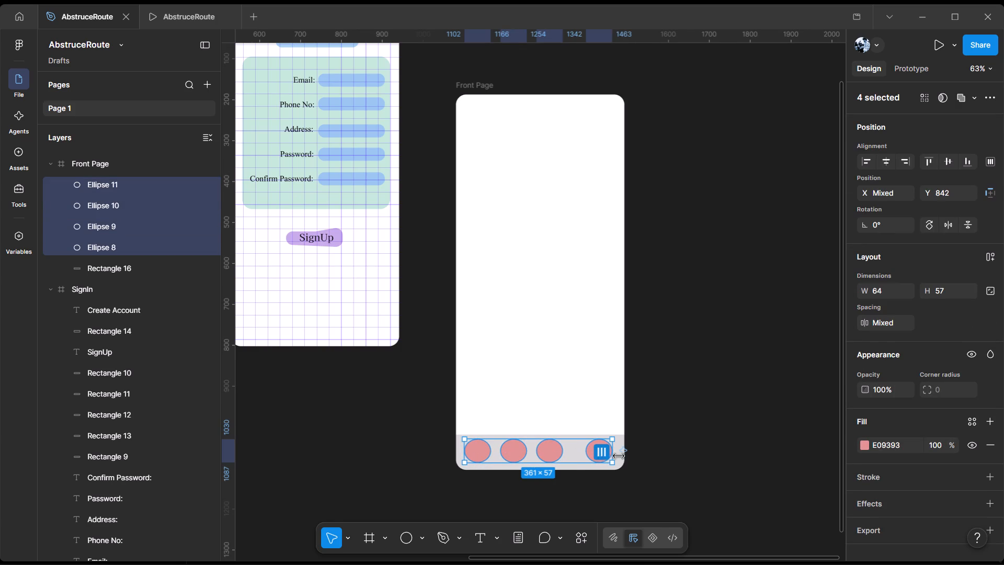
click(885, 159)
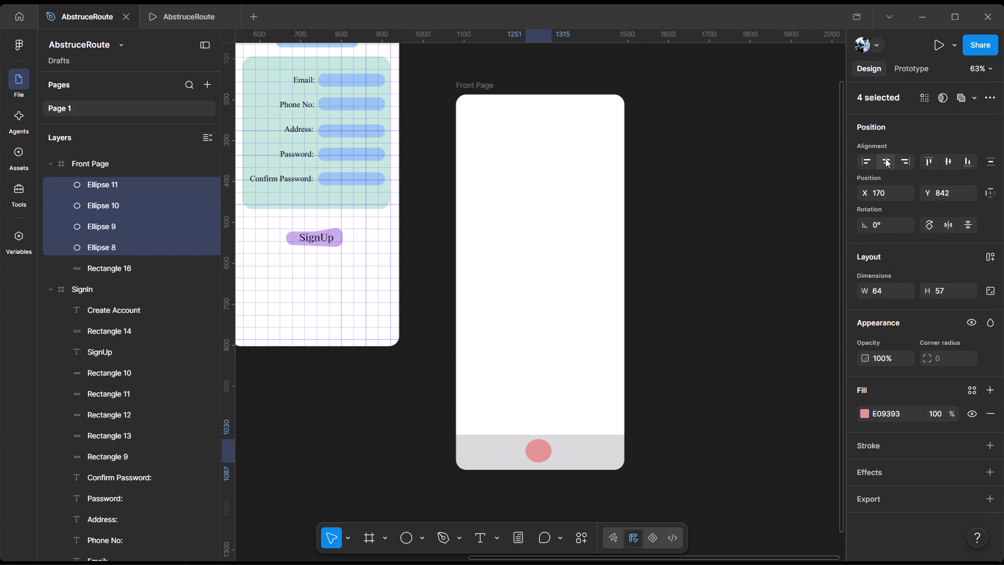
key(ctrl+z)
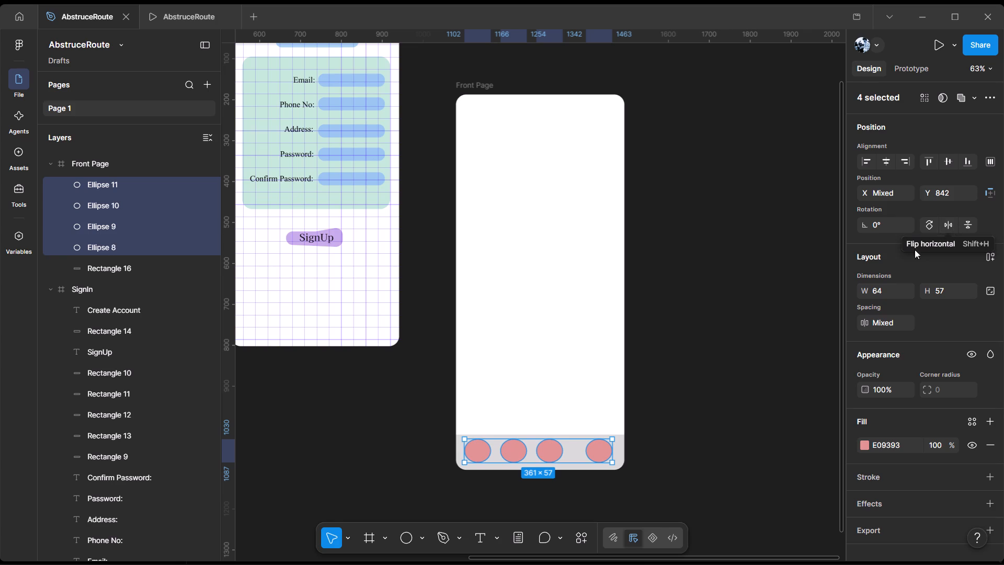
Shift the two middle ellipses to even out the row's spacing, with the third at about X 218, Y 842.
click(748, 274)
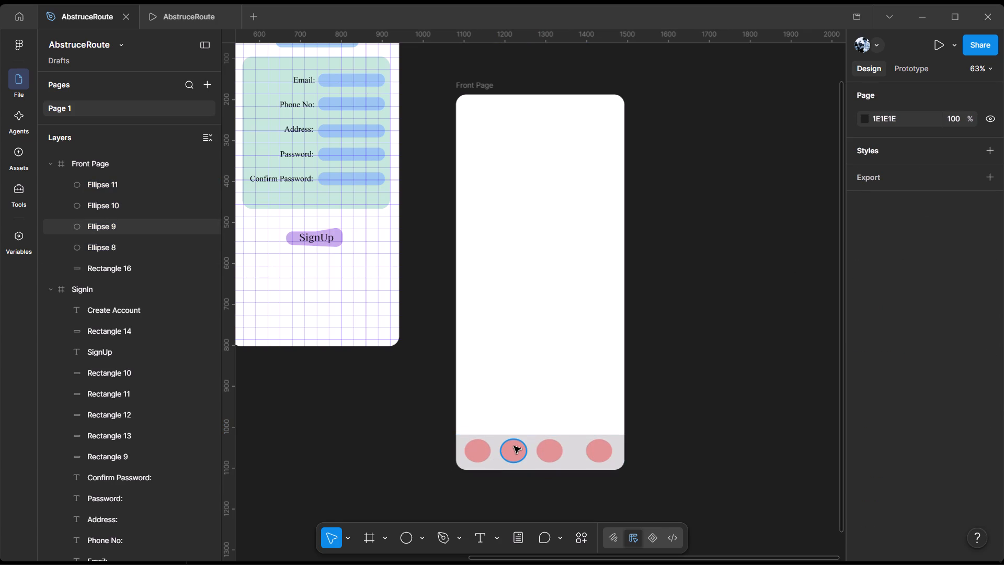
click(511, 449)
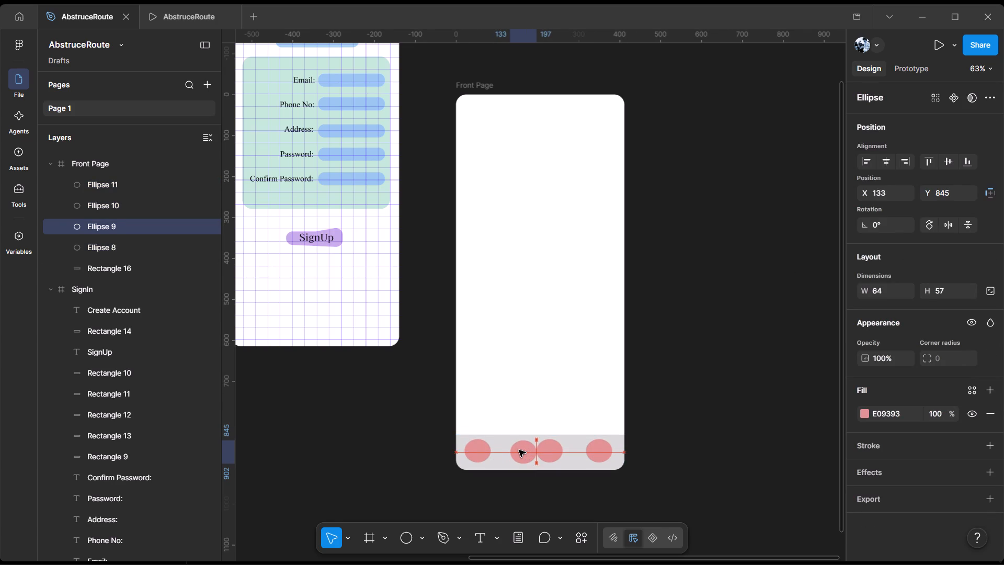
drag(553, 450, 556, 450)
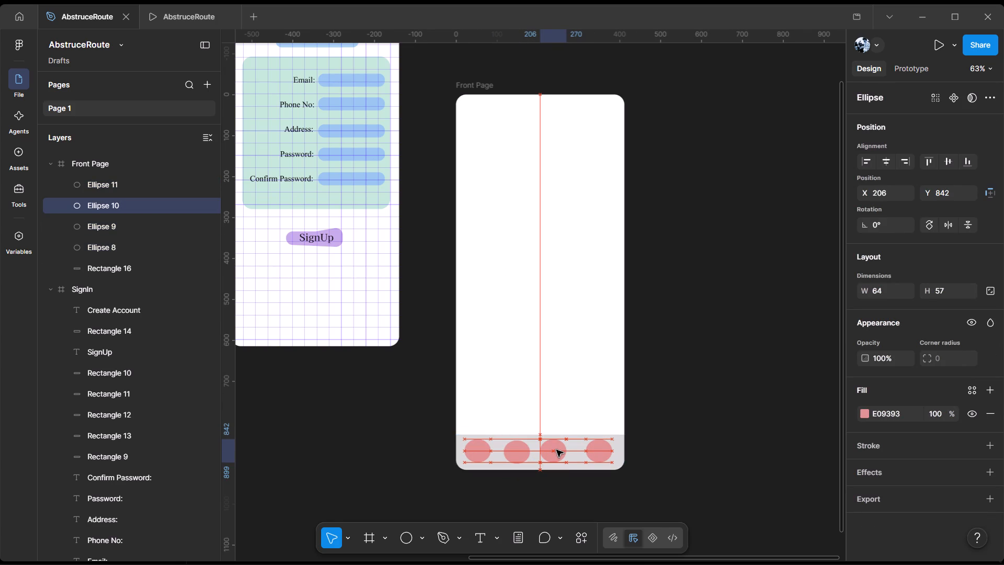
drag(556, 450, 564, 450)
click(728, 446)
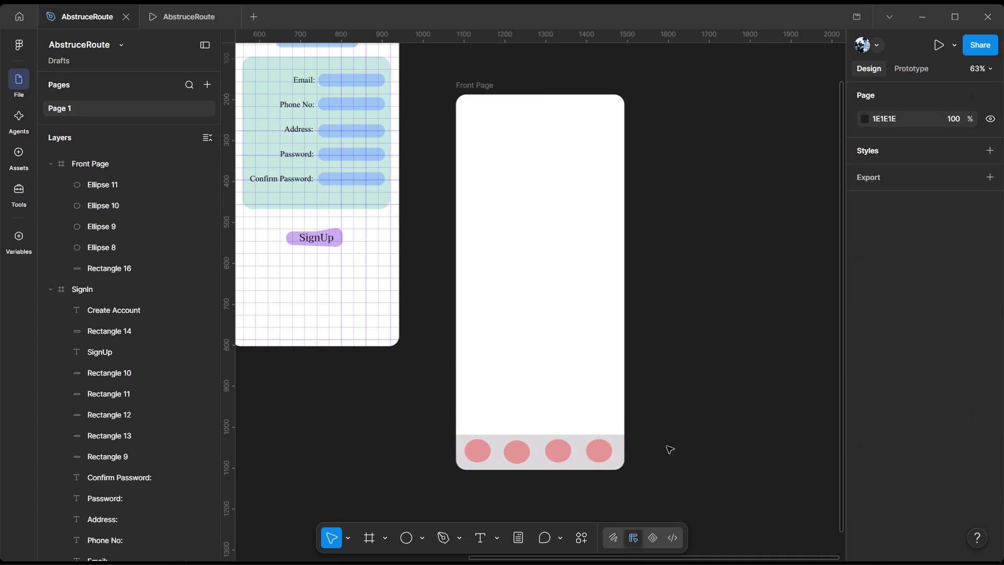
click(567, 450)
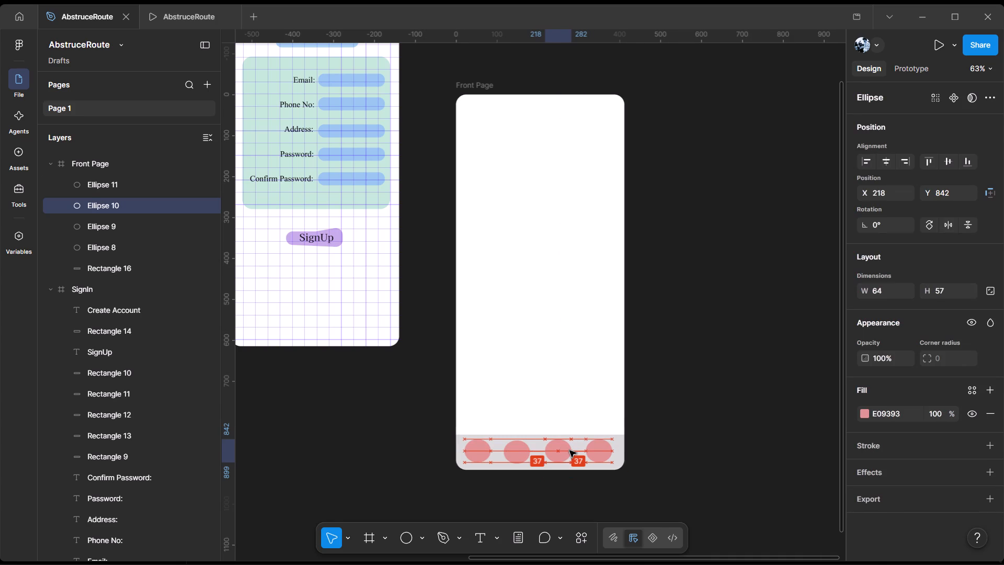
click(712, 426)
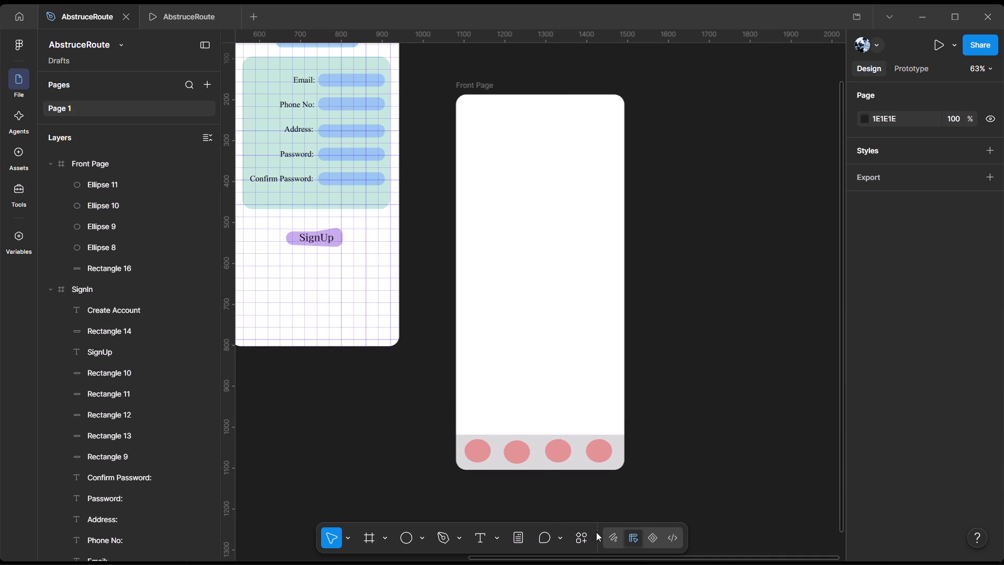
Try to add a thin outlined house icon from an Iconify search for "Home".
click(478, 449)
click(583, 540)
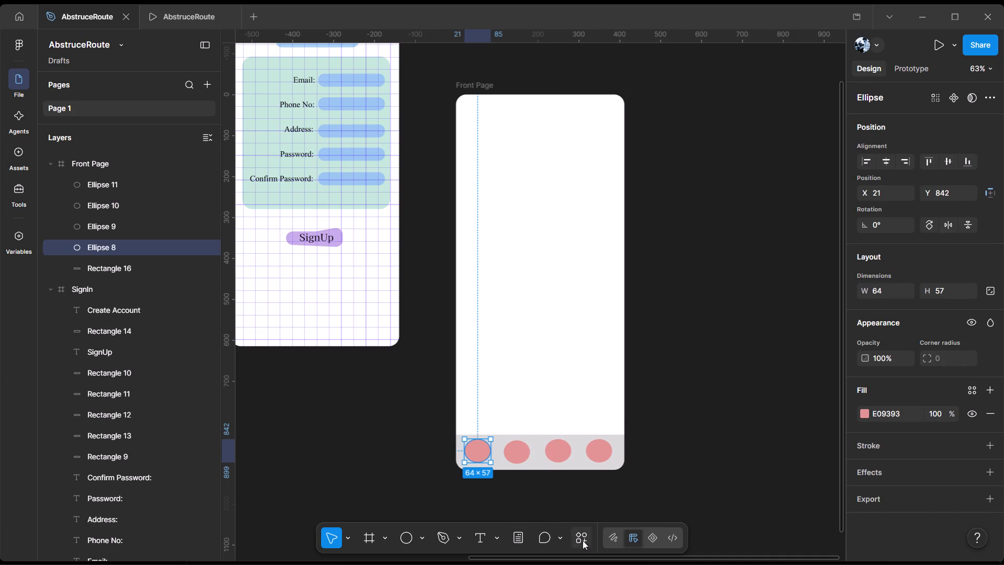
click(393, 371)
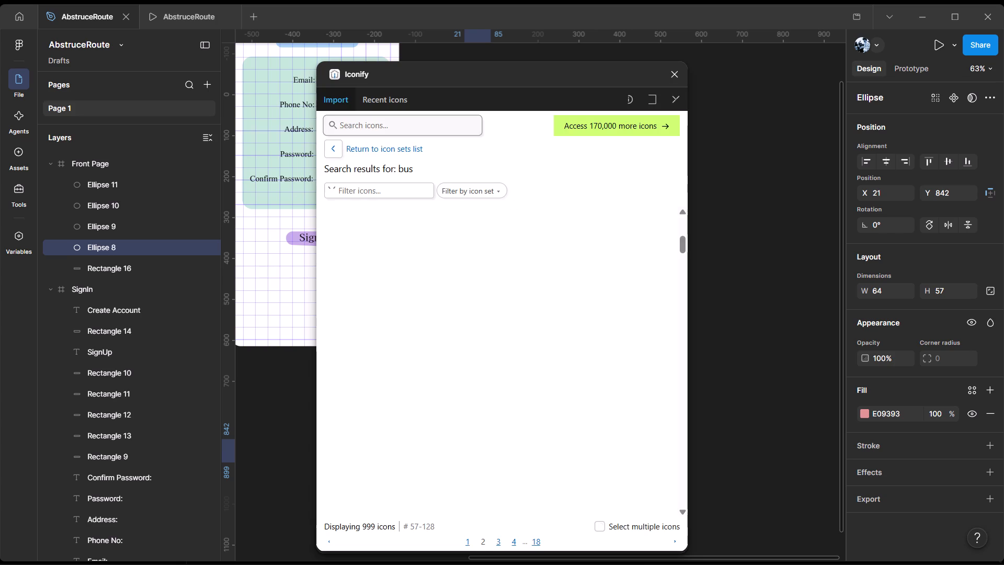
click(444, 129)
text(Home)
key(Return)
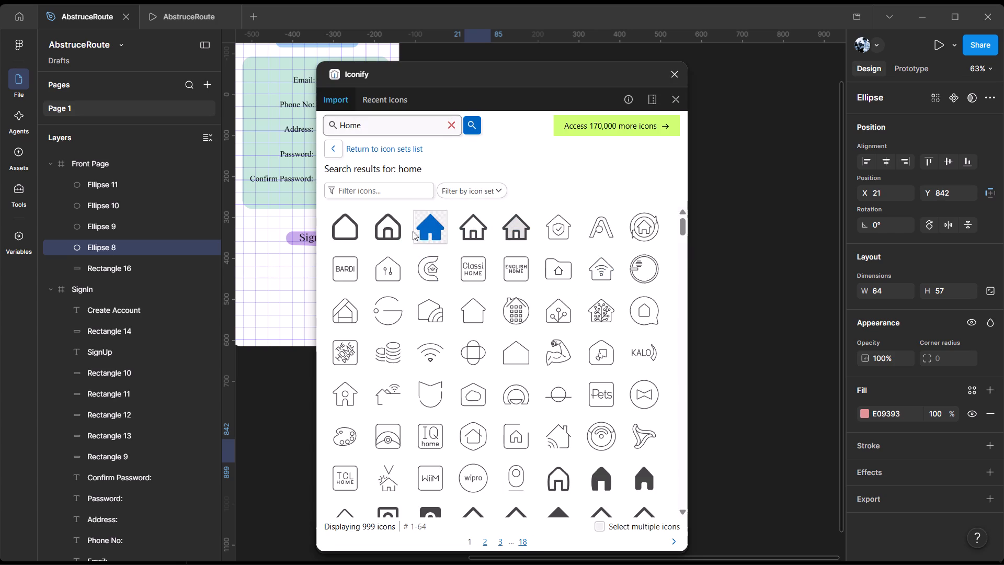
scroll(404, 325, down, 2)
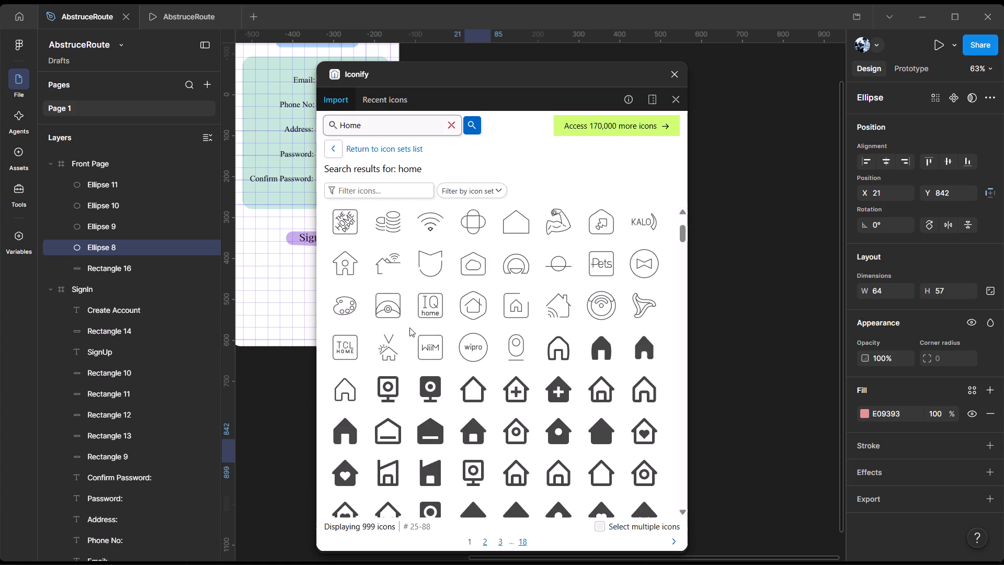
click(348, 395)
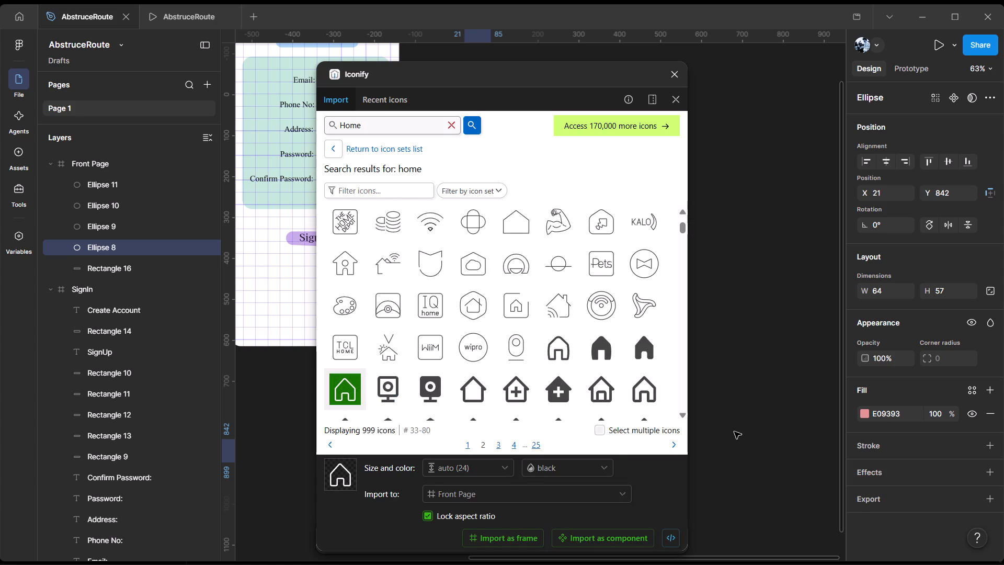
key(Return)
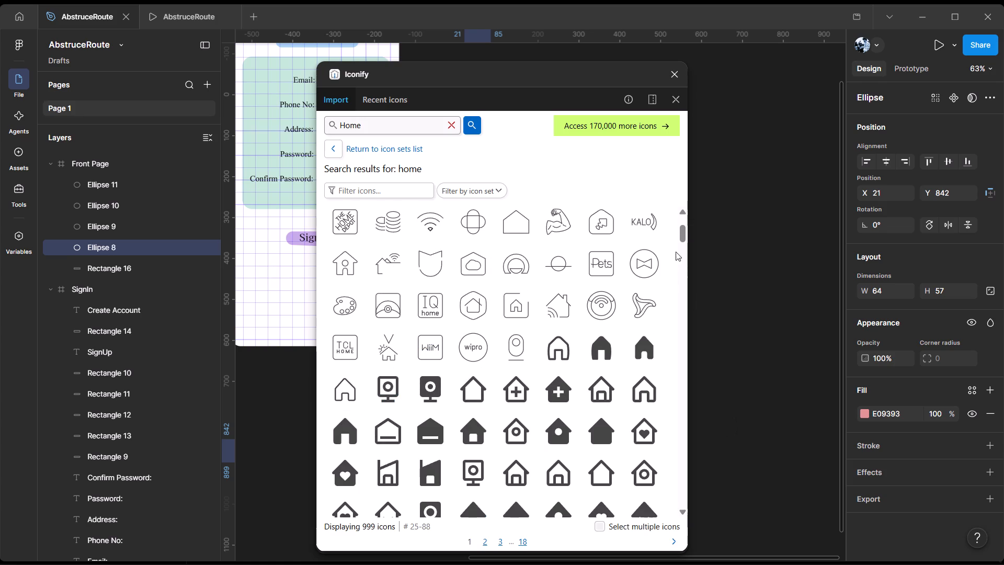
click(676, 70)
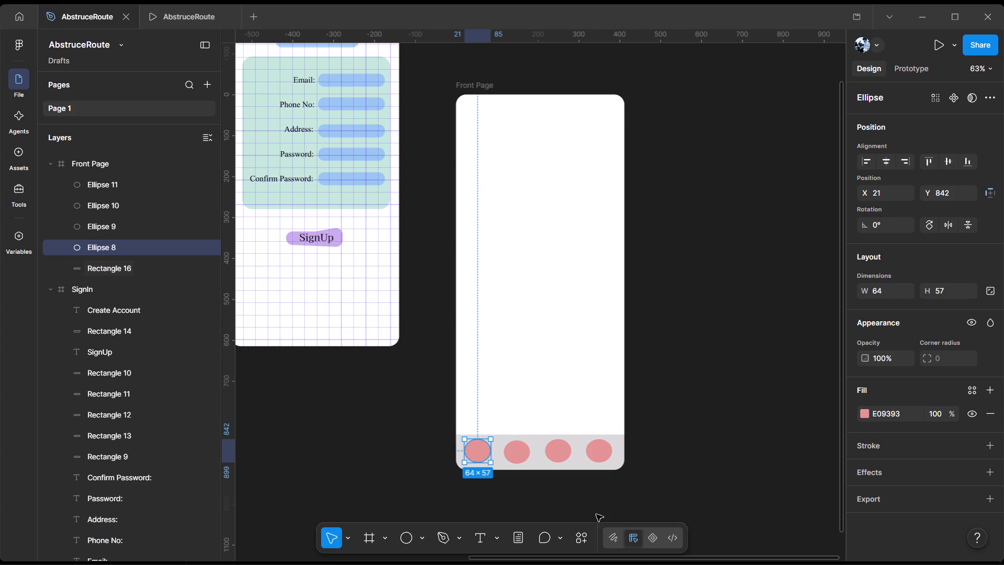
Search Iconify for "Home" and import akar-icons:home-alt1 into the Front Page as a black component at auto size (24).
click(581, 543)
click(357, 363)
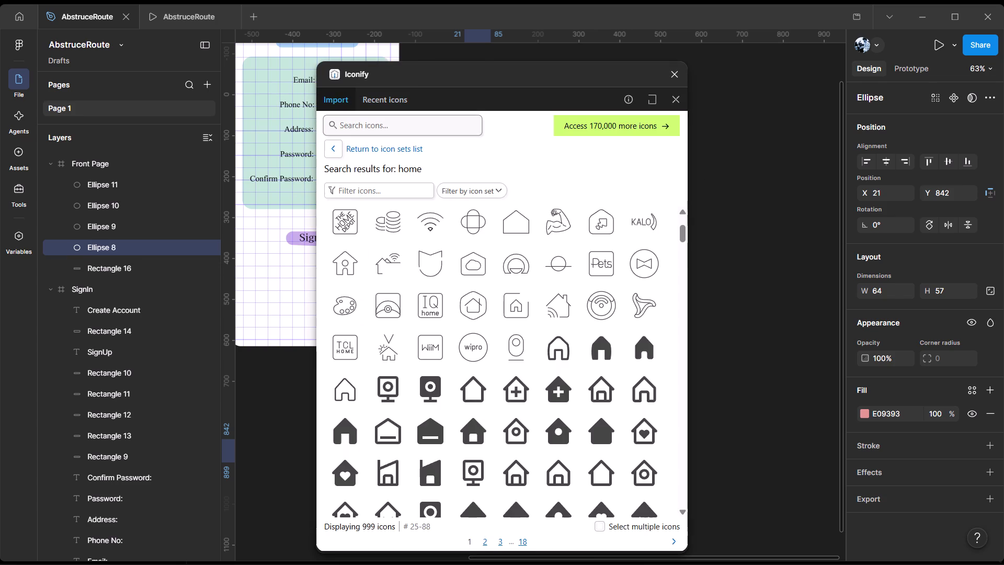
click(382, 119)
text(Home)
key(Return)
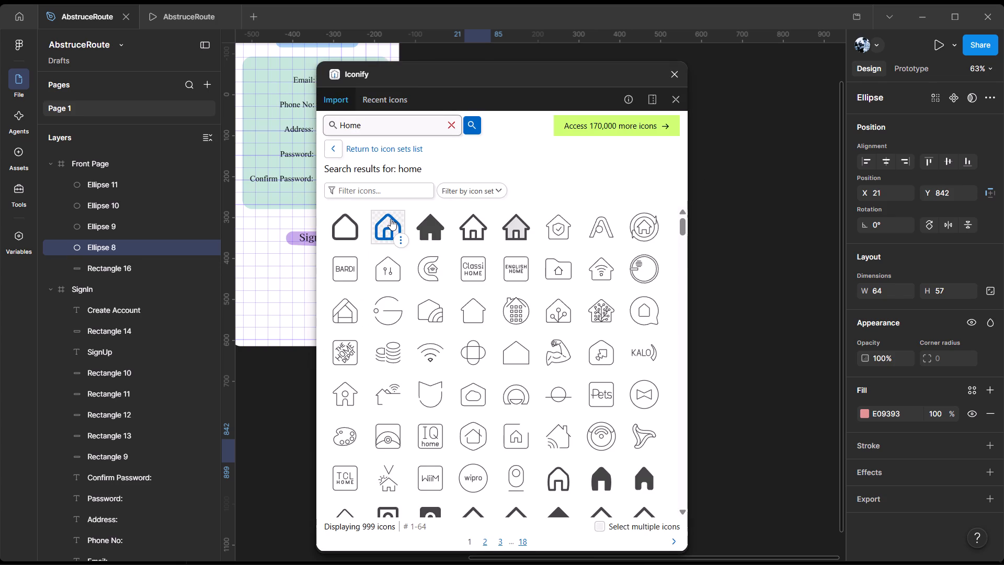
scroll(440, 294, down, 5)
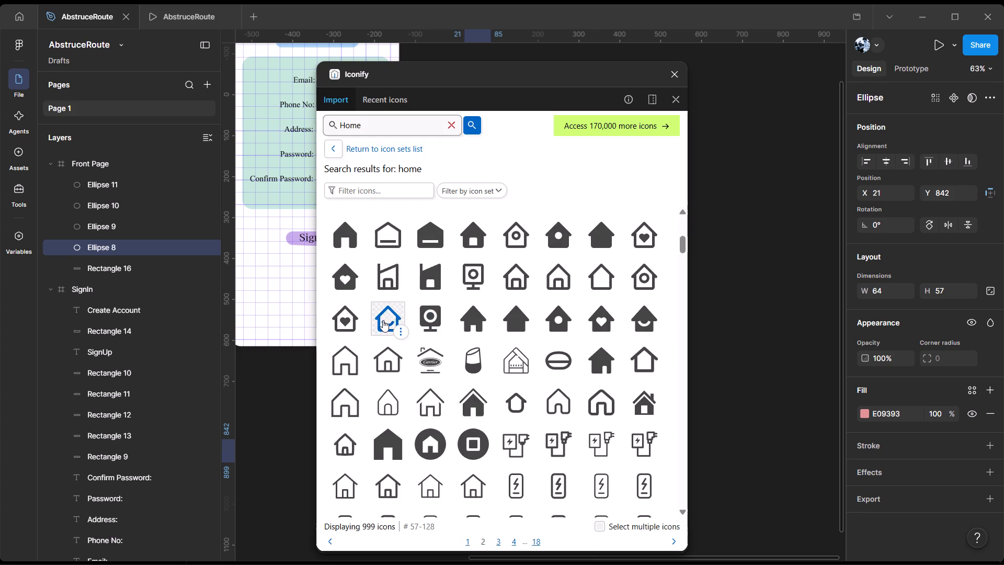
scroll(383, 320, up, 5)
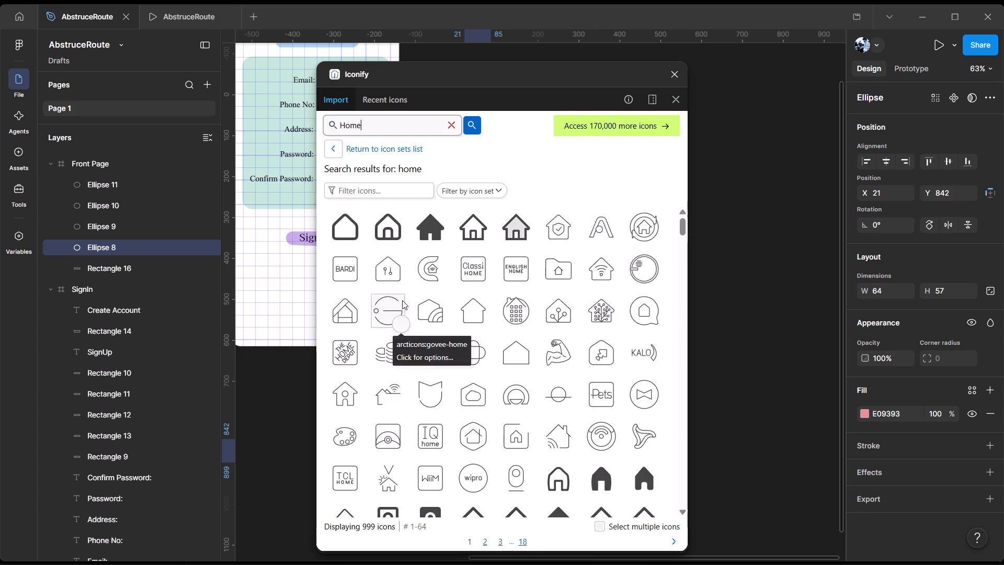
click(393, 240)
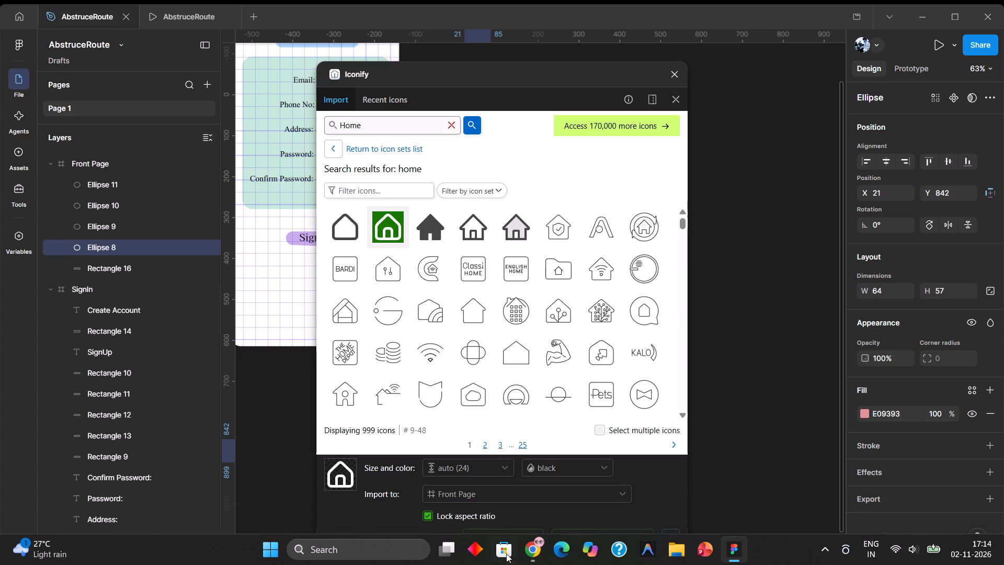
click(583, 536)
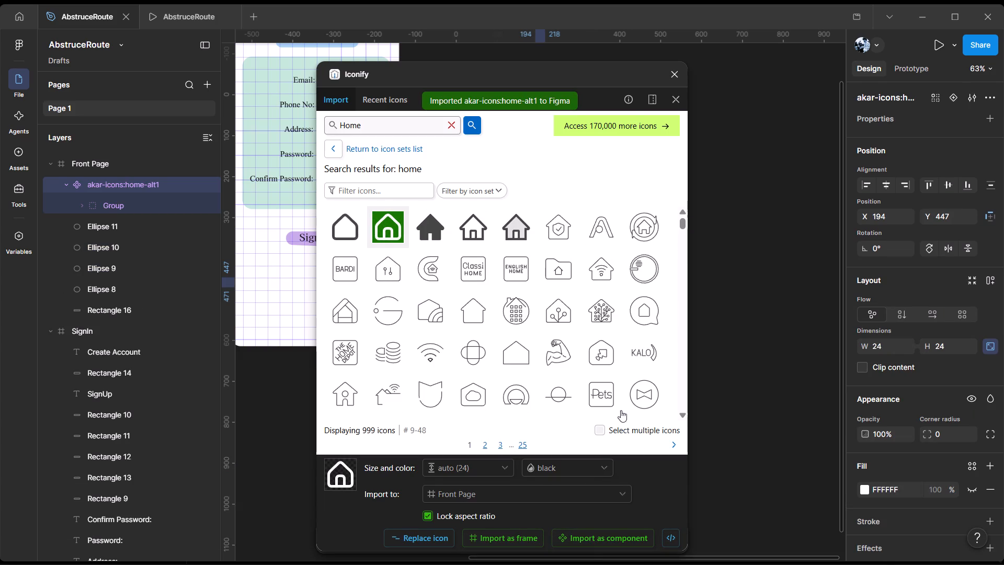
click(671, 75)
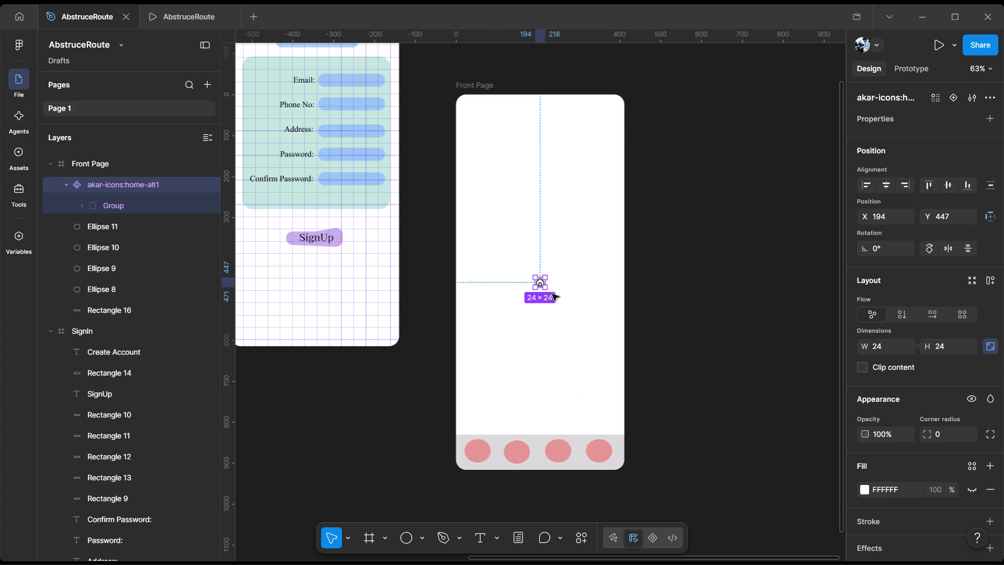
Move the home icon onto the first bottom-bar ellipse, enlarge it to about 47 × 47 and centre it near X 29, Y 845.
drag(540, 285, 479, 460)
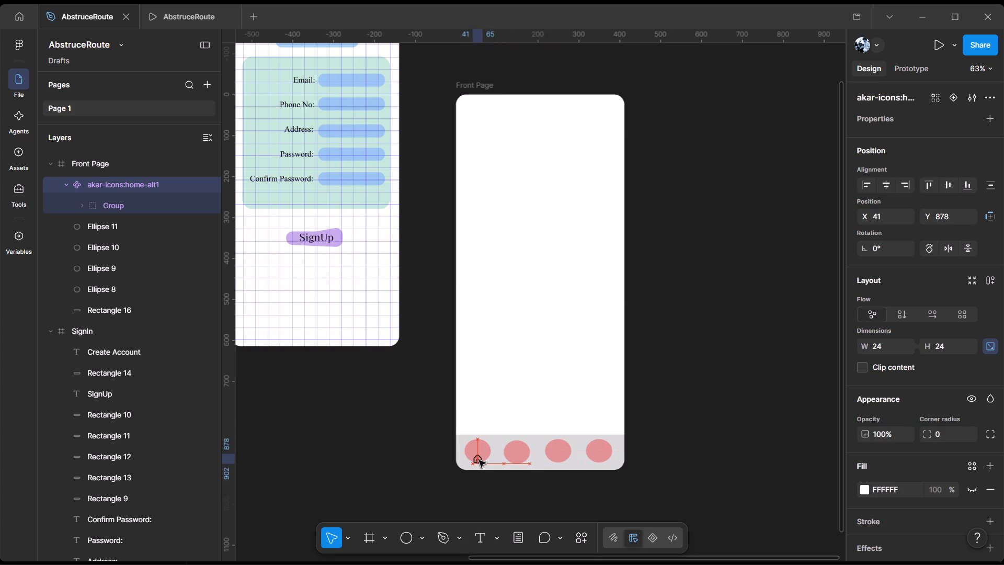
drag(479, 460, 477, 452)
click(471, 444)
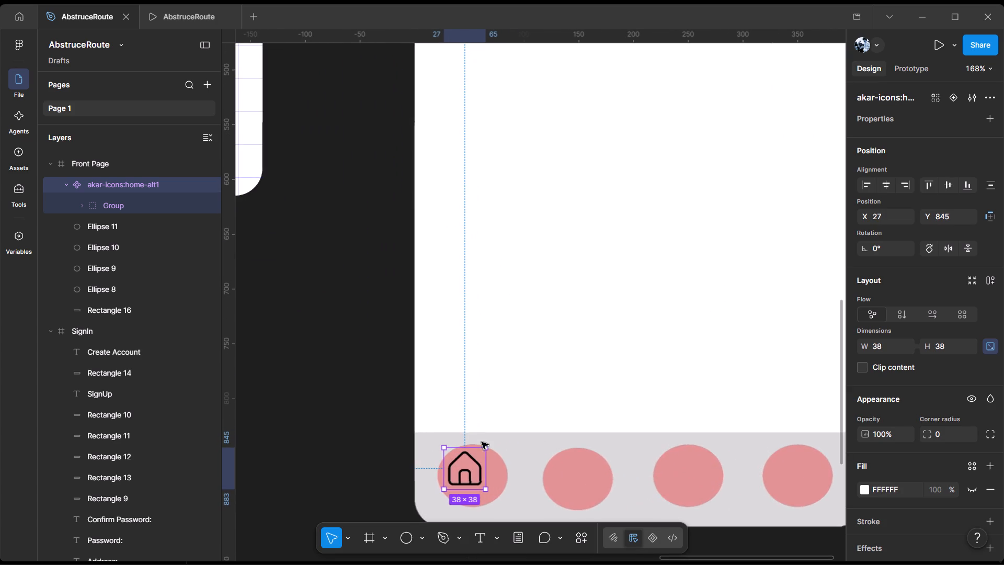
drag(486, 490, 493, 493)
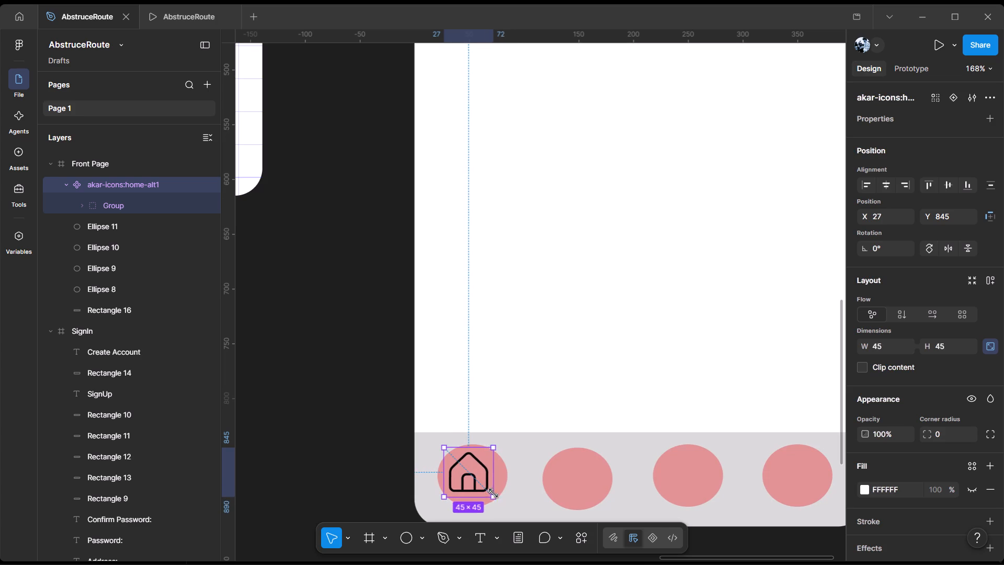
drag(493, 493, 495, 493)
drag(470, 478, 474, 480)
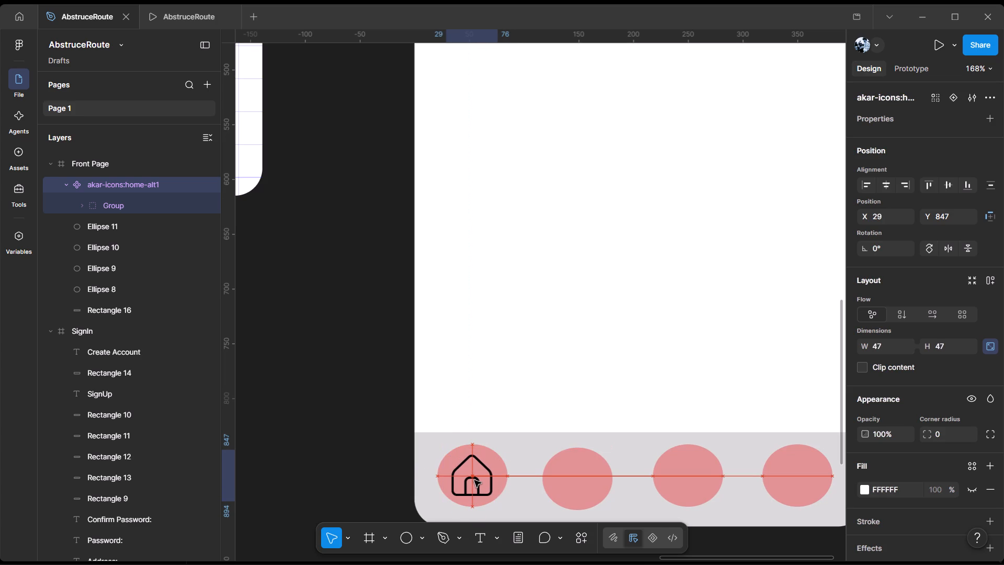
drag(474, 480, 475, 480)
click(339, 455)
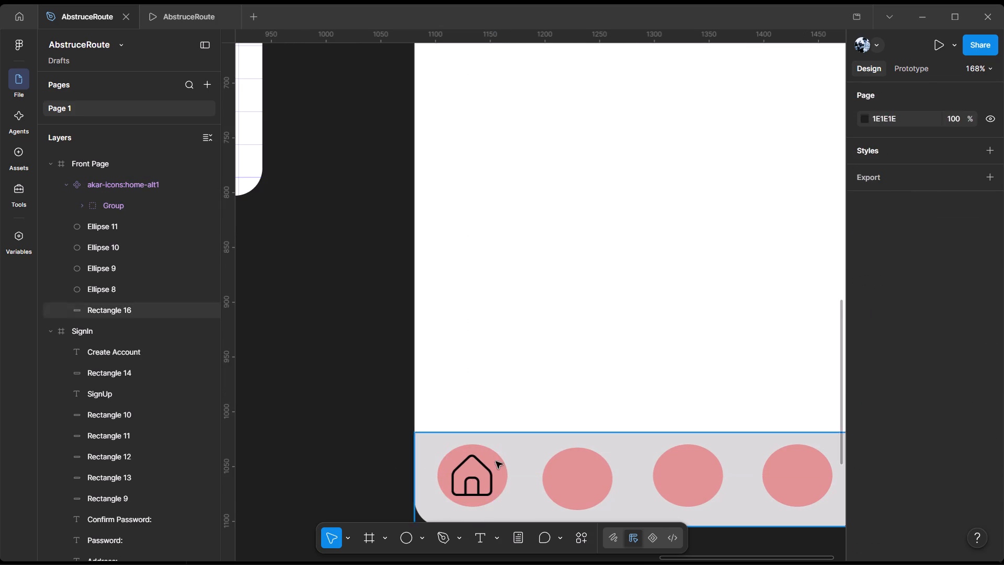
click(483, 484)
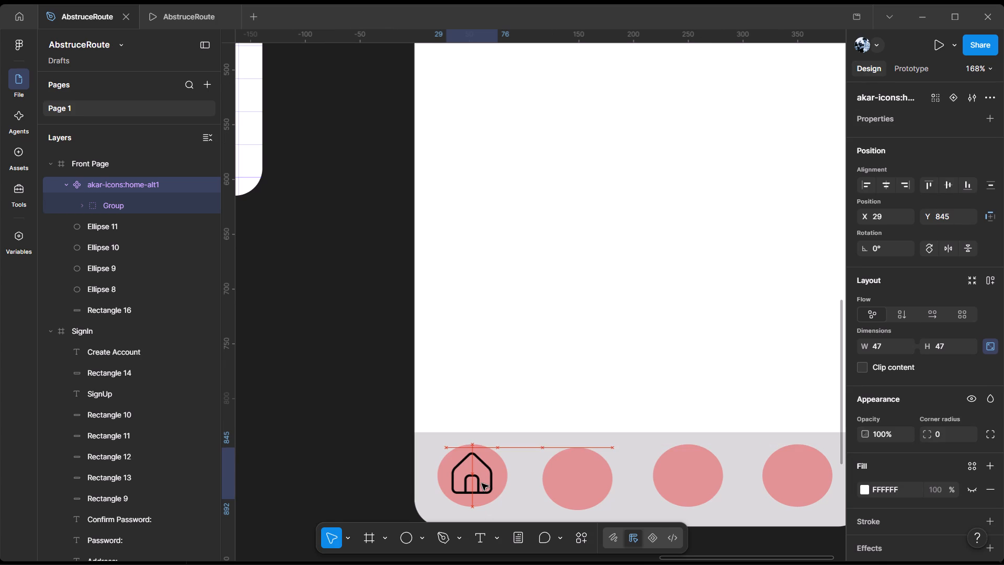
click(352, 456)
Add a "Home" text label and place it just below the home icon, at about X 29, Y 882.
scroll(389, 442, down, 1)
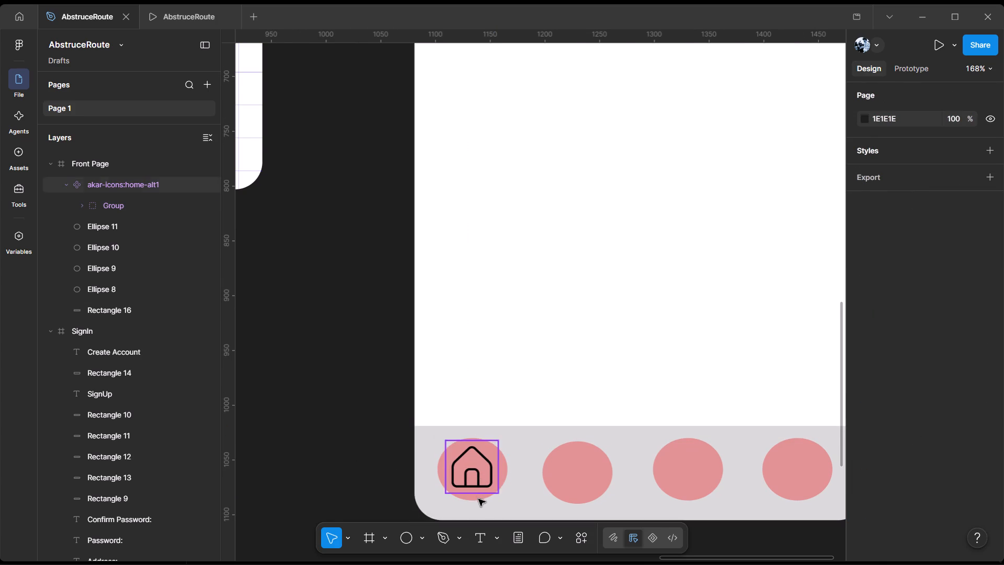
click(486, 539)
click(467, 506)
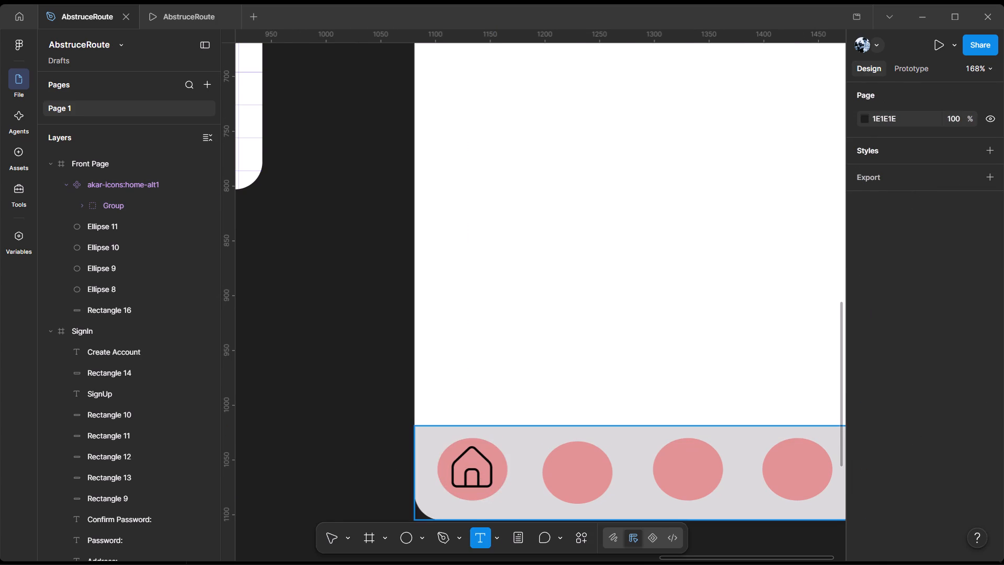
text(Home)
scroll(595, 342, down, 5)
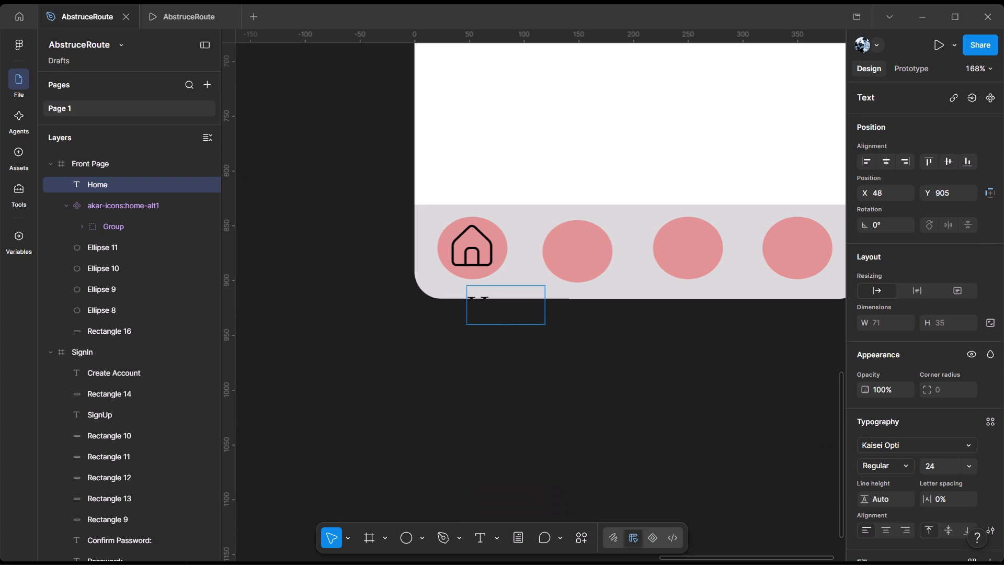
click(521, 279)
click(508, 300)
drag(508, 300, 497, 281)
click(498, 291)
click(604, 332)
drag(503, 307, 484, 282)
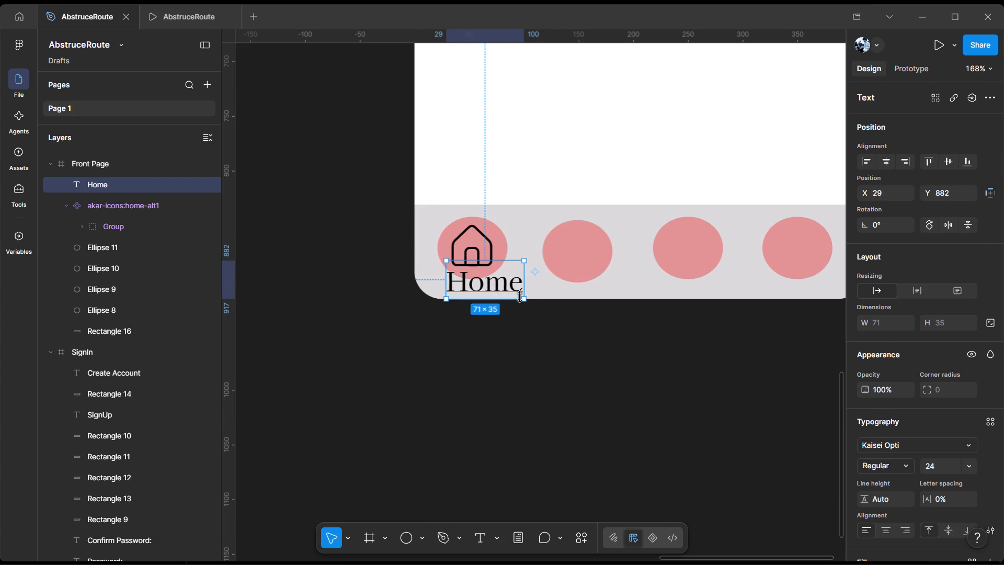
Set the "Home" label's font size to 16.
drag(528, 297, 510, 296)
drag(510, 296, 524, 297)
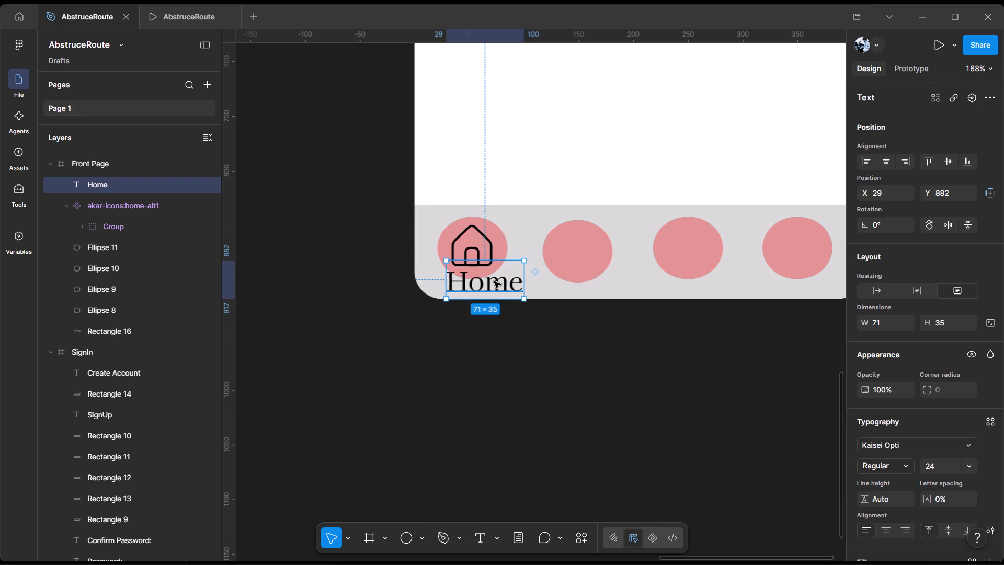
double_click(494, 281)
click(965, 464)
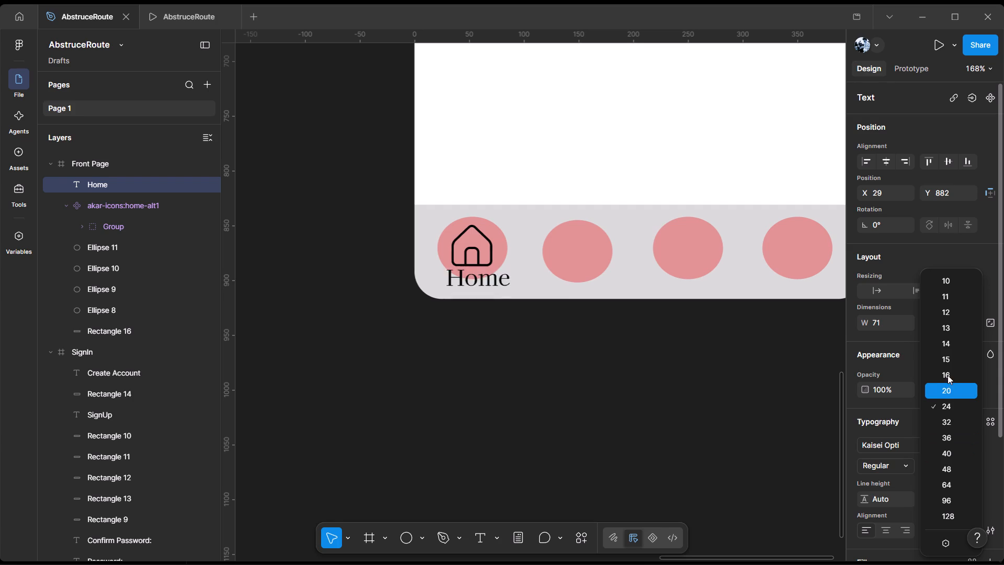
click(947, 375)
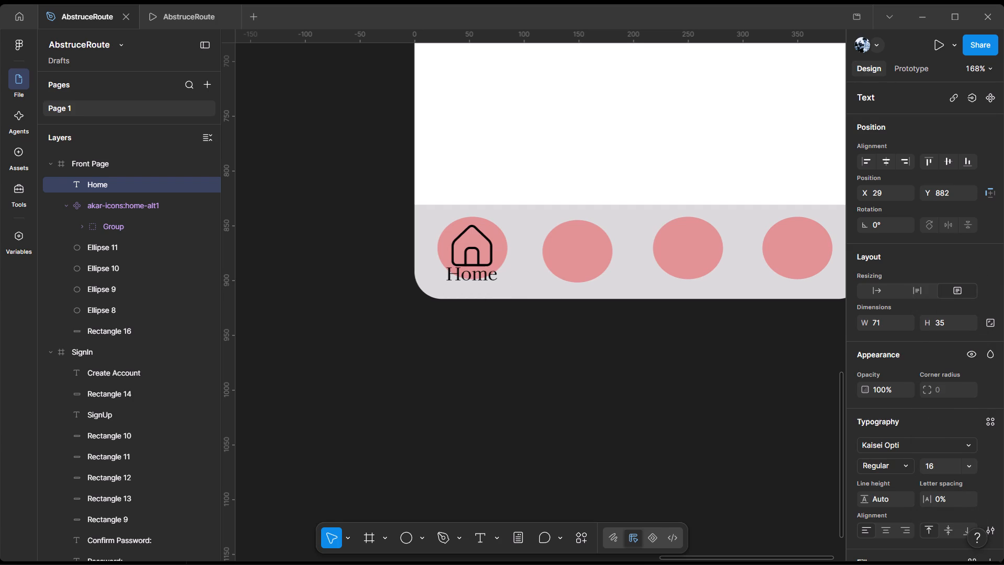
Shrink the "Home" text box to about 50 × 20 and place it beneath the first ellipse at about X 29, Y 892.
click(464, 275)
click(515, 296)
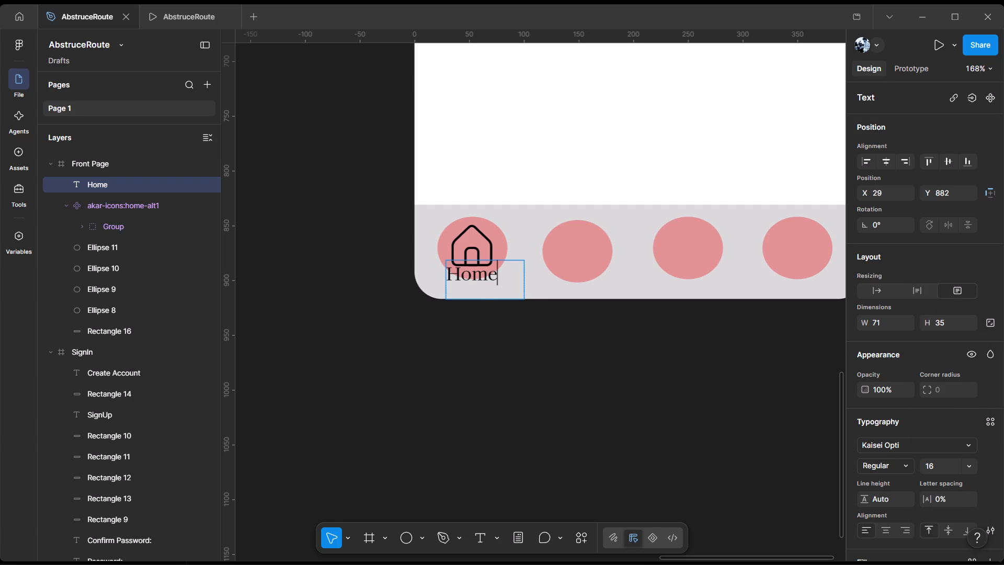
click(523, 299)
click(484, 273)
click(512, 312)
click(481, 268)
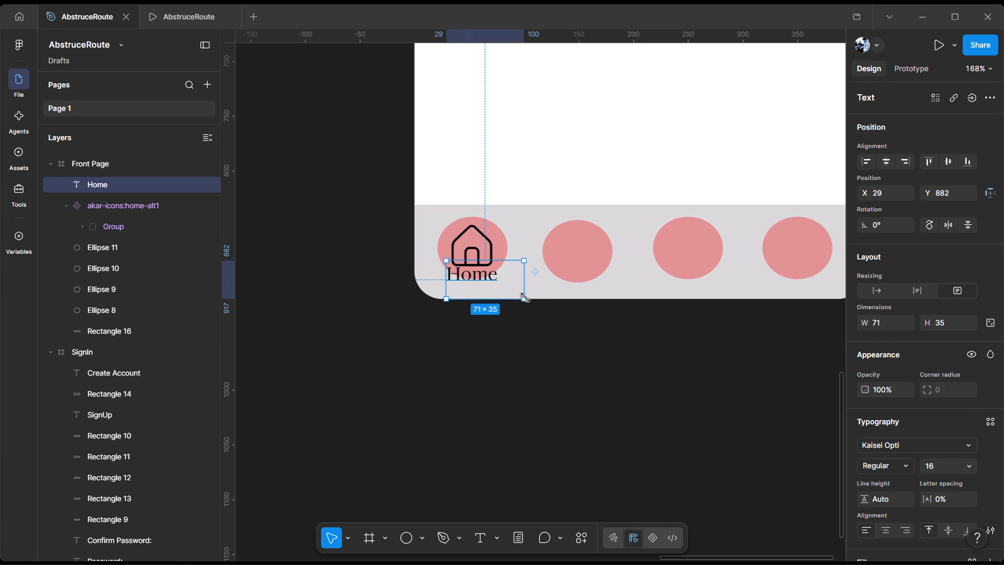
drag(525, 298, 501, 282)
drag(477, 273, 476, 284)
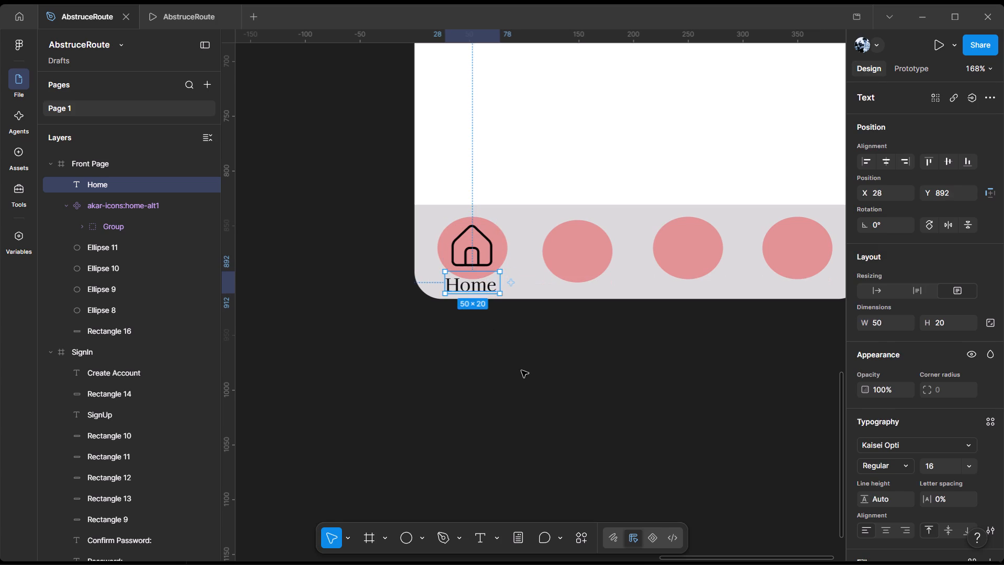
click(521, 370)
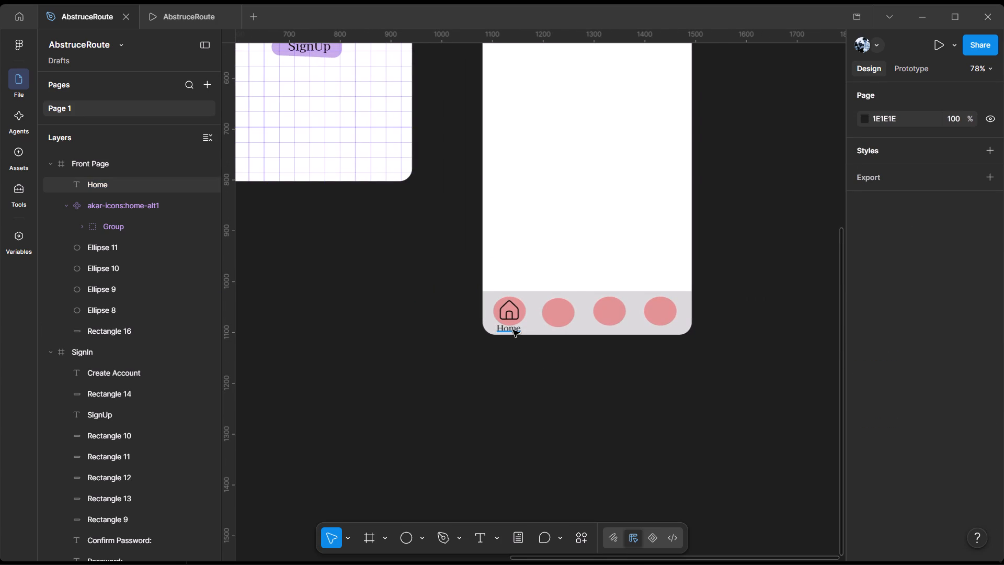
click(512, 330)
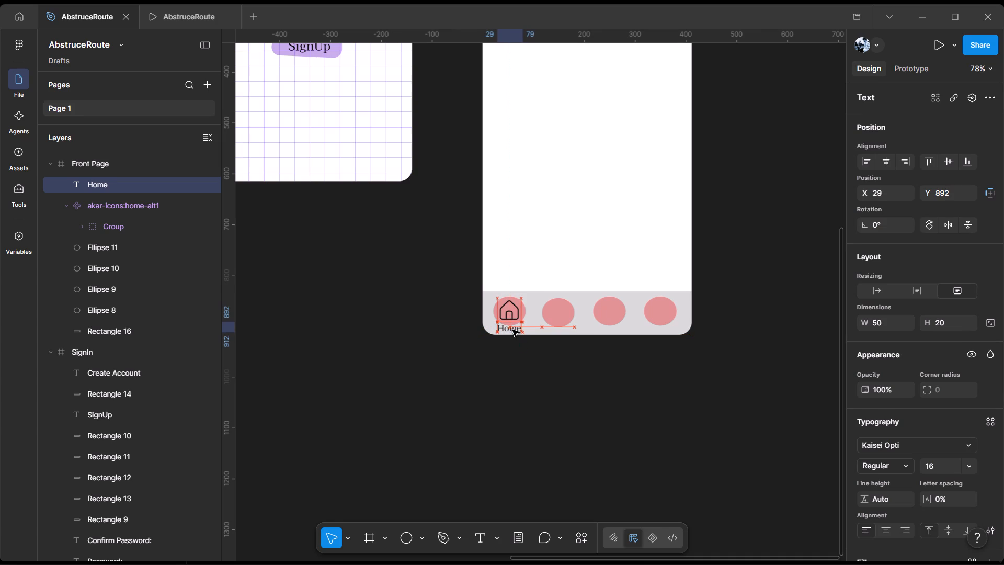
click(524, 408)
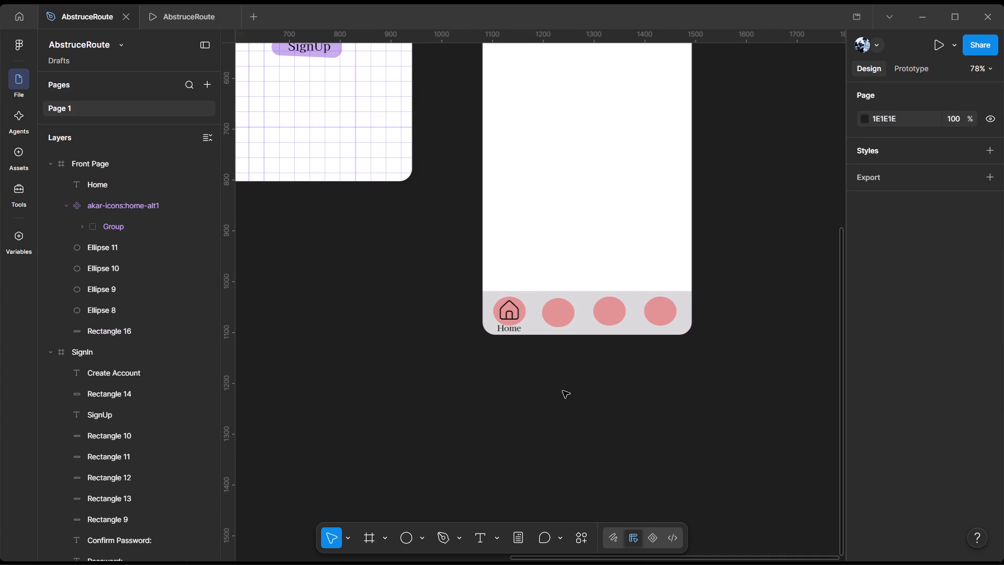
Switch to ChatGPT in the browser and view the enlarged Home Page reference image for the bottom navigation items.
click(560, 311)
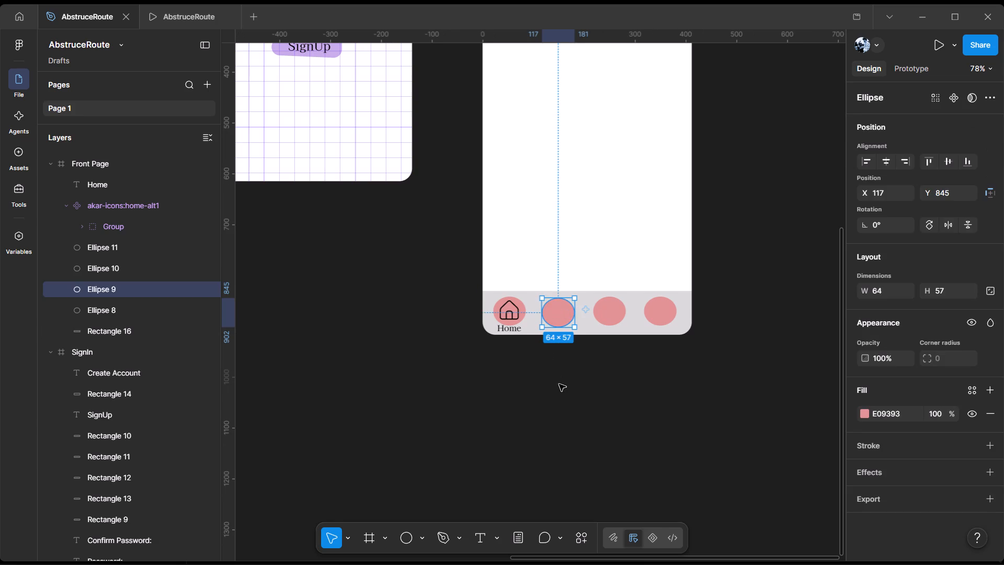
click(560, 386)
key(alt+Tab)
click(416, 414)
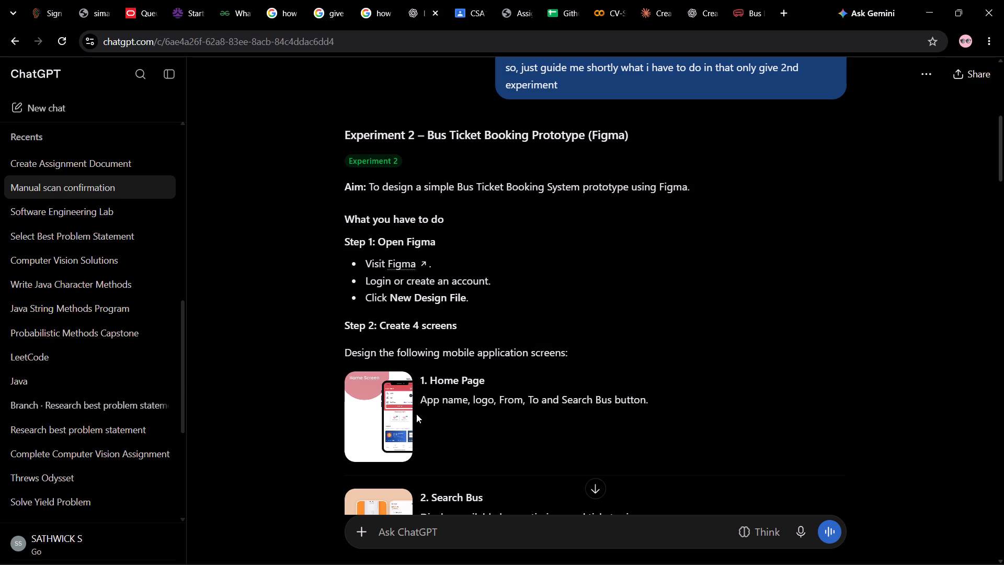
click(386, 414)
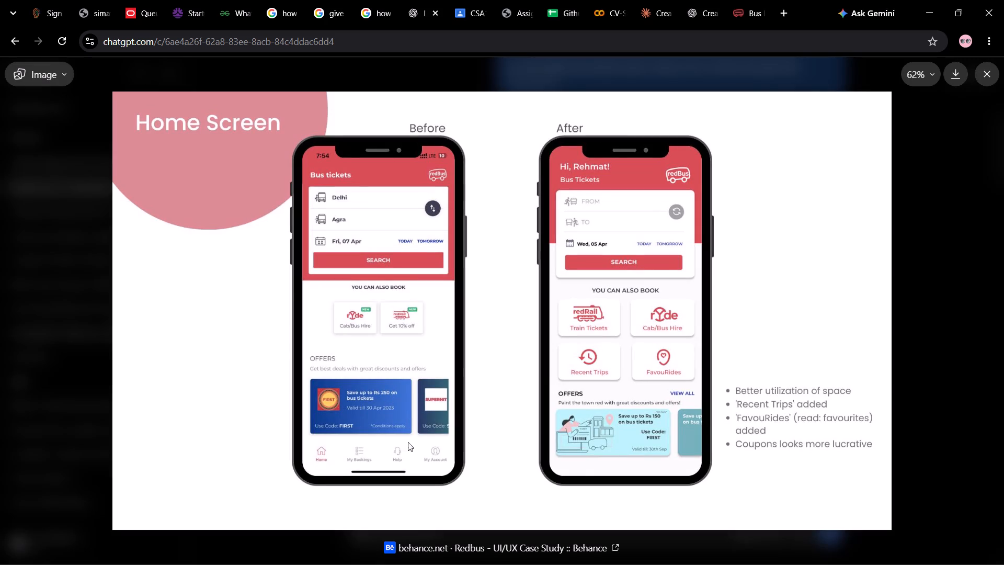
key(alt+Tab)
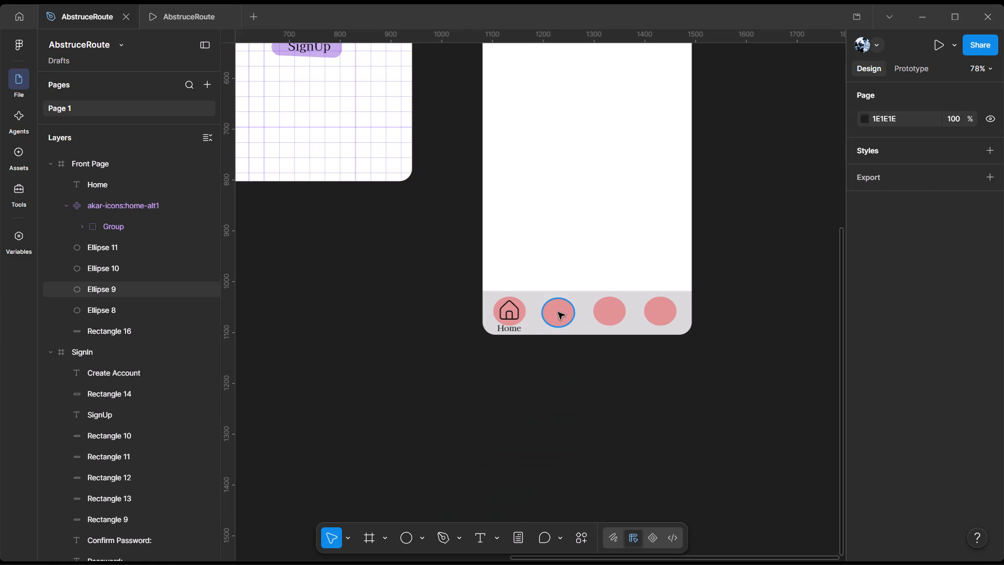
With the second bottom-bar ellipse selected, search Iconify for "My bookings" and examine the results for a suitable icon.
click(558, 312)
click(577, 537)
click(387, 369)
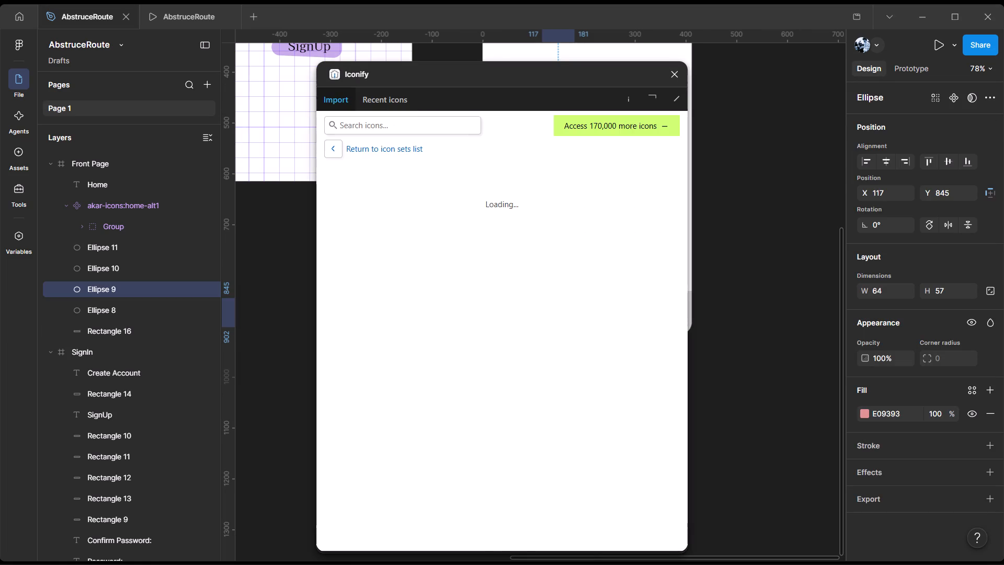
click(415, 125)
text(My bok)
key(BackSpace)
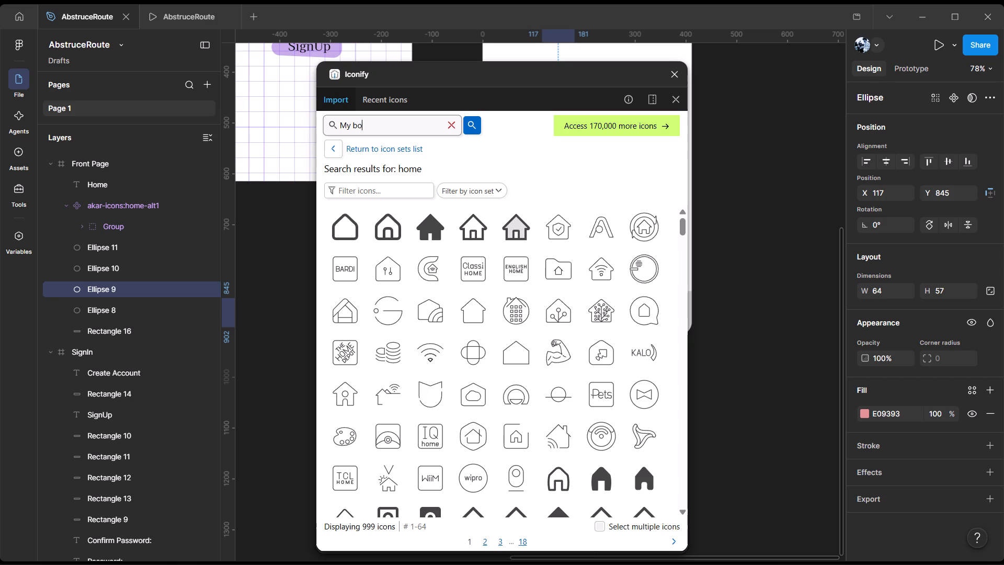
text(okings)
key(Return)
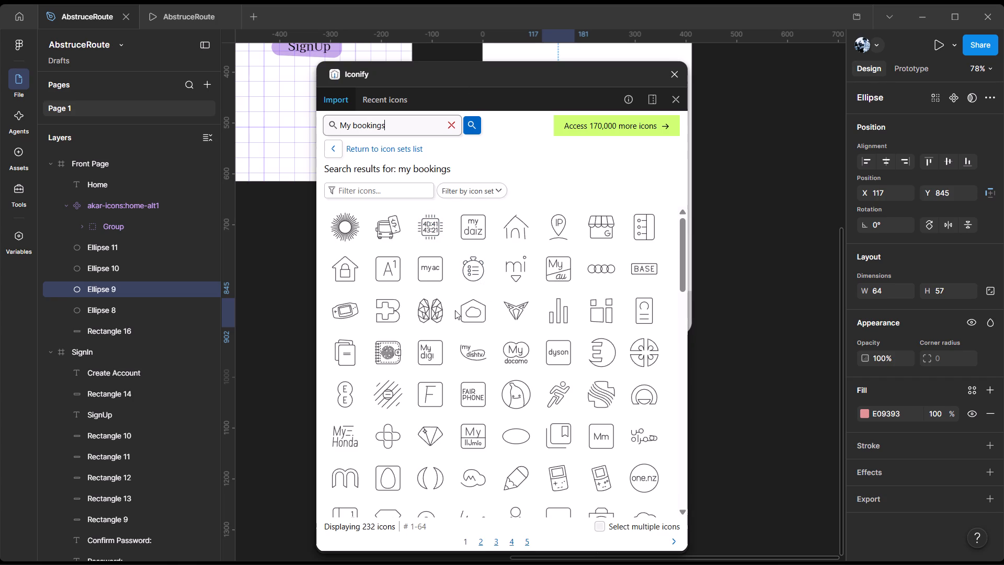
scroll(463, 332, down, 7)
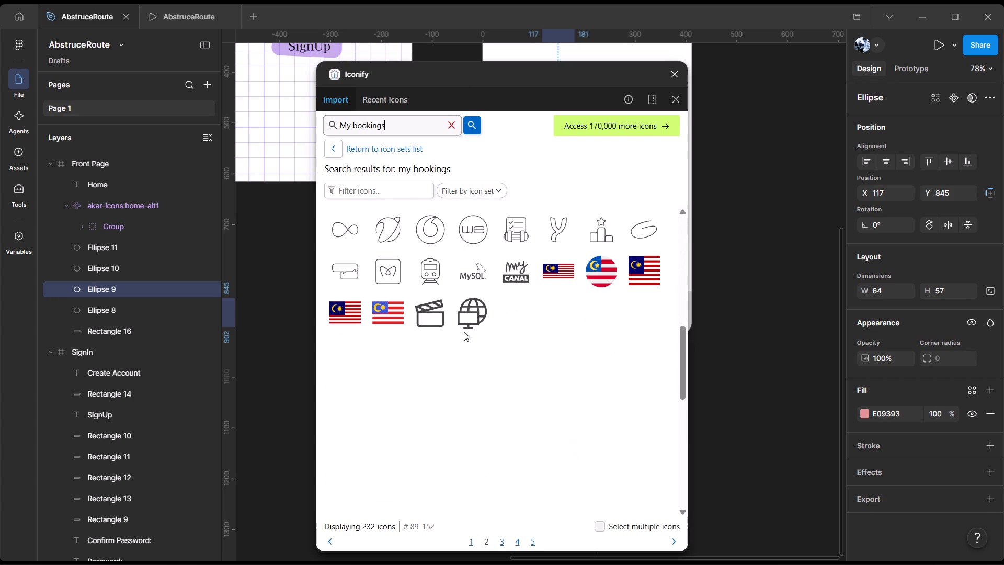
scroll(489, 351, down, 7)
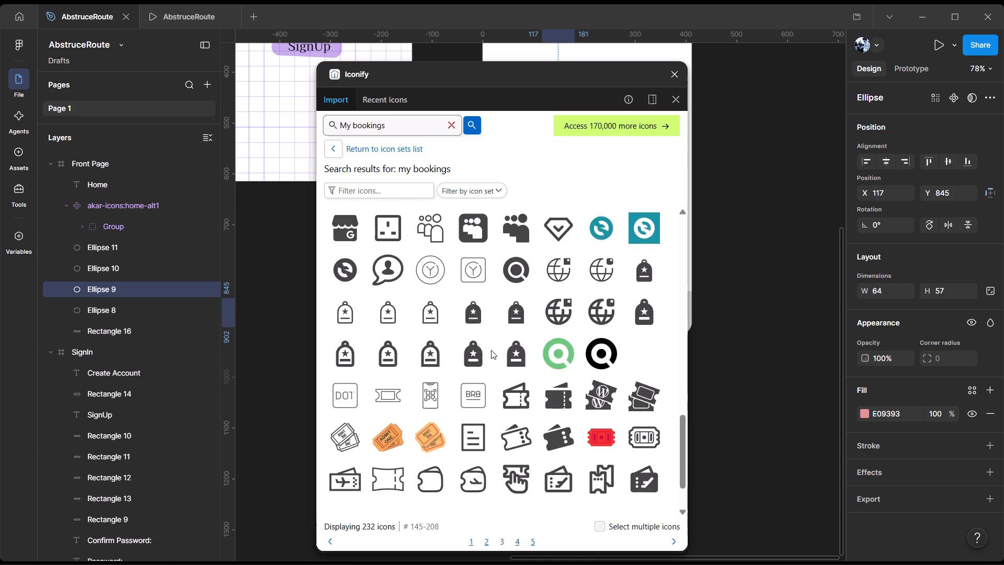
scroll(493, 347, up, 10)
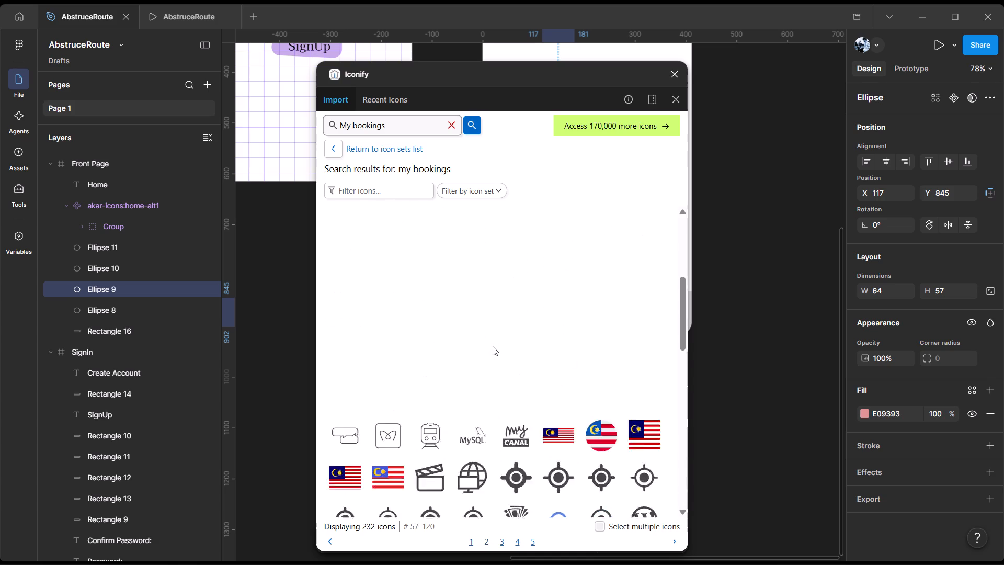
Search Iconify for "list" and examine the results for a bookings icon.
drag(404, 126, 263, 118)
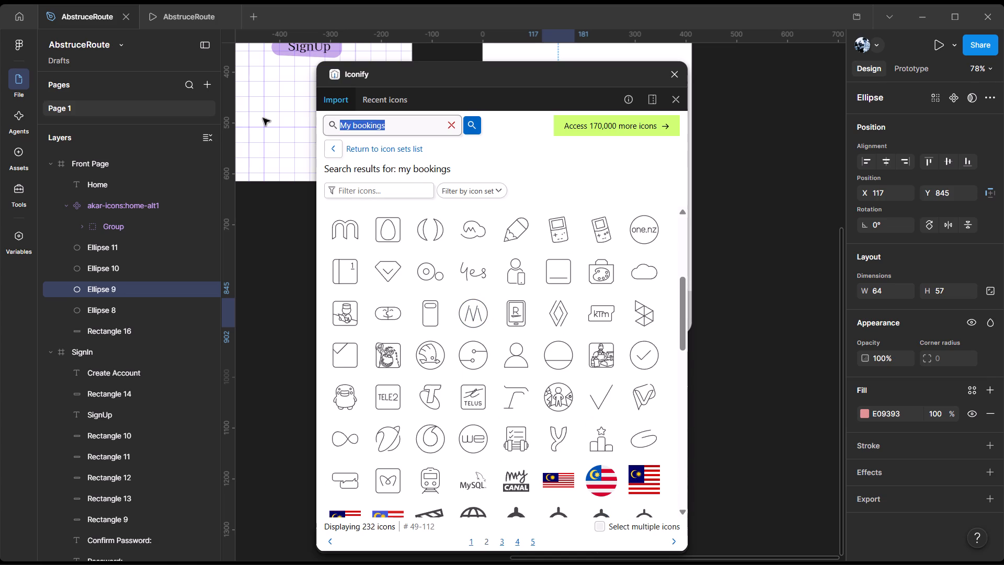
key(BackSpace)
text(liat)
key(Return)
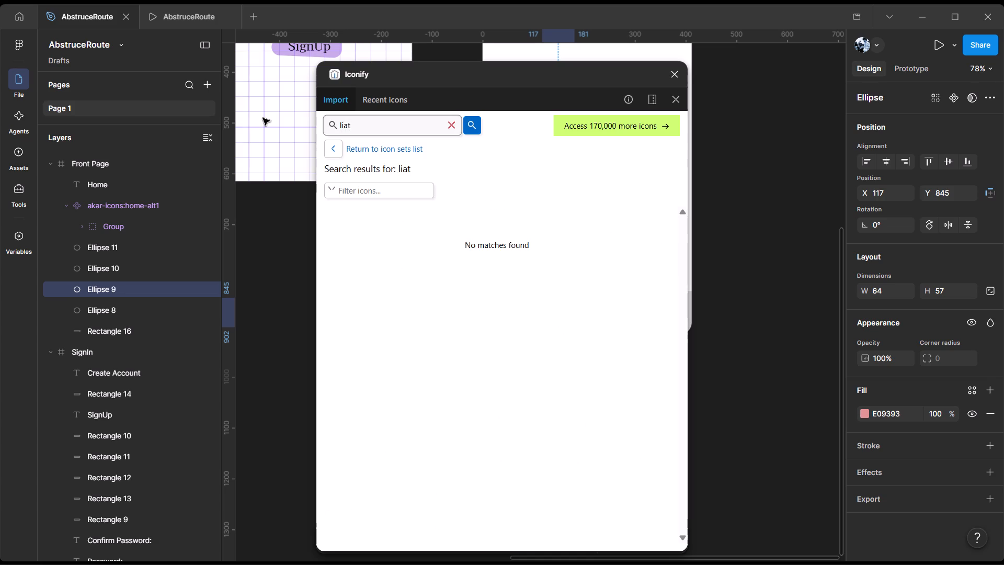
key(BackSpace)
key(BackSpace)
text(st)
key(Return)
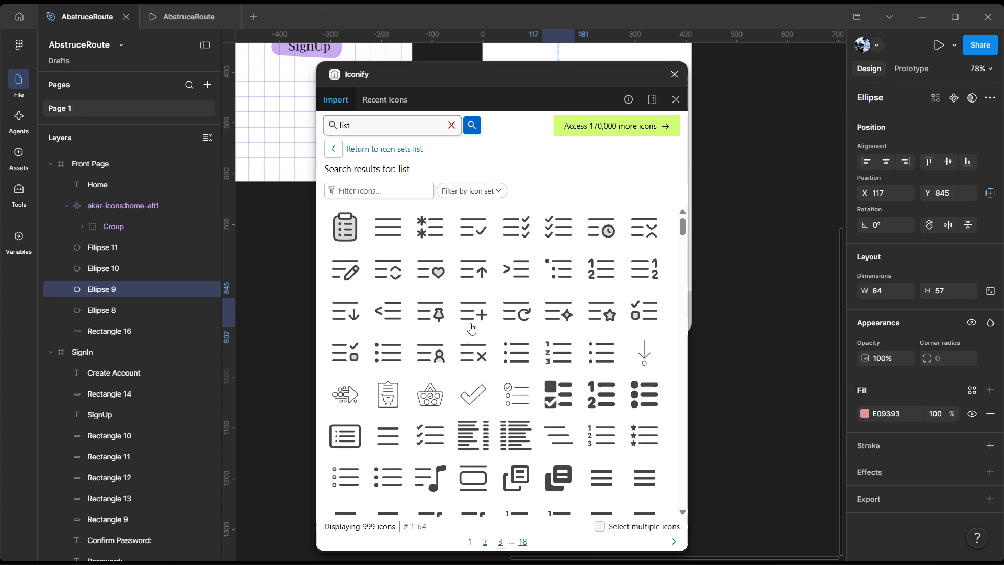
scroll(407, 427, down, 2)
scroll(477, 357, up, 1)
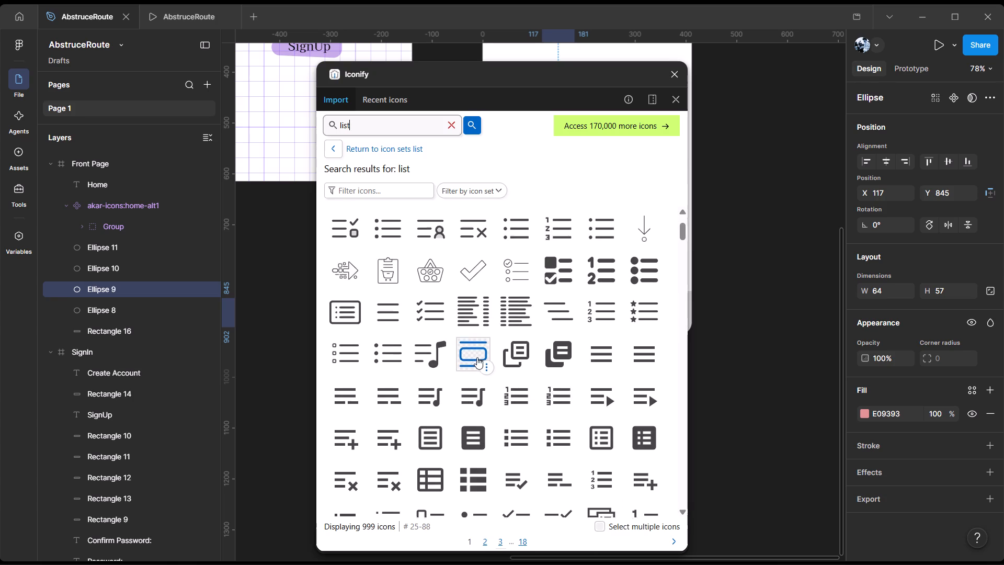
scroll(477, 387, up, 4)
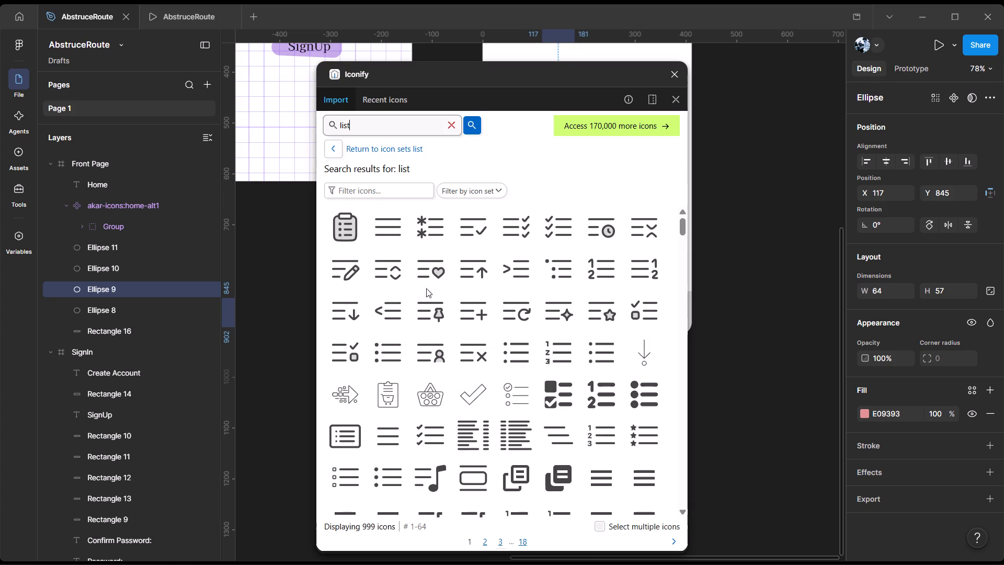
Import the andrsrxn:clipboard-list icon into the Front Page as a component and close Iconify.
click(355, 233)
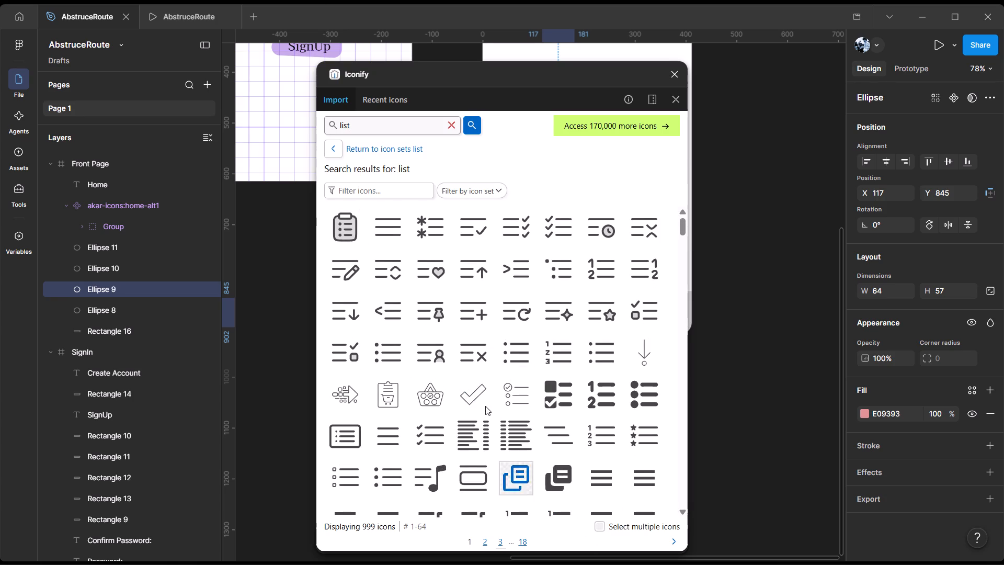
click(350, 238)
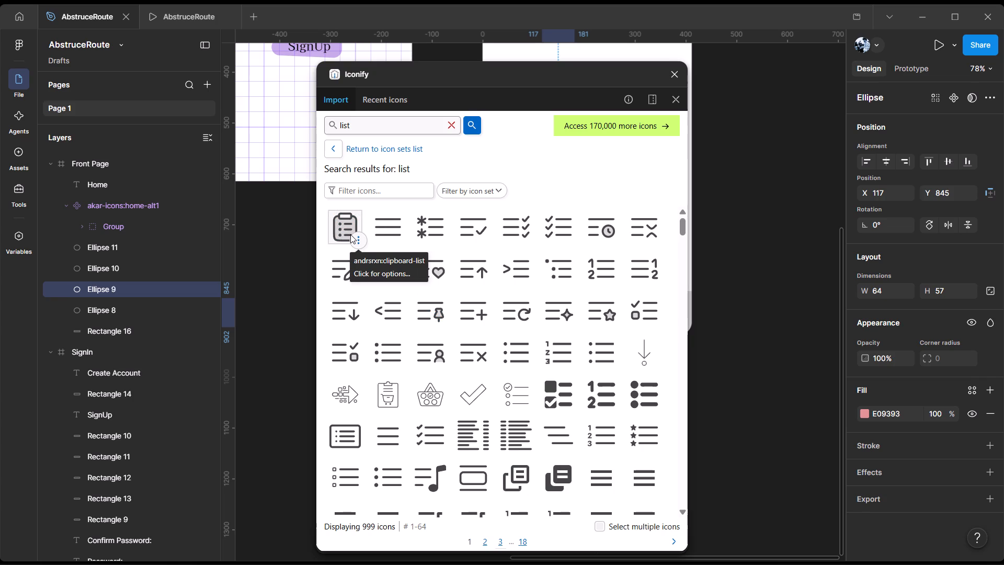
double_click(350, 234)
click(350, 228)
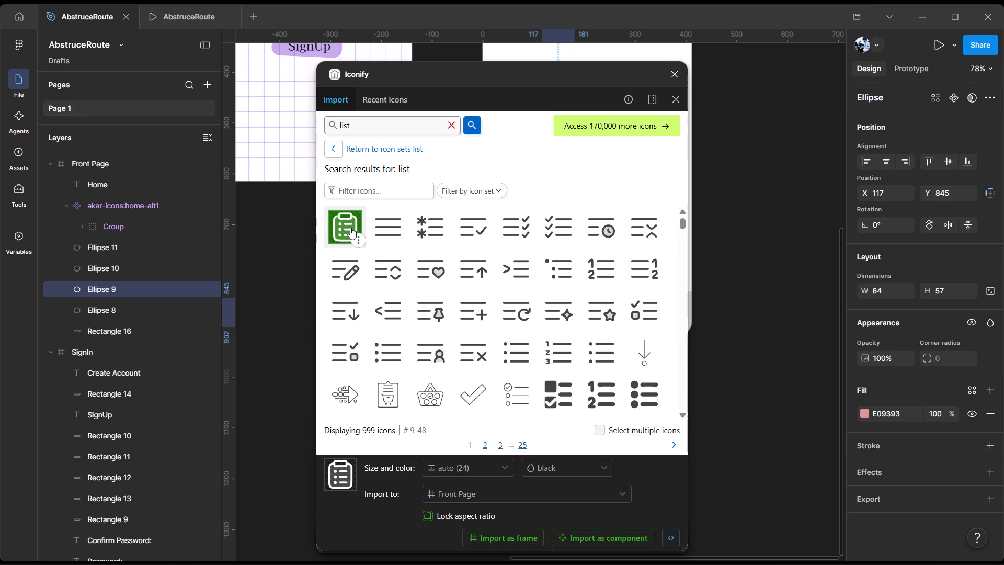
click(565, 539)
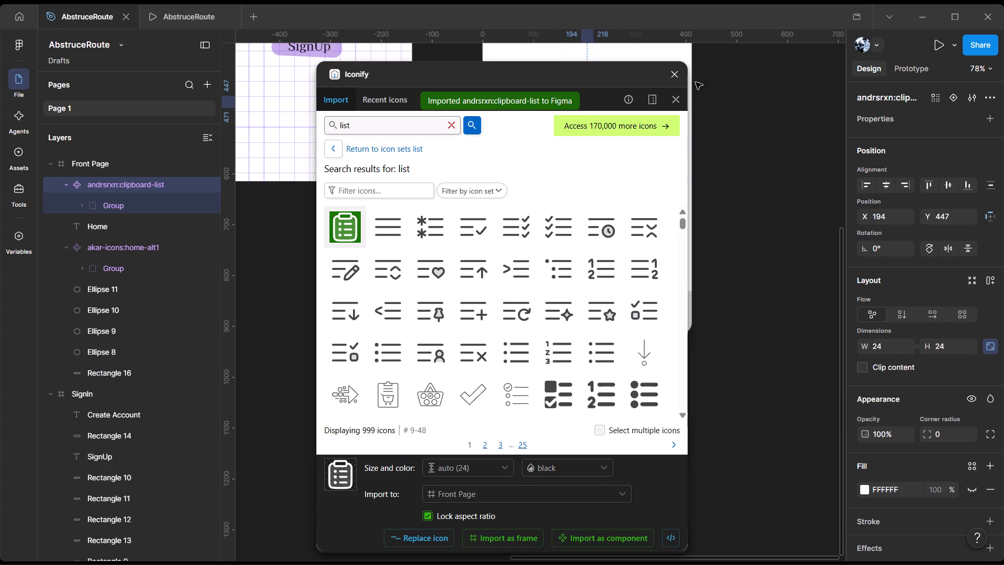
click(677, 76)
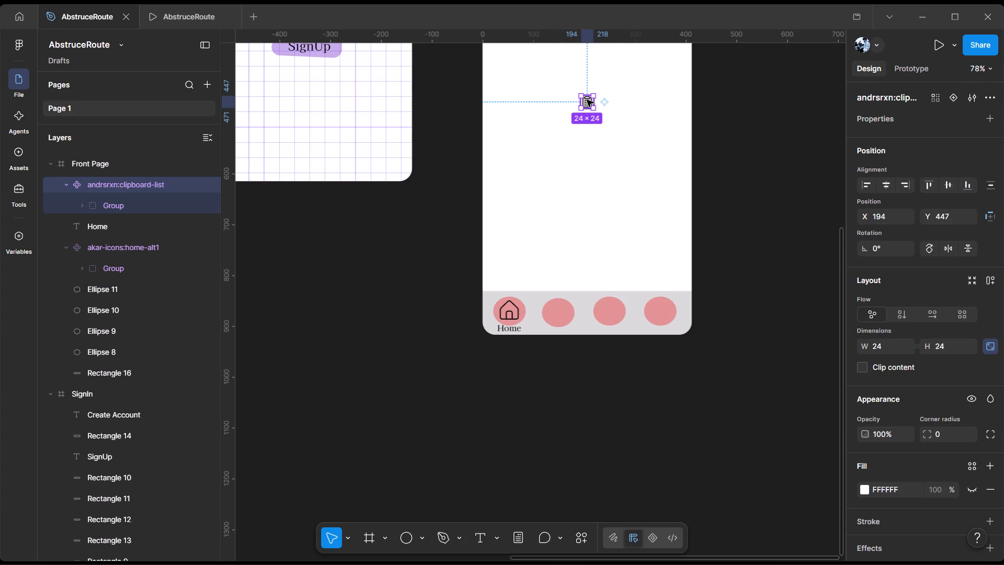
Place the clipboard icon at the centre of the second bottom-bar ellipse and enlarge it to about 39 × 39.
drag(587, 100, 558, 314)
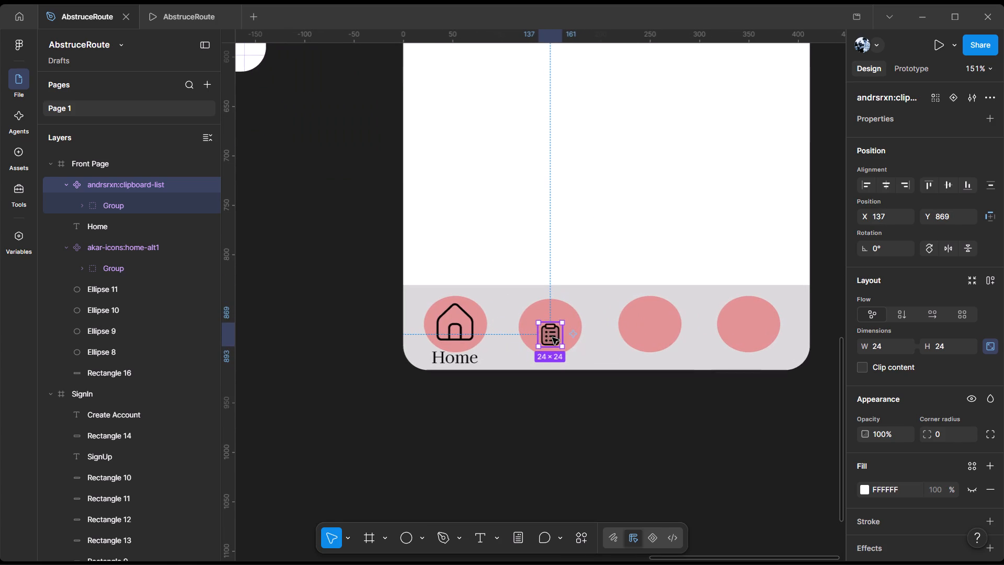
drag(542, 324, 535, 309)
drag(544, 334, 551, 331)
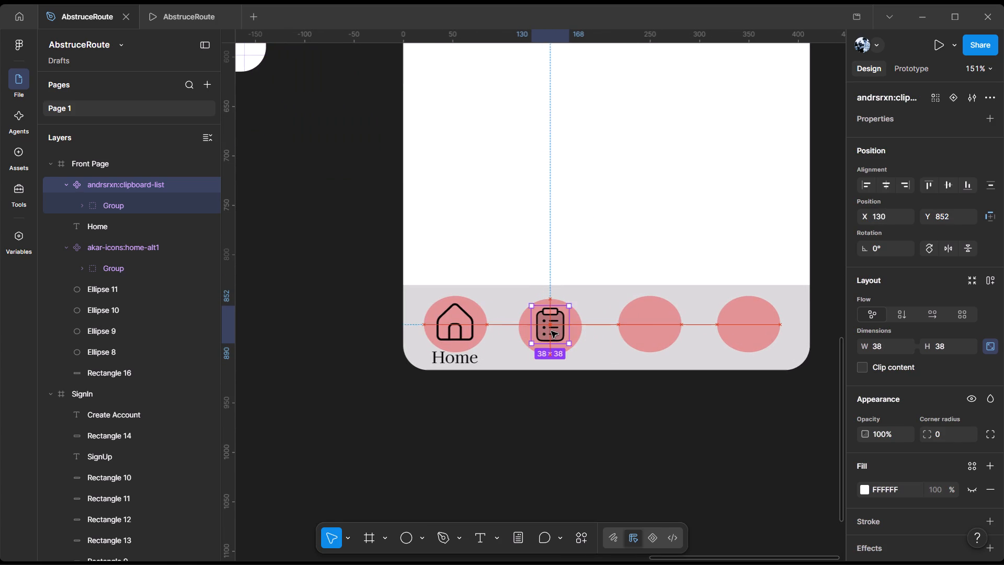
drag(551, 331, 551, 333)
click(571, 348)
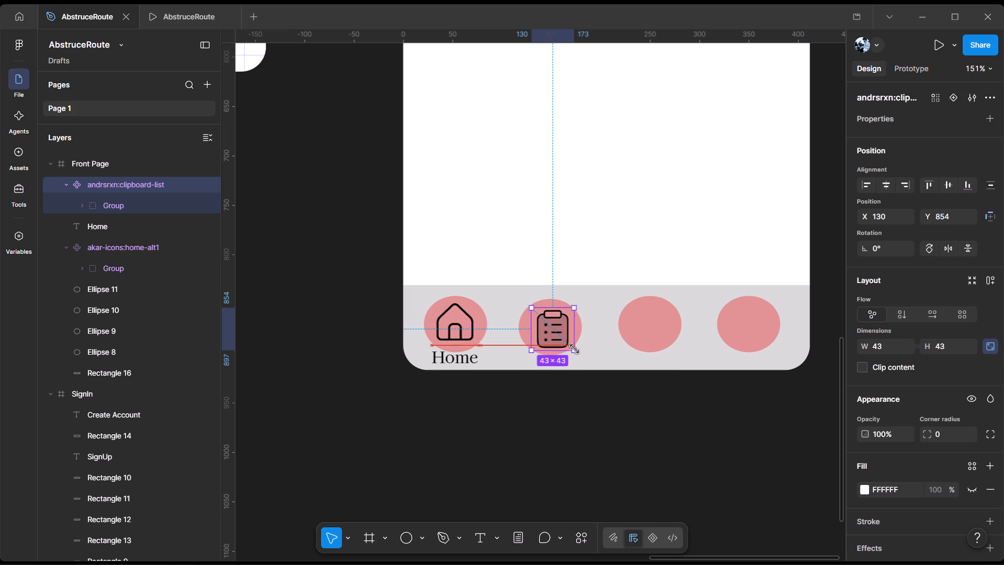
click(562, 333)
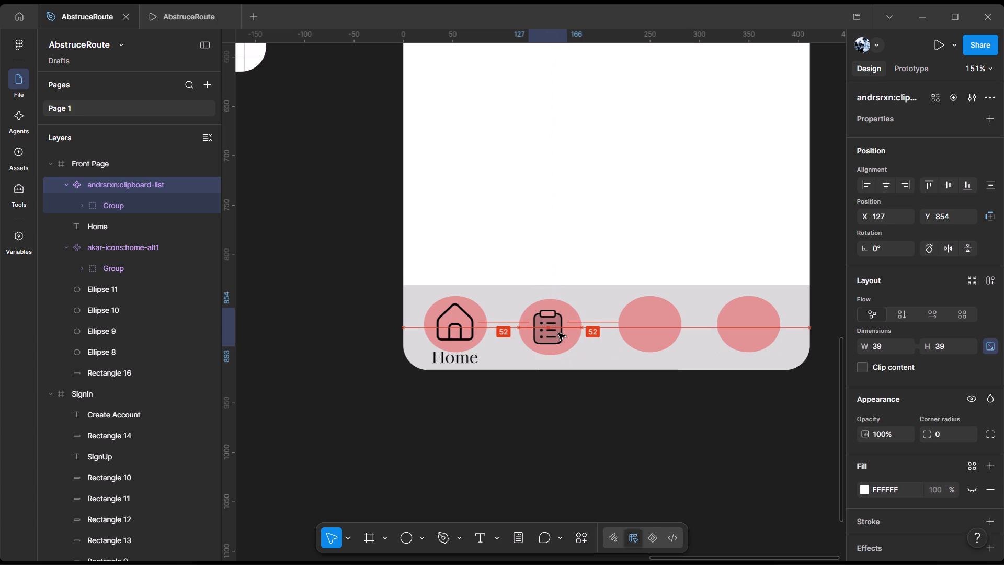
click(603, 407)
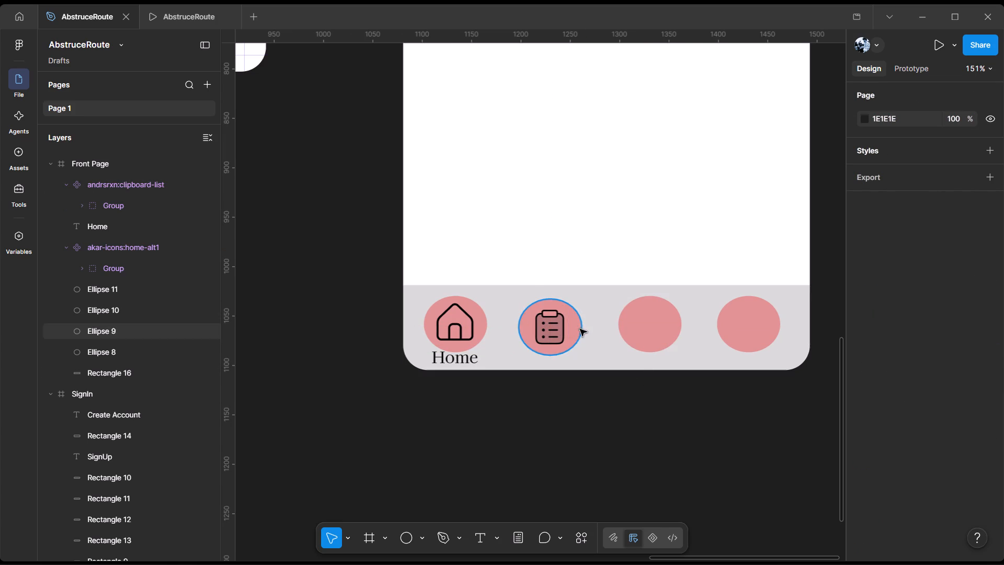
With the third bottom-bar ellipse selected, search Iconify for "headphones" and import fluent:headphones-32-regular into the Front Page as a component.
click(673, 331)
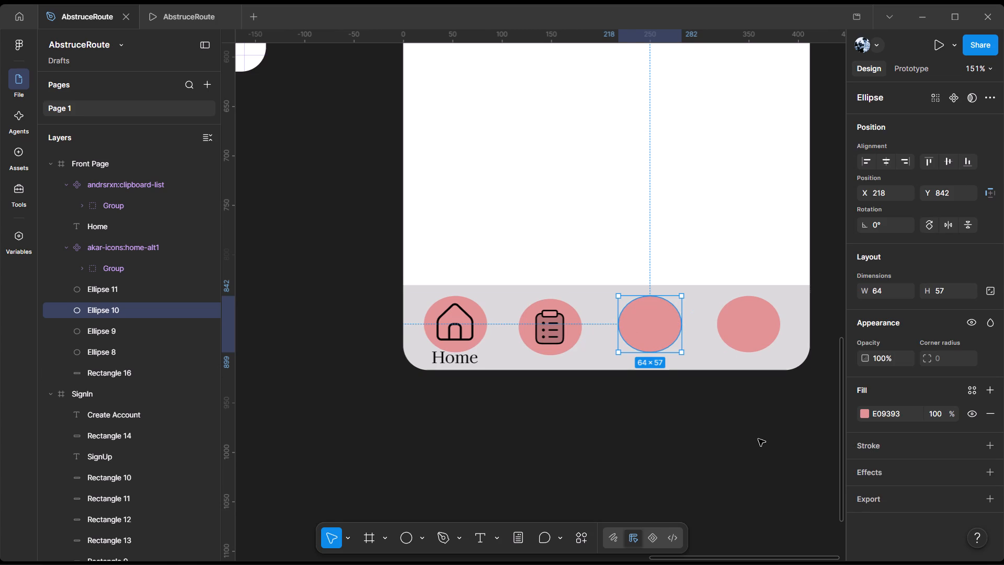
click(584, 535)
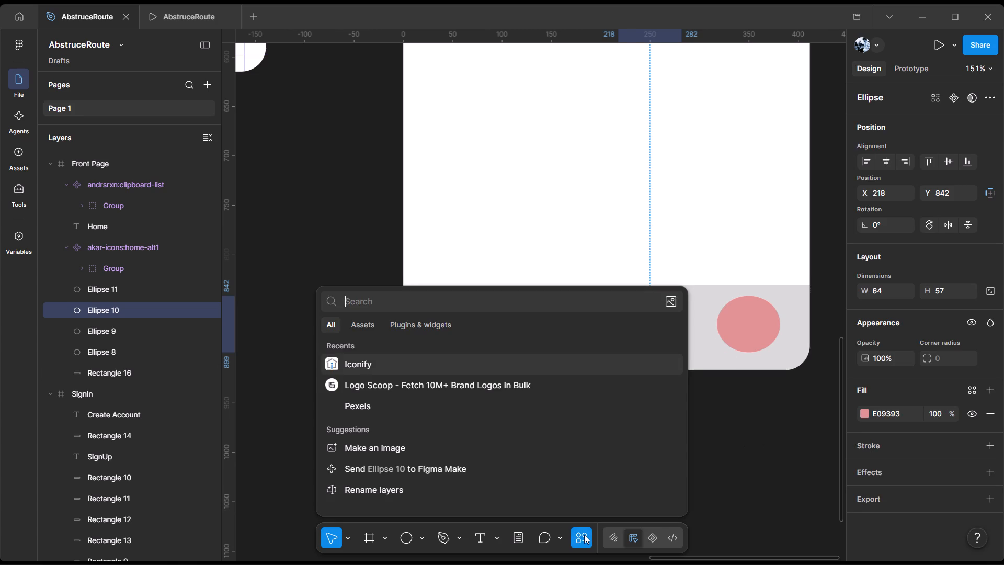
key(alt+Tab)
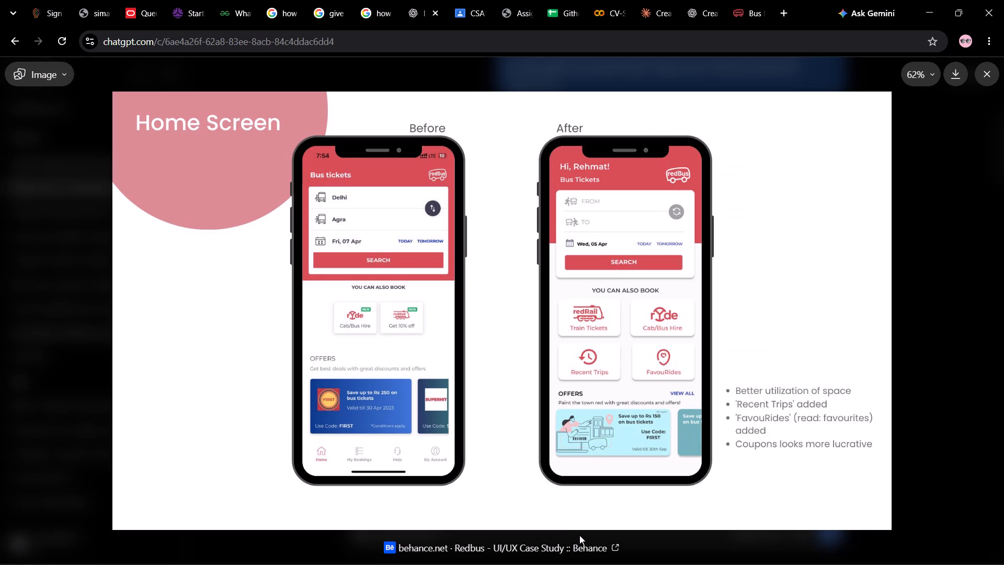
key(alt+Tab)
double_click(584, 541)
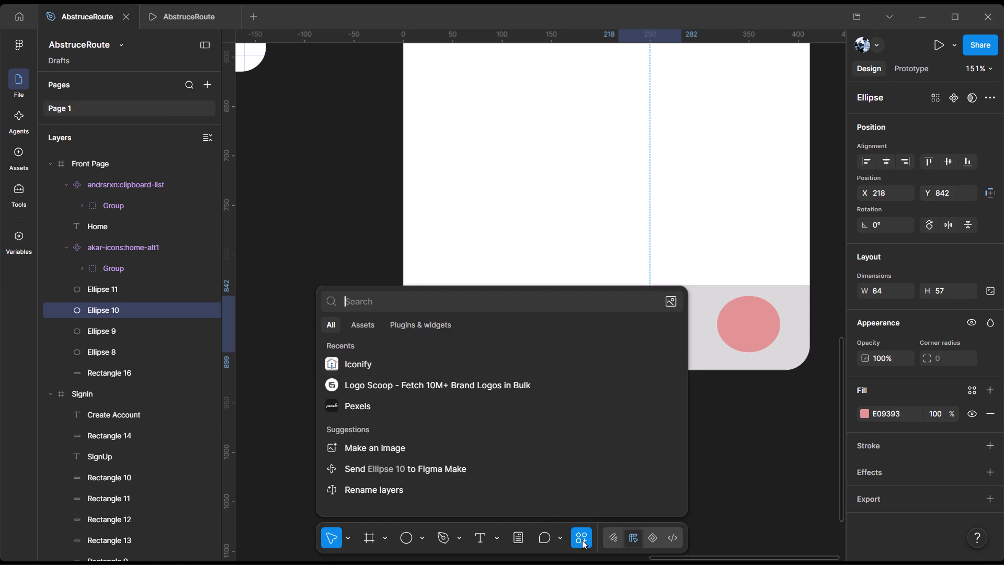
click(415, 360)
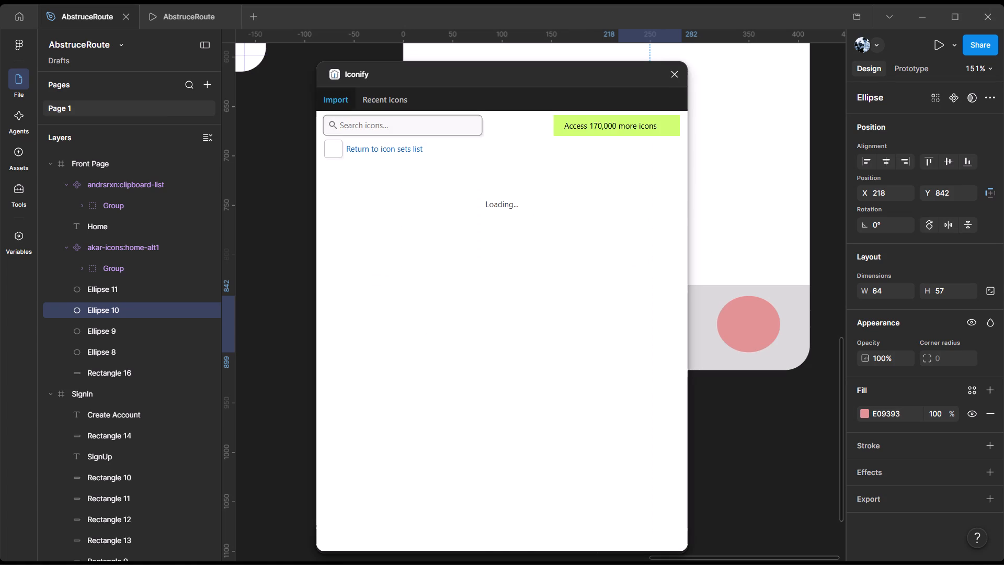
click(414, 123)
text(headphones)
key(Return)
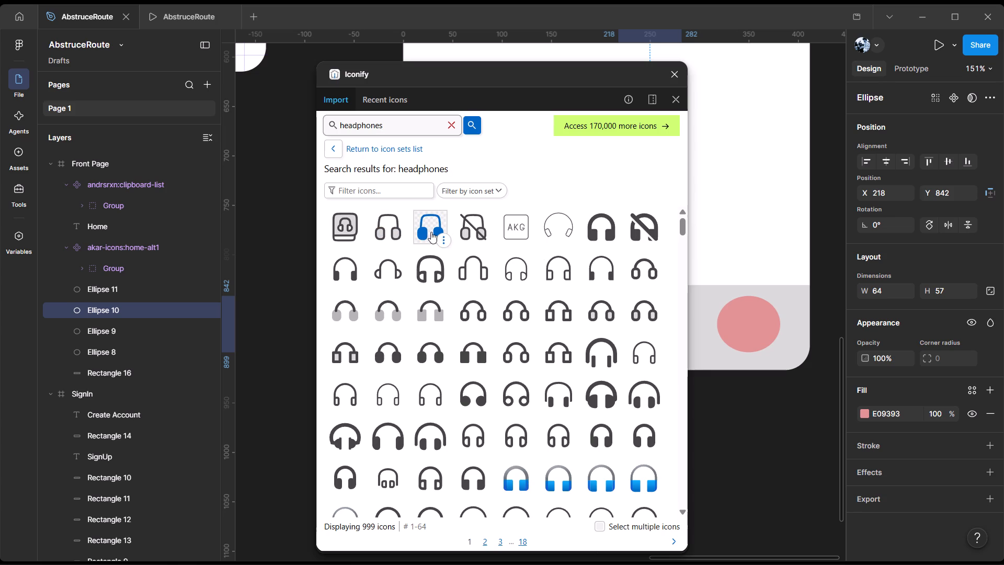
scroll(528, 372, down, 4)
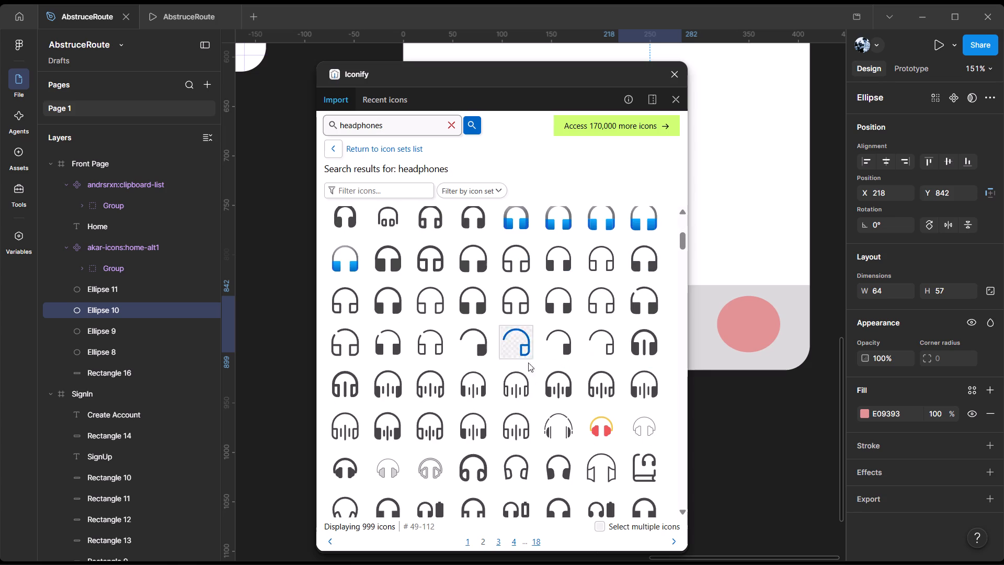
click(522, 295)
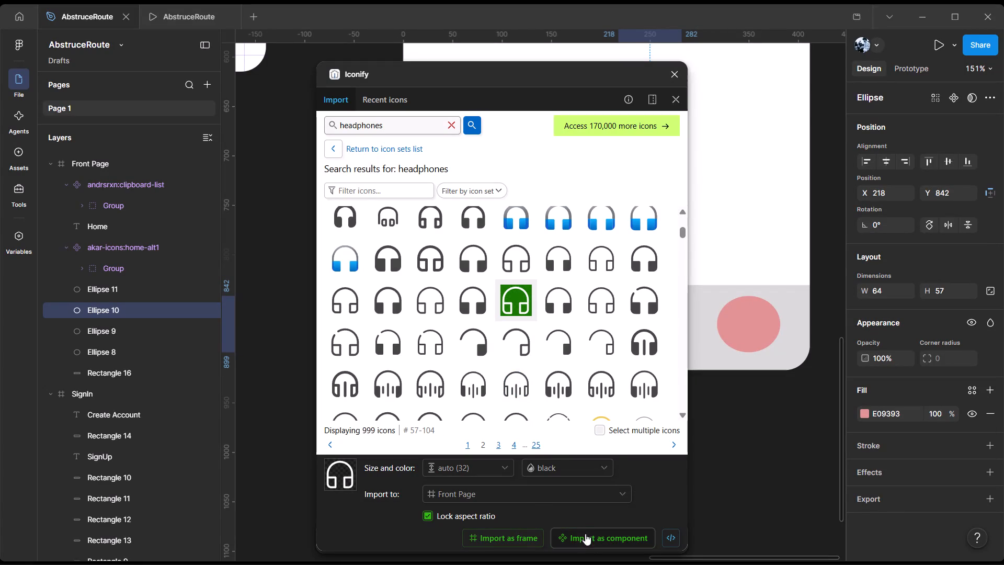
click(585, 535)
click(672, 77)
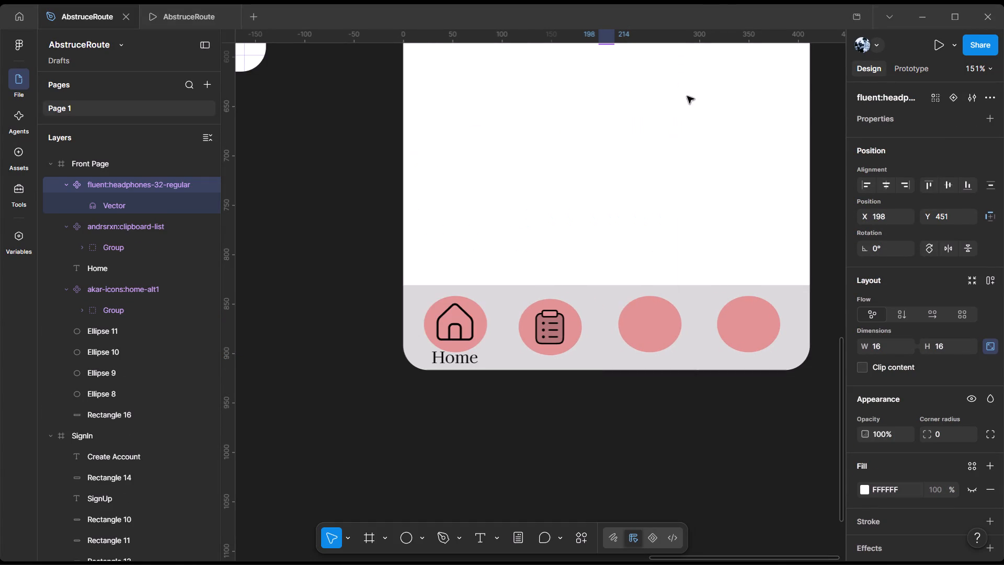
Move the headphones vector from mid-page onto the third bottom-bar ellipse, at about X 243, Y 863.
scroll(613, 191, up, 4)
click(601, 59)
drag(602, 59, 623, 194)
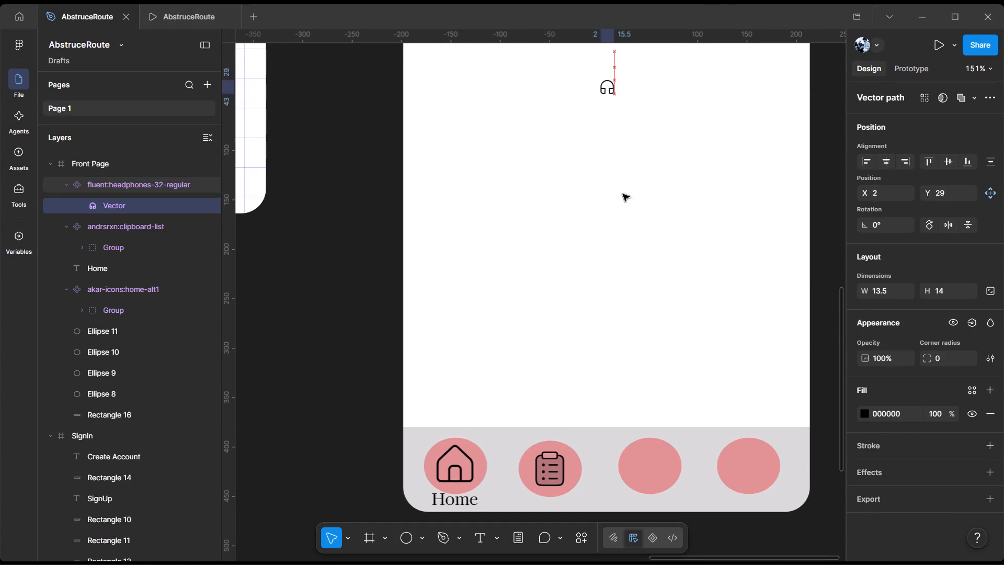
drag(623, 194, 648, 465)
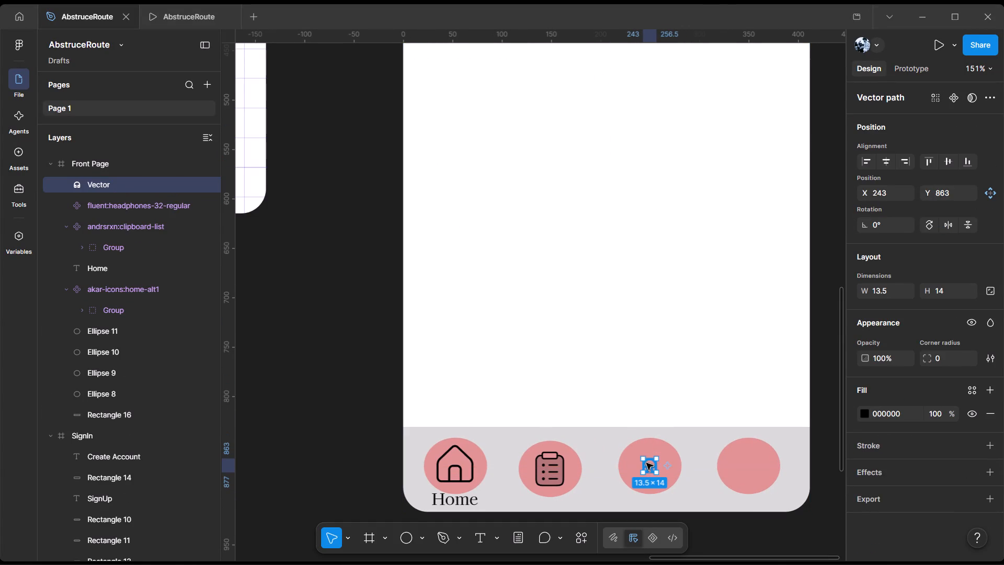
Enlarge the headphones vector to about 30 × 32 and centre it on the third ellipse at about X 235, Y 855.
drag(643, 459, 637, 454)
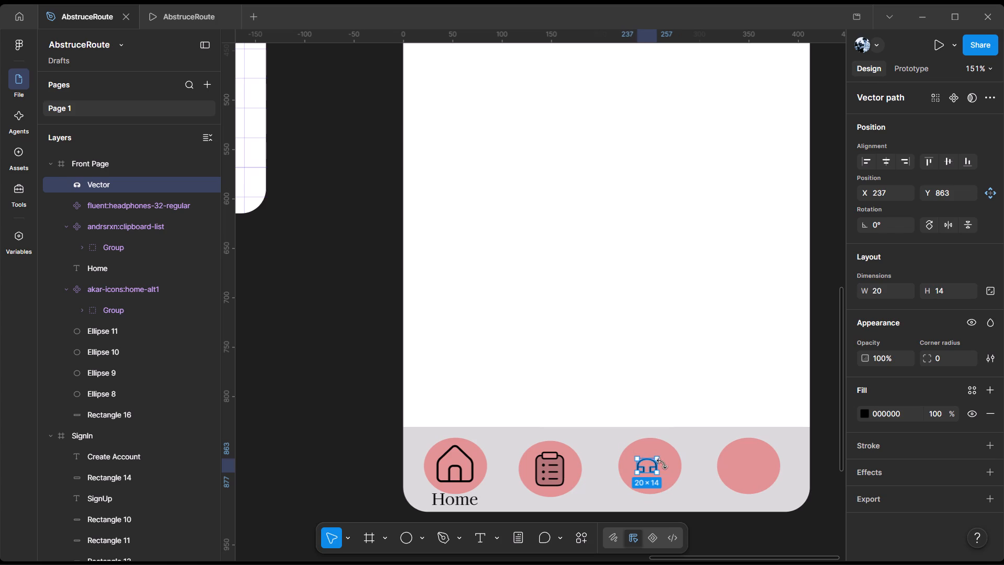
drag(658, 461, 658, 451)
click(668, 424)
click(656, 462)
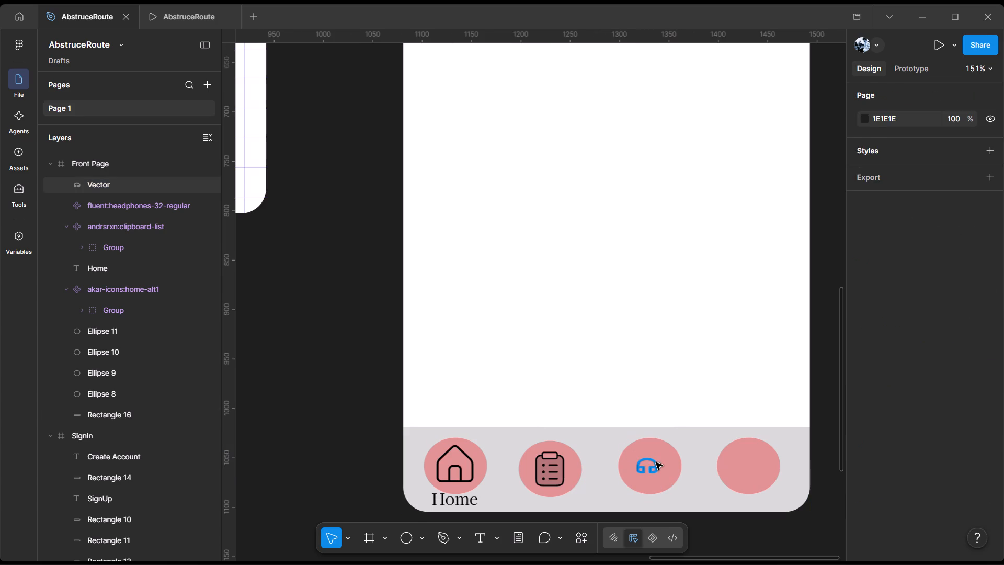
drag(658, 459, 660, 456)
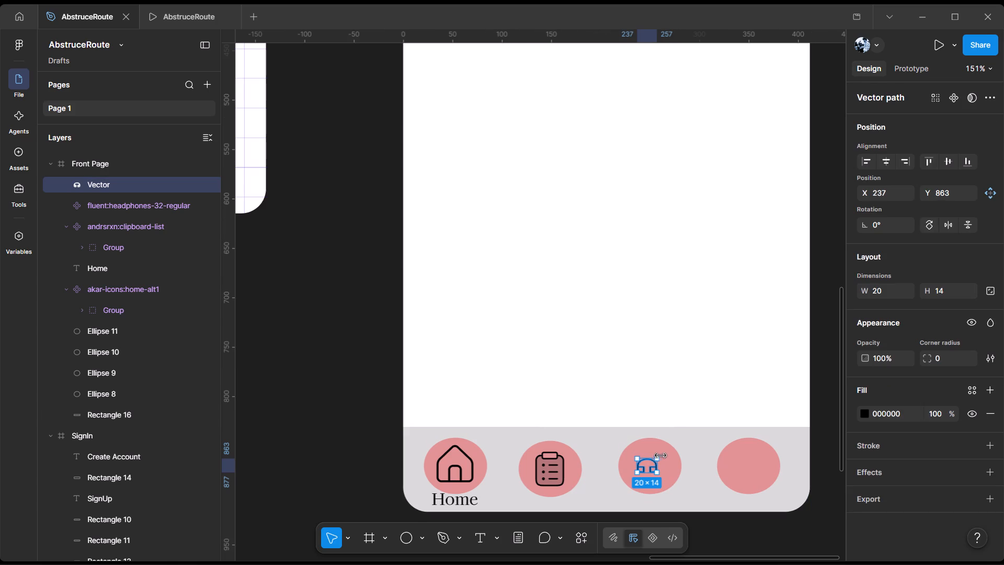
drag(660, 456, 663, 455)
drag(647, 458, 647, 451)
drag(653, 477, 655, 484)
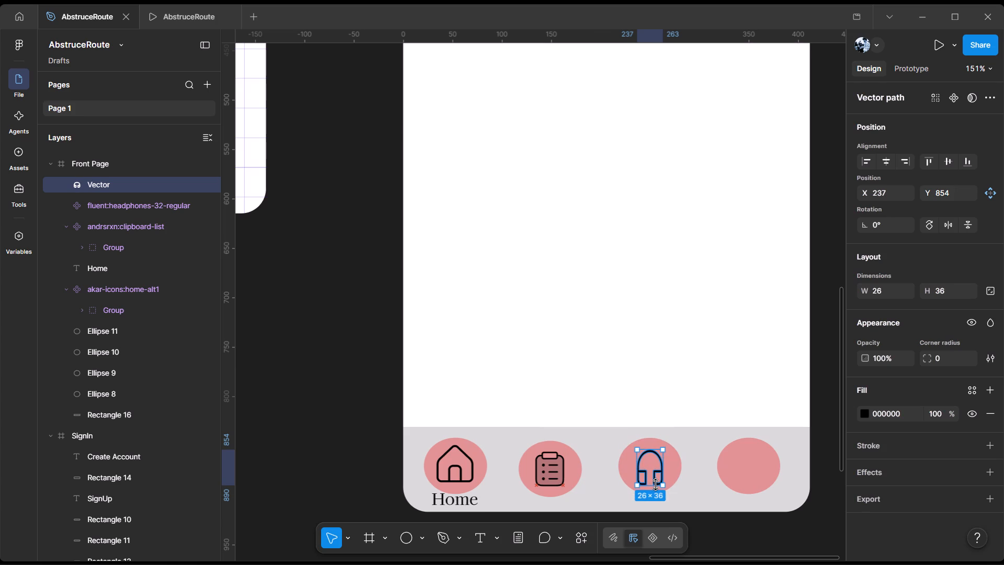
drag(655, 484, 656, 482)
drag(661, 467, 667, 466)
click(653, 465)
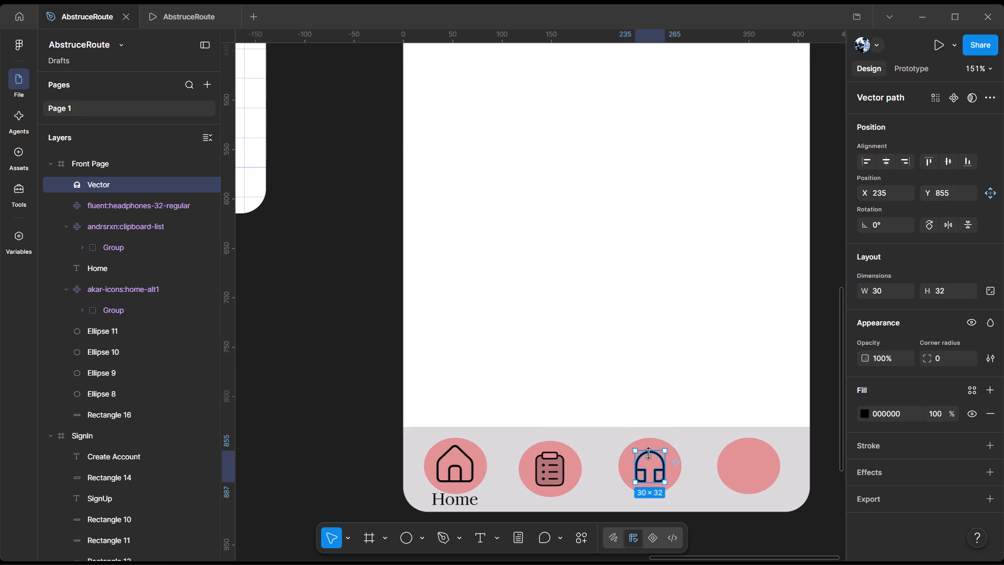
Fine-tune the headphones vector to about 28 × 33 at about X 235, Y 857 on the third ellipse.
click(649, 453)
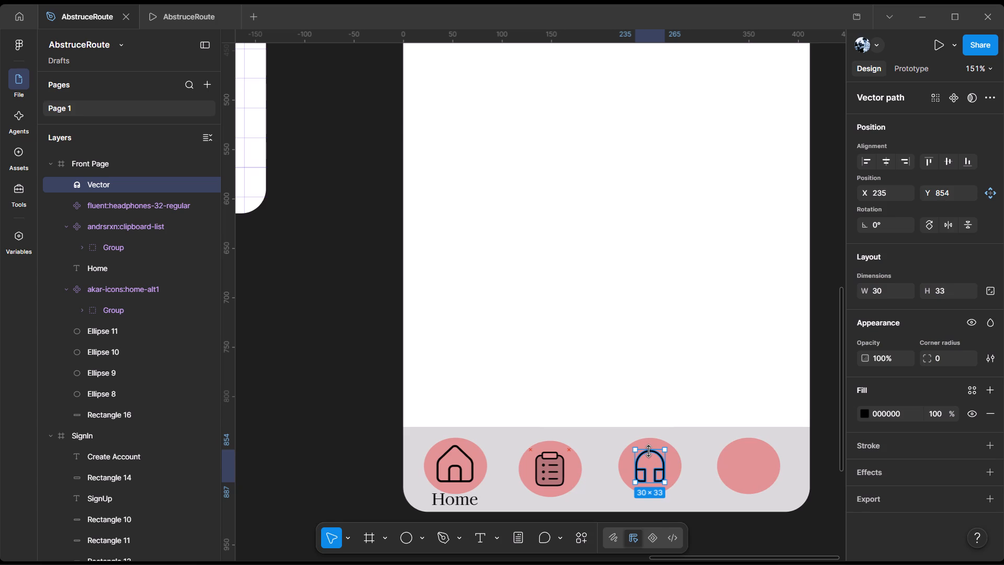
click(652, 482)
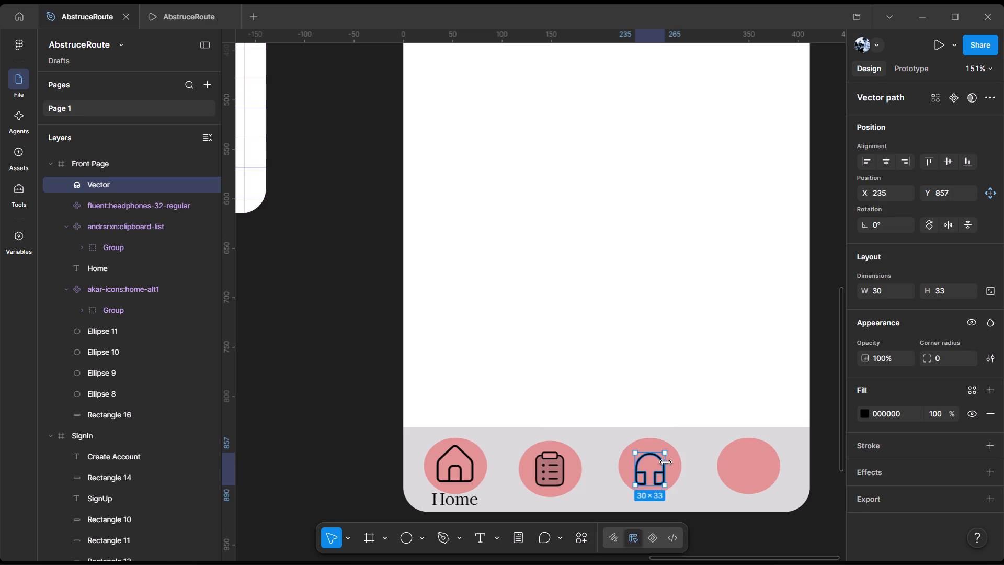
drag(665, 464, 658, 468)
drag(657, 469, 663, 469)
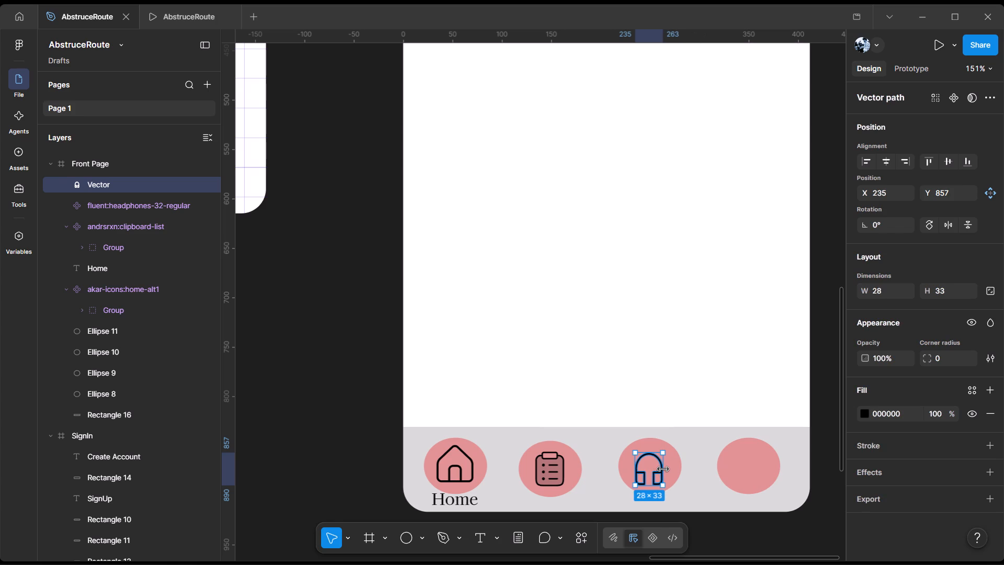
Widen the headphones vector to about 34 × 33 and centre it on the third ellipse at about X 233, Y 853.
drag(663, 469, 668, 469)
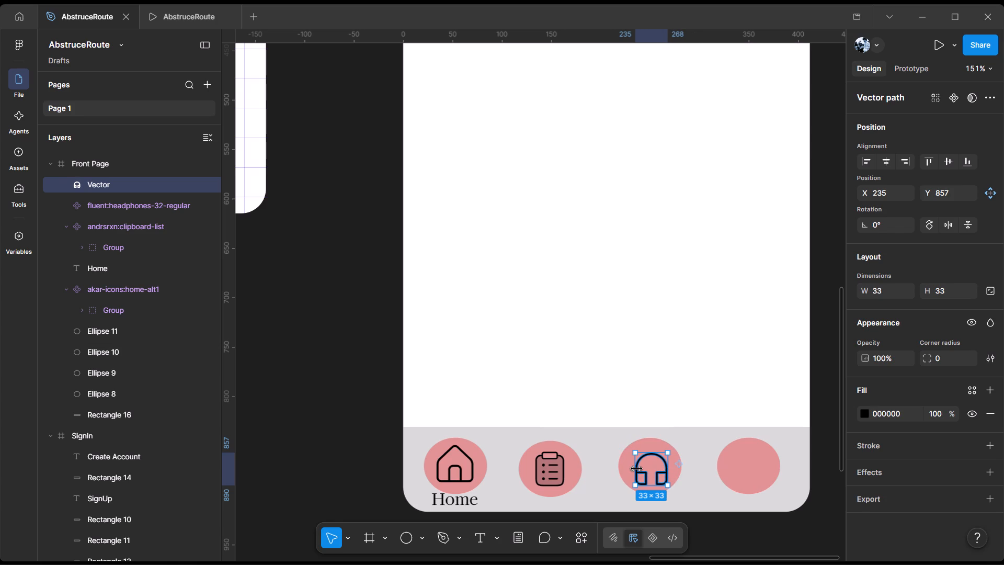
click(636, 468)
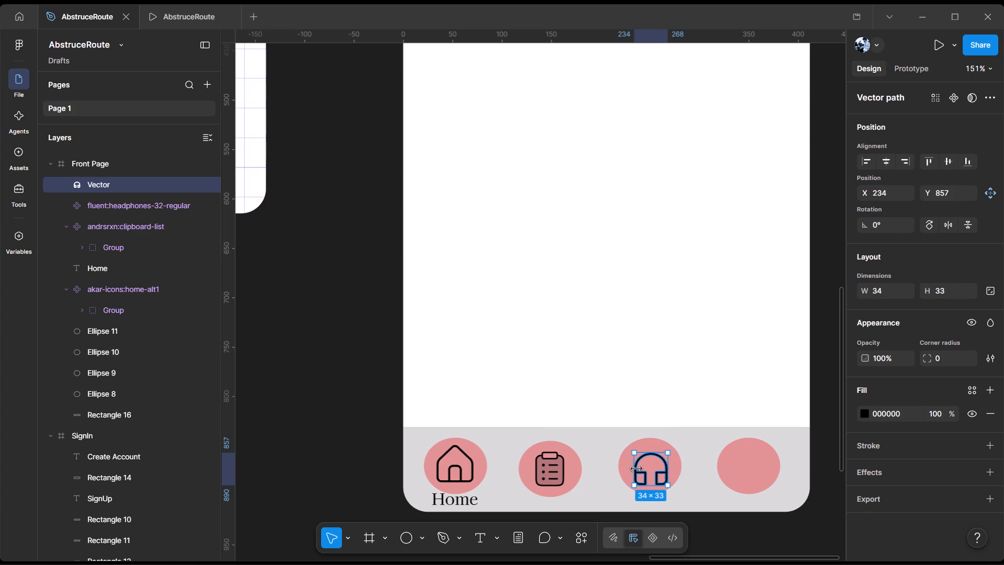
click(669, 472)
click(724, 472)
click(657, 470)
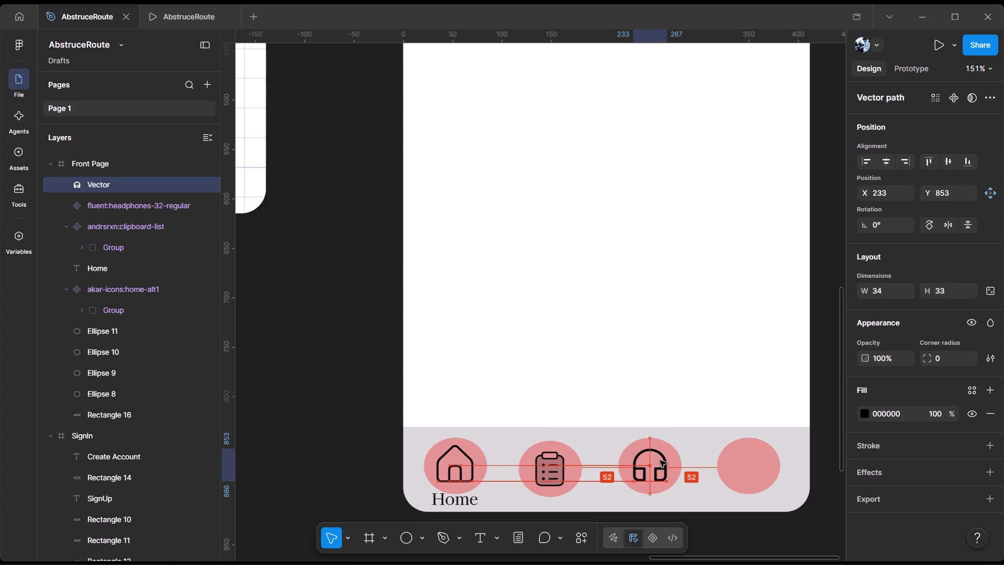
click(811, 385)
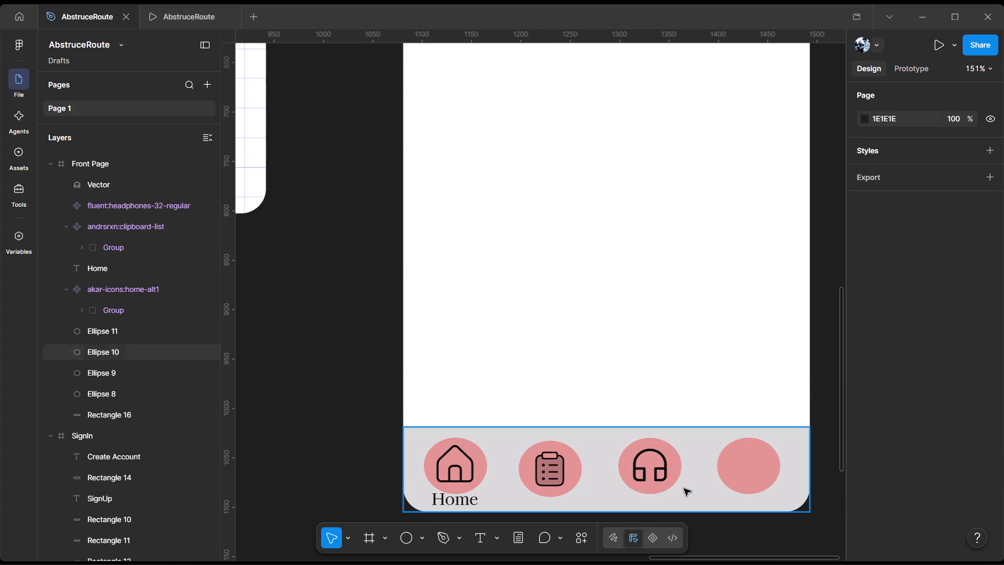
Add a text label reading "My Bookings" just above the bottom bar near the second ellipse, at about X 133, Y 807.
scroll(686, 491, down, 1)
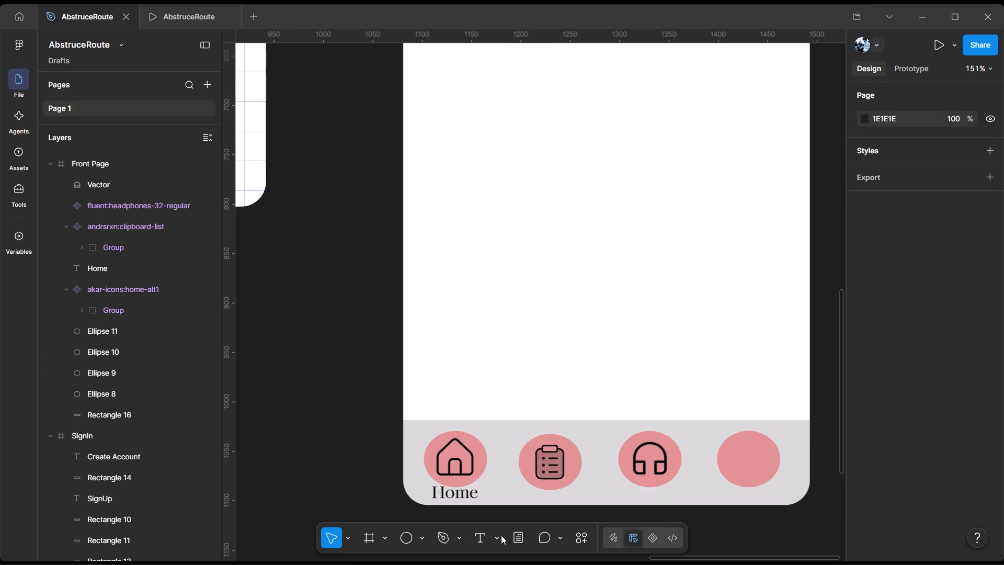
click(484, 535)
click(562, 498)
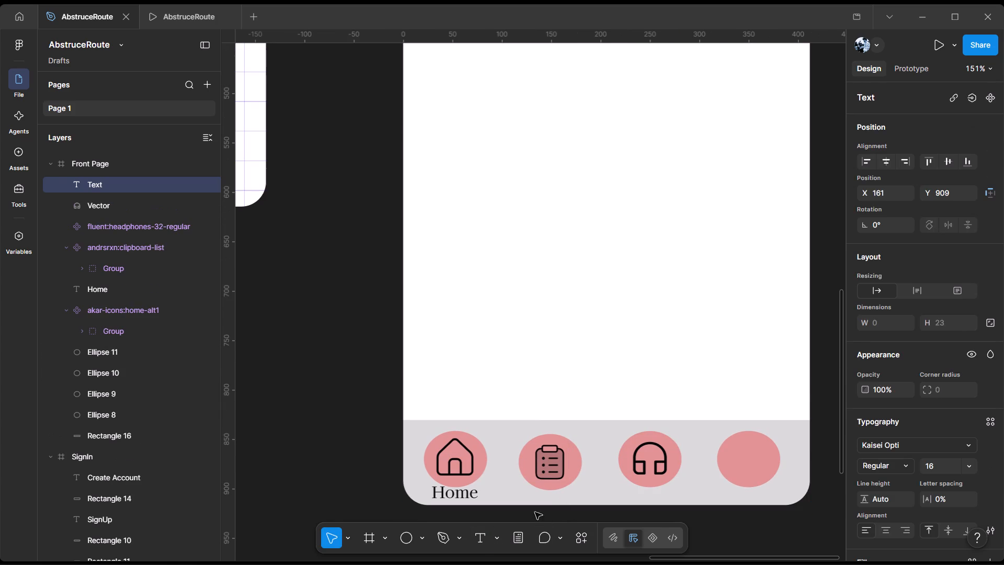
click(465, 542)
double_click(482, 534)
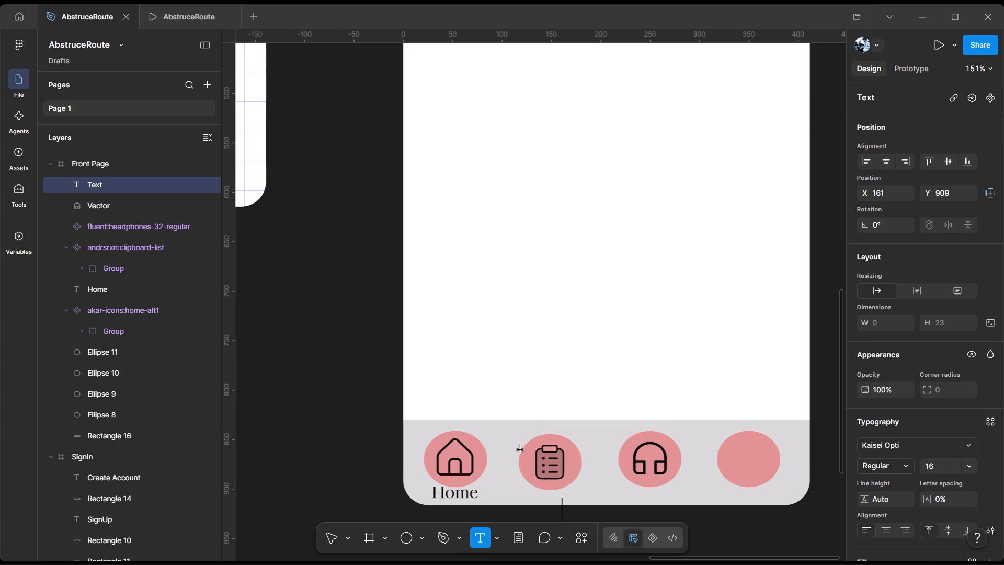
click(534, 397)
text(My)
key(shift+b)
key(BackSpace)
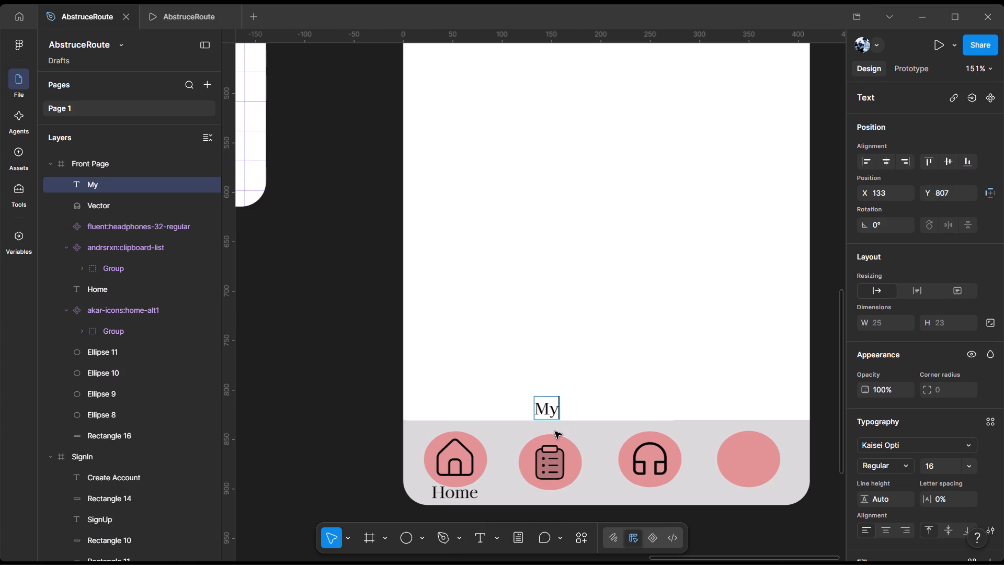
key(space)
text(b)
key(shift+BackSpace)
text(Bk)
key(BackSpace)
text(ookinhs)
key(BackSpace)
key(BackSpace)
text(gs)
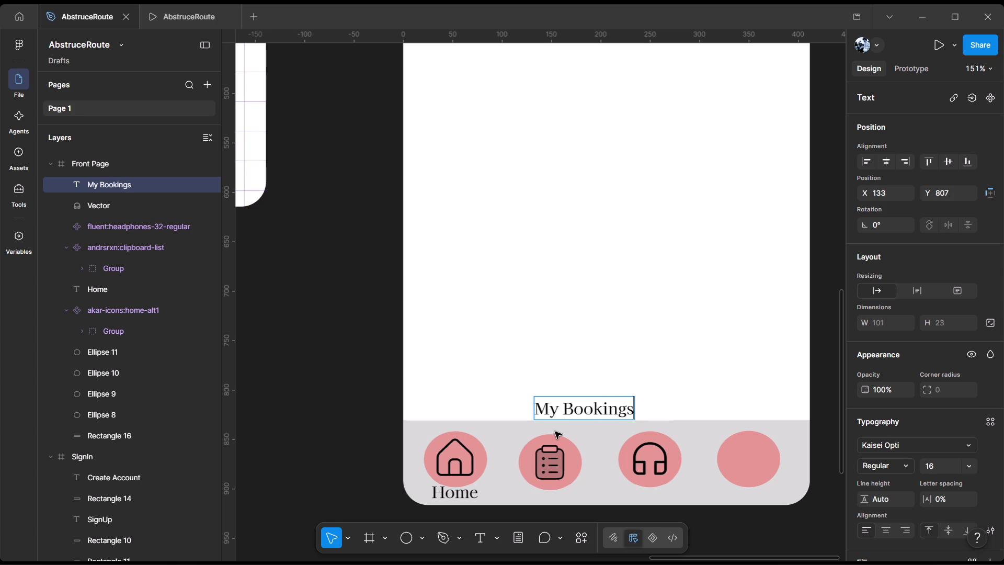
click(622, 409)
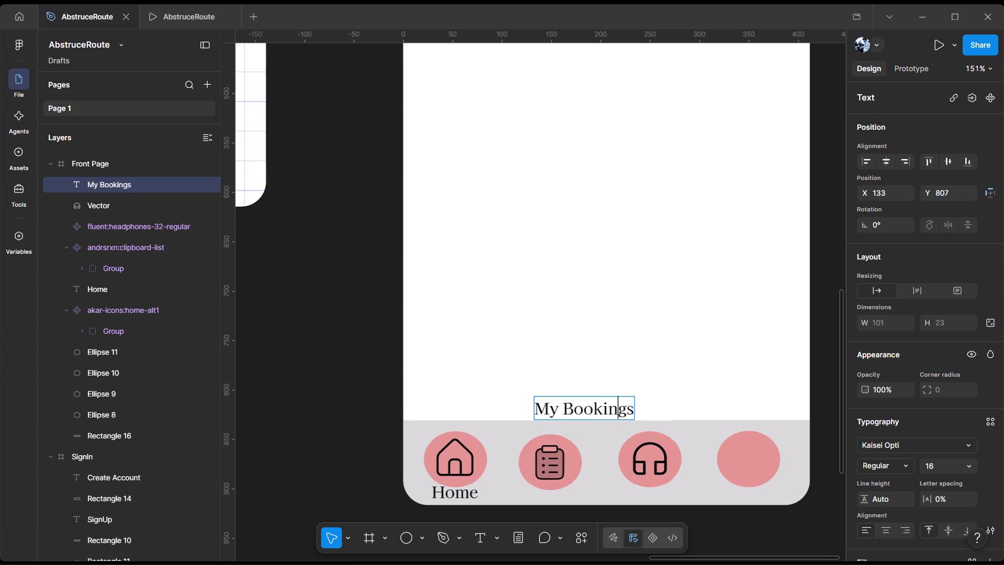
click(705, 378)
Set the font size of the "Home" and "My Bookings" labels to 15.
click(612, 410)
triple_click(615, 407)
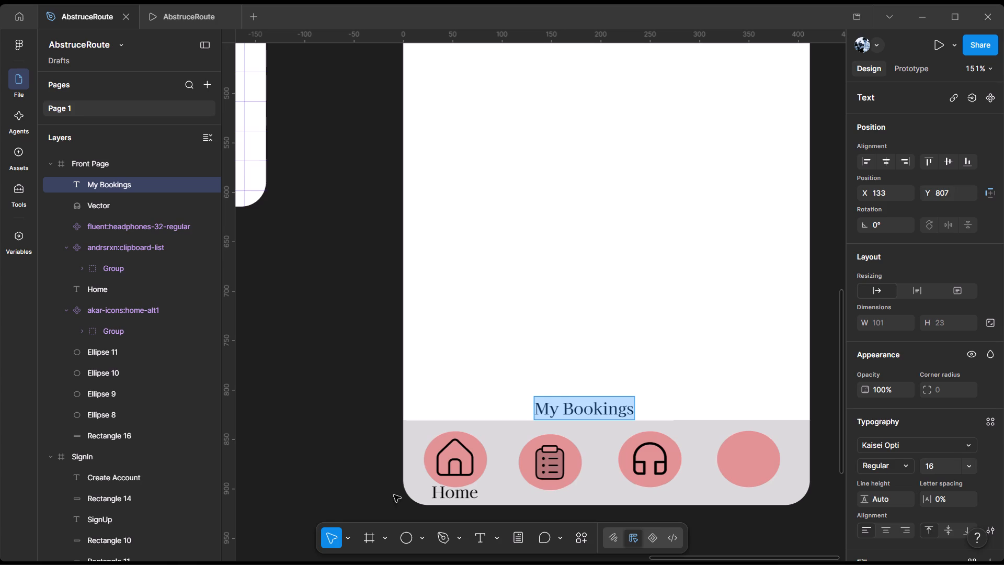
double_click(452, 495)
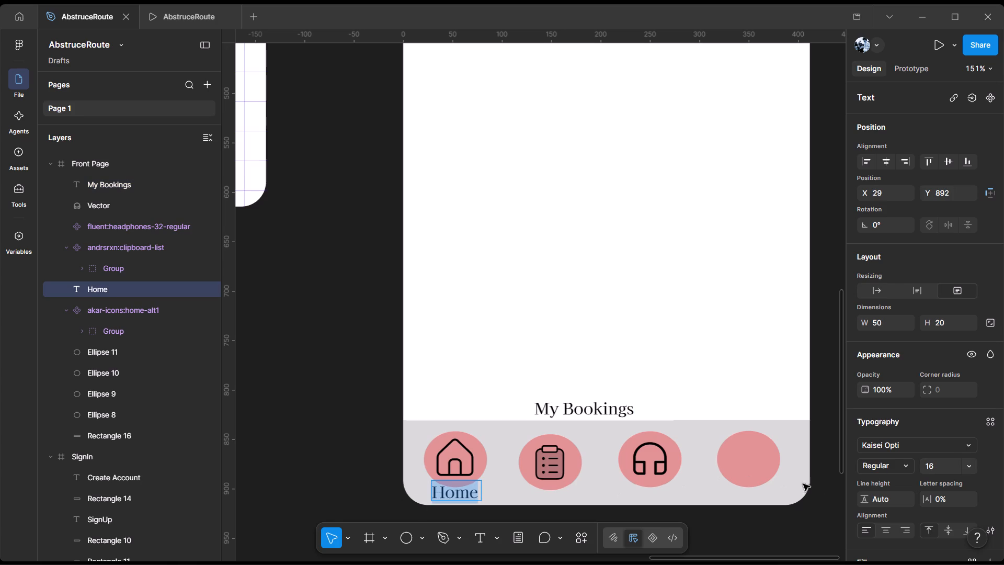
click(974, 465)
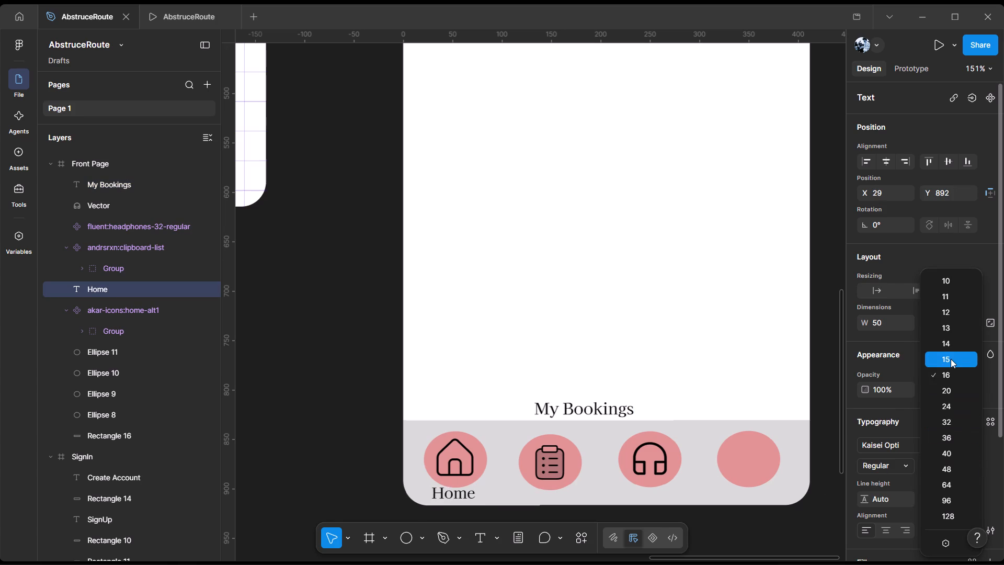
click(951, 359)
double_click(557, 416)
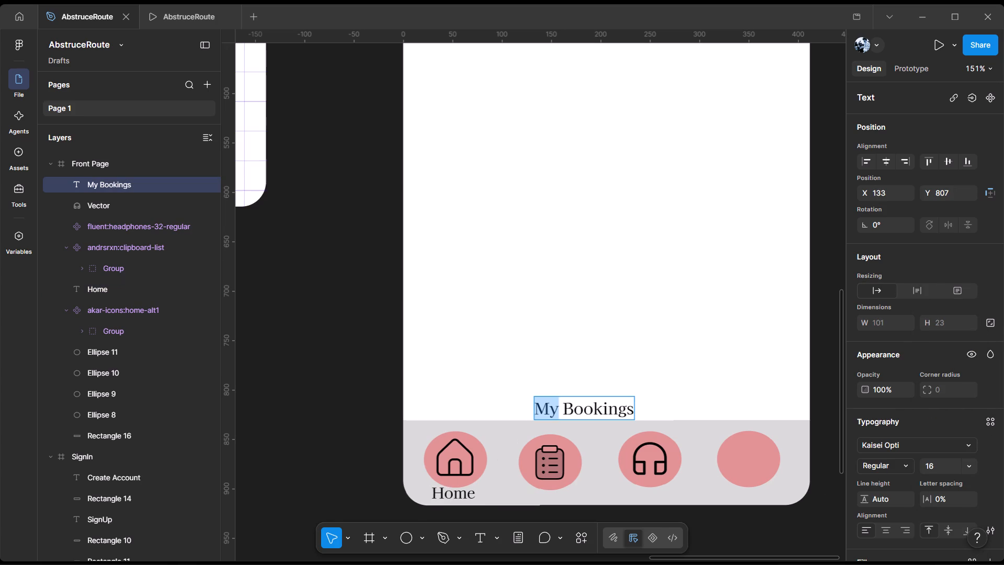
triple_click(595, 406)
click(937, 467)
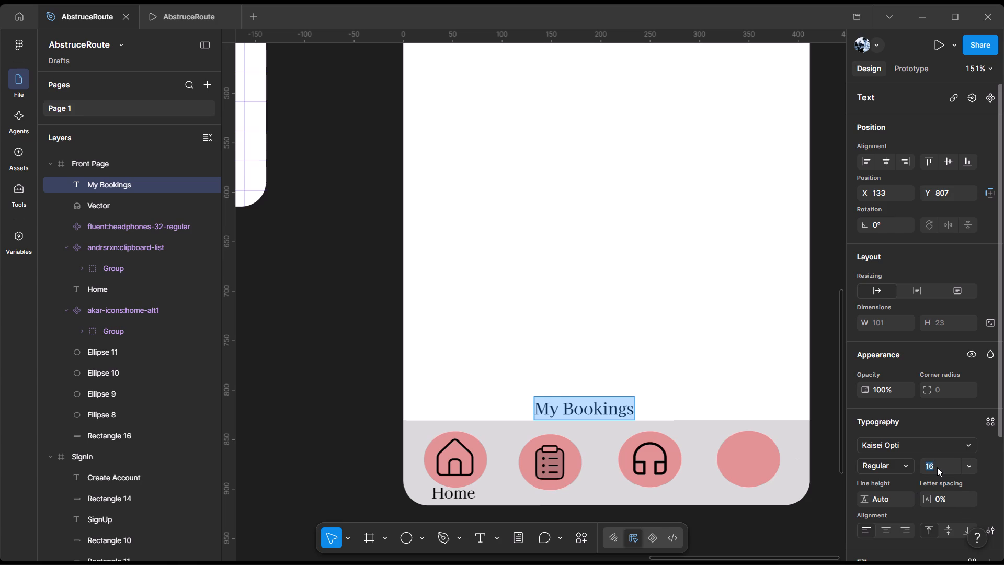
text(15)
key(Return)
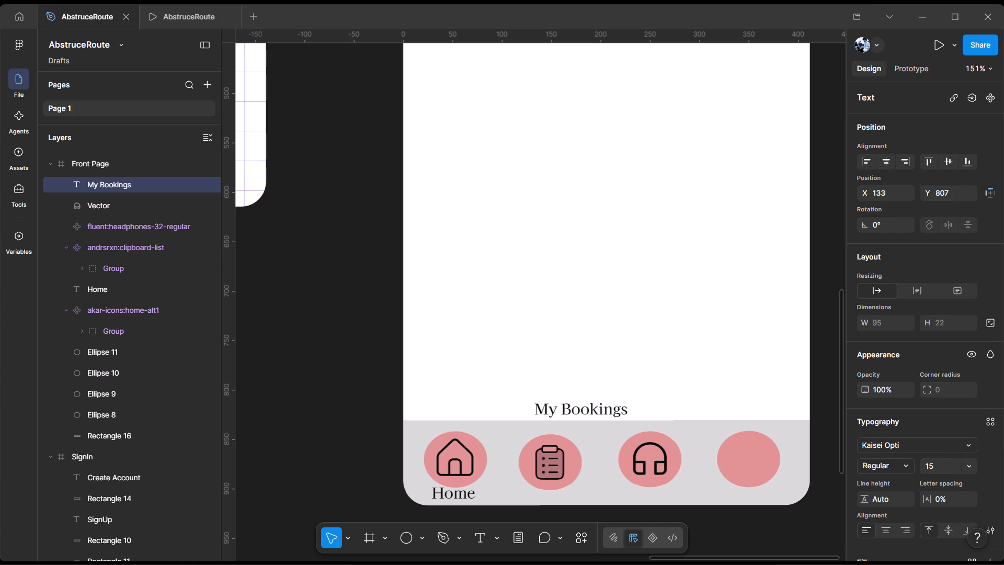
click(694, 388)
Move the "My Bookings" label beneath the clipboard icon's ellipse, at about X 103, Y 894.
drag(611, 409, 610, 416)
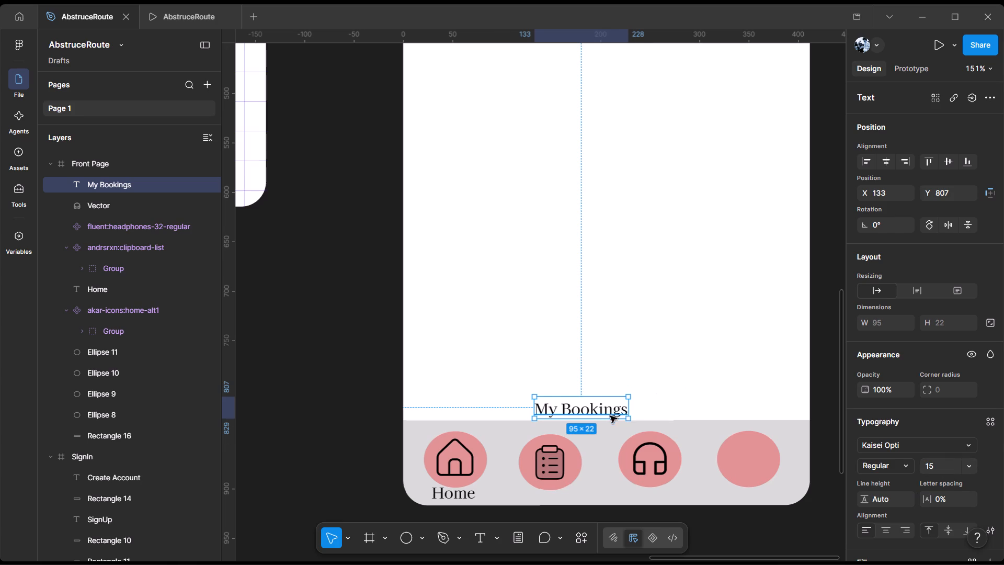
drag(610, 416, 583, 492)
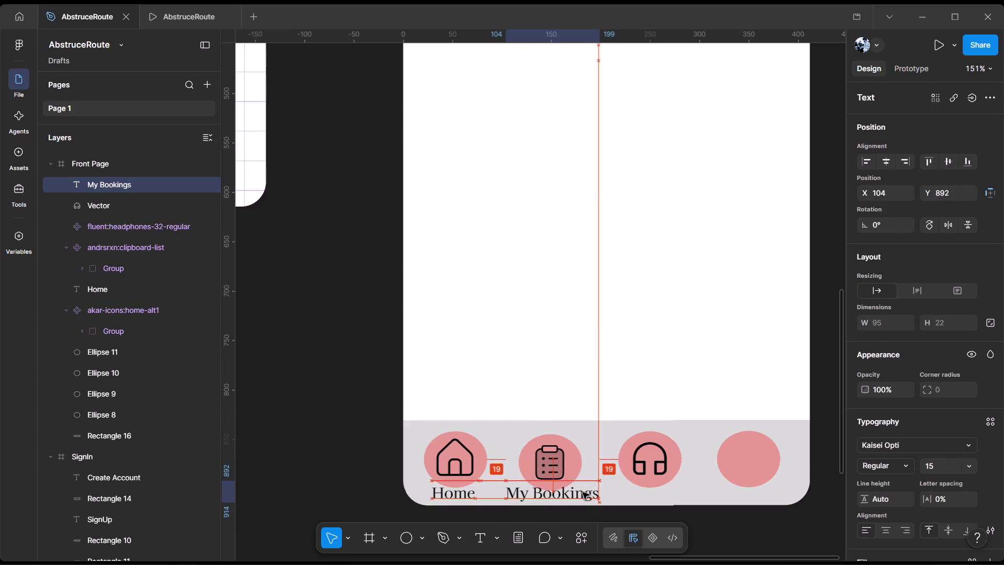
drag(583, 492, 583, 495)
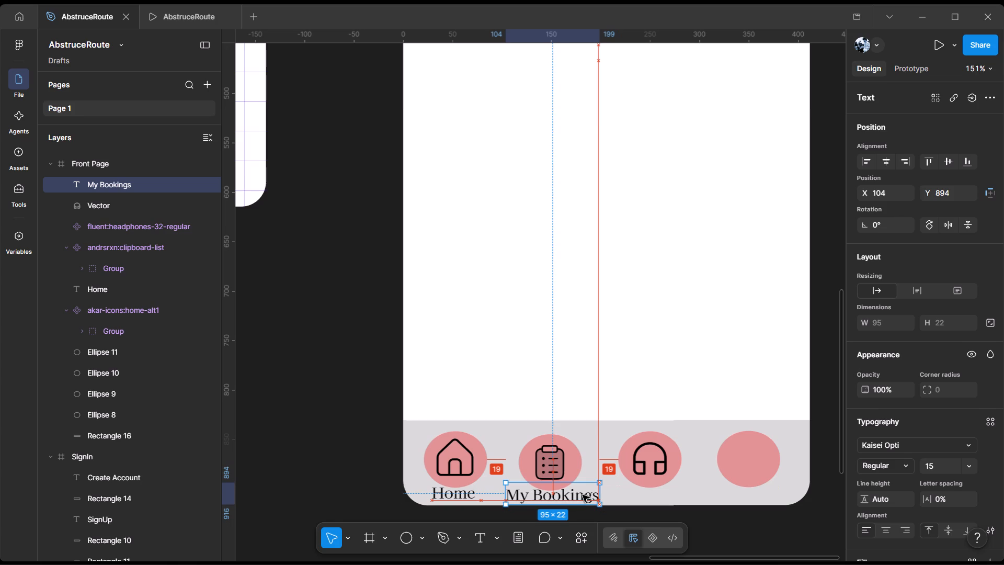
drag(583, 495, 581, 495)
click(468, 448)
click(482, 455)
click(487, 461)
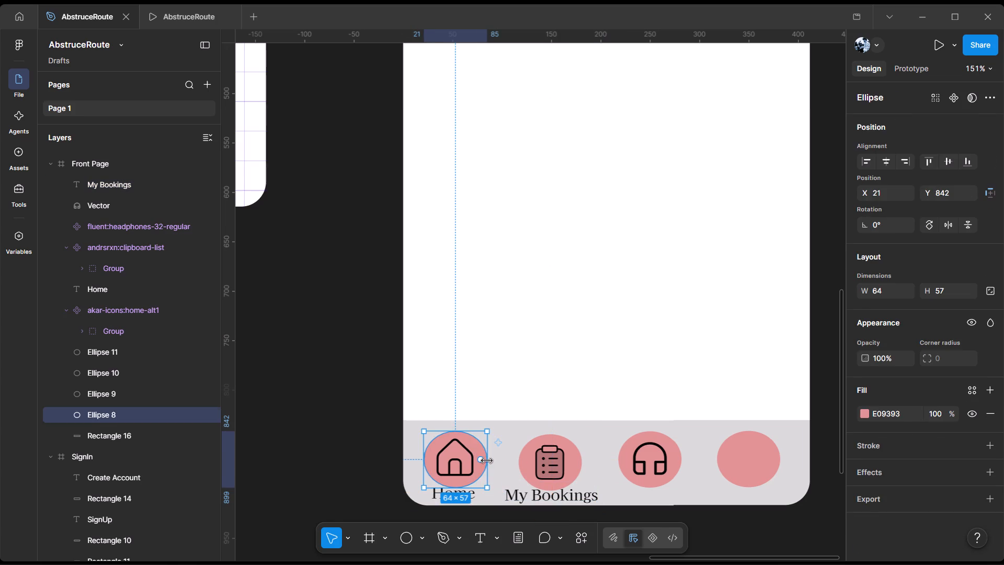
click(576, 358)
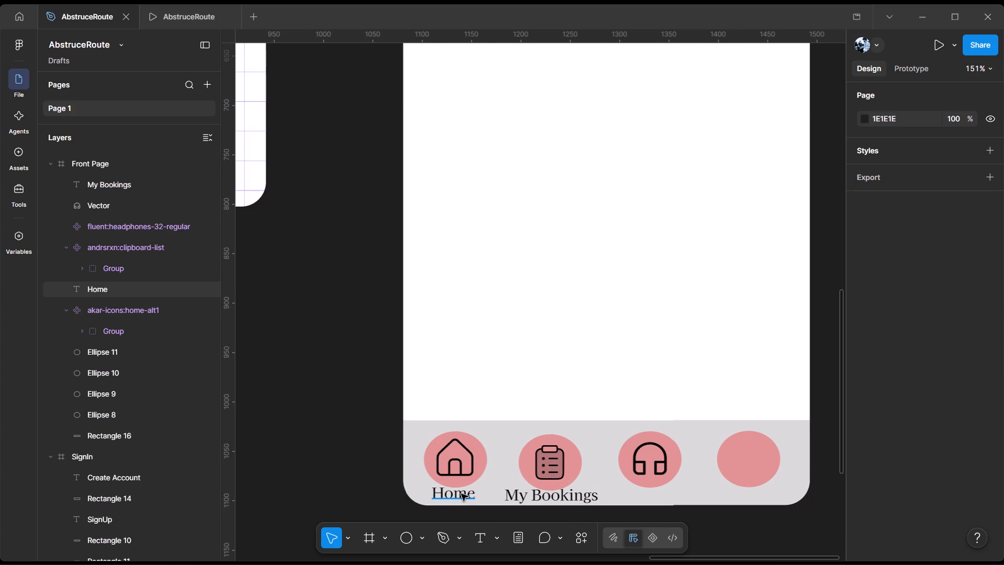
Set the font size of the "Home" and "My Bookings" labels to 14.
double_click(461, 494)
click(931, 464)
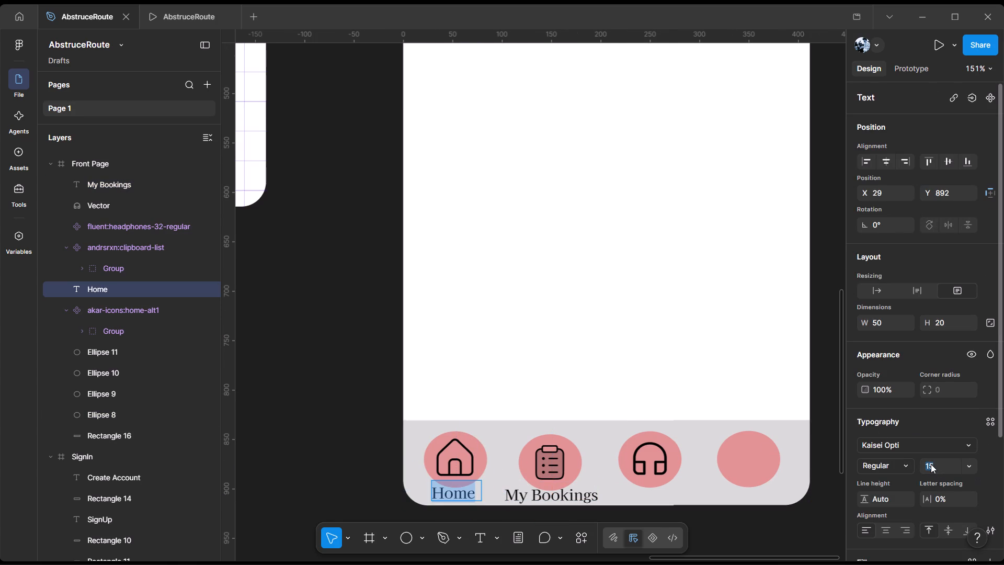
text(14)
key(Return)
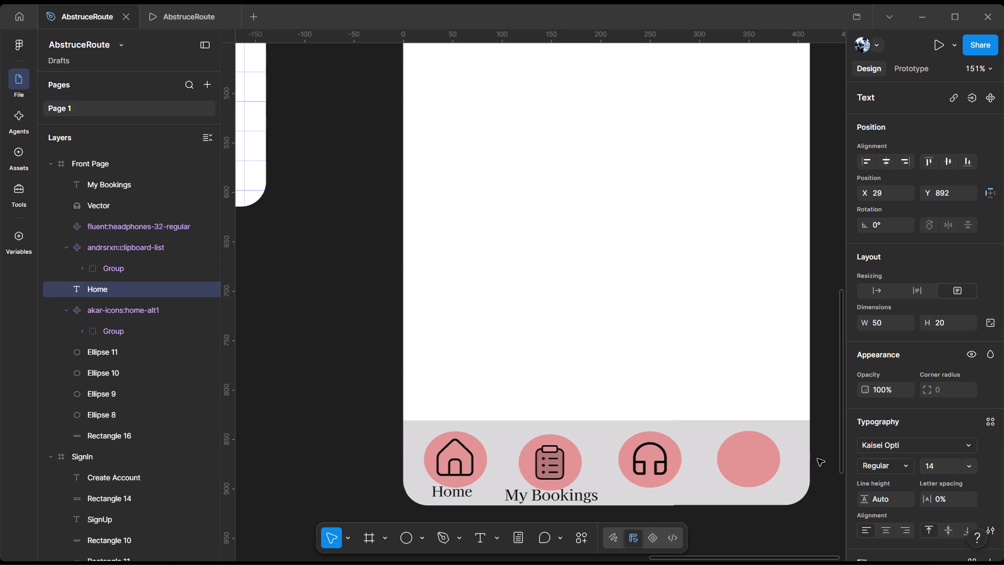
triple_click(571, 496)
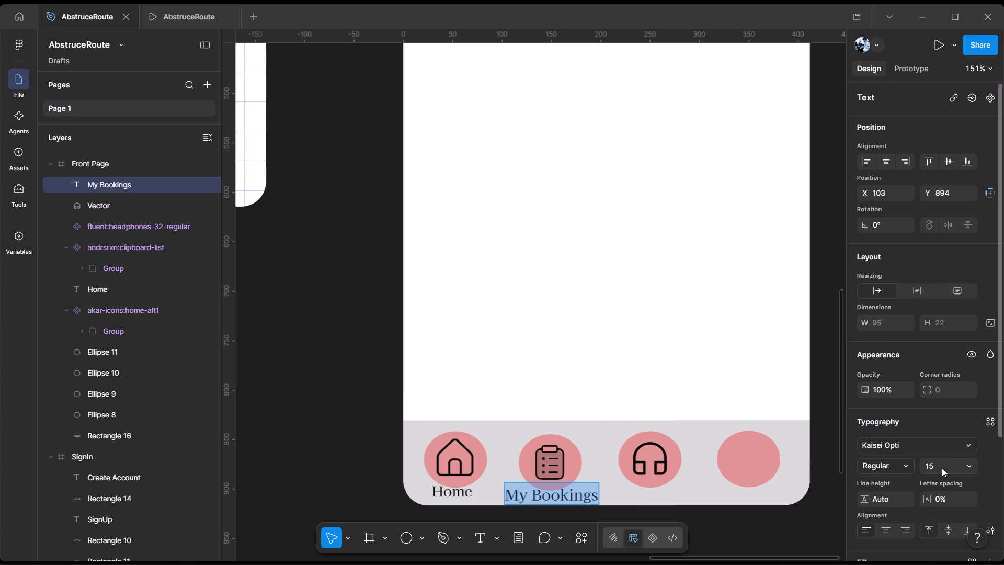
click(937, 466)
text(14)
key(Return)
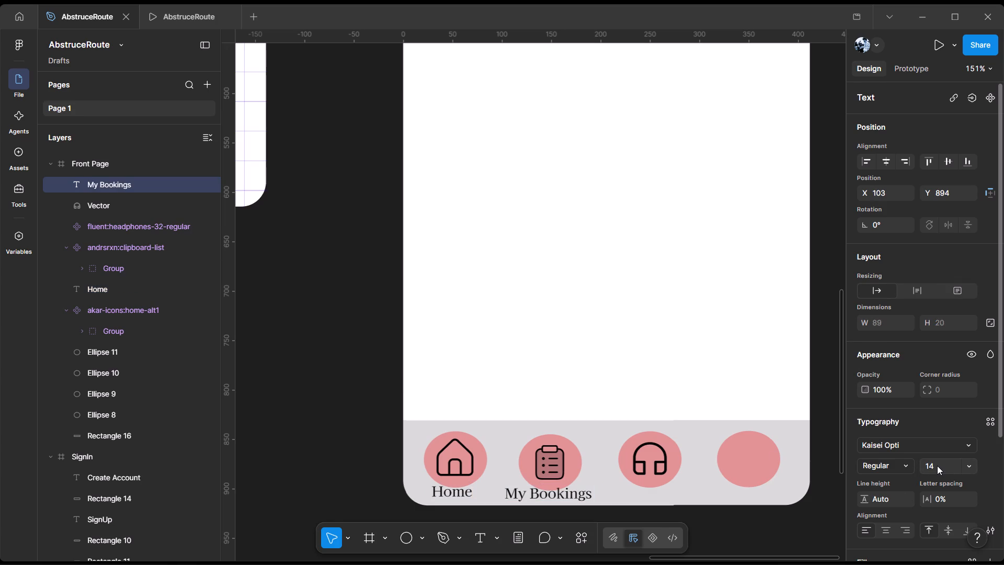
Align the two labels at Y 896, with "My Bookings" at about X 107 and "Home" at about X 28.
click(583, 492)
click(644, 504)
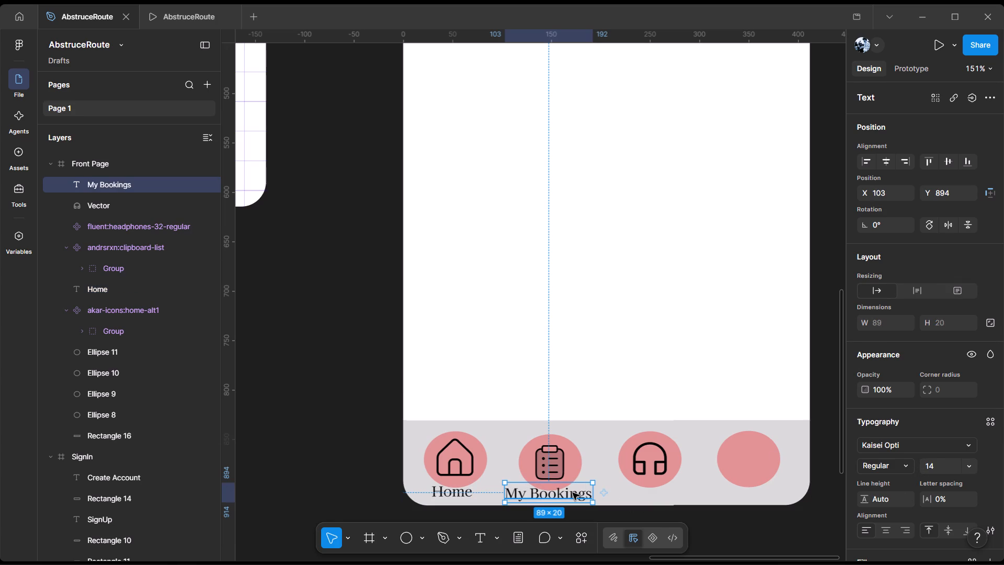
click(573, 493)
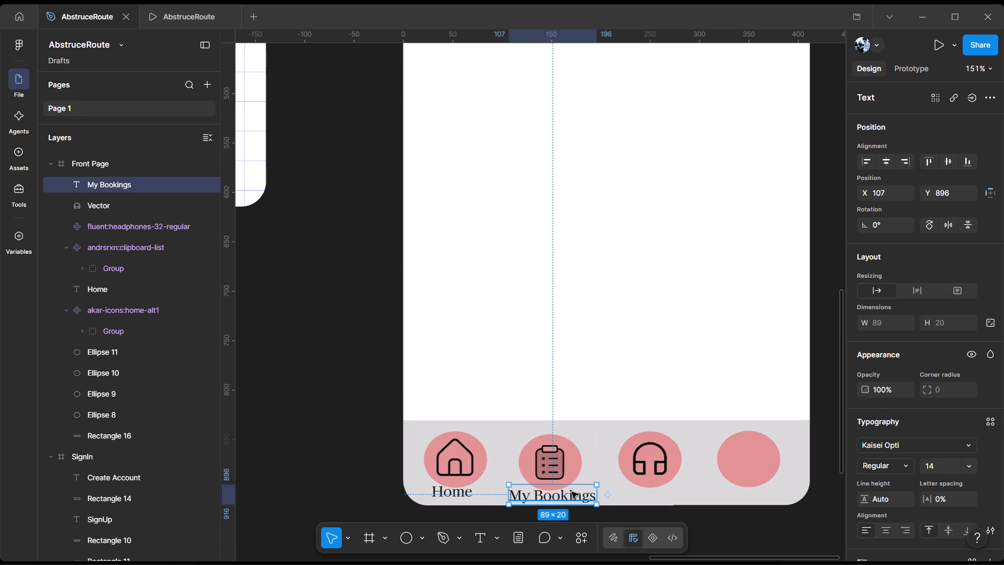
click(459, 494)
click(459, 494)
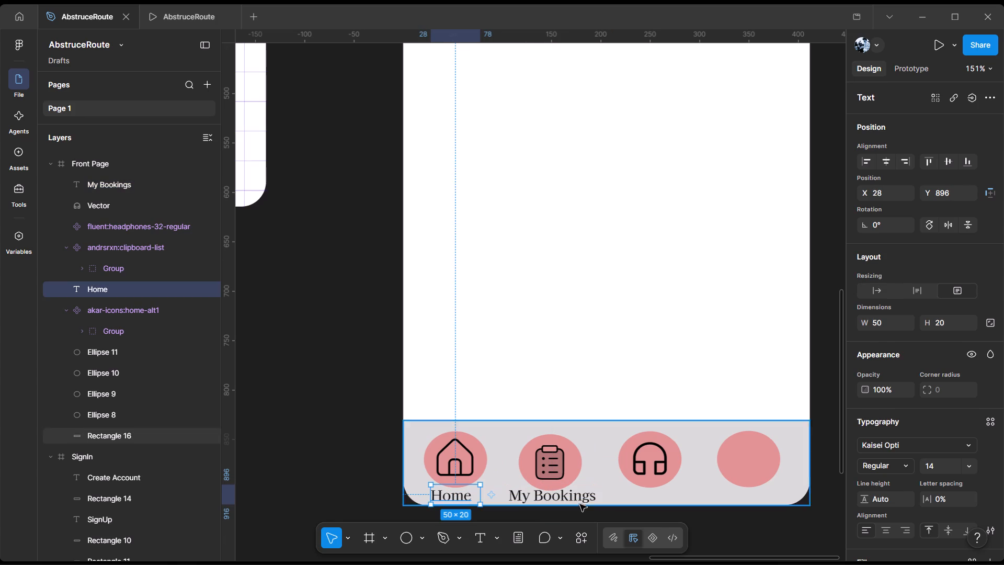
click(741, 528)
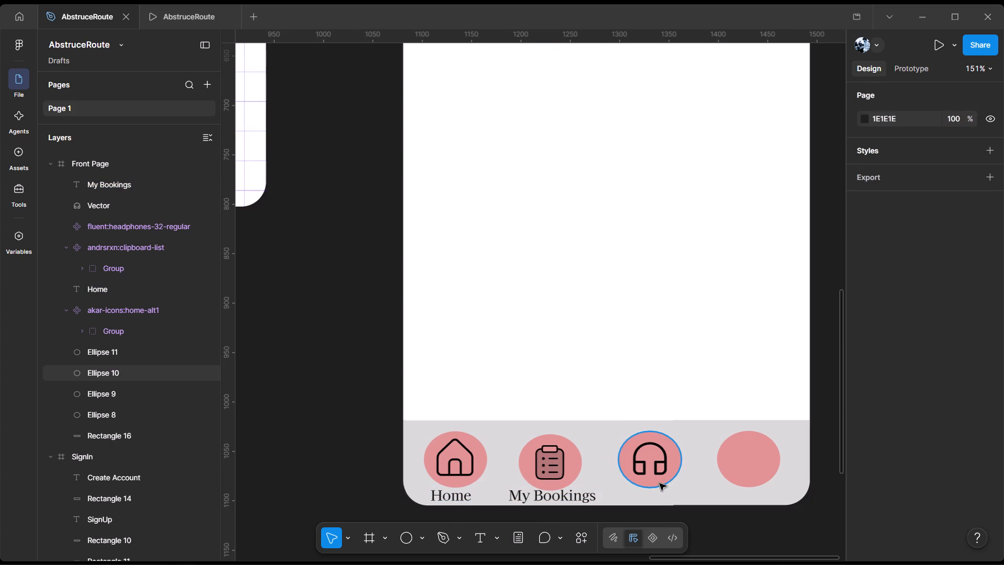
Add a "Help" text label and place it beneath the headphones ellipse at about X 233, Y 897.
click(610, 381)
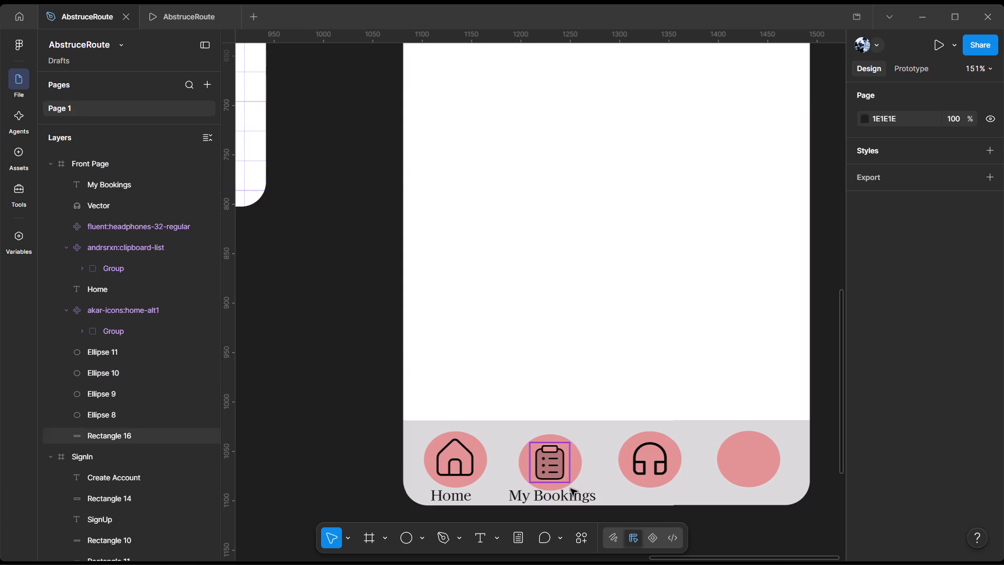
click(488, 535)
click(609, 383)
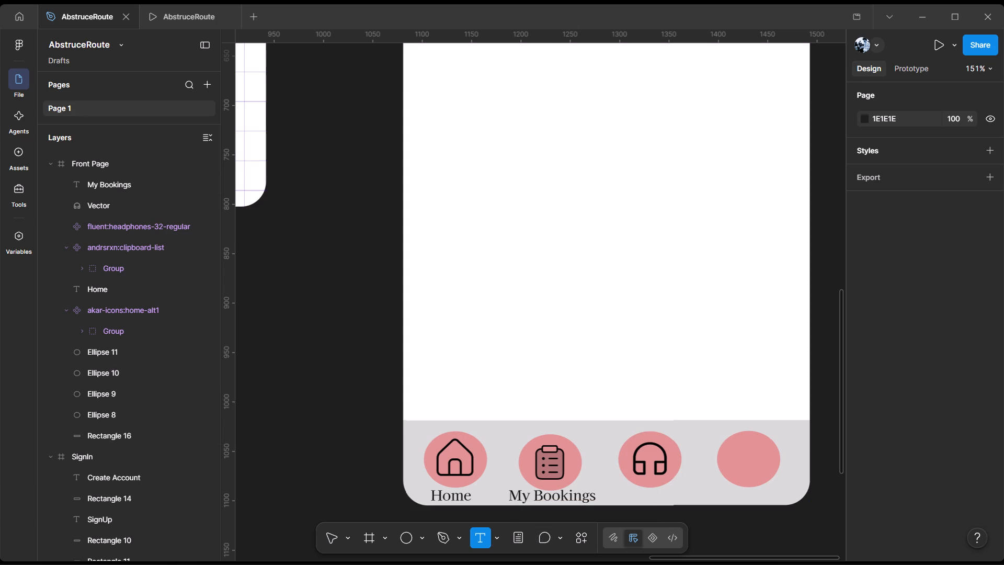
text(Help)
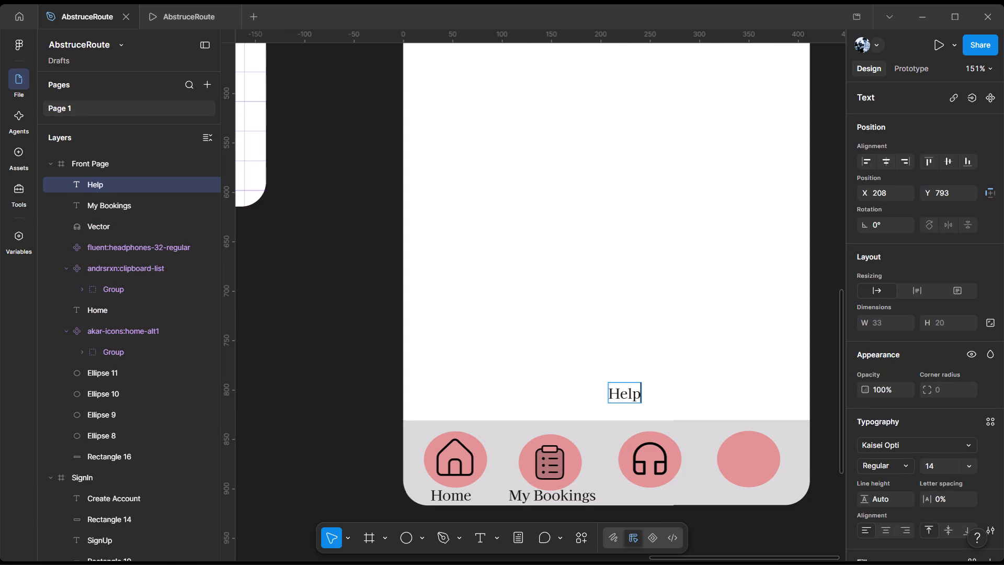
click(630, 394)
click(655, 384)
drag(631, 389, 646, 439)
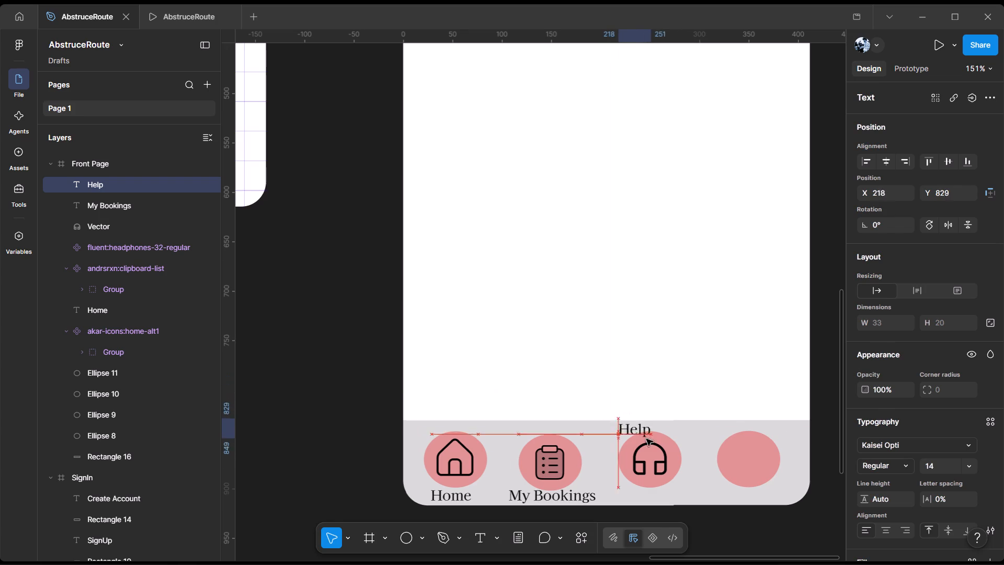
drag(646, 439, 655, 492)
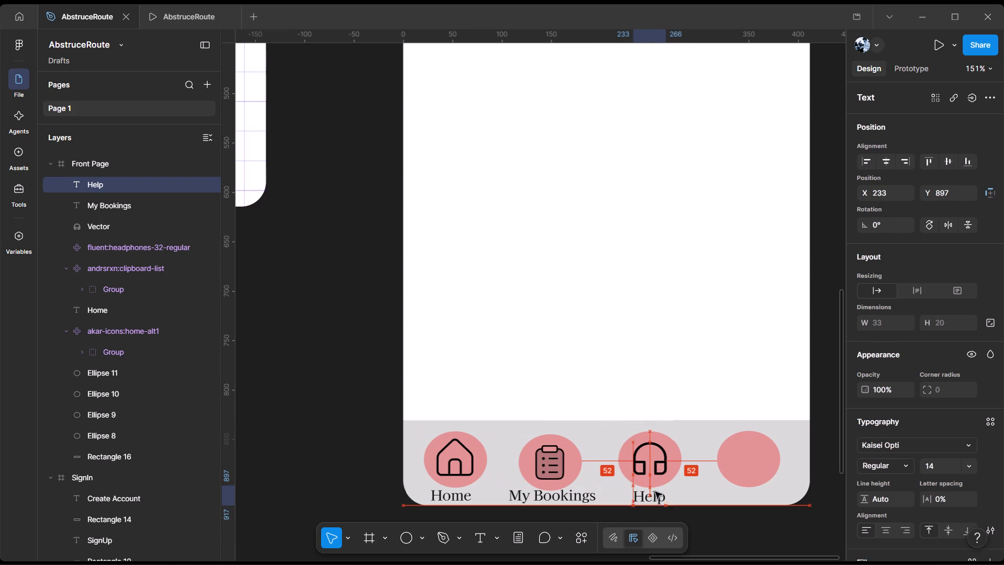
Nudge the "Help" label slightly upward beneath the headphones ellipse.
drag(655, 492, 655, 490)
click(733, 533)
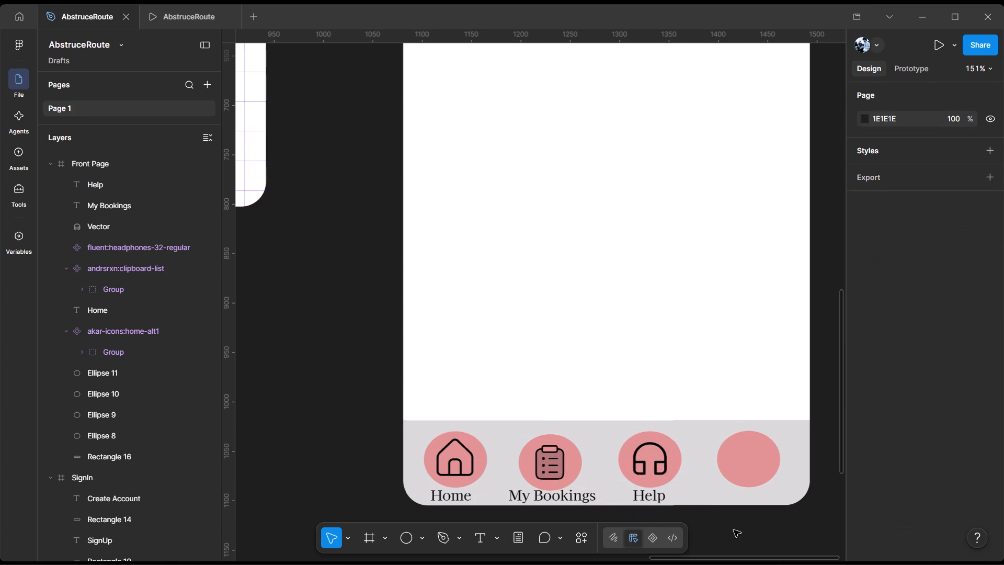
Check the reference home screen, find a profile icon with Iconify, and import iconamoon:profile-circle-duotone into the Front Page as a component.
key(alt+Tab)
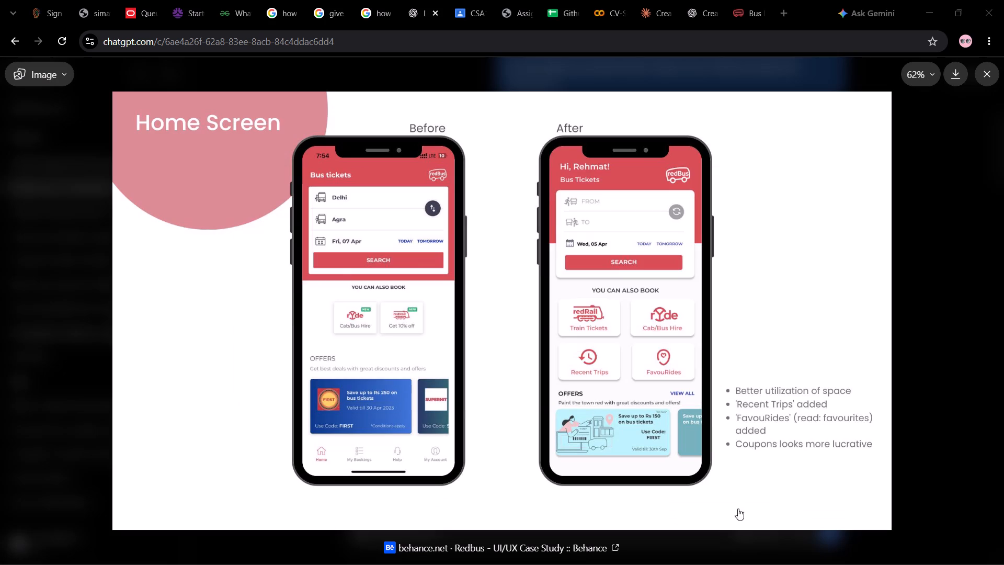
key(alt+Tab)
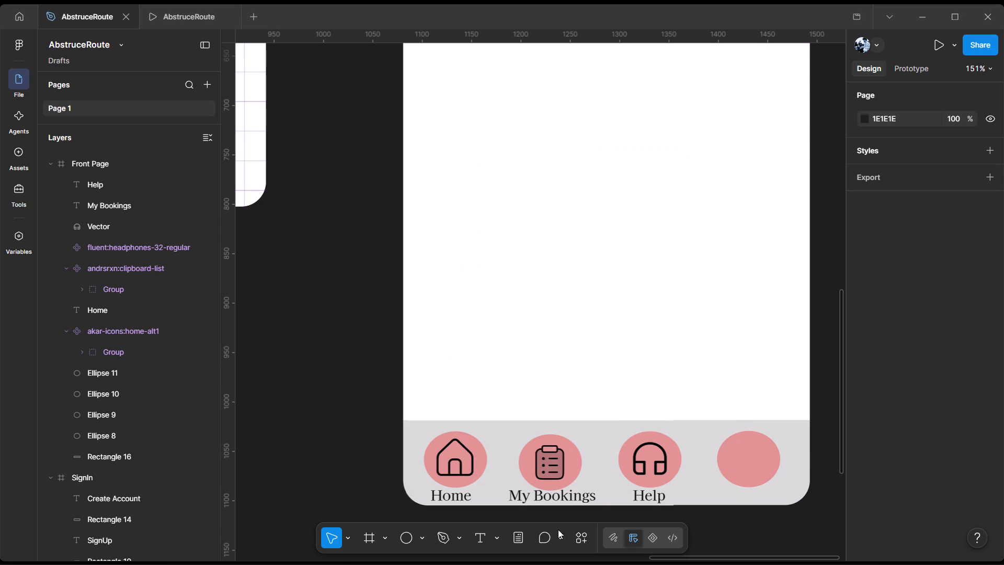
click(579, 539)
click(738, 480)
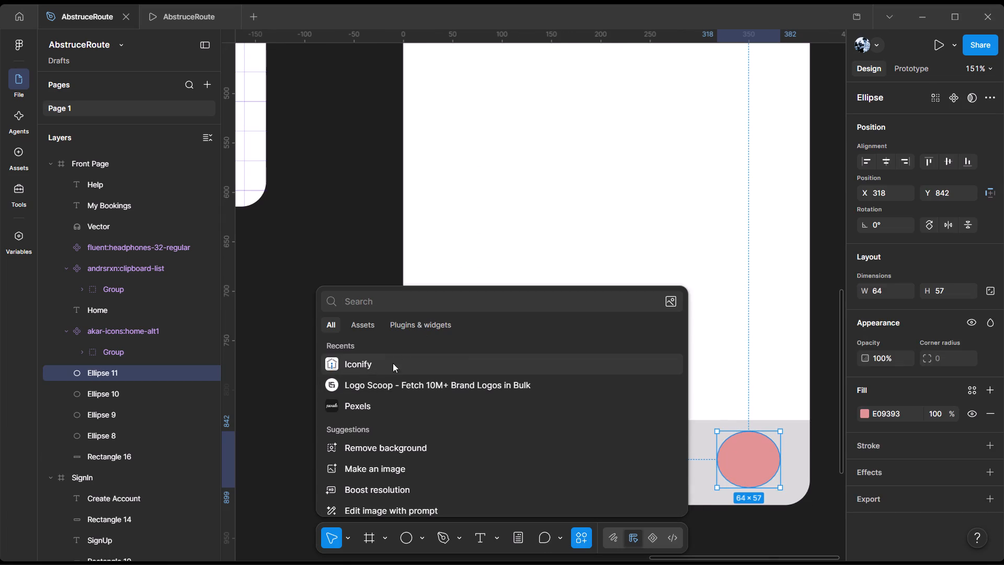
click(392, 371)
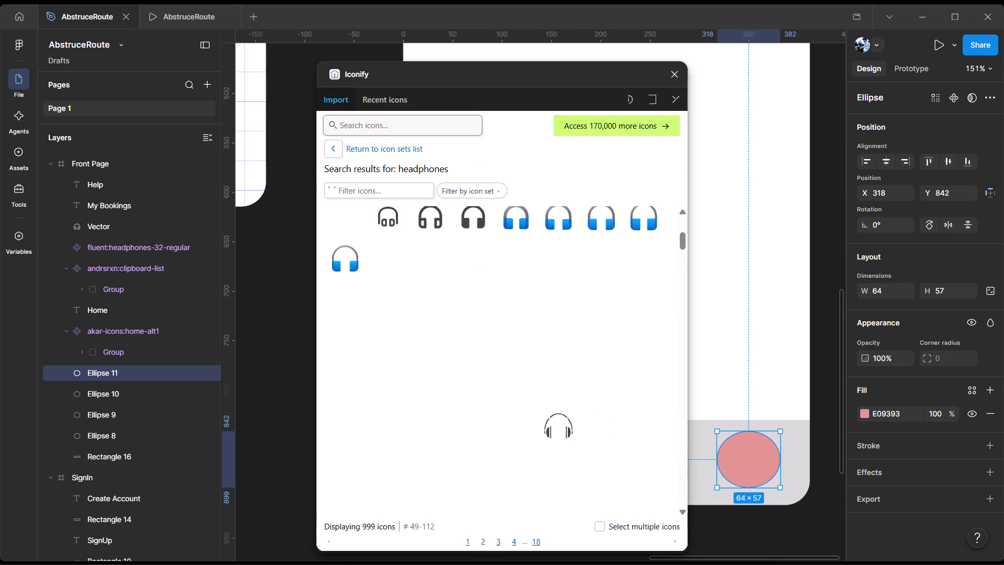
click(426, 132)
text(profile)
key(Return)
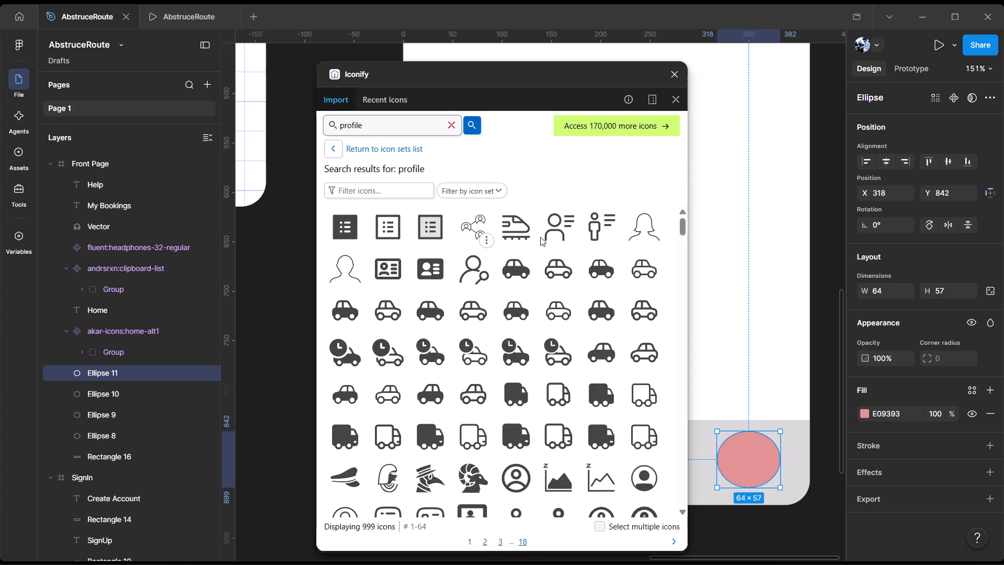
scroll(476, 327, down, 1)
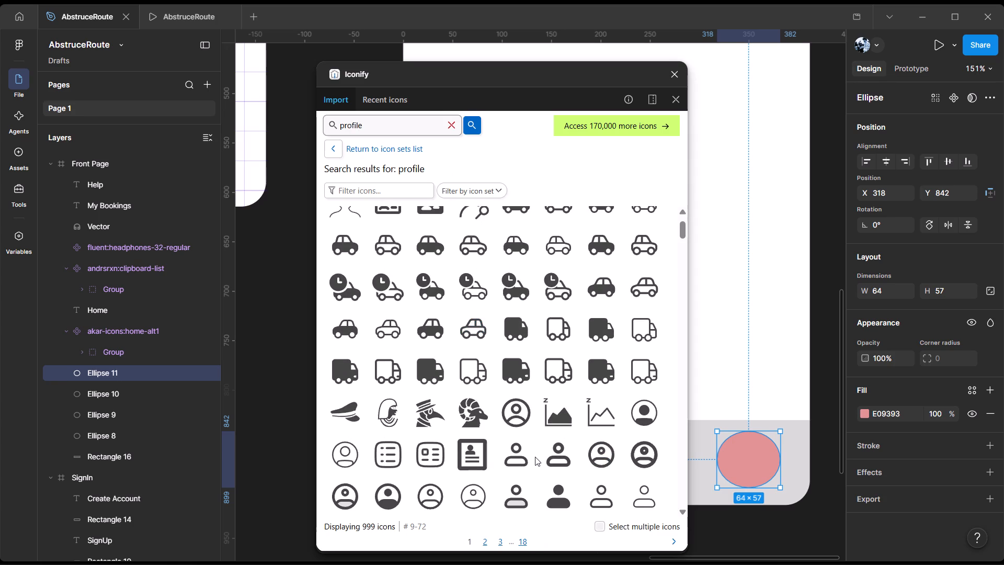
scroll(535, 457, down, 2)
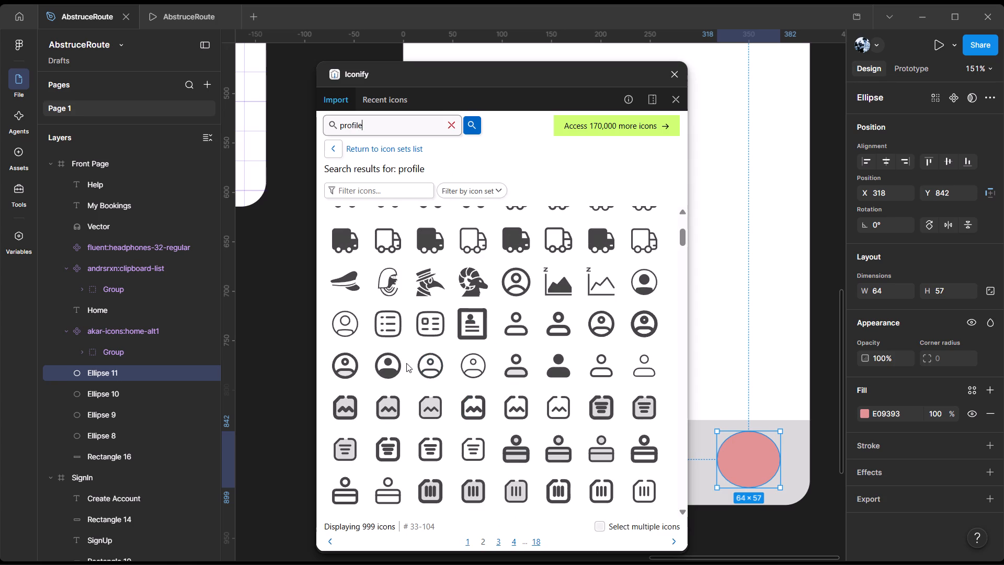
click(352, 368)
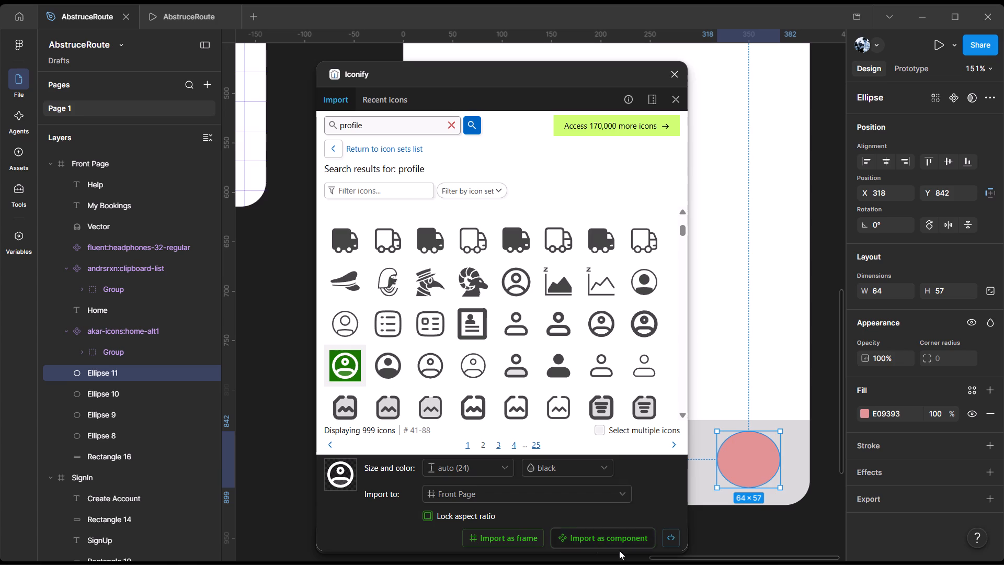
click(606, 543)
click(726, 550)
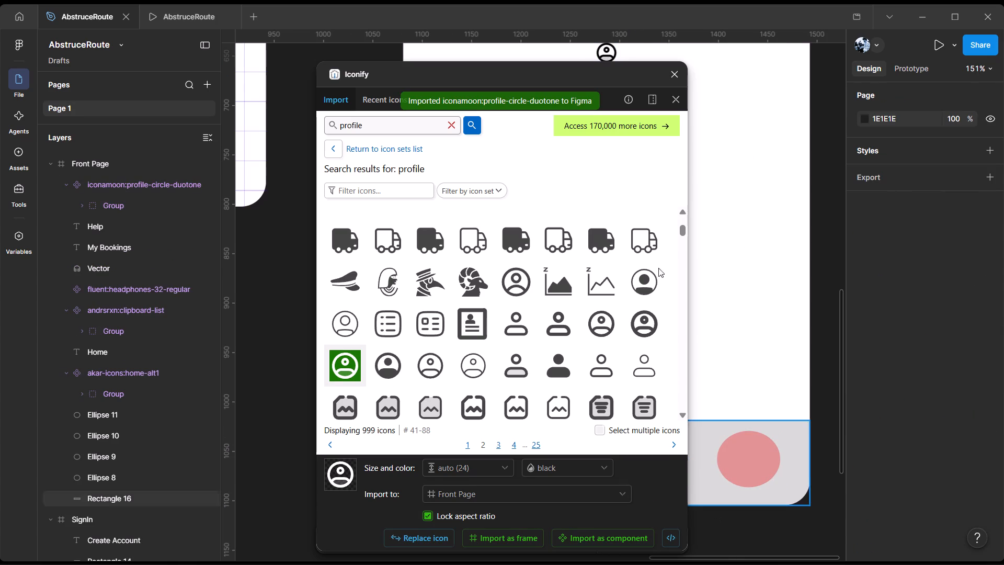
click(676, 72)
Place the profile icon in the empty fourth ellipse, enlarge it to about 42 × 42, and centre it at about X 329, Y 850.
drag(602, 54, 643, 172)
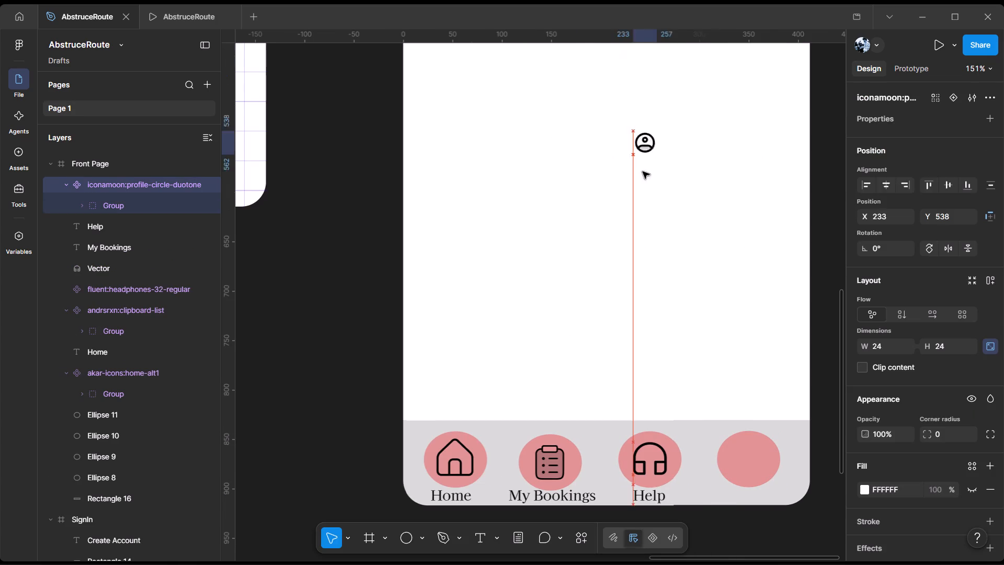
drag(643, 172, 745, 462)
drag(738, 451, 731, 443)
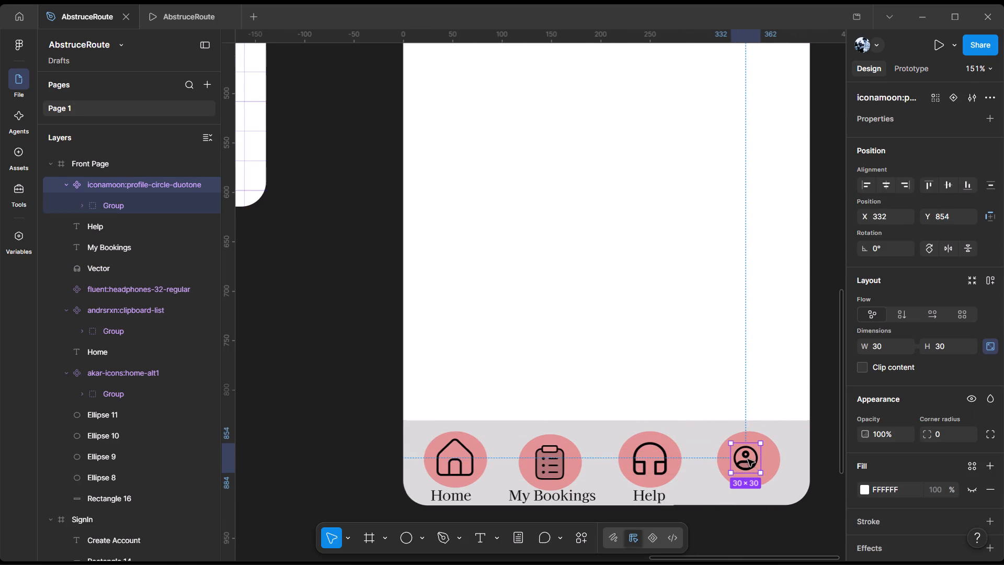
drag(758, 472, 772, 476)
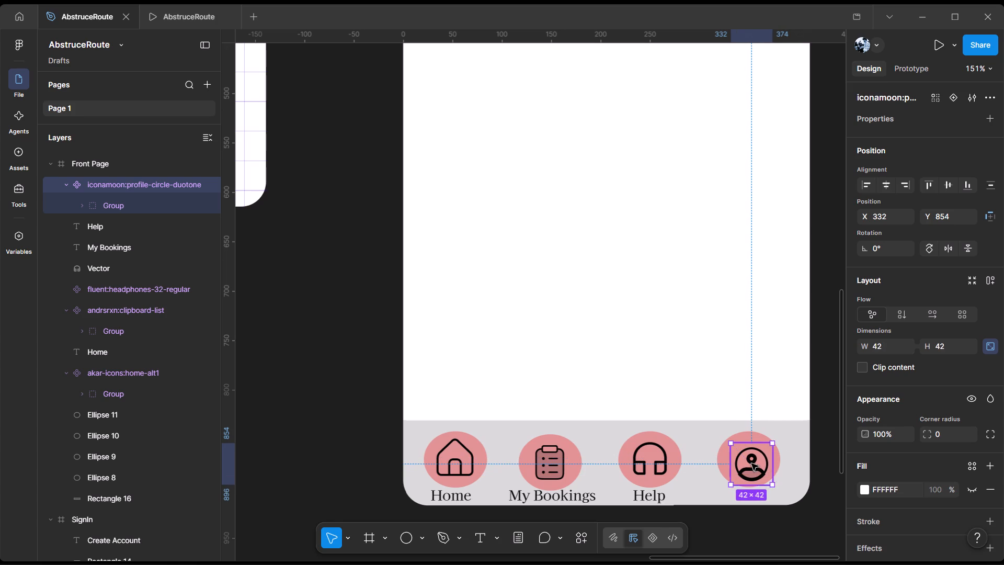
click(751, 462)
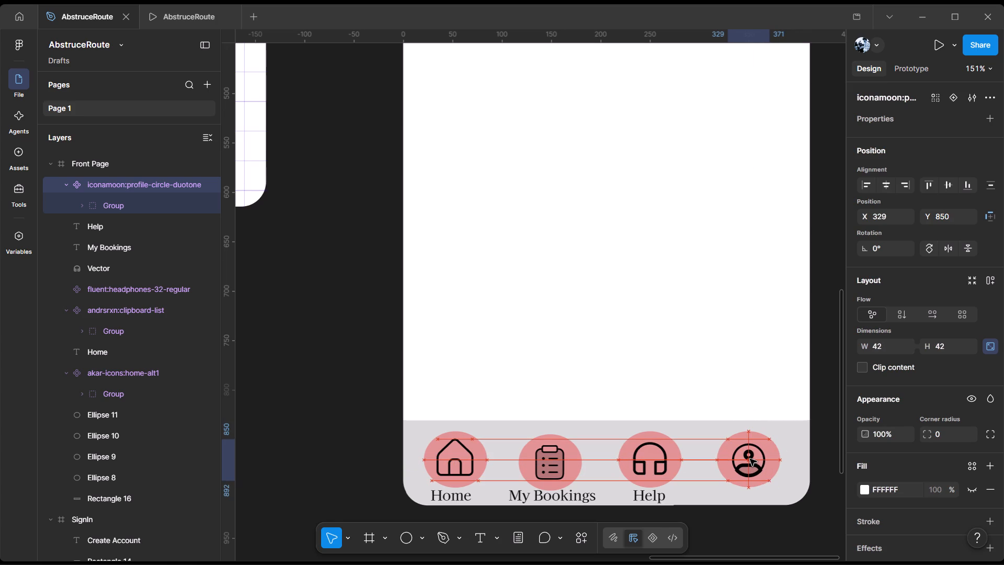
click(747, 440)
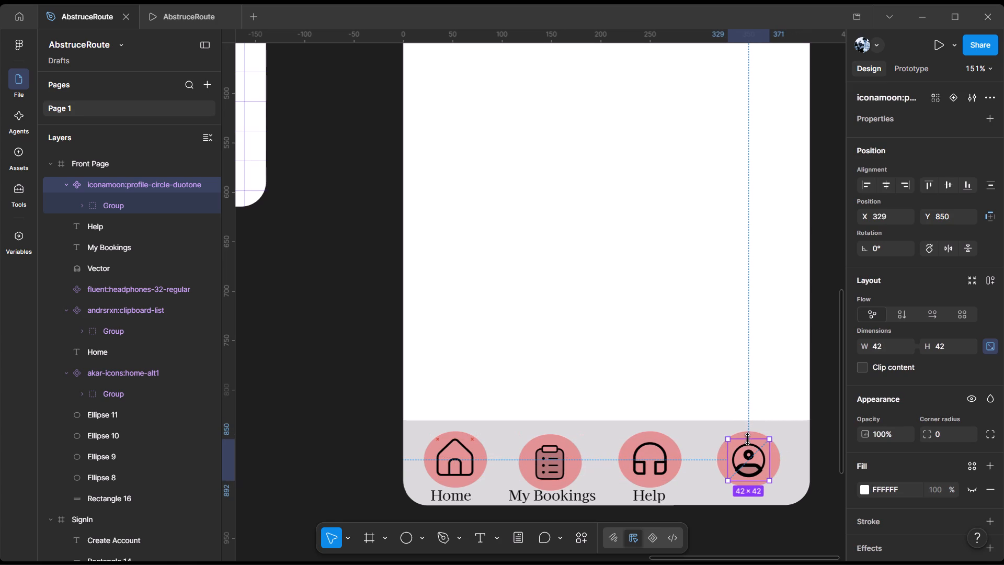
click(788, 394)
click(736, 460)
click(820, 410)
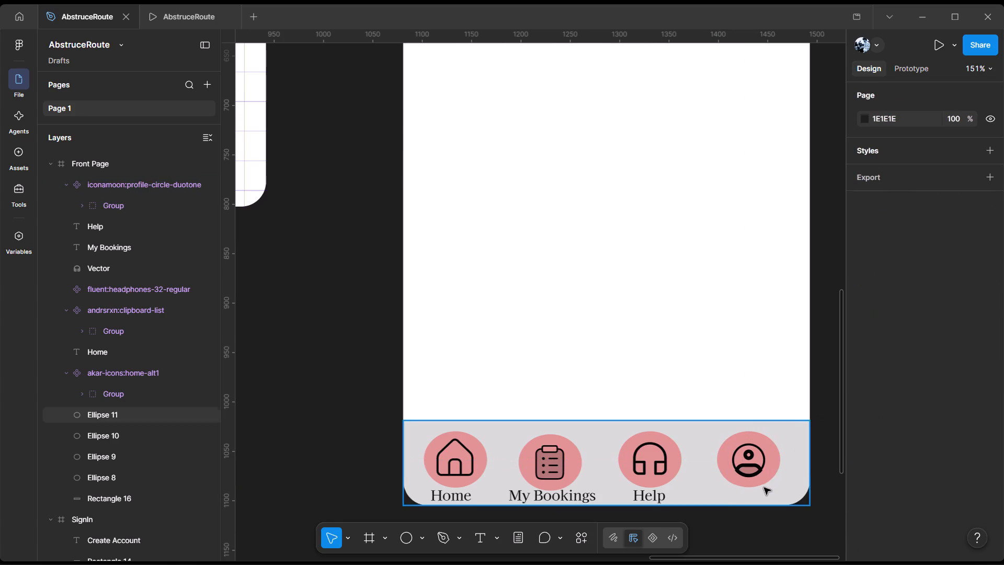
Add a "My Account" text label and place it beneath the profile icon's ellipse, at about X 304 and level with the other labels.
click(478, 532)
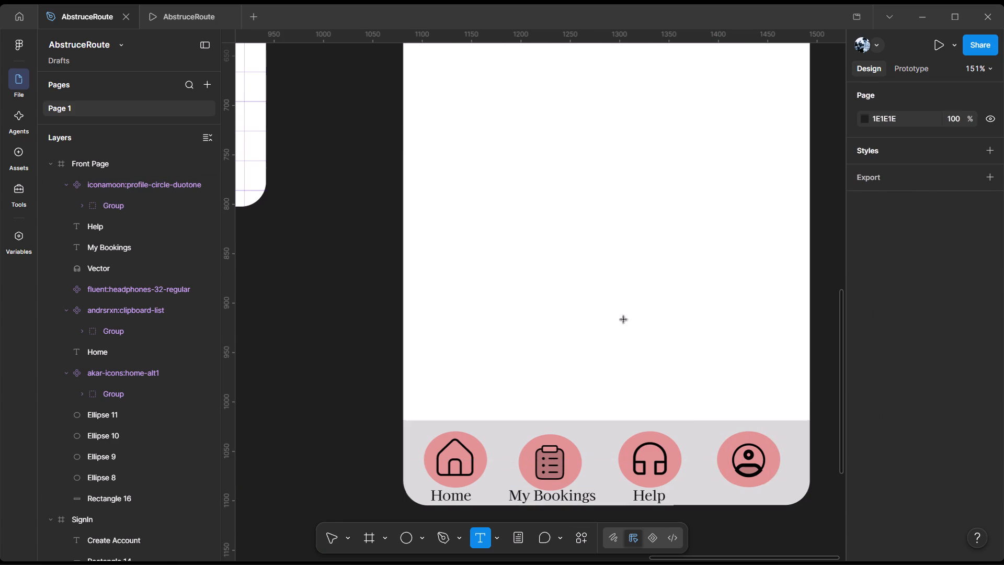
click(624, 320)
key(shift+a)
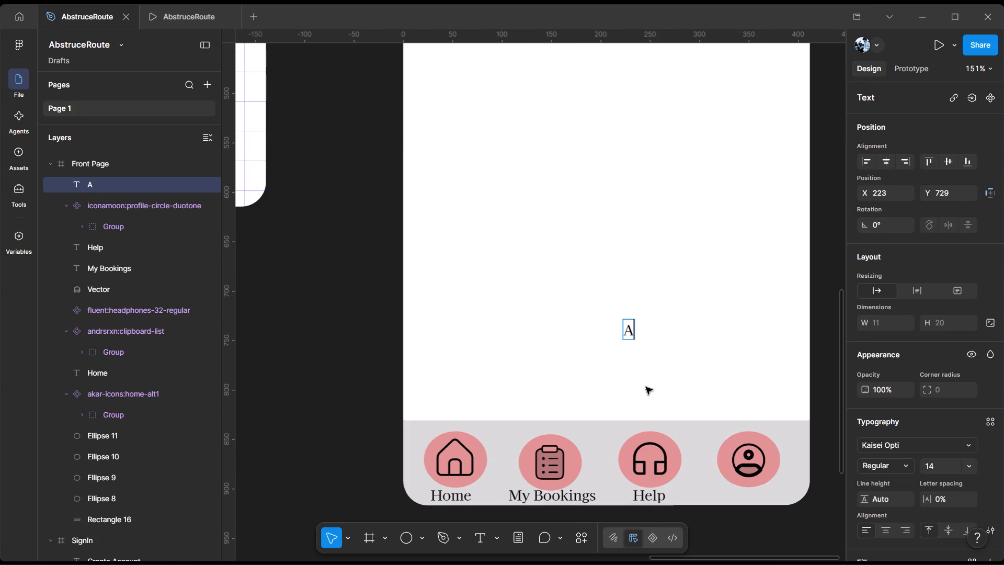
key(BackSpace)
key(alt+Tab)
key(alt+Tab)
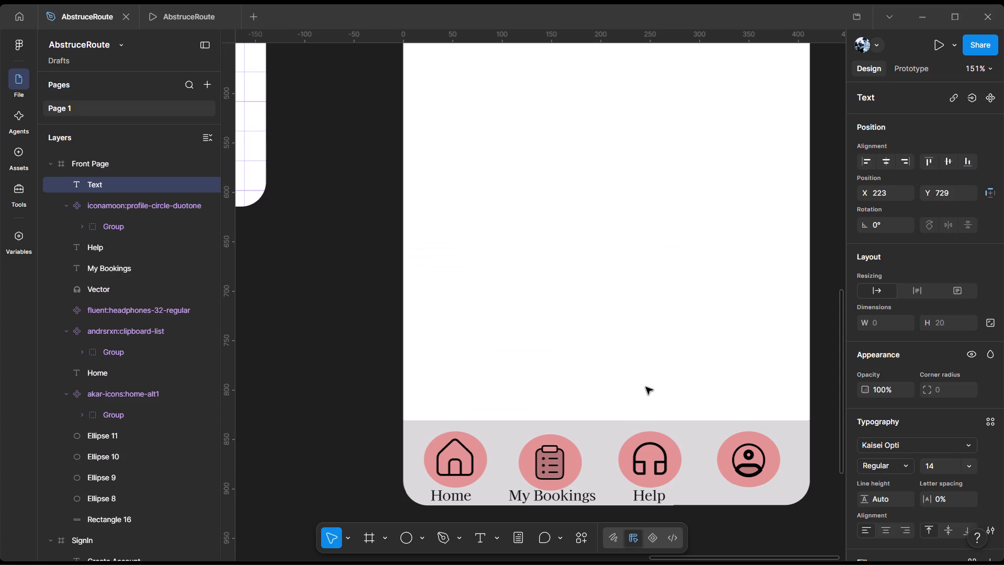
text(My Account)
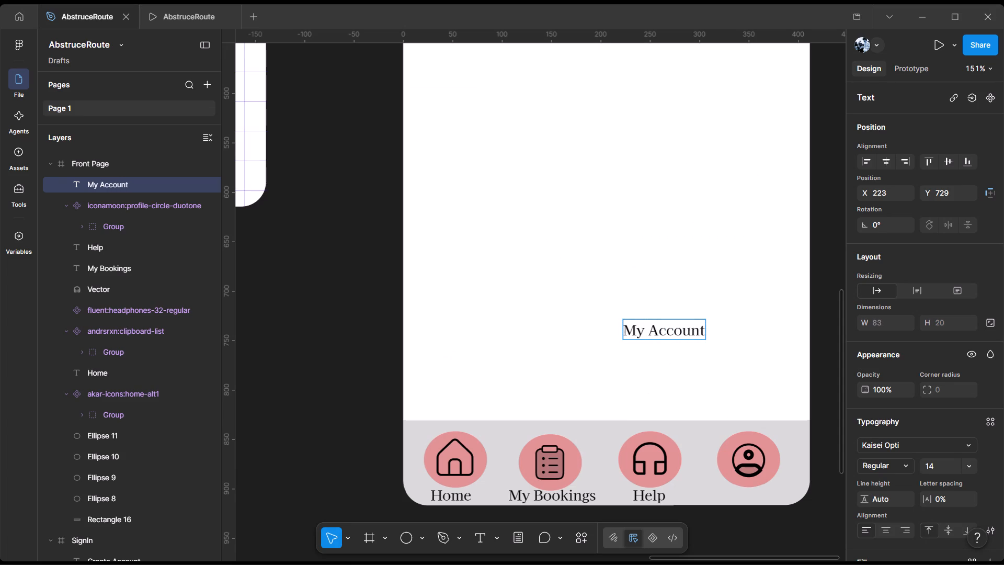
click(679, 332)
click(736, 346)
drag(677, 333, 742, 436)
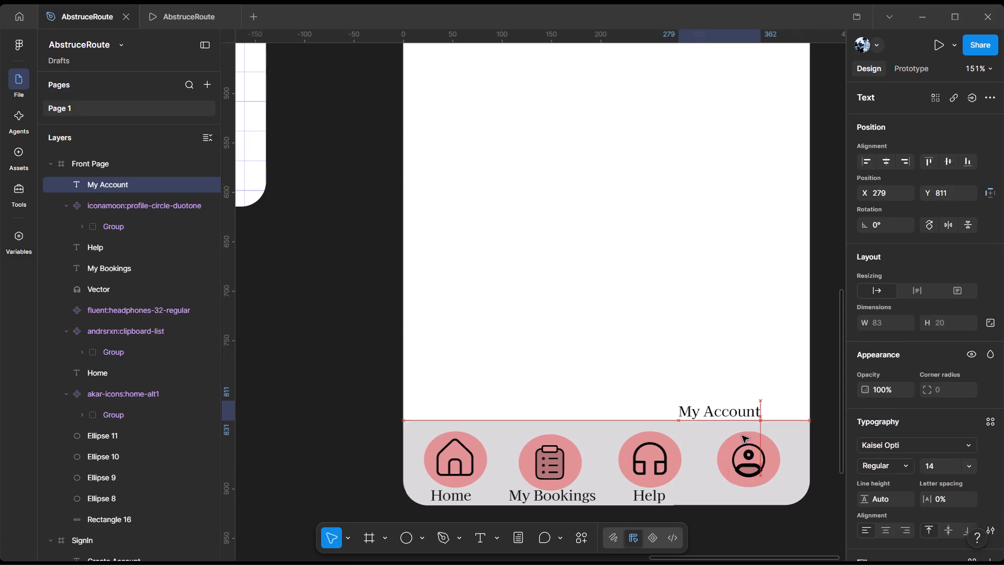
drag(742, 436, 756, 495)
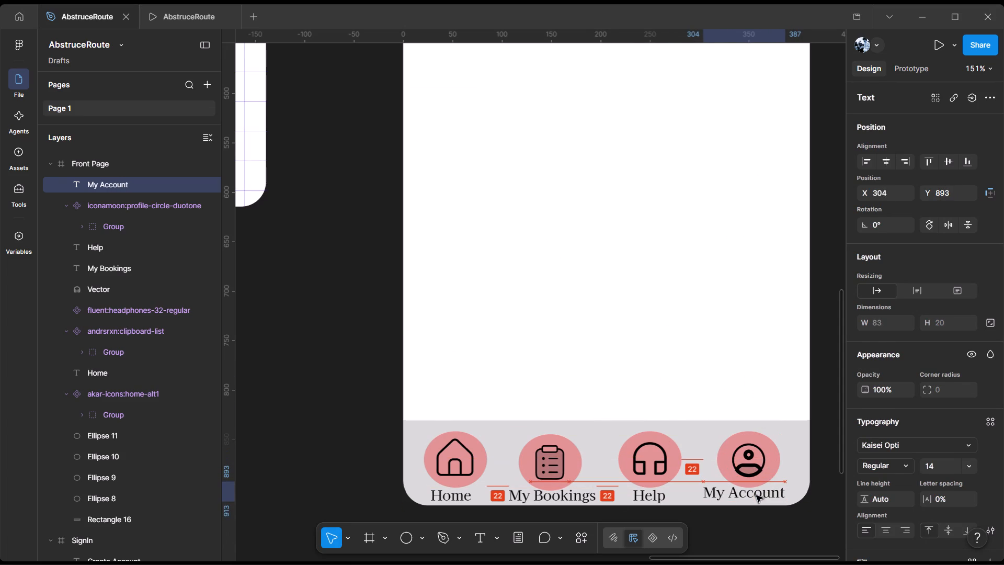
drag(756, 495, 757, 497)
click(747, 350)
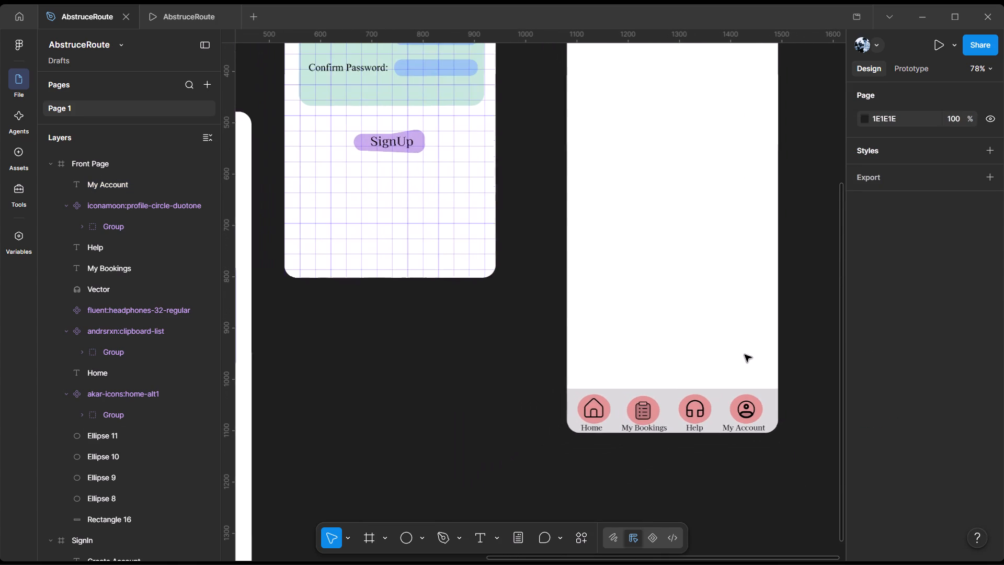
Change the fill of the navigation bar's background rectangle to pale yellow, about E9EFB7.
scroll(745, 355, up, 2)
scroll(745, 355, down, 1)
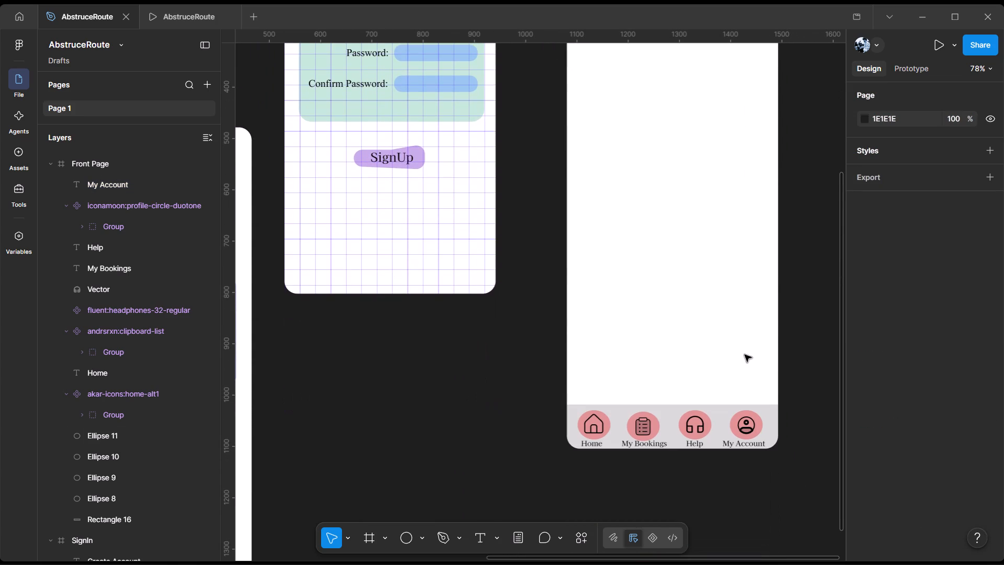
scroll(745, 355, down, 1)
click(765, 413)
click(871, 410)
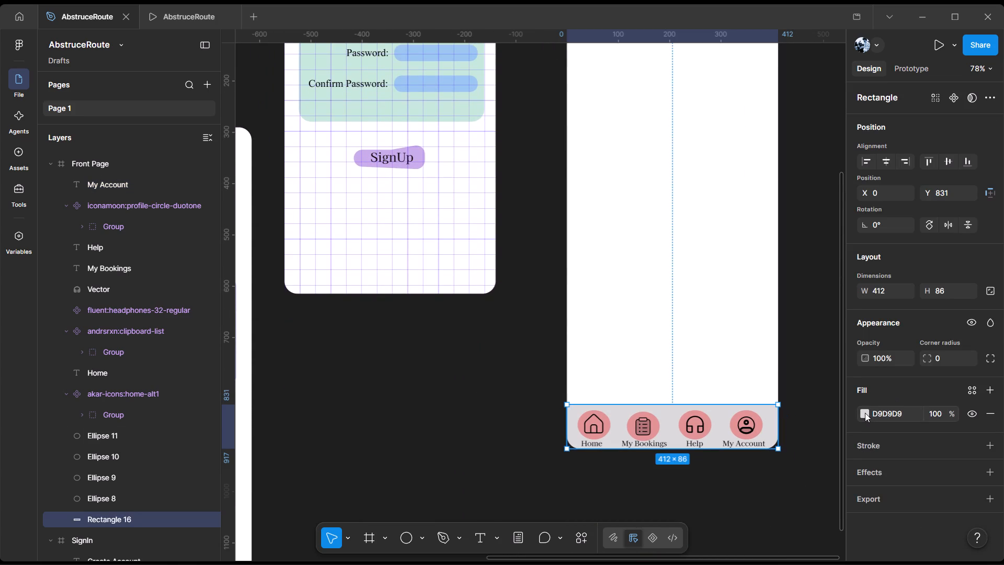
click(865, 413)
drag(699, 282, 724, 277)
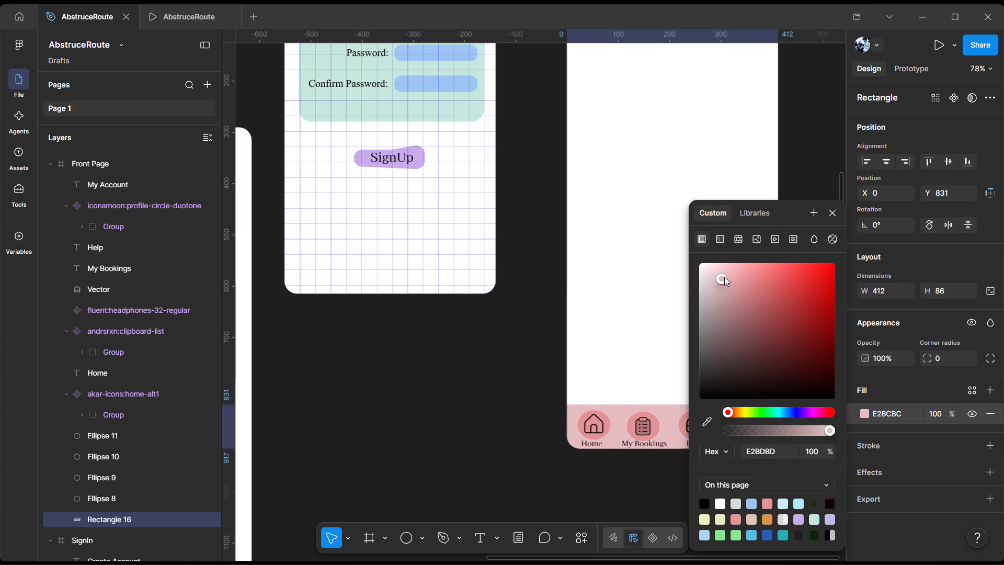
drag(724, 277, 720, 272)
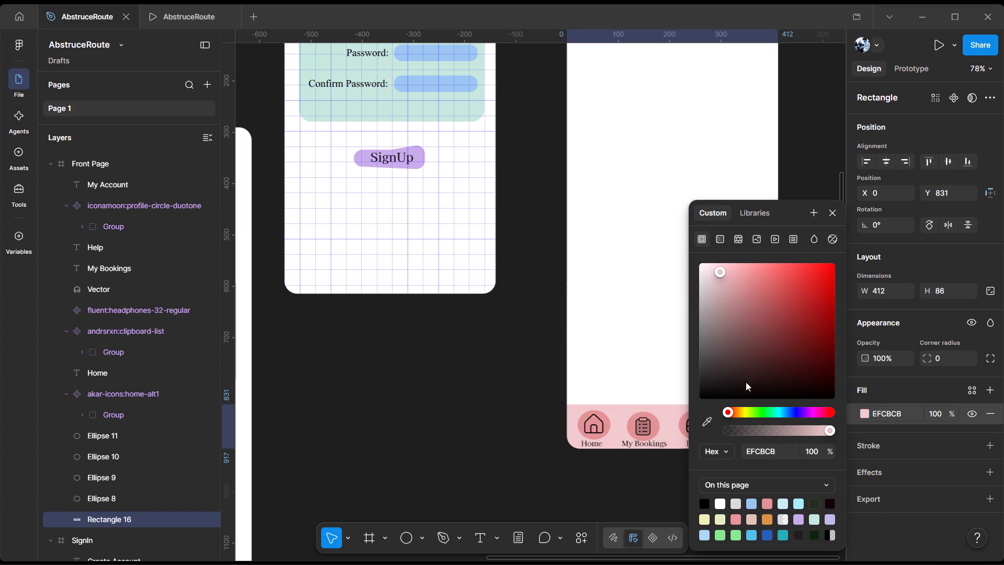
click(747, 406)
drag(724, 268, 731, 272)
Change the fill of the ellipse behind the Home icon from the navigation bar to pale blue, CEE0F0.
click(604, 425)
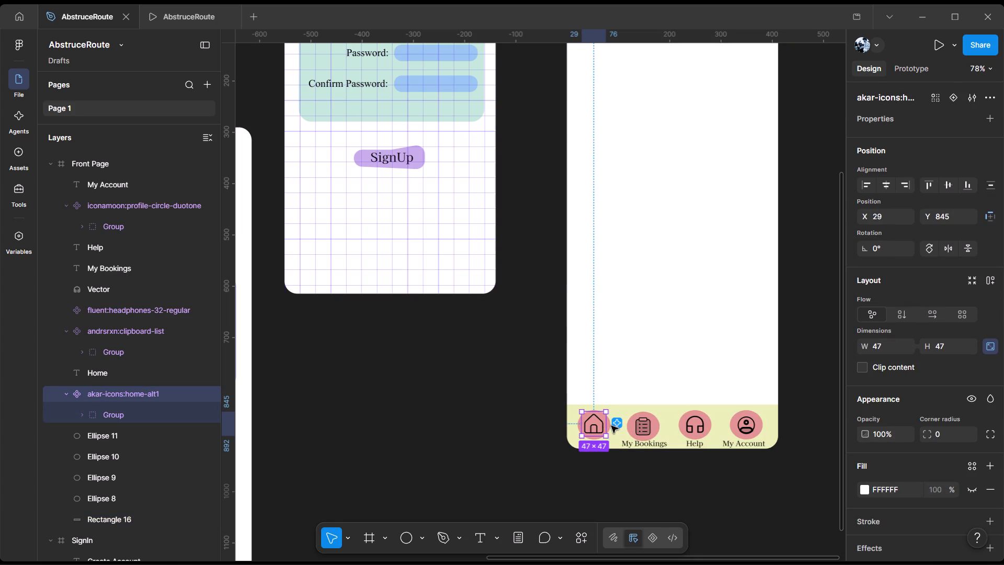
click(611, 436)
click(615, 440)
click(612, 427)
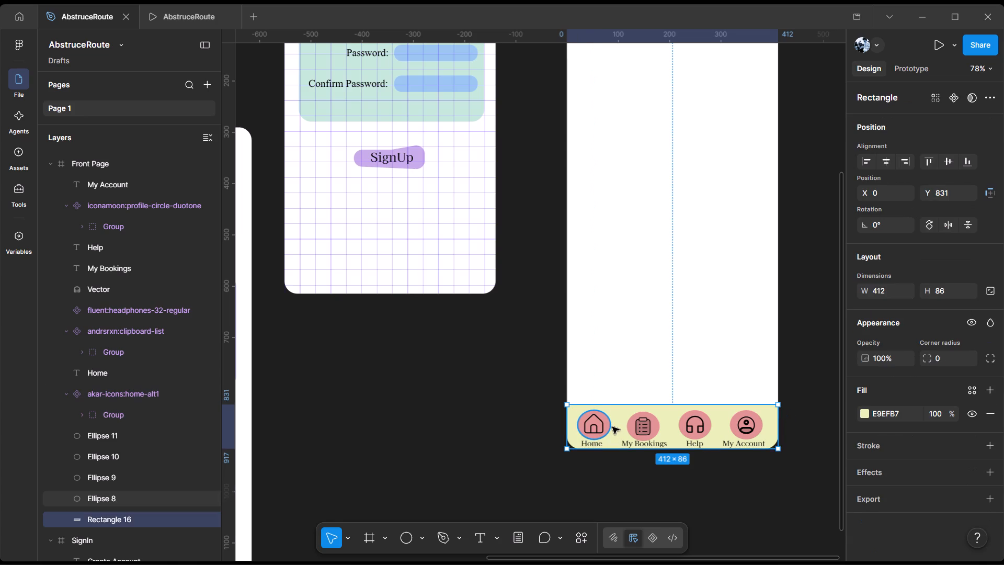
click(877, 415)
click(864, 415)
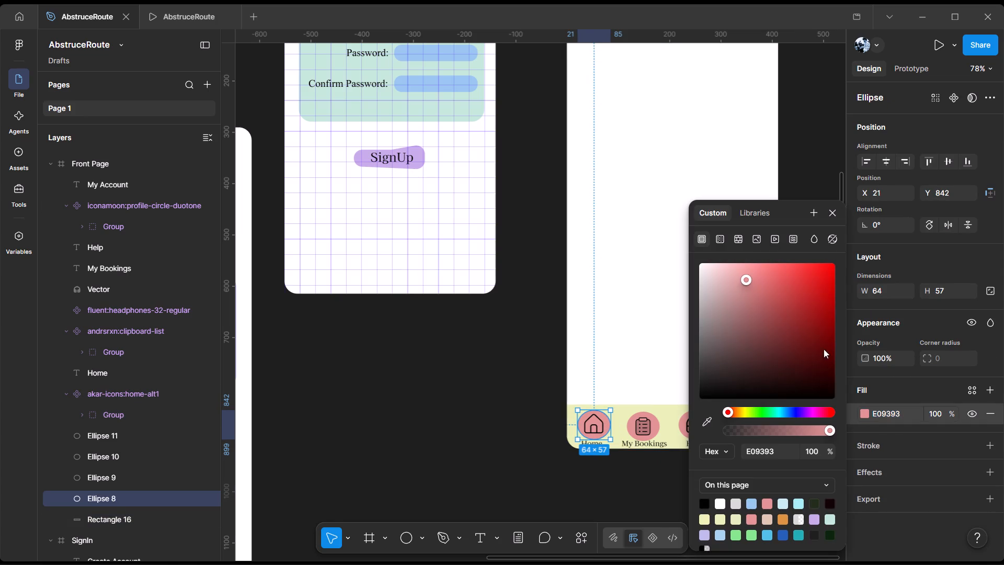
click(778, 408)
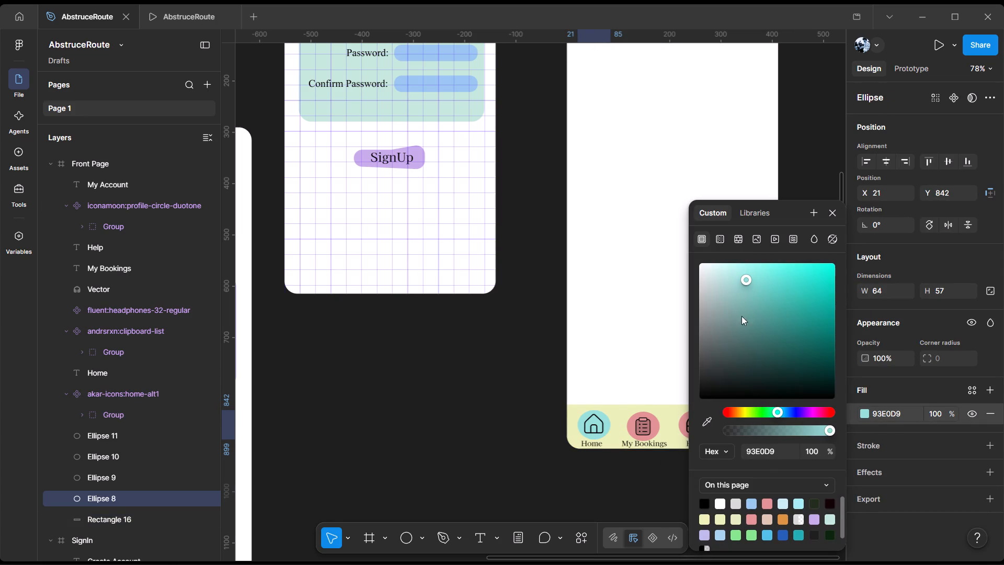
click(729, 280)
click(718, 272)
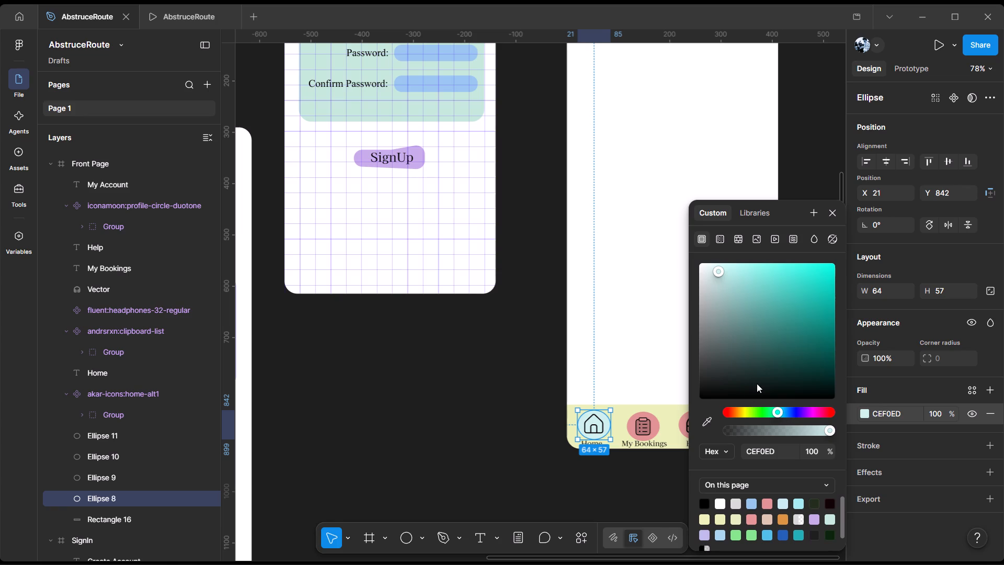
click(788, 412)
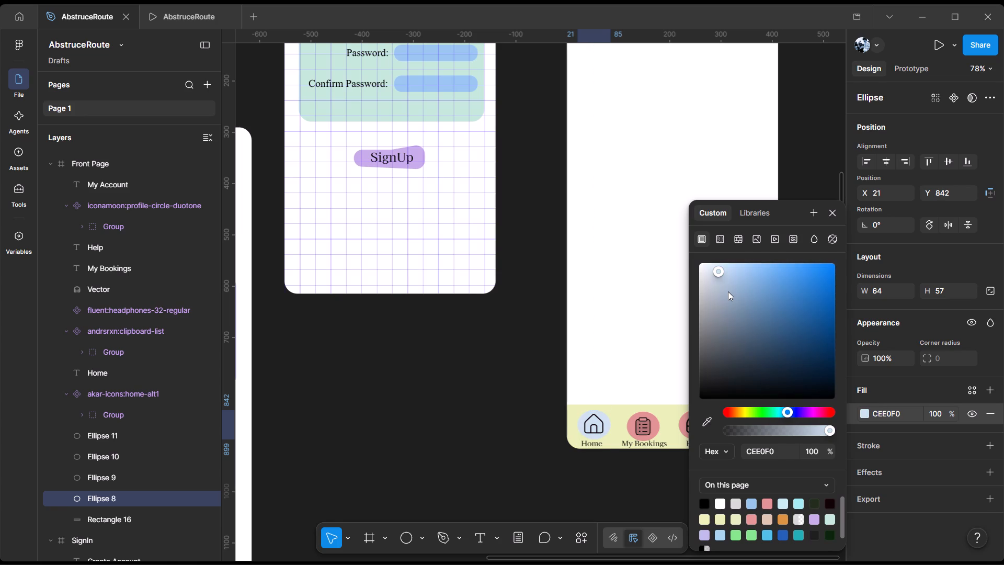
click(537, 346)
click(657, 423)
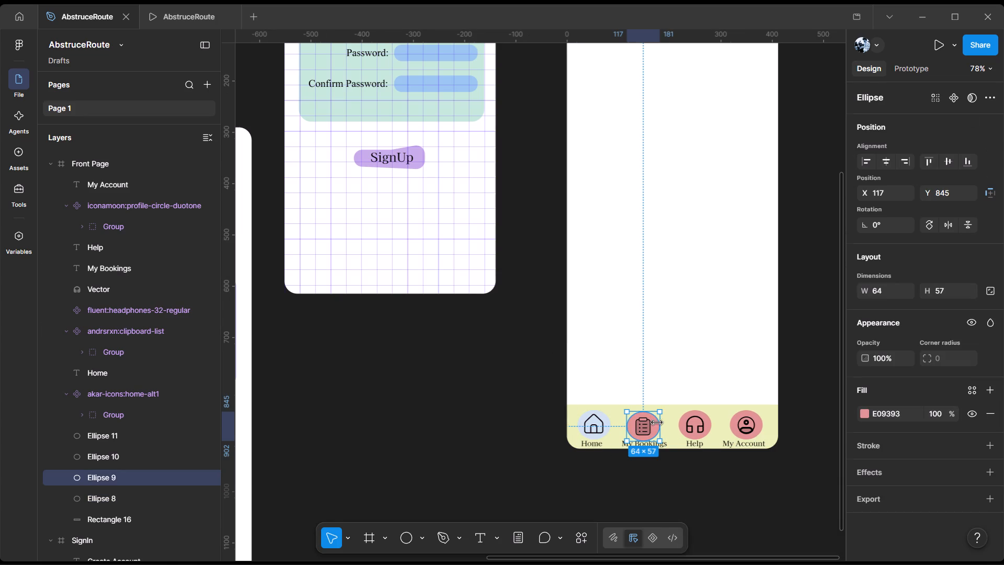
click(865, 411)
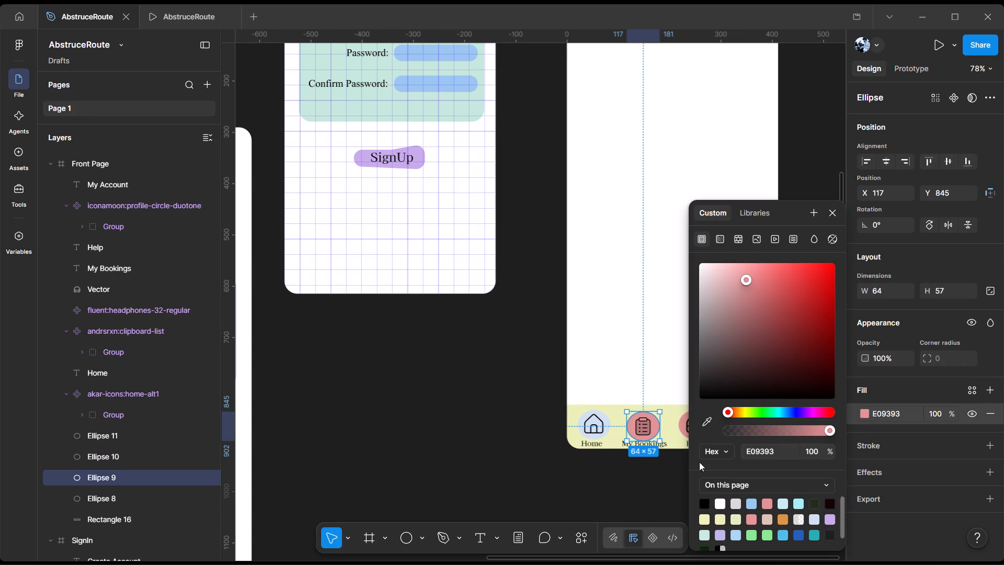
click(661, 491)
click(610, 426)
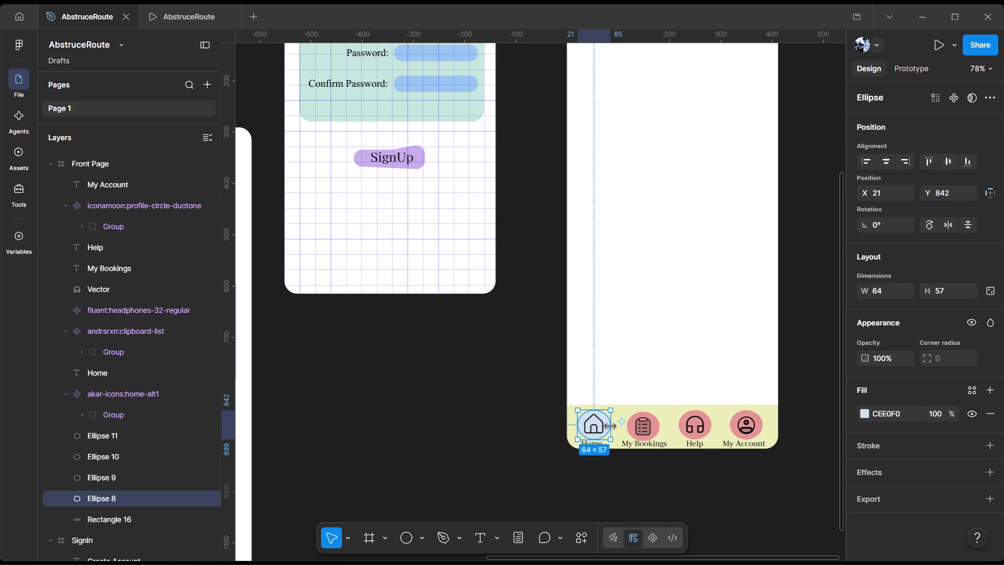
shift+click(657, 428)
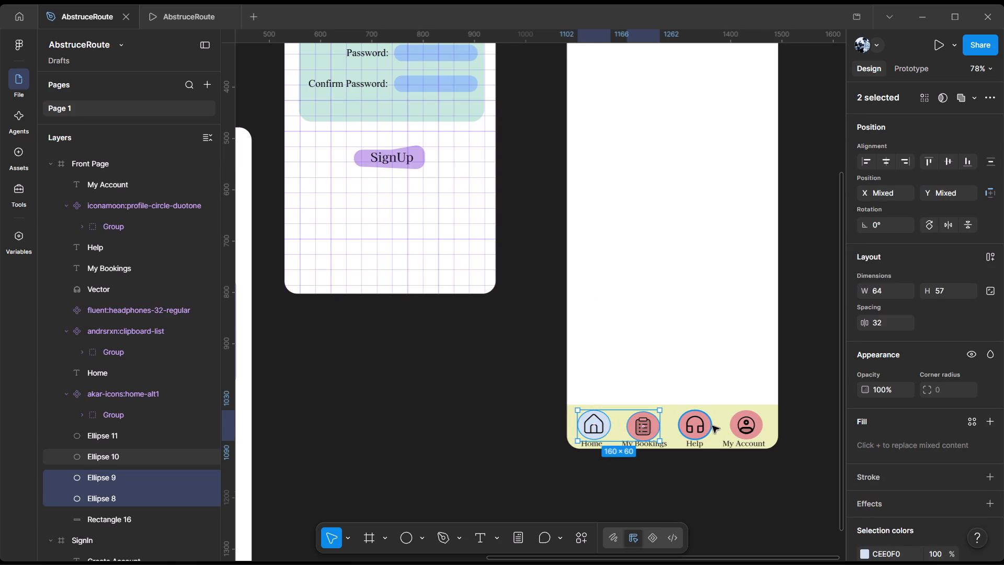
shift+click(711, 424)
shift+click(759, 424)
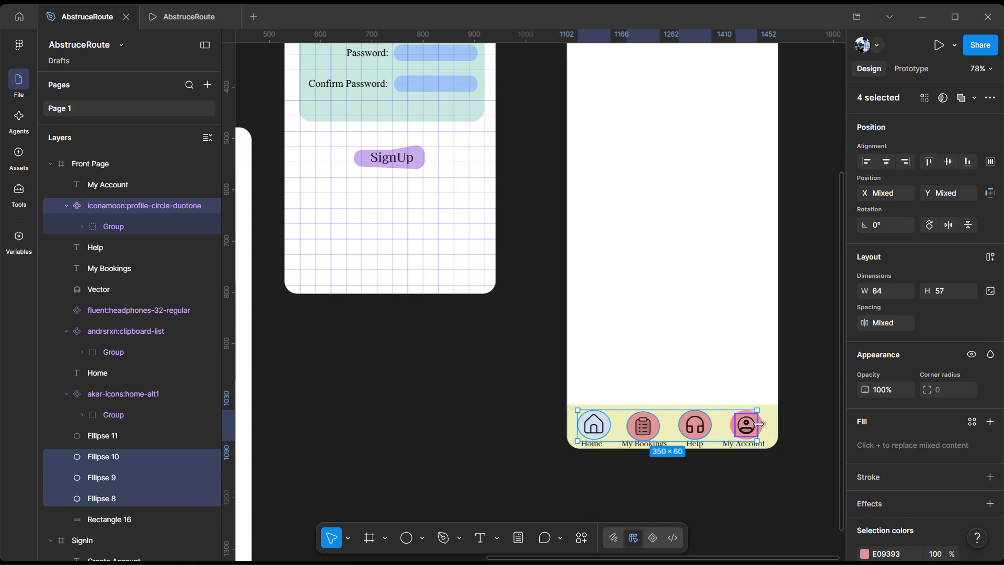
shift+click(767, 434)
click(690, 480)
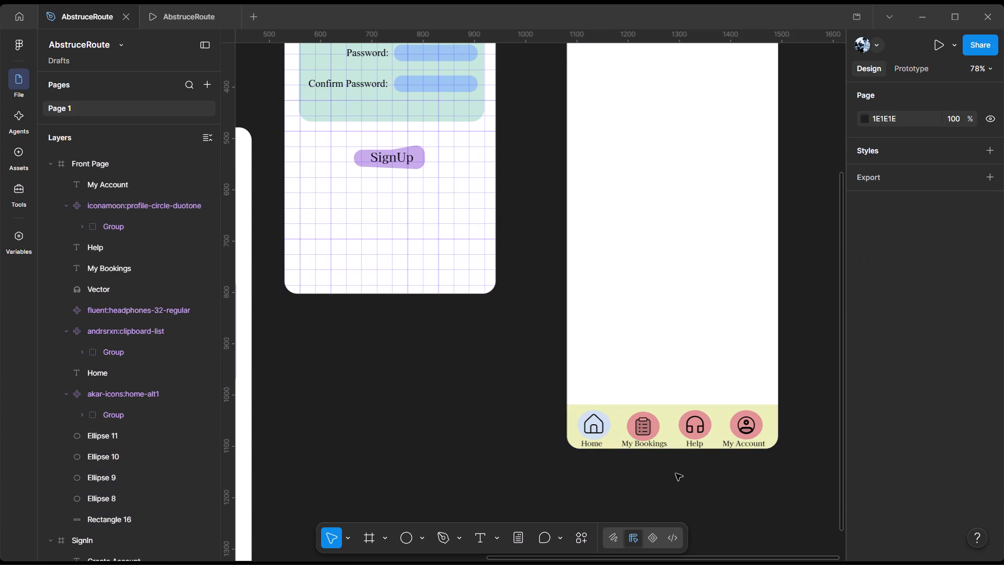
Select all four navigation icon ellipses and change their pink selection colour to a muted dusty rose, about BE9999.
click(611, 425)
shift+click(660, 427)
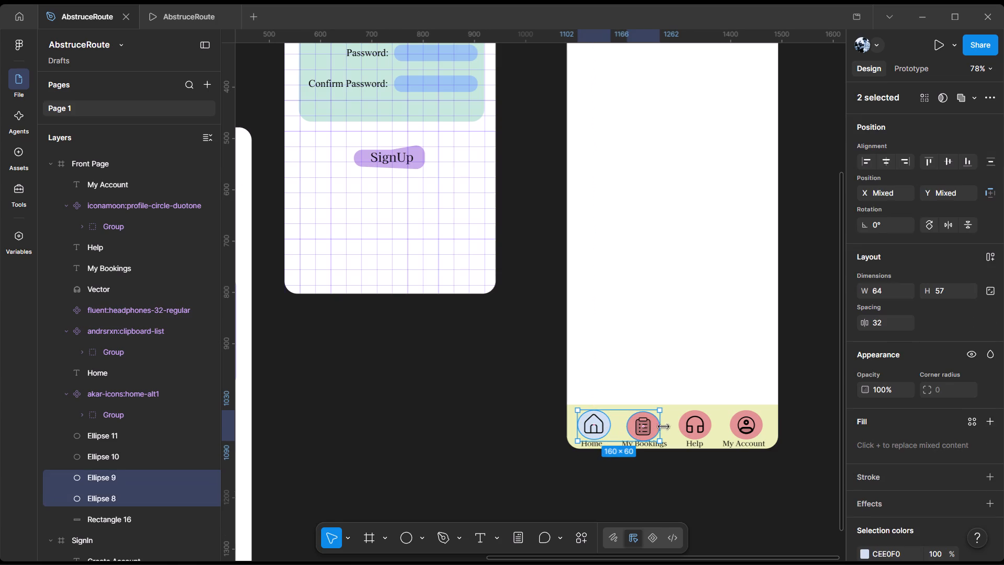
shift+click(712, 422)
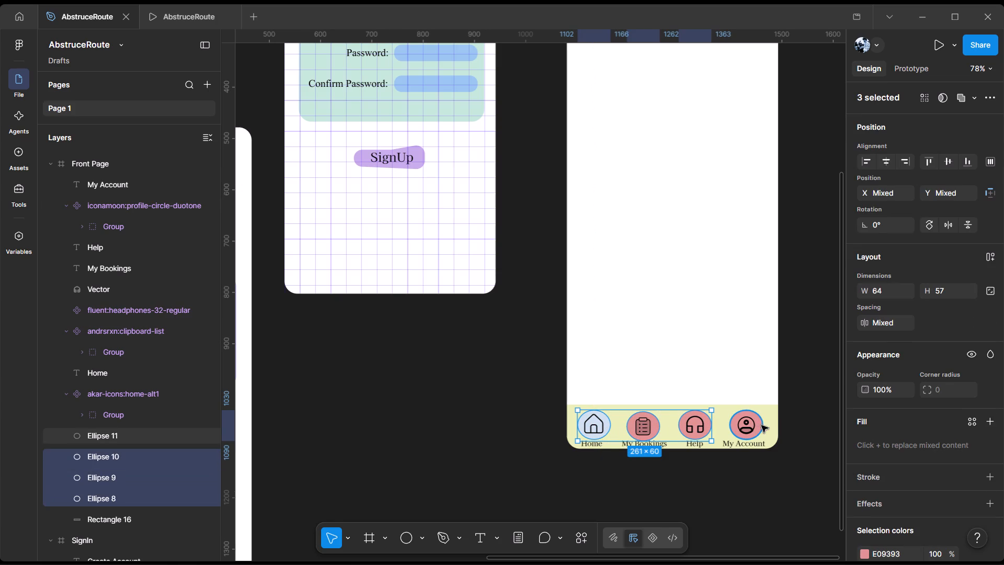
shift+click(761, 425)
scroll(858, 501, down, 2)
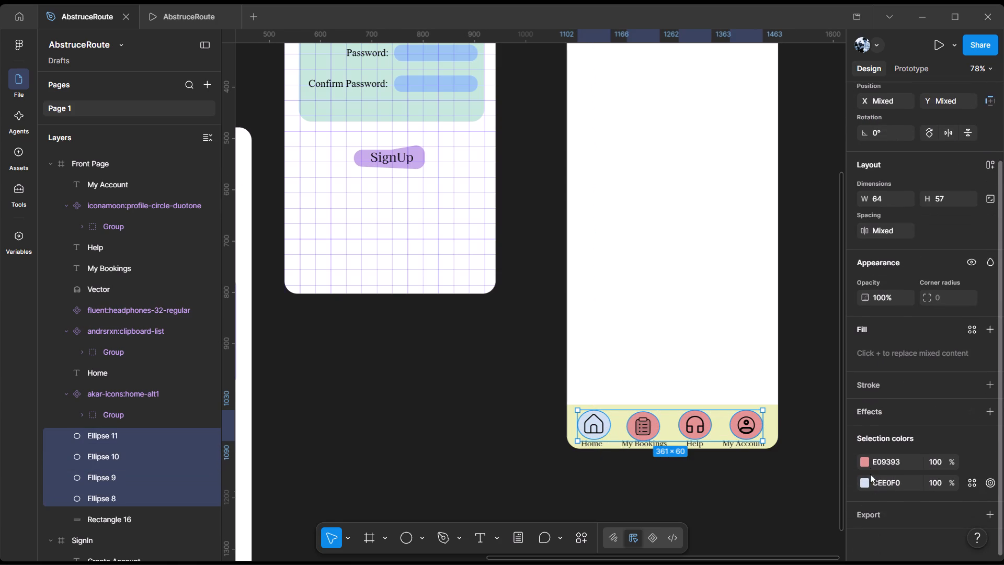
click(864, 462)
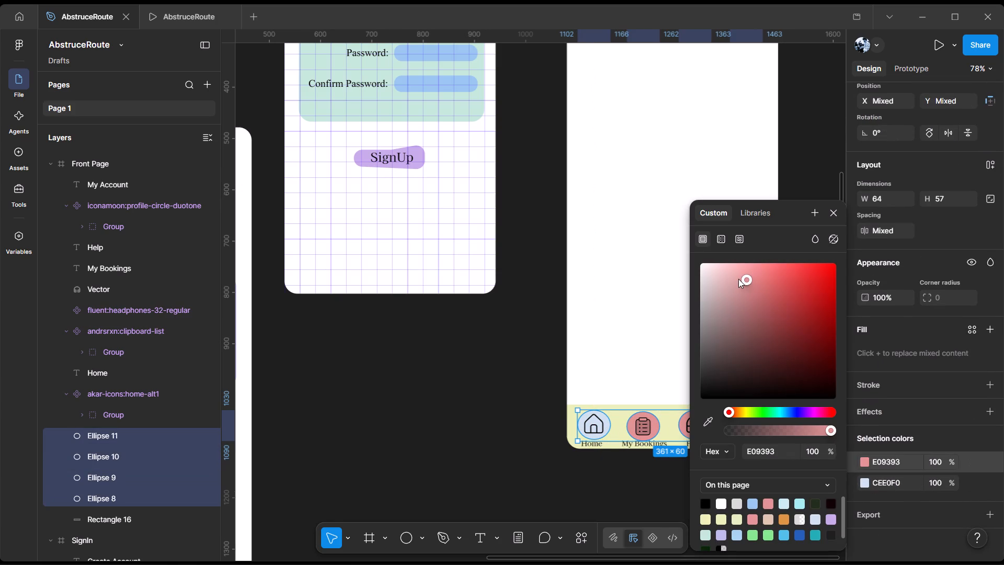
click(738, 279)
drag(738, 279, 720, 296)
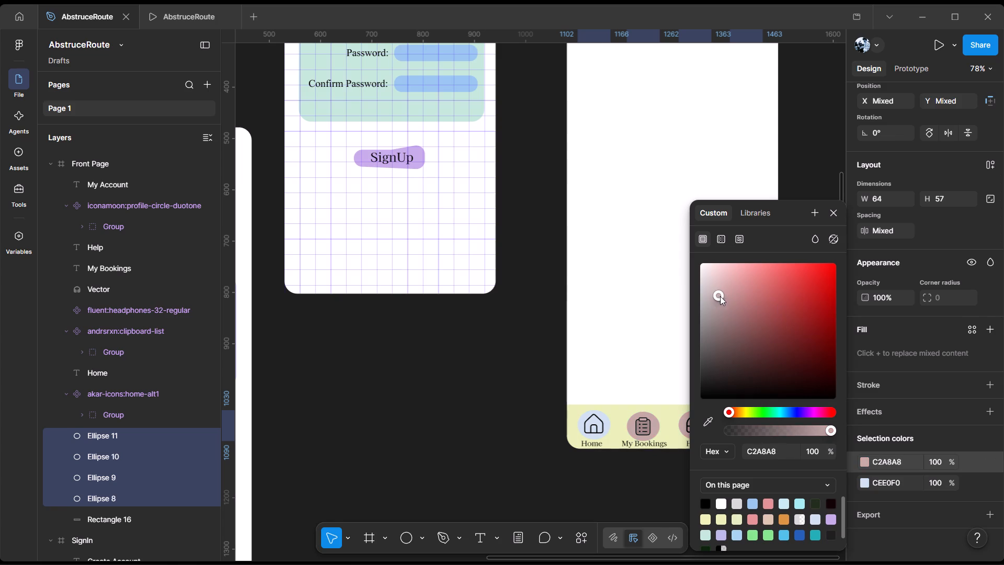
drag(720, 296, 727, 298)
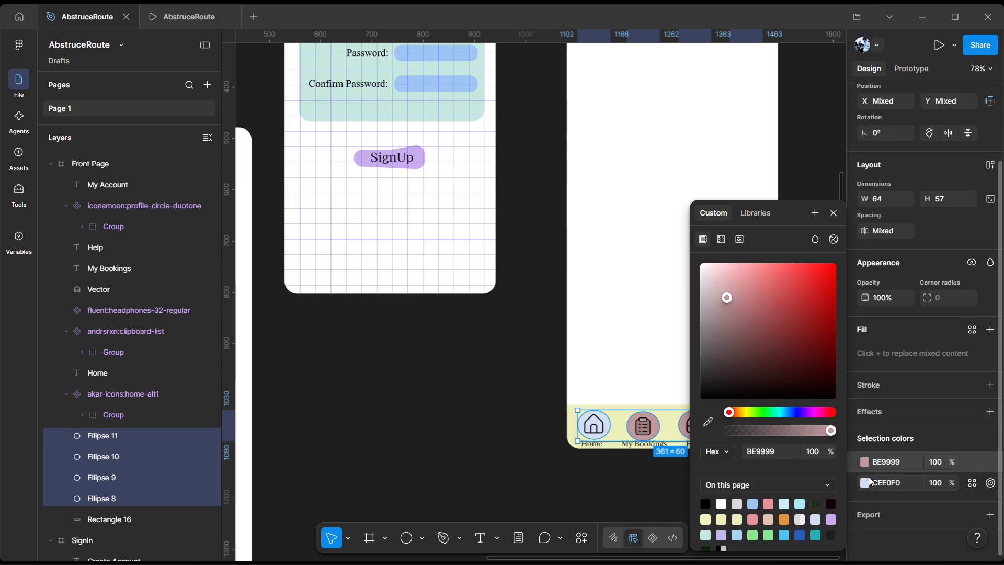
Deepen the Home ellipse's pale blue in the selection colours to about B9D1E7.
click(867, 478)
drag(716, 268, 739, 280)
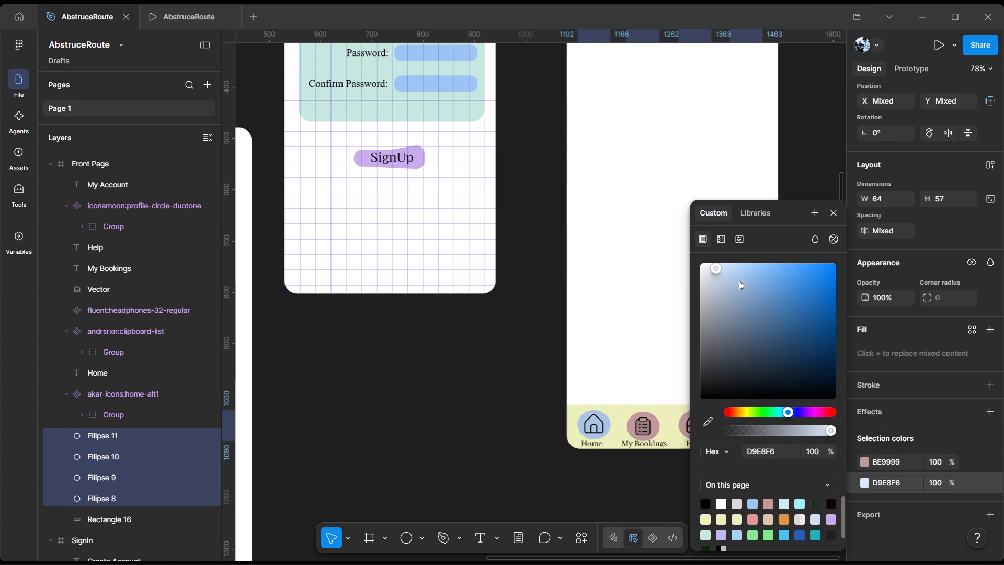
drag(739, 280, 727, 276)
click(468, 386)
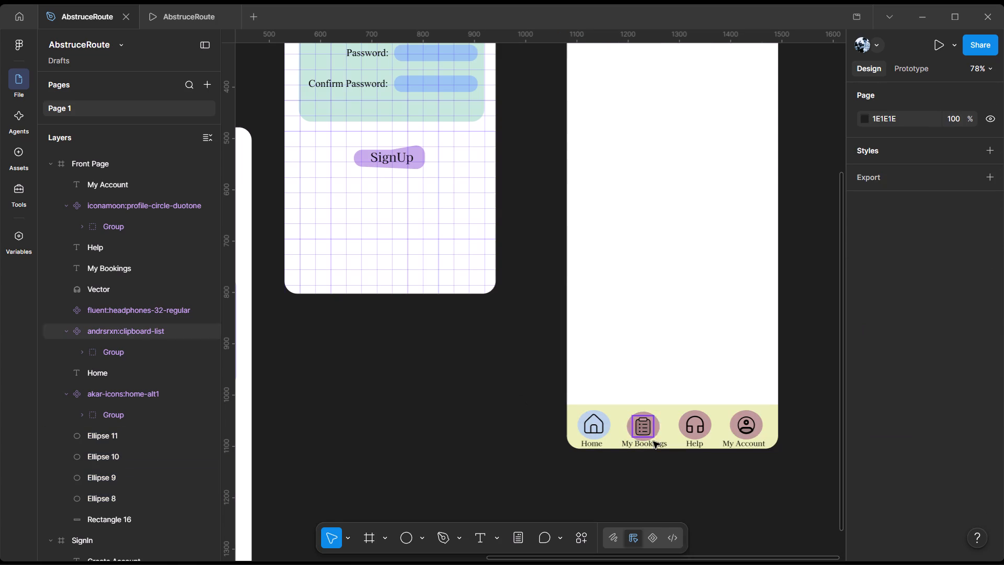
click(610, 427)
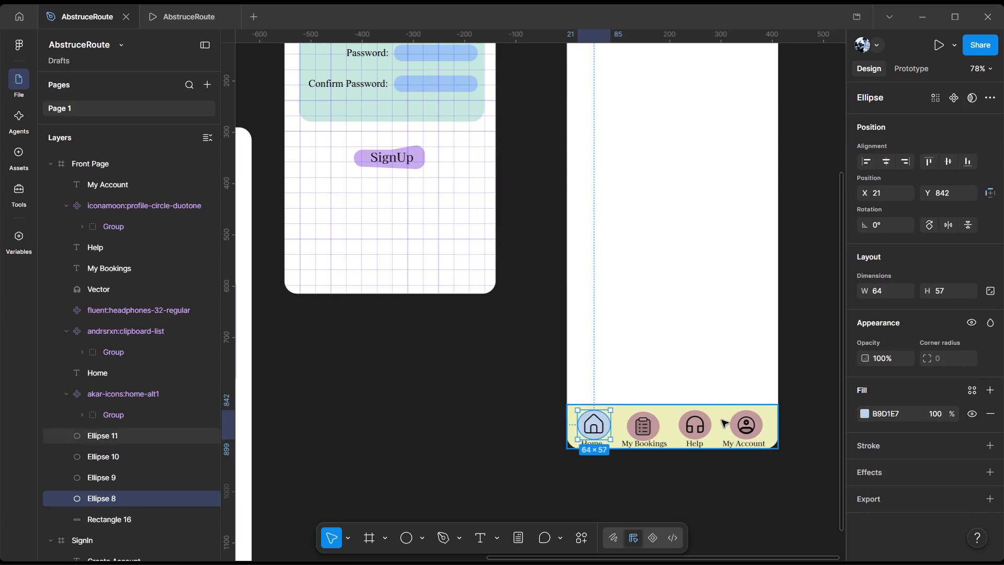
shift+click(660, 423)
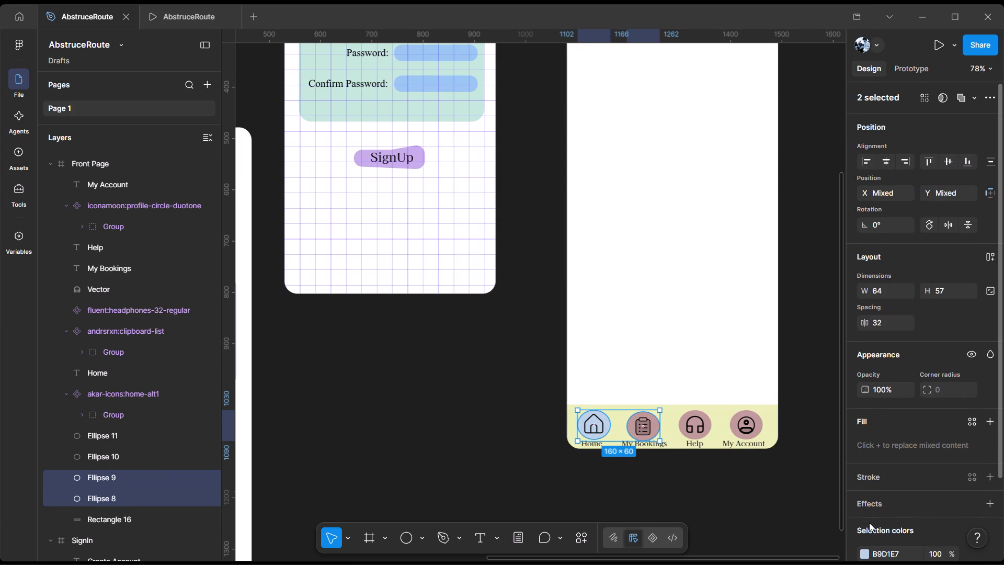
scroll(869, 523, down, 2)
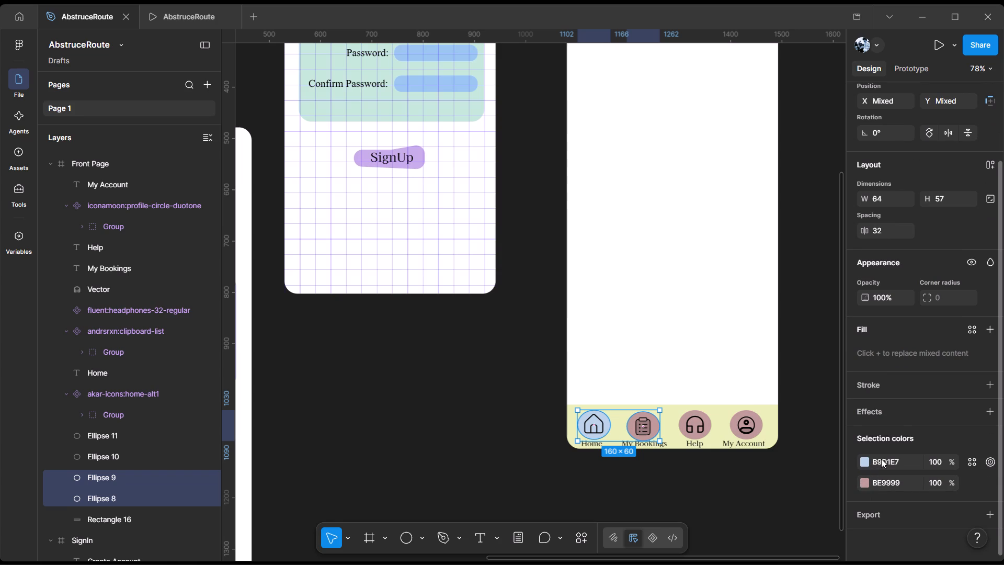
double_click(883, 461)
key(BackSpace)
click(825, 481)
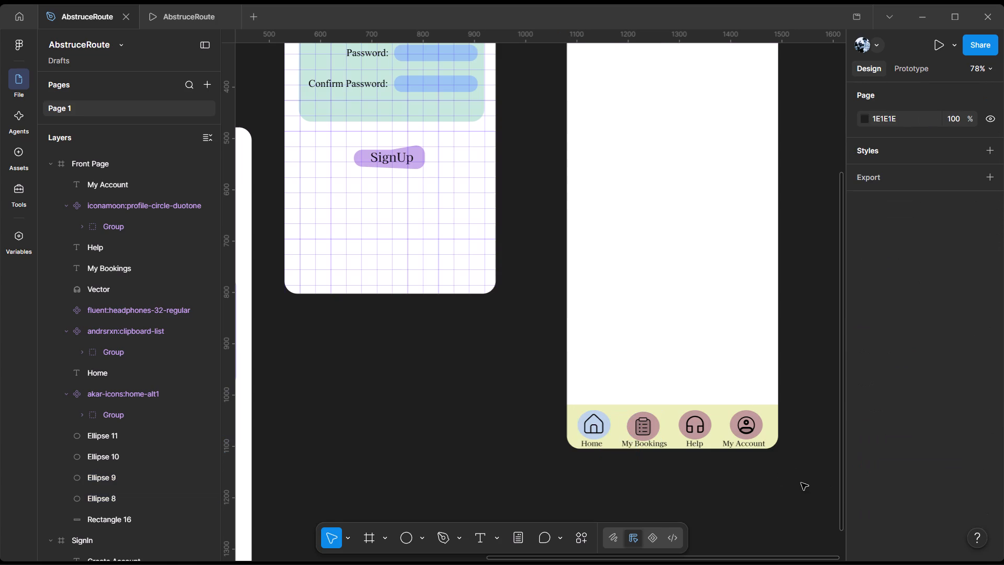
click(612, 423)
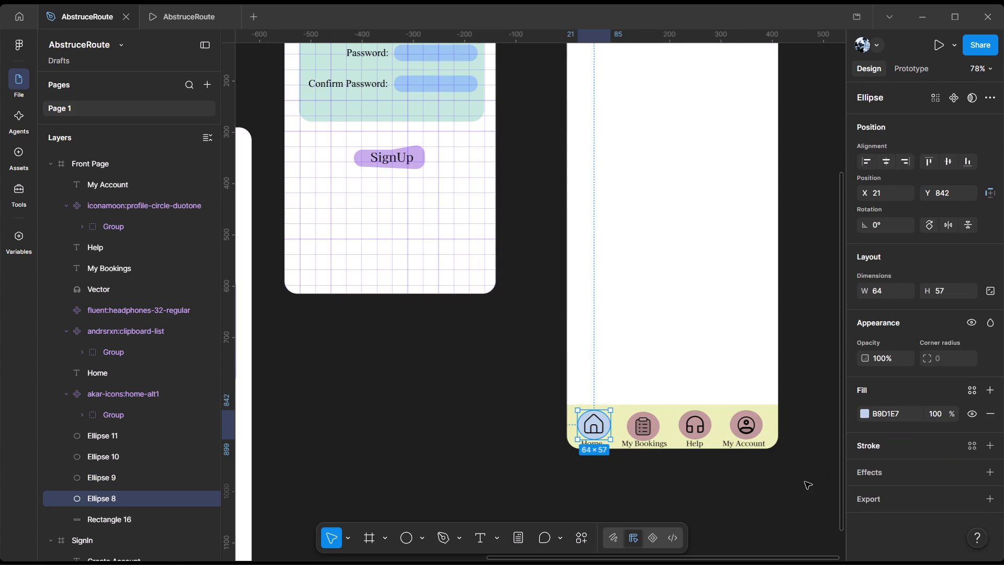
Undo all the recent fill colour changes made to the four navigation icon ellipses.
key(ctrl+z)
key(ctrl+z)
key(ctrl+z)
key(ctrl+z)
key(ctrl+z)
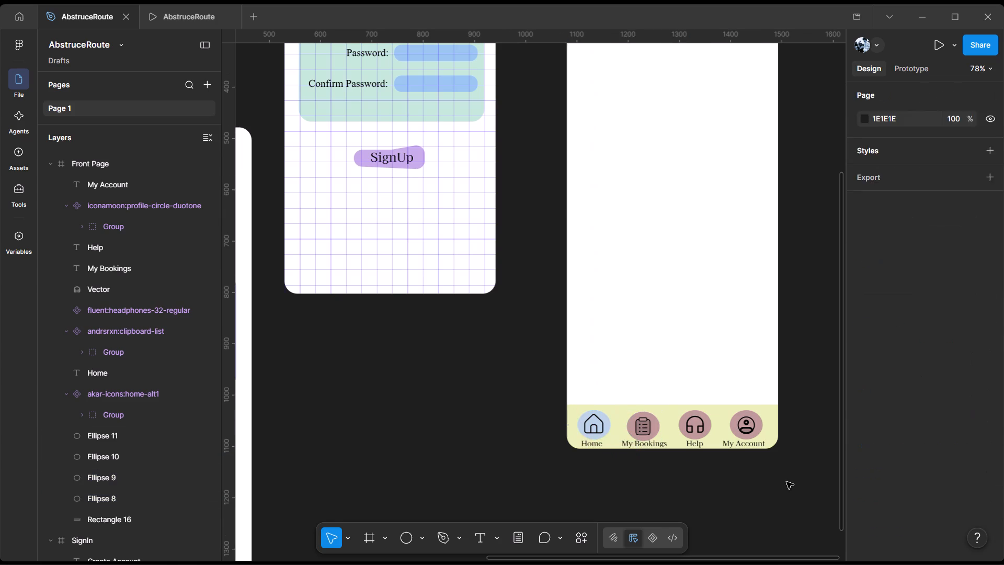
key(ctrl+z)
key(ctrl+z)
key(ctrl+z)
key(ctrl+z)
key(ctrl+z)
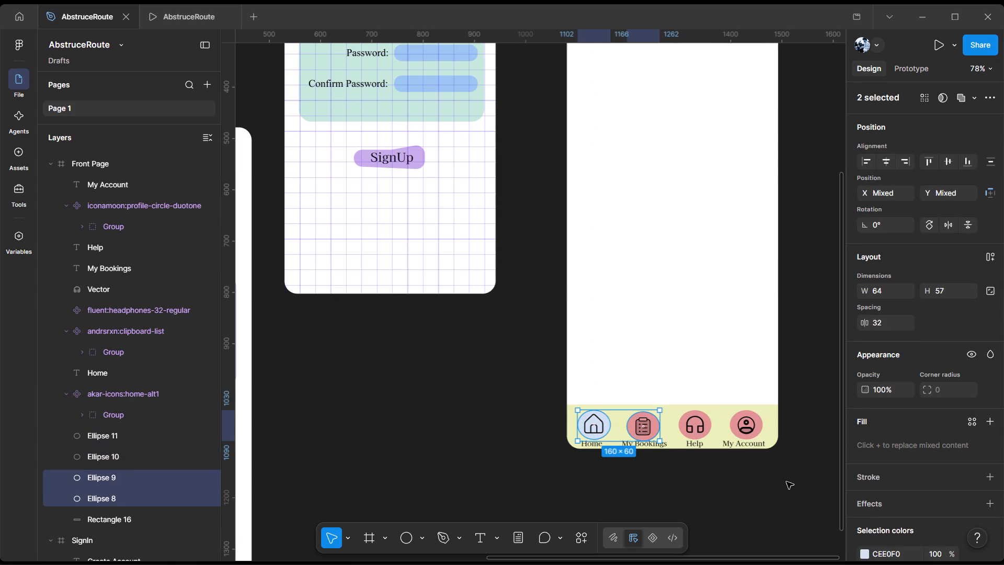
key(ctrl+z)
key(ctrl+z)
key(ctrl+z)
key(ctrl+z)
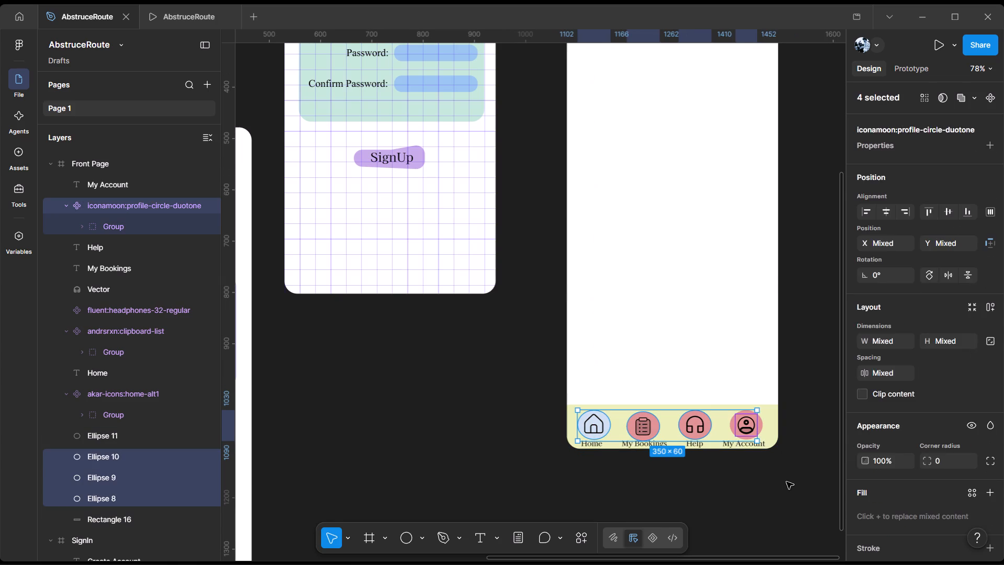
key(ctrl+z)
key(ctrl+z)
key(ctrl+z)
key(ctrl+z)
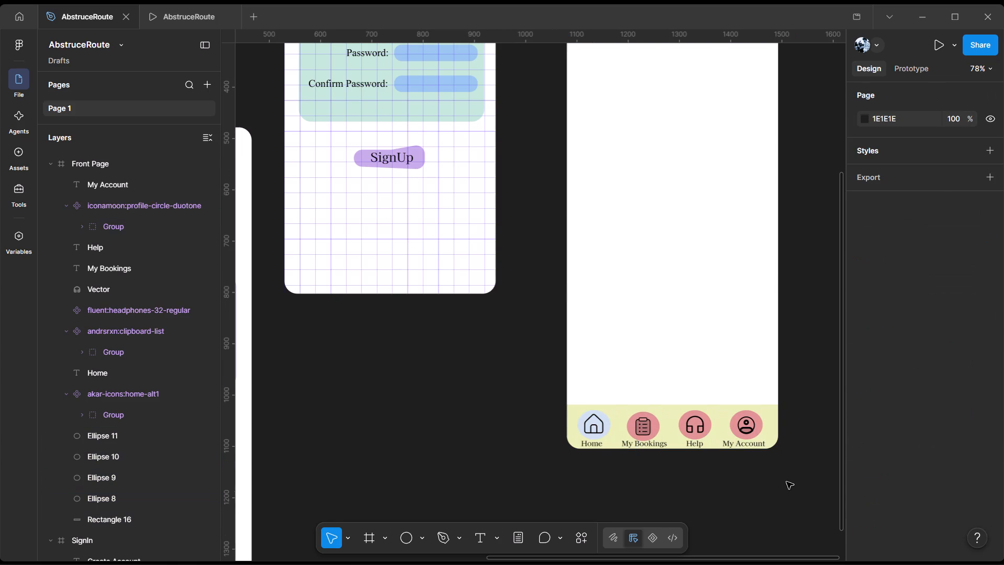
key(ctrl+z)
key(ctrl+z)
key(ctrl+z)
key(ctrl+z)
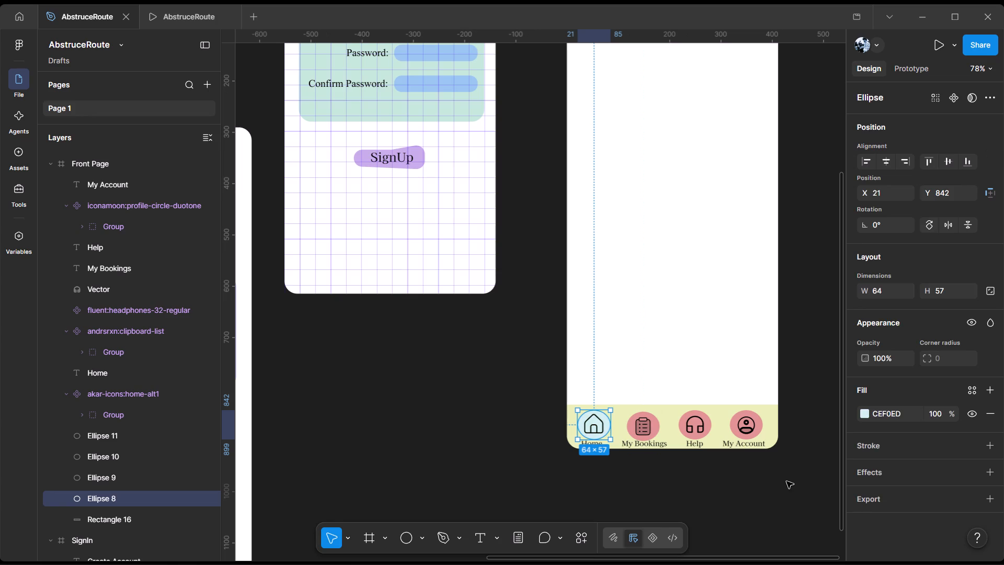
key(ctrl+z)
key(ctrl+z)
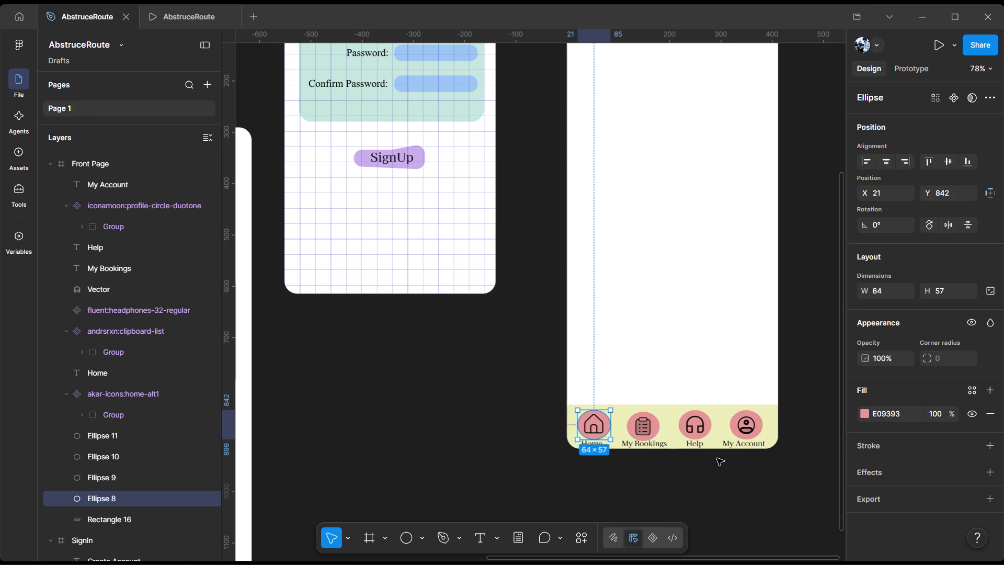
Recolour the four ellipses behind the Home, My Bookings, Help and My Account icons together from pink to pale aqua.
click(658, 510)
click(612, 424)
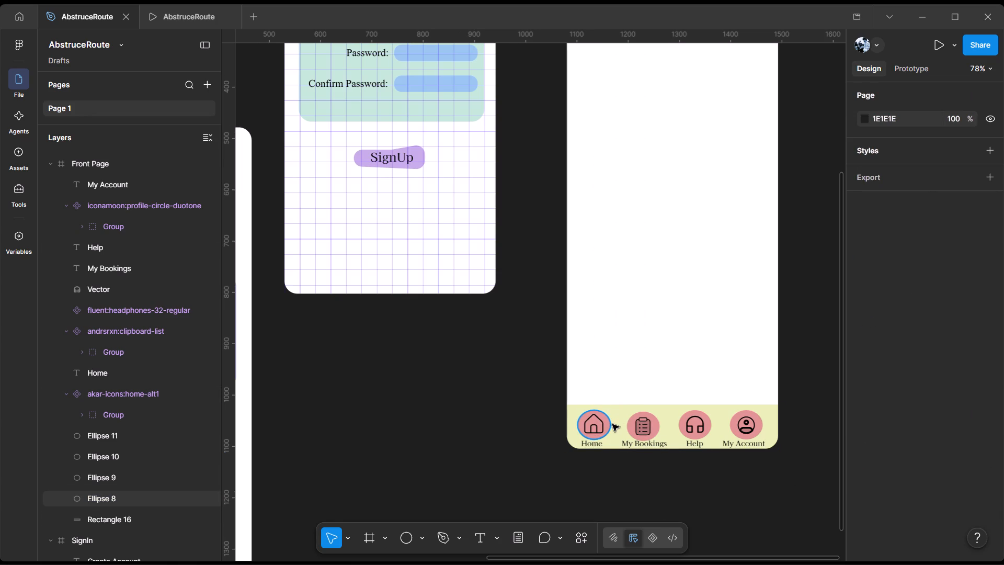
shift+click(658, 425)
shift+click(710, 425)
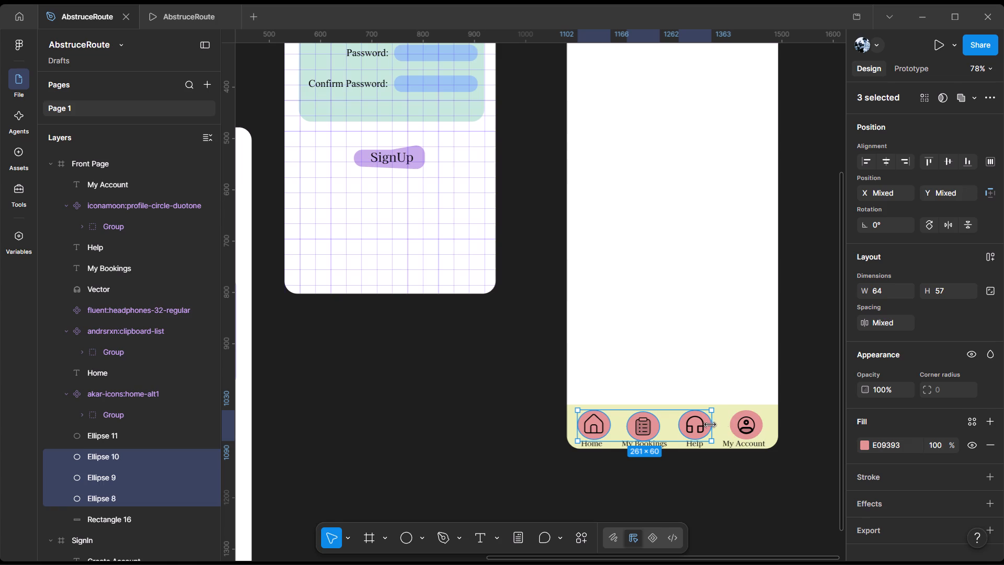
shift+click(764, 422)
click(873, 444)
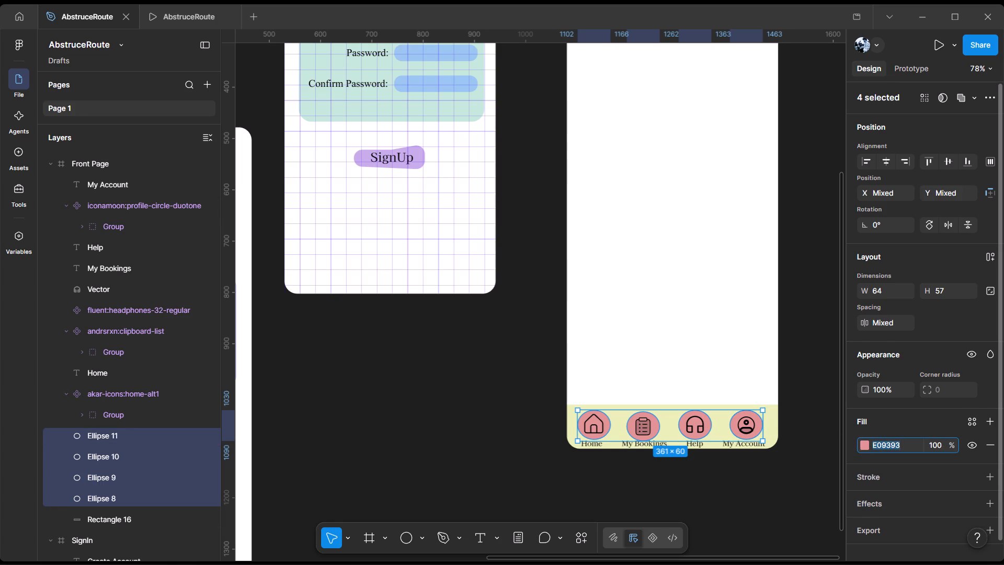
click(852, 444)
click(863, 443)
click(773, 410)
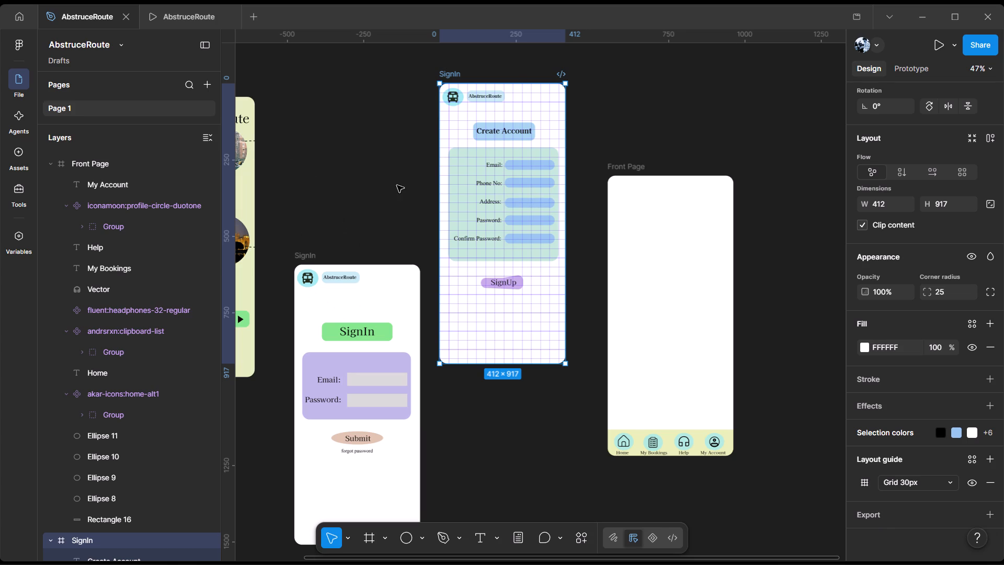
Rename the frame containing the Create Account form as SignUp.
click(454, 71)
scroll(118, 282, down, 6)
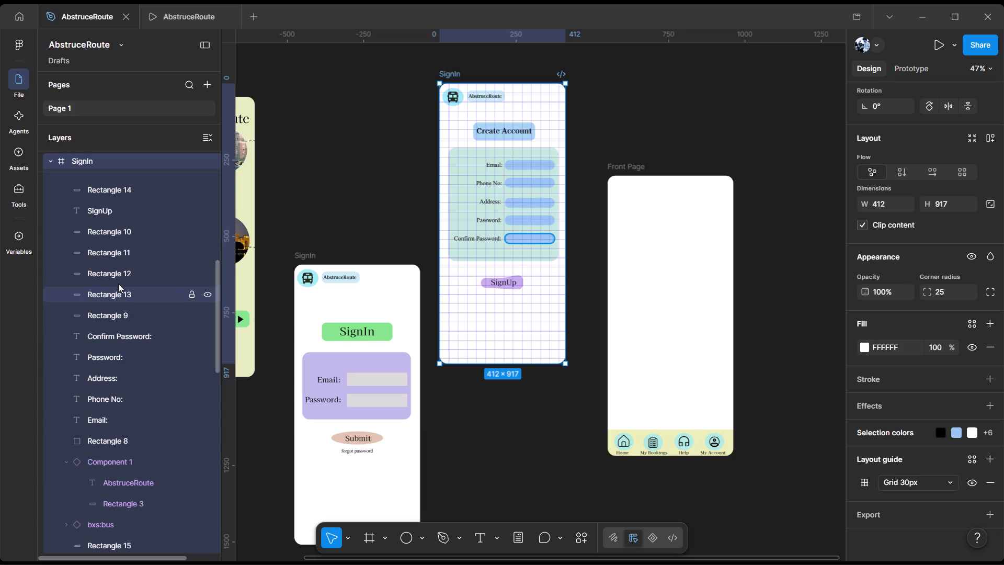
click(94, 159)
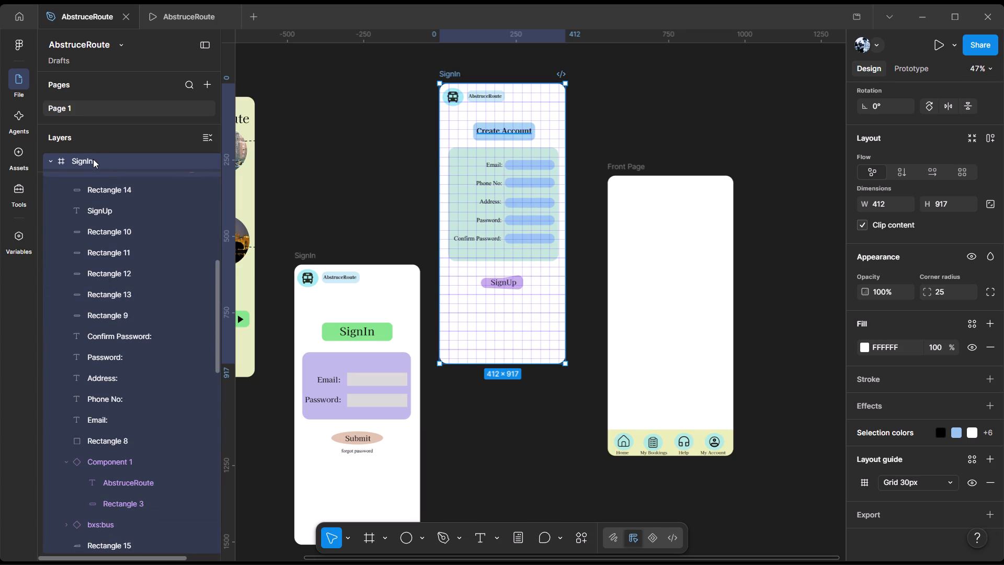
scroll(151, 253, down, 5)
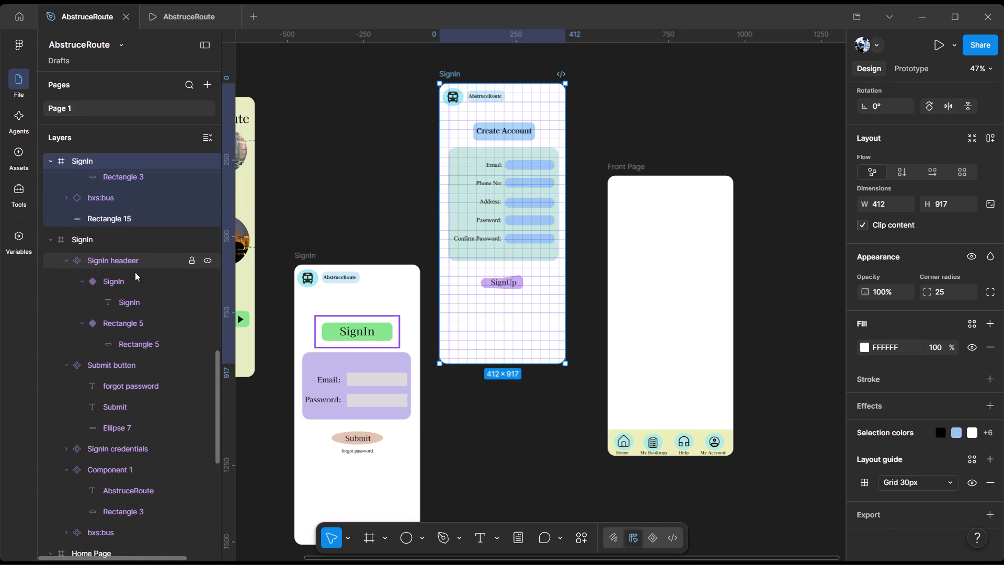
scroll(130, 245, up, 9)
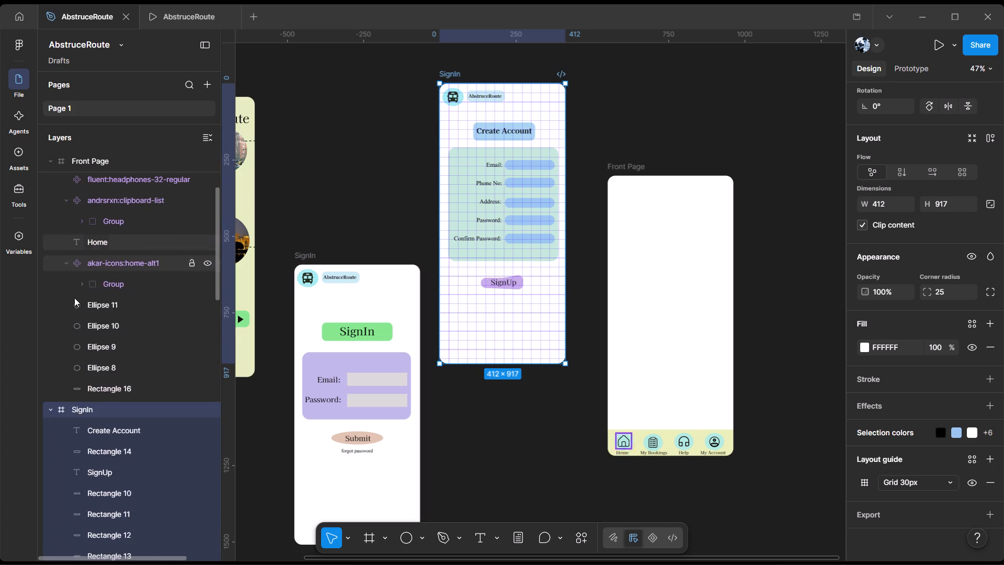
scroll(84, 333, down, 2)
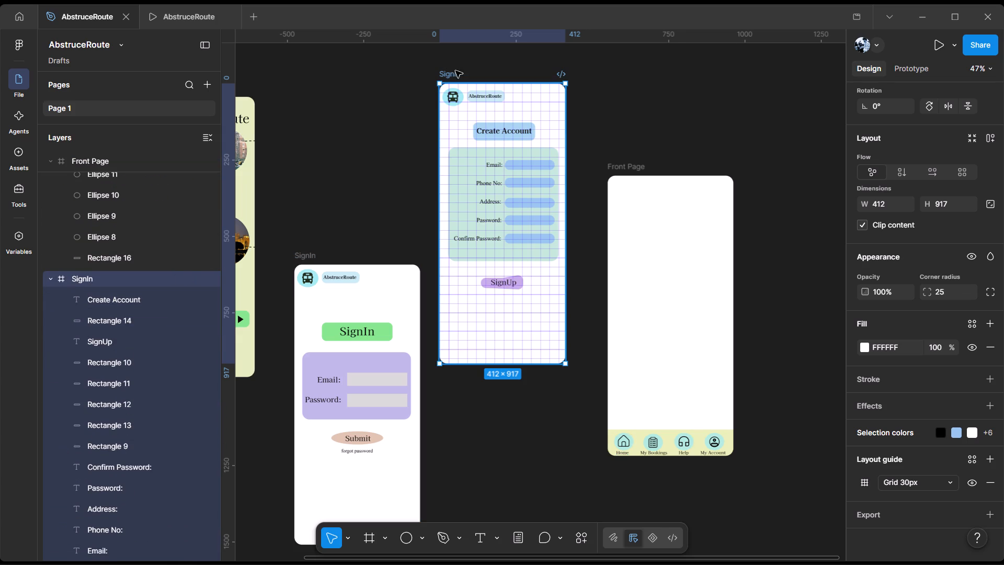
double_click(455, 71)
key(Right)
key(BackSpace)
key(BackSpace)
text(U[)
key(BackSpace)
key(p)
key(Return)
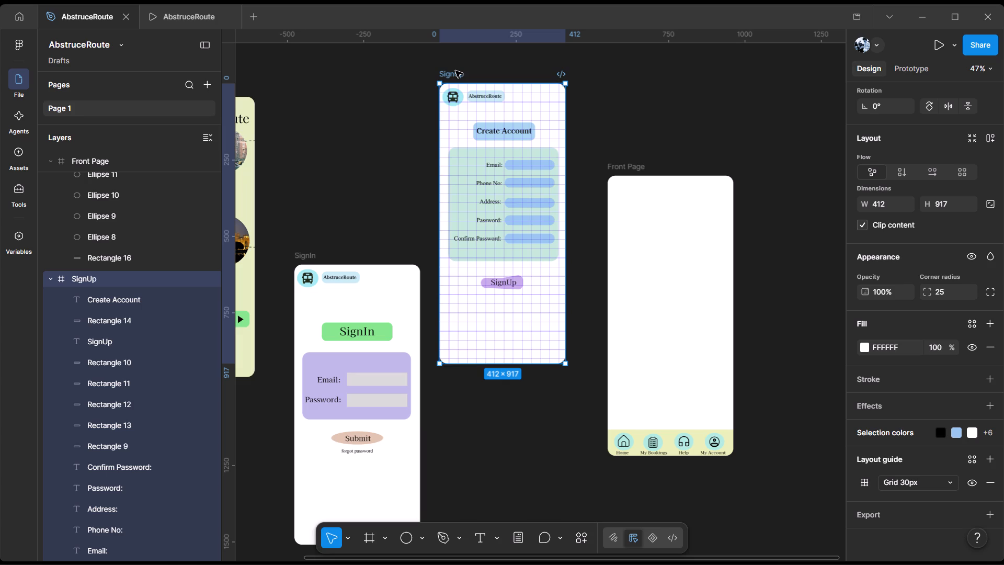
click(865, 150)
click(802, 321)
click(541, 302)
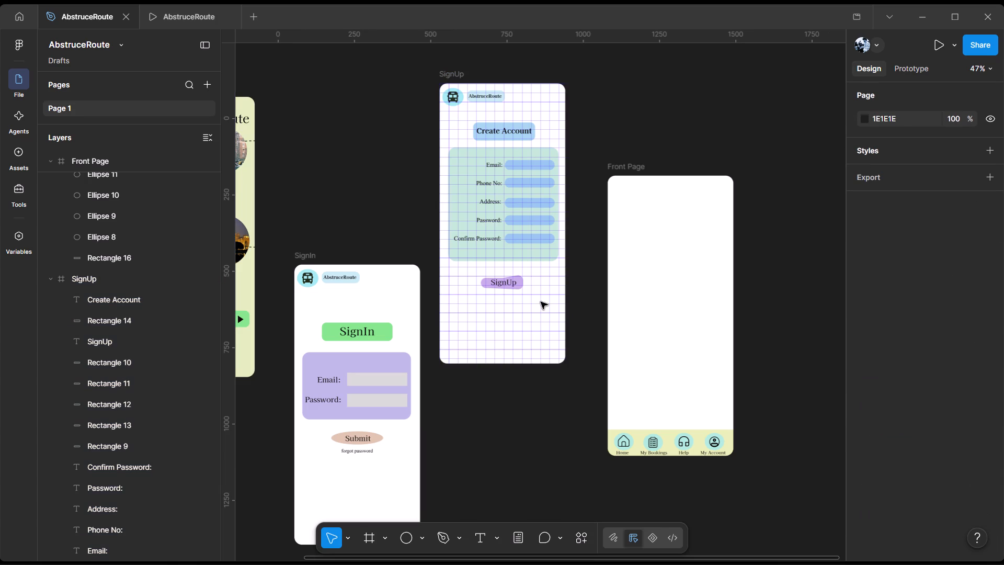
Remove the 30px grid layout guide from the SignUp frame.
click(449, 71)
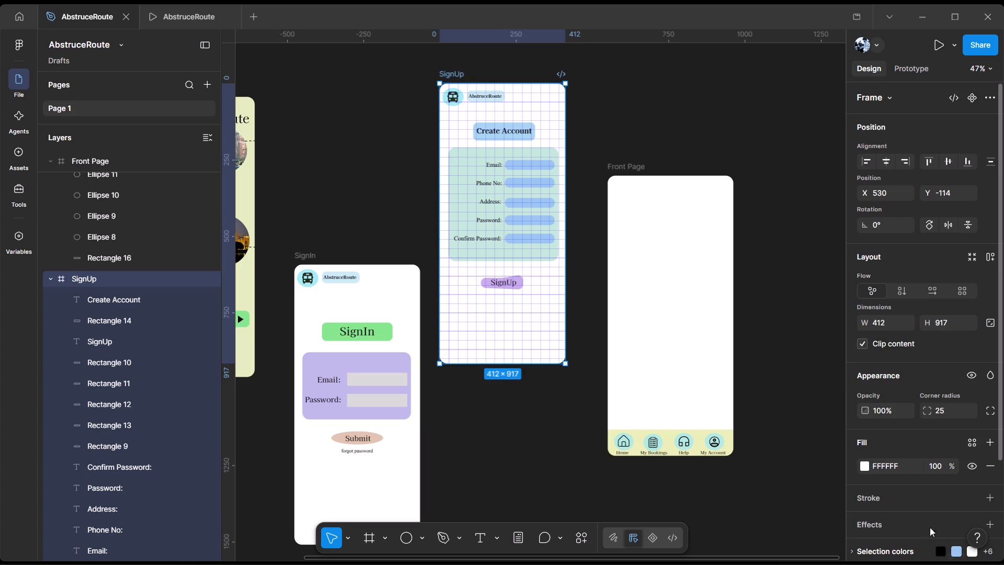
scroll(900, 492, down, 1)
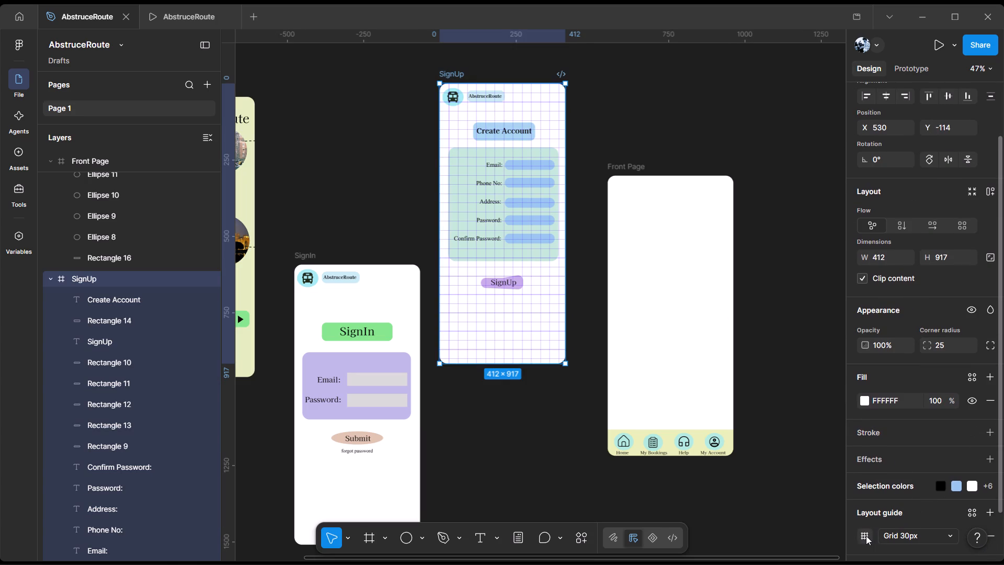
click(866, 536)
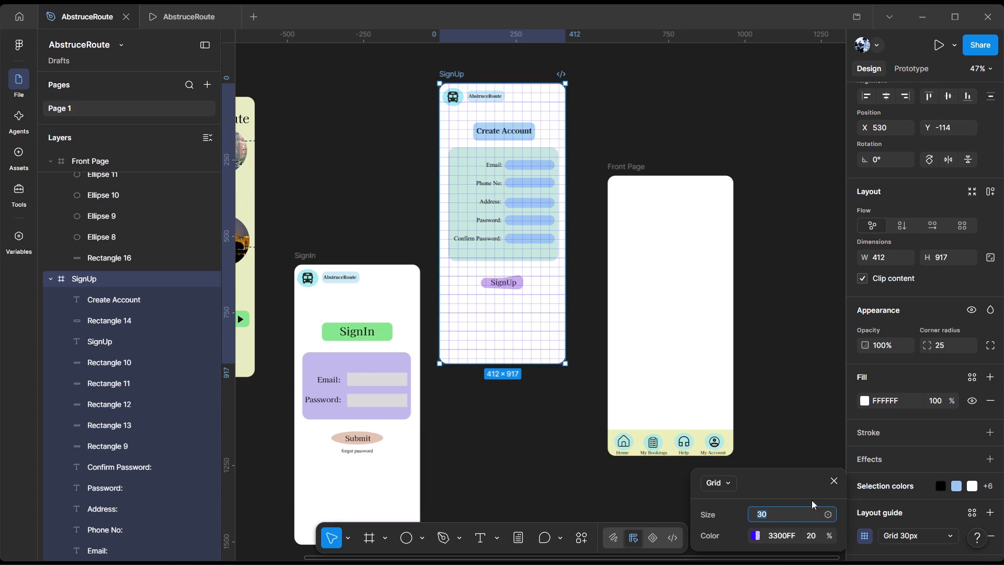
scroll(831, 505, down, 2)
click(837, 482)
scroll(903, 501, down, 2)
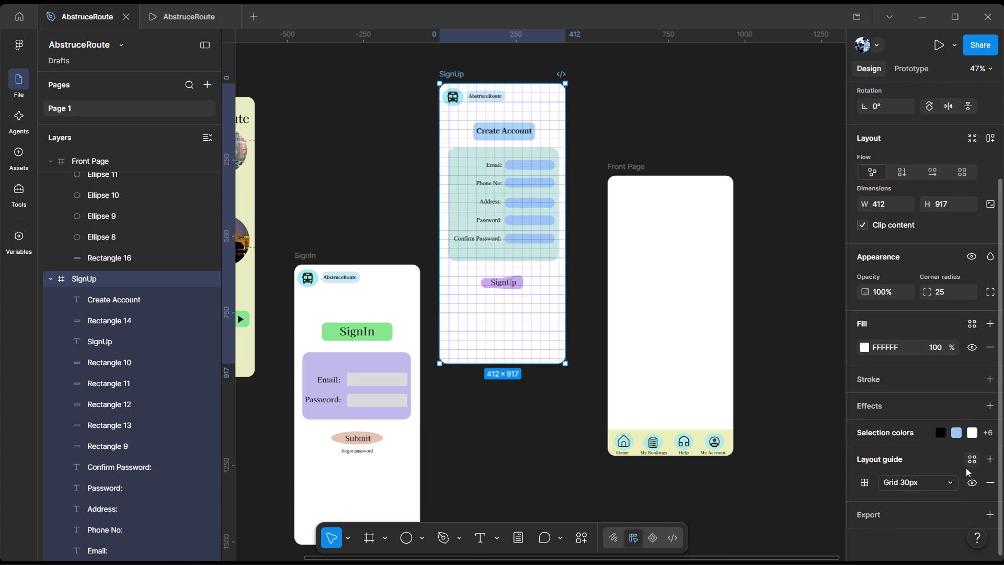
click(990, 480)
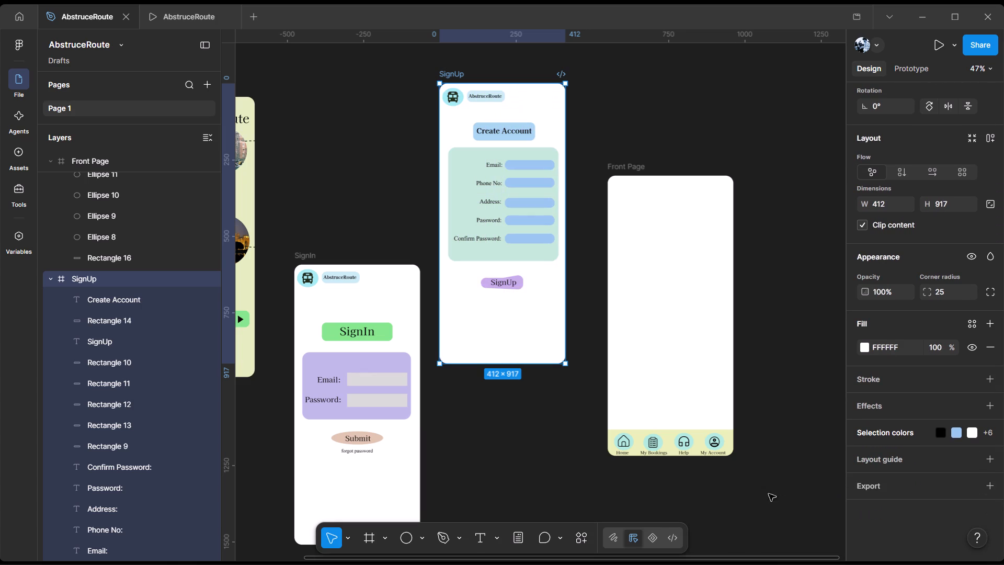
click(796, 494)
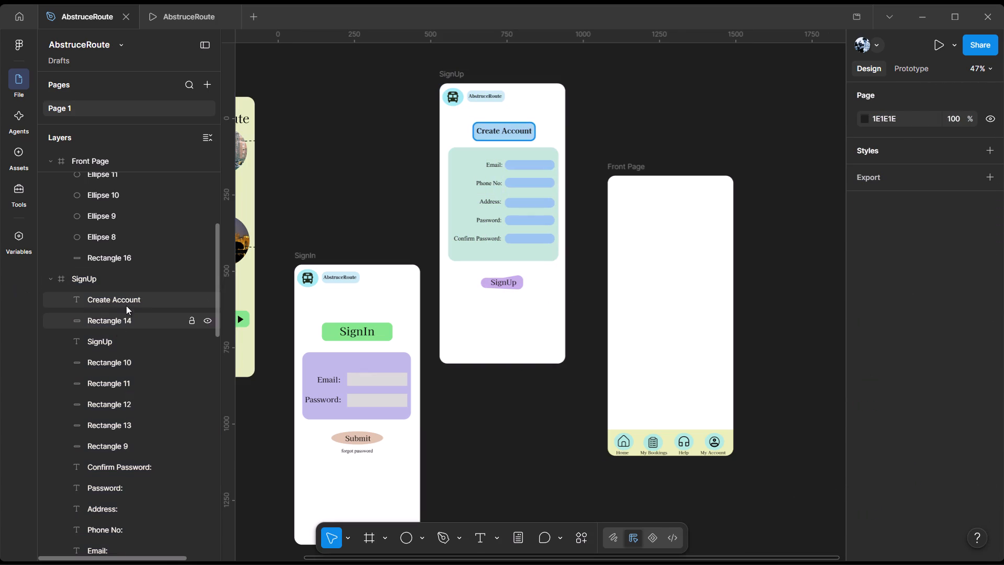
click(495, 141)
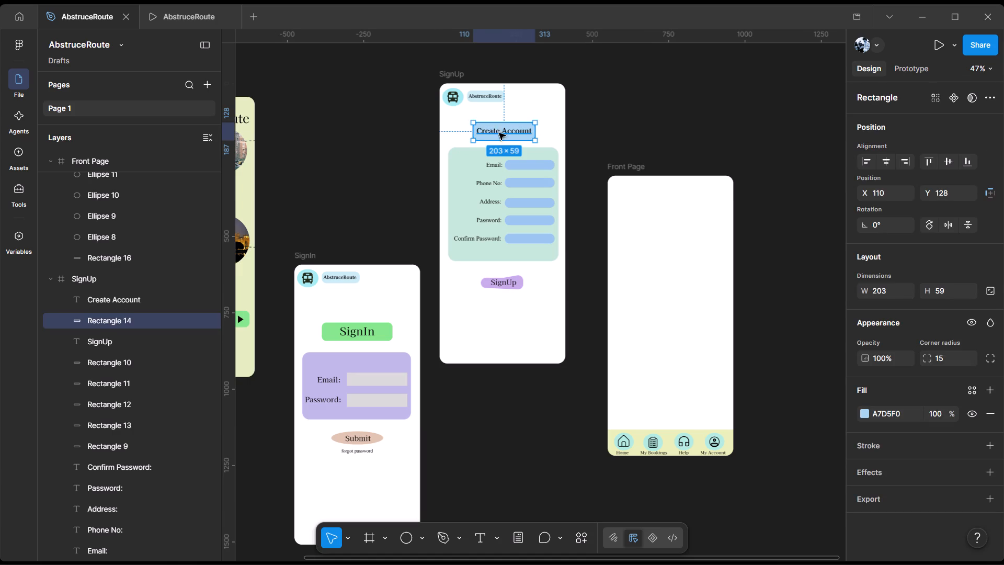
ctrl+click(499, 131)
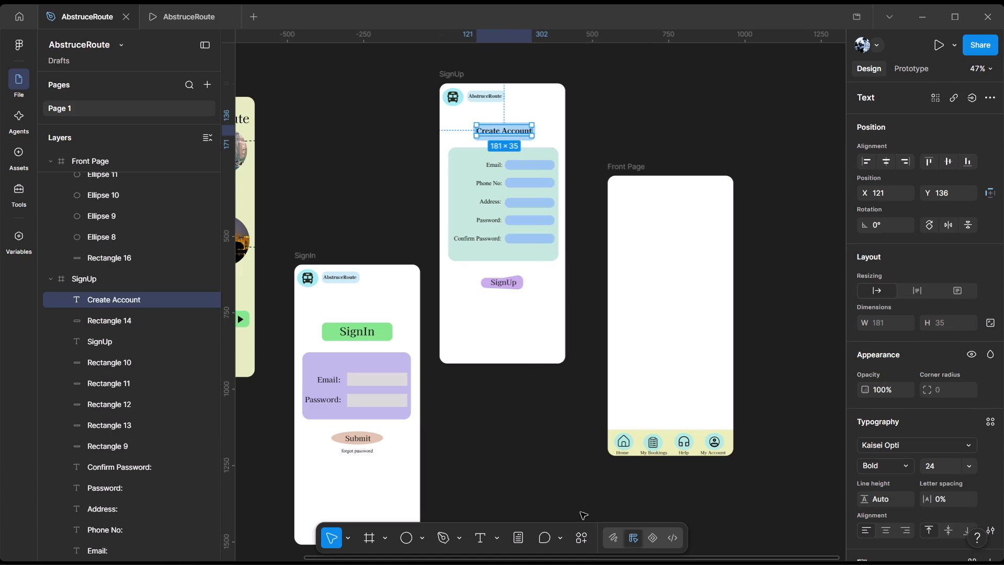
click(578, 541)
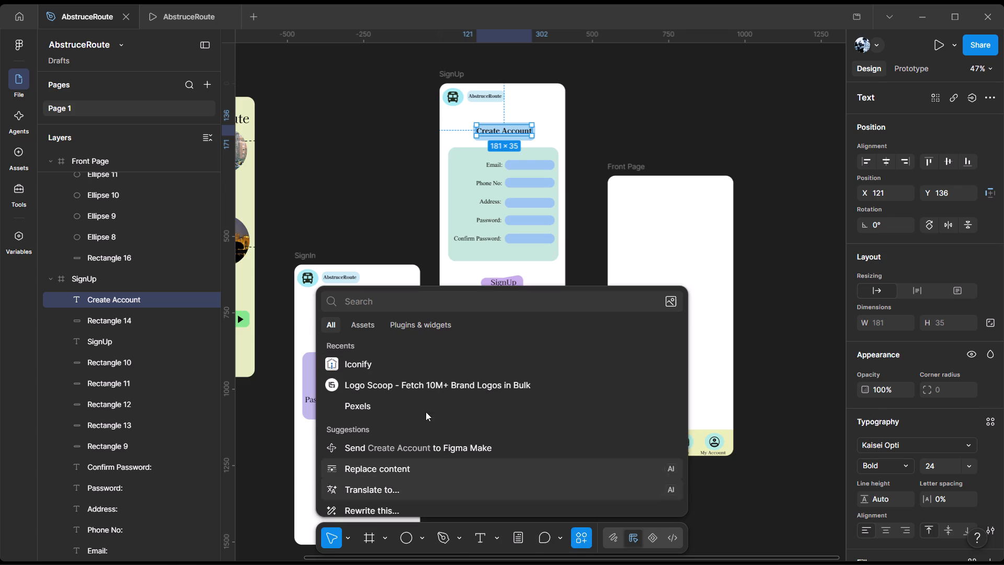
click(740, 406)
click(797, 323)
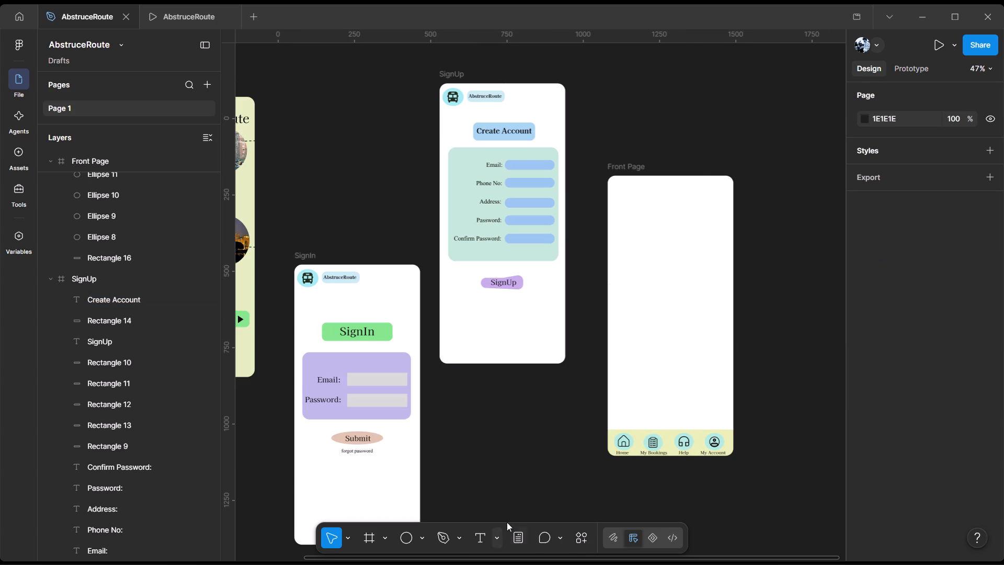
Combine the Create Account heading text and its blue background rectangle on the SignUp frame into one component.
click(481, 137)
click(530, 135)
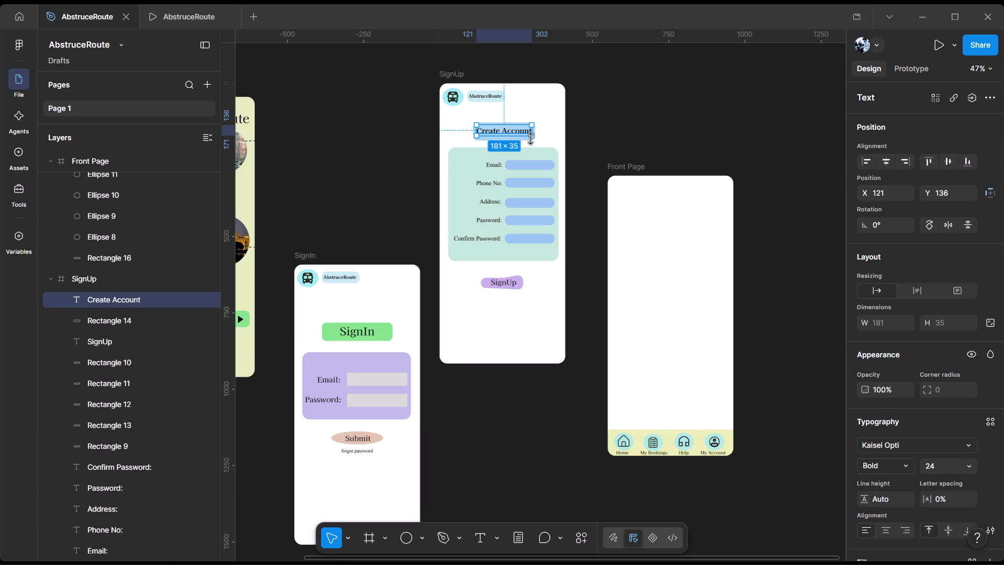
click(554, 141)
click(533, 137)
click(549, 134)
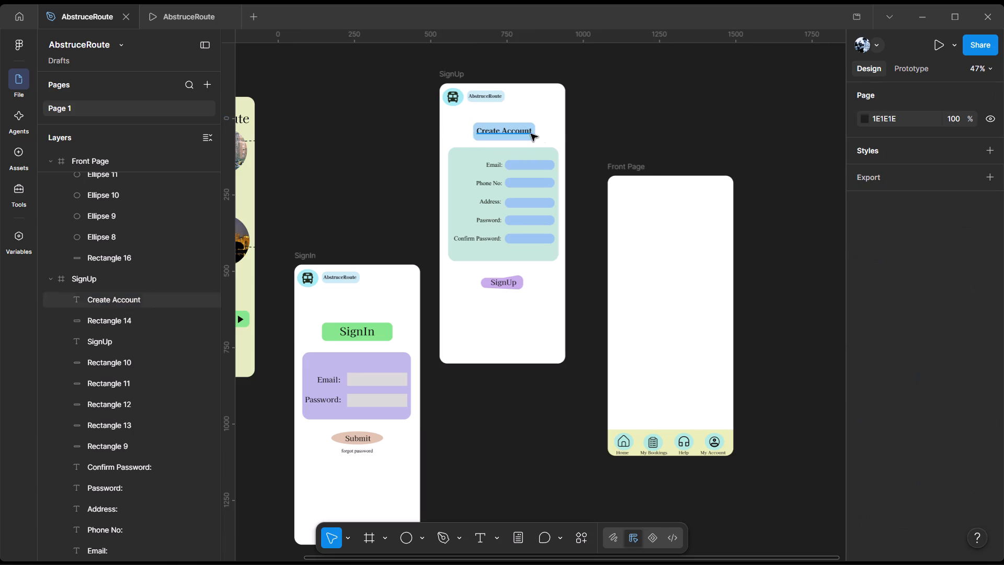
click(530, 139)
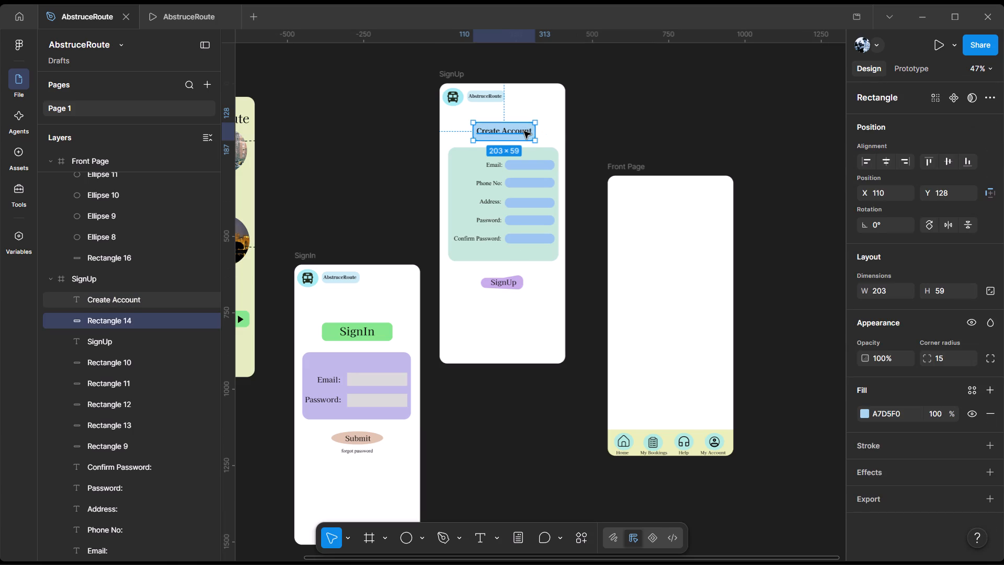
shift+click(524, 131)
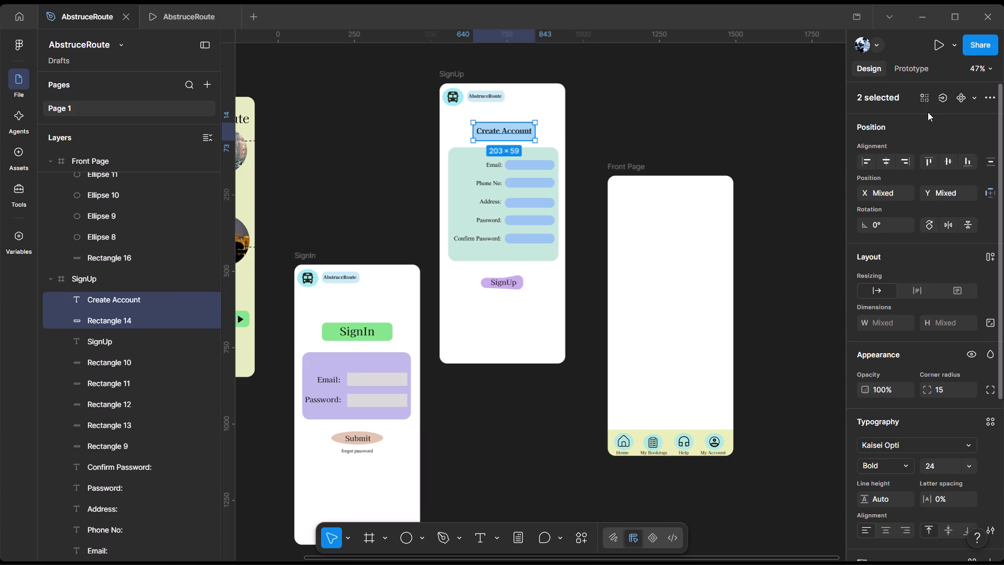
click(968, 97)
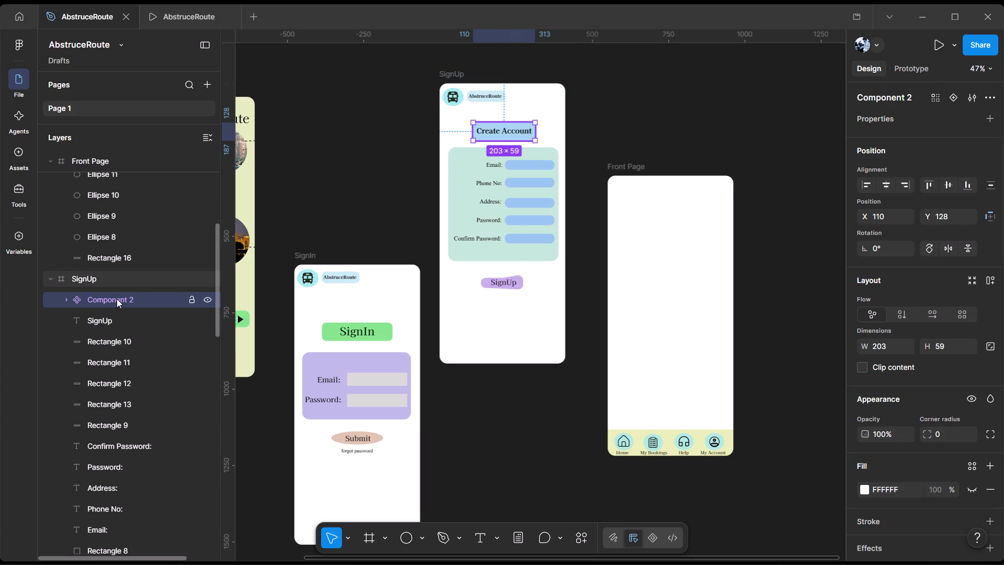
click(459, 512)
Combine the SignUp frame's green form panel, its five field labels and five blue input rectangles into one component.
click(505, 233)
click(500, 259)
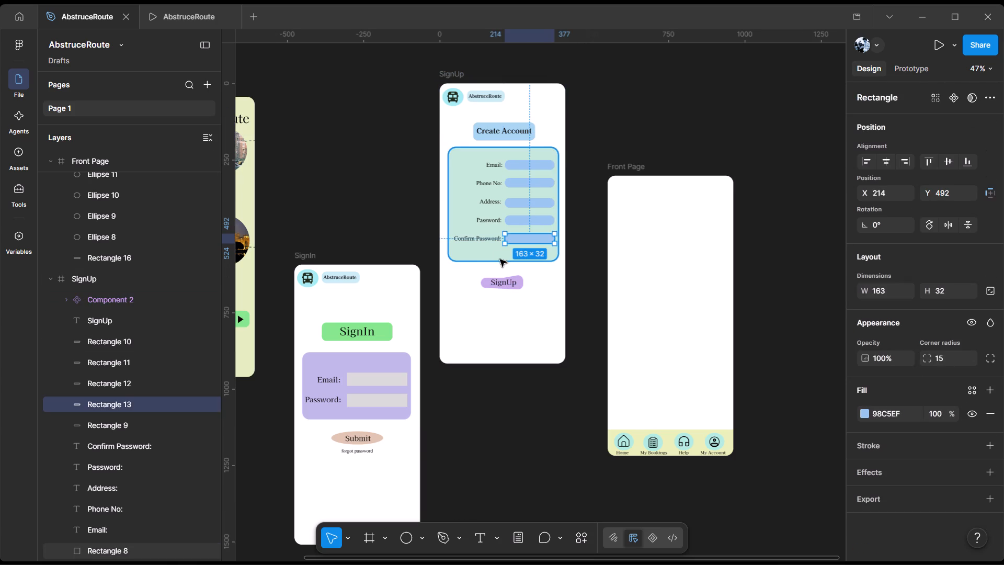
shift+click(121, 526)
shift+click(125, 510)
shift+click(126, 489)
shift+click(125, 472)
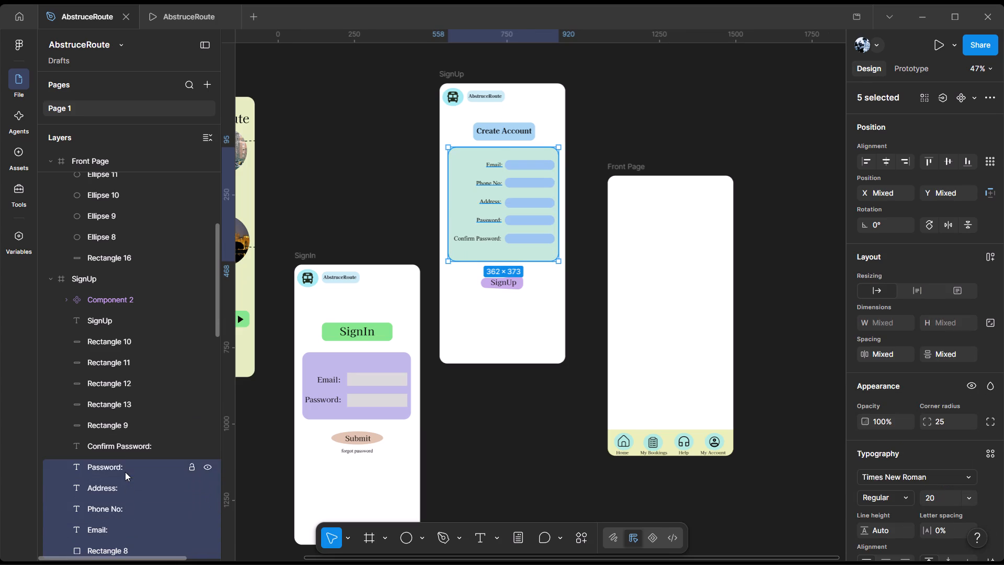
shift+click(125, 448)
shift+click(125, 423)
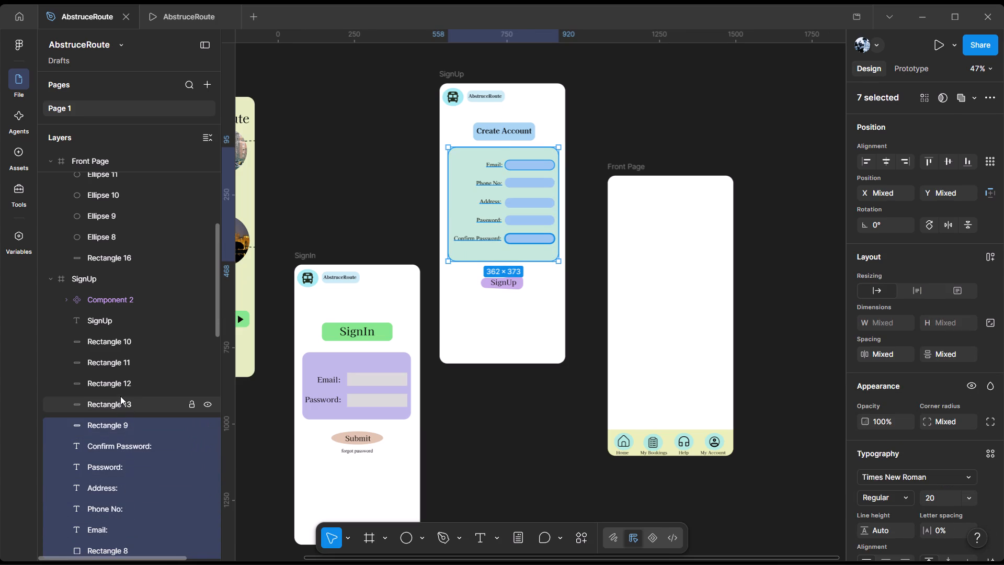
shift+click(120, 408)
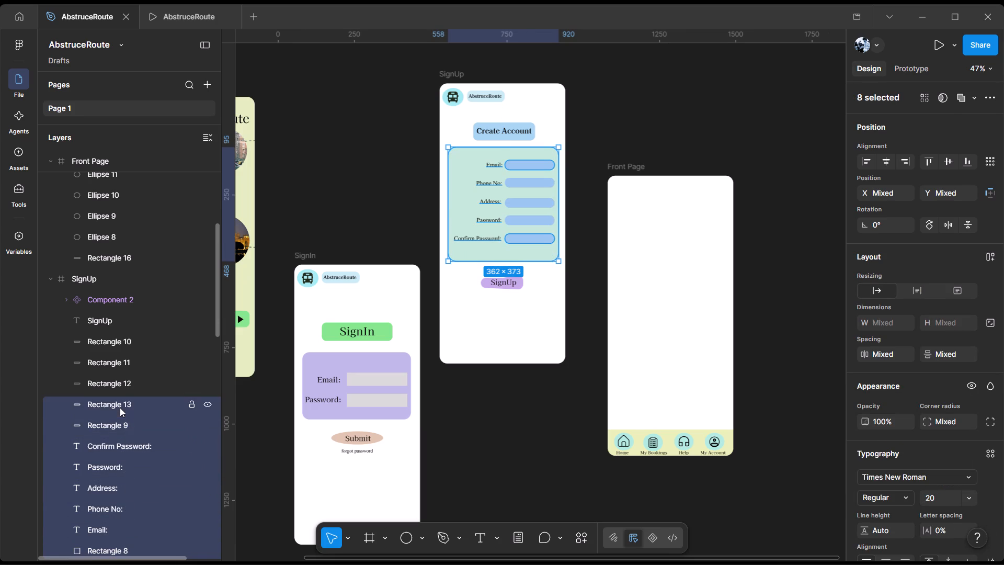
shift+click(120, 390)
shift+click(116, 366)
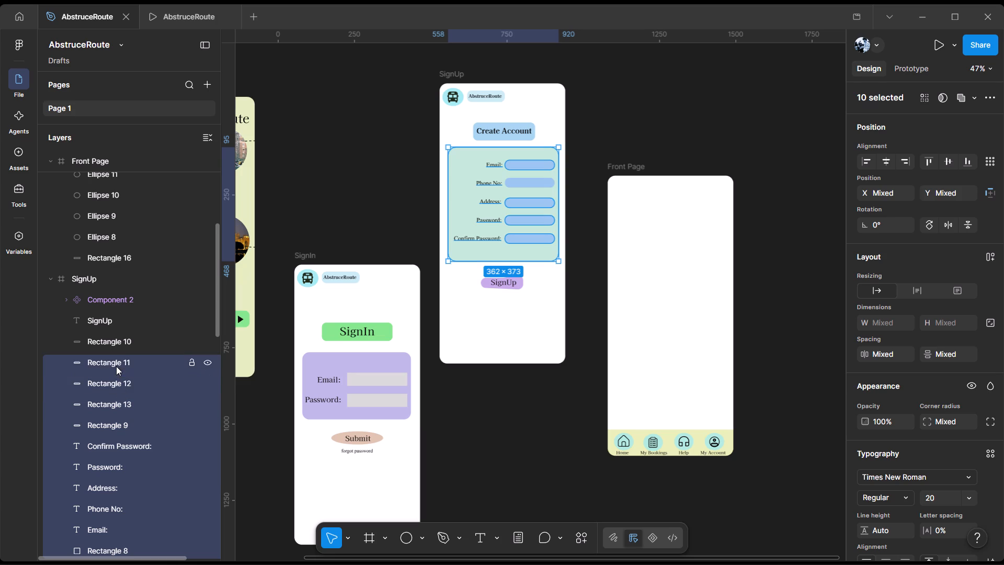
shift+click(118, 347)
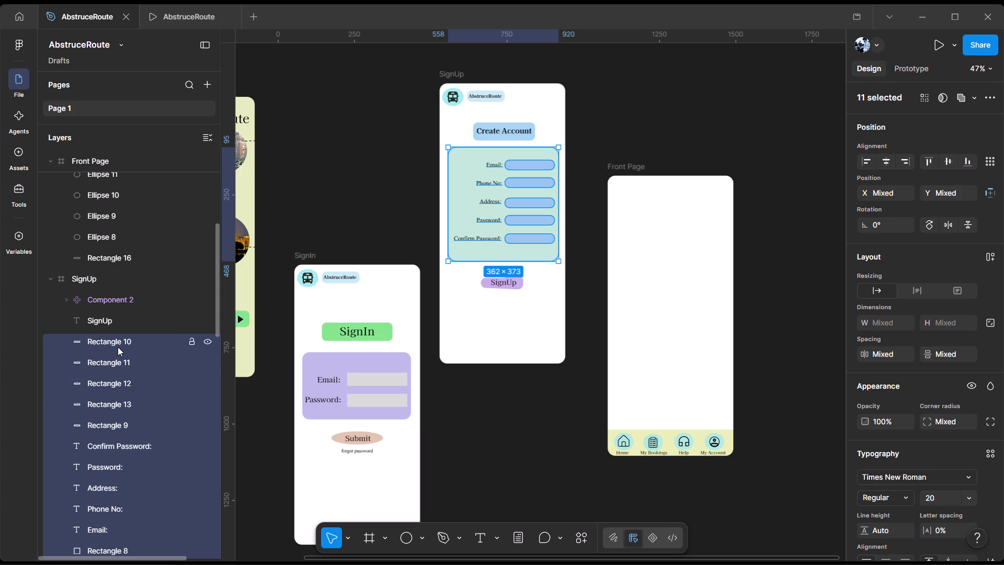
scroll(141, 402, down, 2)
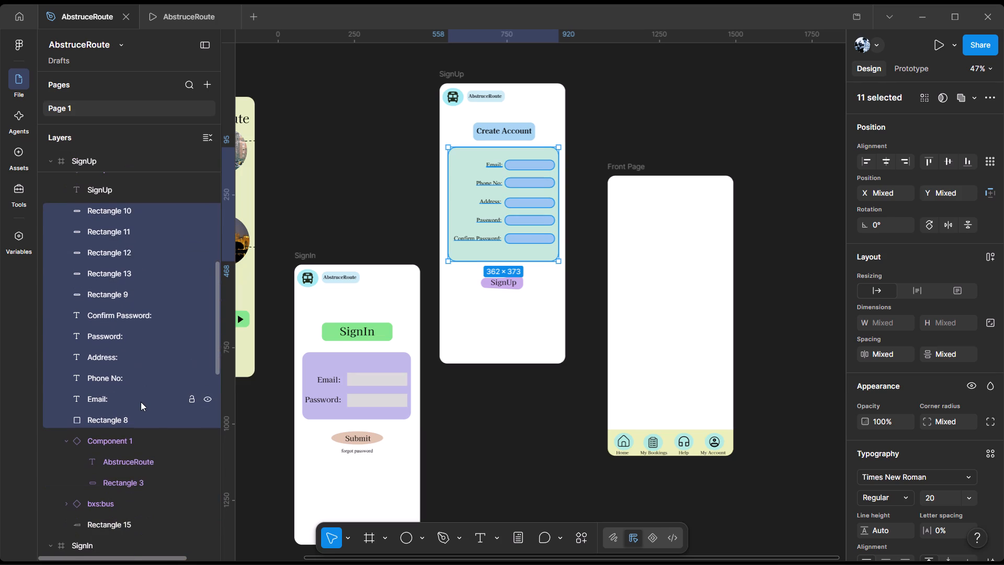
scroll(141, 402, up, 1)
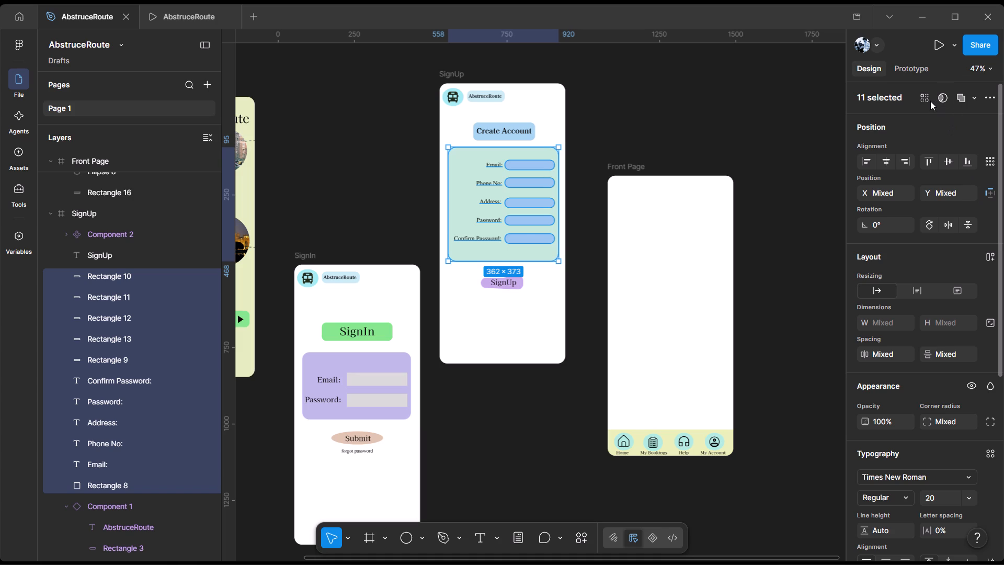
click(973, 96)
click(973, 96)
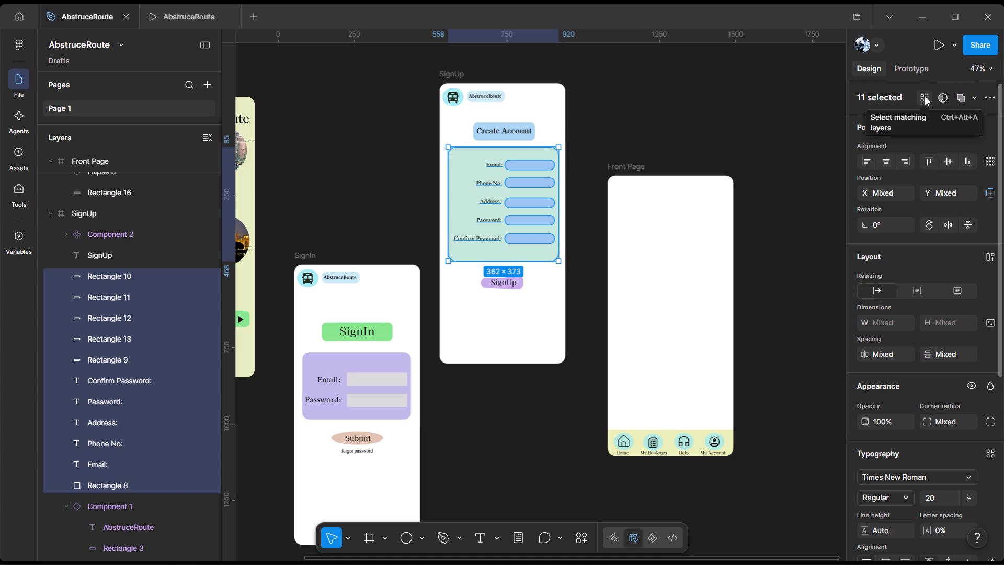
click(985, 96)
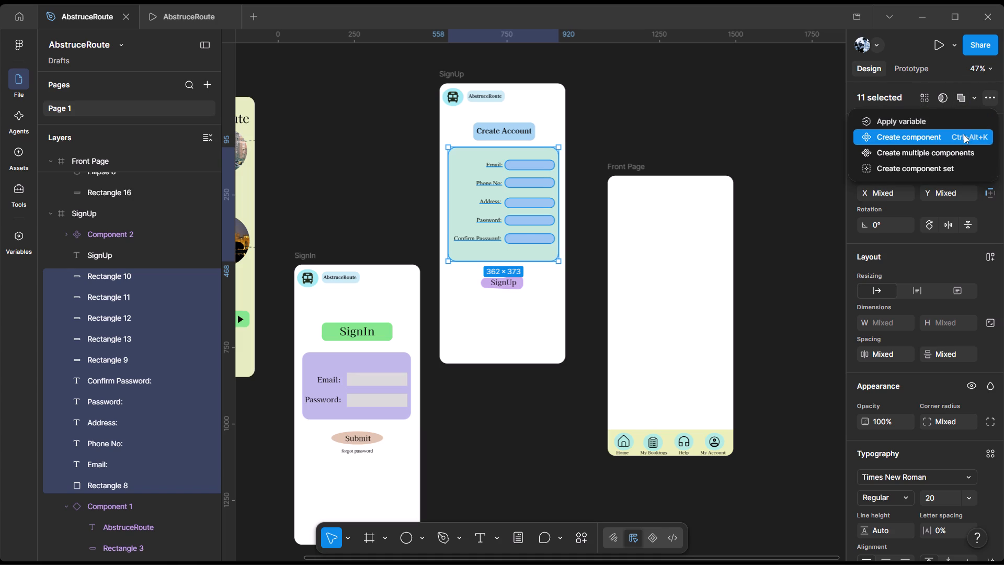
click(963, 134)
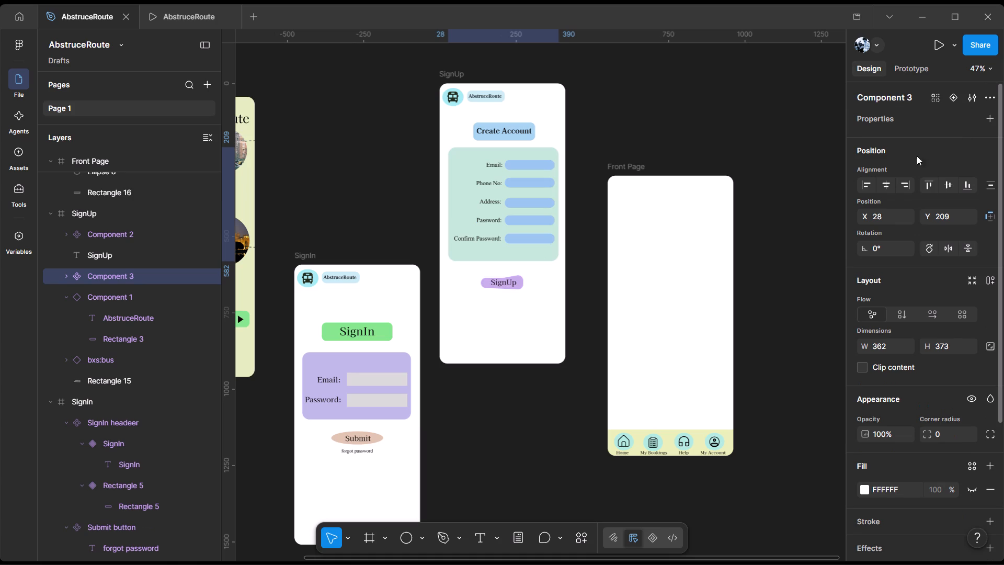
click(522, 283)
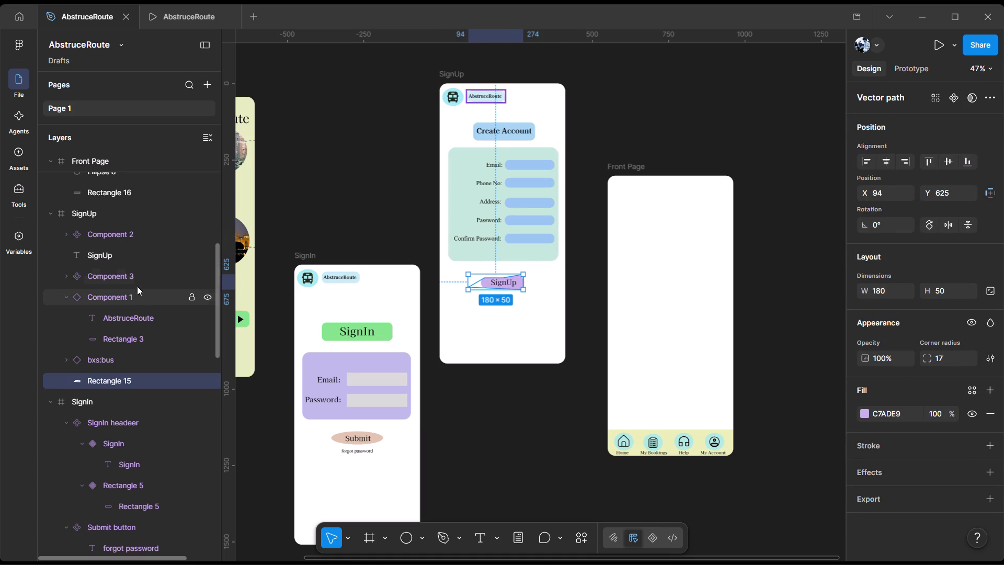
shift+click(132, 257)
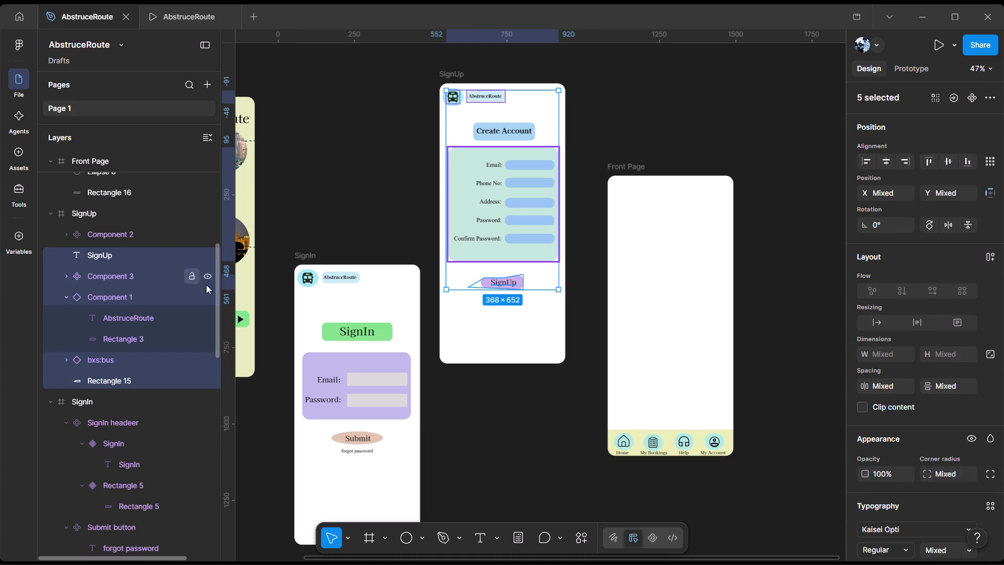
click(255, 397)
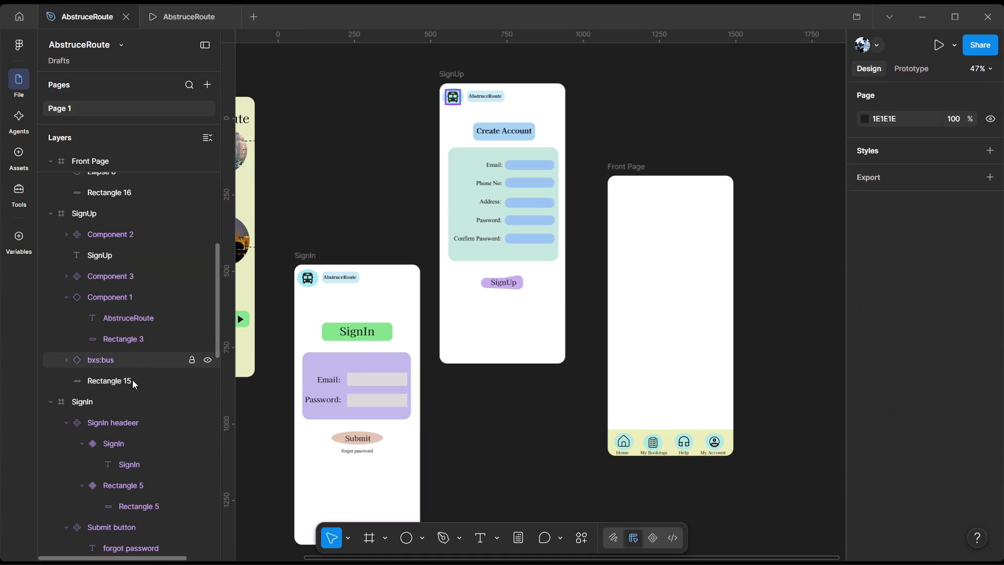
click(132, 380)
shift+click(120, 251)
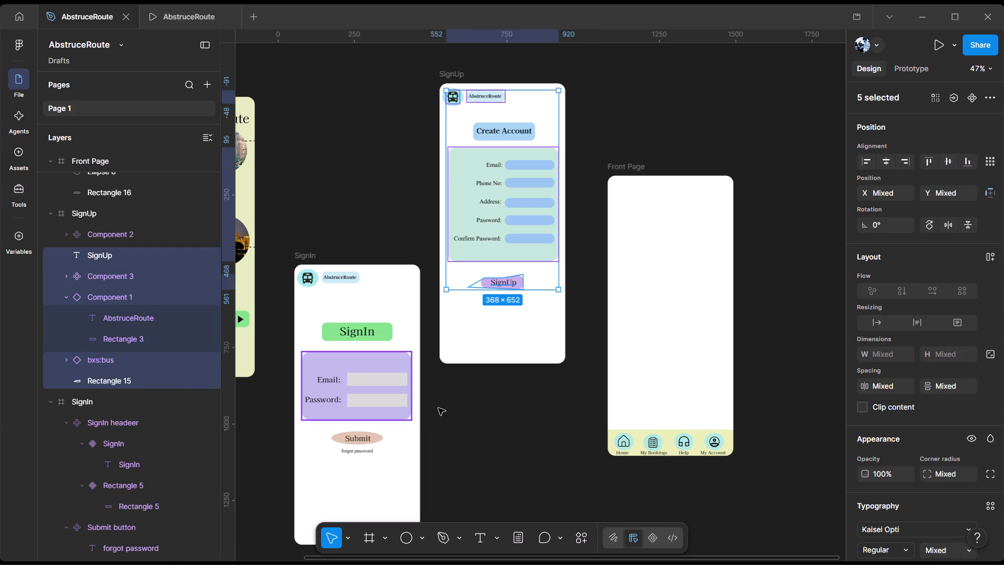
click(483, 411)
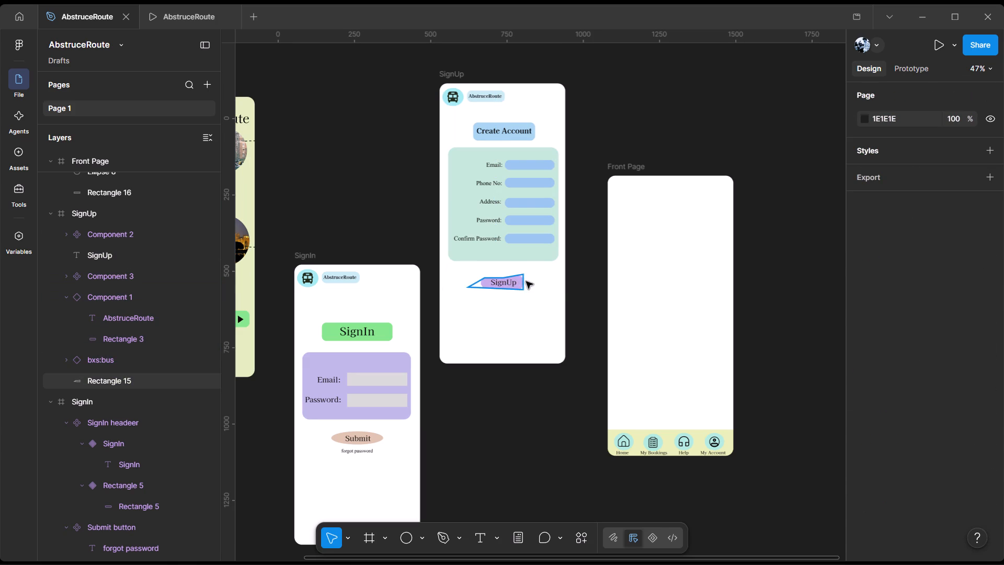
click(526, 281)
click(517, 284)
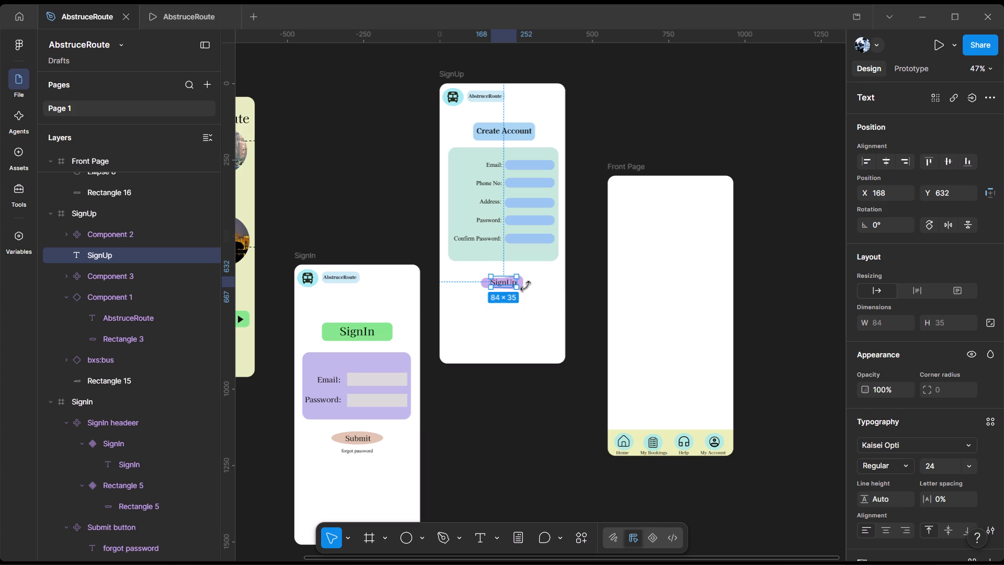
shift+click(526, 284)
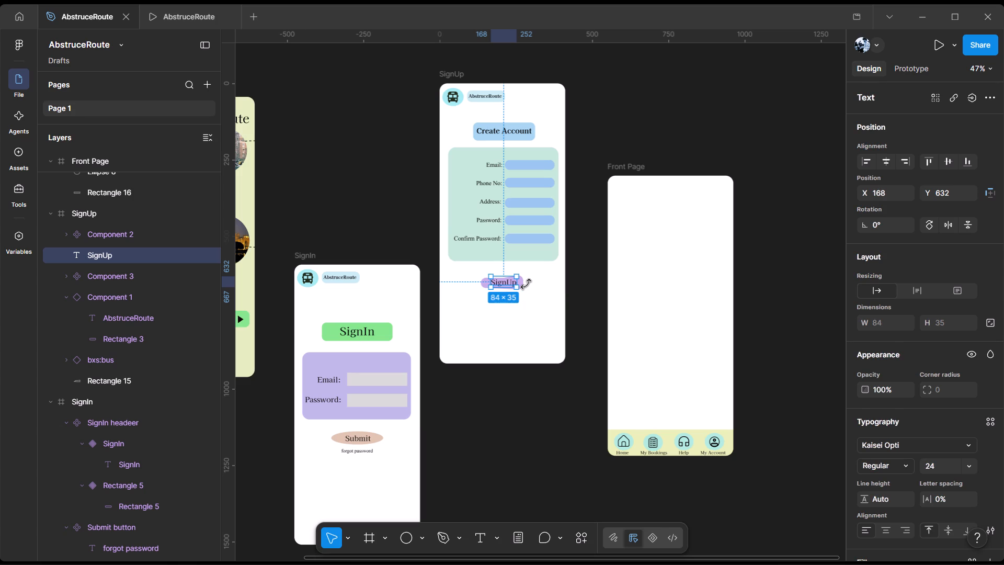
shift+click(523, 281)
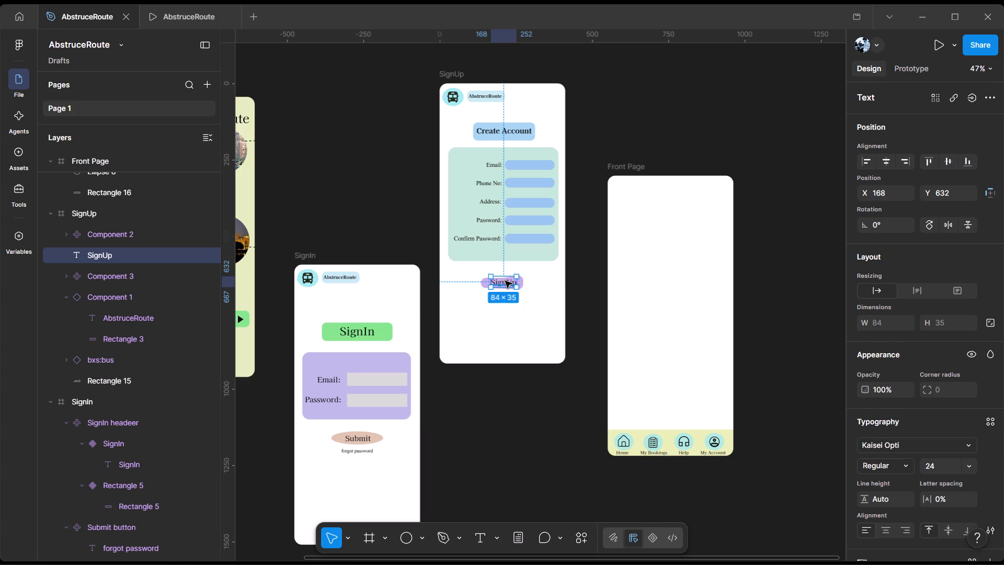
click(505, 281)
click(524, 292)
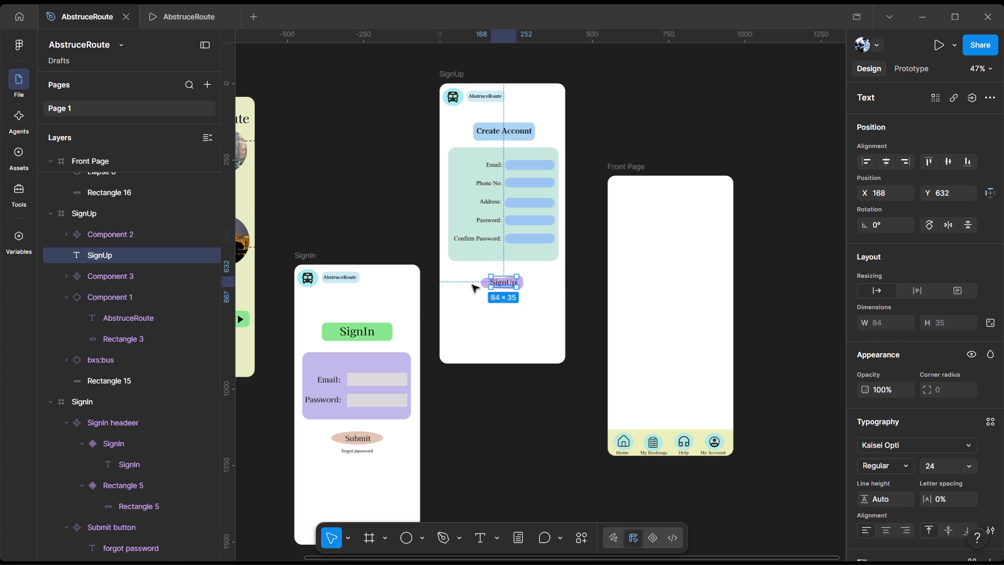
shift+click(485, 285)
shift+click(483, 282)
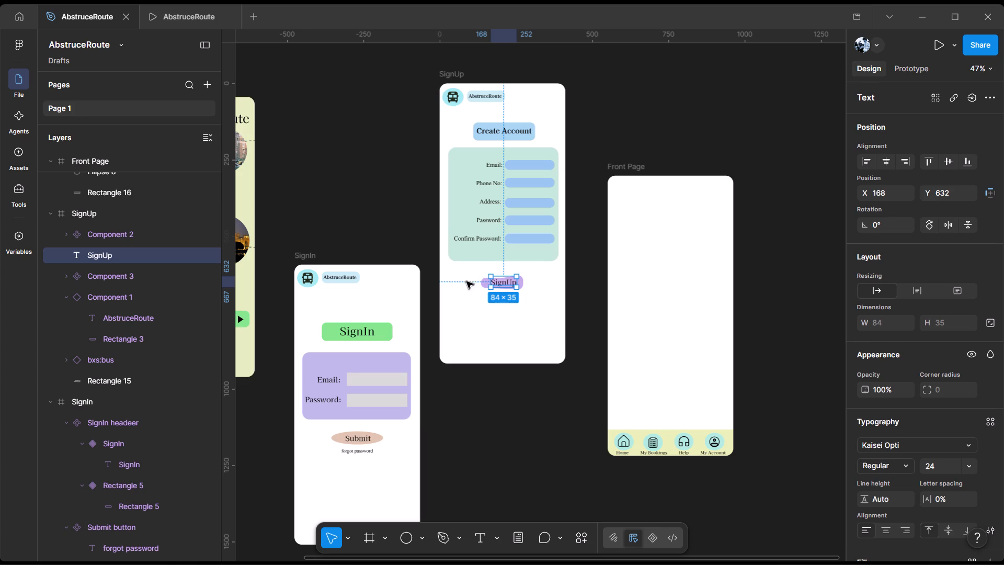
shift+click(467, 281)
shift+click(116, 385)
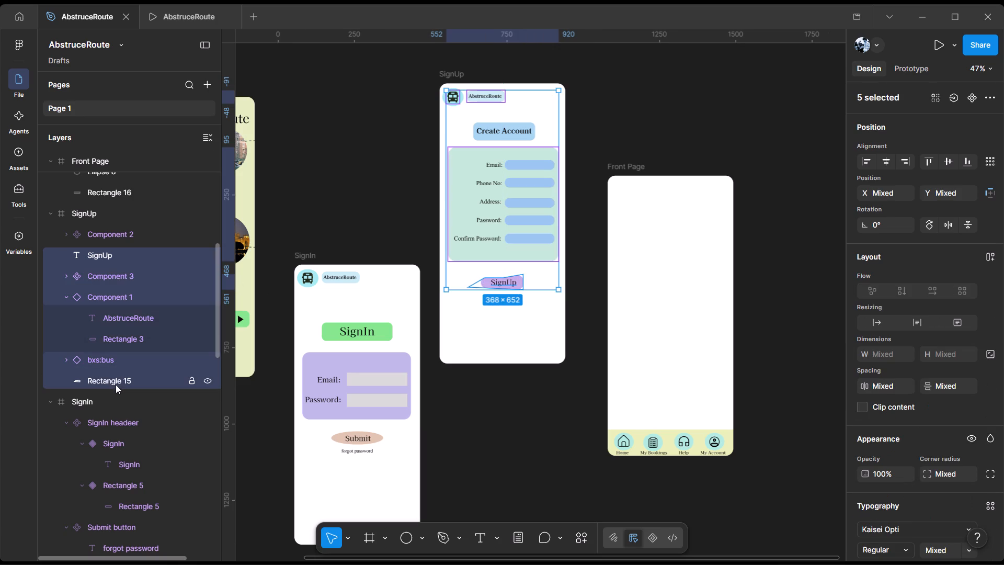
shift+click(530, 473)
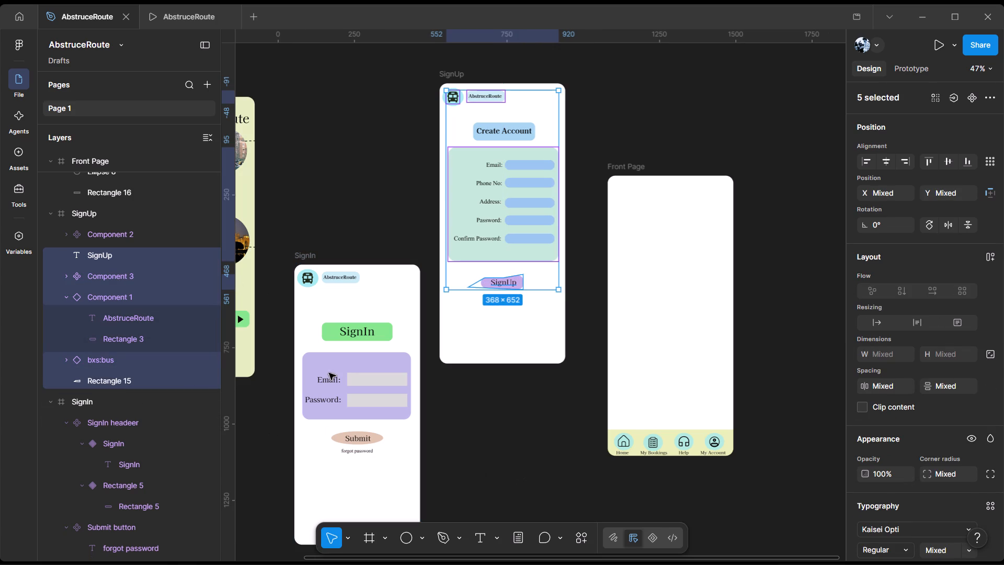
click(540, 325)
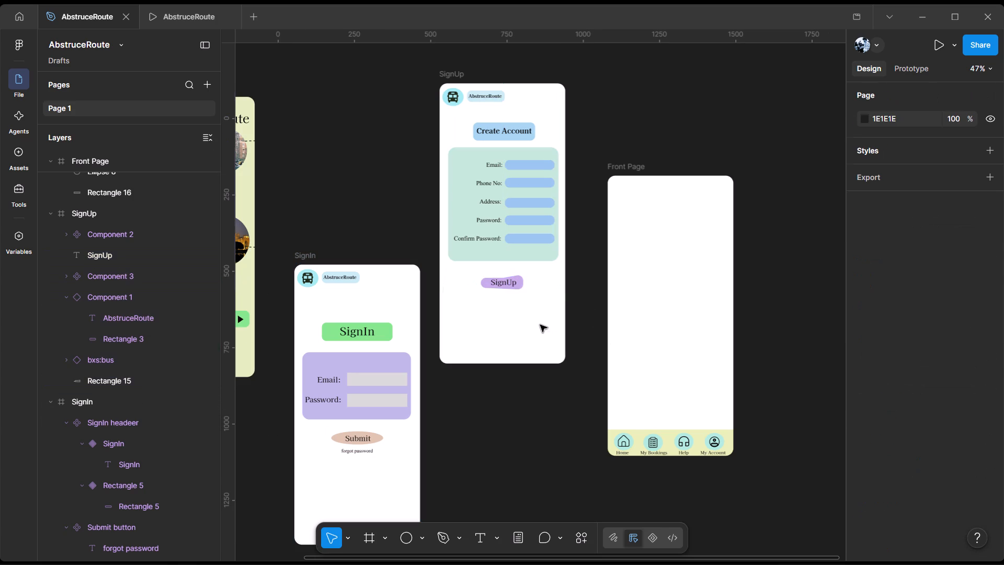
Combine the SignUp button text and its purple background shape below the form into one component.
click(520, 281)
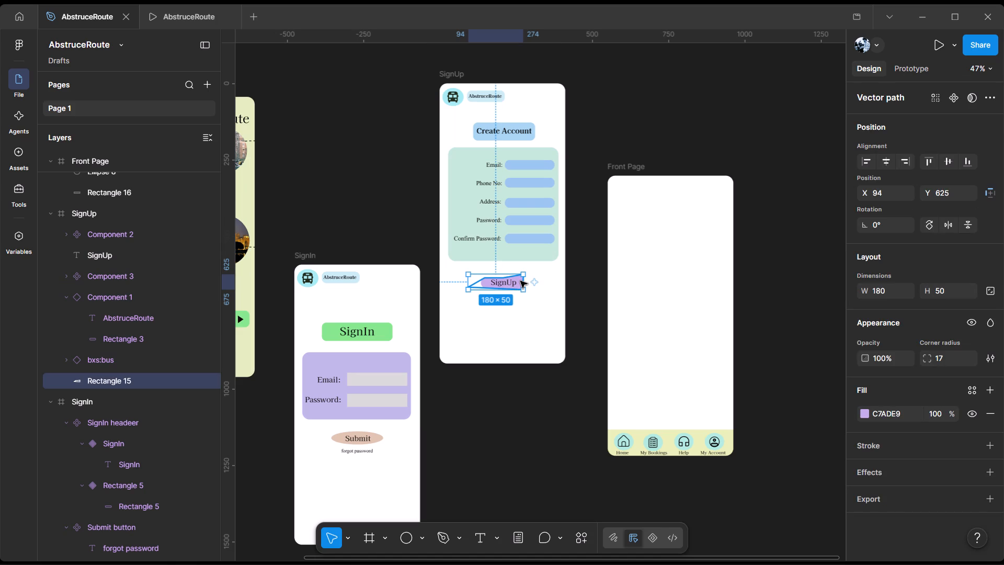
shift+click(507, 282)
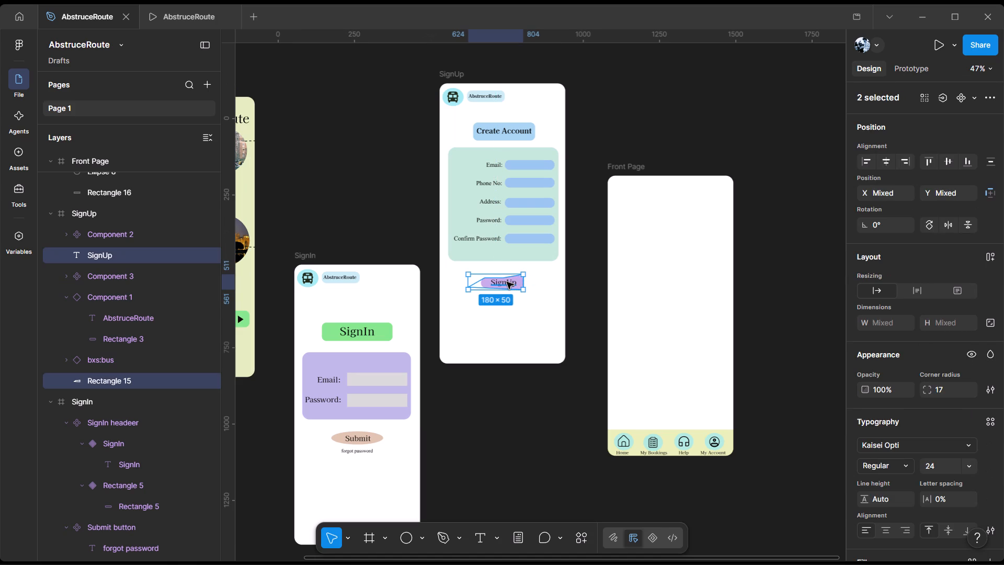
click(971, 100)
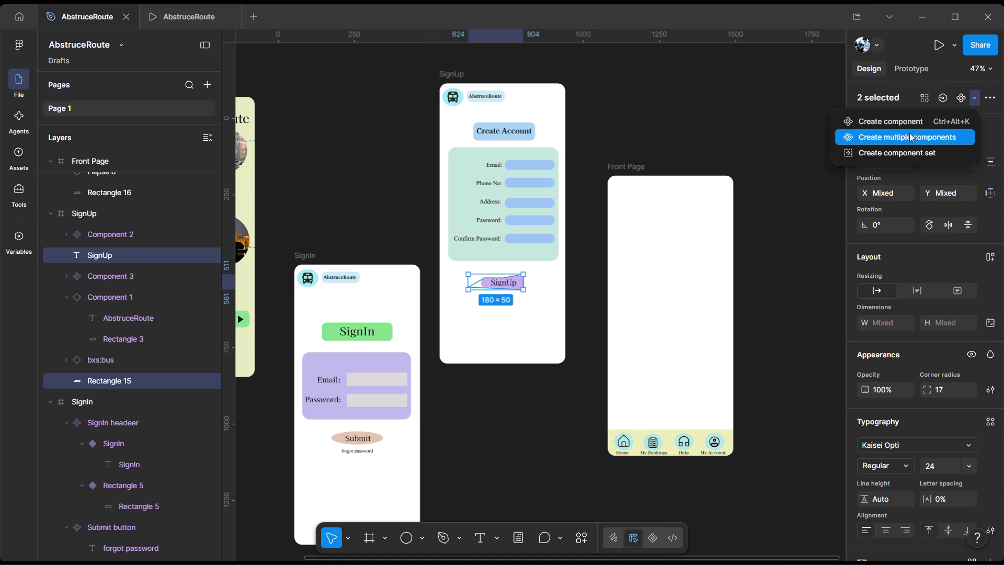
click(911, 125)
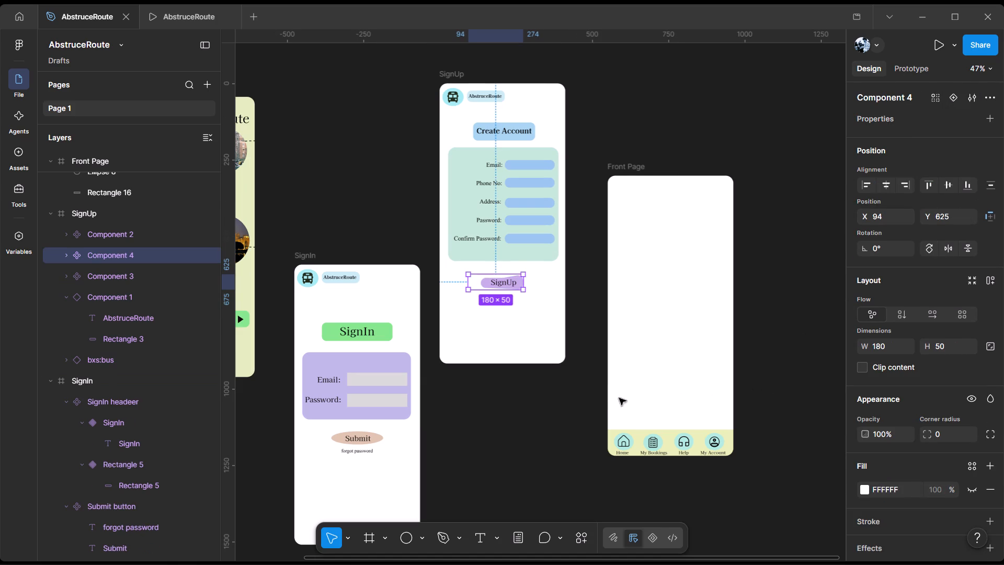
click(531, 435)
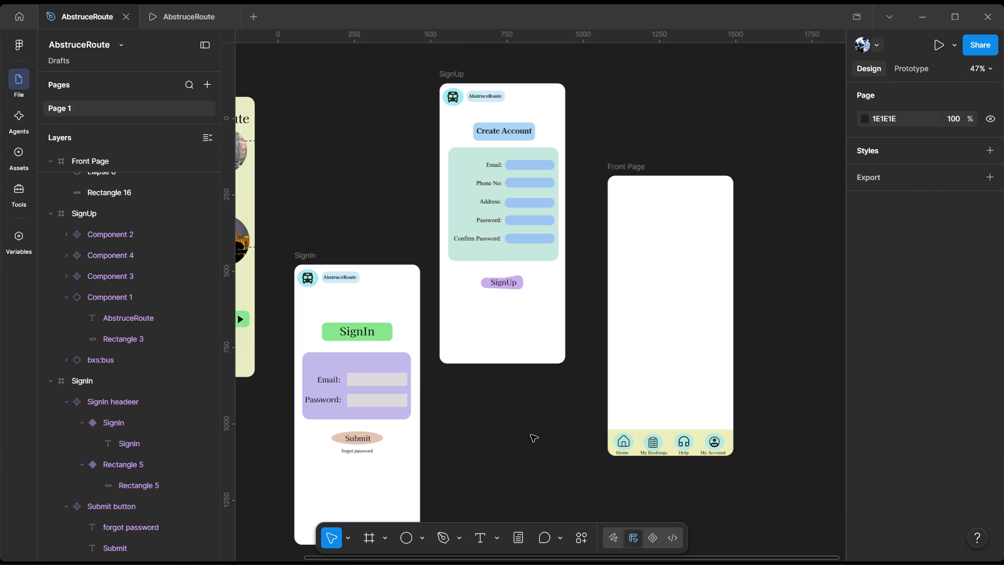
Set the SignUp frame's background fill to the light purple BAACD8.
scroll(517, 386, down, 3)
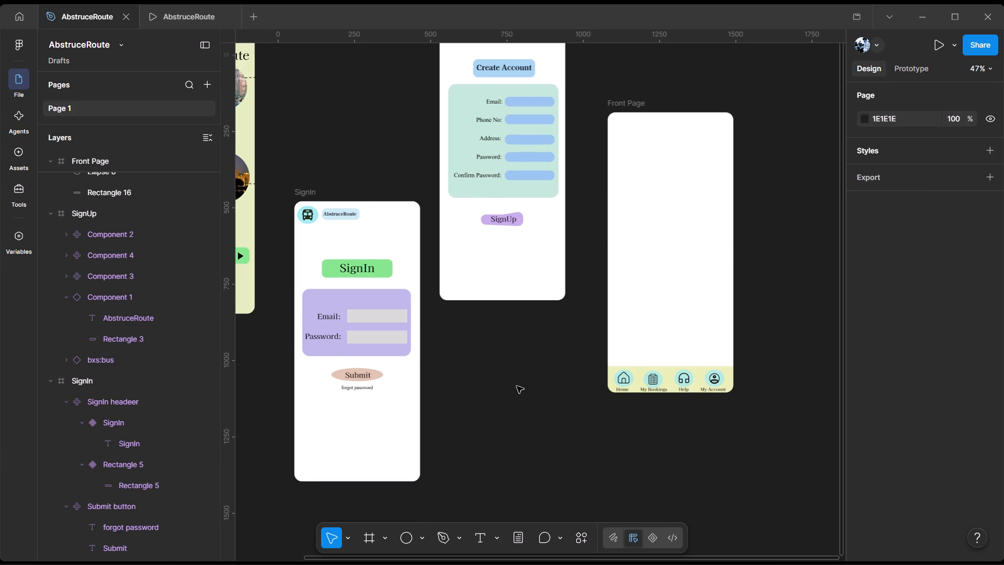
scroll(515, 389, up, 4)
scroll(515, 389, down, 1)
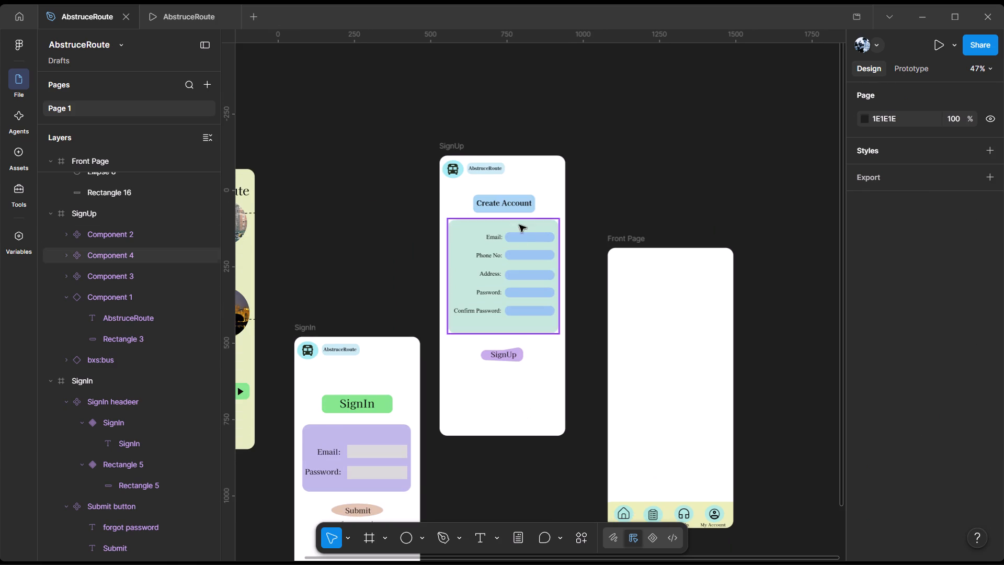
click(451, 155)
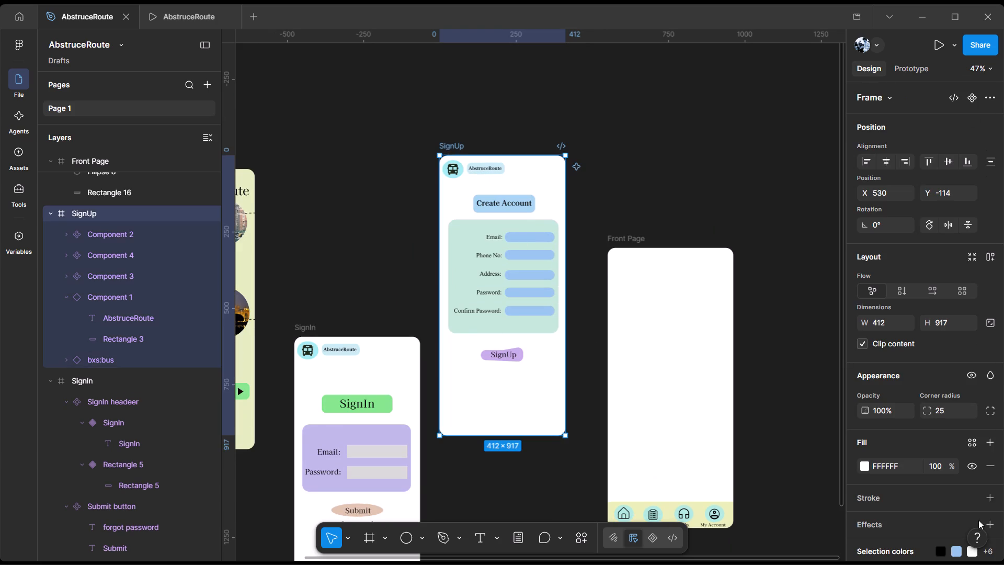
click(866, 461)
click(758, 285)
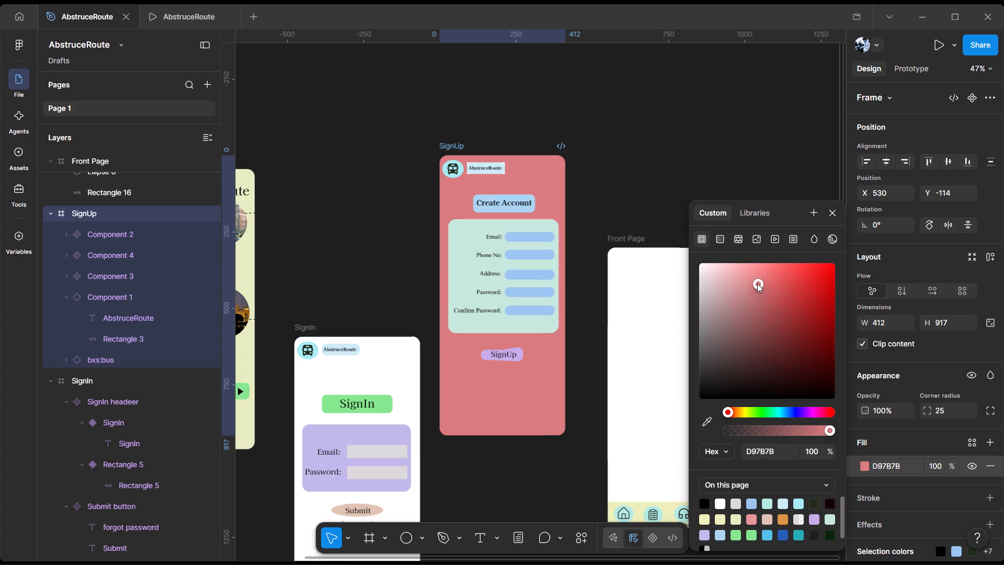
click(748, 277)
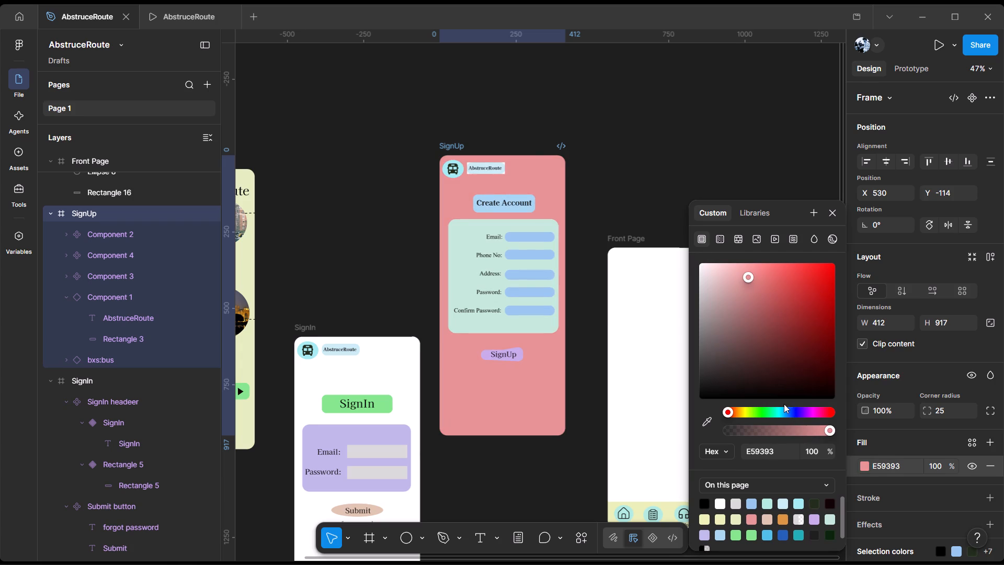
click(784, 404)
click(727, 284)
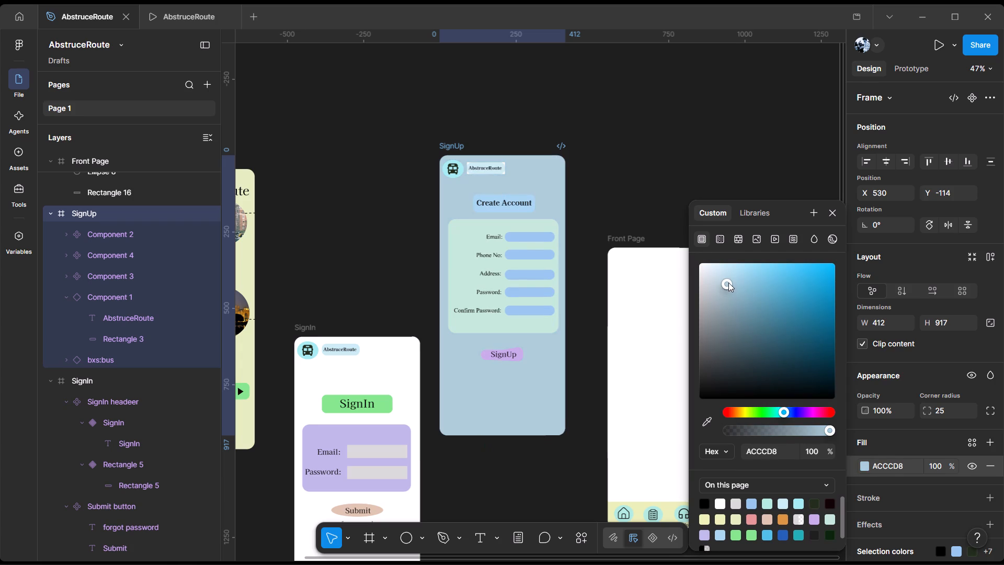
click(807, 407)
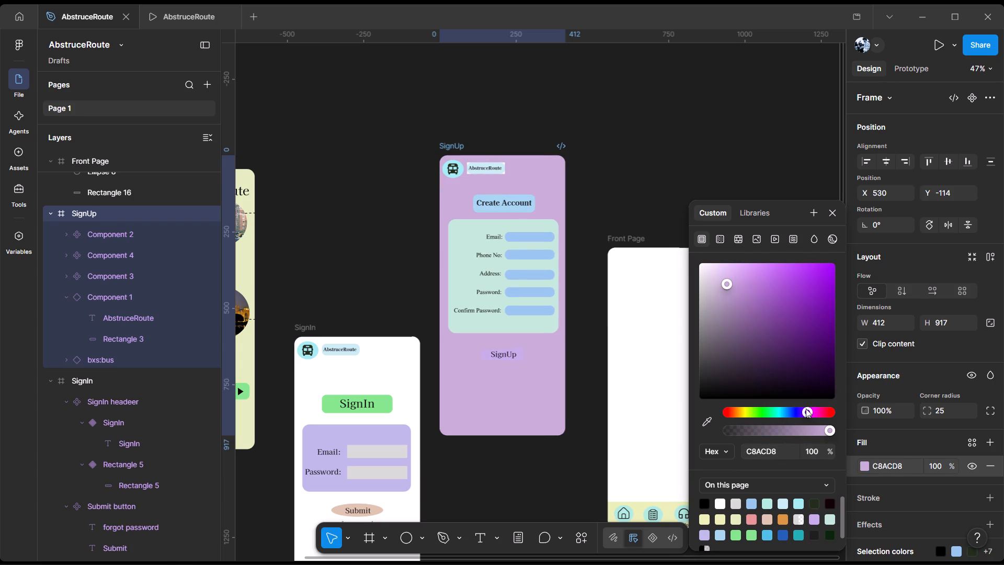
click(802, 409)
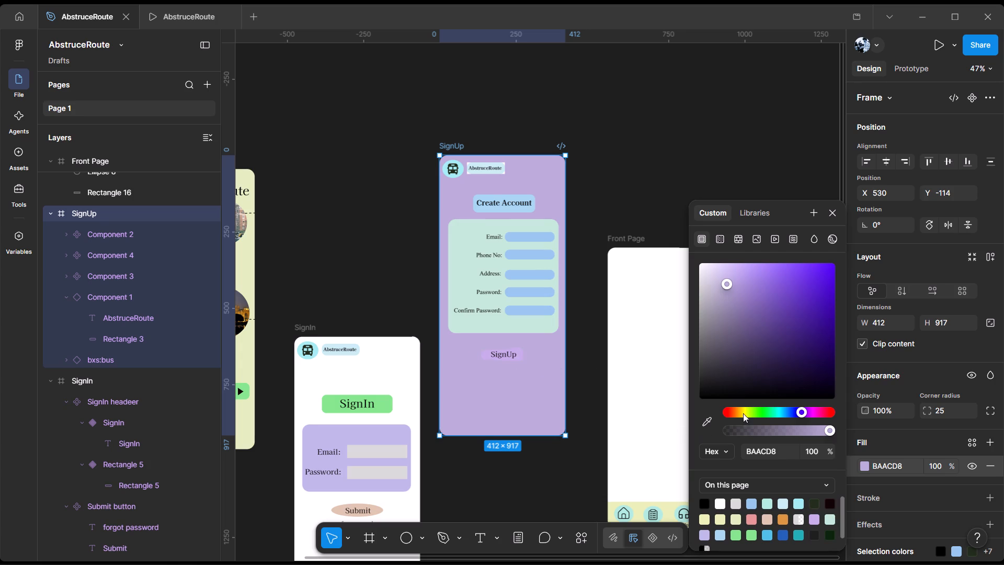
Recolour the shape behind the SignUp button text on the SignUp frame to a light green.
click(521, 353)
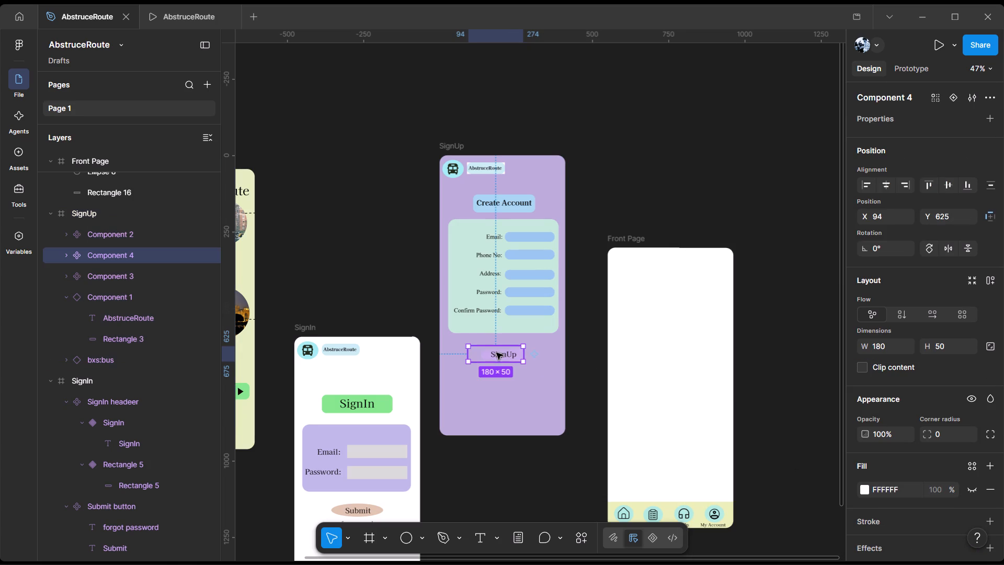
click(510, 352)
click(522, 353)
click(515, 352)
click(517, 352)
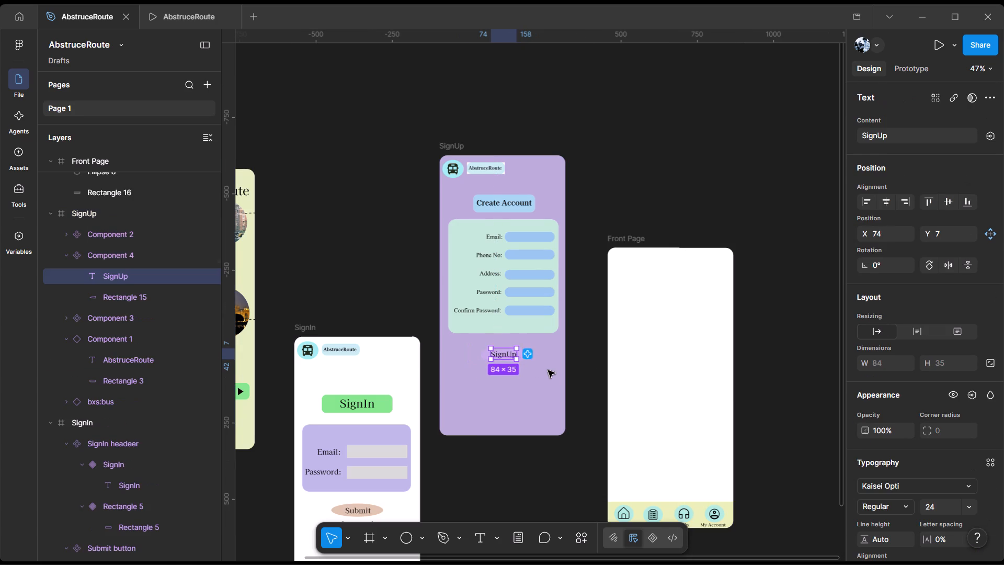
click(155, 295)
click(868, 413)
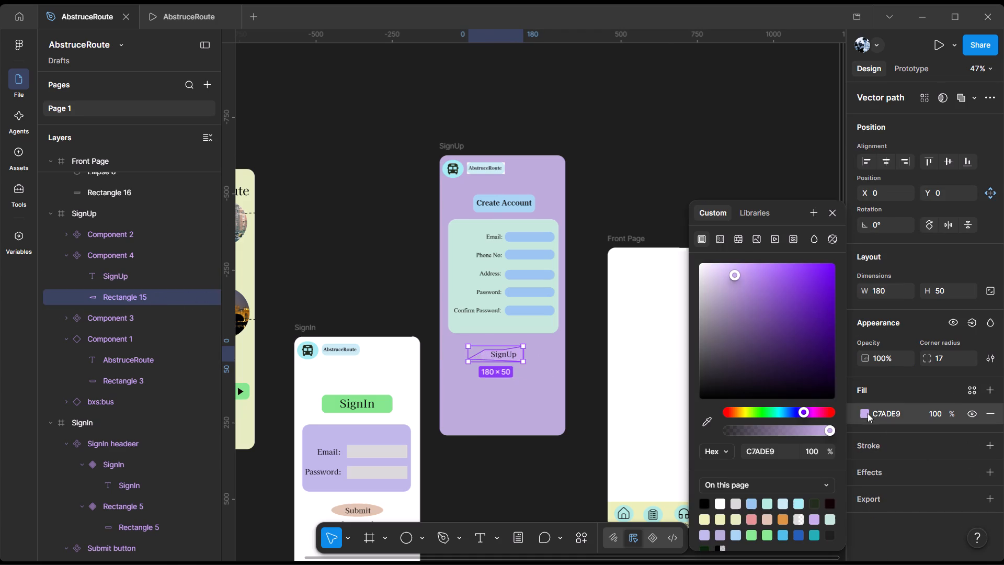
click(743, 354)
click(731, 303)
click(731, 290)
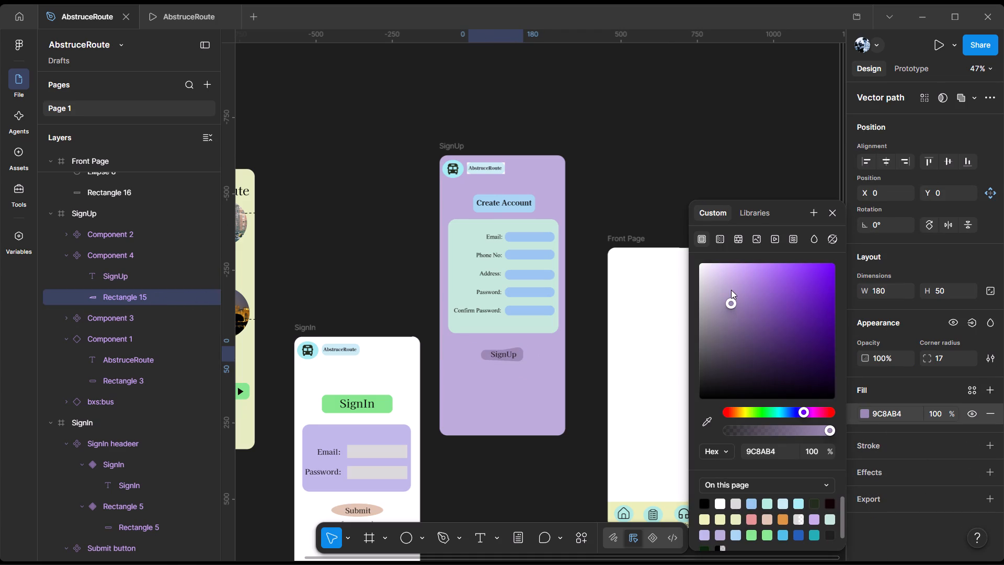
click(718, 268)
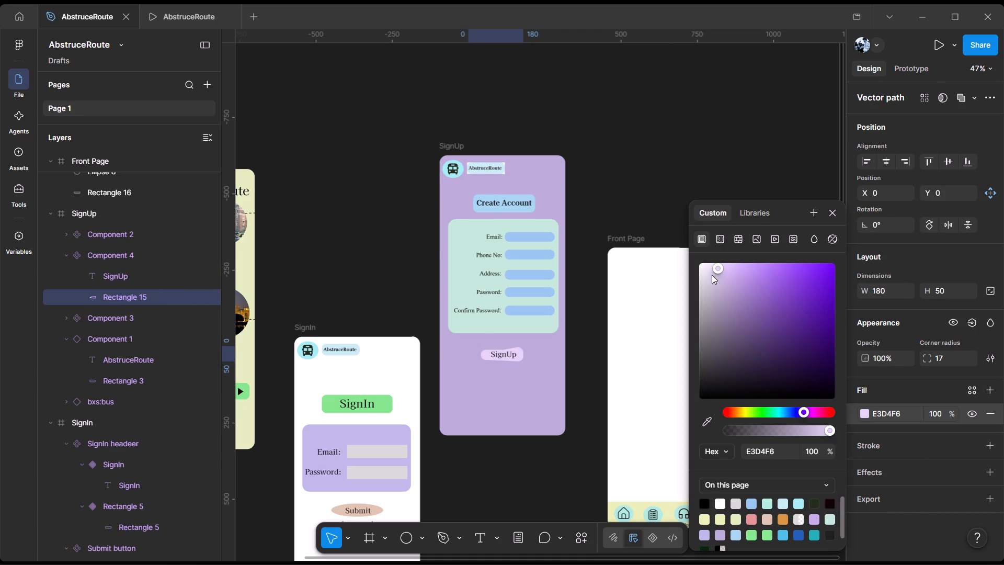
click(712, 275)
click(780, 410)
click(726, 289)
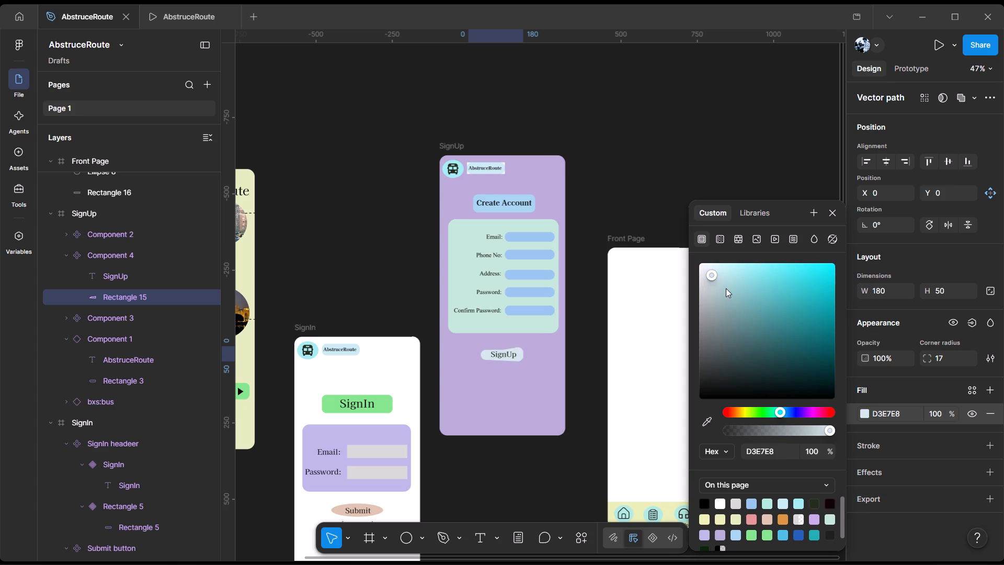
click(722, 273)
click(722, 330)
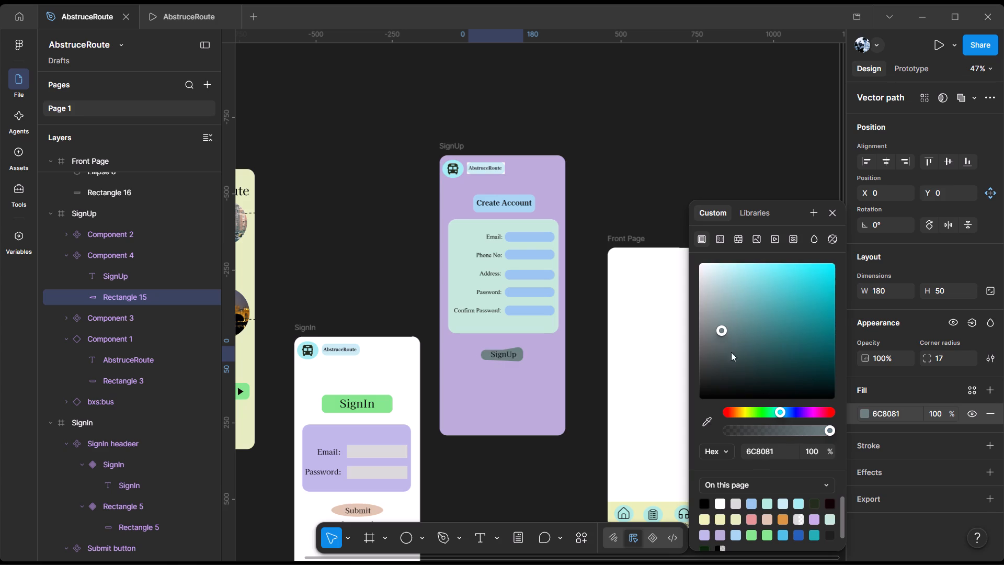
click(759, 414)
click(737, 324)
click(735, 301)
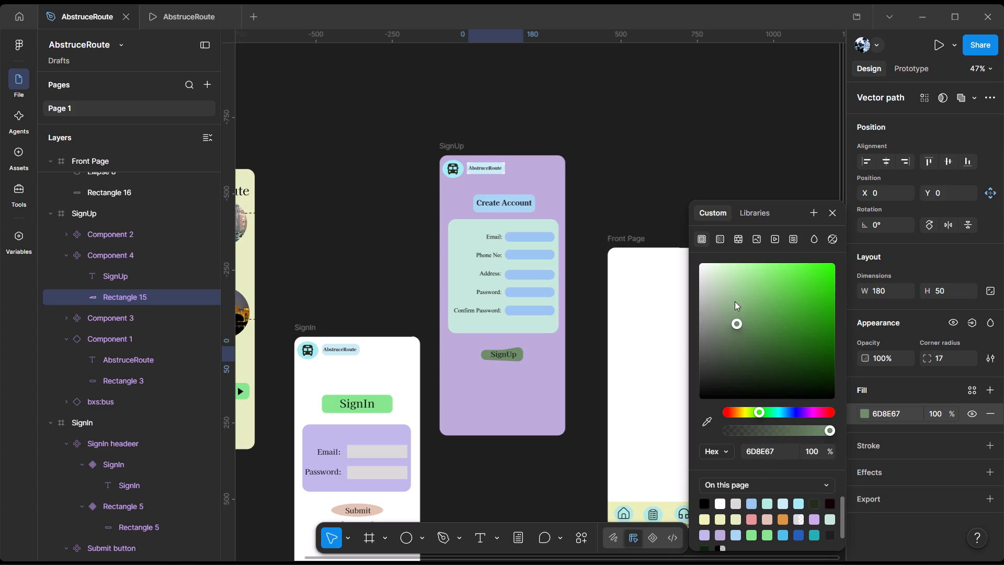
click(738, 290)
click(744, 273)
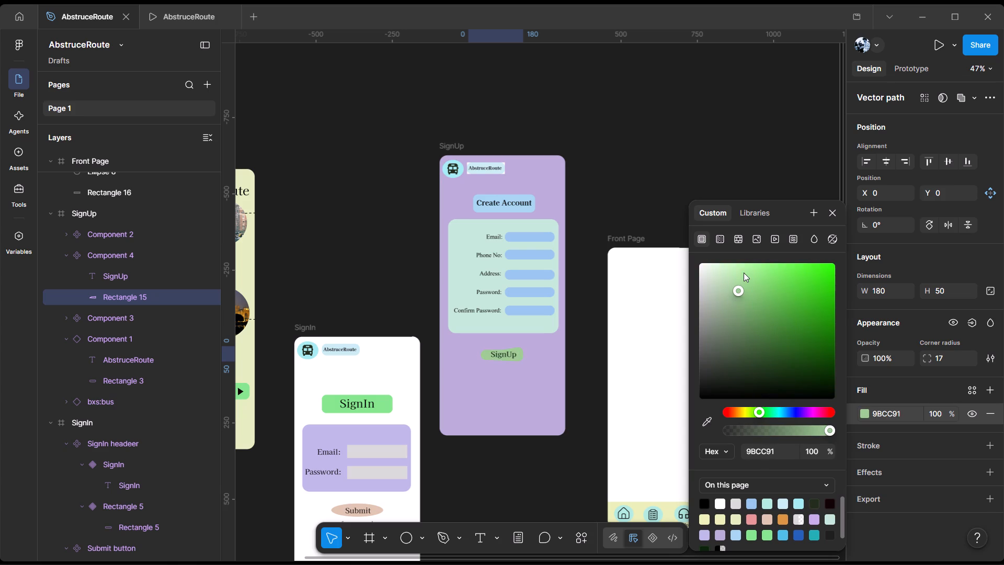
click(619, 154)
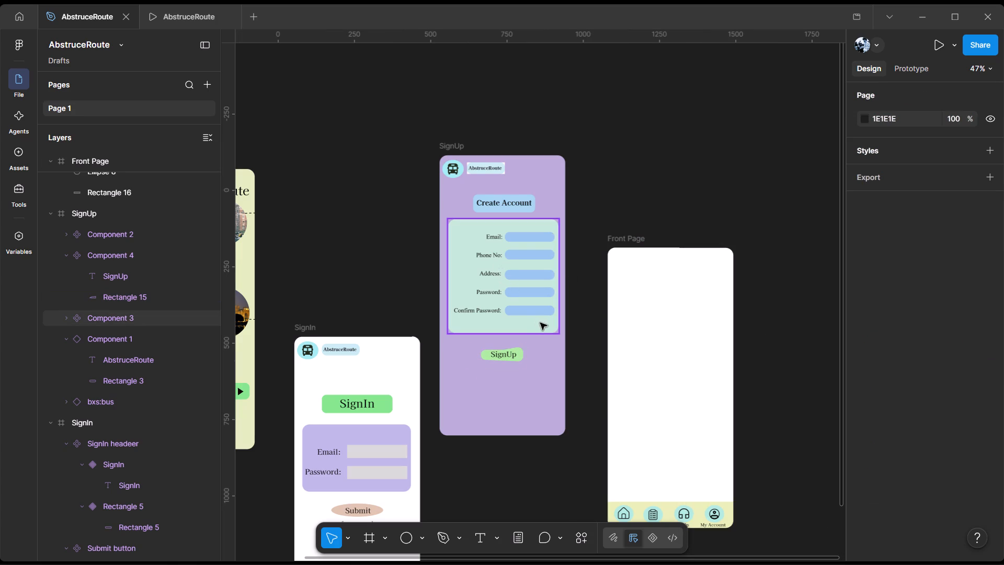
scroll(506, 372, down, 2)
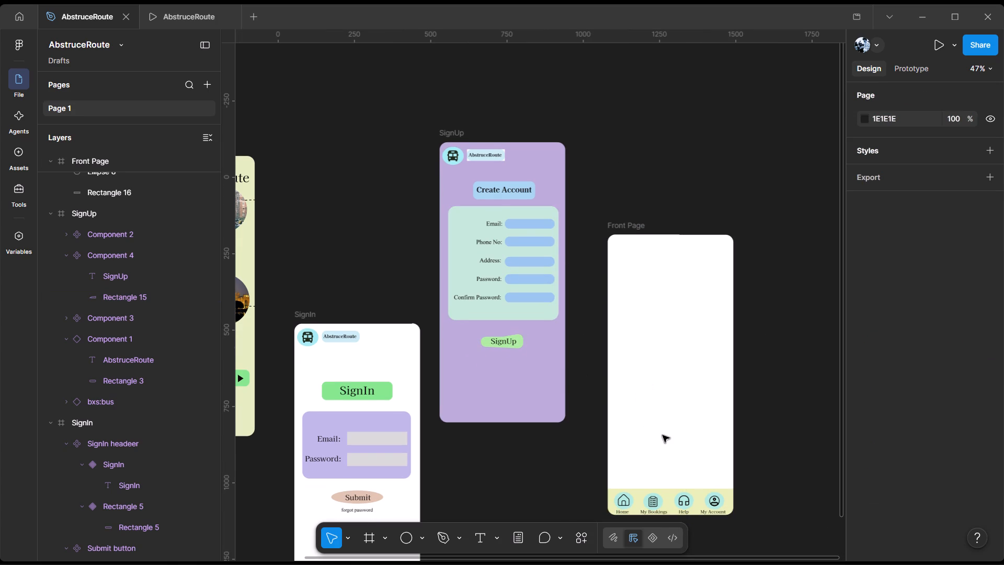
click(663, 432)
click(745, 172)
Combine the Home icon, its light blue circle and the Home label in the Front Page navigation bar into one component.
scroll(676, 459, down, 3)
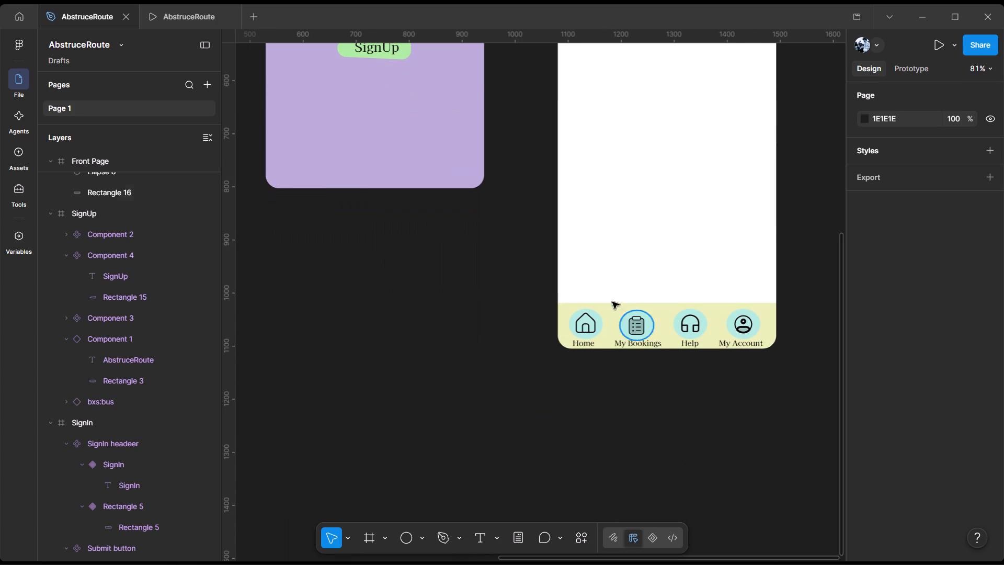
click(601, 322)
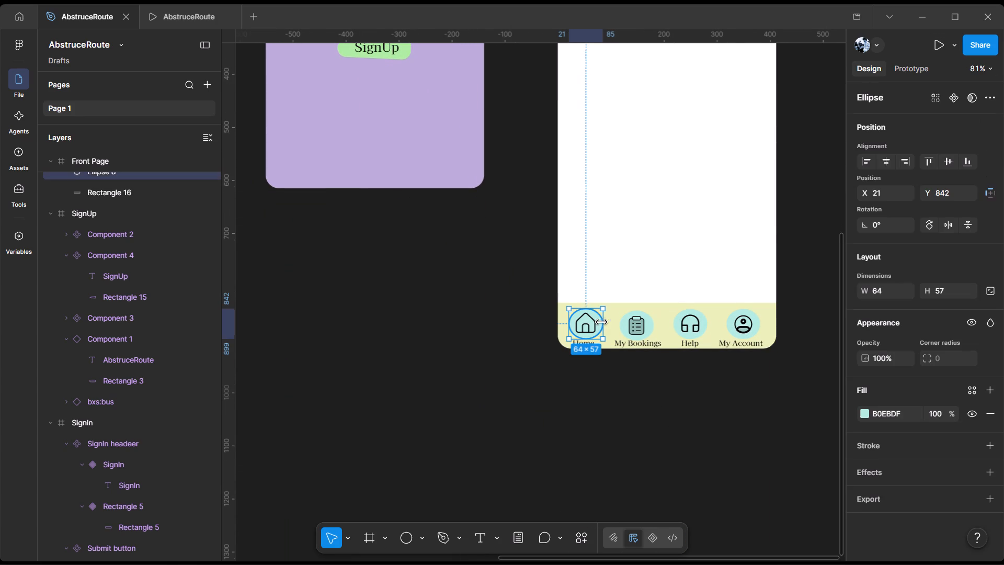
scroll(154, 322, up, 4)
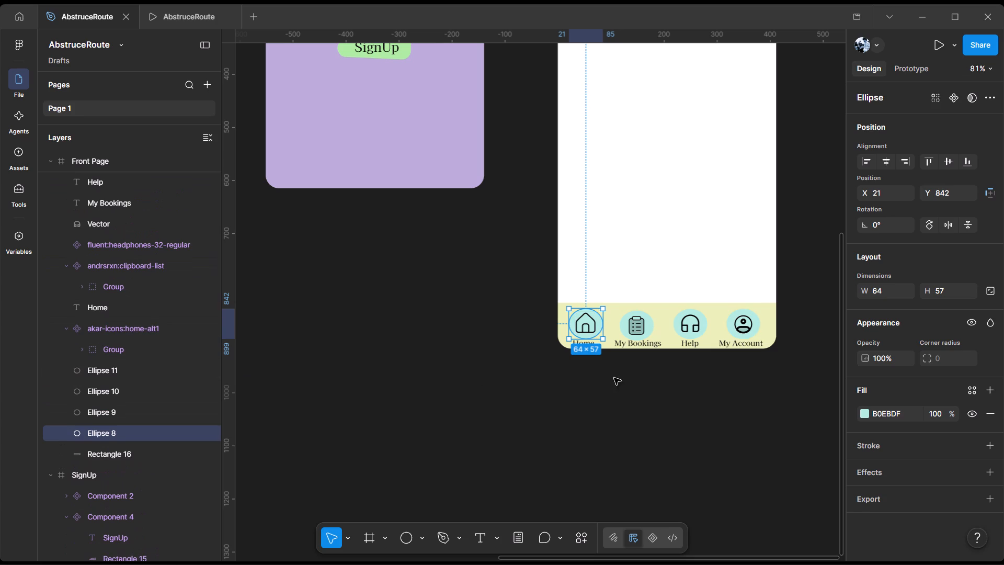
shift+click(591, 323)
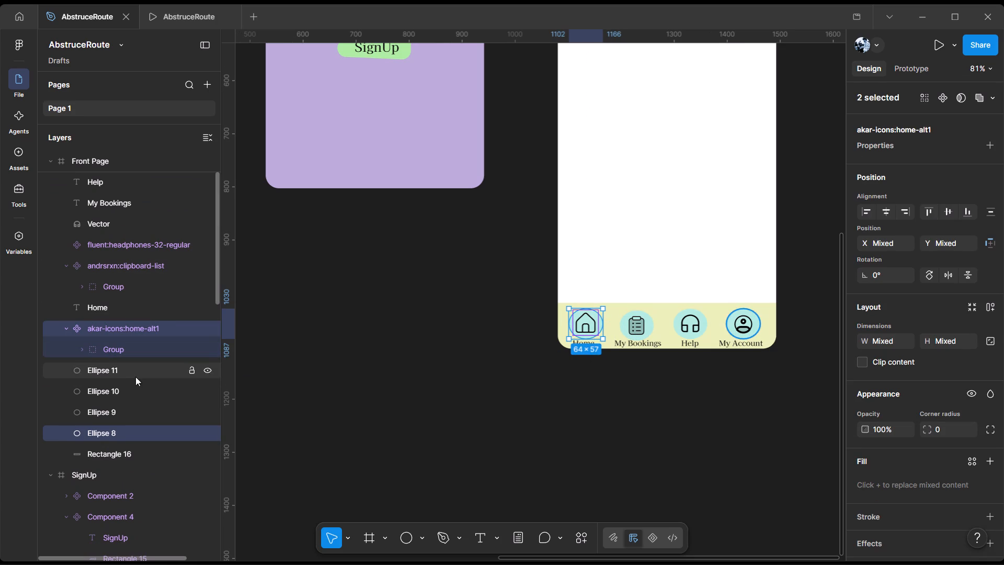
shift+click(132, 307)
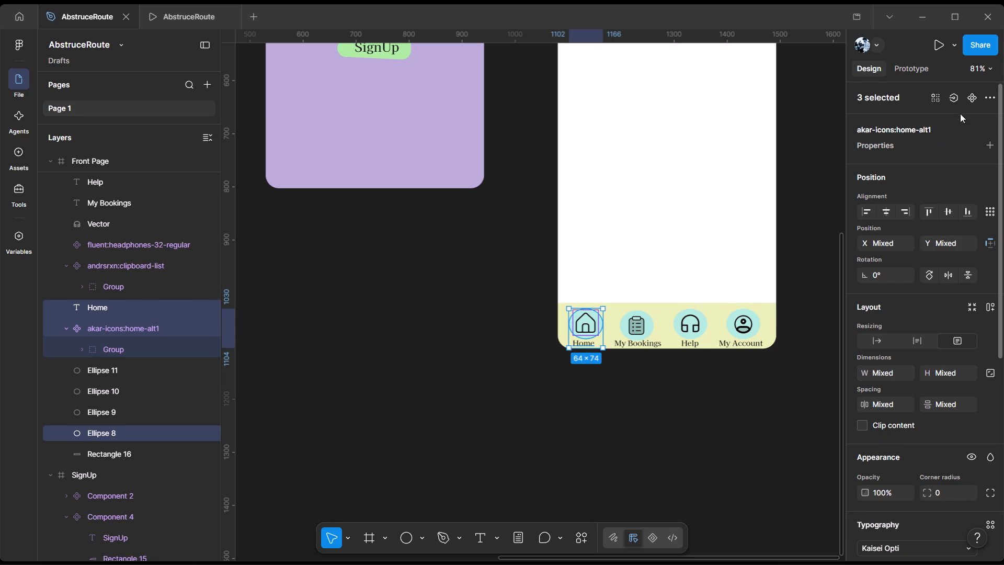
click(968, 96)
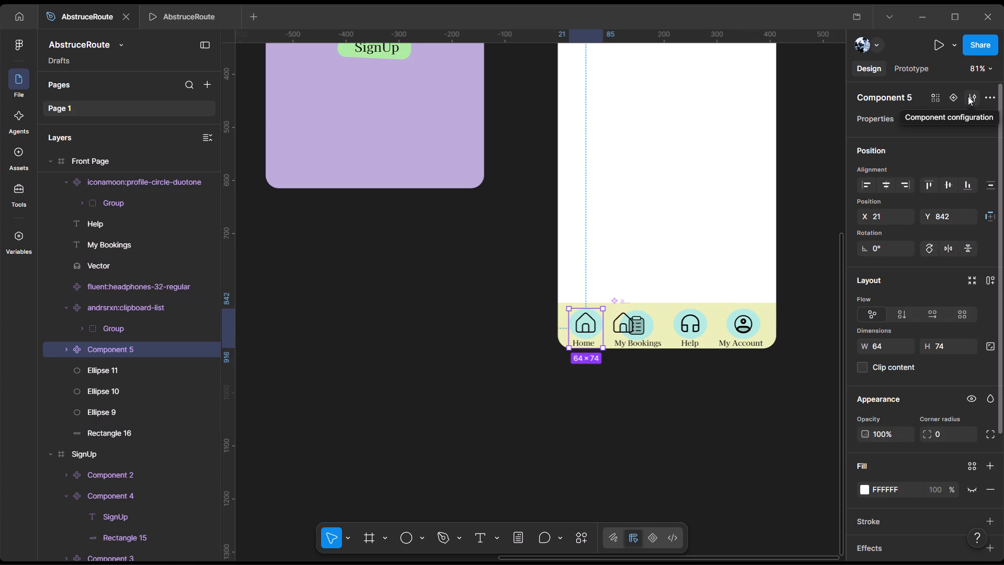
key(ctrl+z)
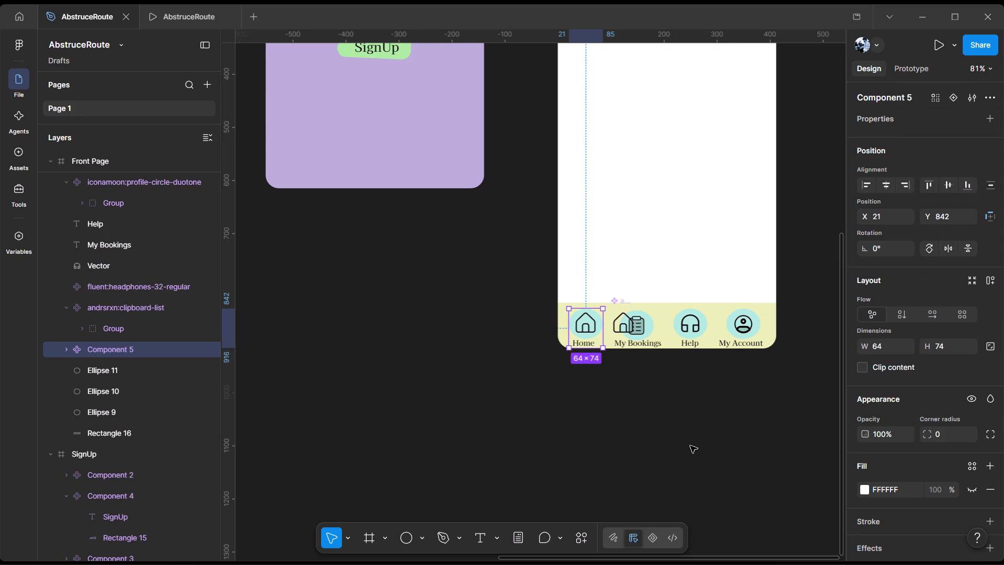
click(988, 102)
click(988, 101)
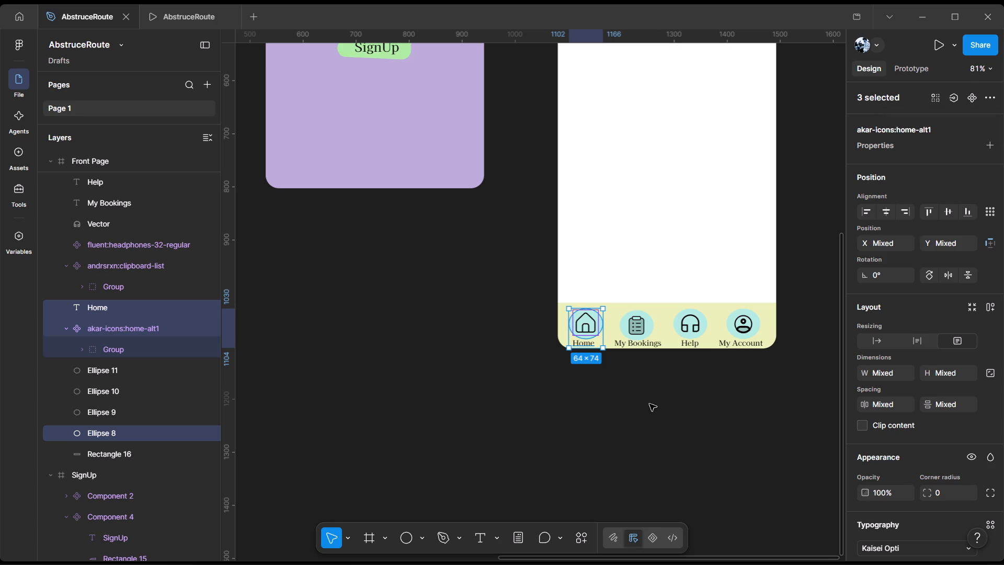
key(ctrl+alt+k)
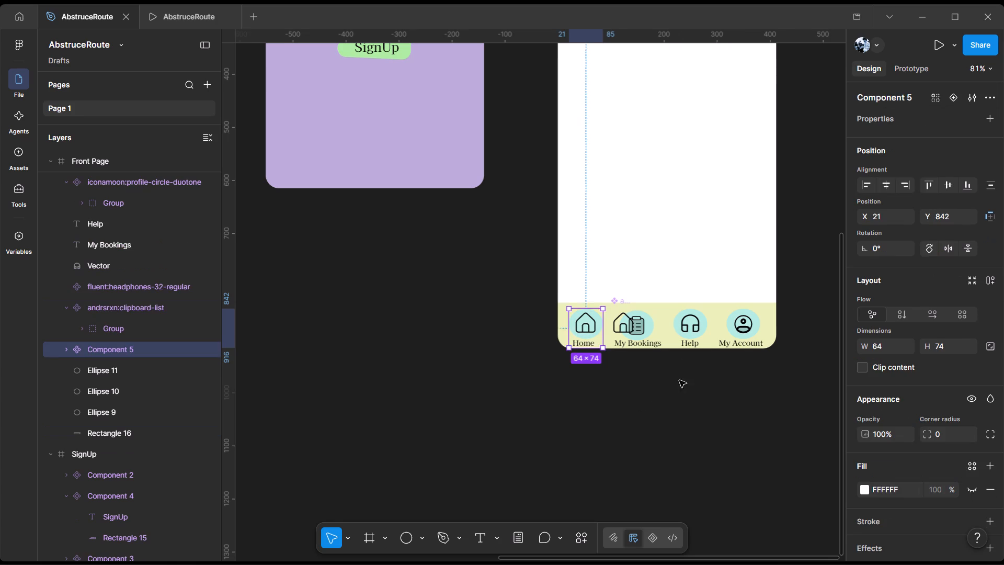
Move the stray extra home icon off the My Bookings item in the Front Page navigation bar and delete it.
drag(622, 324, 630, 270)
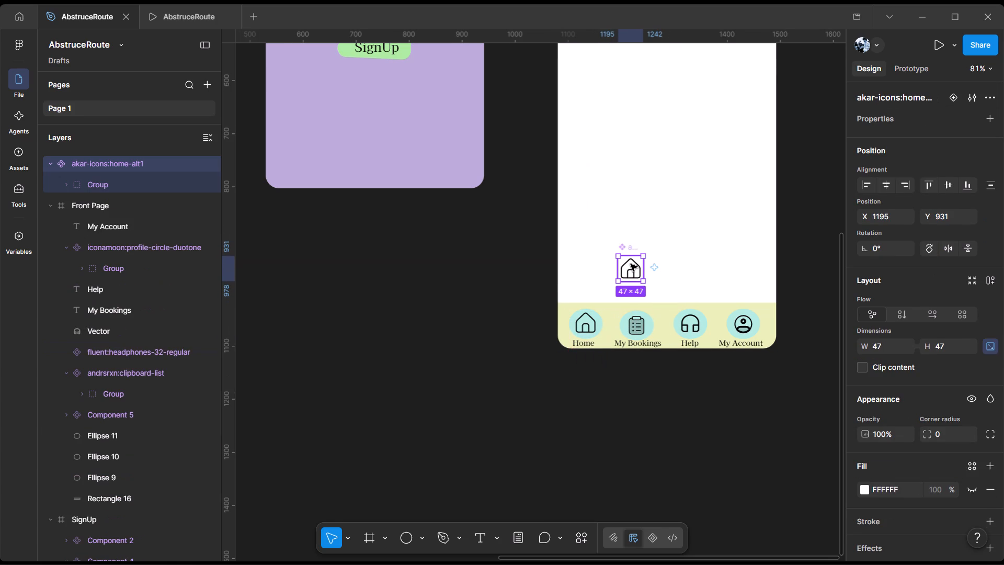
click(646, 258)
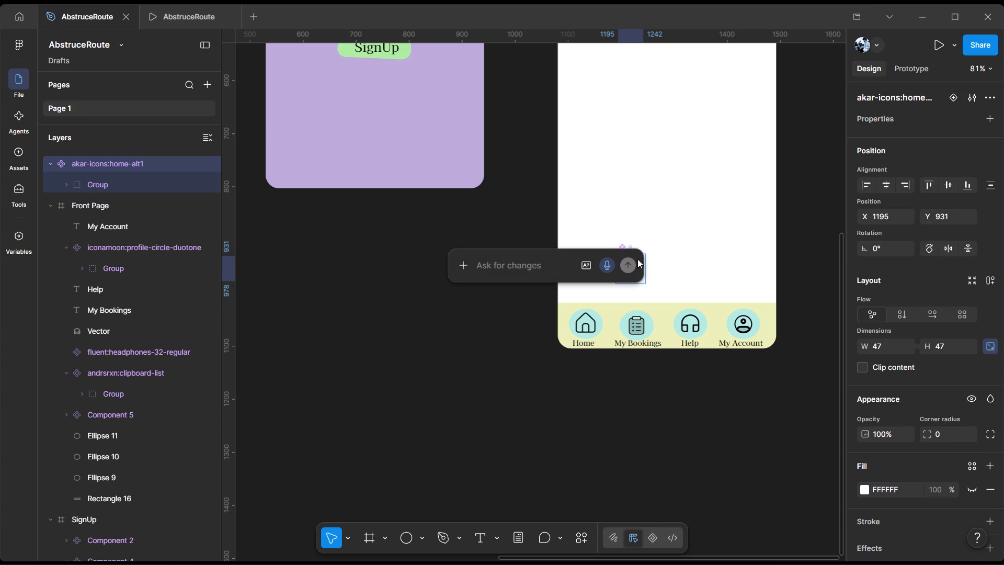
click(676, 261)
key(BackSpace)
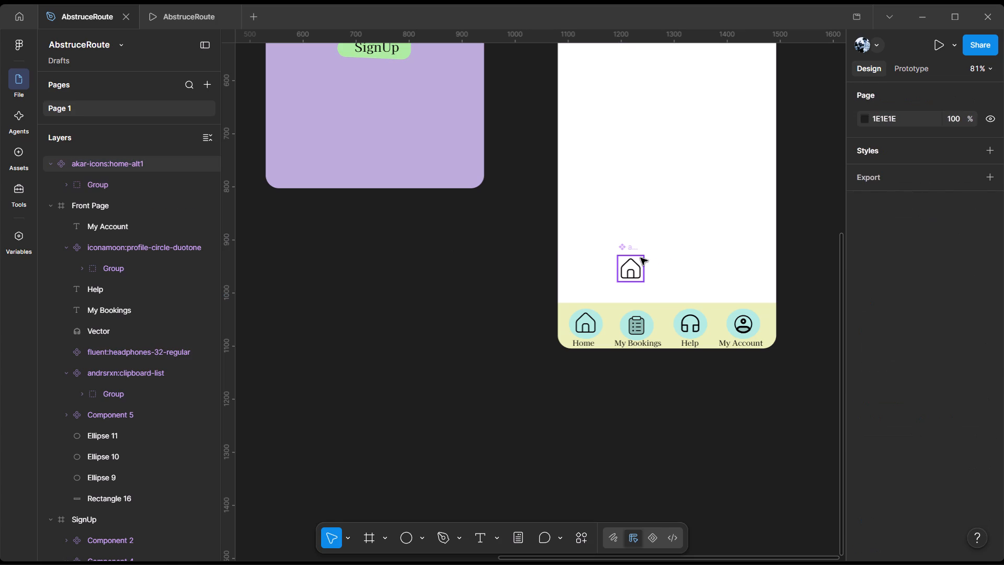
click(640, 258)
click(643, 257)
key(BackSpace)
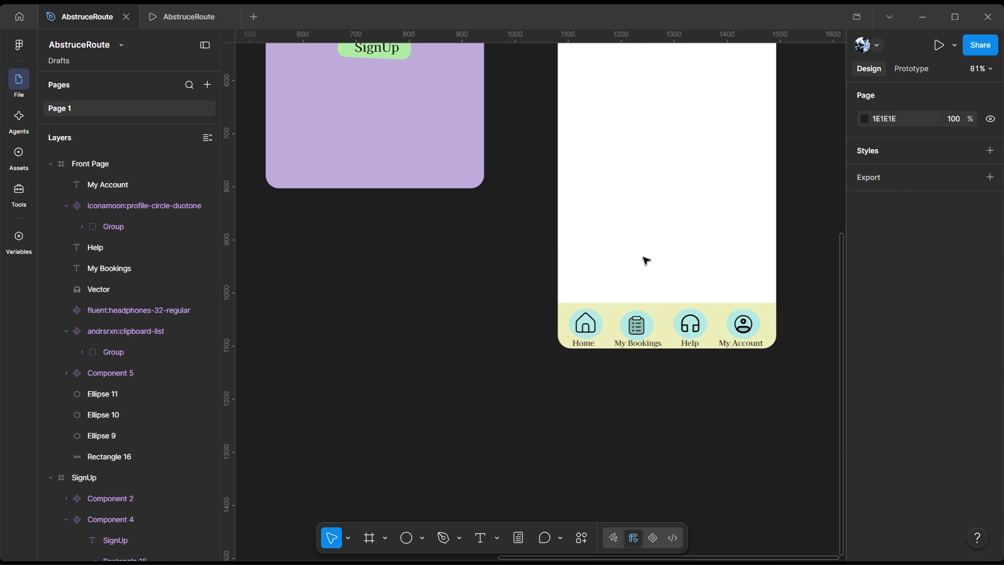
Rename the Home navigation item's component in the Front Page as Home Icon.
click(608, 328)
click(589, 327)
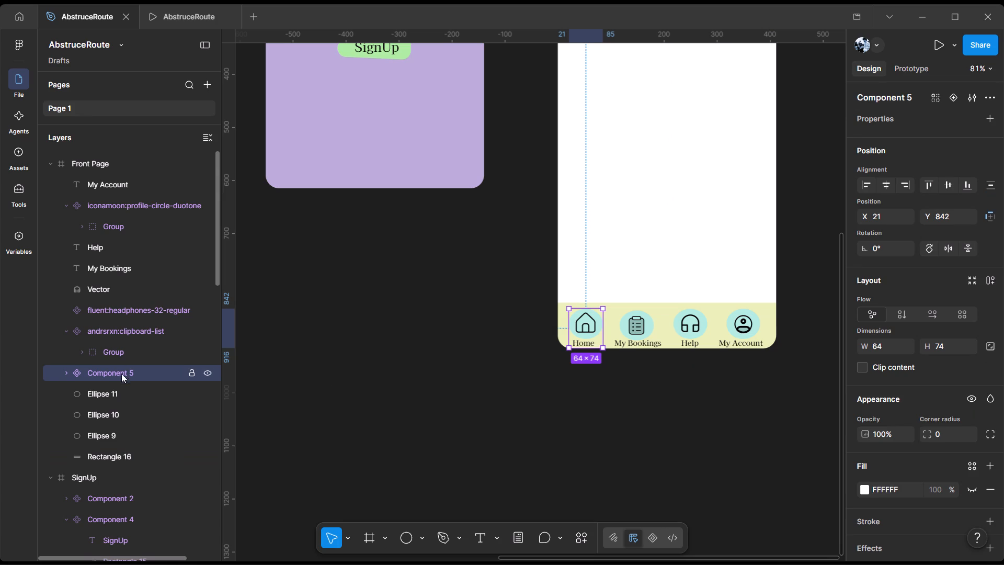
right_click(125, 371)
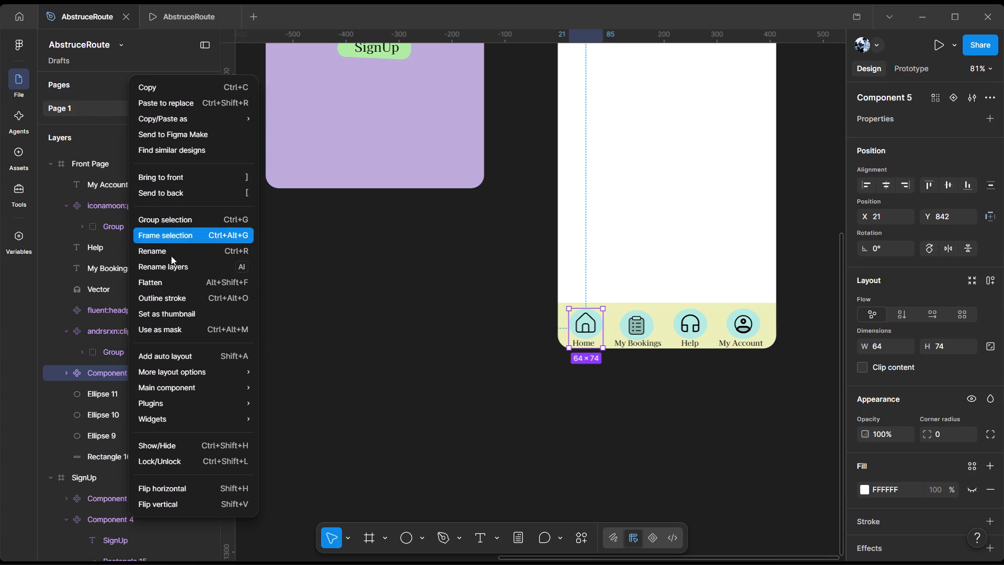
click(180, 252)
key(BackSpace)
text(Home Icon)
key(Return)
click(516, 406)
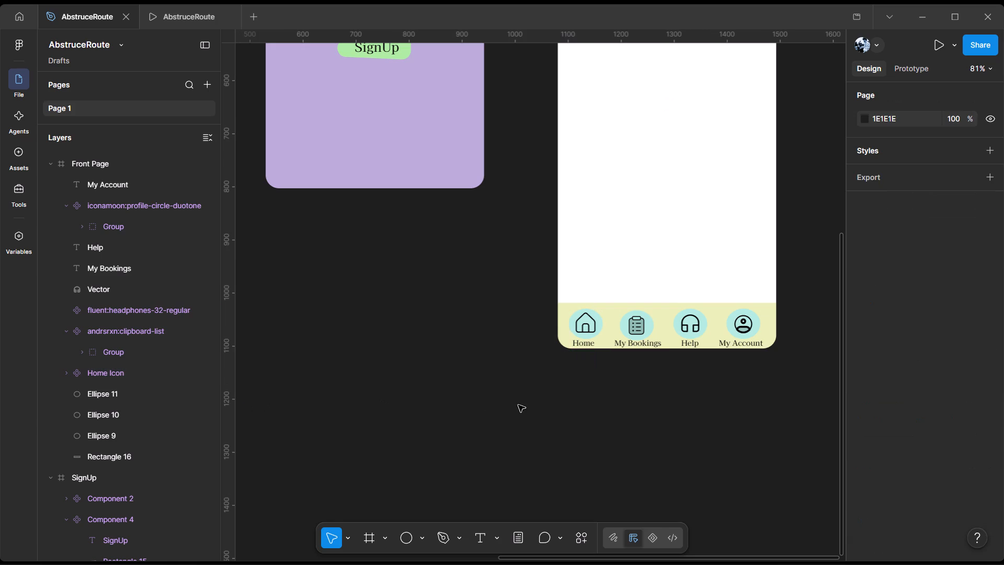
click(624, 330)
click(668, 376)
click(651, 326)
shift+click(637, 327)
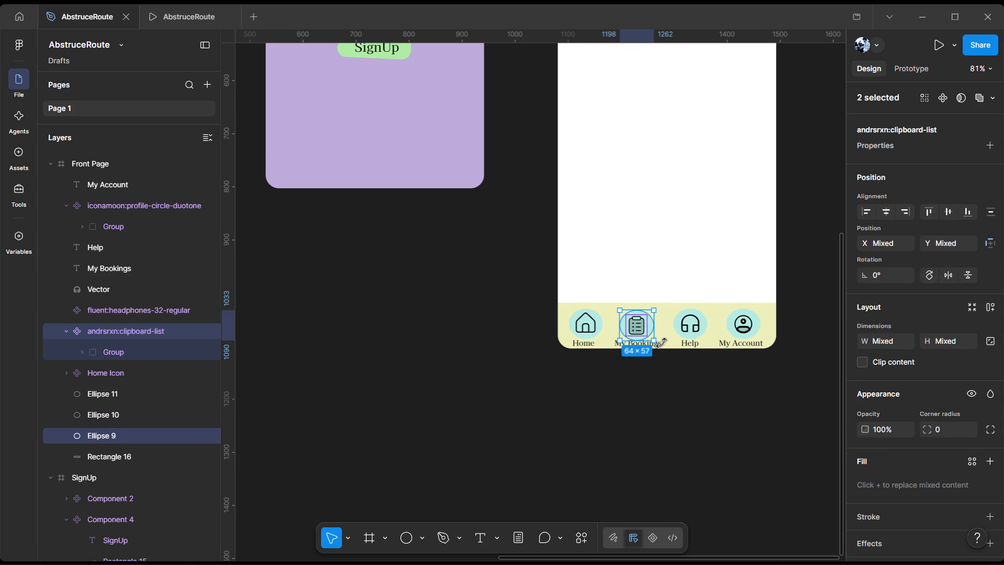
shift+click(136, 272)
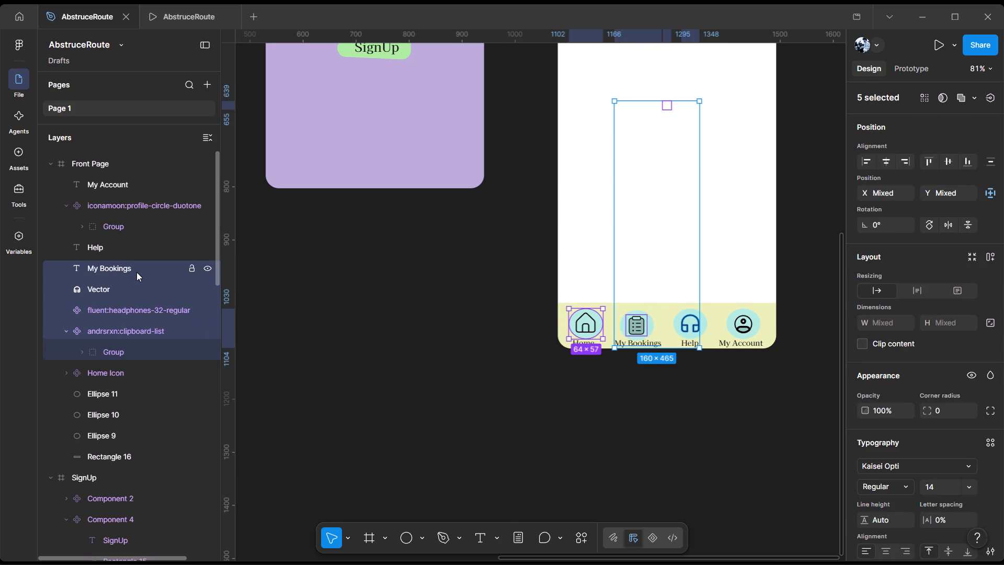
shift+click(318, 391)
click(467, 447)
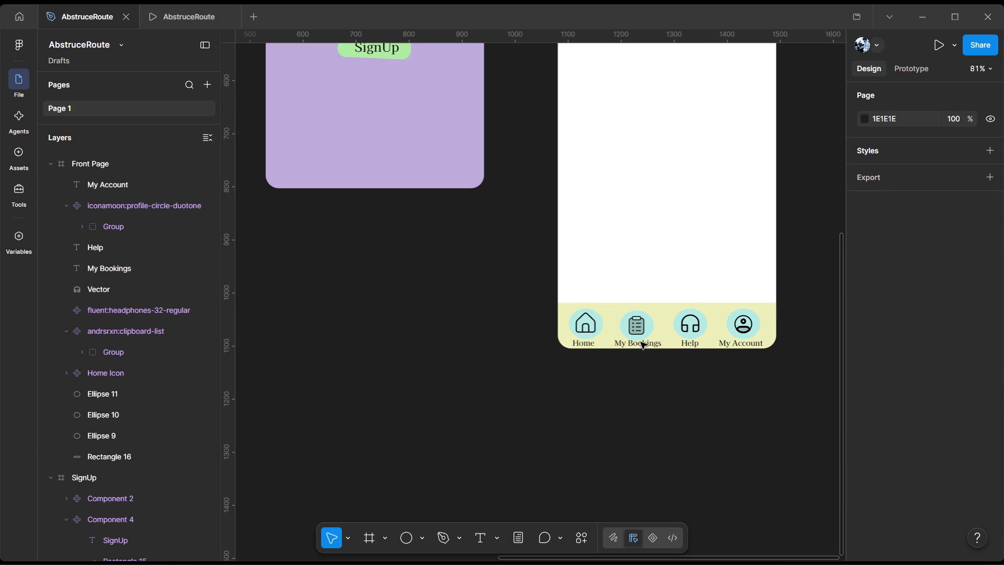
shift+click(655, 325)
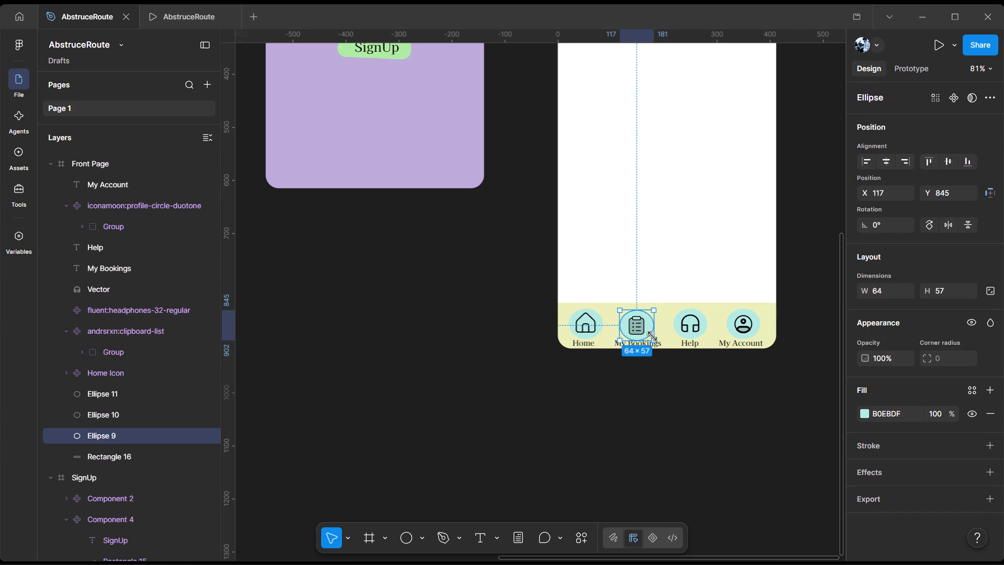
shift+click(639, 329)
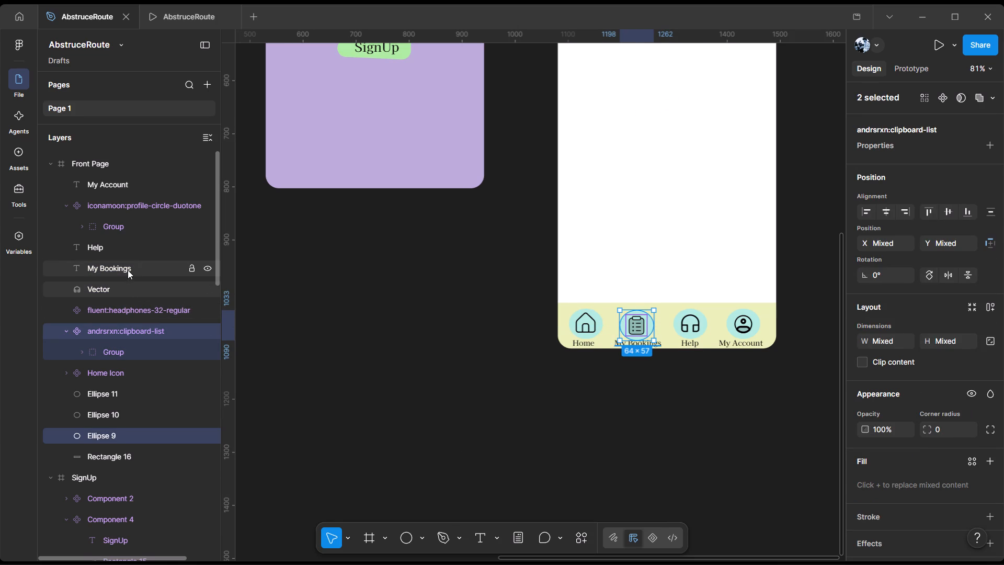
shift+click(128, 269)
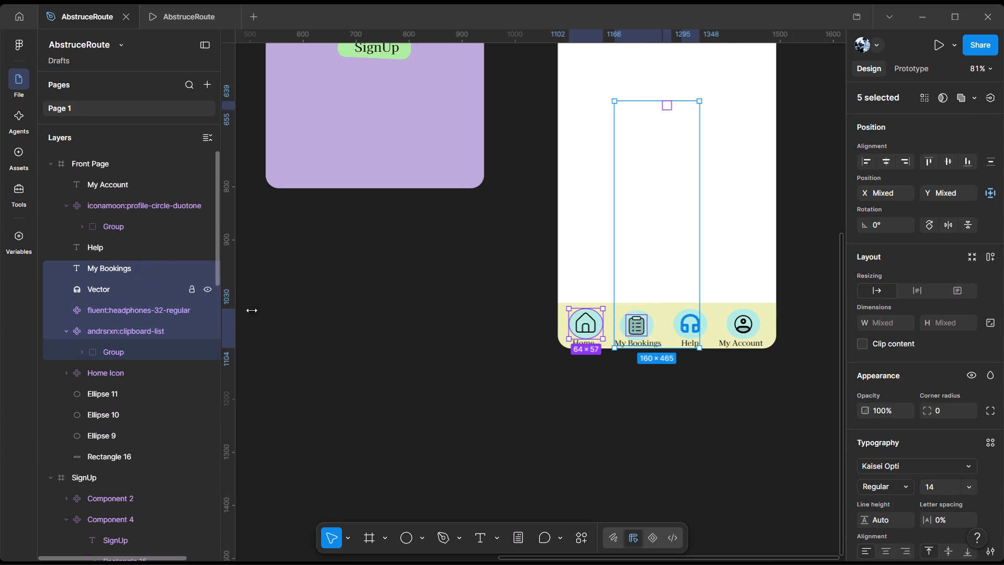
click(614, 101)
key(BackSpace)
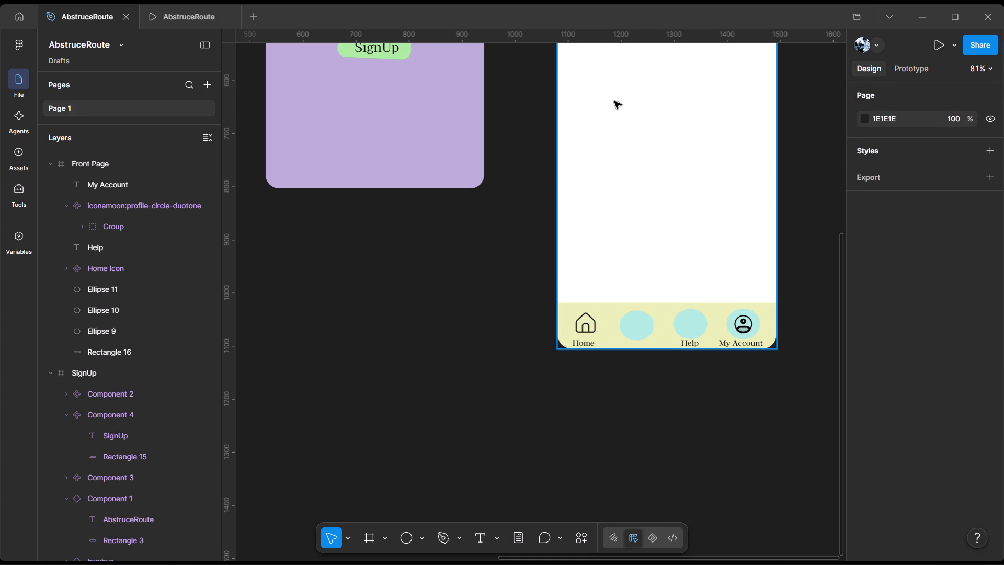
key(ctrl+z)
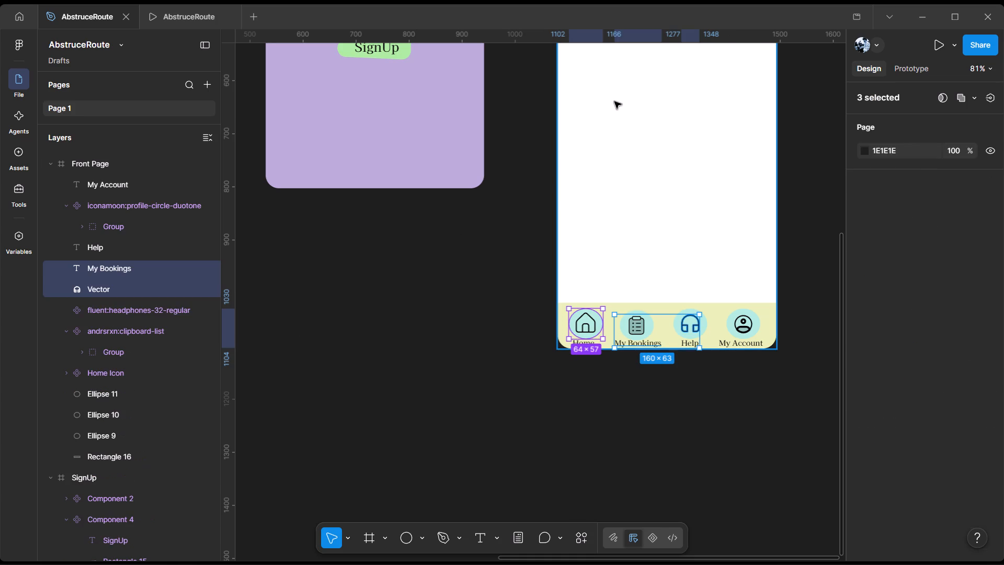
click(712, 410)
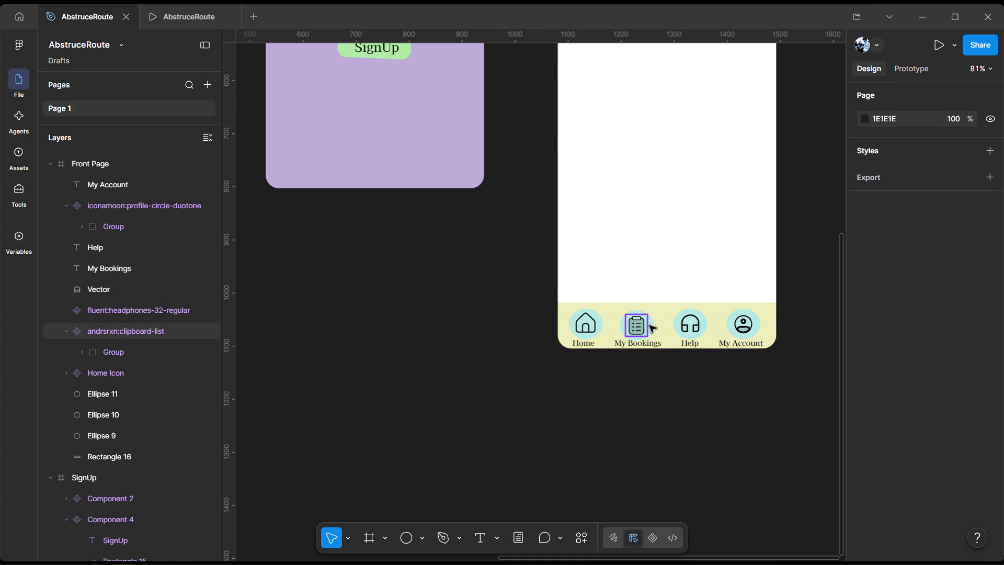
Combine the My Bookings label, its light blue circle and the clipboard icon in the navigation bar into one component.
click(650, 341)
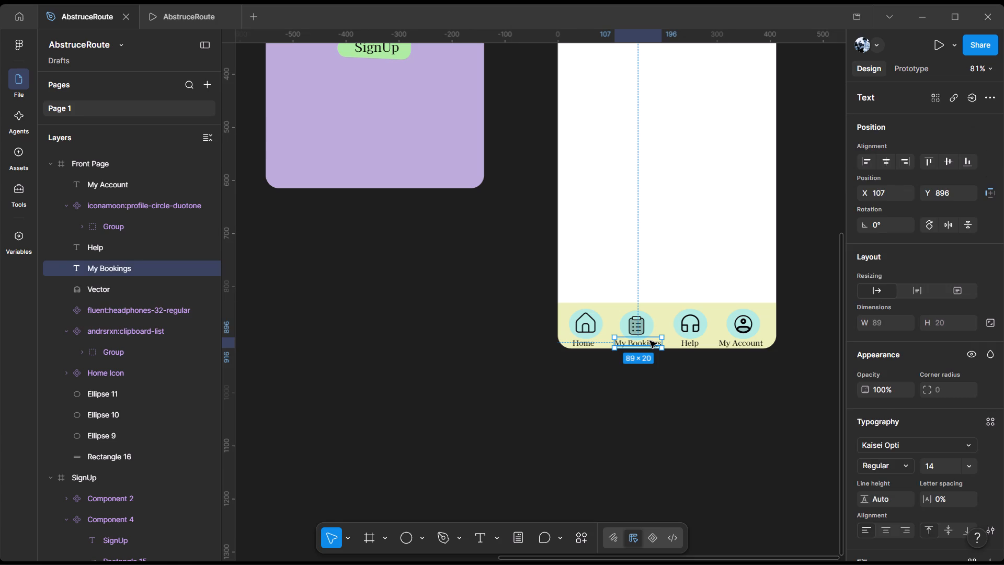
shift+click(651, 324)
shift+click(641, 323)
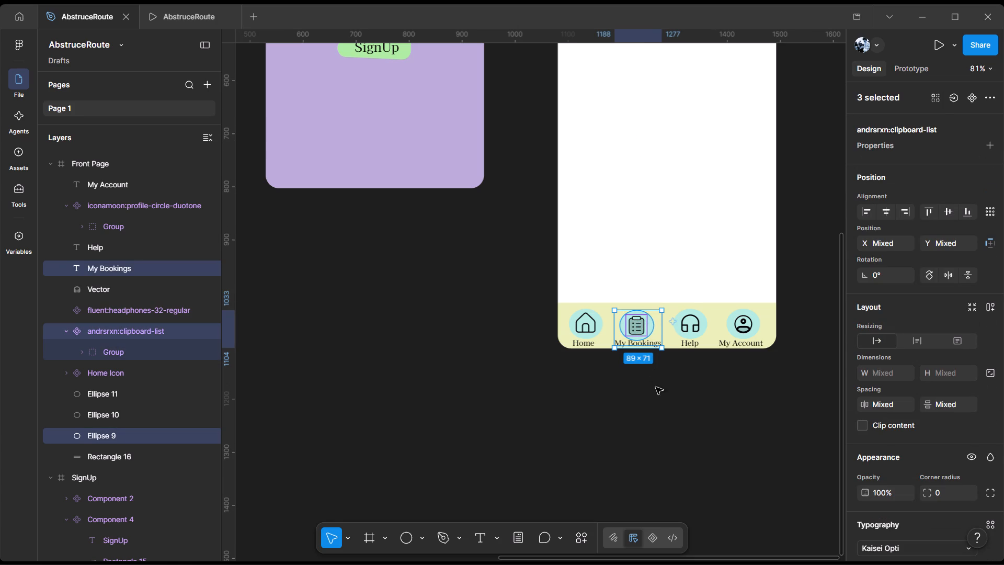
click(975, 96)
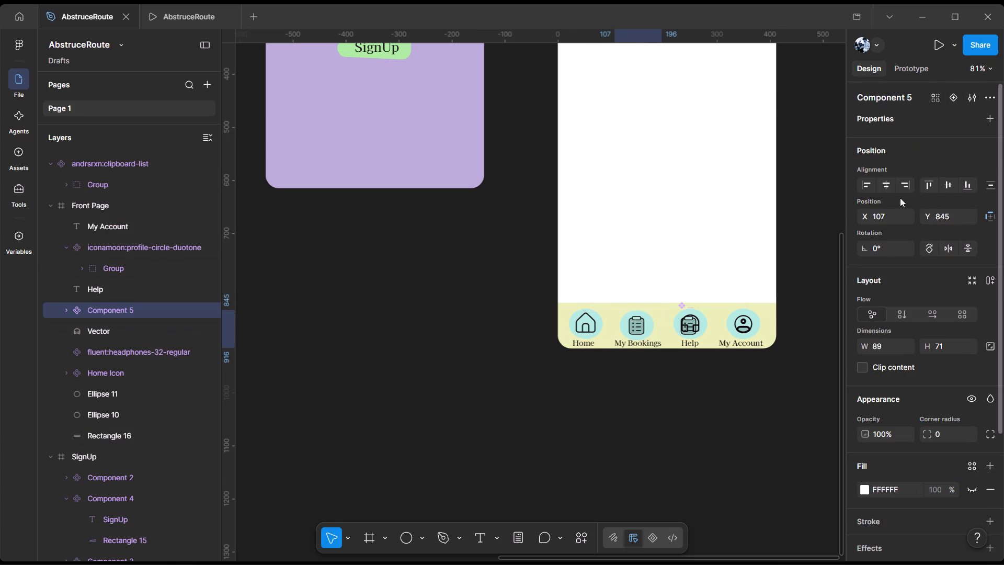
Move the stray extra clipboard icon off the Help item in the Front Page navigation bar and delete it.
click(681, 305)
drag(684, 308, 703, 223)
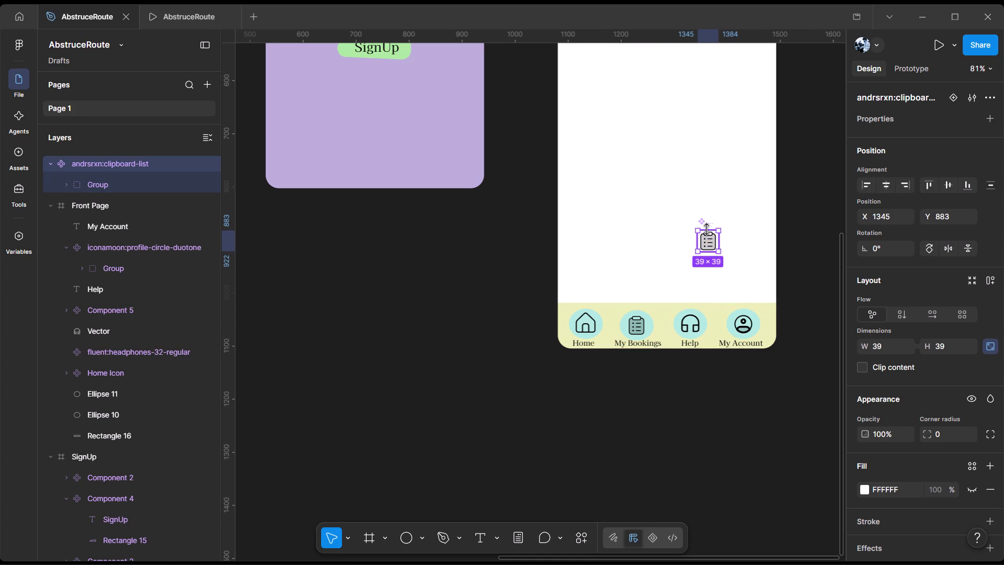
key(BackSpace)
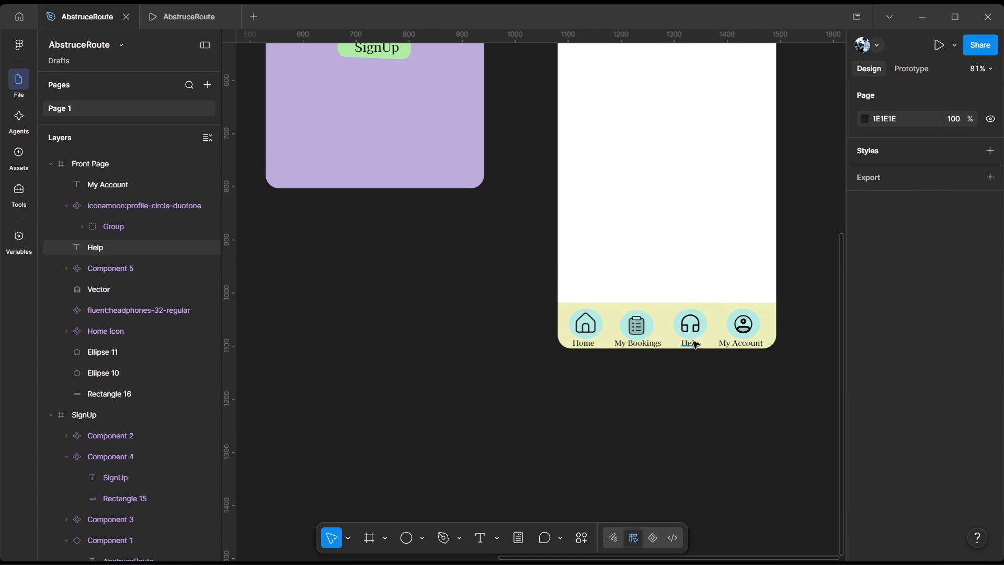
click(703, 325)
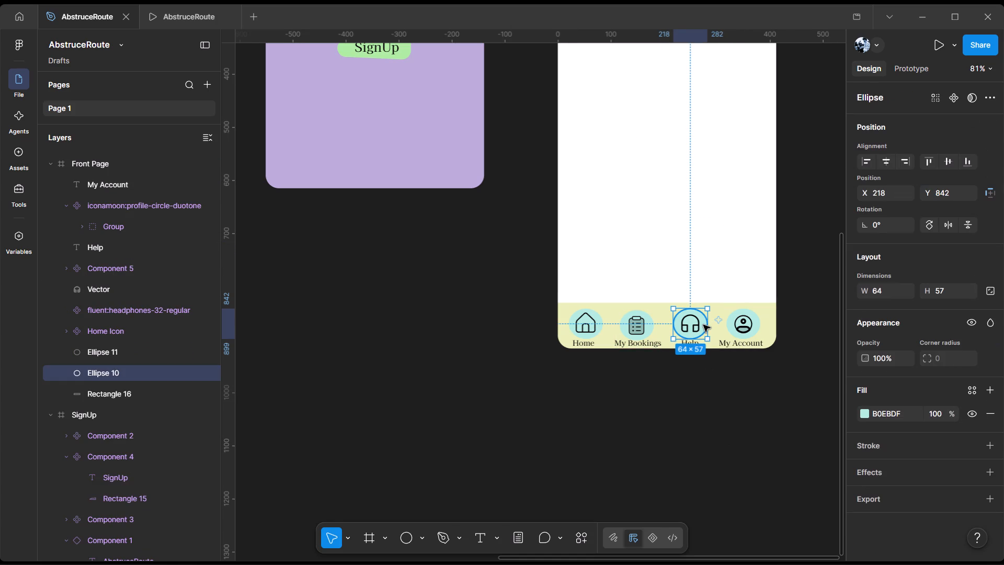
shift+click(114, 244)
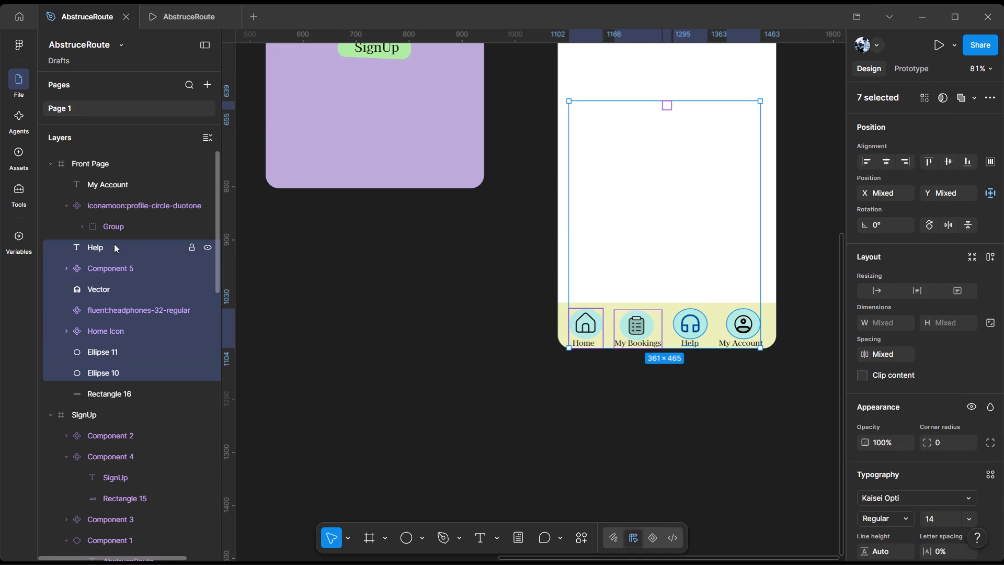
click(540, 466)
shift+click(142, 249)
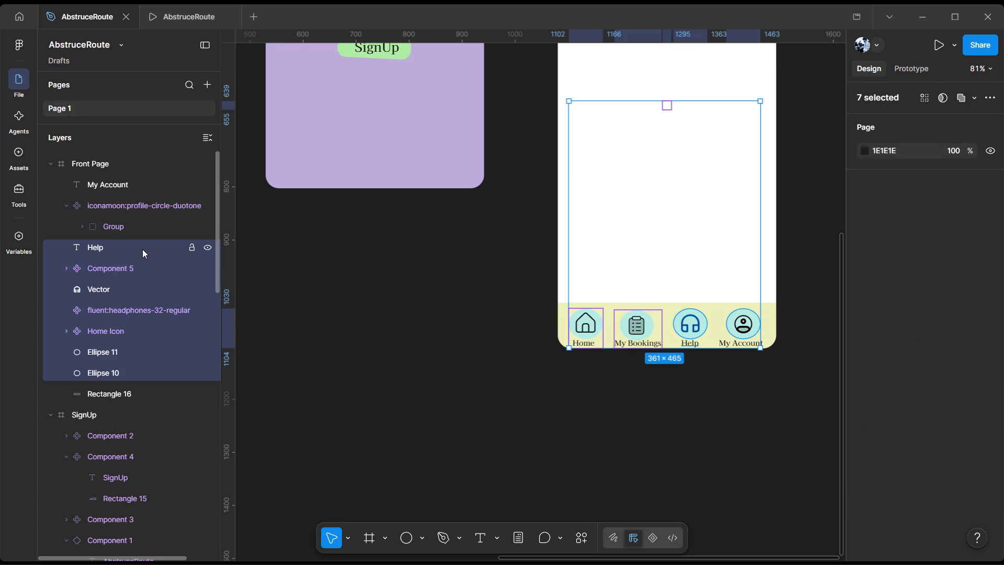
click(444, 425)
Combine the Help label, its light blue circle and the headphones icon in the navigation bar into one component.
click(690, 342)
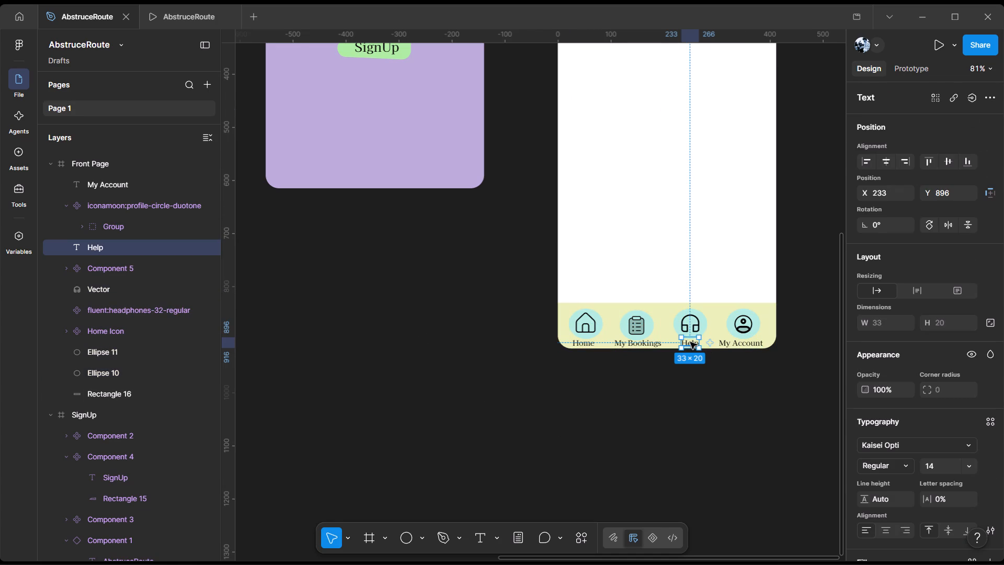
shift+click(703, 321)
shift+click(695, 321)
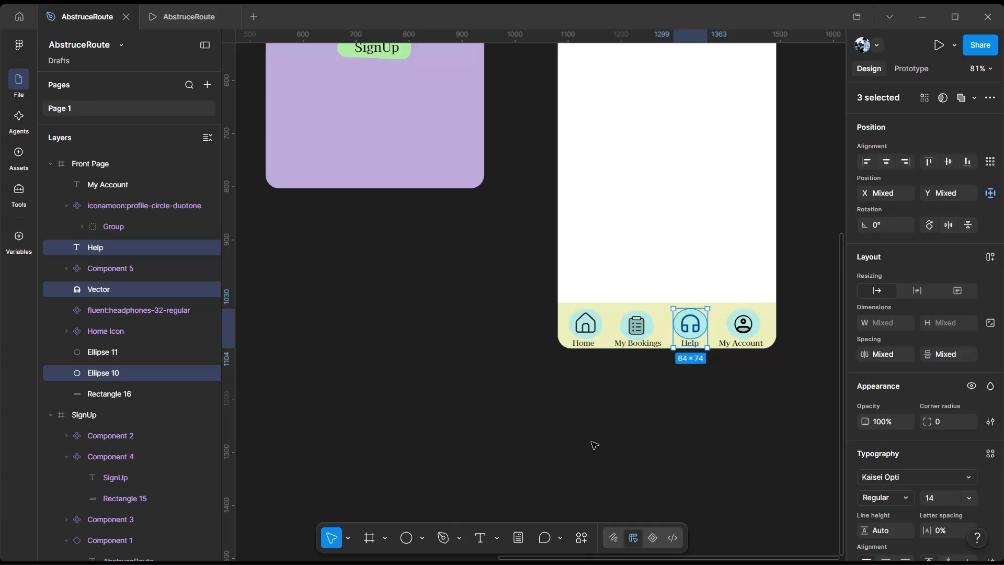
key(ctrl+alt+k)
click(644, 438)
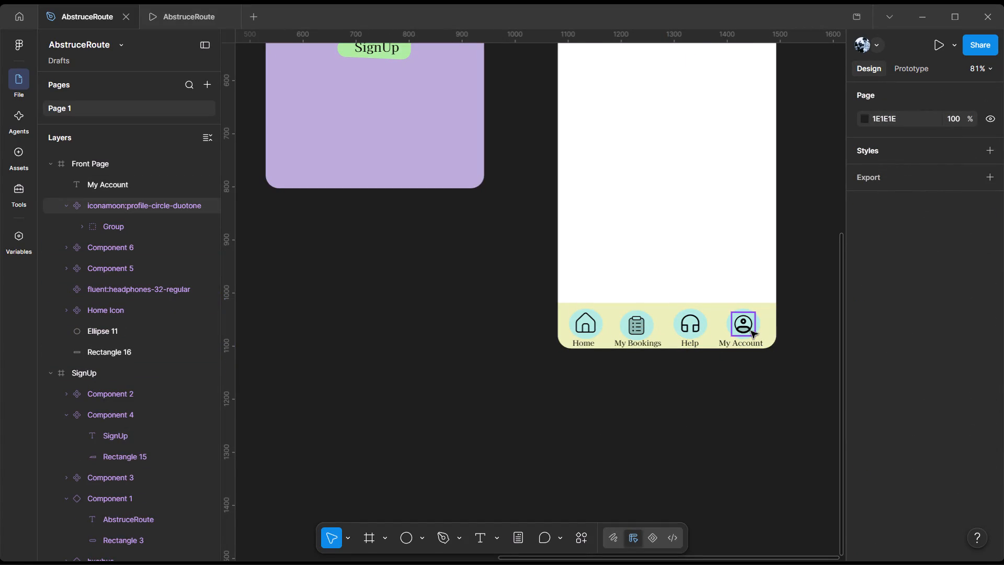
Rename the Help navigation item's component as Help Icon.
click(689, 326)
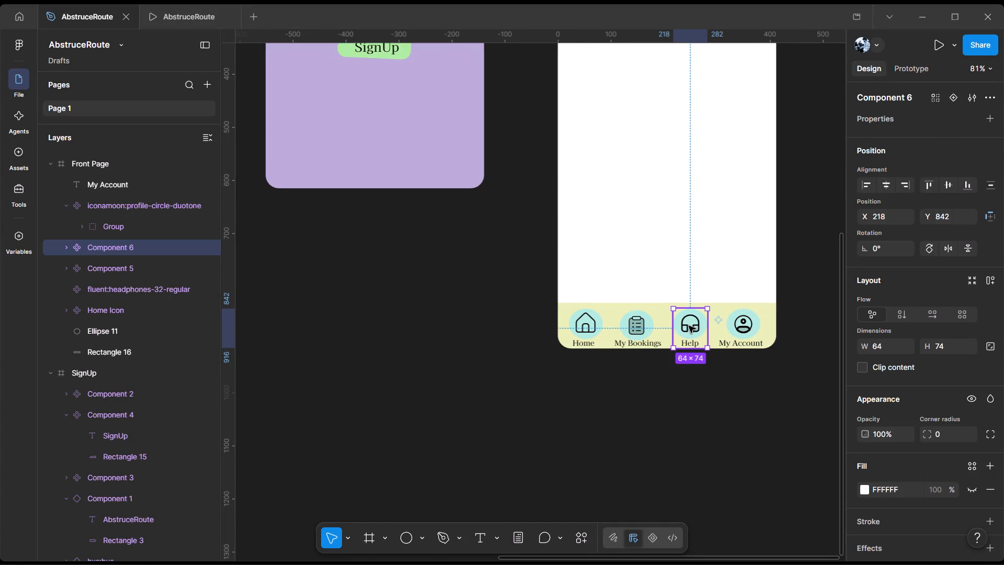
right_click(135, 244)
click(186, 245)
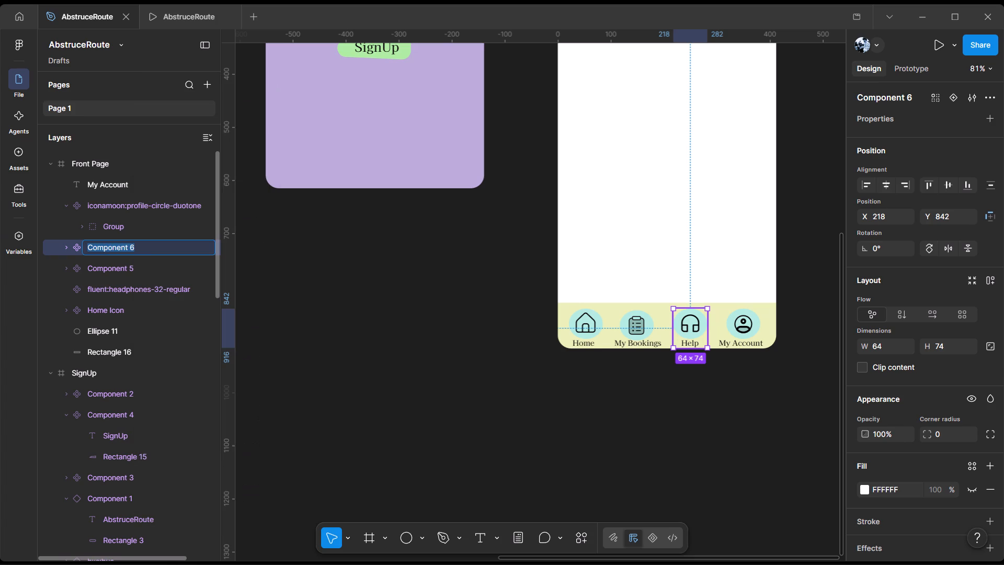
key(BackSpace)
text(Help Icon)
key(Return)
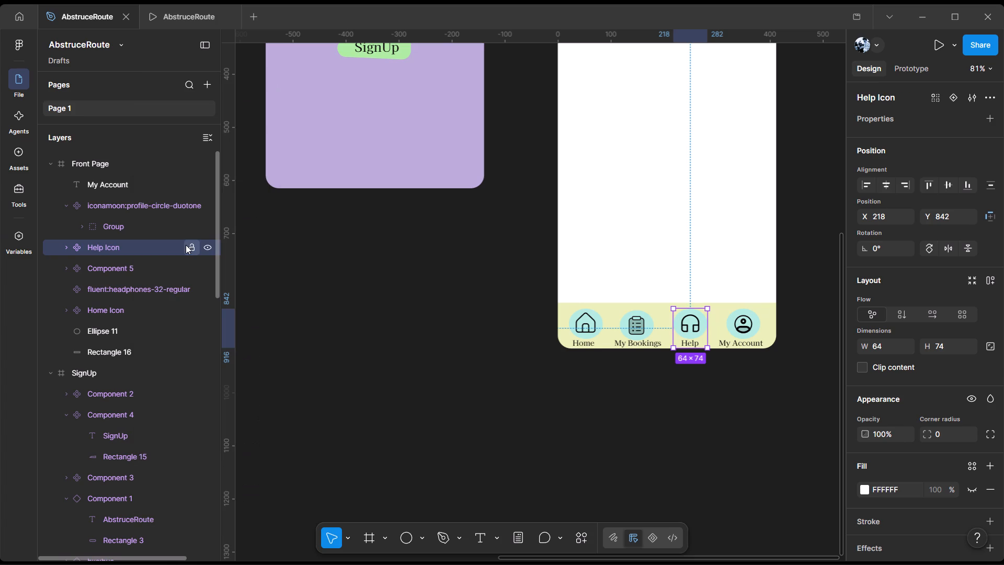
Rename the My Bookings navigation item's component as My Bookings Icon.
click(621, 322)
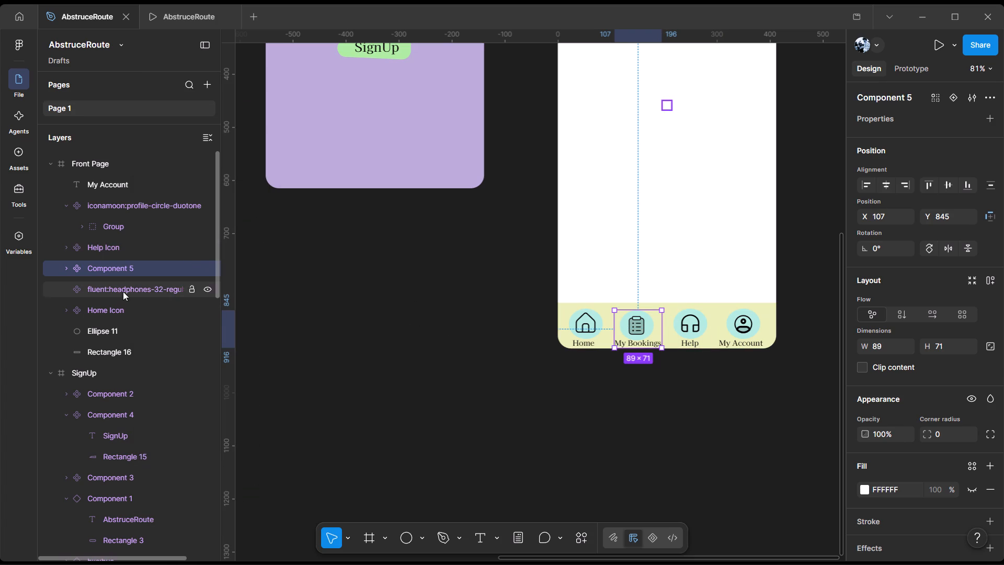
right_click(124, 272)
click(185, 250)
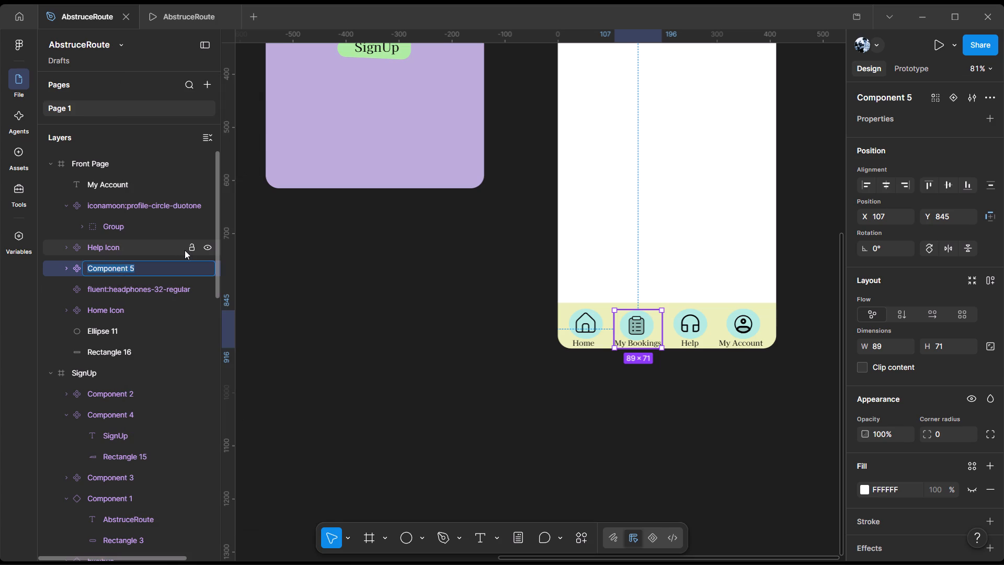
key(BackSpace)
text(My Bookings Icon)
key(Return)
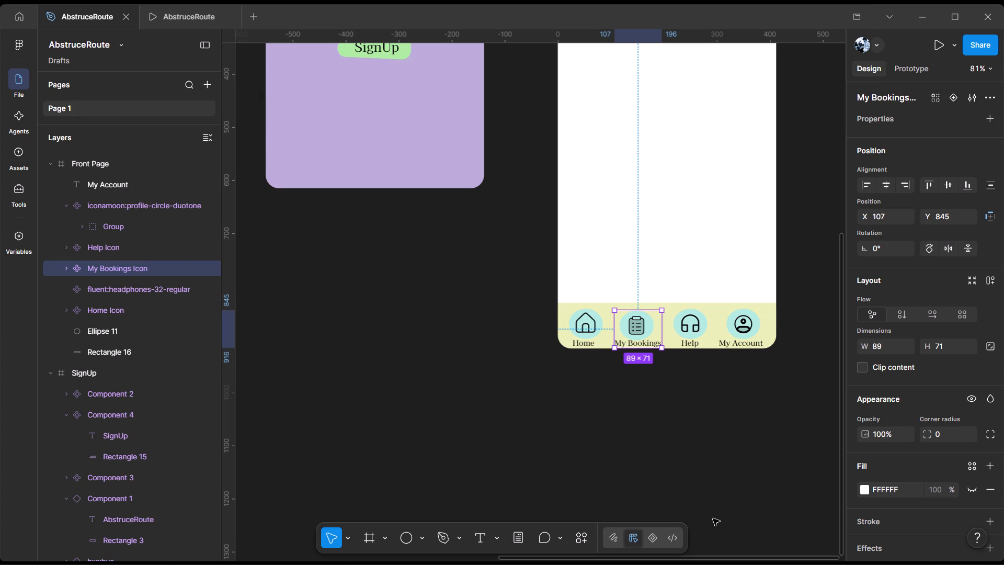
click(721, 461)
Combine the My Account label, its light blue circle and the profile icon in the navigation bar into one component.
click(758, 344)
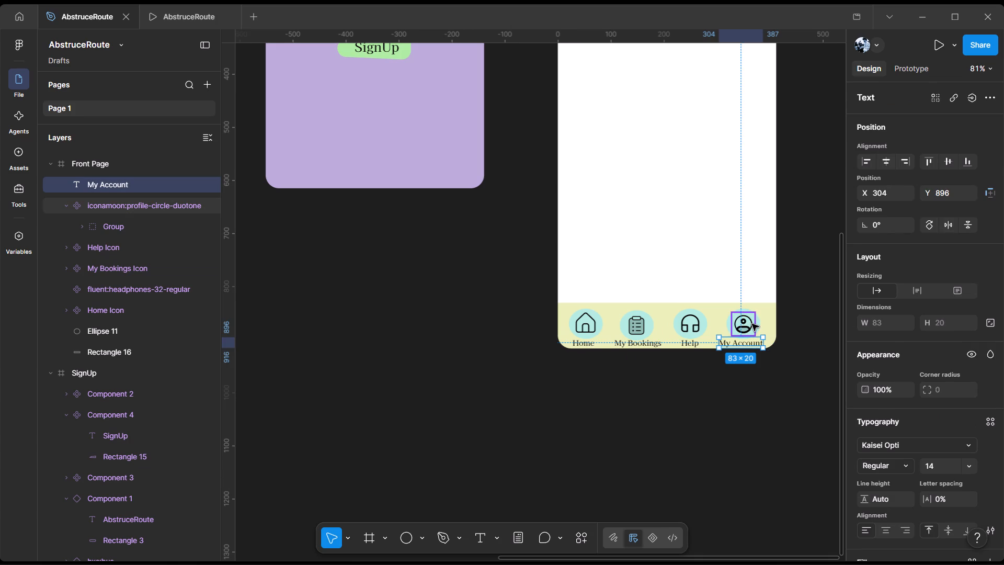
shift+click(758, 324)
shift+click(749, 324)
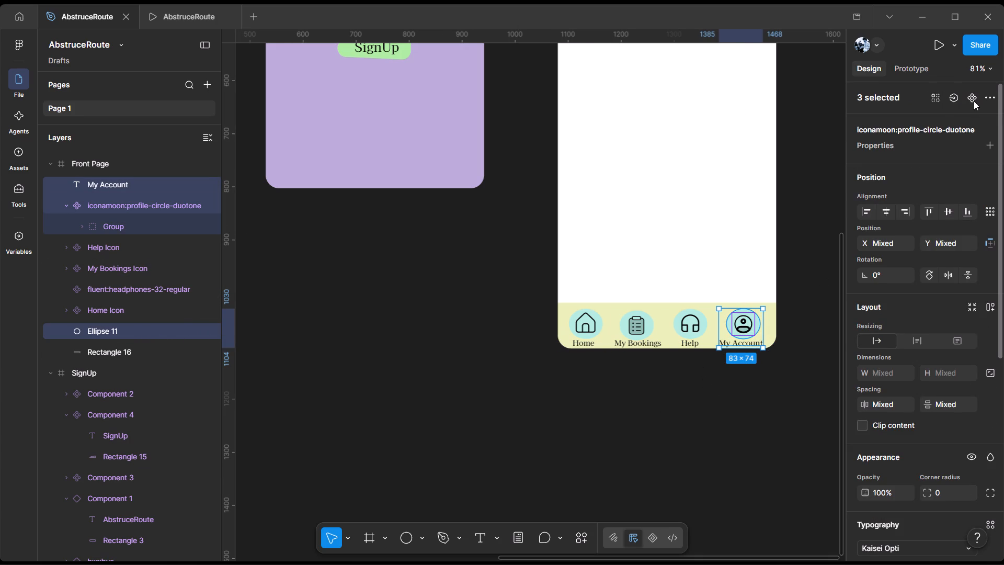
key(ctrl+alt+k)
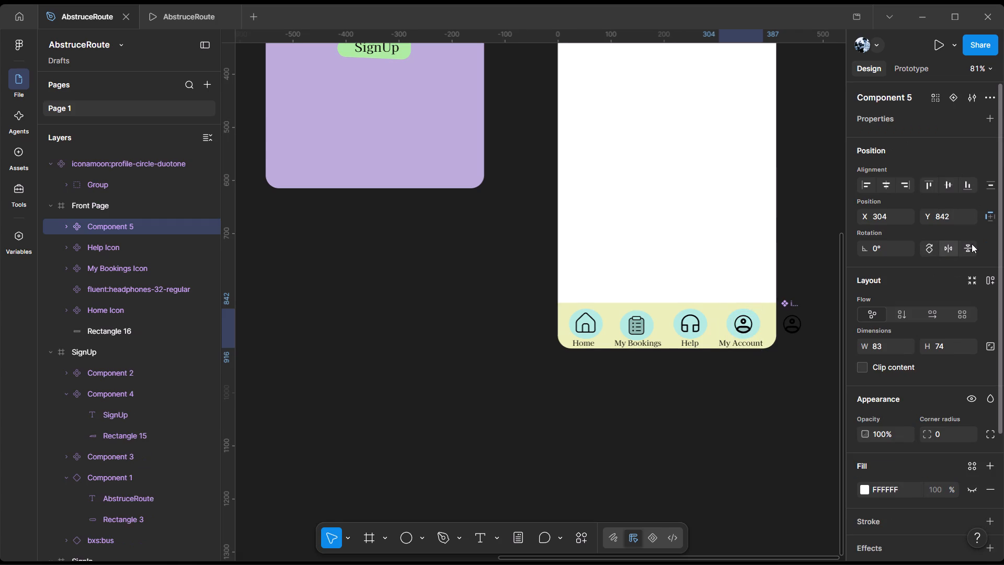
Delete the stray extra profile icon lying just outside the Front Page frame beside the My Account item.
click(794, 318)
click(793, 304)
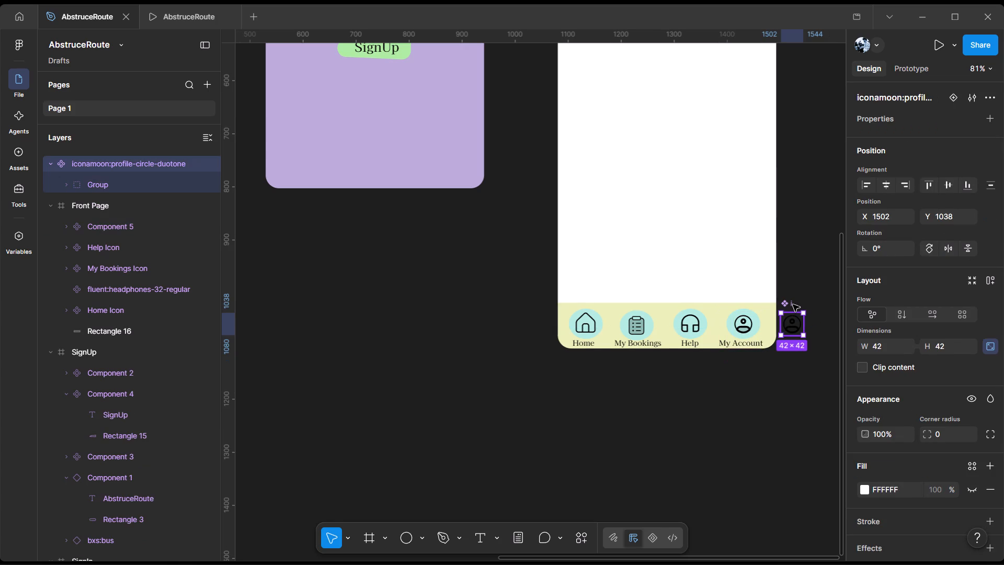
key(BackSpace)
Rename the My Account navigation item's component as My Account Icon.
click(743, 323)
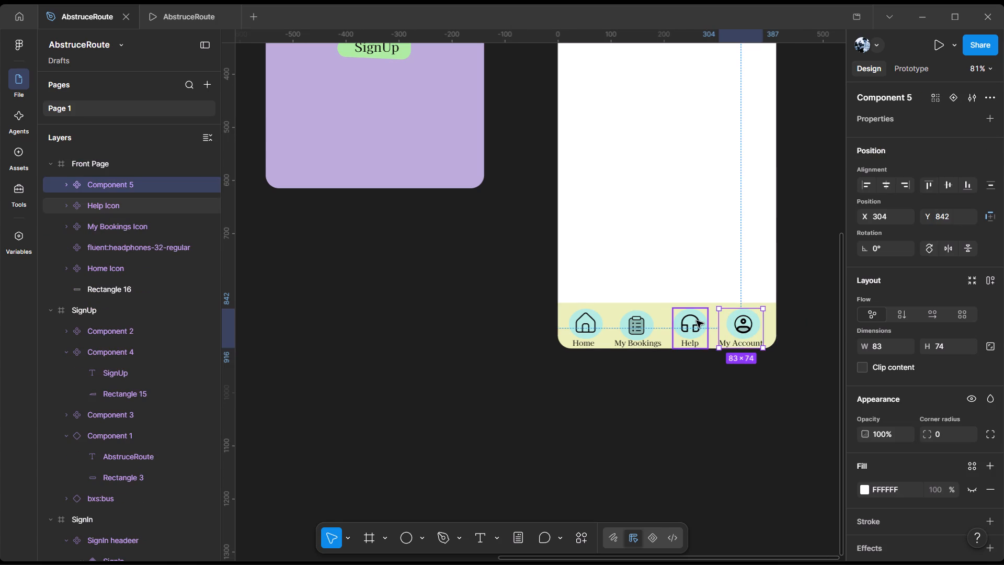
click(697, 321)
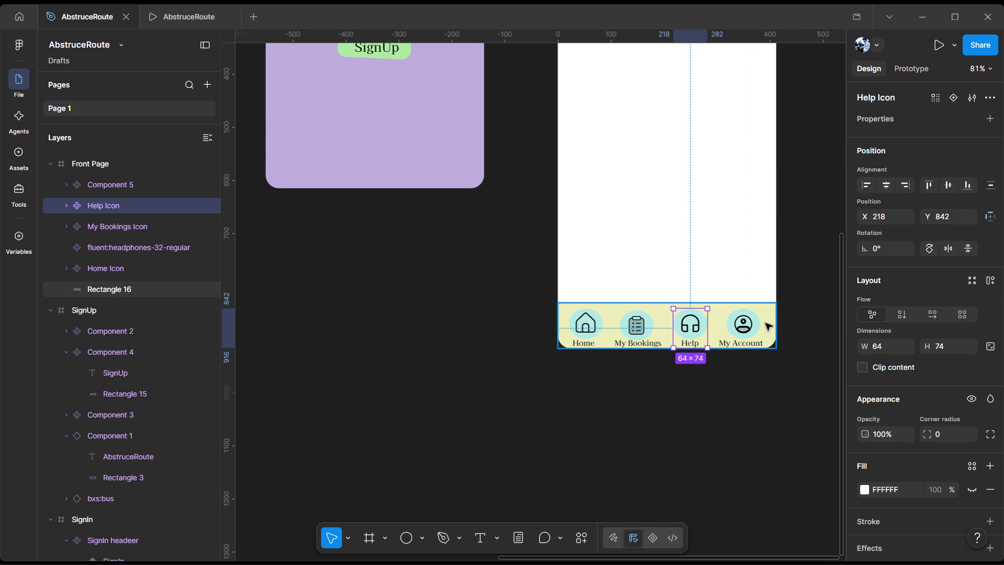
click(765, 323)
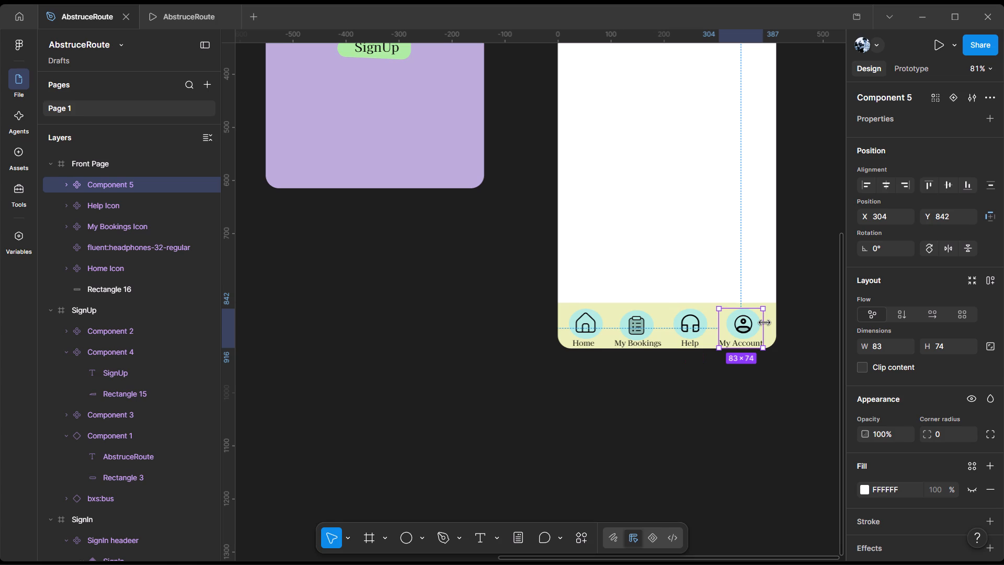
click(698, 324)
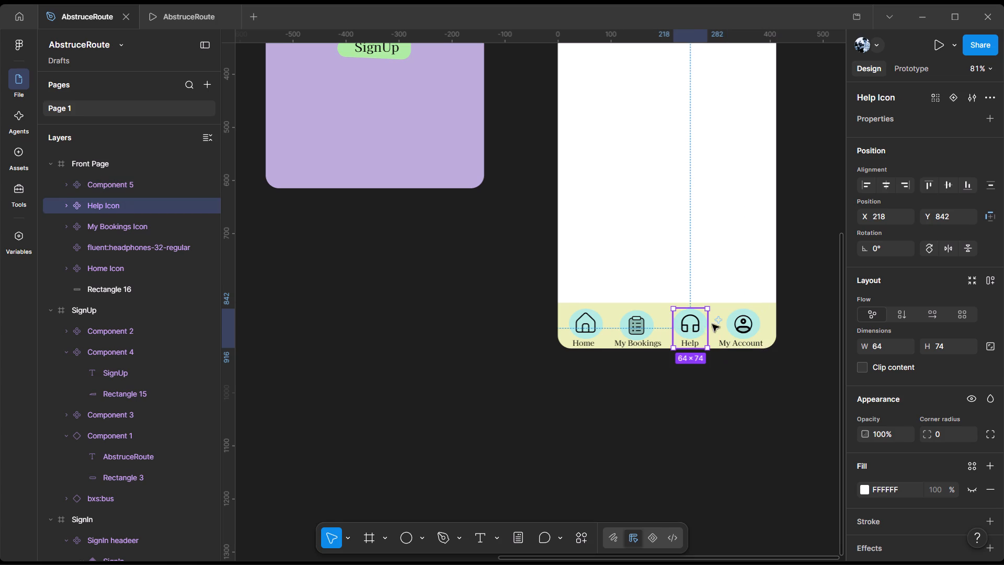
click(769, 317)
click(761, 317)
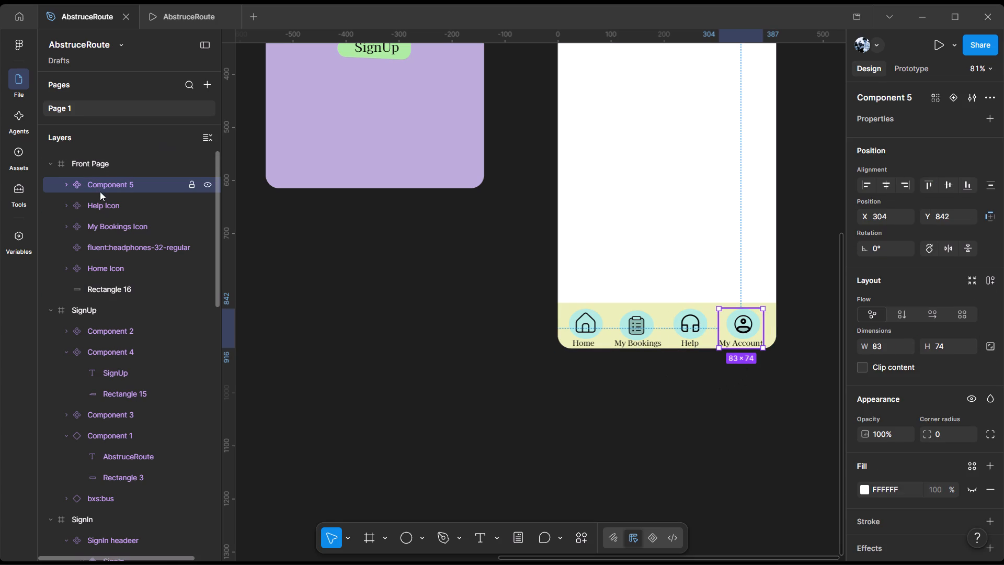
right_click(125, 184)
click(177, 253)
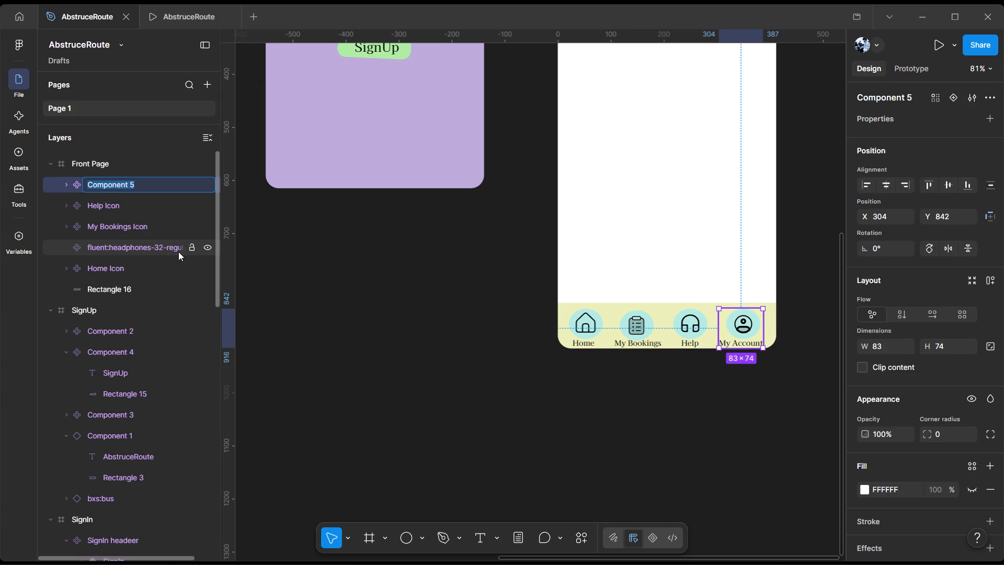
key(BackSpace)
text(My Accoundt)
key(BackSpace)
key(BackSpace)
text(t Icon)
key(Return)
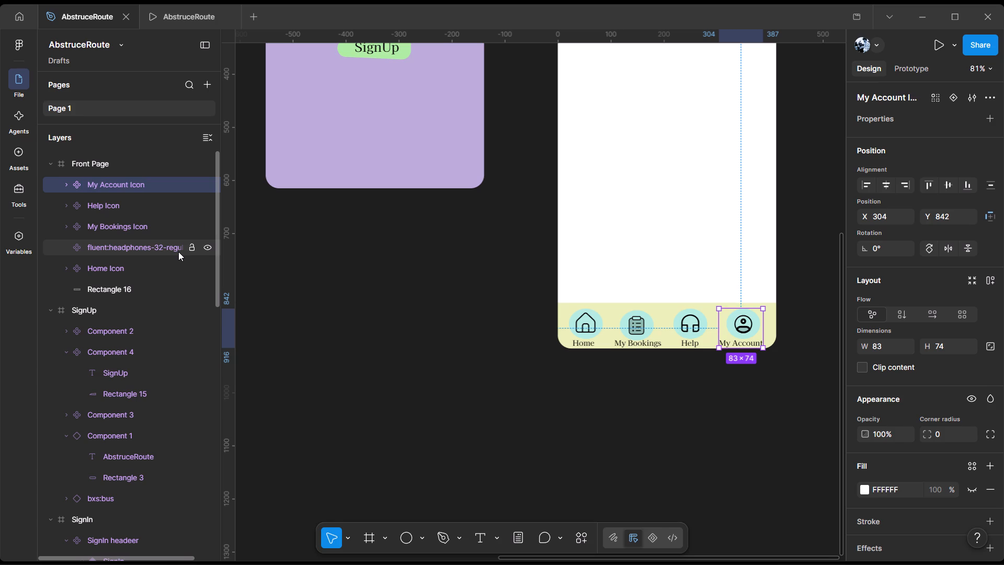
click(539, 424)
click(552, 413)
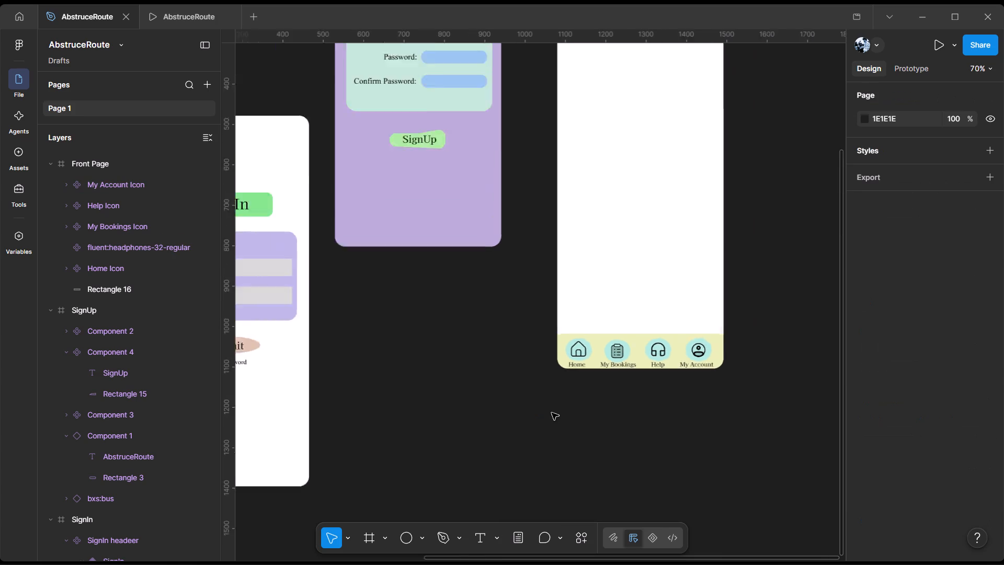
Recolour the Front Page navigation bar's background rectangle from yellow to a very pale blue-grey.
click(657, 374)
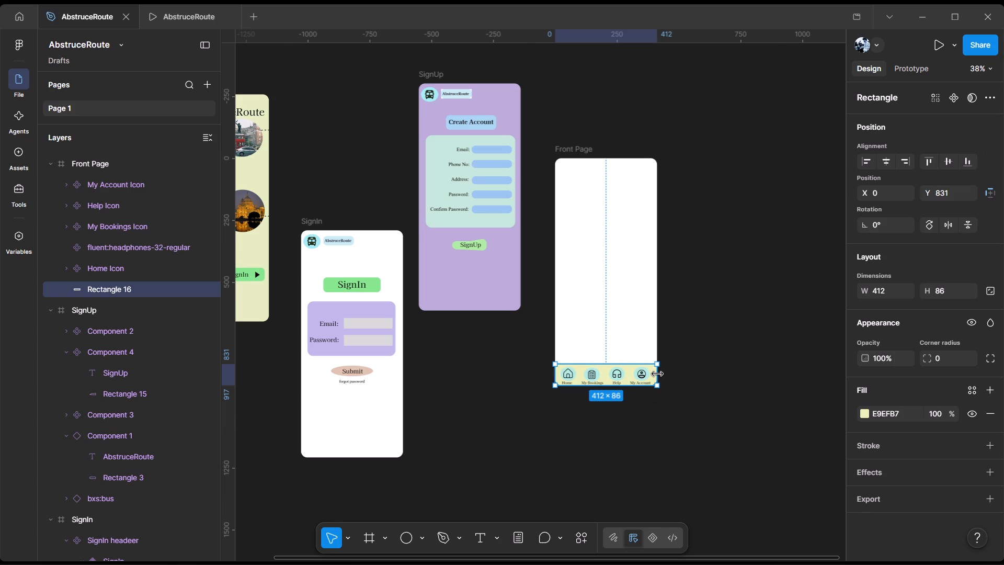
click(864, 413)
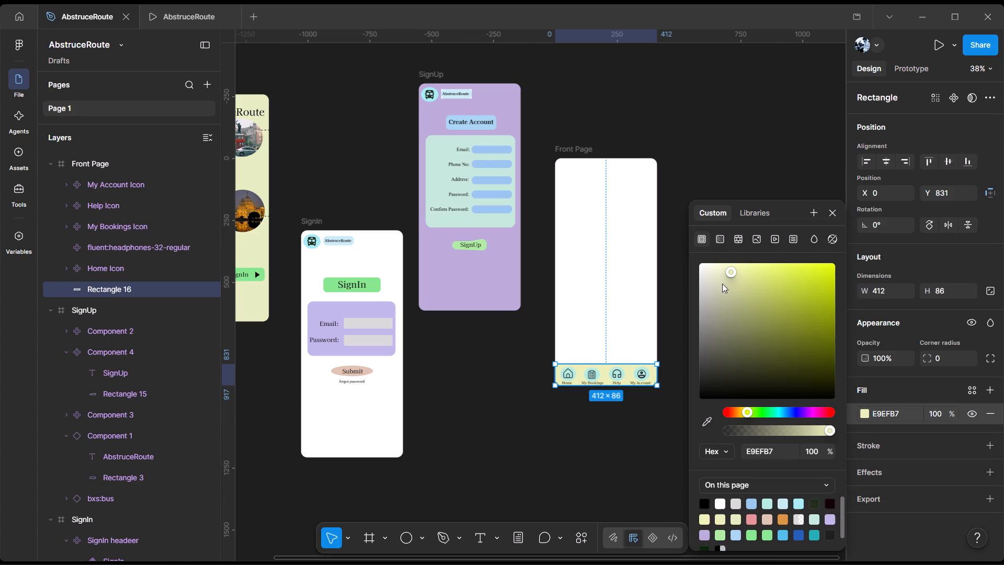
drag(727, 274, 713, 279)
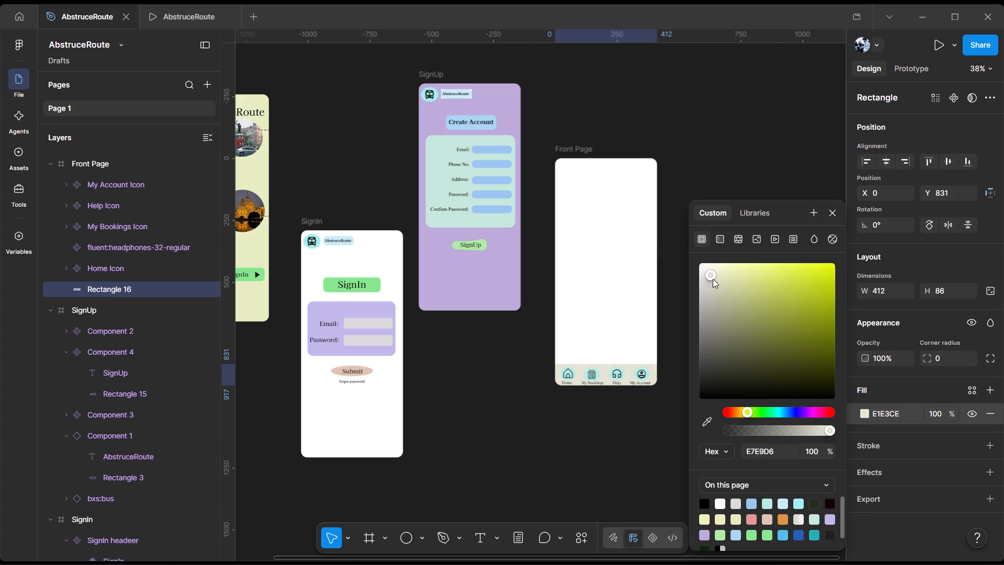
drag(713, 279, 712, 278)
click(768, 411)
click(781, 413)
click(703, 283)
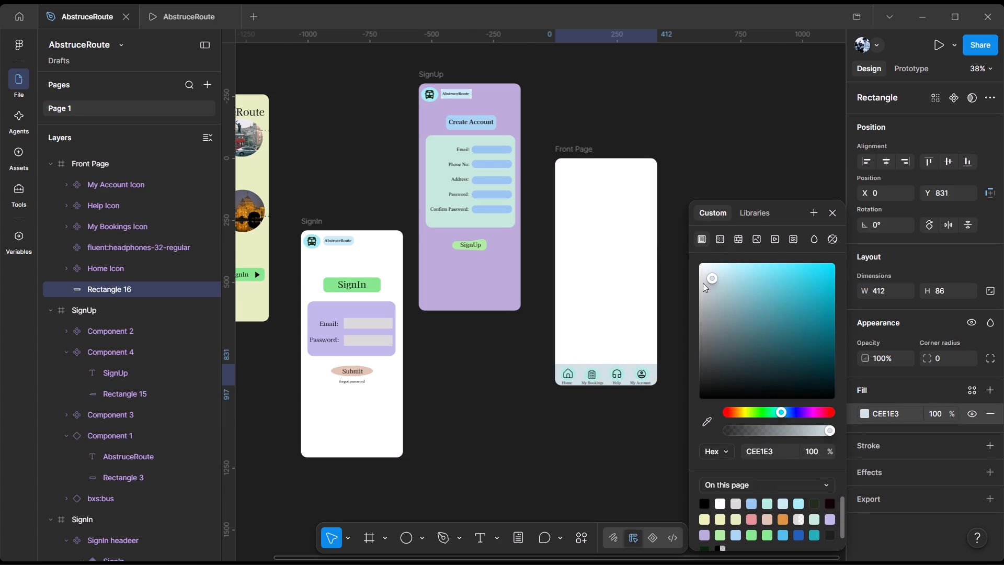
click(710, 273)
click(650, 440)
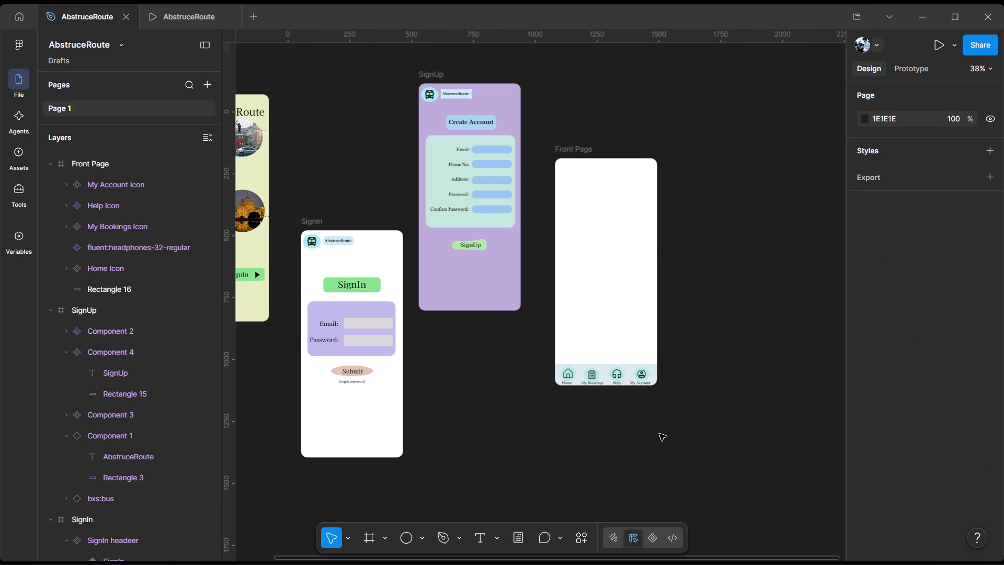
Draw a small grey ellipse about 58 by 39 in the Front Page frame's upper-left corner, at about X 12, Y 15.
scroll(670, 405, up, 1)
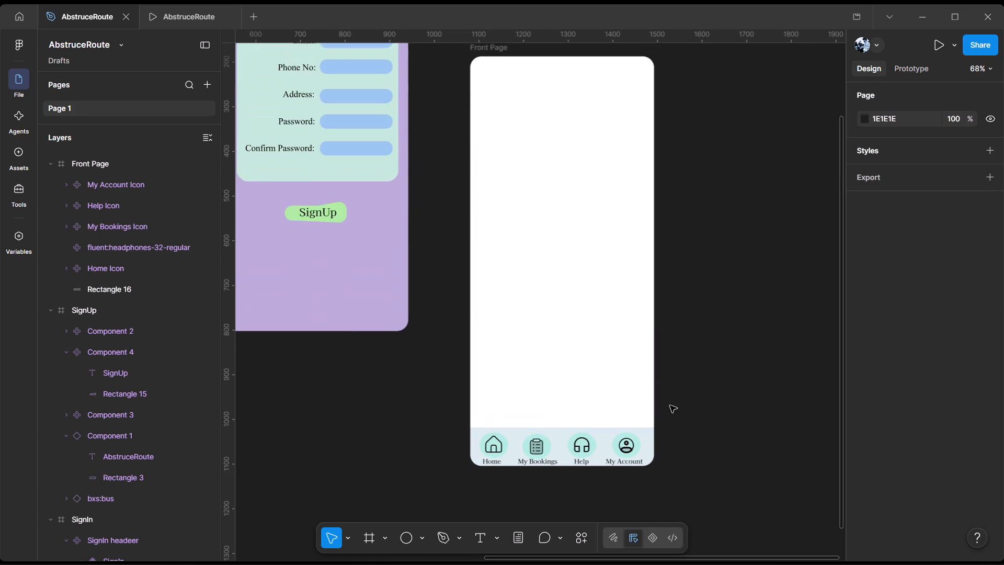
click(615, 304)
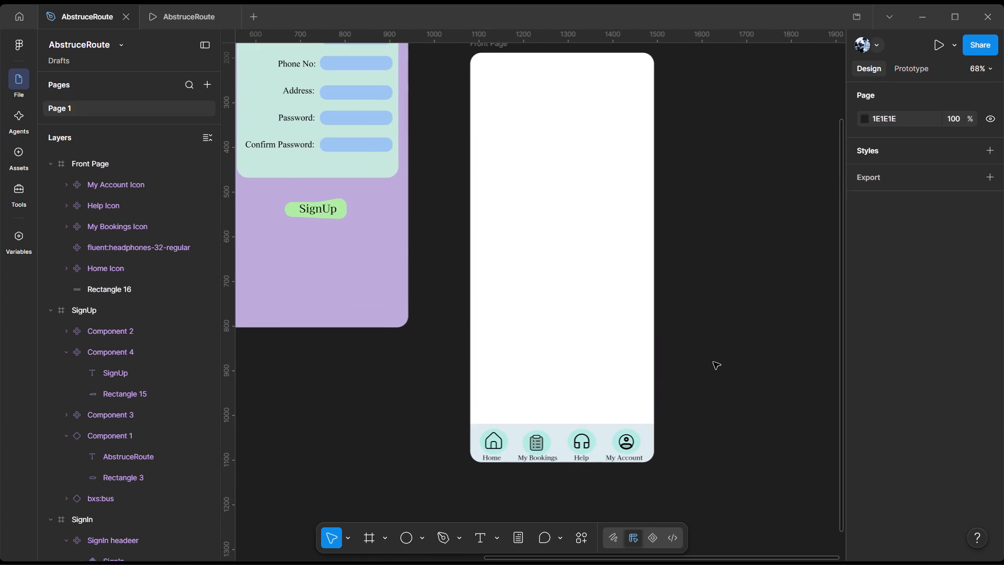
scroll(732, 368, right, 1)
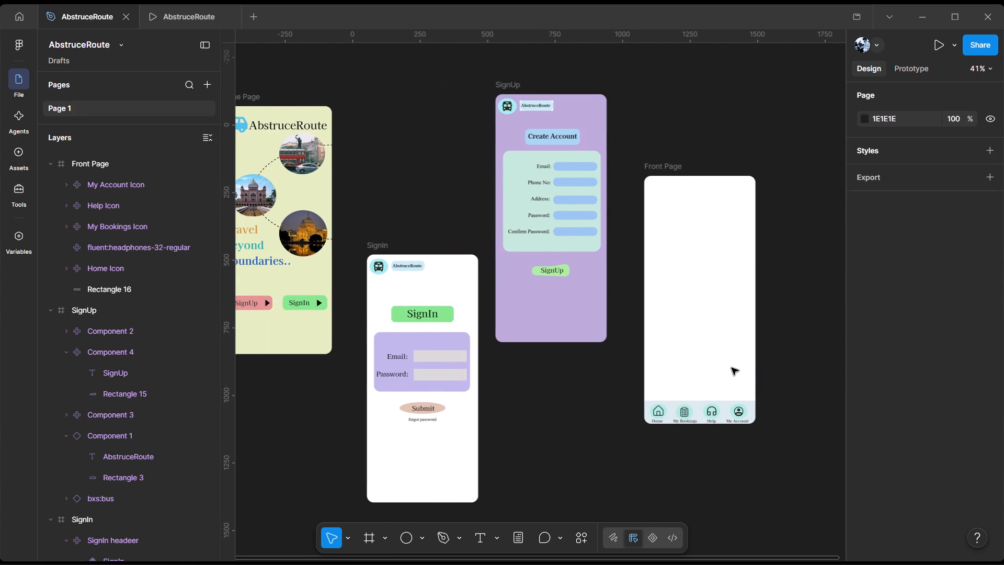
scroll(732, 368, right, 1)
scroll(731, 349, down, 1)
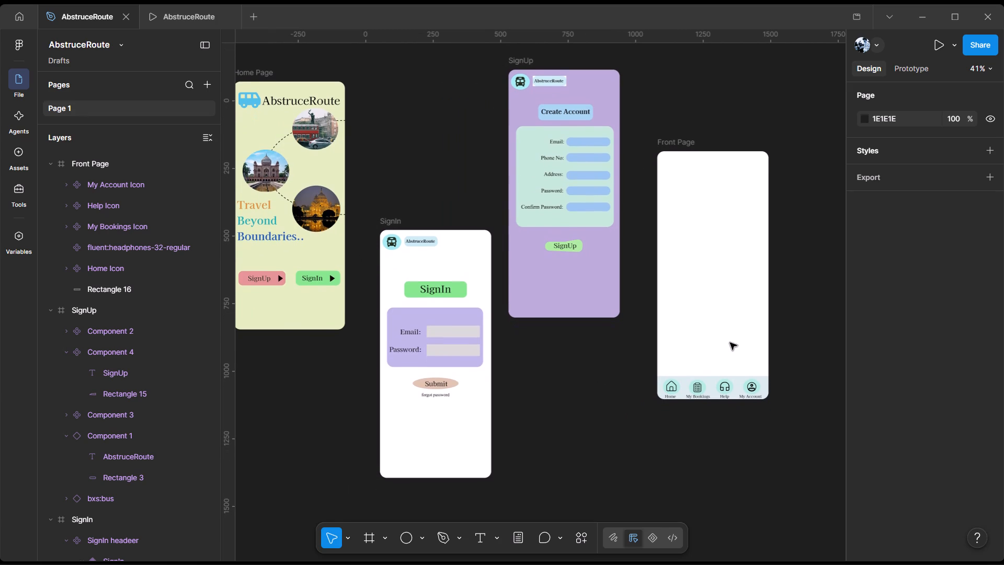
scroll(730, 343, down, 1)
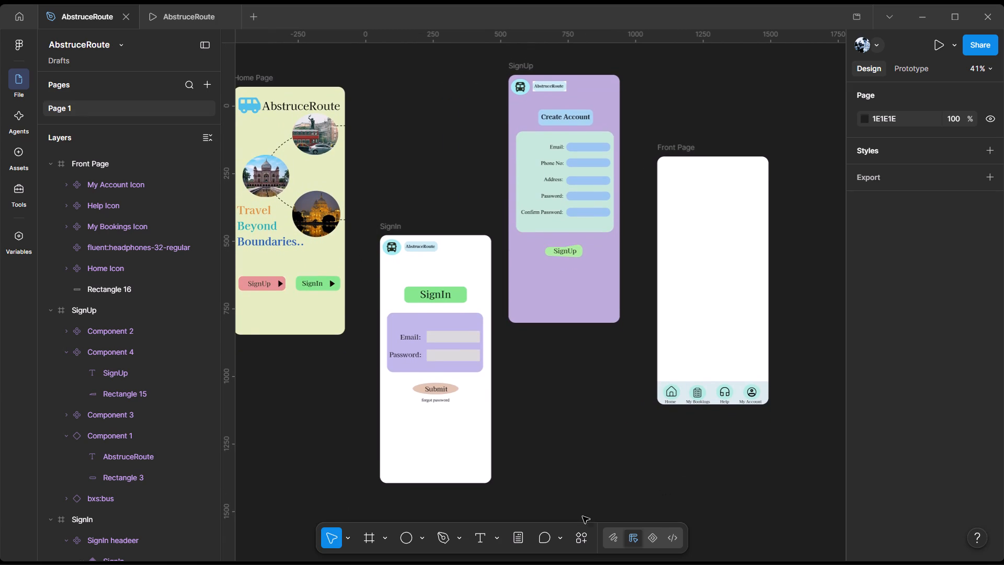
click(398, 539)
click(418, 538)
click(476, 464)
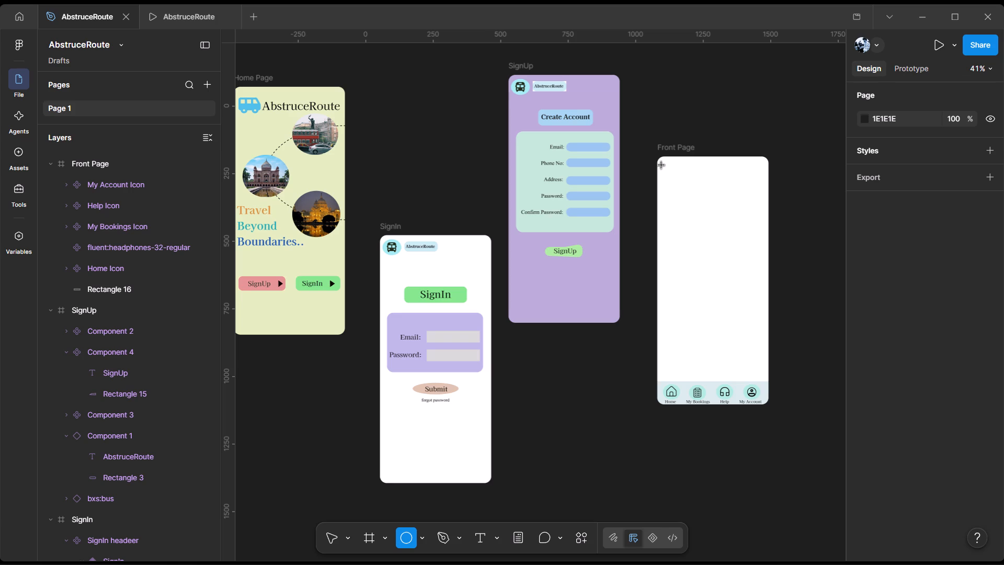
drag(661, 165, 674, 177)
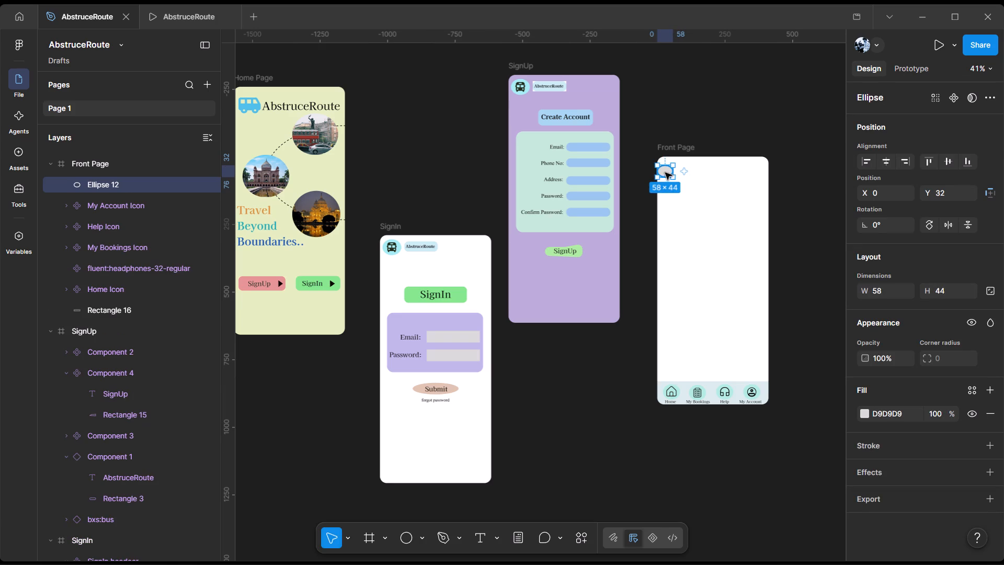
click(665, 173)
click(679, 173)
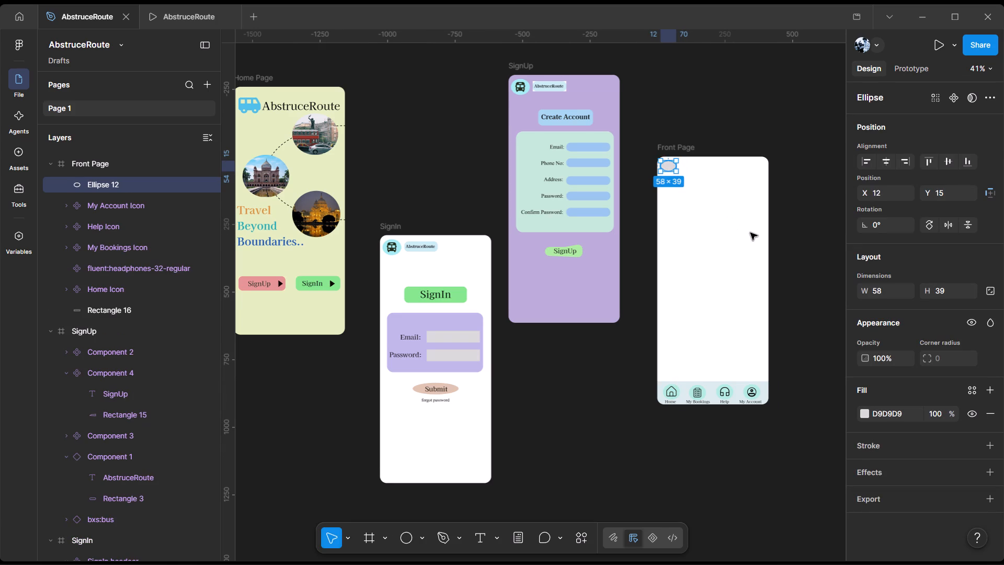
Resize the new grey ellipse to about 56 by 49 so it looks nearly circular.
scroll(747, 232, up, 1)
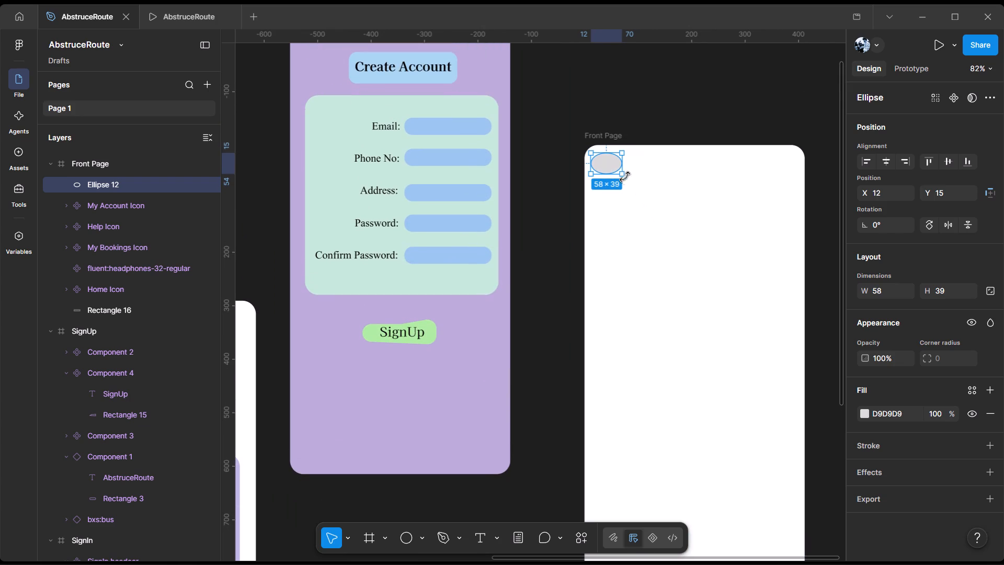
click(623, 175)
drag(626, 167, 626, 166)
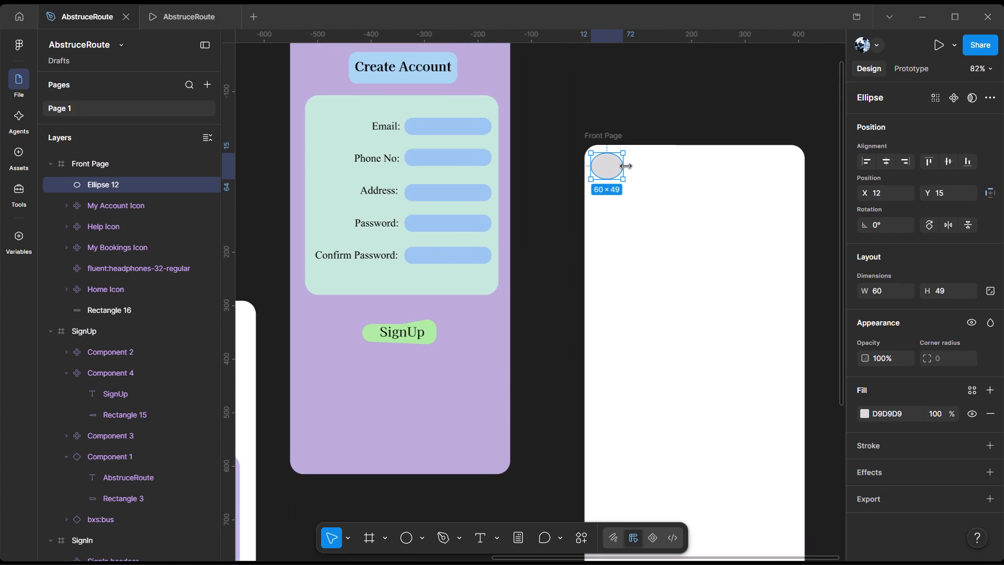
drag(626, 166, 621, 165)
click(632, 169)
Duplicate the profile icon from the My Account navigation item onto the grey ellipse in the Front Page's upper-left corner.
scroll(679, 265, down, 6)
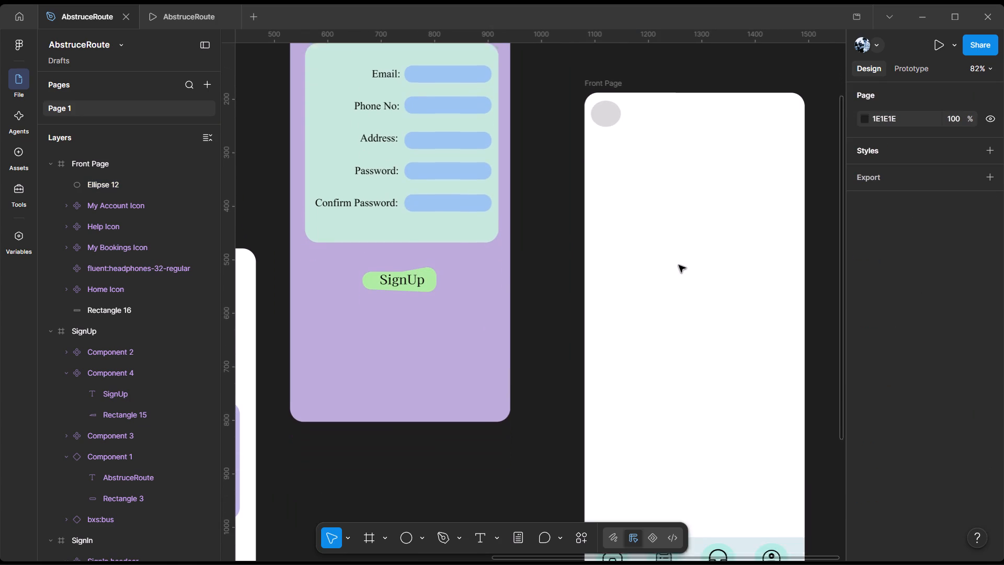
click(768, 519)
click(776, 522)
double_click(775, 517)
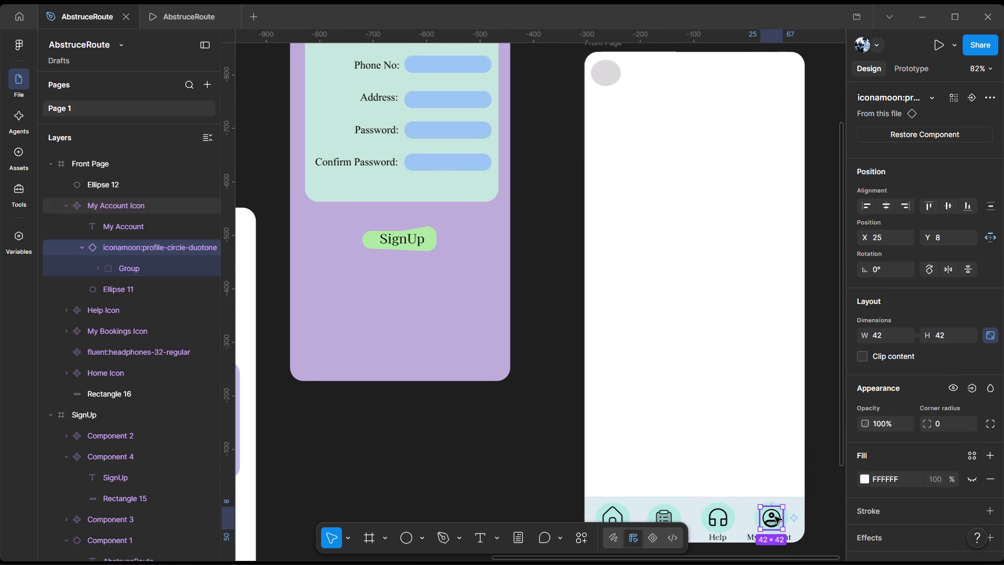
alt+drag(775, 517, 775, 497)
alt+drag(775, 497, 604, 134)
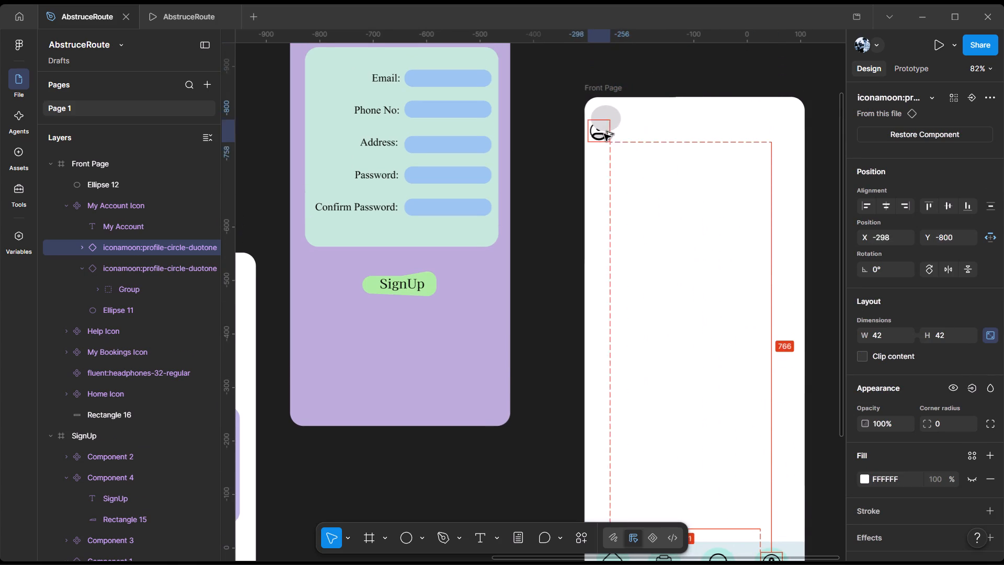
alt+drag(604, 134, 607, 117)
click(681, 207)
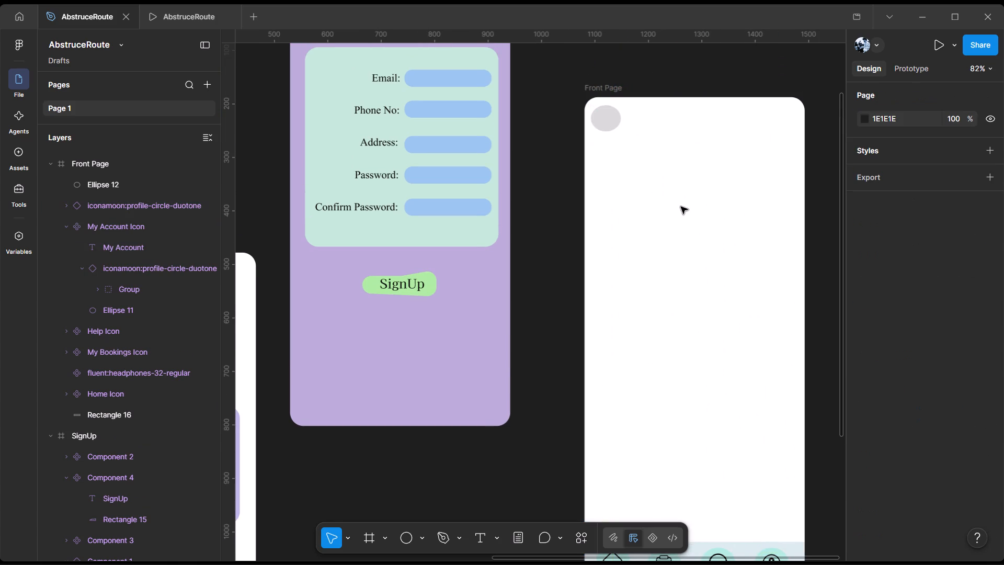
Send the grey ellipse to the back, behind the copied profile icon.
click(616, 122)
right_click(615, 122)
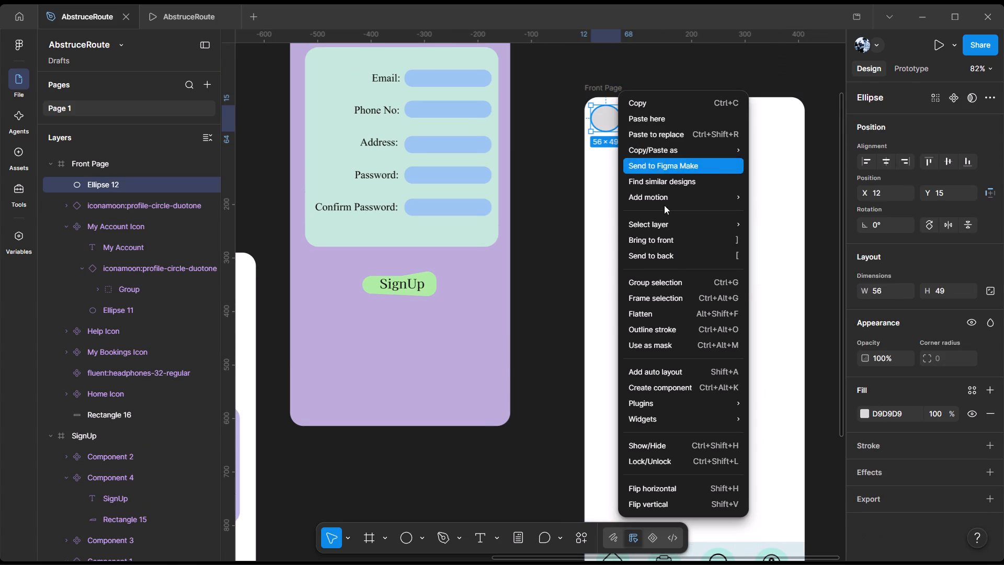
click(668, 253)
click(666, 253)
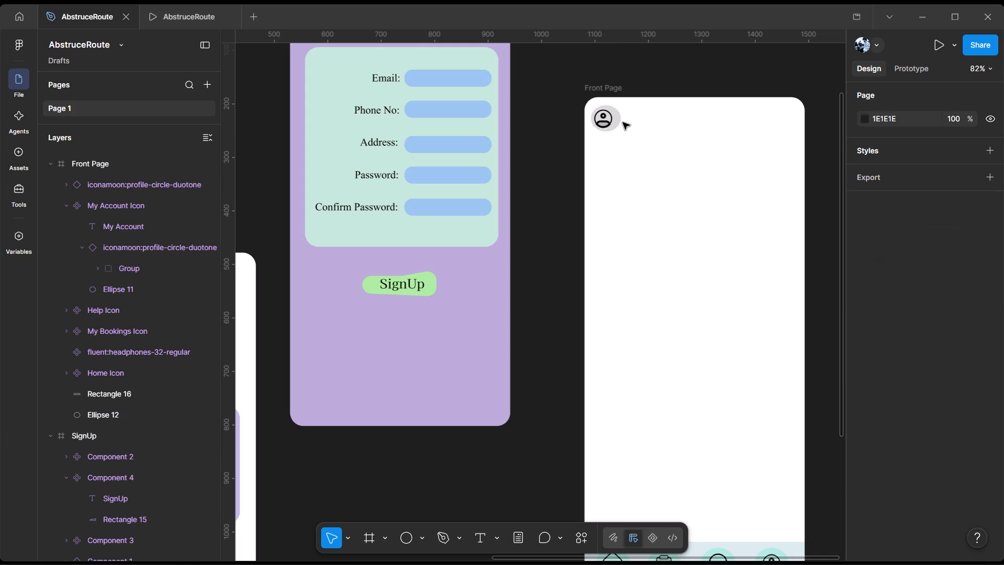
Widen the grey ellipse to about 58 and shift it to about X 6 so it is centred behind the profile icon.
click(620, 119)
click(620, 119)
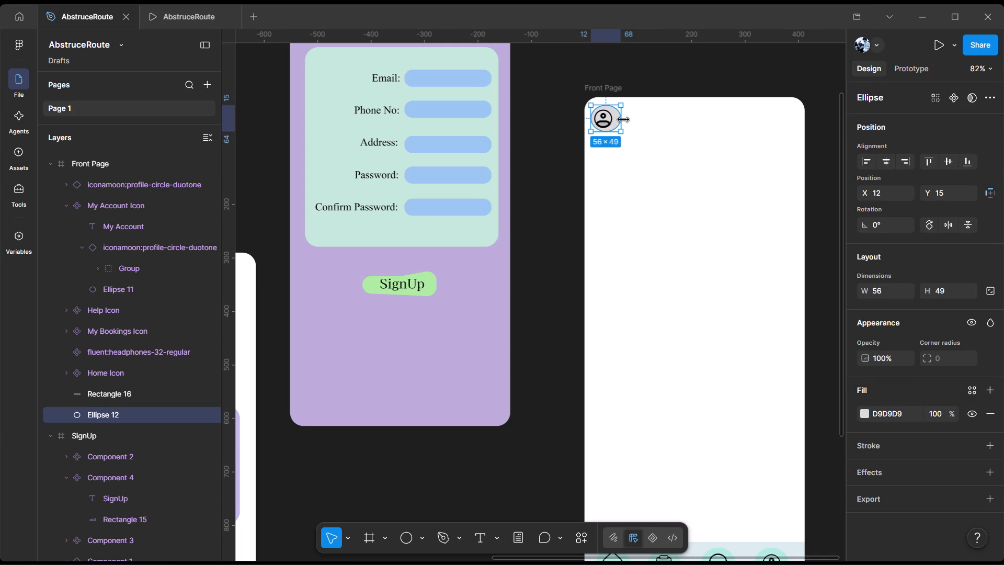
drag(623, 120, 618, 119)
drag(617, 120, 621, 120)
click(607, 118)
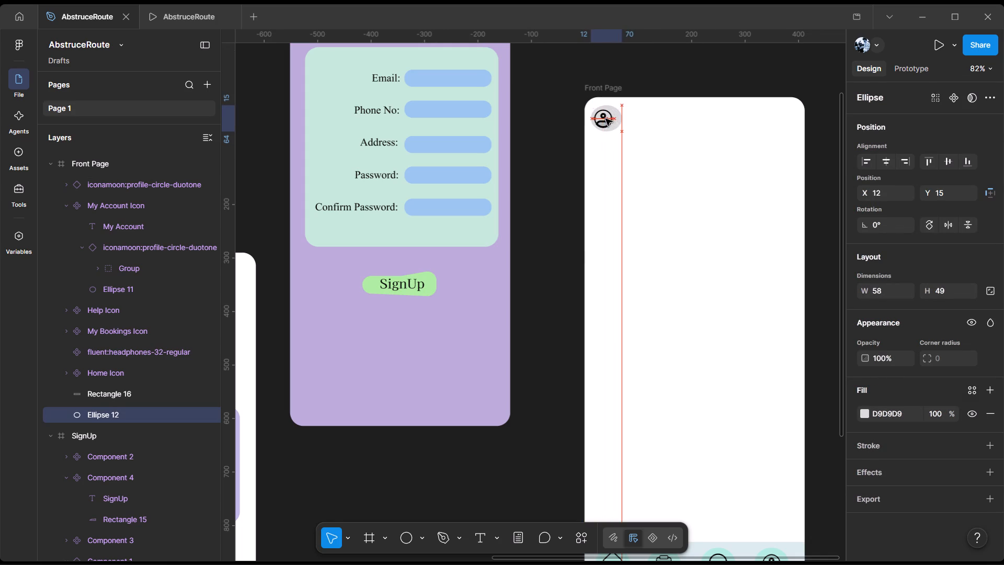
click(642, 144)
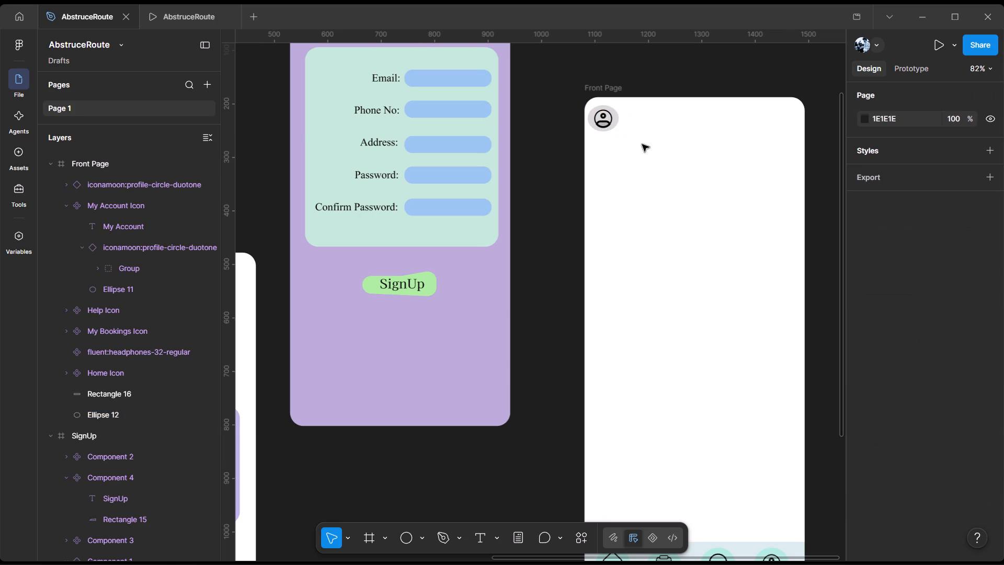
click(622, 119)
click(619, 119)
click(667, 134)
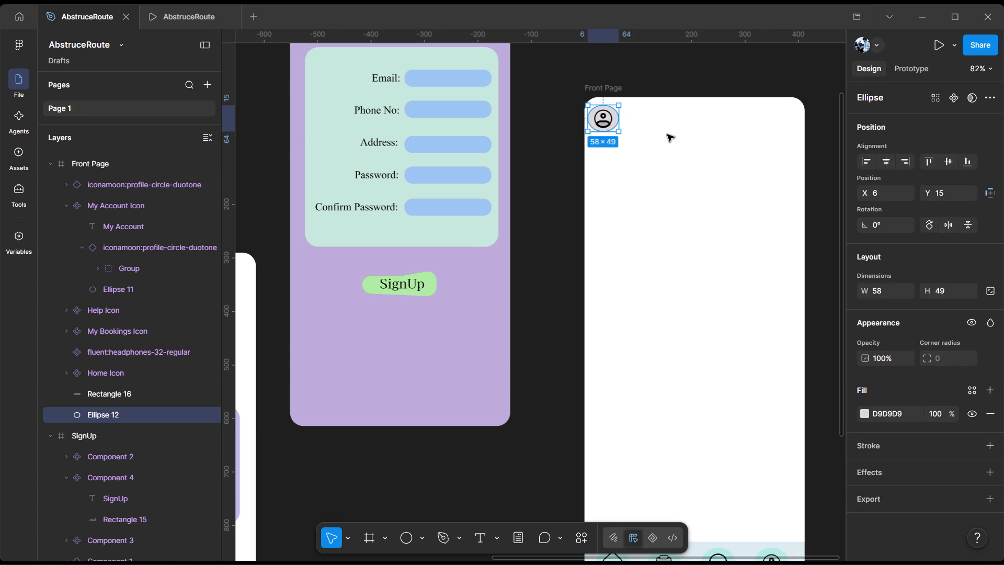
Increase the grey ellipse's height to about 55 and place it at about Y 12, evenly behind the profile icon.
click(625, 121)
click(622, 121)
click(618, 120)
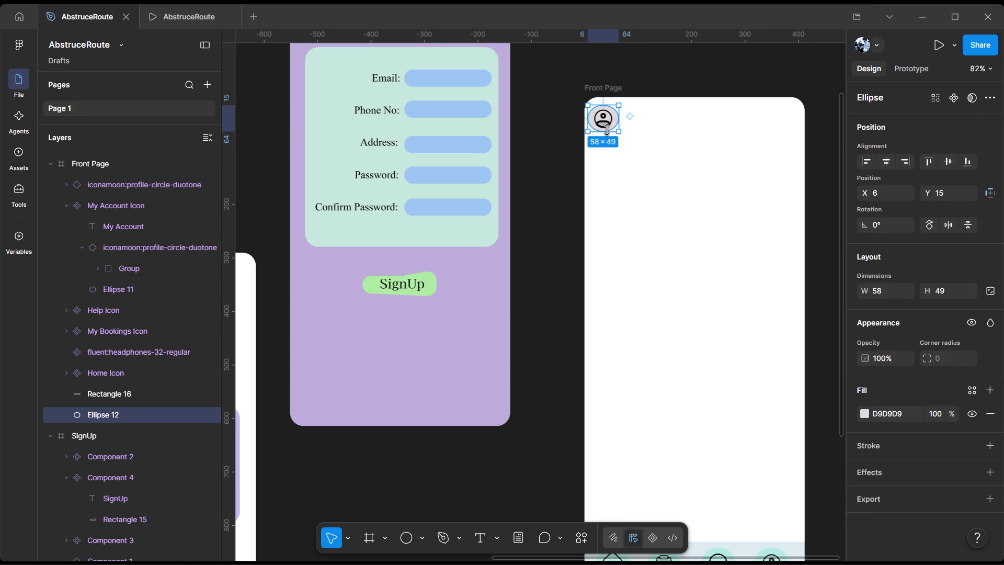
click(607, 131)
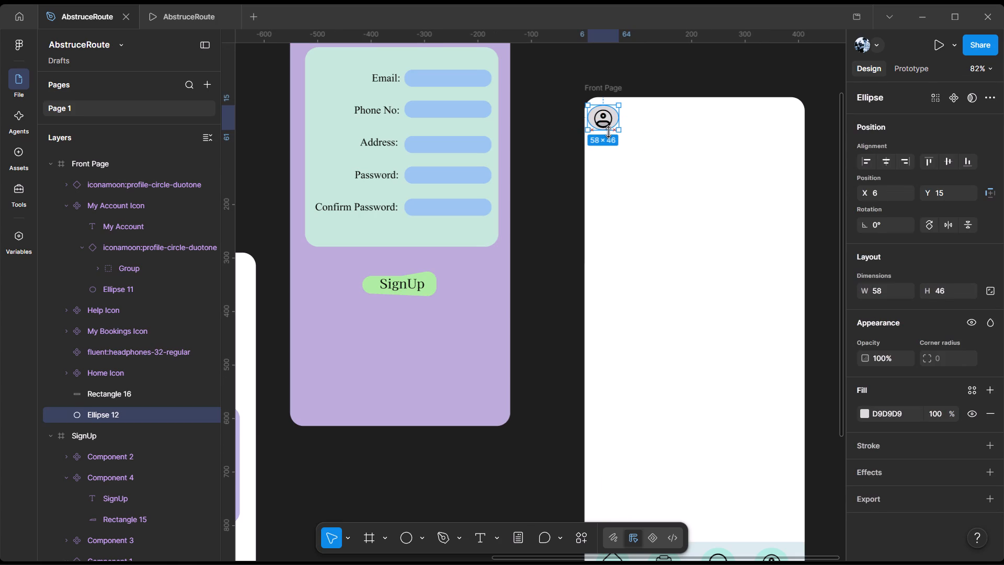
click(607, 121)
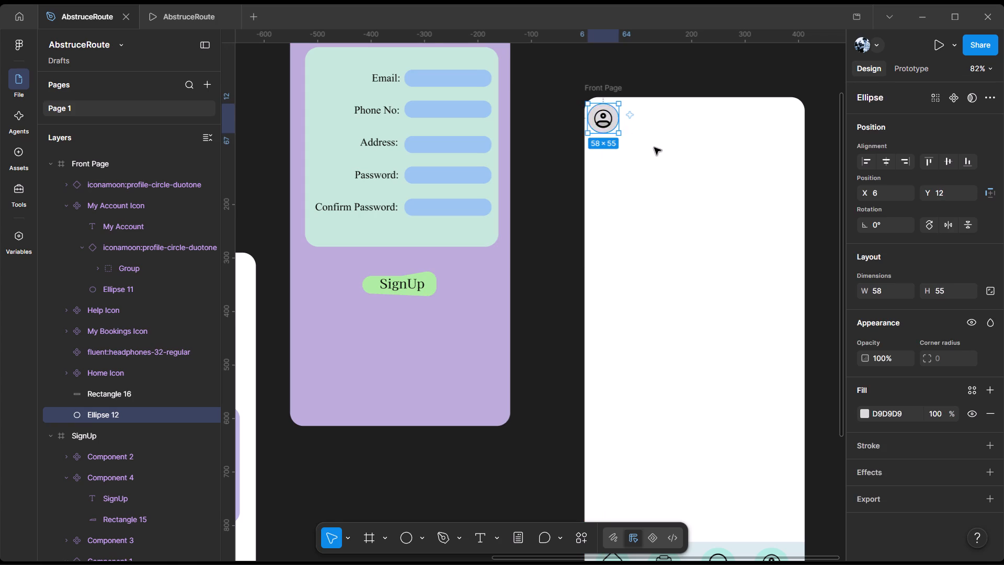
click(654, 148)
click(613, 111)
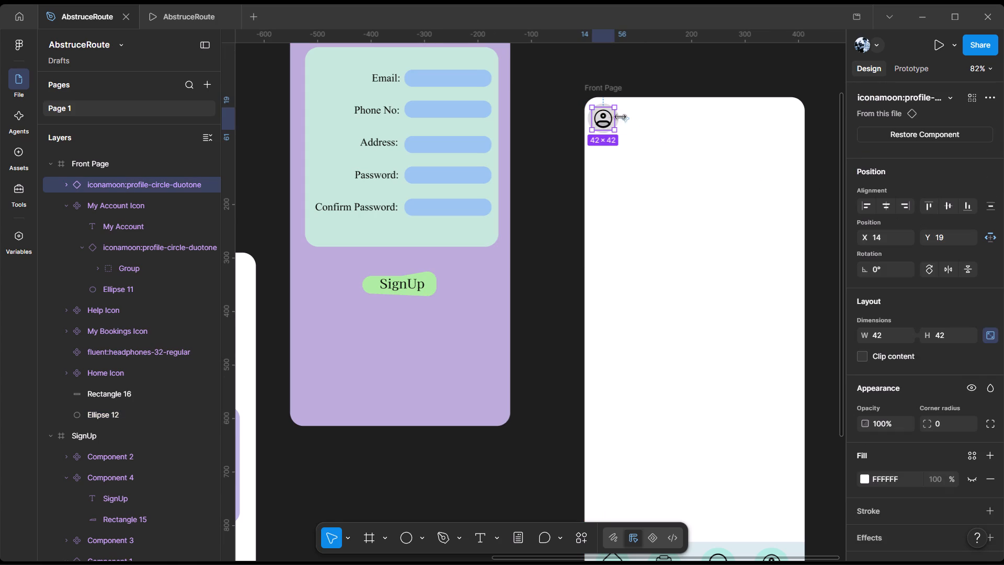
click(632, 136)
click(618, 118)
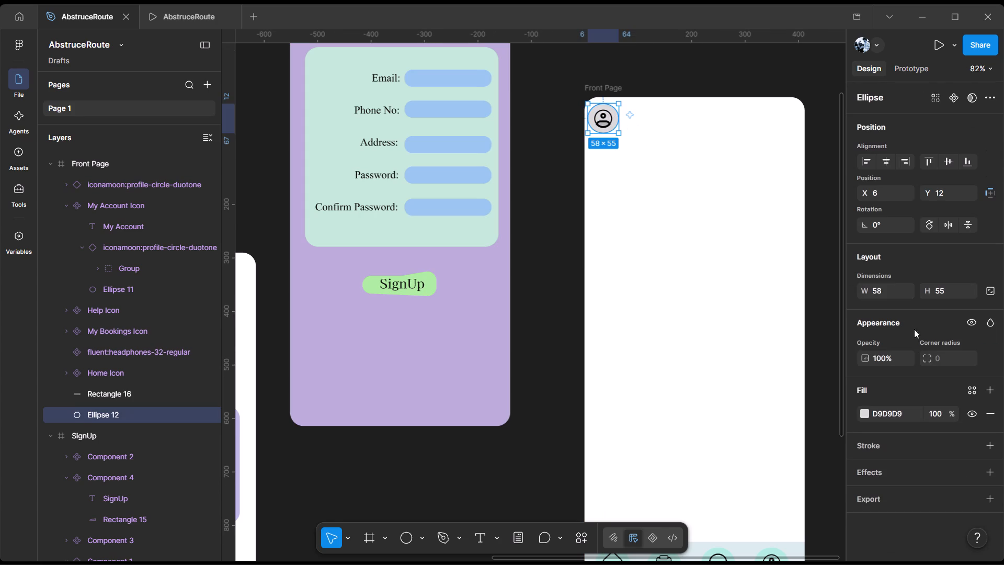
click(857, 410)
click(860, 411)
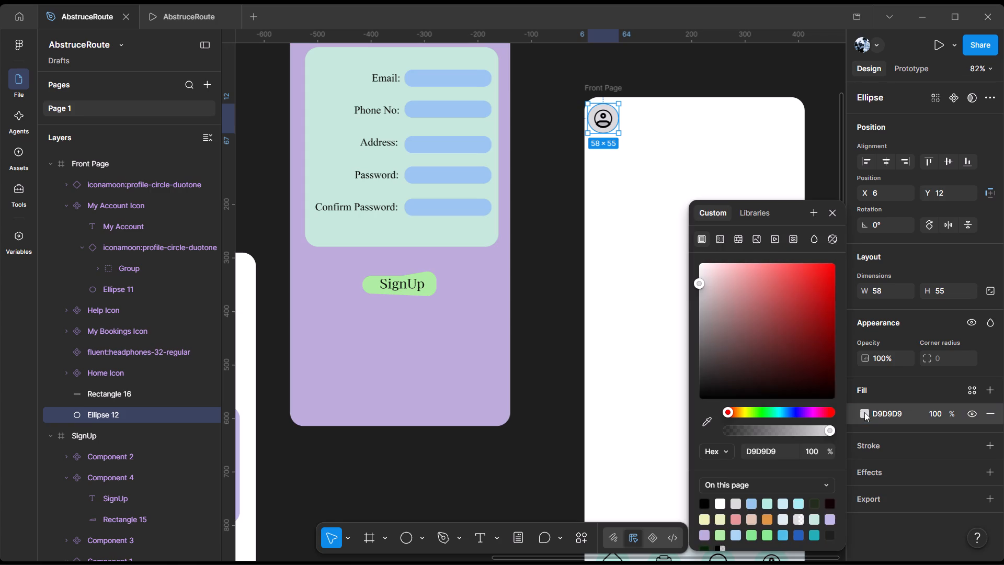
click(718, 293)
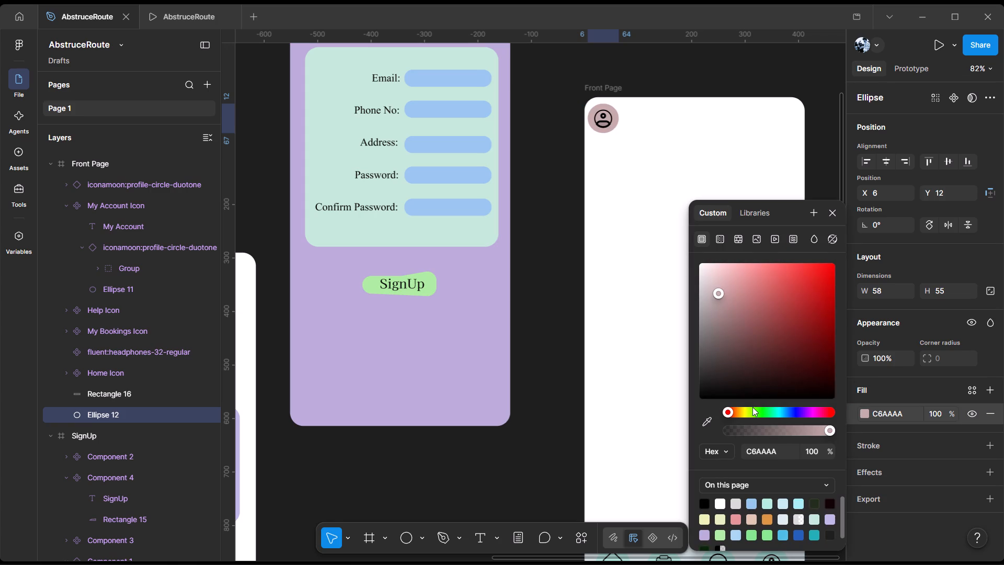
click(752, 407)
click(712, 274)
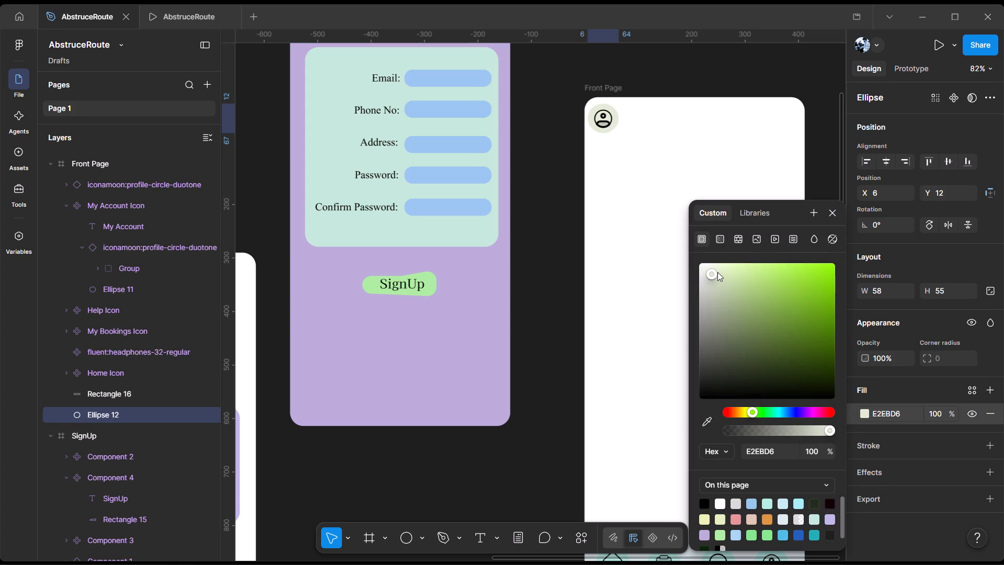
click(719, 270)
click(782, 405)
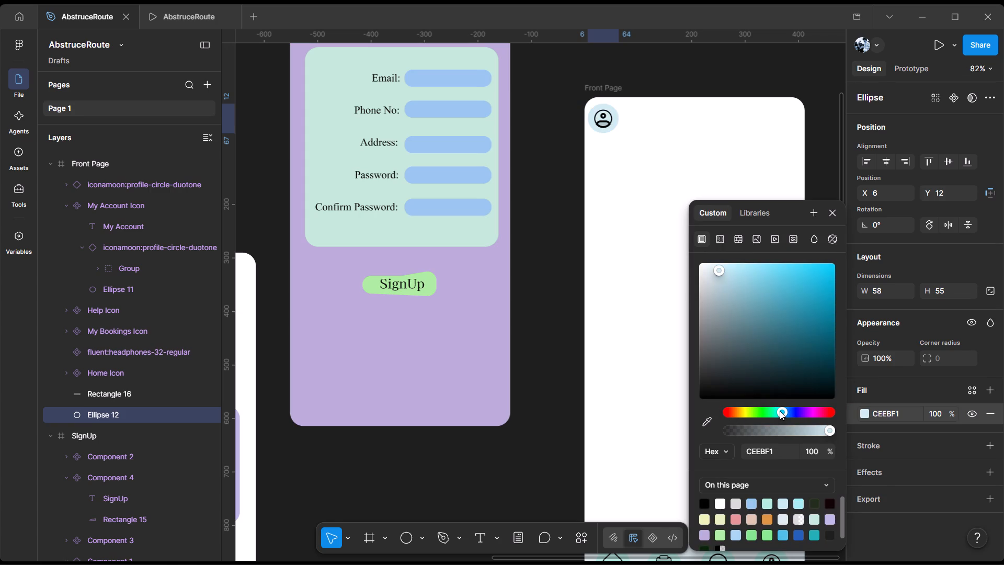
click(718, 269)
click(725, 286)
click(737, 269)
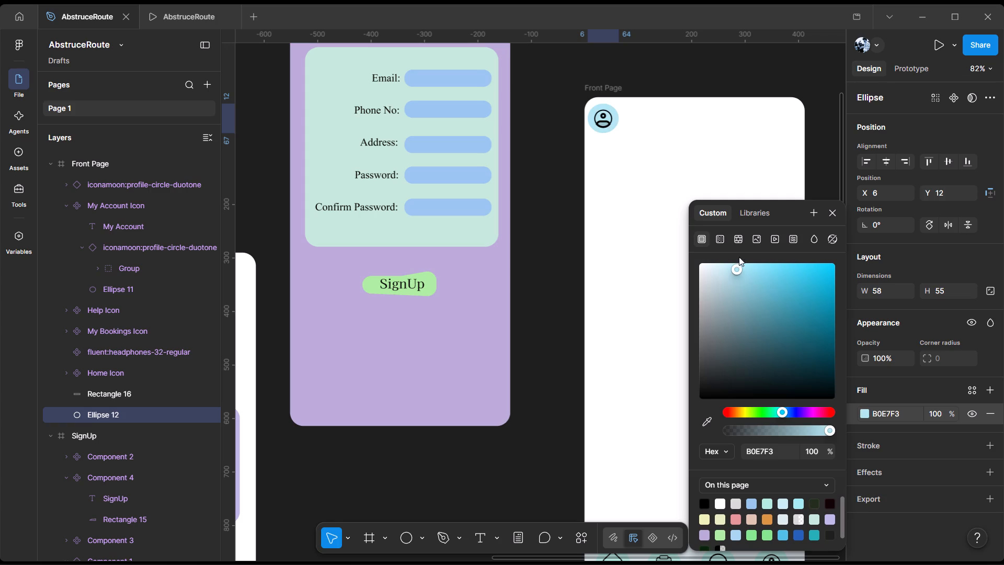
click(638, 258)
click(552, 245)
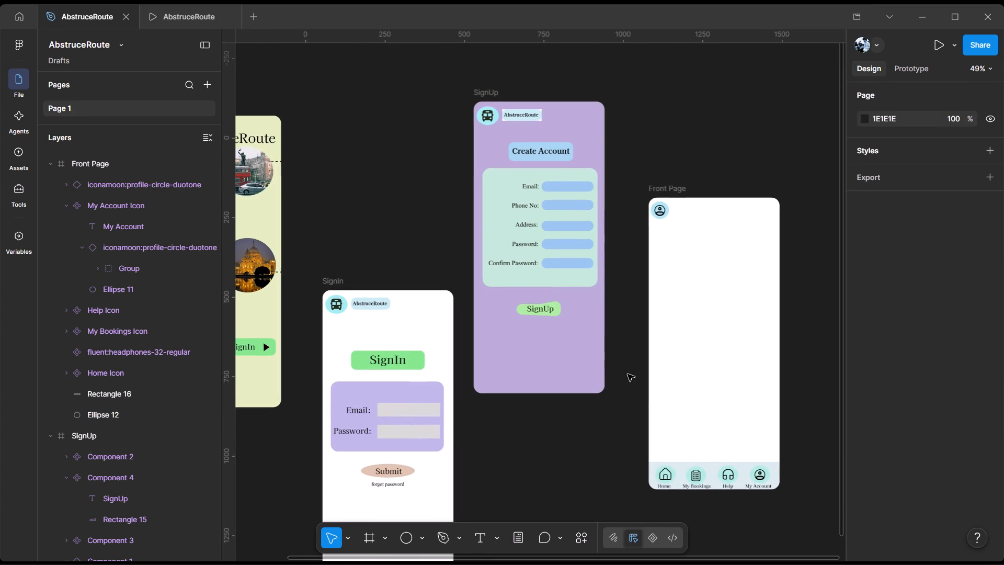
Preview the prototype by stepping forward through its screens from the Home Page, and return to the design file.
click(615, 376)
click(935, 41)
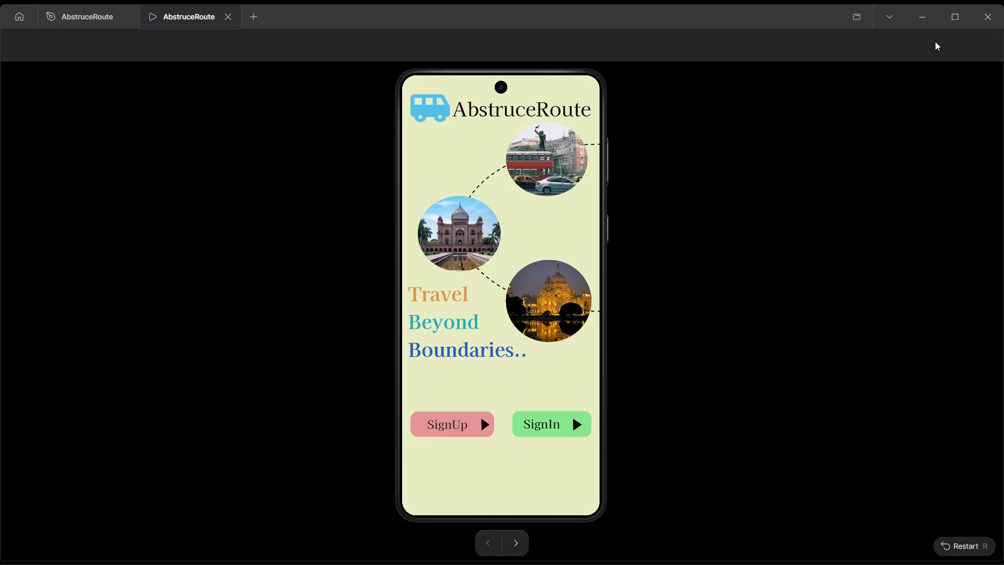
key(Right)
key(Right)
key(Right)
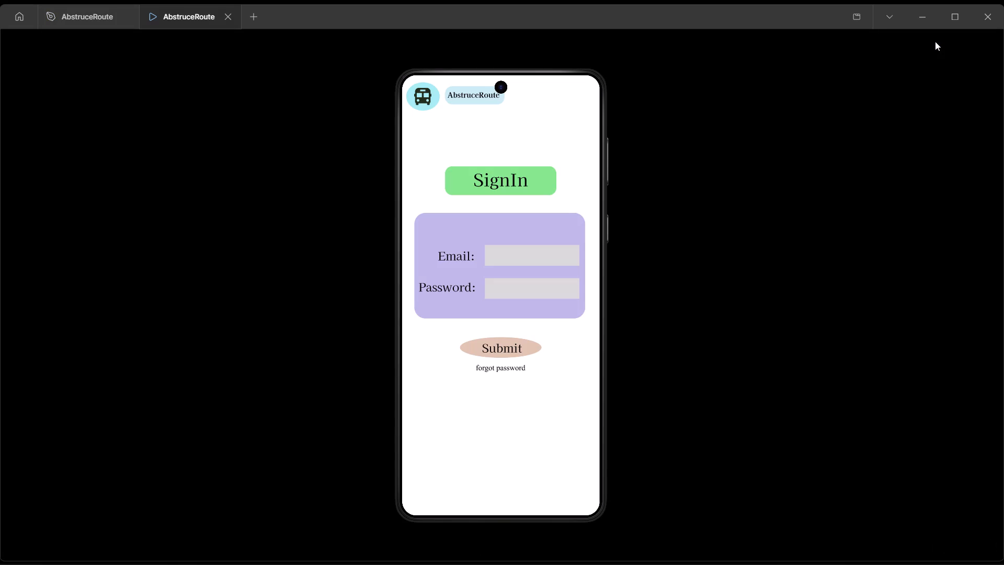
key(Right)
key(Right)
key(Right)
key(Right)
click(949, 120)
click(76, 8)
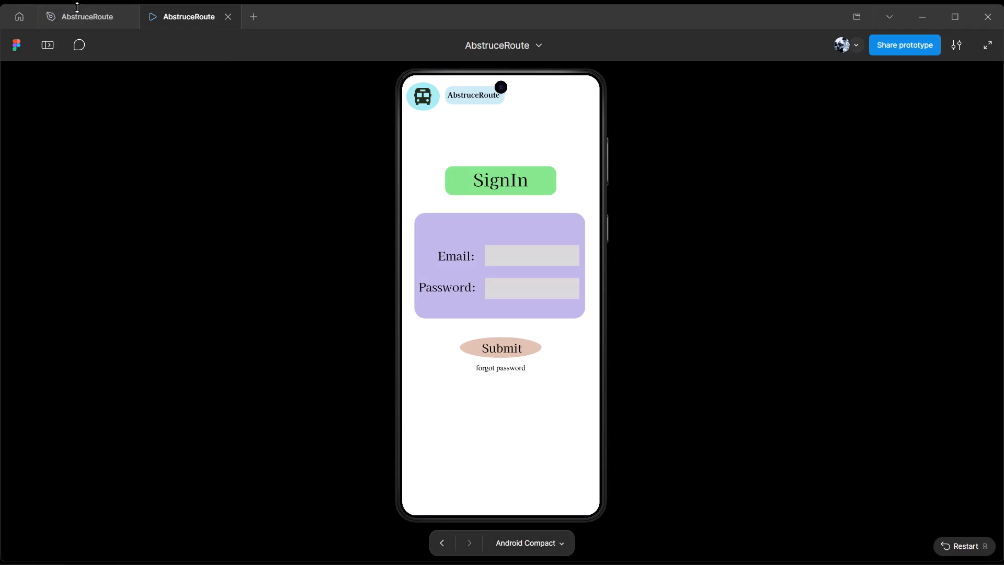
click(88, 14)
click(481, 380)
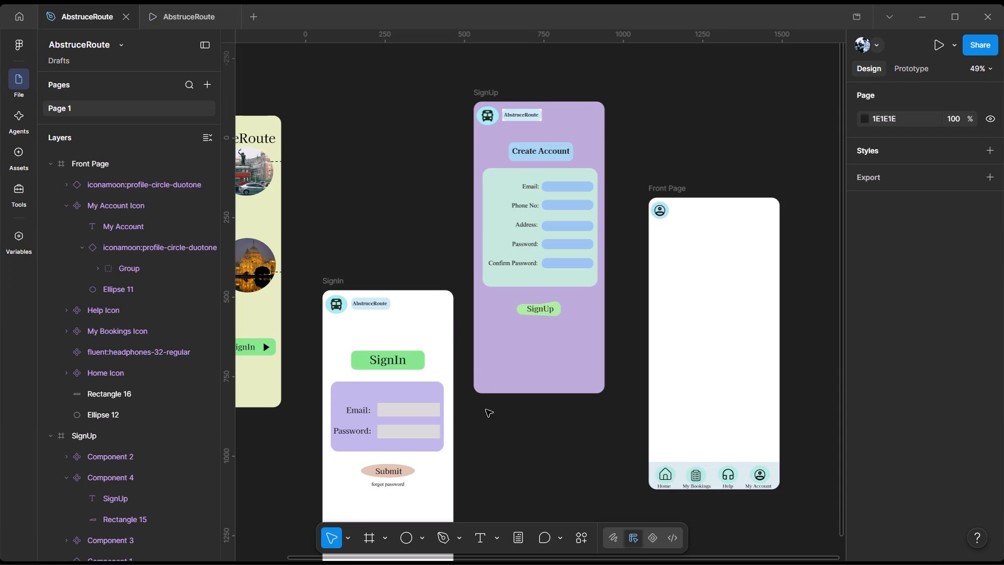
Examine the prototype connections between the Home Page, SignIn, SignUp and Front Page frames.
scroll(486, 410, down, 3)
scroll(621, 408, right, 1)
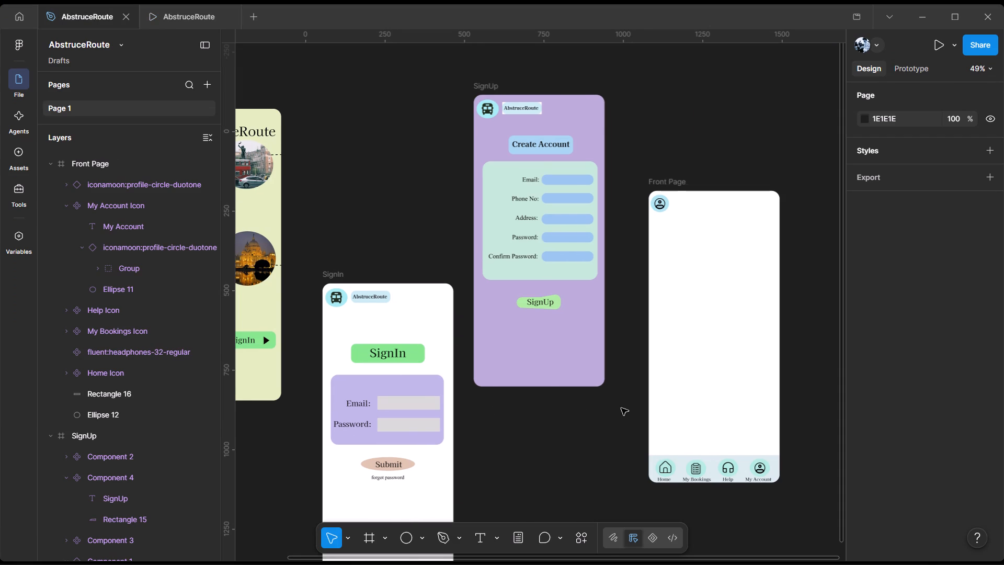
scroll(621, 408, right, 1)
click(353, 341)
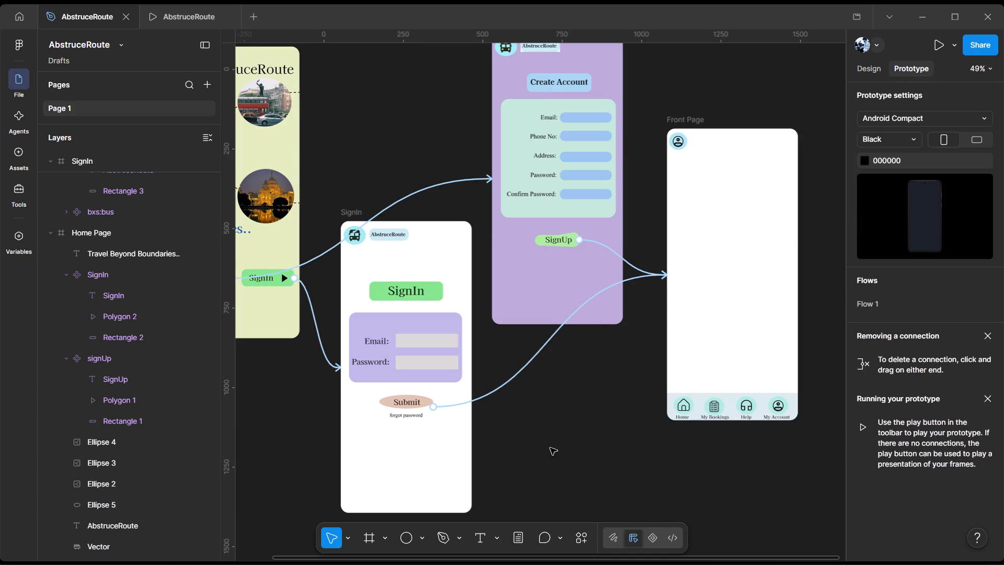
scroll(579, 412, right, 1)
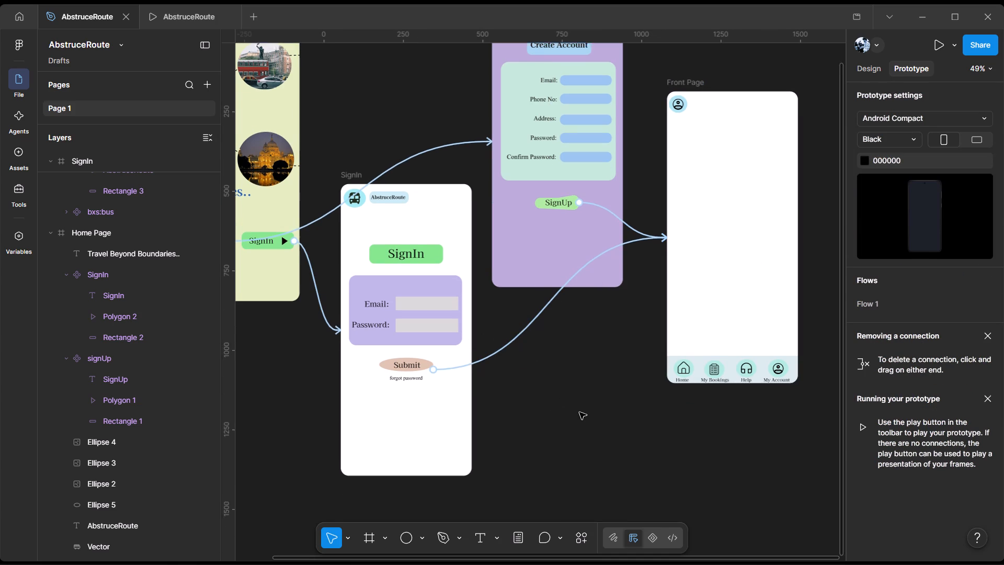
scroll(579, 412, right, 4)
scroll(579, 412, up, 1)
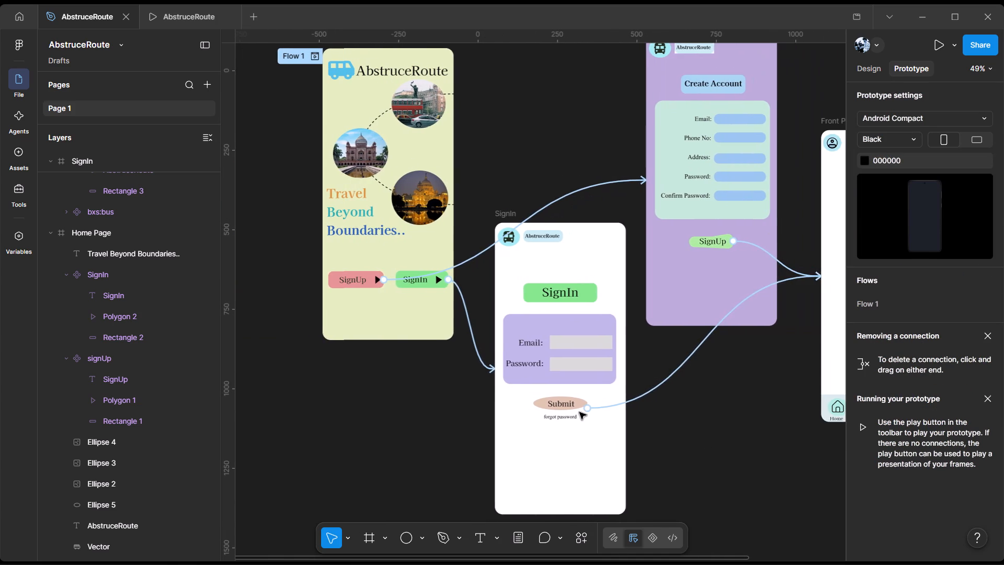
scroll(579, 412, up, 1)
scroll(579, 412, right, 1)
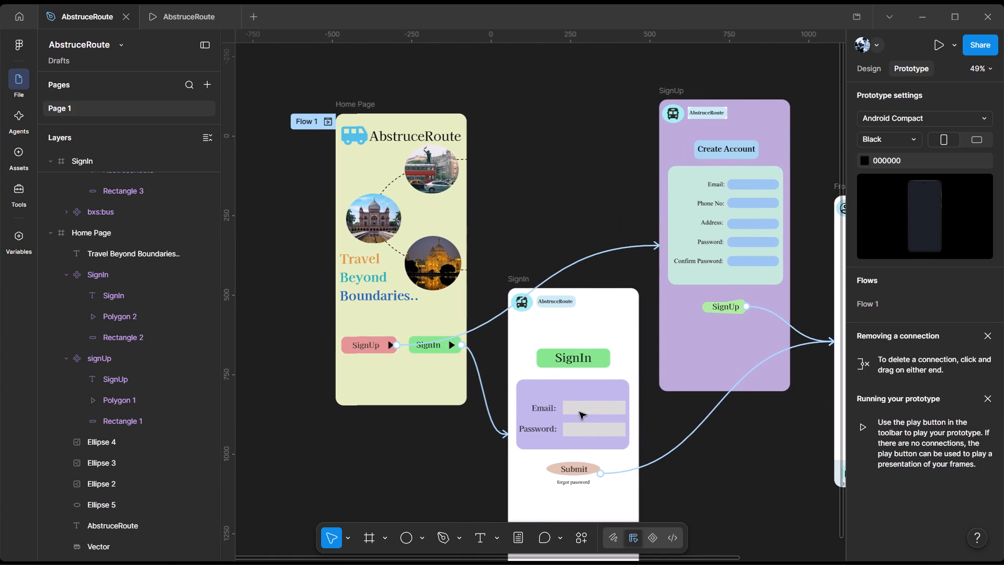
scroll(579, 412, right, 1)
click(327, 121)
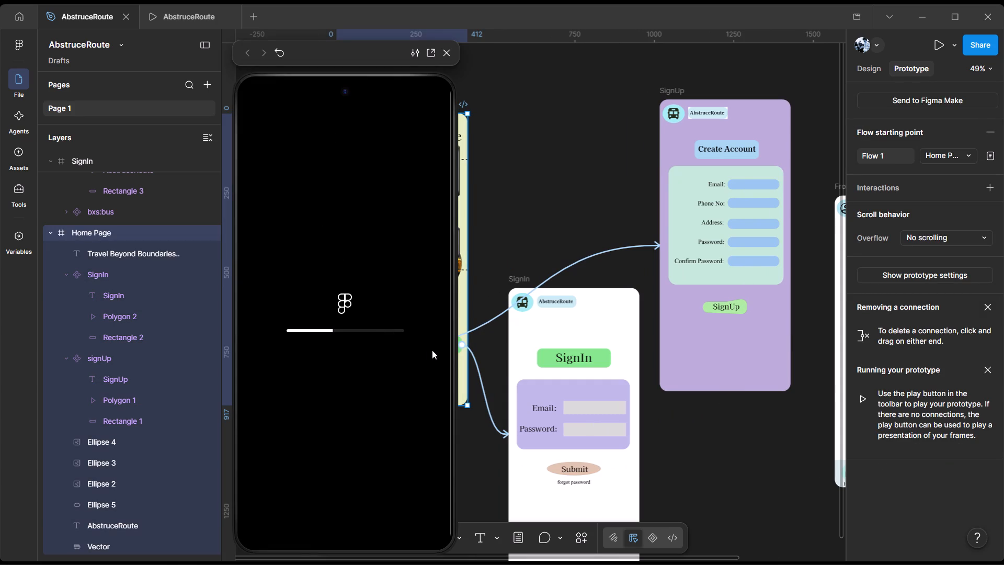
click(447, 53)
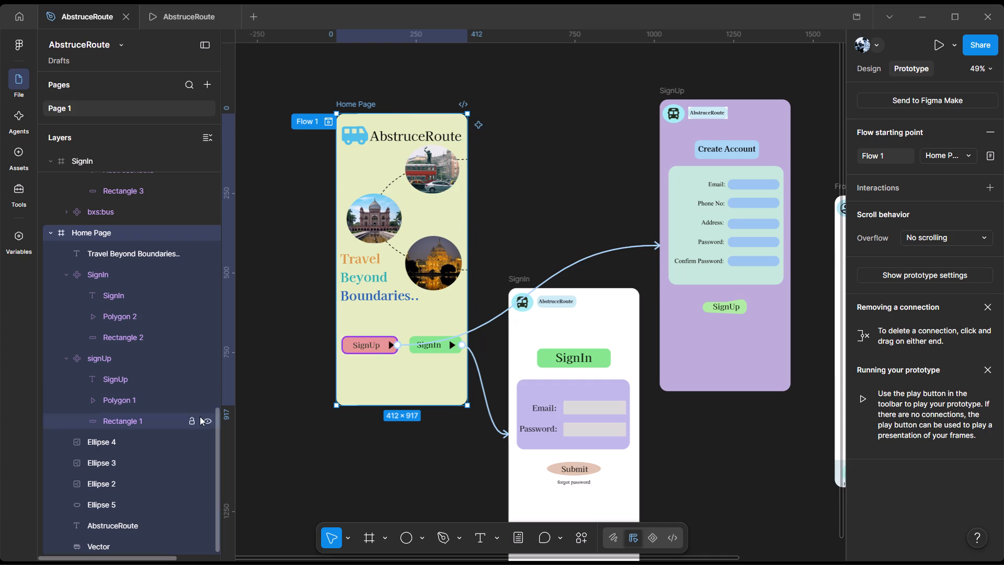
click(940, 42)
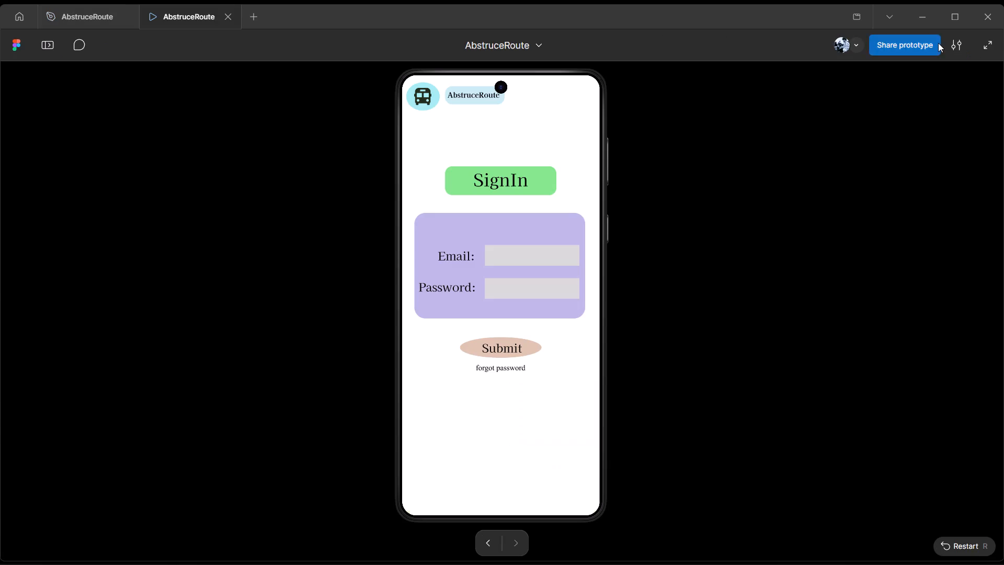
click(543, 417)
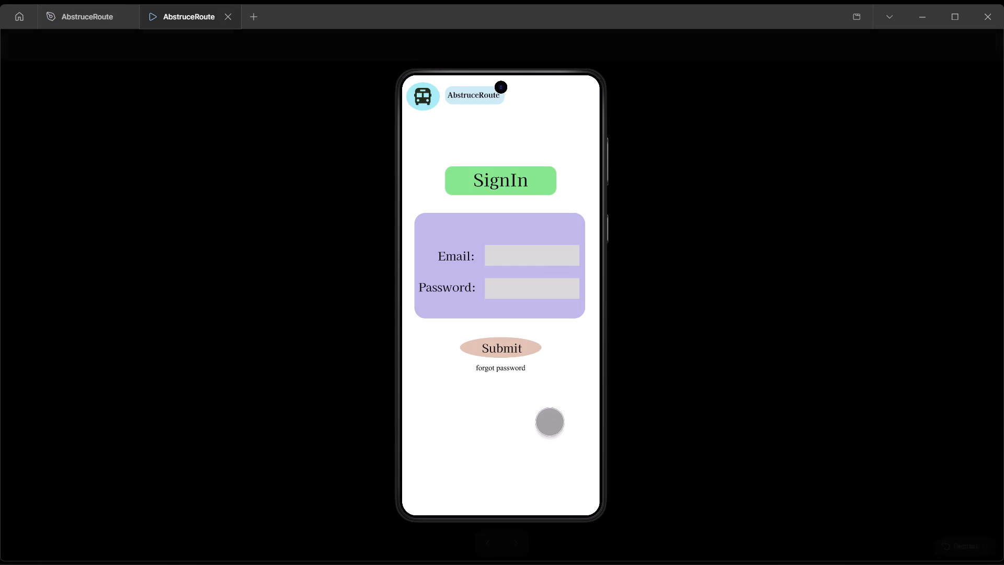
click(517, 346)
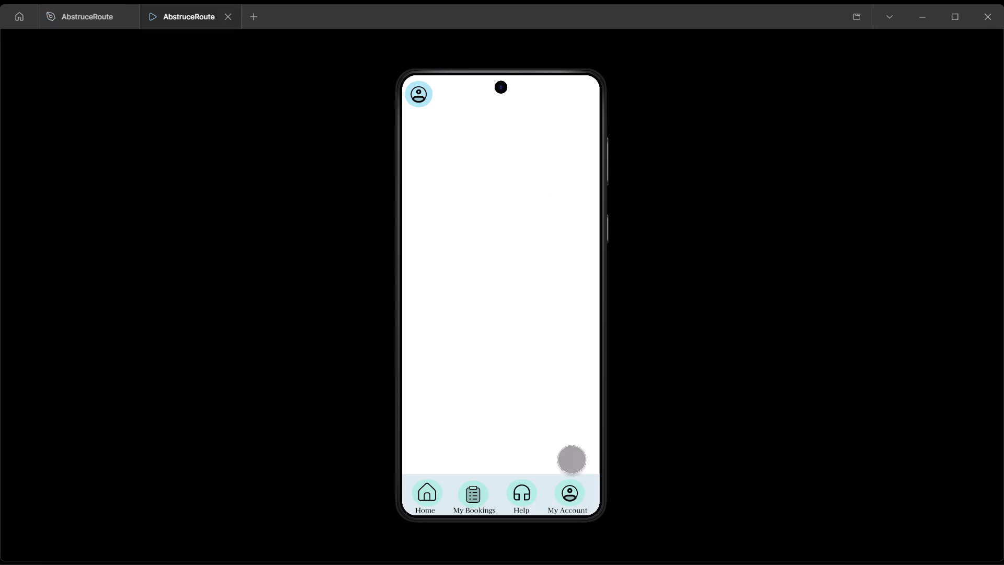
click(419, 91)
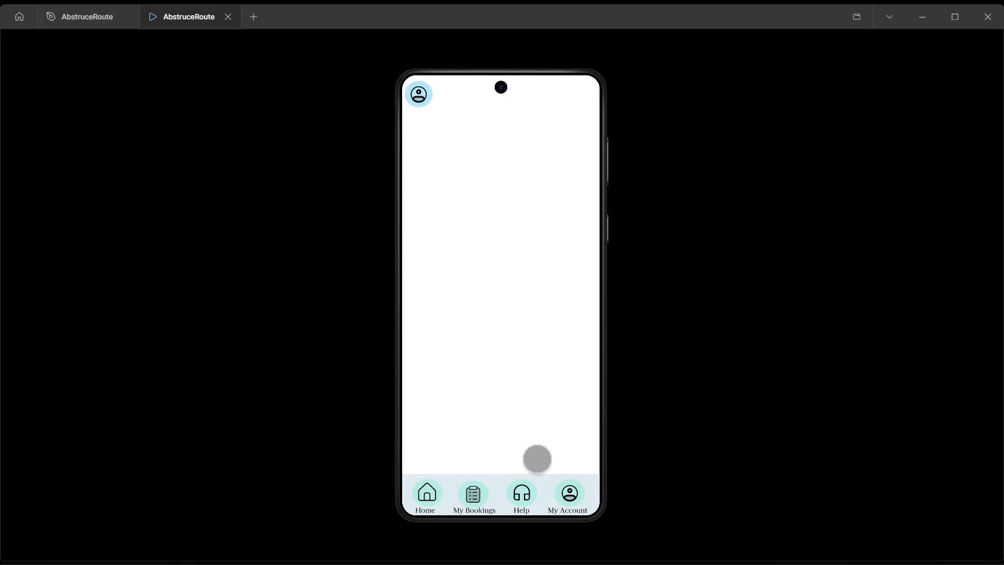
click(563, 486)
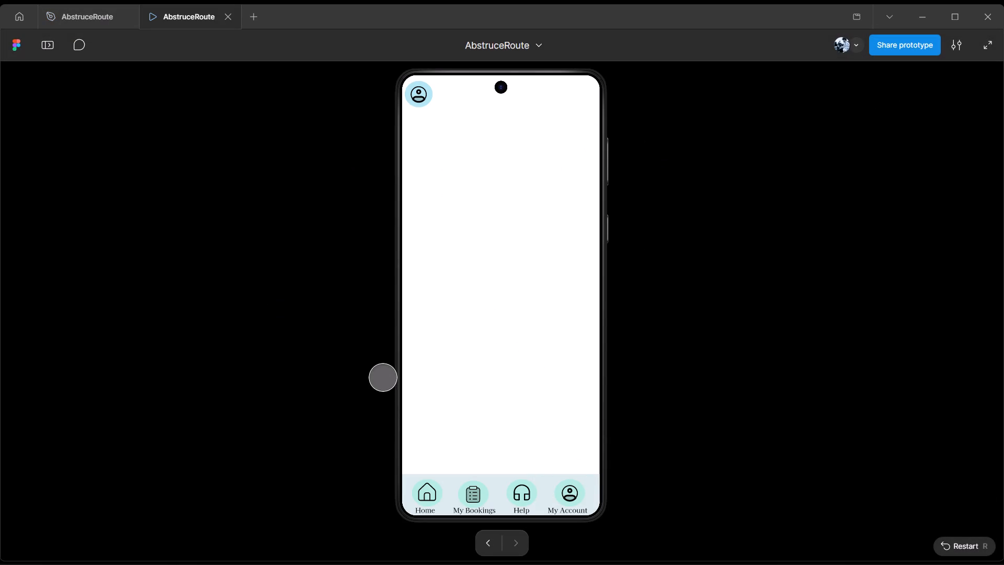
Test the sign-up path from the Home Page through the Create Account form to the Front Page, and return to the design file.
click(487, 541)
click(487, 541)
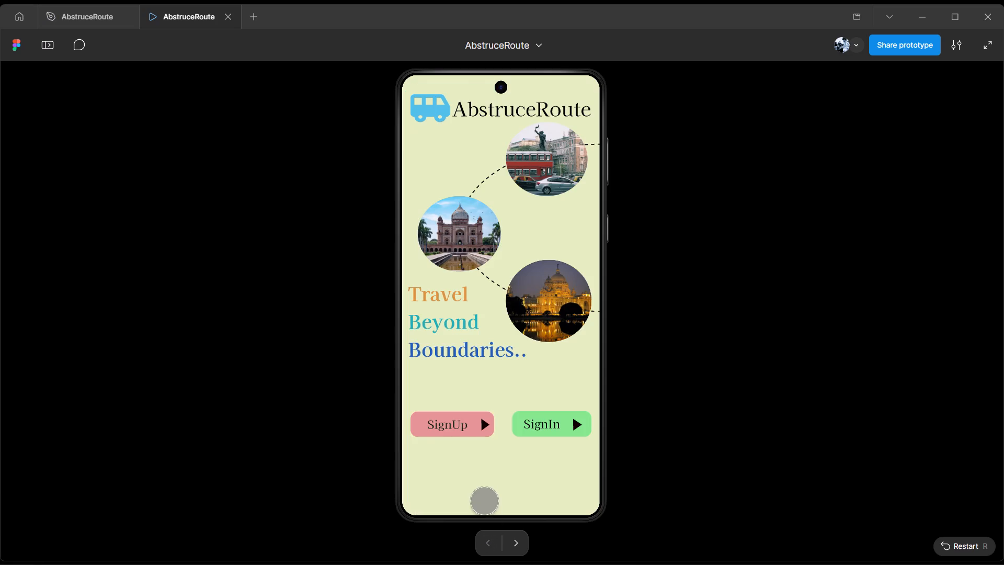
click(458, 428)
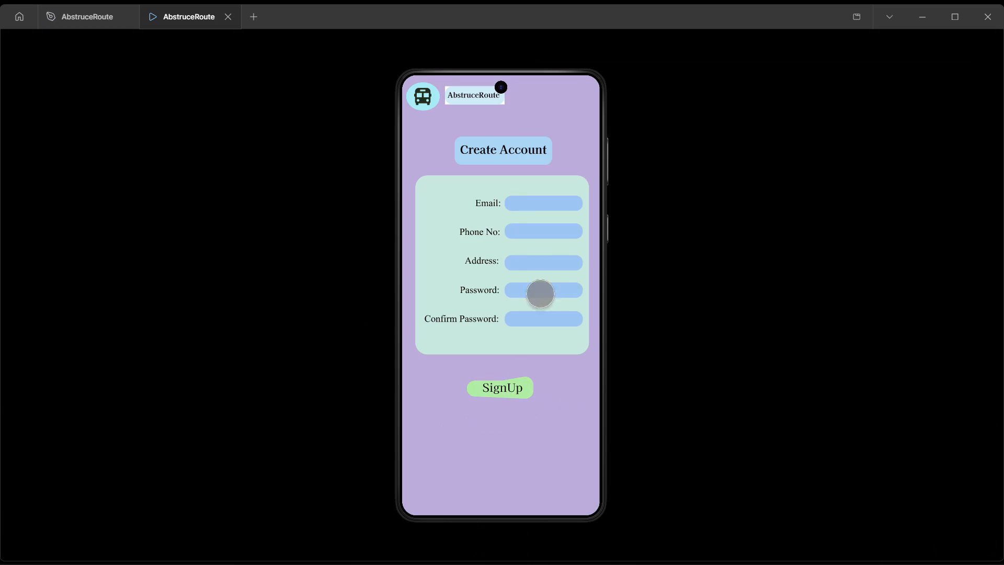
click(523, 205)
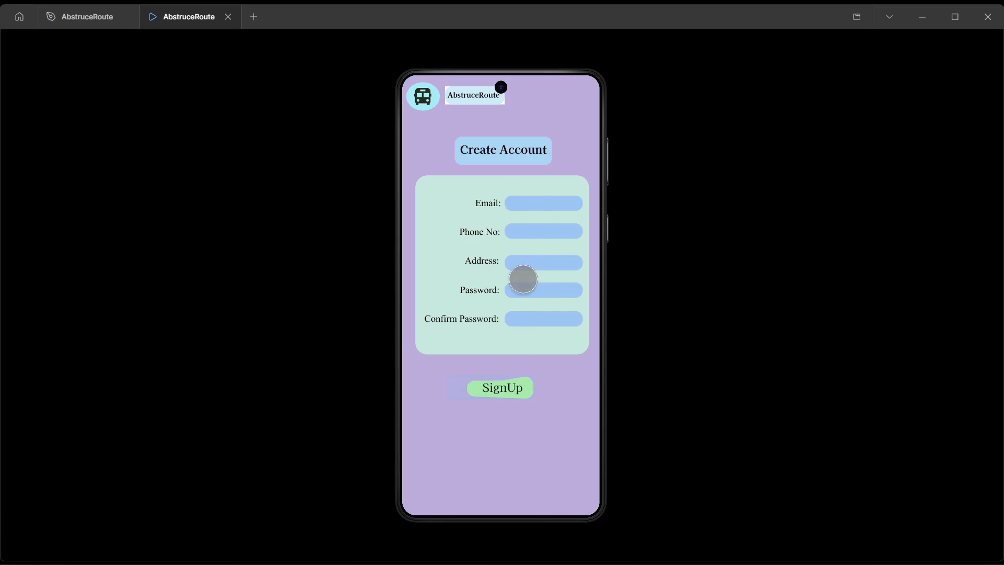
click(526, 224)
click(532, 258)
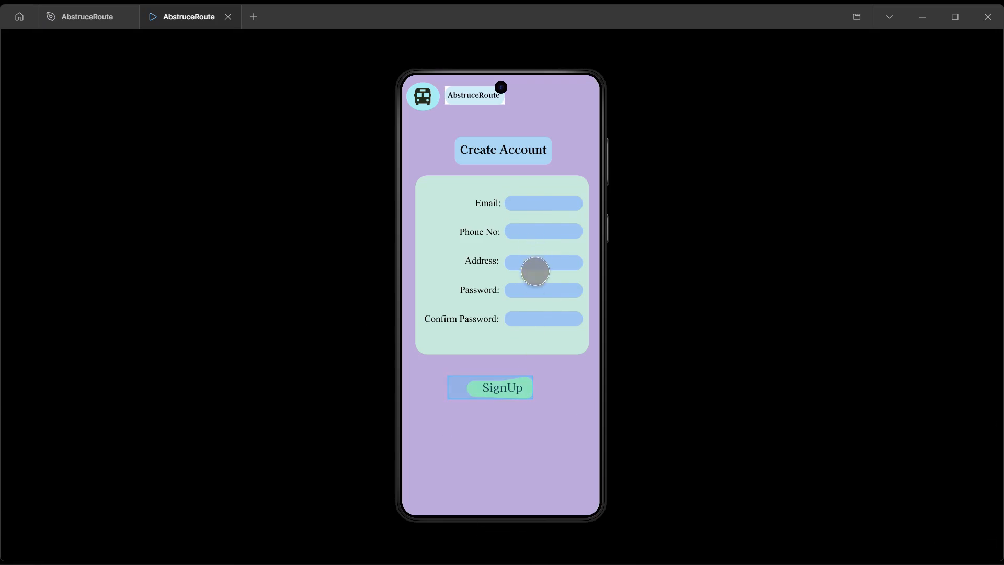
click(537, 308)
click(512, 387)
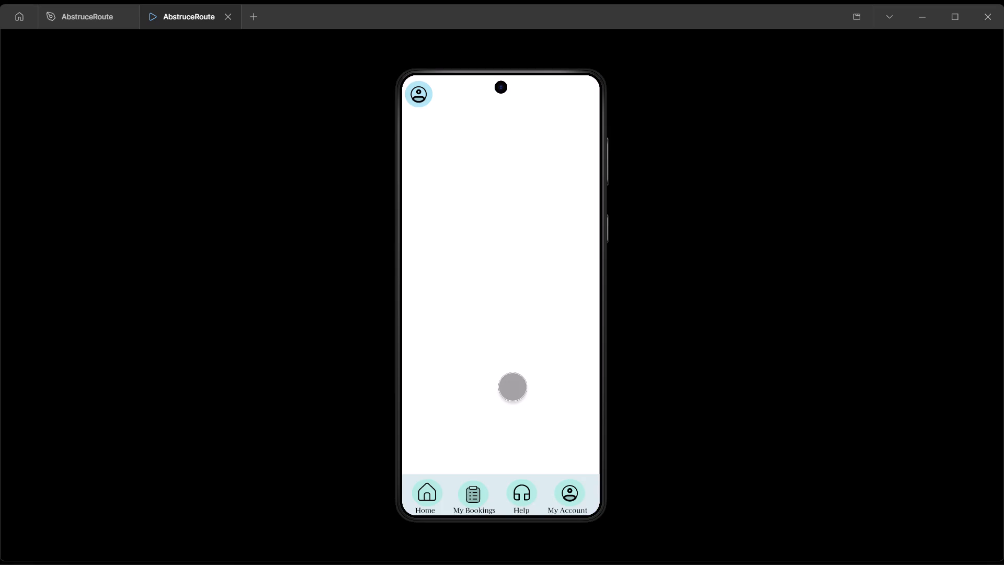
click(705, 358)
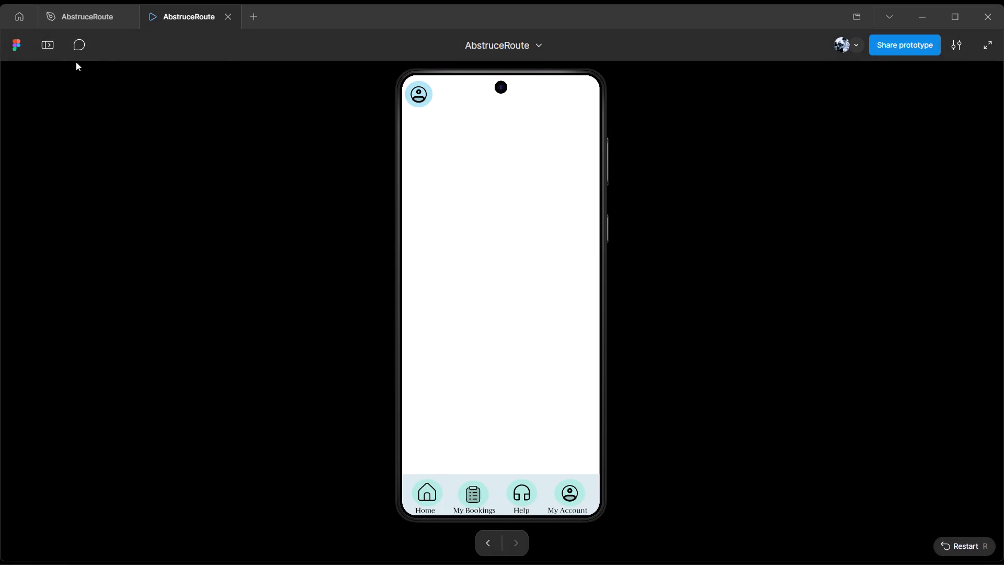
click(95, 13)
scroll(688, 364, left, 2)
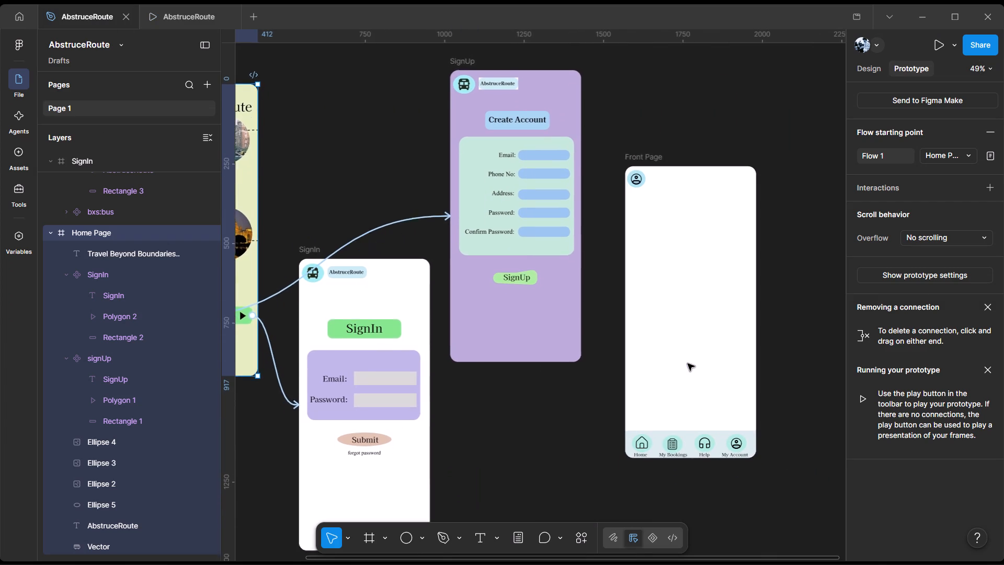
scroll(688, 364, left, 1)
scroll(688, 364, right, 2)
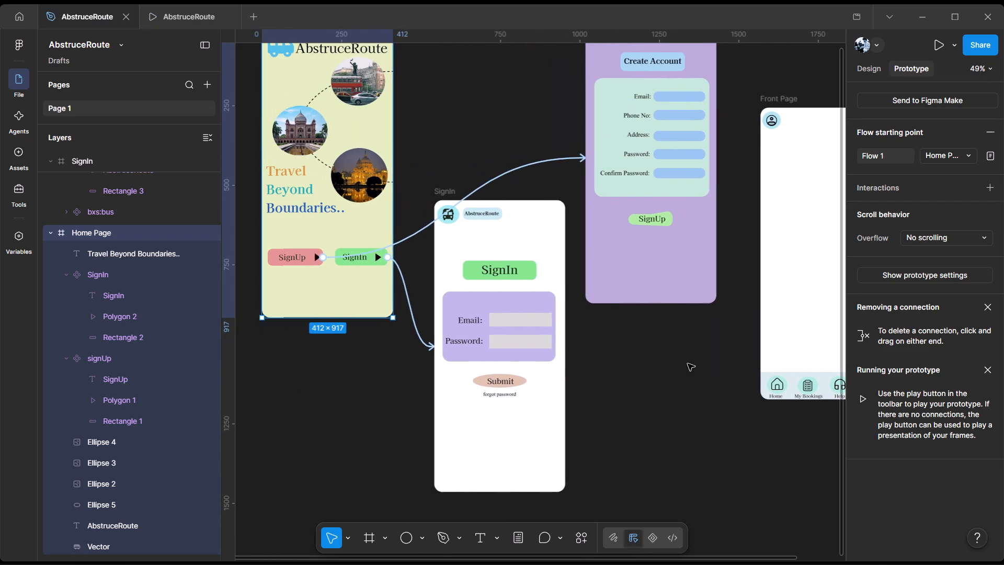
scroll(688, 364, up, 1)
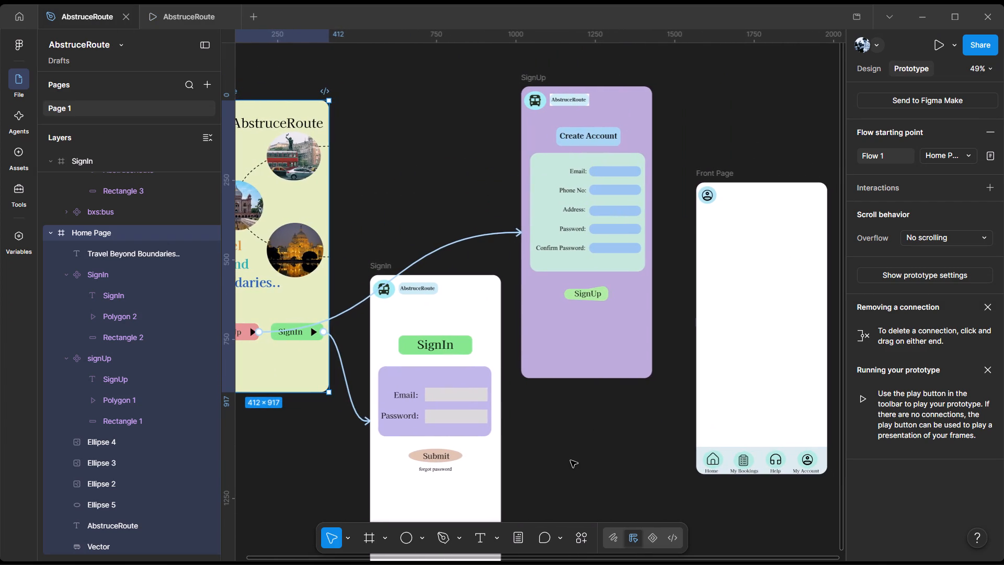
key(alt+Tab)
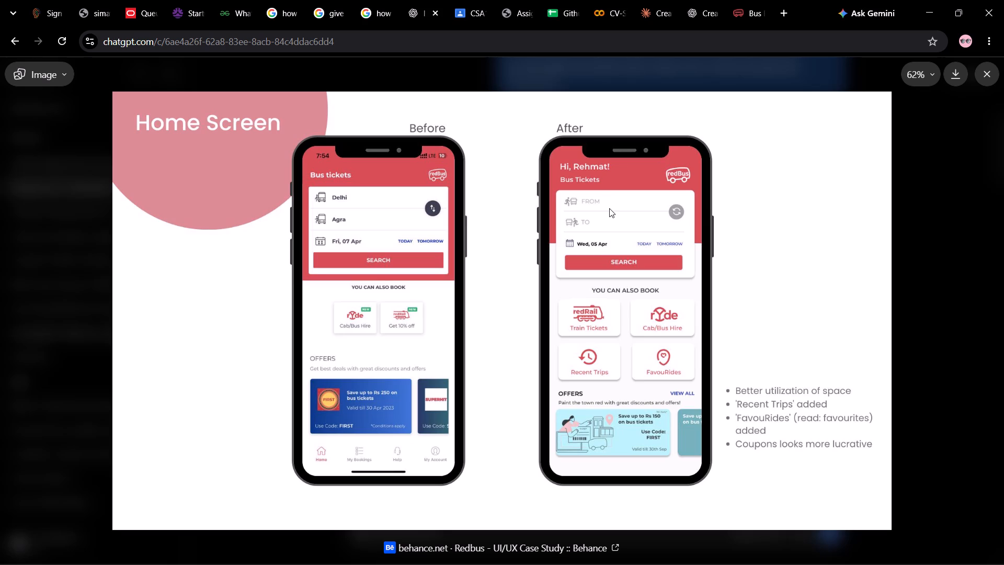
key(alt+Tab)
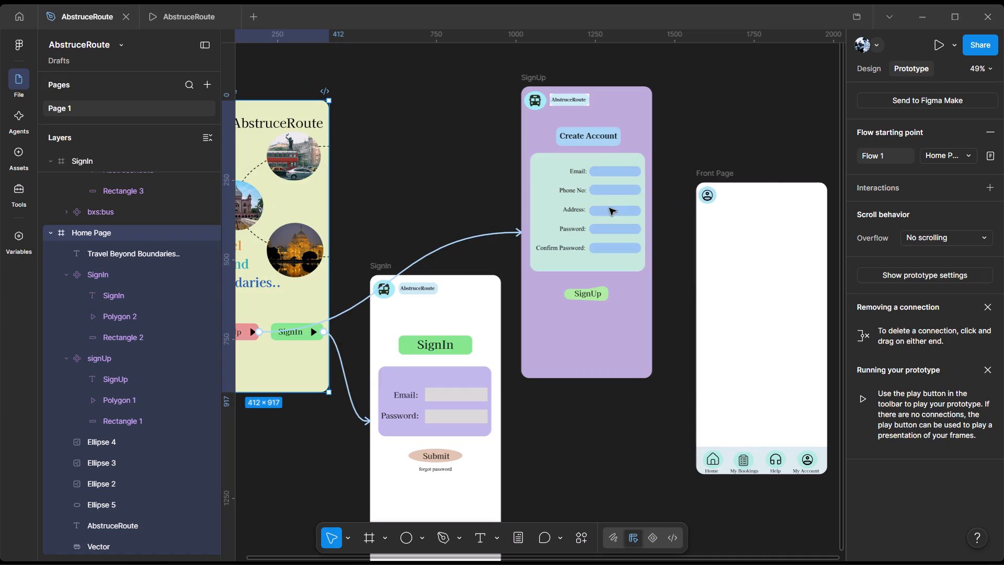
scroll(703, 343, left, 3)
scroll(403, 523, up, 1)
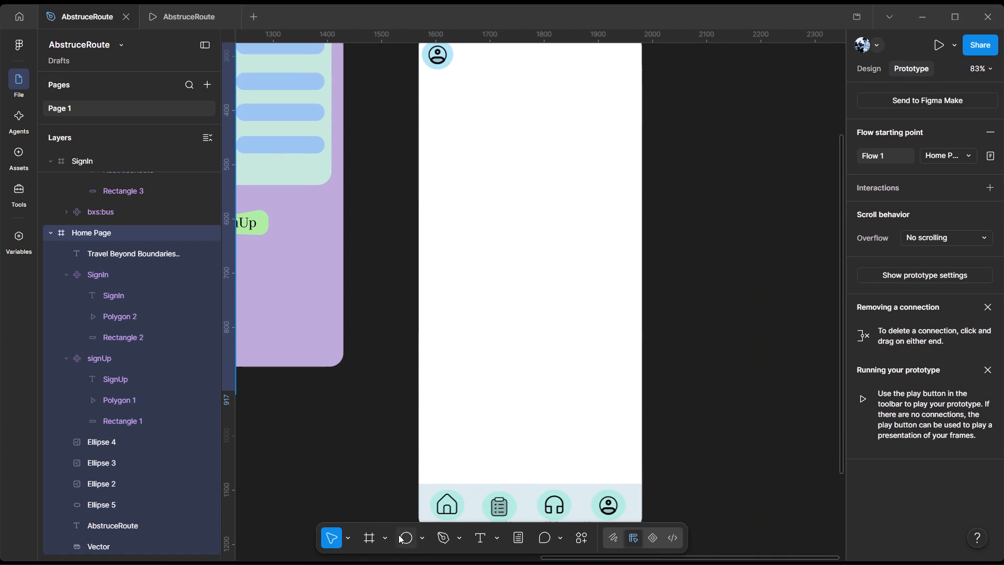
scroll(398, 535, up, 1)
click(424, 535)
click(466, 415)
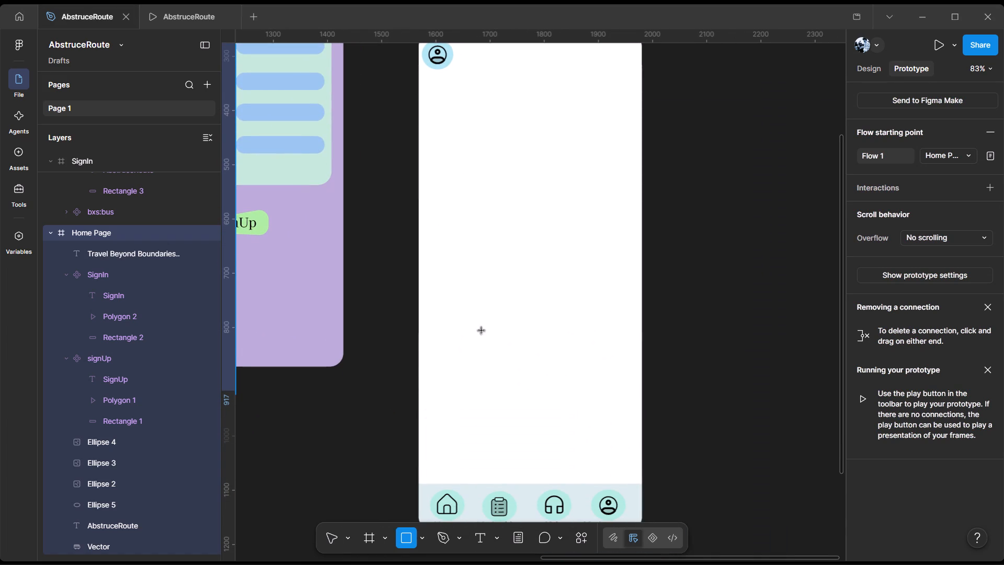
drag(431, 88, 622, 234)
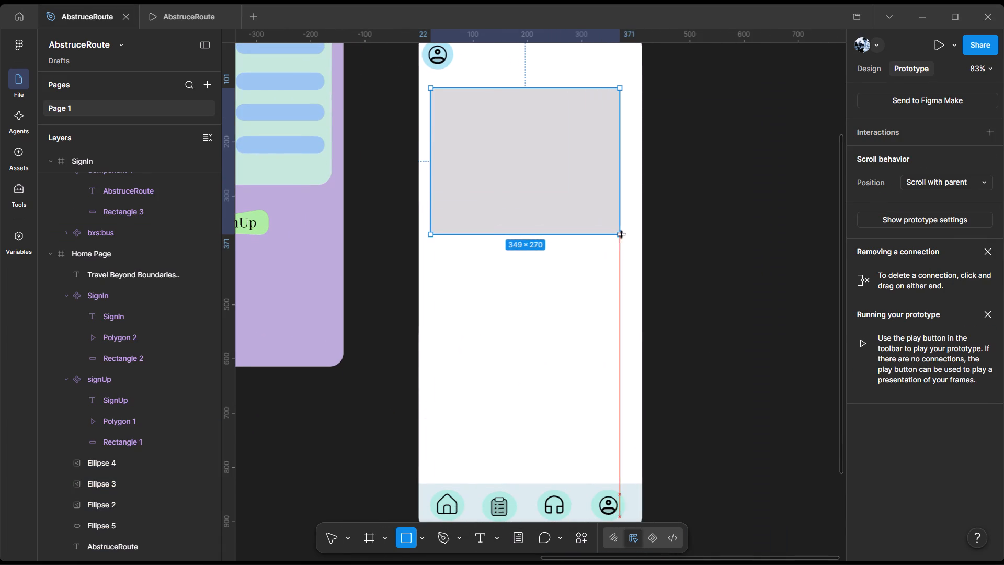
drag(622, 234, 625, 234)
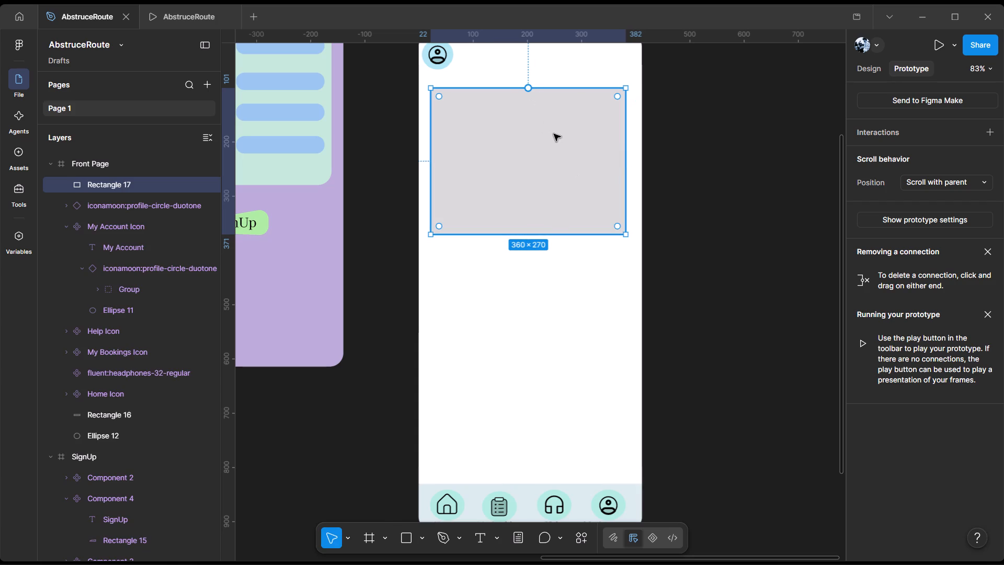
Following the redBus reference, draw a full-width header rectangle about 412 × 417 reaching the Front Page's top edge.
key(alt+Tab)
key(alt+Tab)
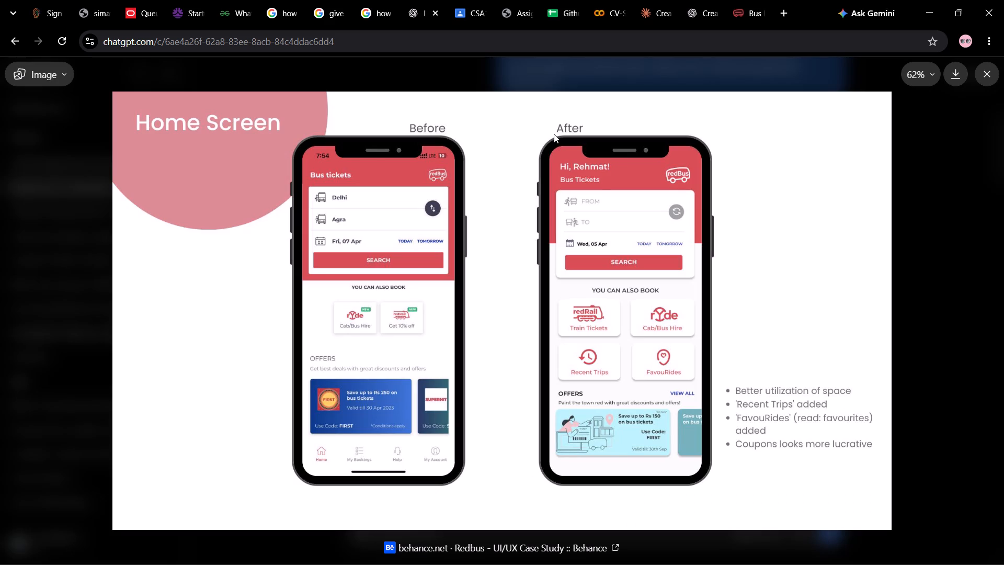
key(alt+Tab)
scroll(702, 246, up, 2)
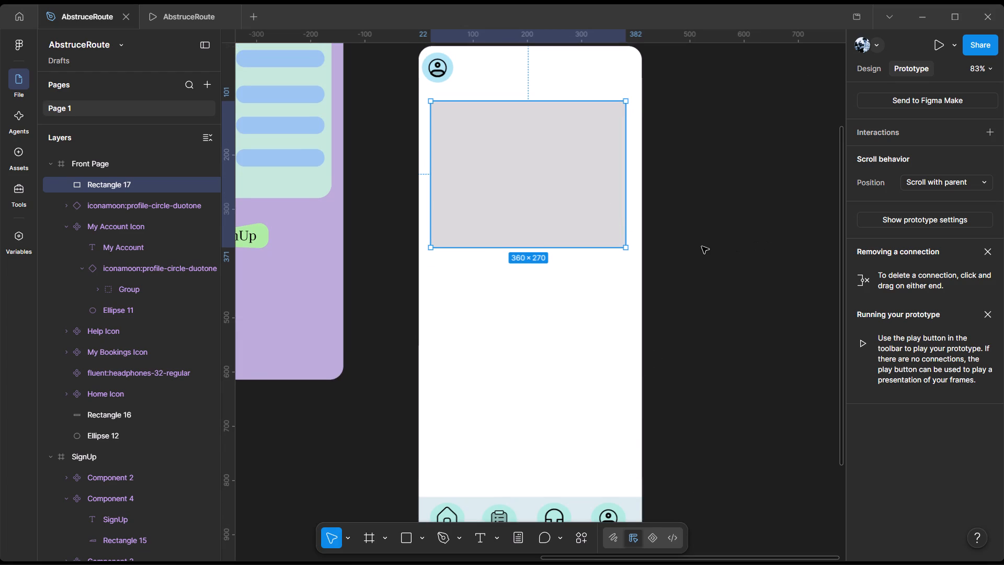
scroll(702, 246, up, 1)
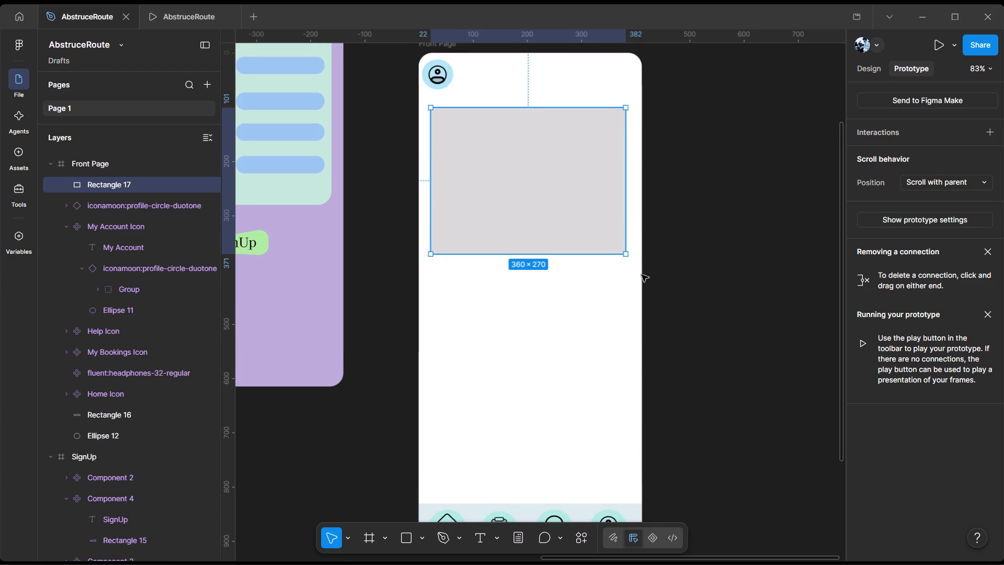
click(404, 537)
drag(421, 58, 458, 209)
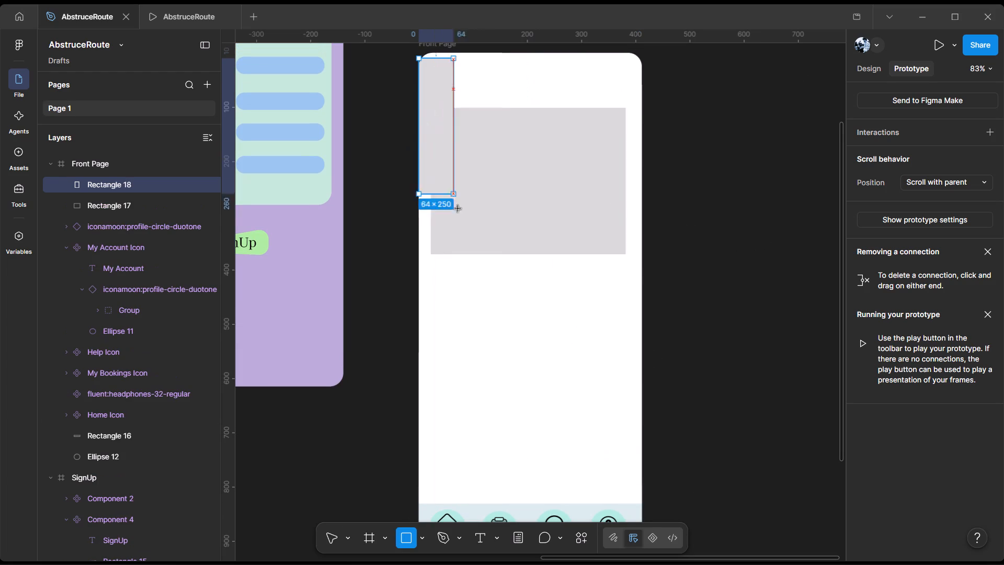
drag(458, 209, 644, 279)
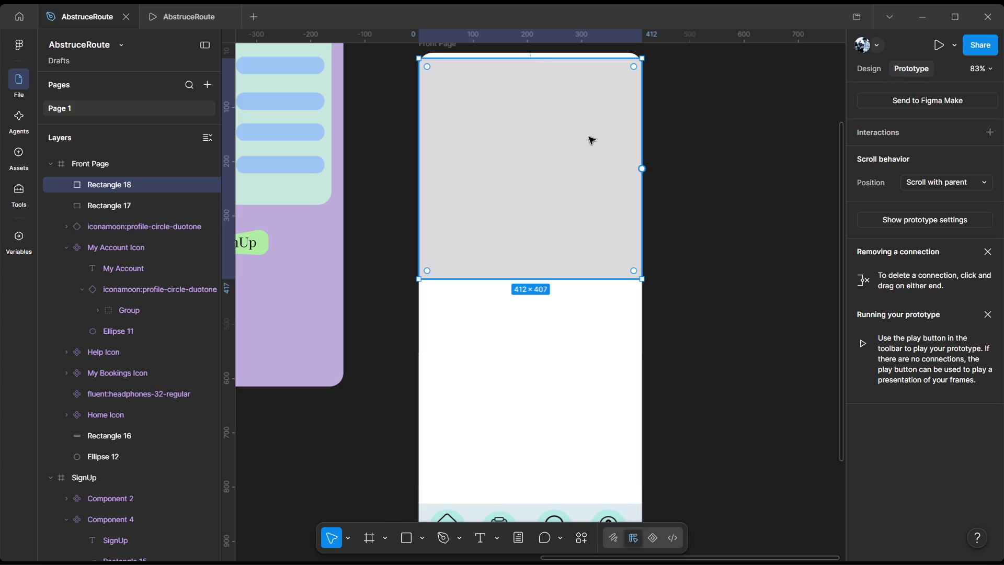
click(871, 63)
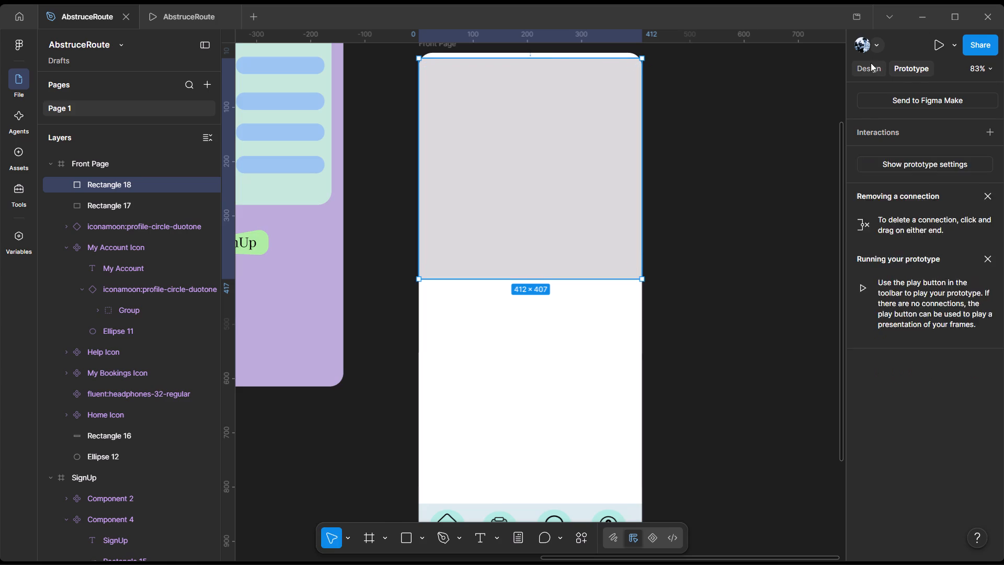
drag(526, 59, 527, 53)
click(767, 174)
Send the header rectangle to the back, behind the card and profile icon.
right_click(596, 143)
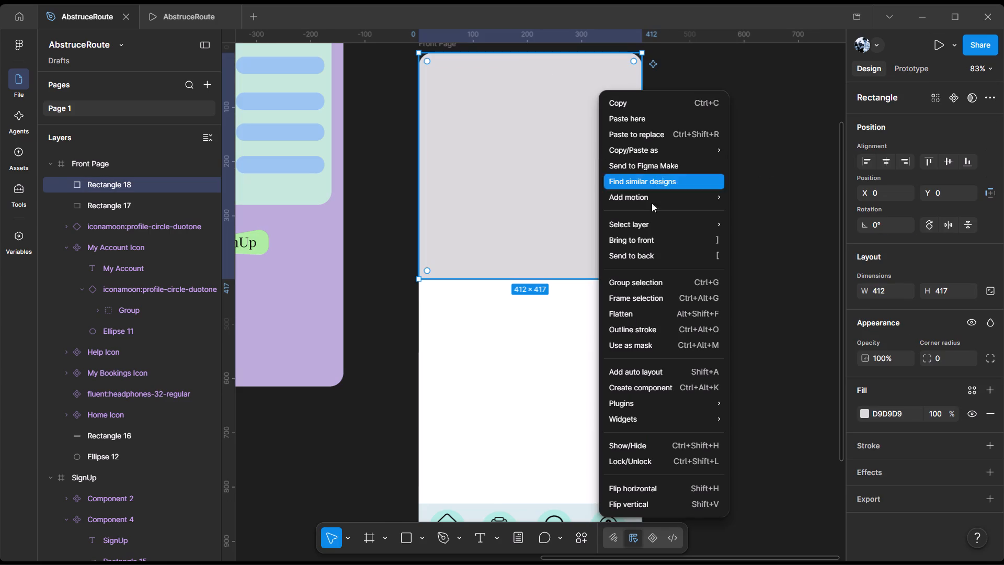
click(679, 262)
click(583, 163)
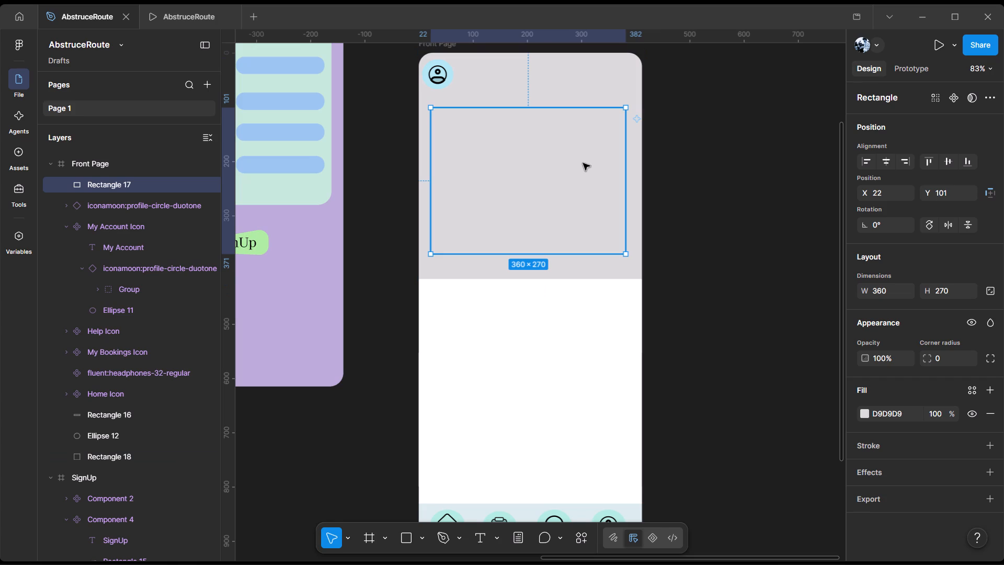
Change the header rectangle's fill to a muted light blue.
click(605, 72)
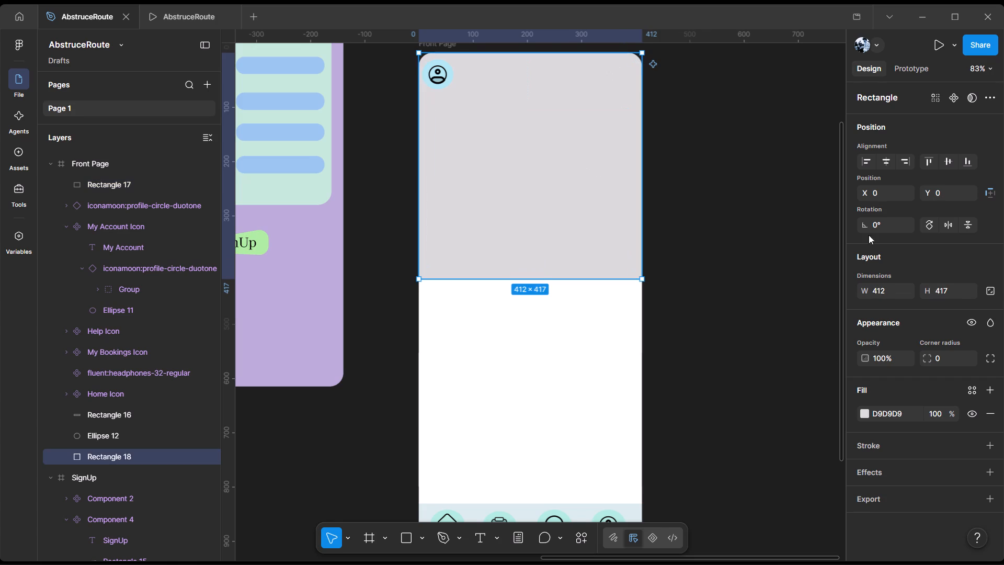
click(869, 413)
click(740, 315)
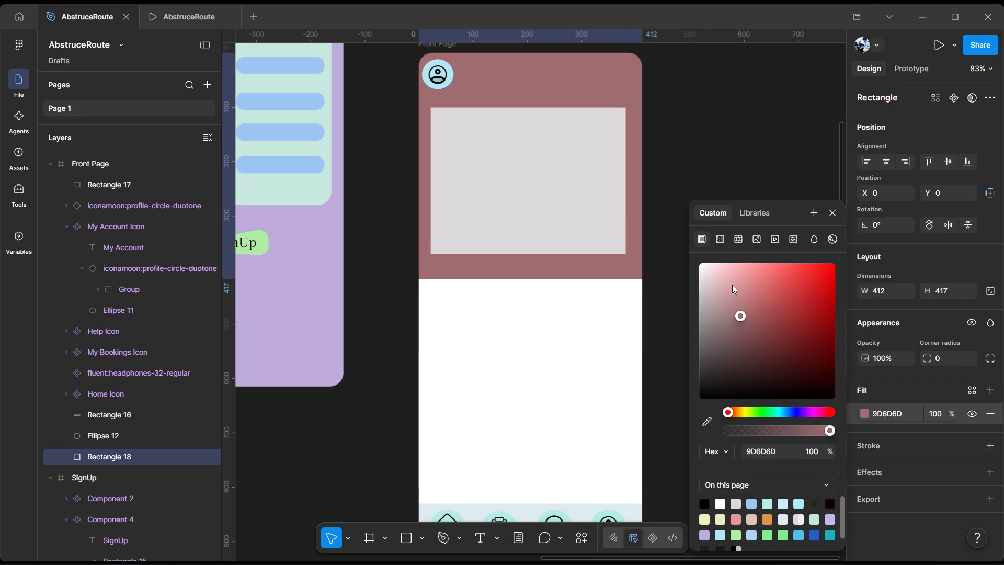
click(758, 413)
click(749, 411)
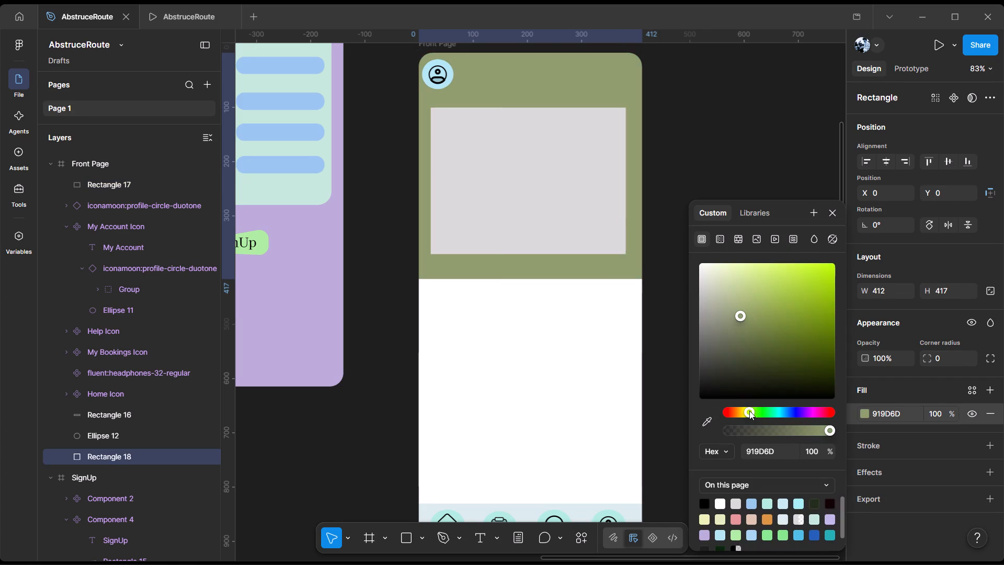
click(738, 298)
click(740, 277)
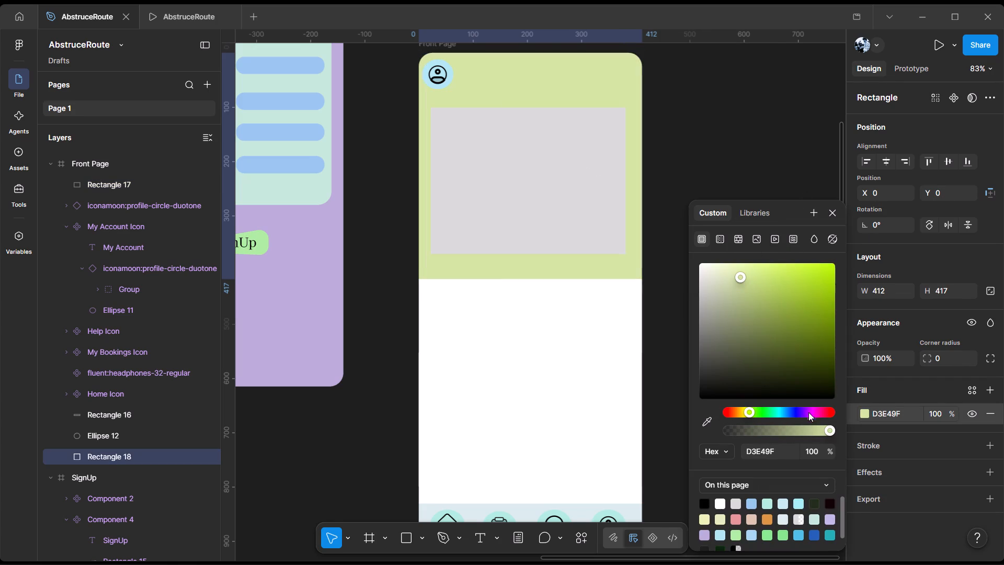
click(789, 411)
click(782, 411)
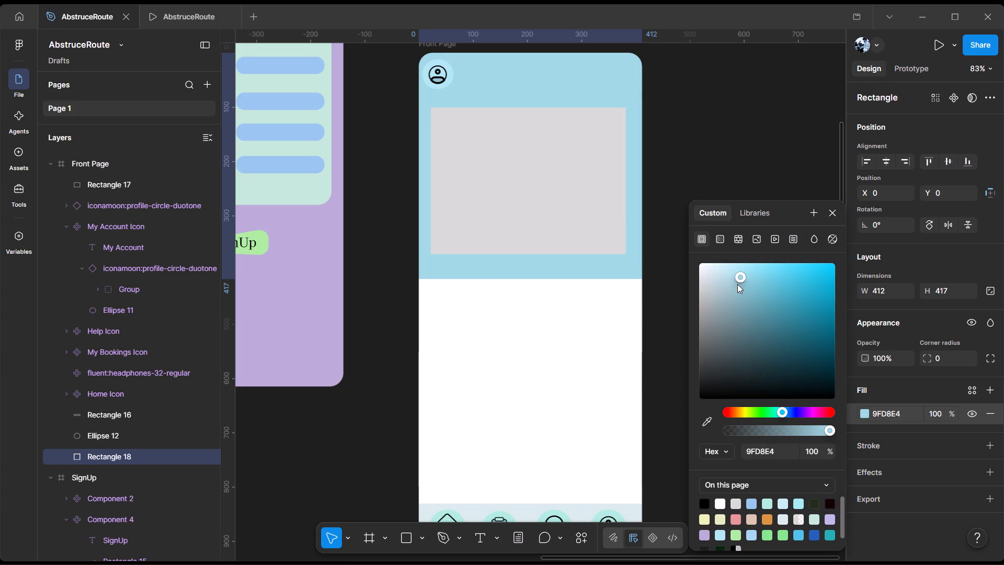
click(737, 284)
click(631, 361)
Round the card rectangle's corners with a radius of 25.
click(614, 192)
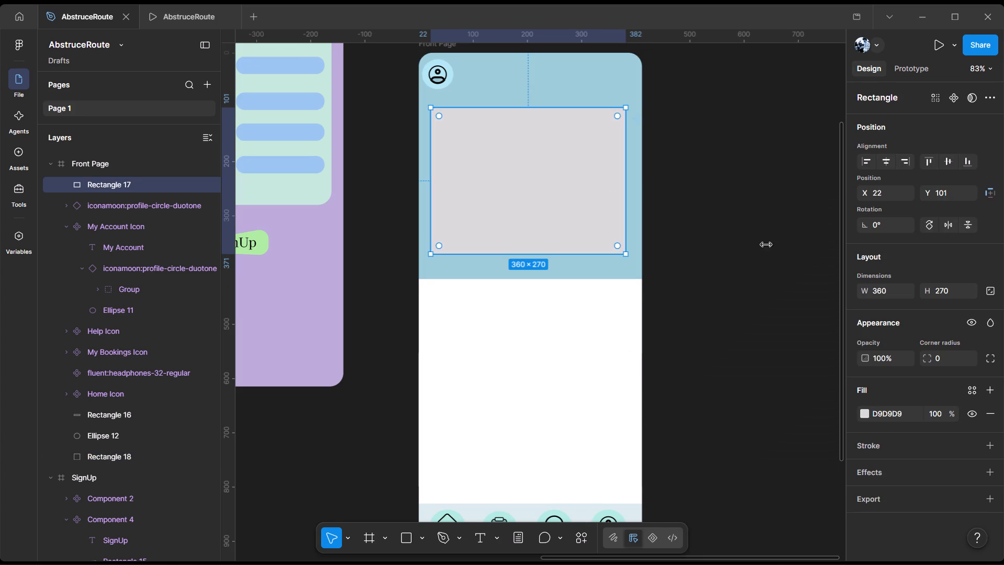
click(937, 356)
text(15)
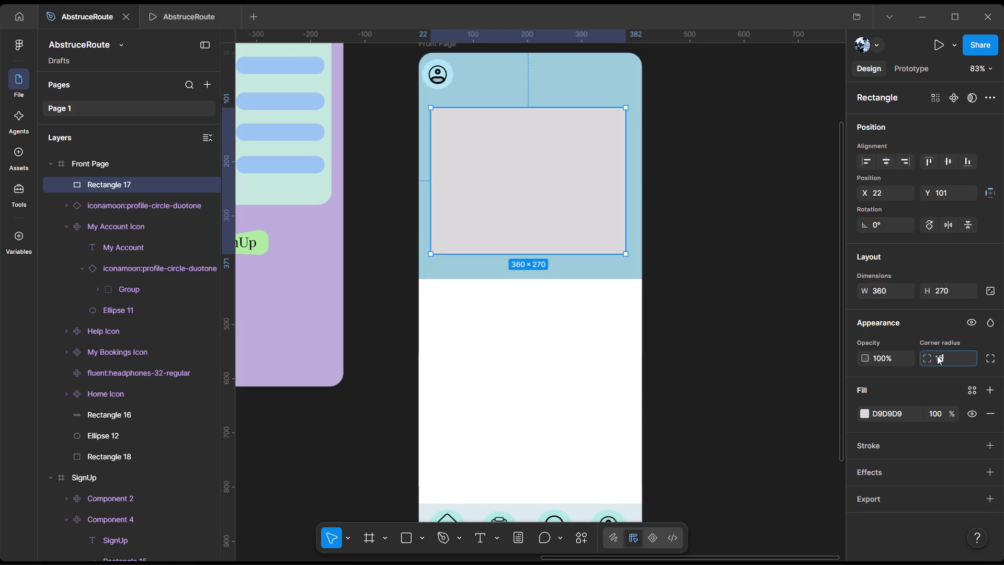
key(Return)
click(937, 356)
text(25)
key(Return)
click(793, 371)
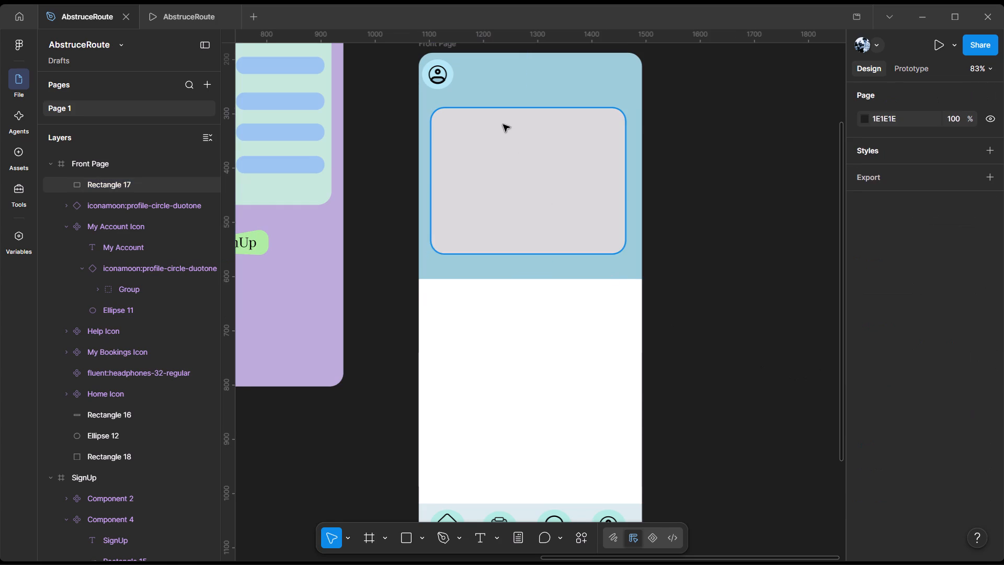
Change the card rectangle's fill to near-white.
click(503, 133)
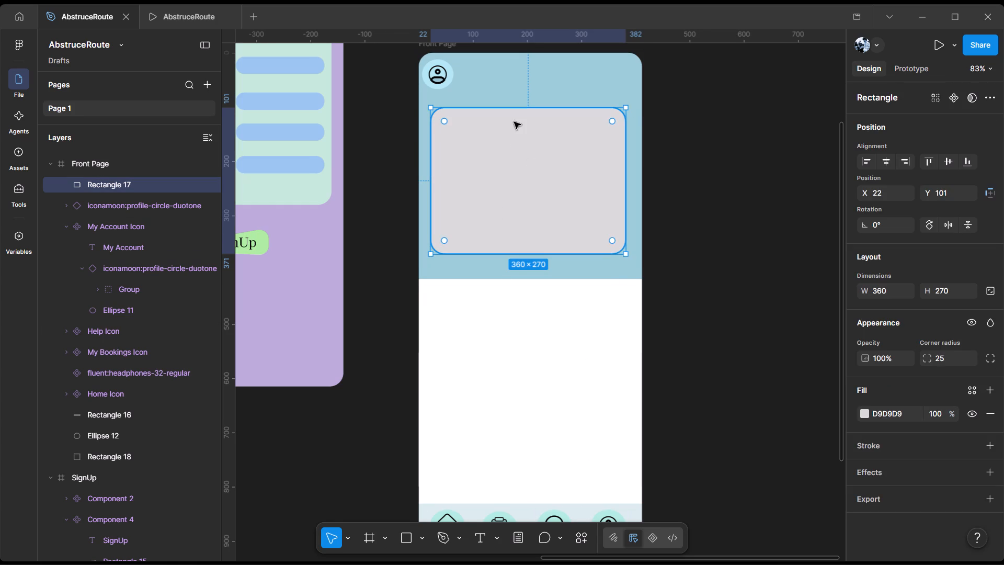
click(865, 411)
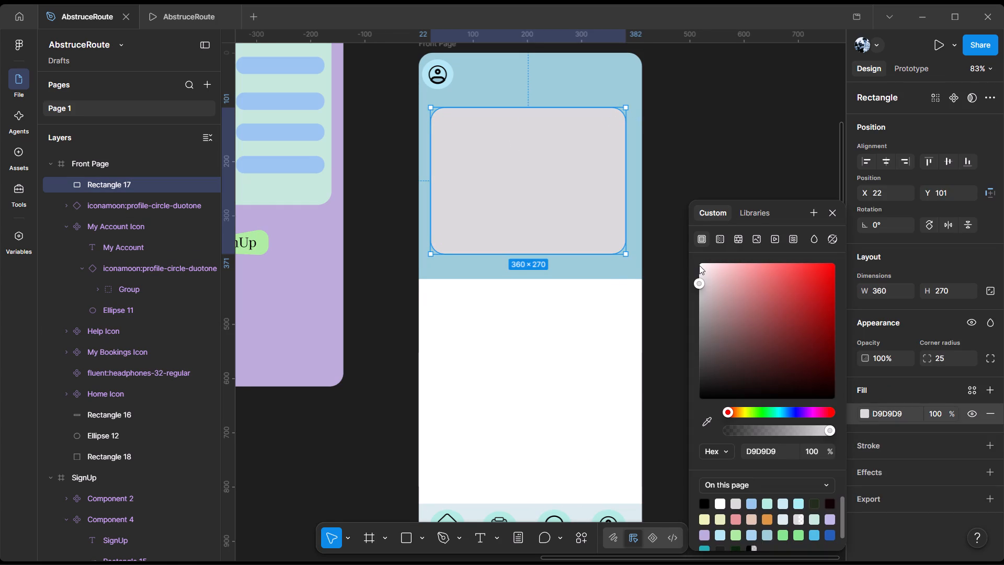
click(699, 265)
click(656, 341)
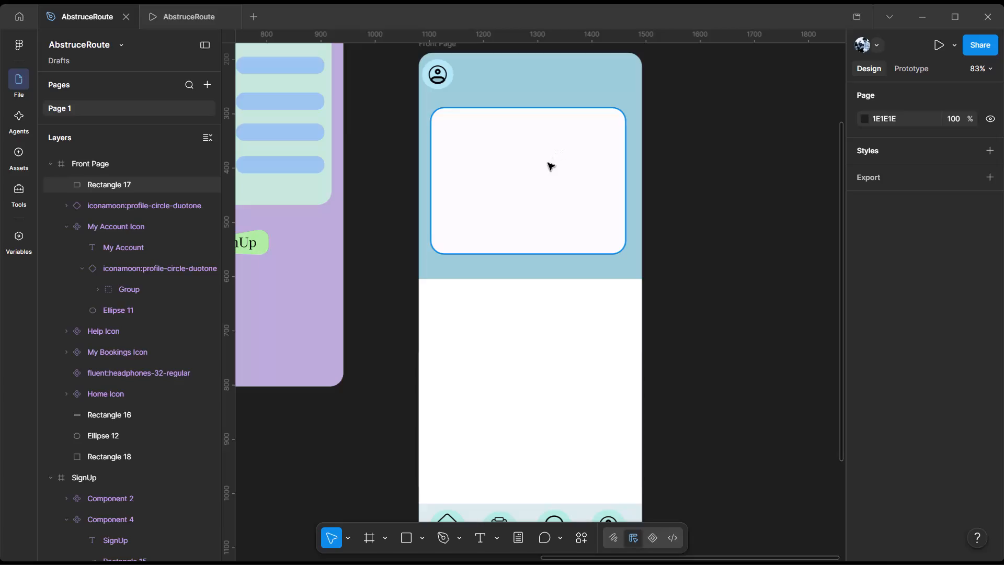
Draw a field rectangle about 303 × 58 near the top of the white card, checking it against the redBus reference.
key(alt+Tab)
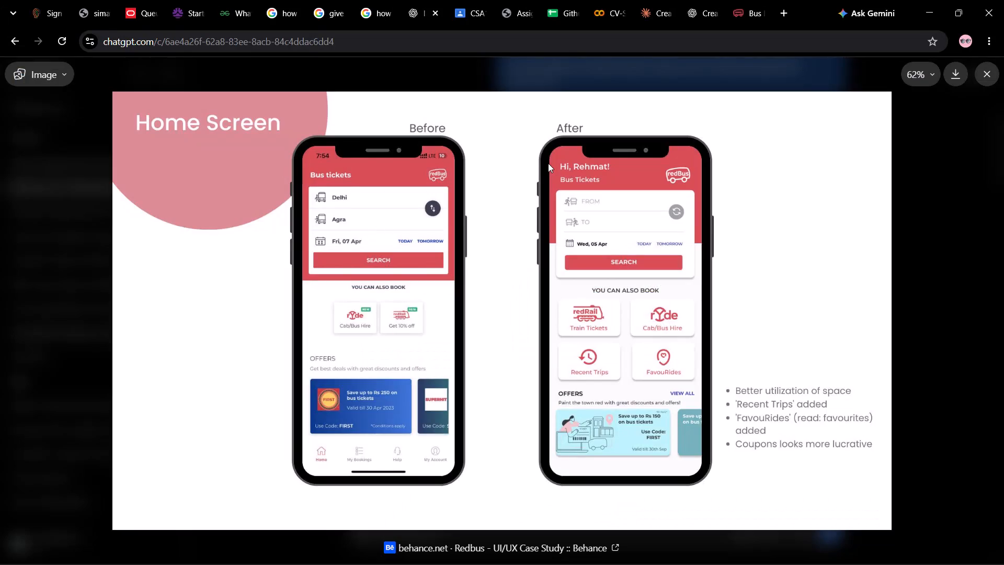
key(alt+Tab)
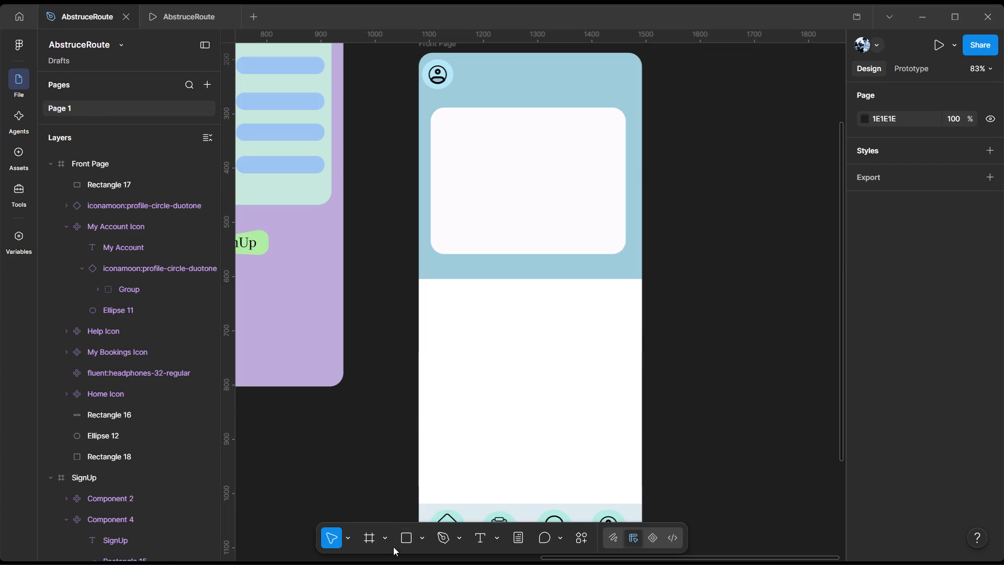
click(402, 536)
drag(450, 122, 500, 135)
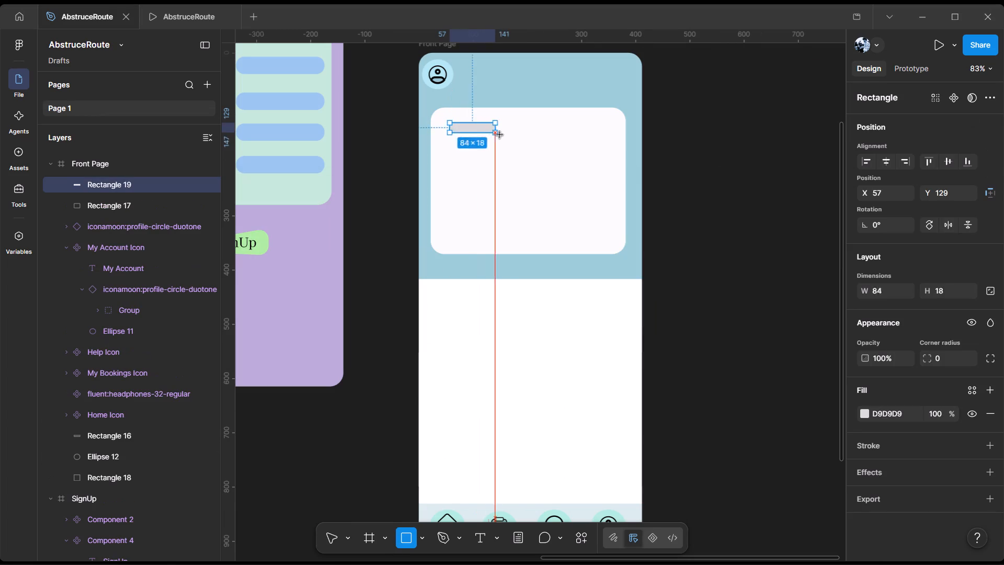
drag(500, 135, 607, 154)
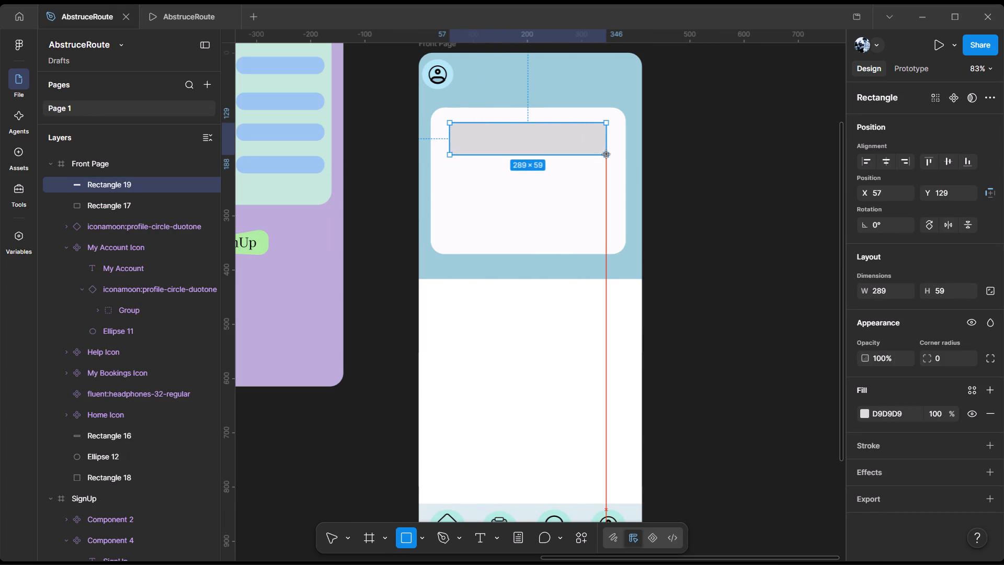
drag(607, 154, 608, 154)
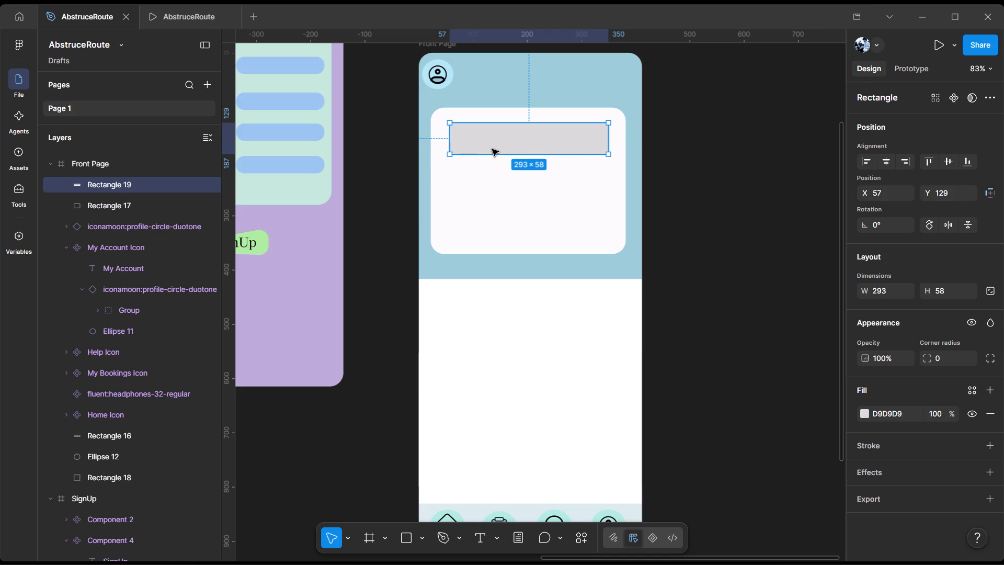
drag(450, 136, 443, 135)
key(alt+Tab)
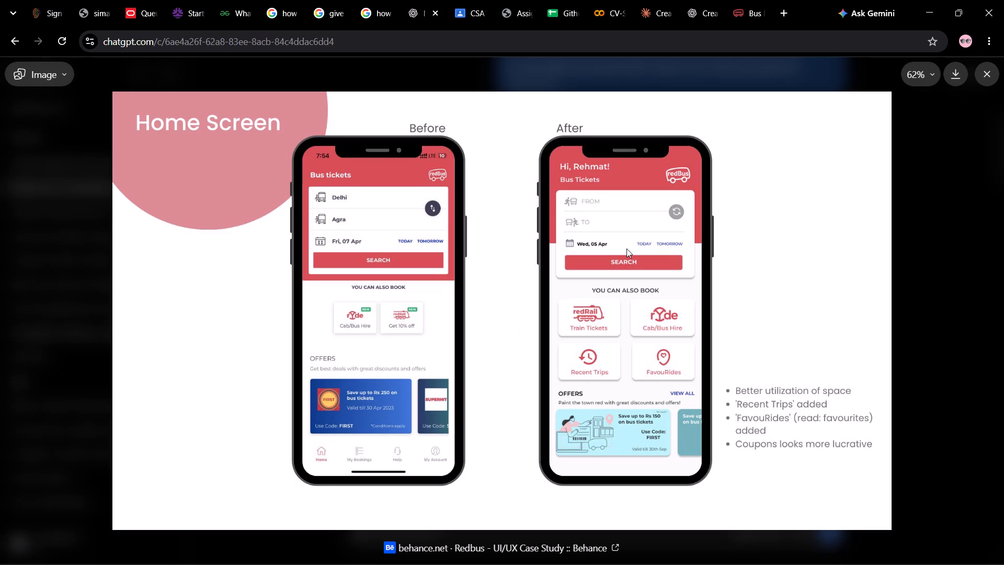
key(alt+Tab)
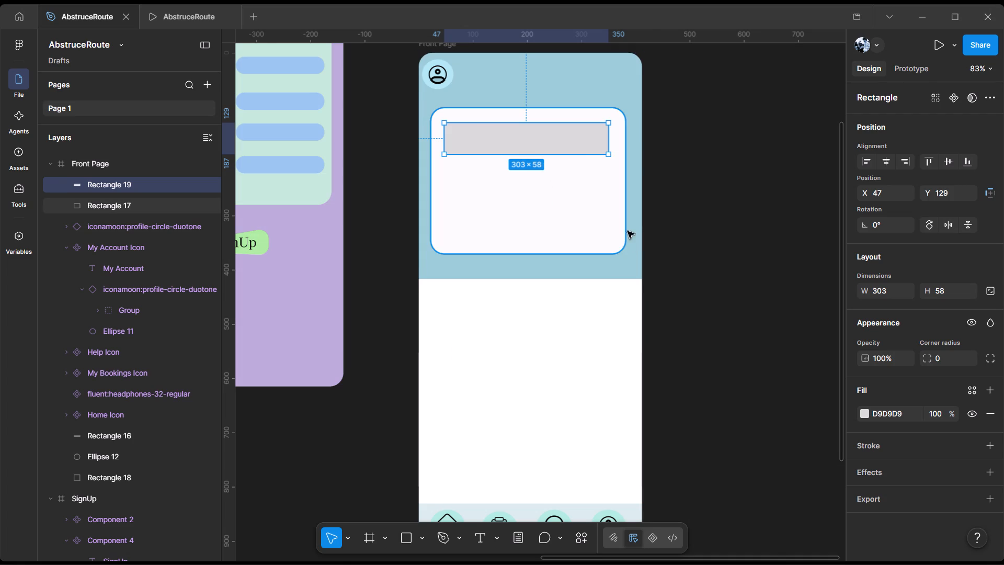
Increase the height of the grey field rectangle in the white card to about 66, checking it against the redBus reference.
click(660, 227)
click(551, 146)
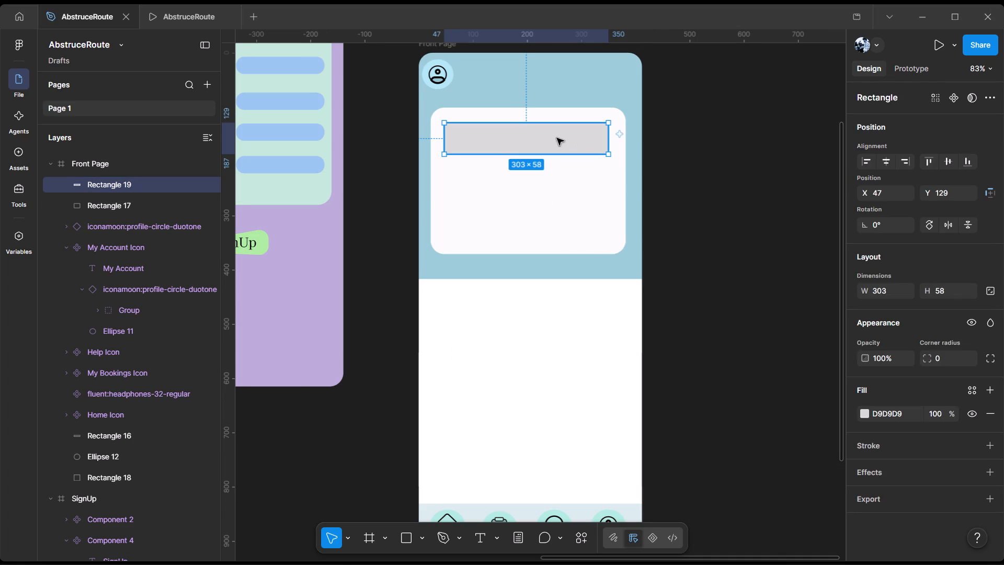
key(alt+Tab)
key(alt+Tab)
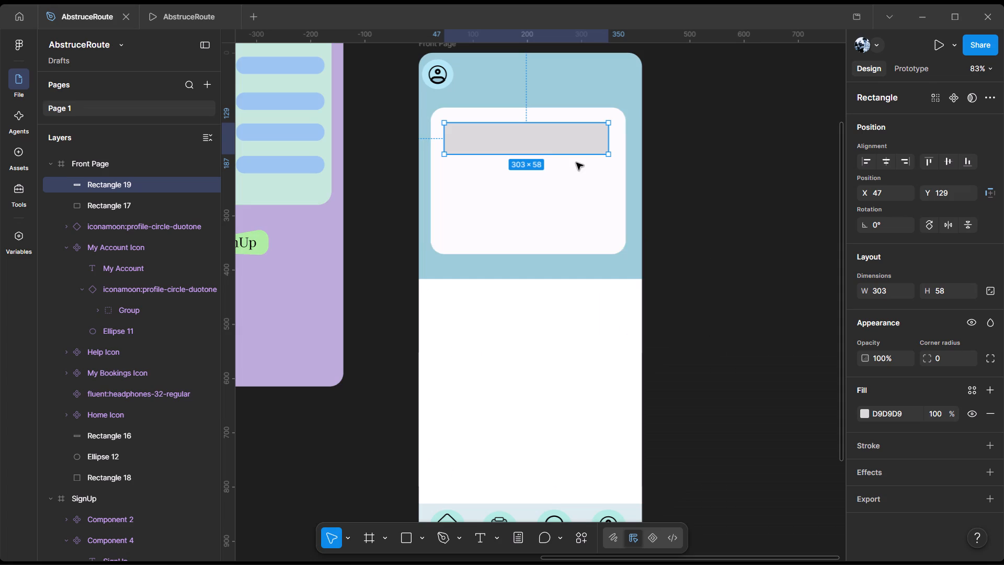
click(551, 154)
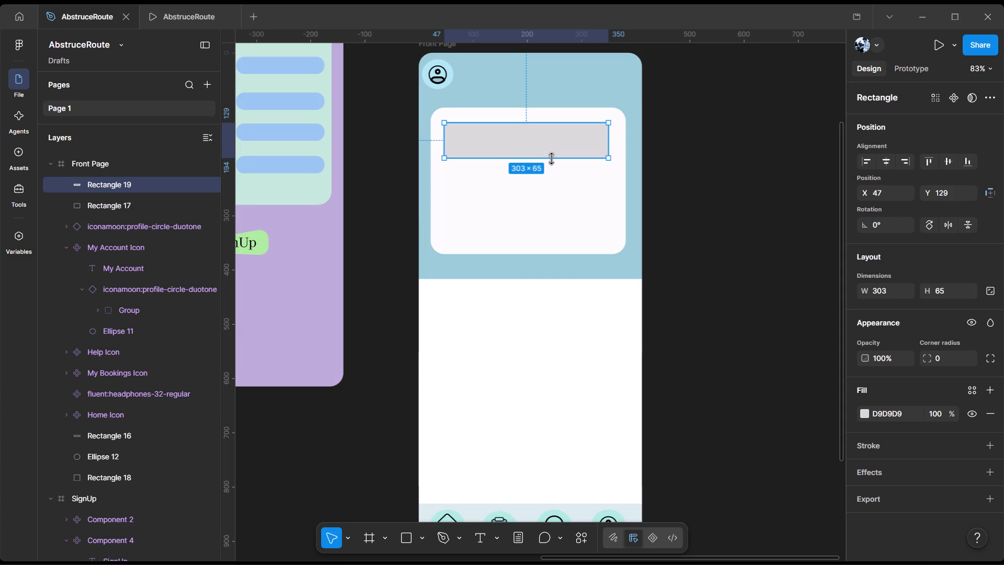
Duplicate the grey field rectangle and place the copy just below the original at about Y 209, rechecking the redBus reference.
alt+drag(560, 145, 555, 204)
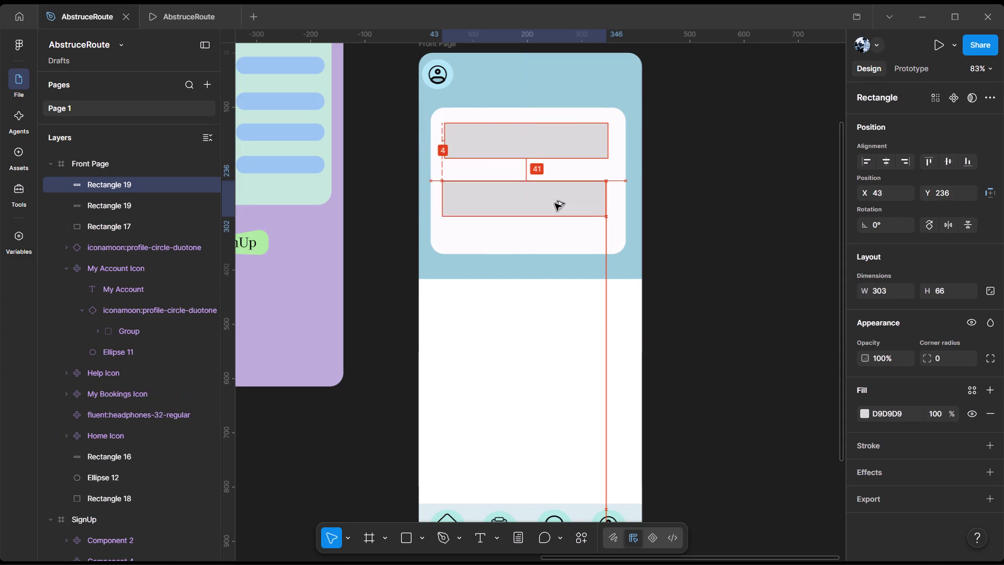
alt+drag(555, 204, 558, 212)
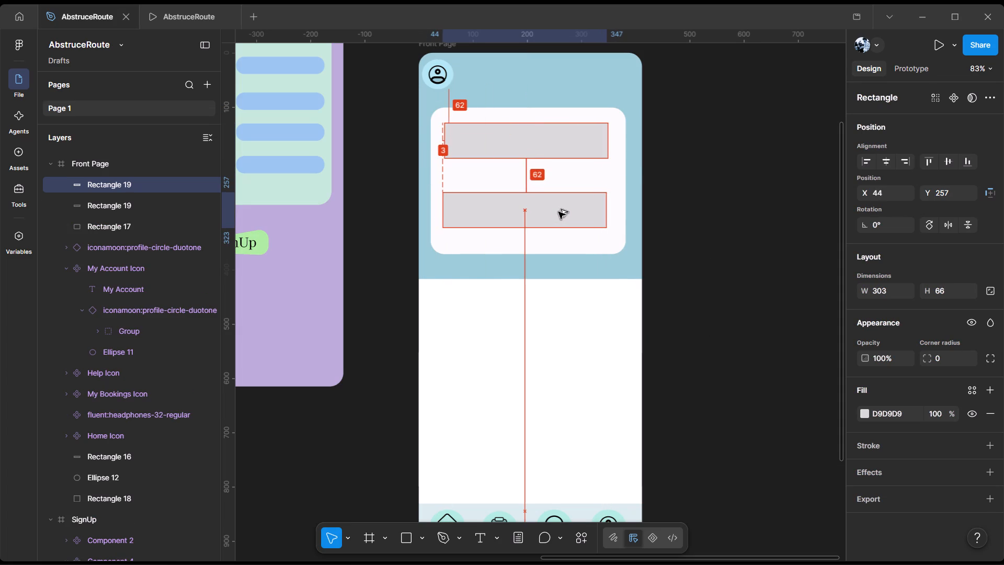
alt+drag(558, 212, 559, 213)
click(697, 214)
key(alt+Tab)
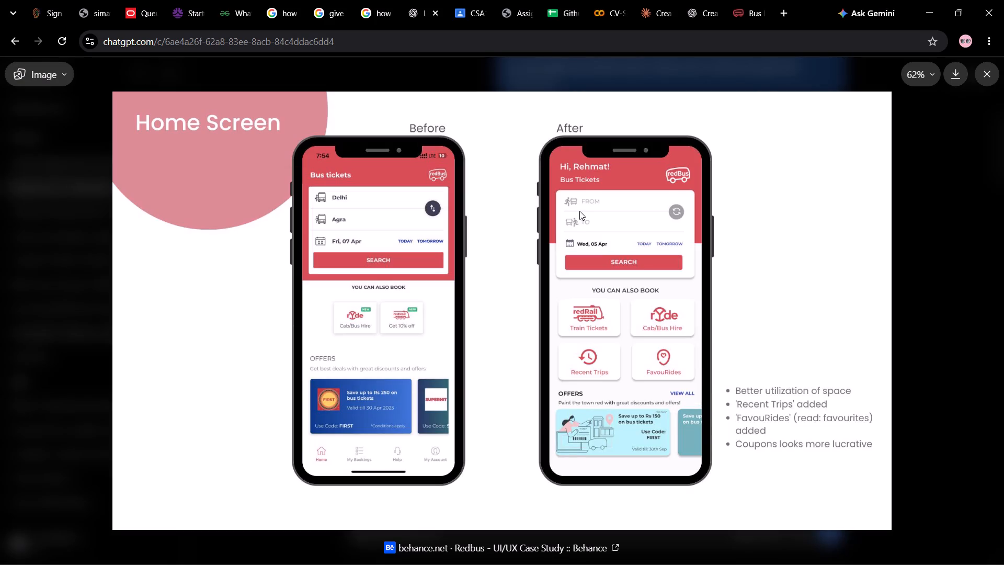
key(alt+Tab)
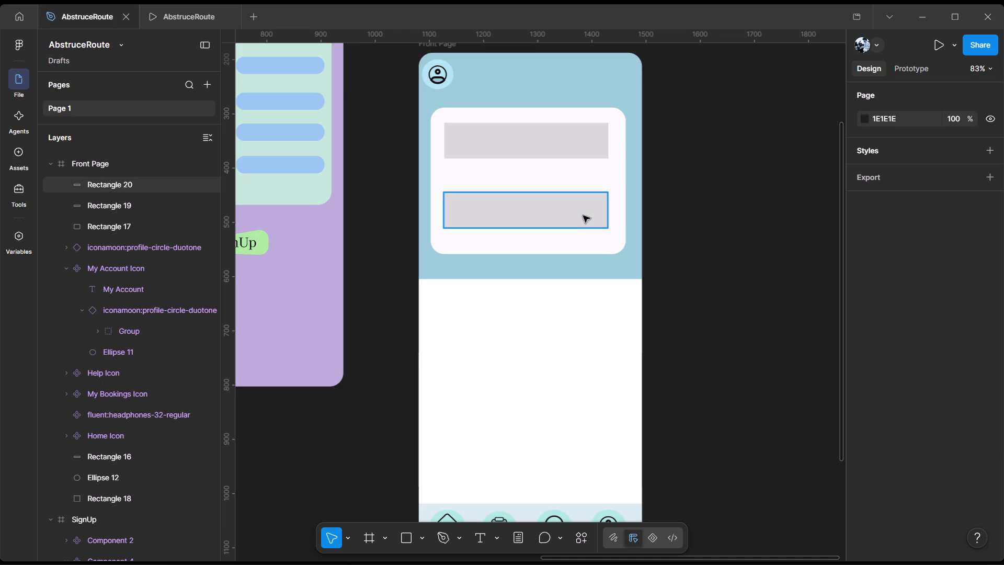
drag(583, 214, 584, 189)
Widen the upper field rectangle on both sides to about 336 × 66, starting at about X 35.
click(579, 155)
drag(610, 146, 617, 146)
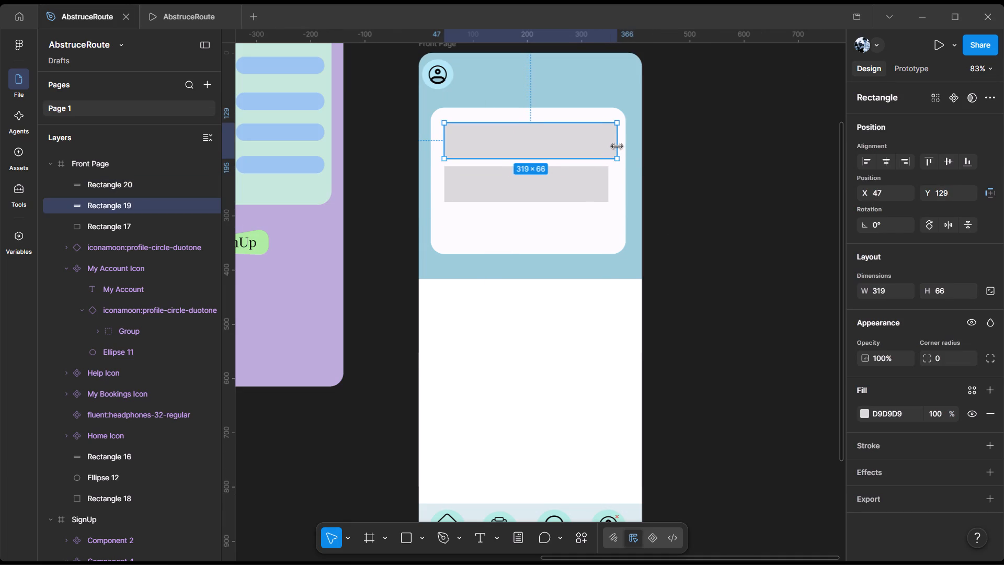
drag(617, 146, 615, 146)
click(444, 139)
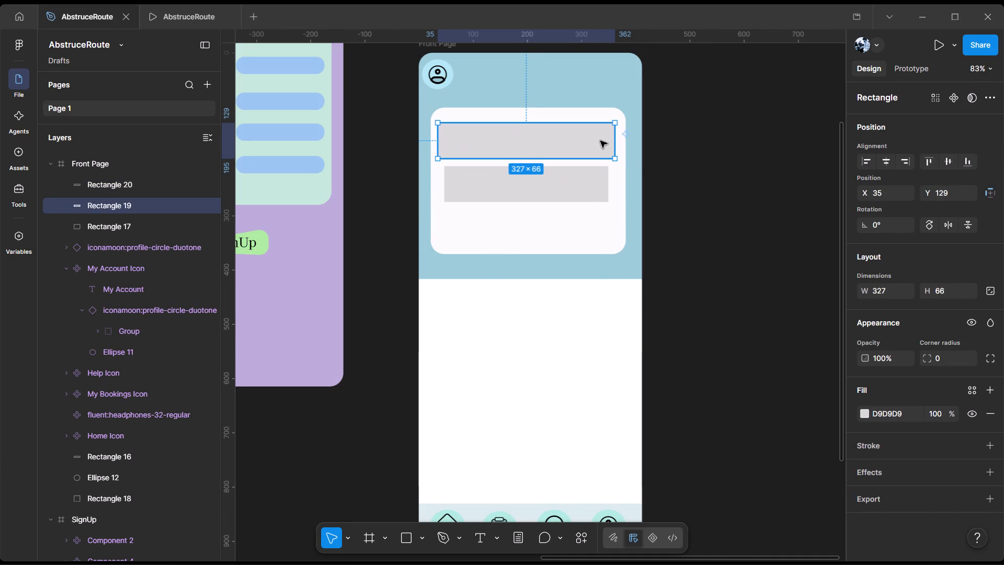
click(615, 138)
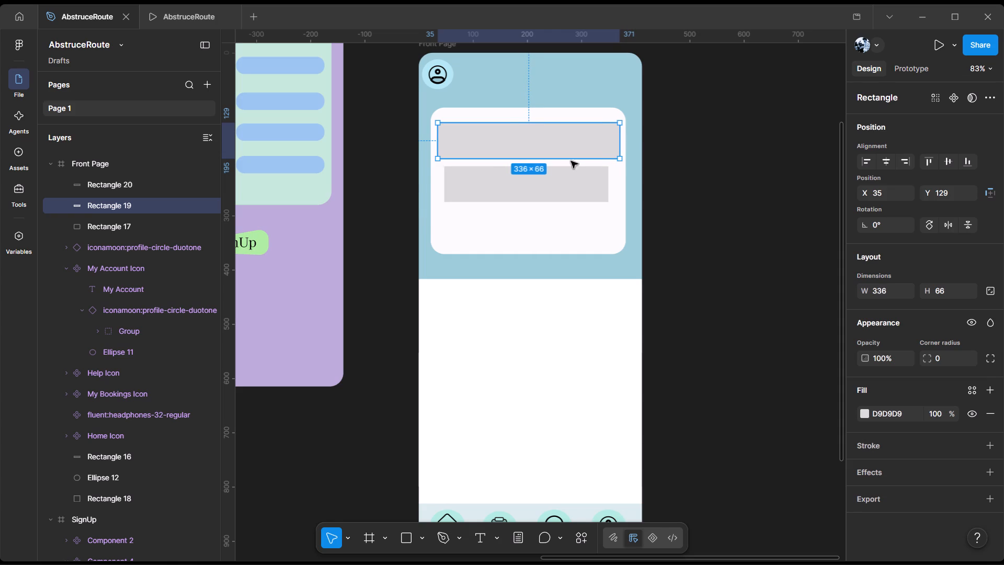
Widen the lower field rectangle on both sides so its edges line up with the upper field.
click(552, 193)
drag(610, 185, 620, 183)
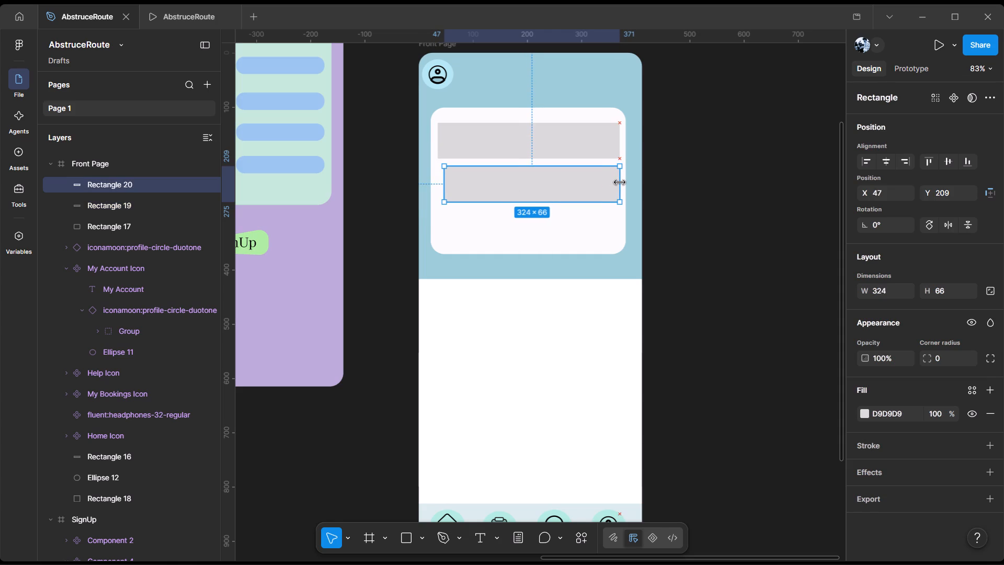
drag(620, 183, 620, 183)
drag(620, 183, 621, 183)
drag(448, 182, 443, 181)
drag(443, 181, 437, 180)
click(708, 182)
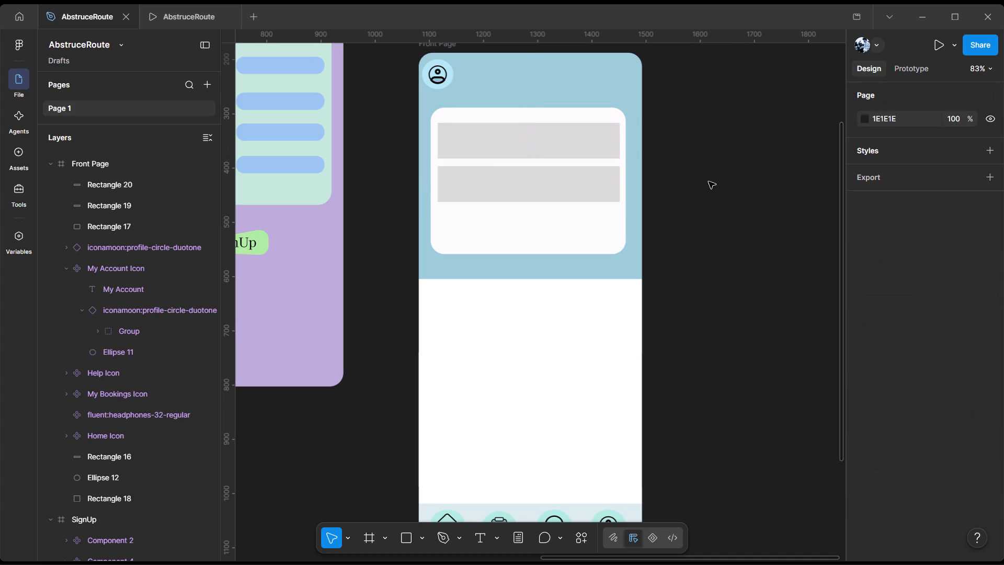
click(527, 135)
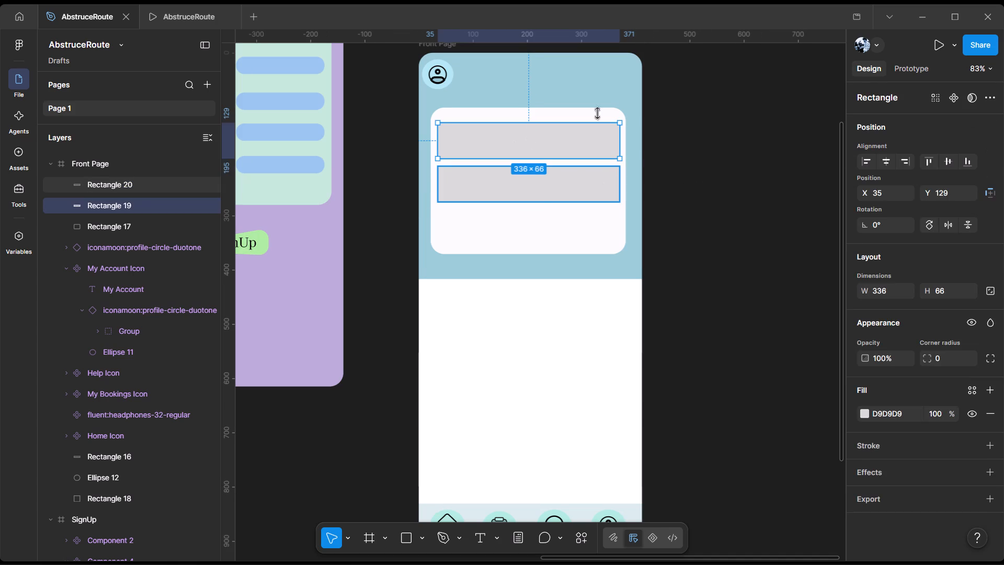
click(752, 177)
Draw a new frame about 211 × 337 on the empty canvas to the right of the Front Page.
scroll(730, 222, left, 1)
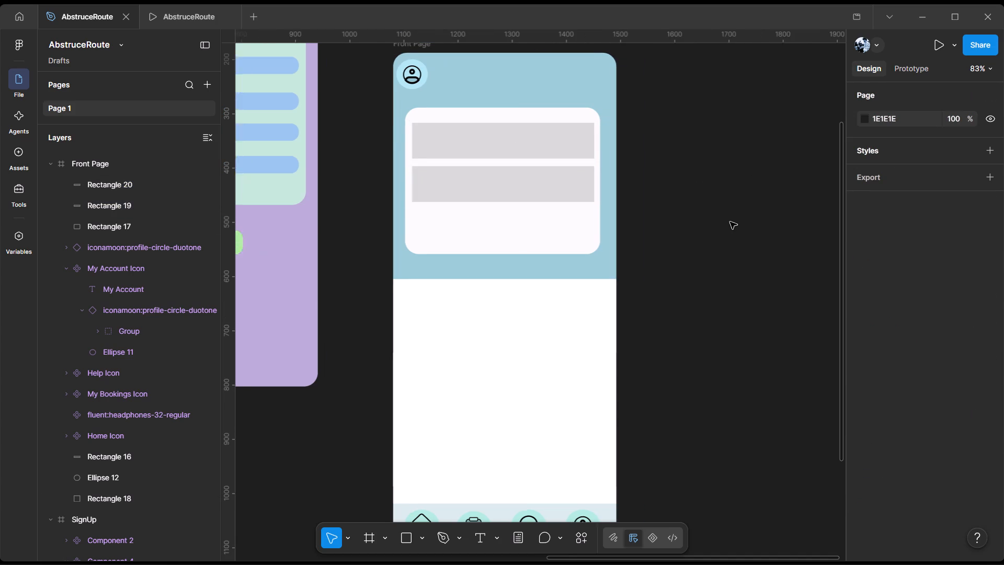
scroll(730, 222, left, 1)
click(373, 539)
drag(652, 89, 712, 240)
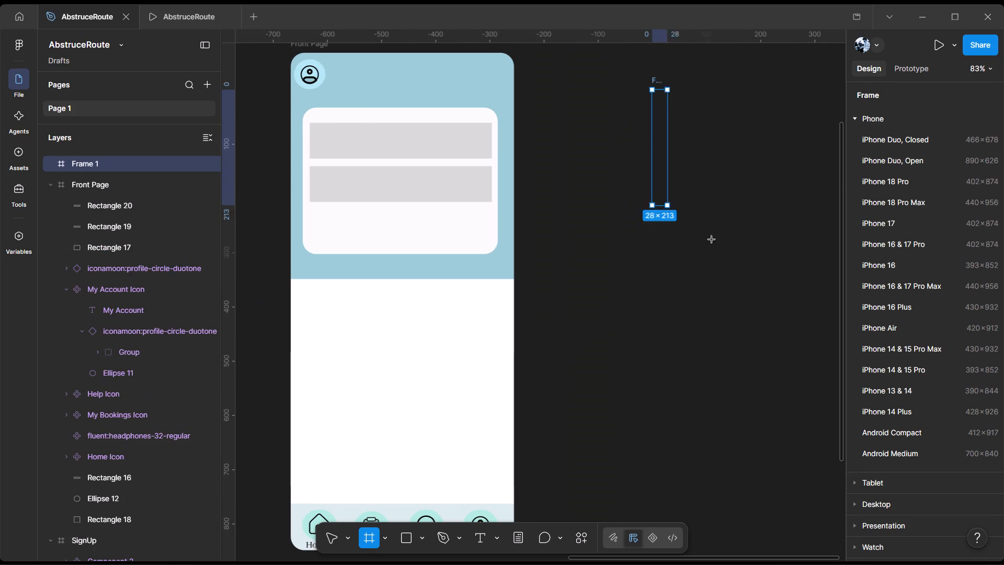
drag(712, 240, 767, 273)
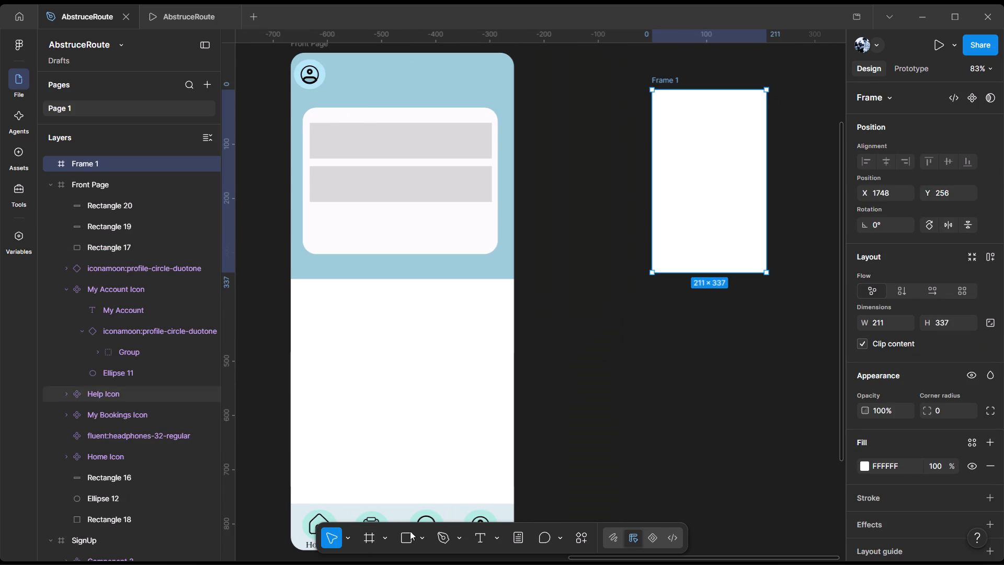
Draw an ellipse about 51 × 69 in the new frame's upper half and fill it dark red, 993636.
click(406, 538)
click(422, 533)
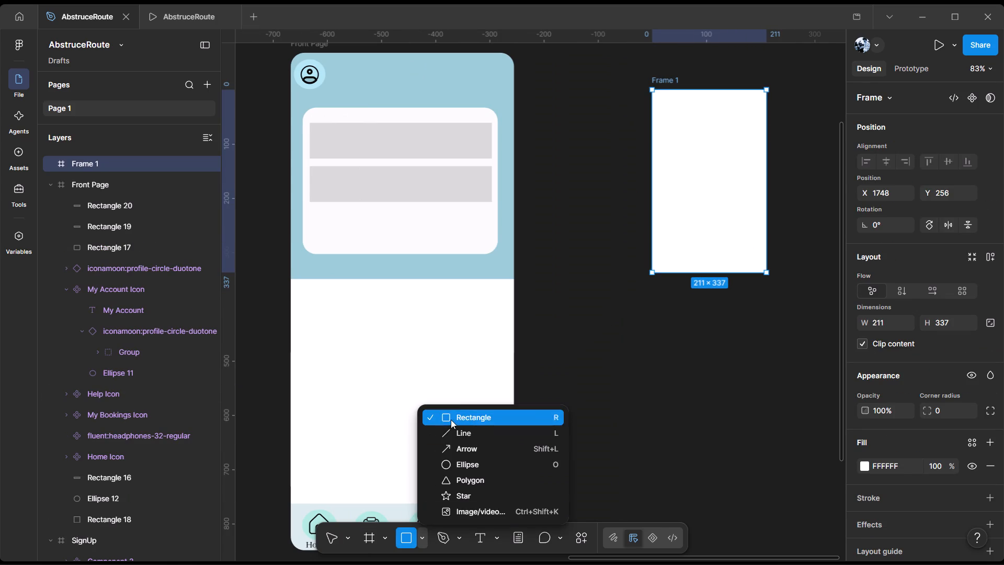
click(462, 469)
drag(704, 125, 732, 162)
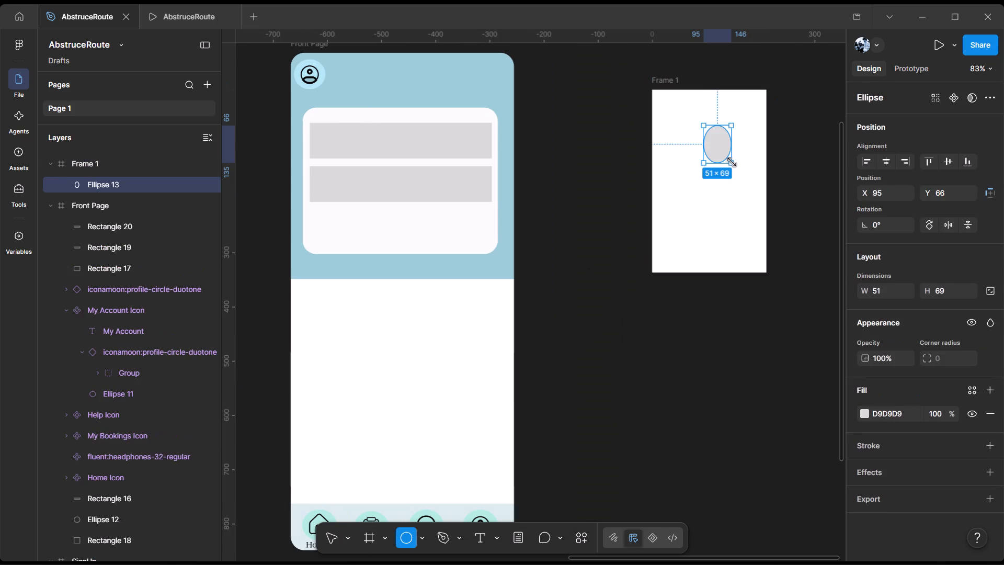
click(862, 410)
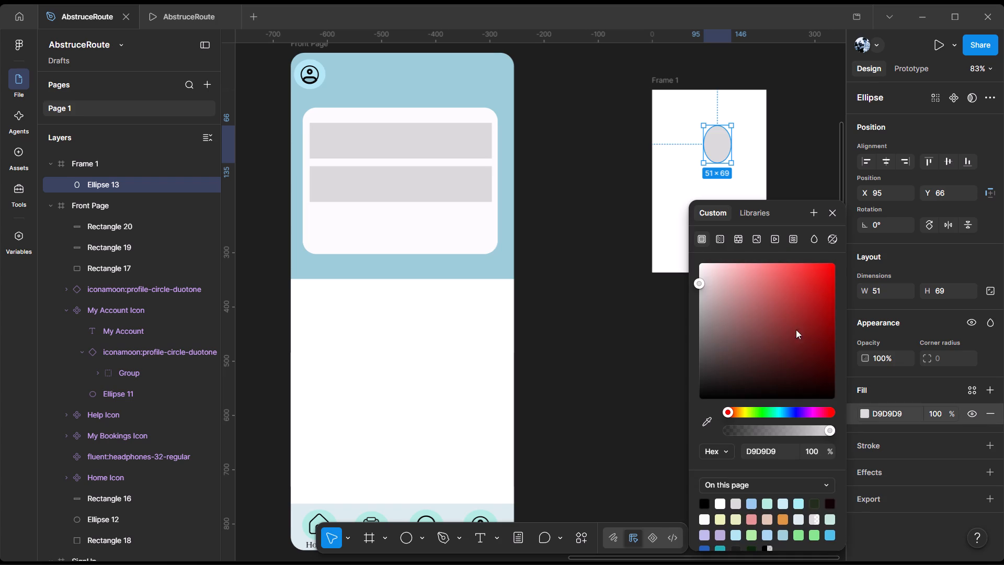
click(787, 318)
click(647, 177)
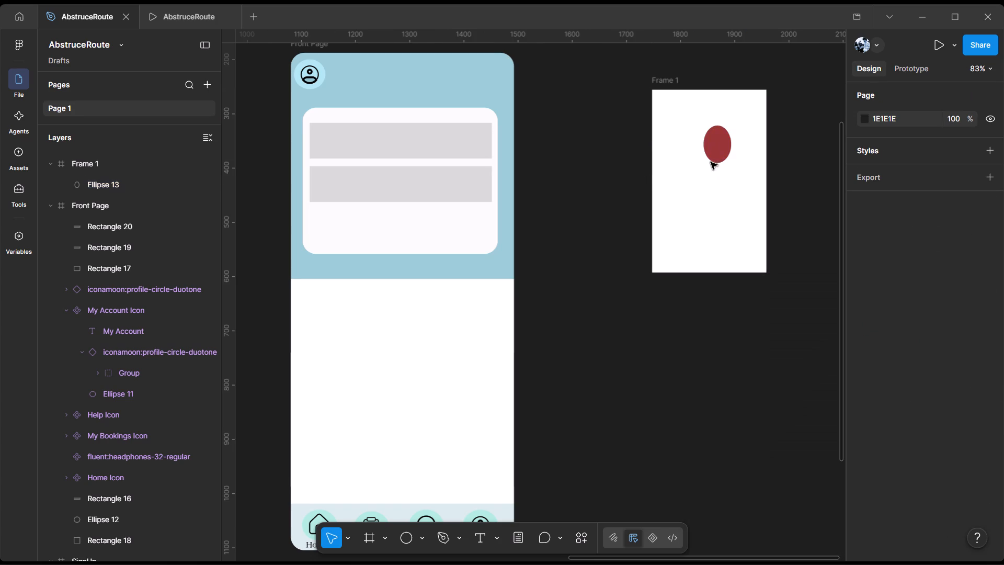
Duplicate the red ellipse, fill the copy purple, 9B67AB, and align it directly below the red one.
alt+drag(722, 134, 725, 215)
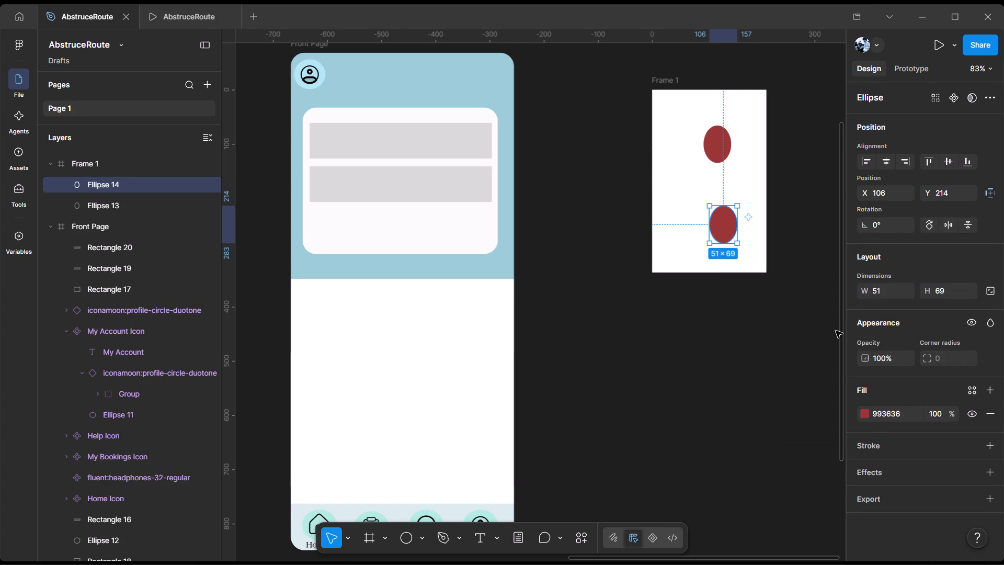
click(868, 416)
click(809, 410)
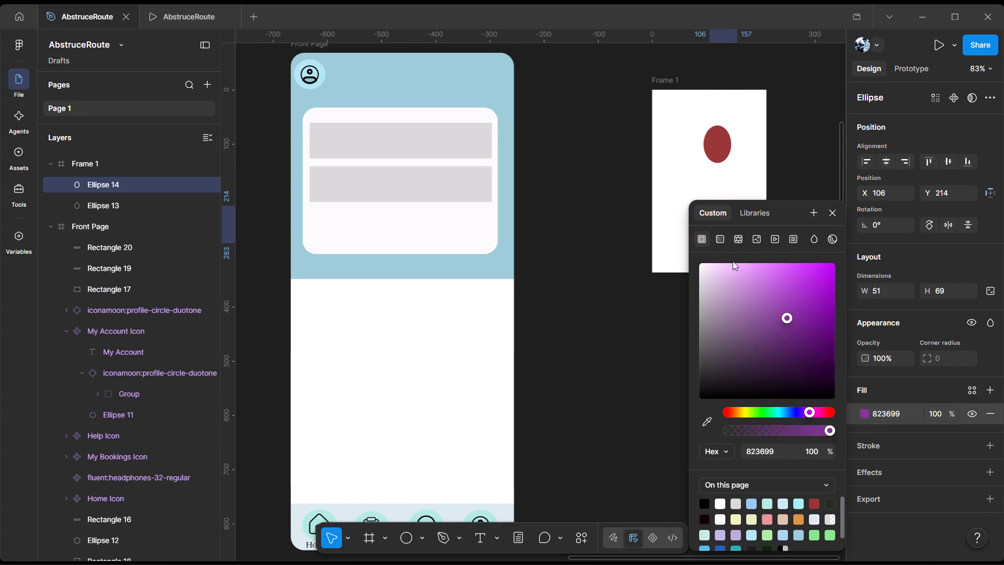
click(754, 308)
click(671, 224)
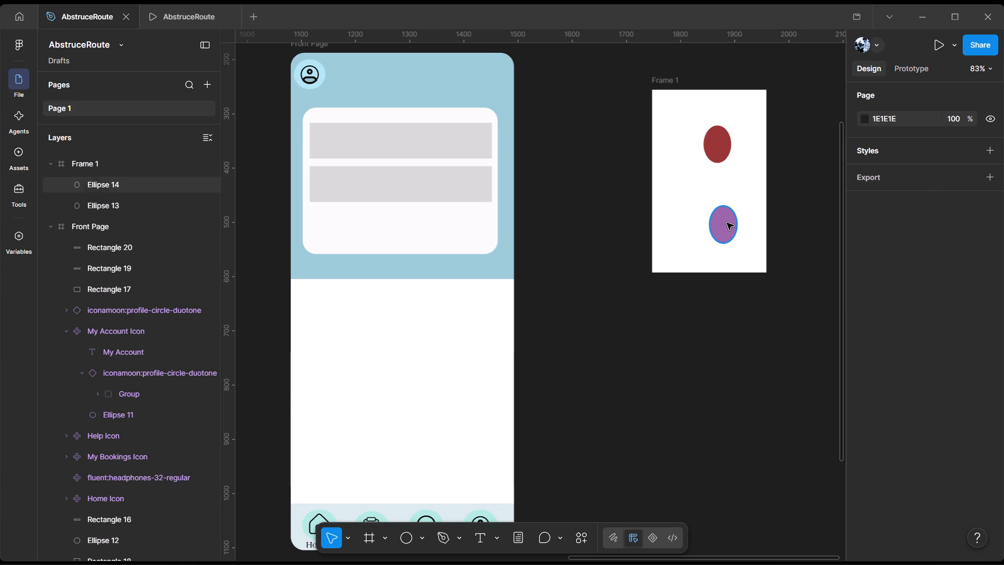
drag(727, 223, 720, 198)
Duplicate the purple ellipse and spread the two purple ellipses to the left and right in the frame's lower half.
alt+drag(720, 200, 711, 220)
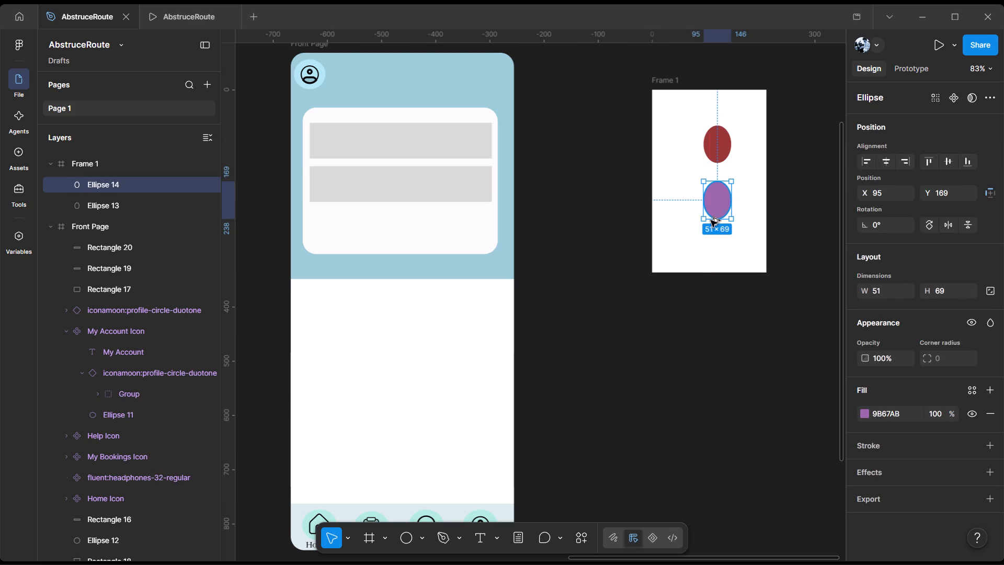
alt+drag(711, 220, 691, 227)
drag(720, 200, 741, 207)
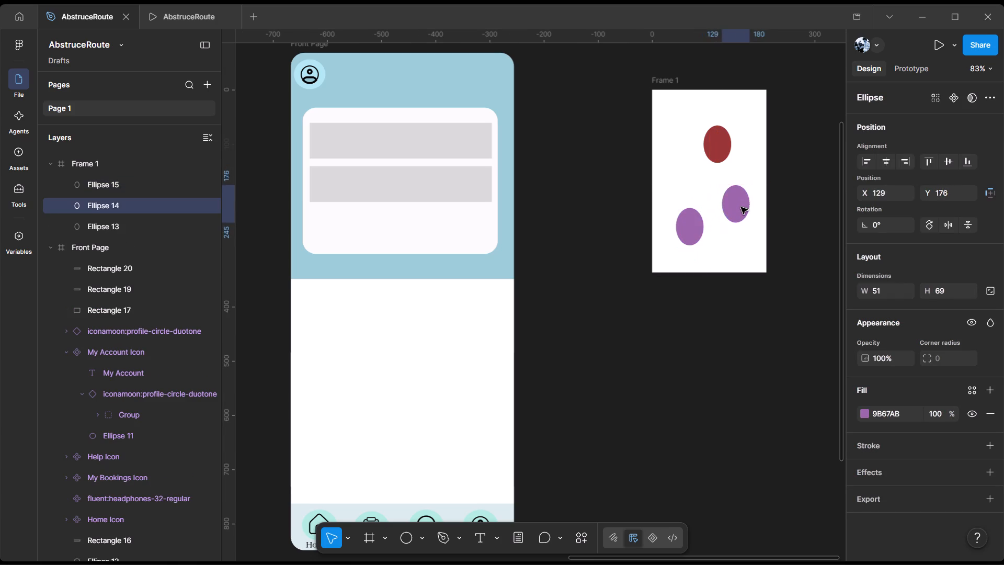
drag(741, 207, 749, 216)
drag(682, 223, 682, 217)
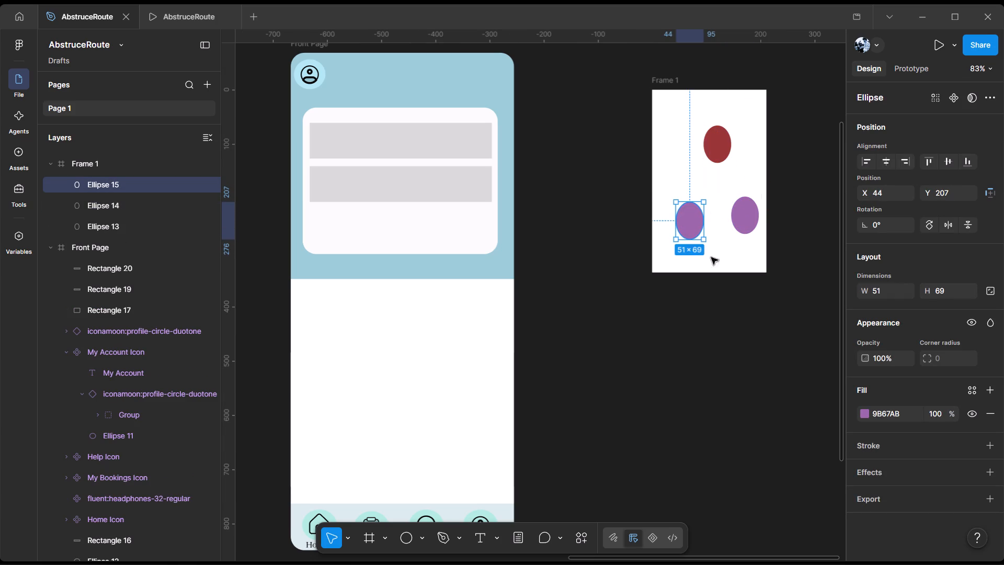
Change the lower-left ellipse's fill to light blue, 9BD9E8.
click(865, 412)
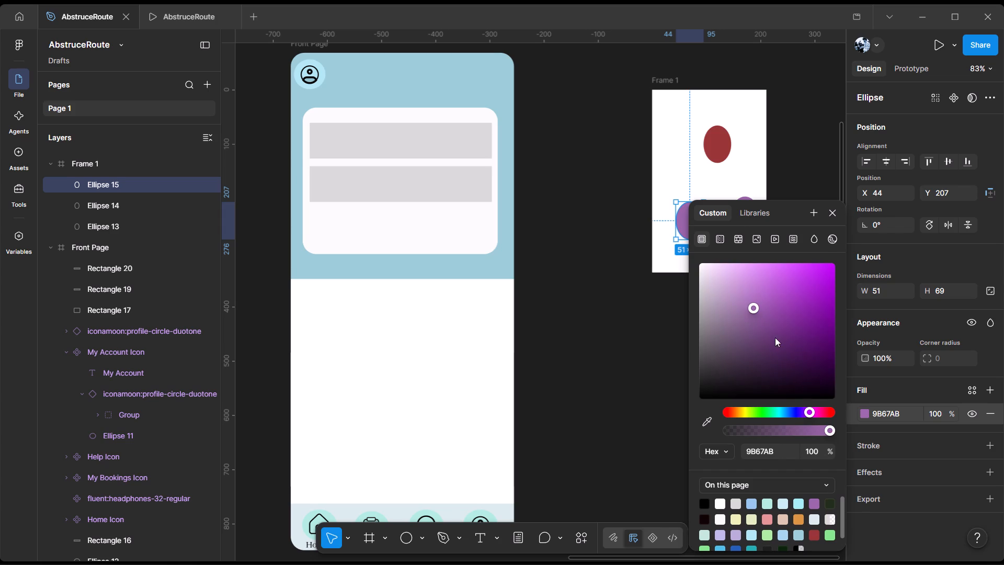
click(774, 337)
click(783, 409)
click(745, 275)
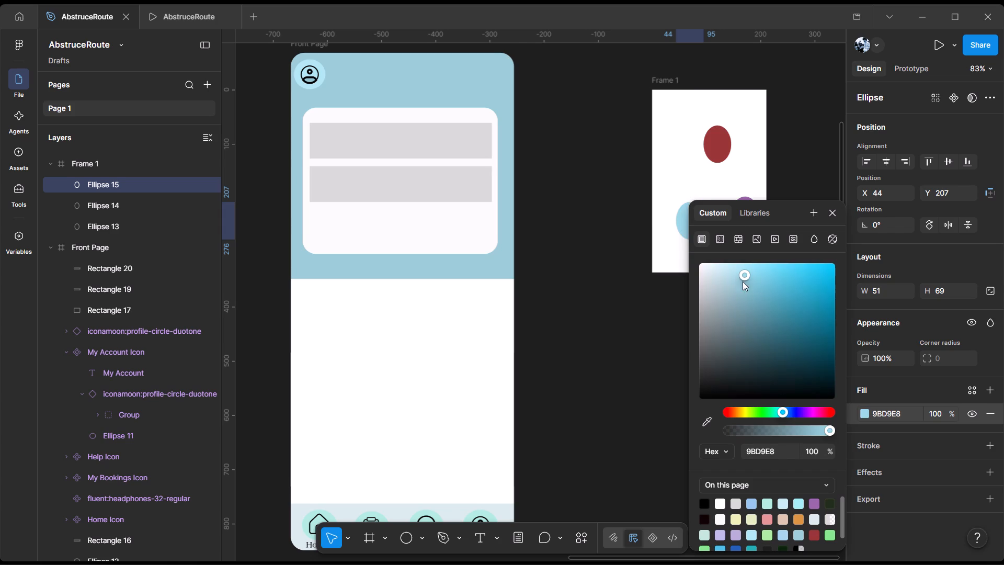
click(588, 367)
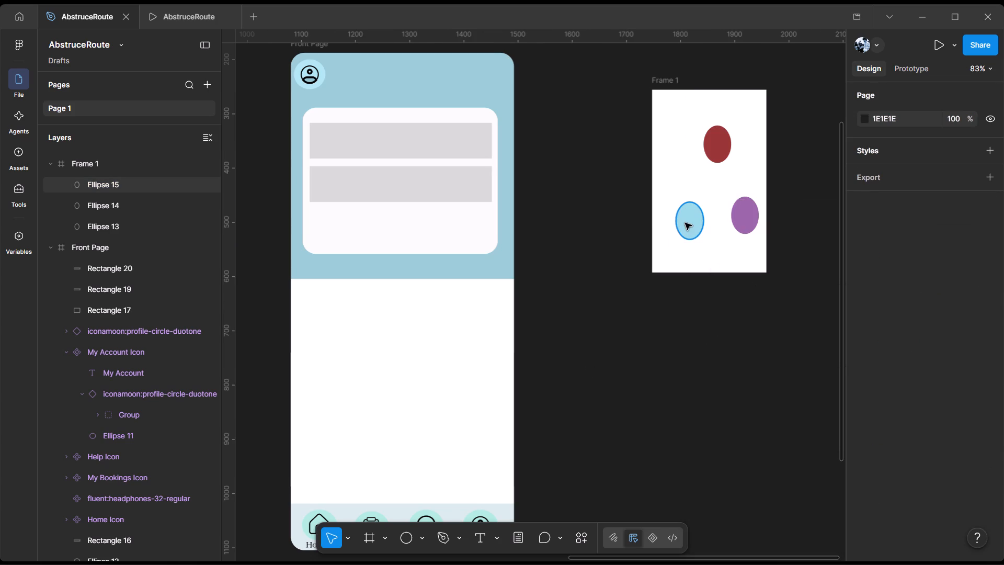
Recolour the lower-left ellipse by sampling the dark red 993636 from the top ellipse with the eyedropper.
click(685, 223)
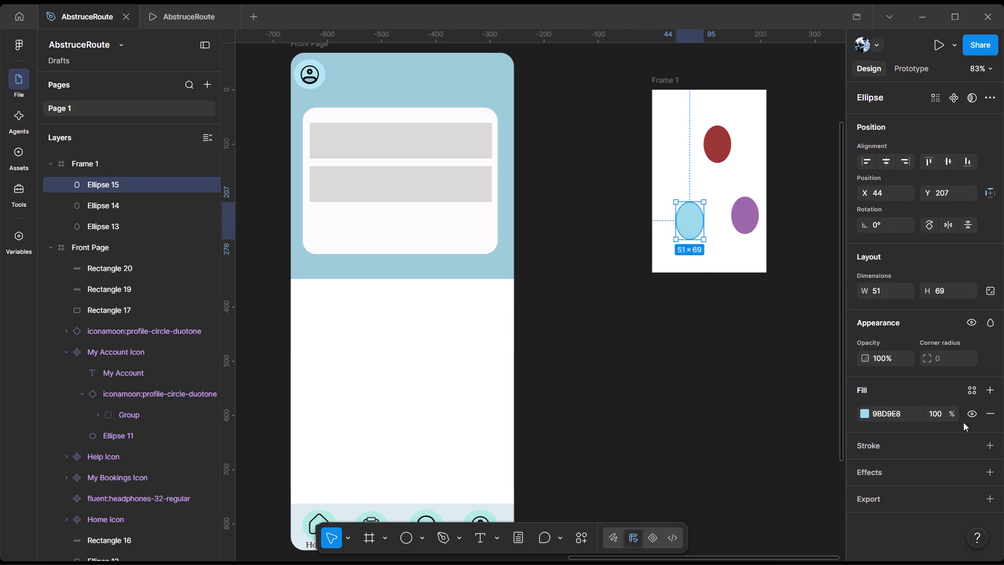
click(867, 413)
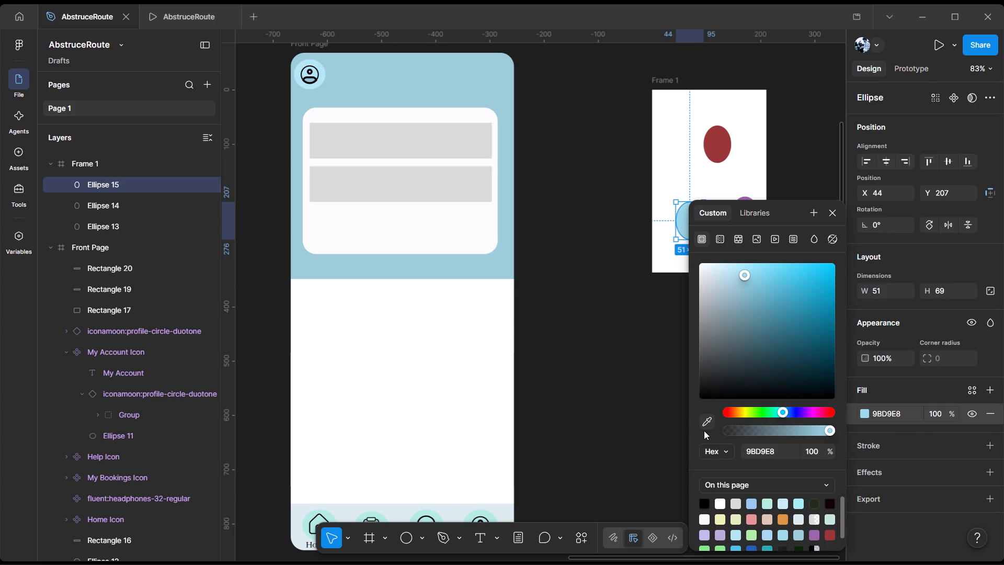
click(706, 425)
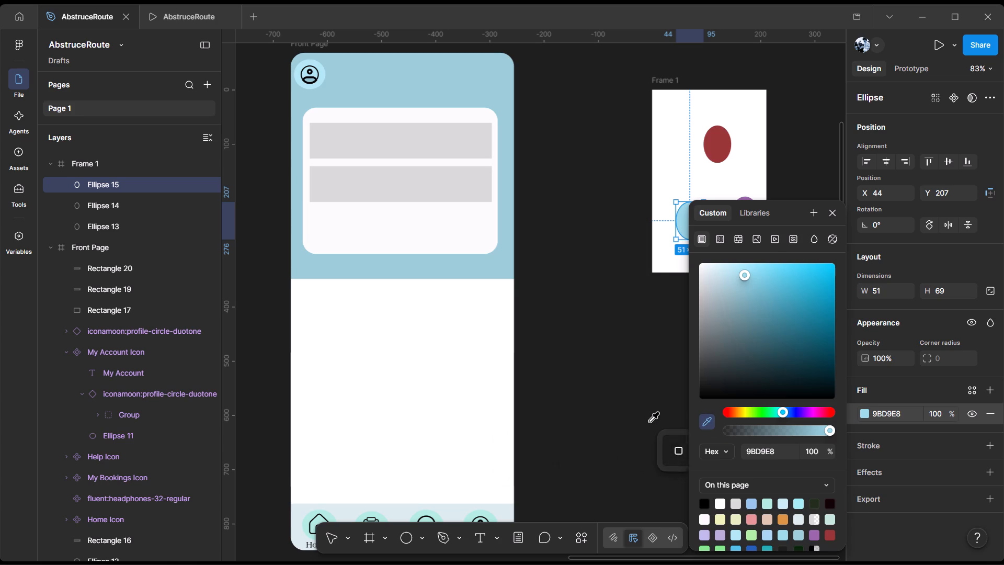
click(720, 139)
click(720, 139)
double_click(720, 139)
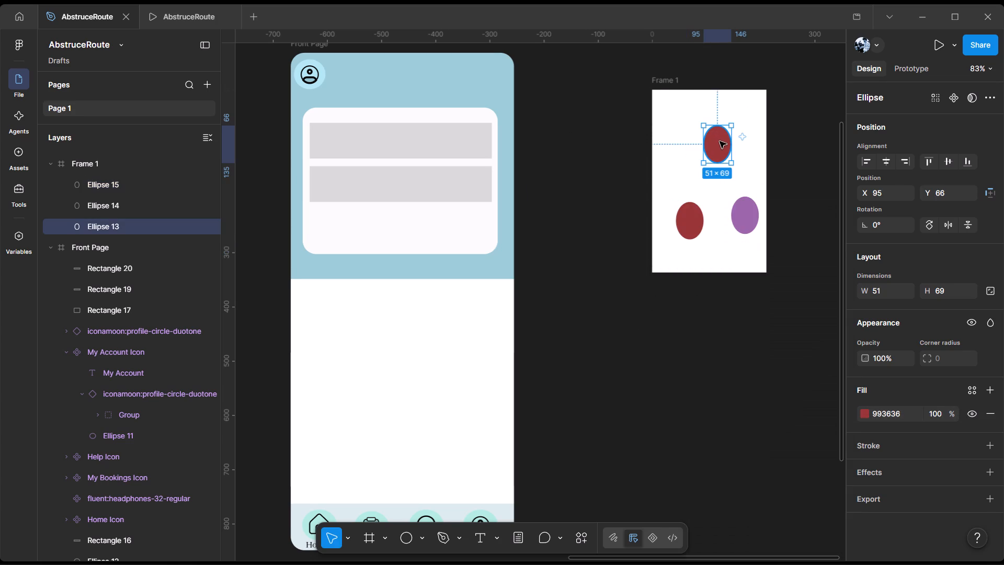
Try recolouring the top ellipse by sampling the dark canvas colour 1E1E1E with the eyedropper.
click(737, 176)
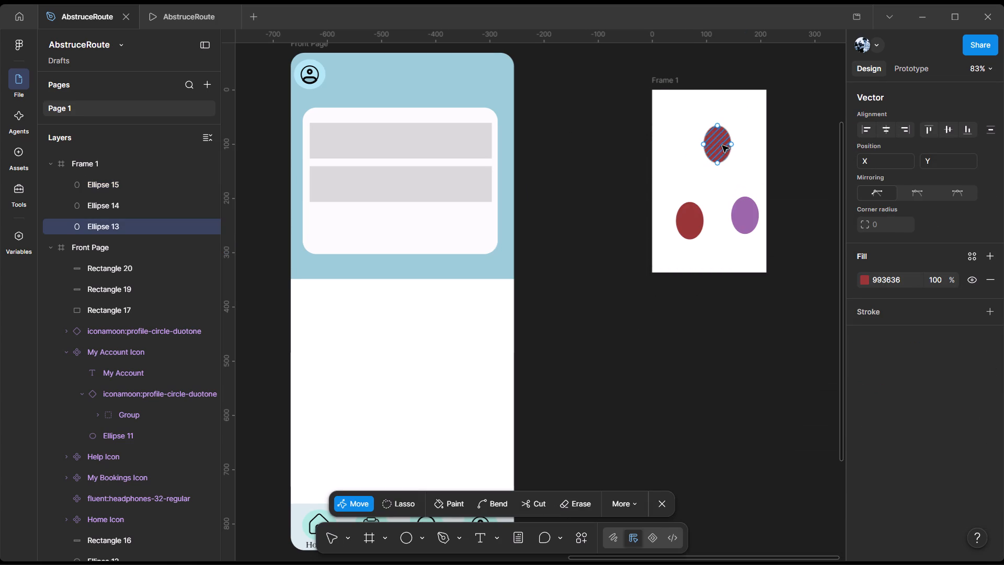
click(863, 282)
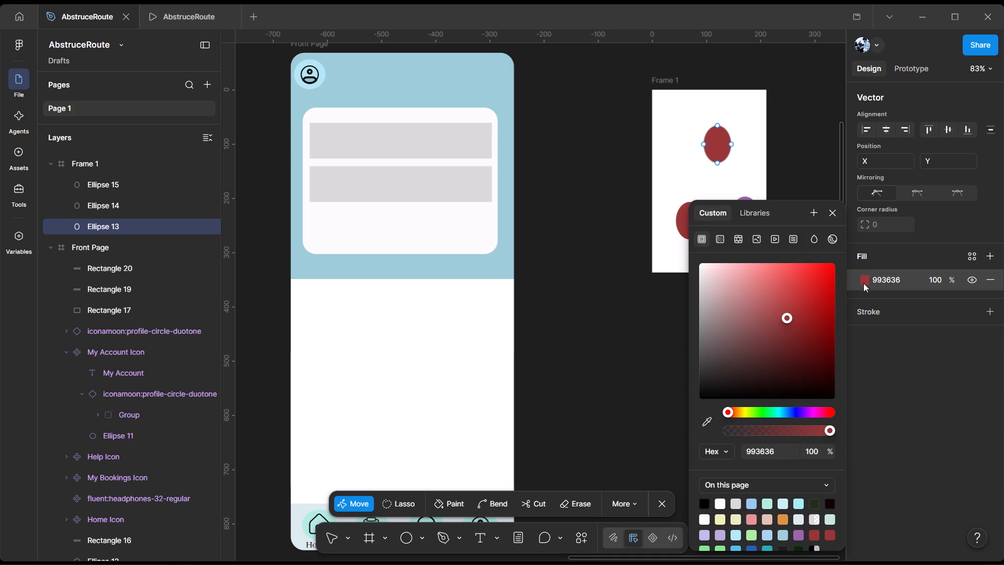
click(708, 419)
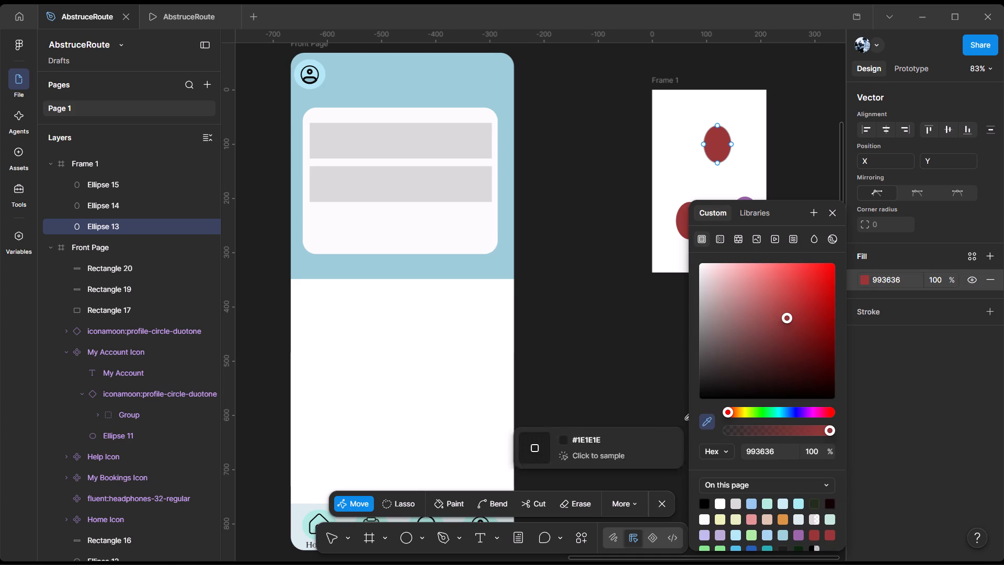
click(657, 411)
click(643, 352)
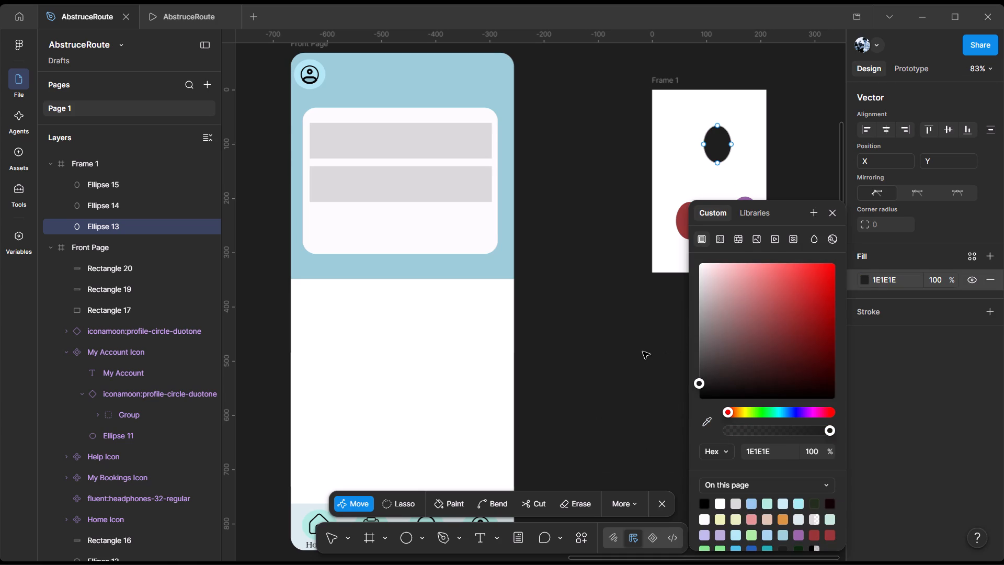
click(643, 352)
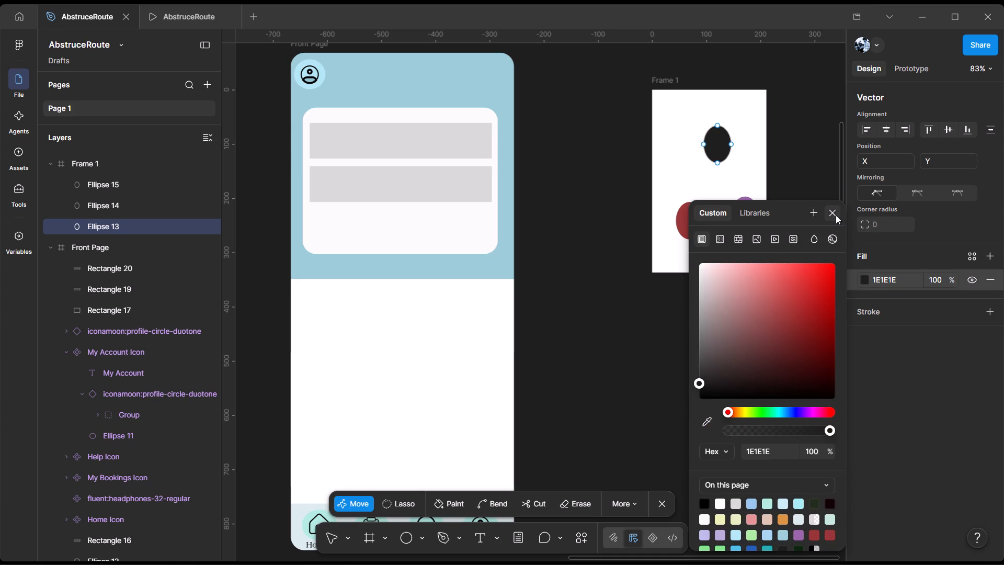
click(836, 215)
Undo the recent recolouring of the top ellipse and of the lower-left ellipse.
key(ctrl+z)
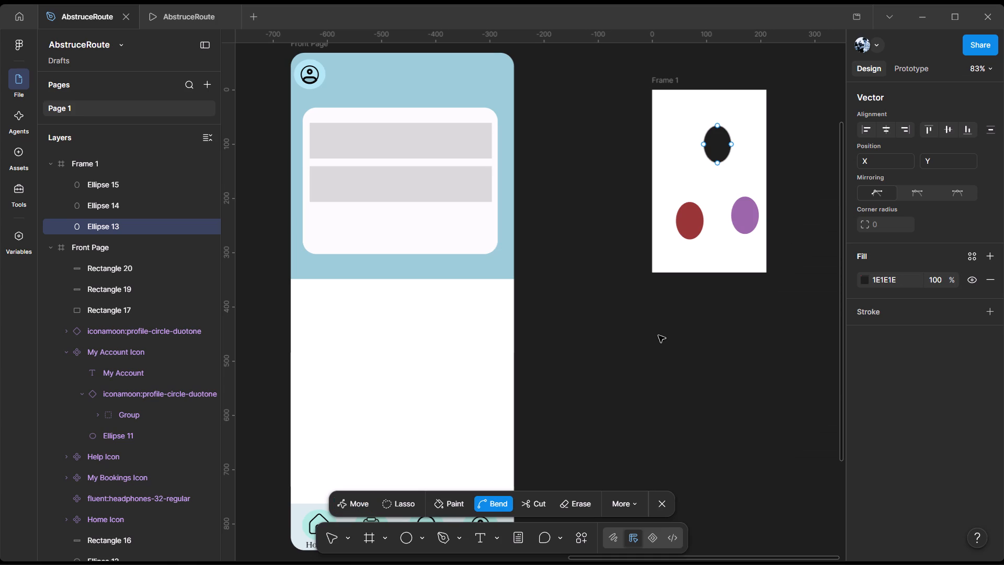
key(ctrl+z)
key(ctrl+z)
key(ctrl+z)
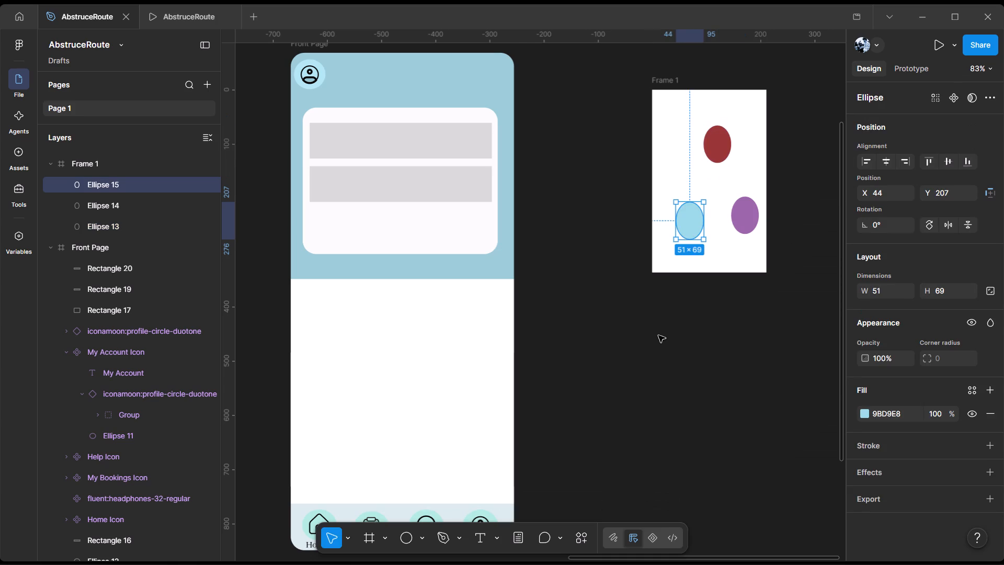
click(581, 390)
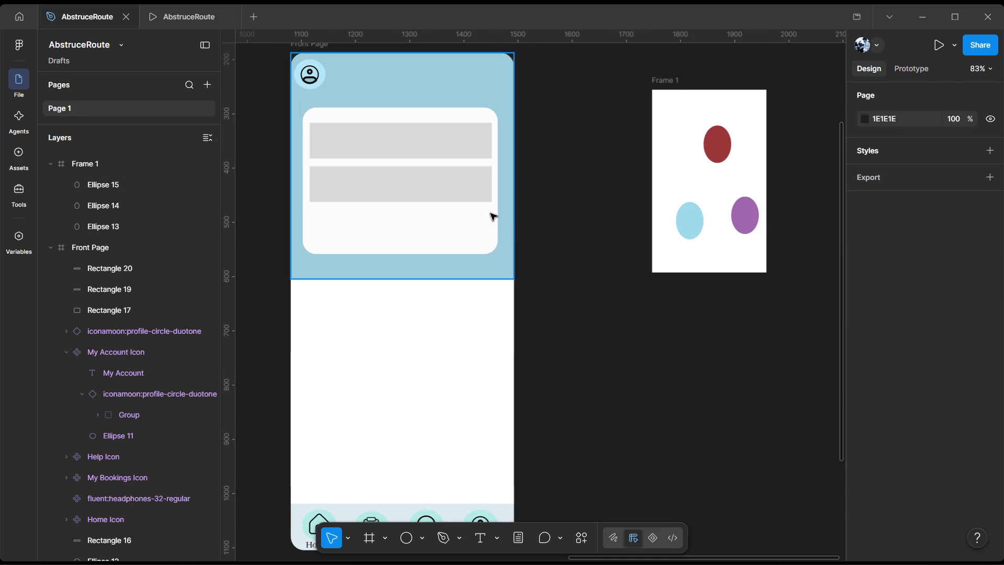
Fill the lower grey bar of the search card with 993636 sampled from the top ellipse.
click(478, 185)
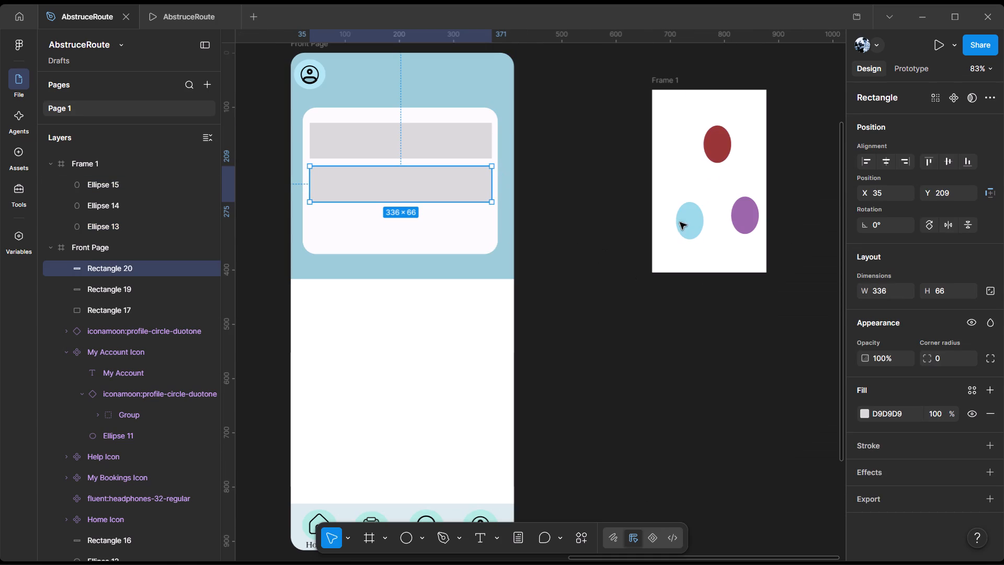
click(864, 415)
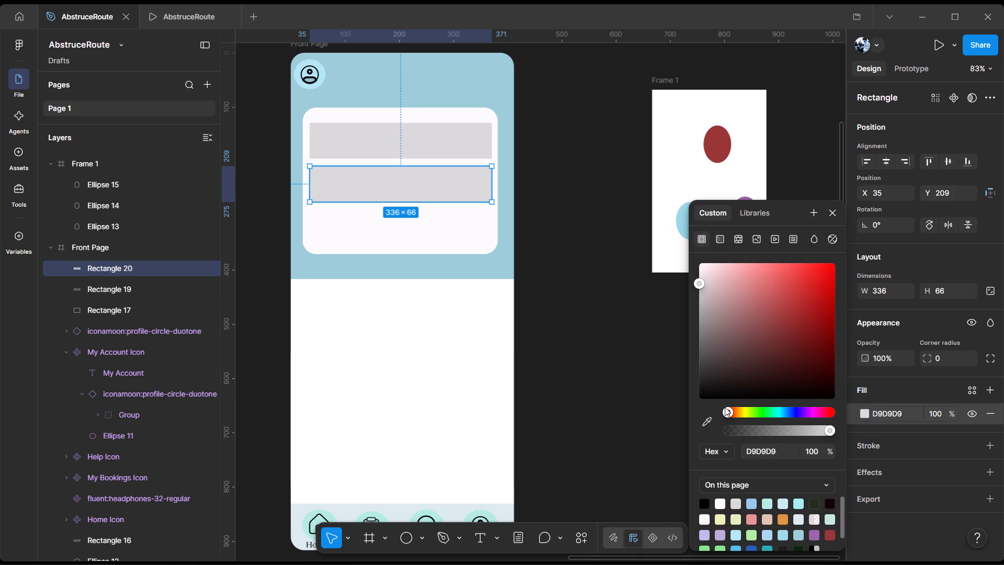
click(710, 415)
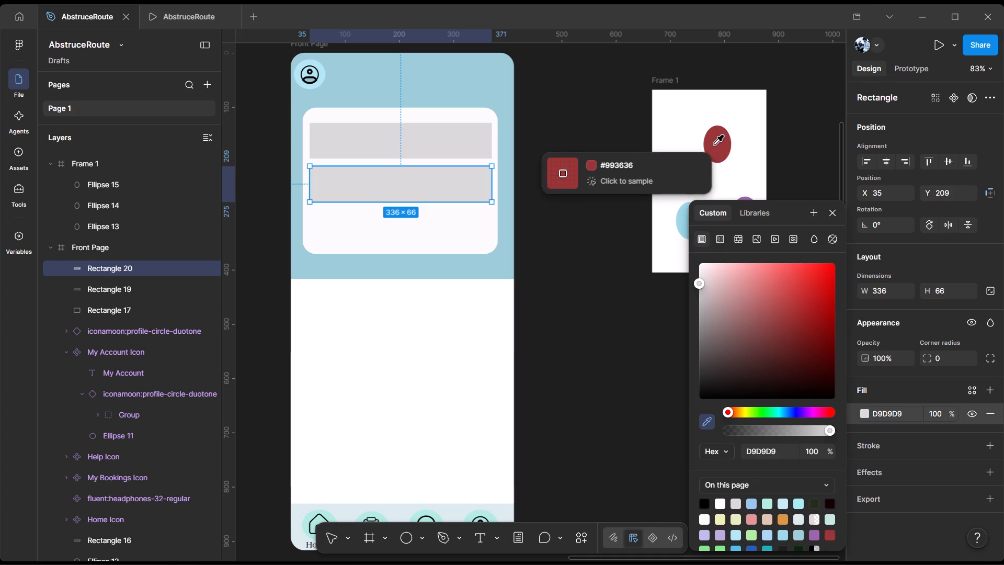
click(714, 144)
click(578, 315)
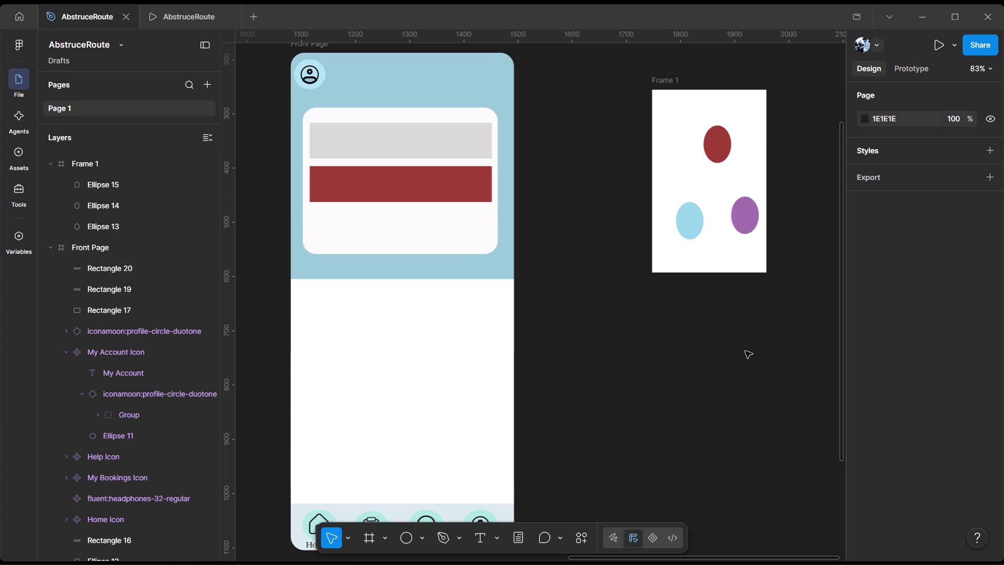
Move the light blue ellipse up so it is level with the purple ellipse.
drag(694, 222, 697, 204)
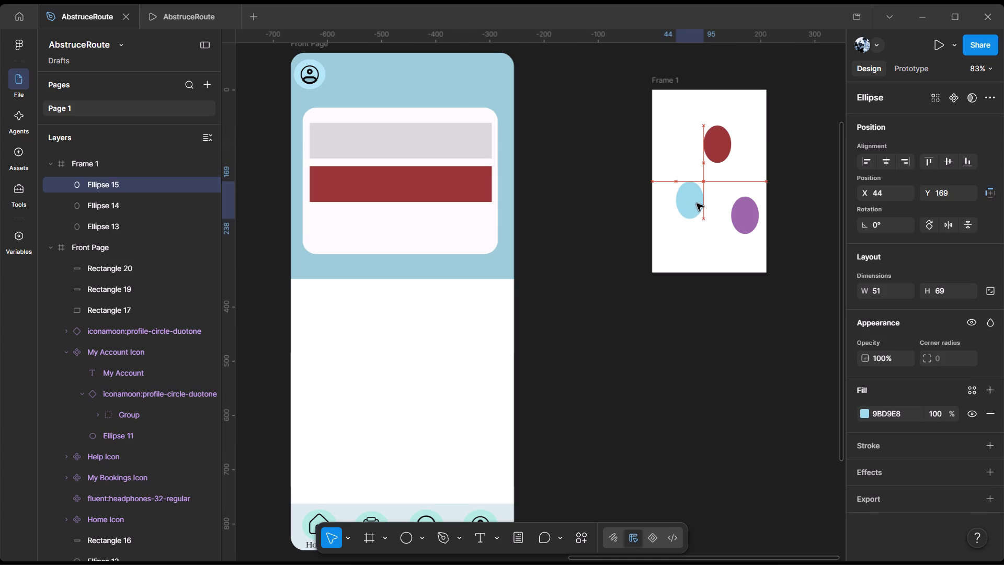
drag(697, 204, 694, 215)
click(694, 368)
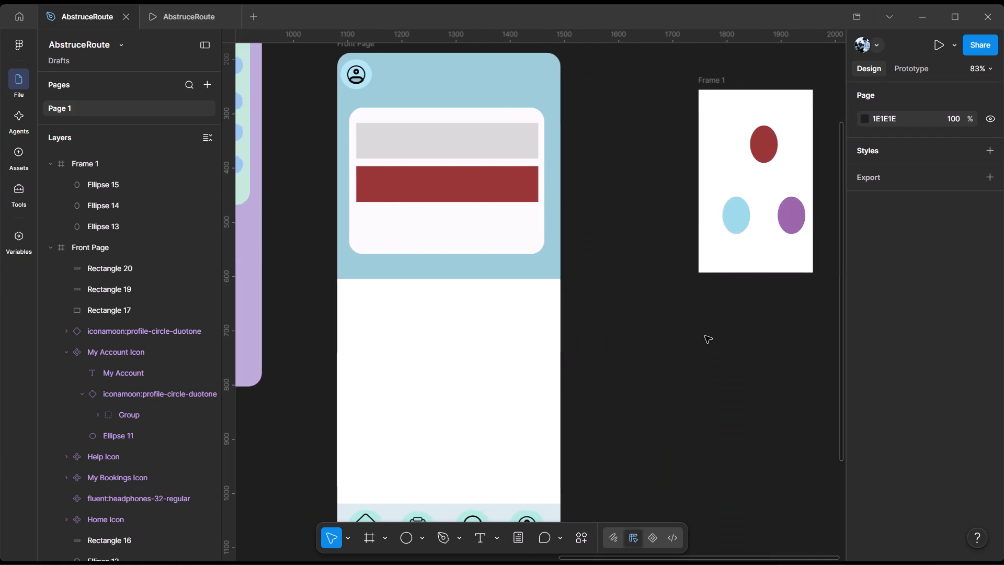
Rename the frame holding the ellipses, Frame 1, as Colour Components.
scroll(705, 335, up, 1)
double_click(710, 171)
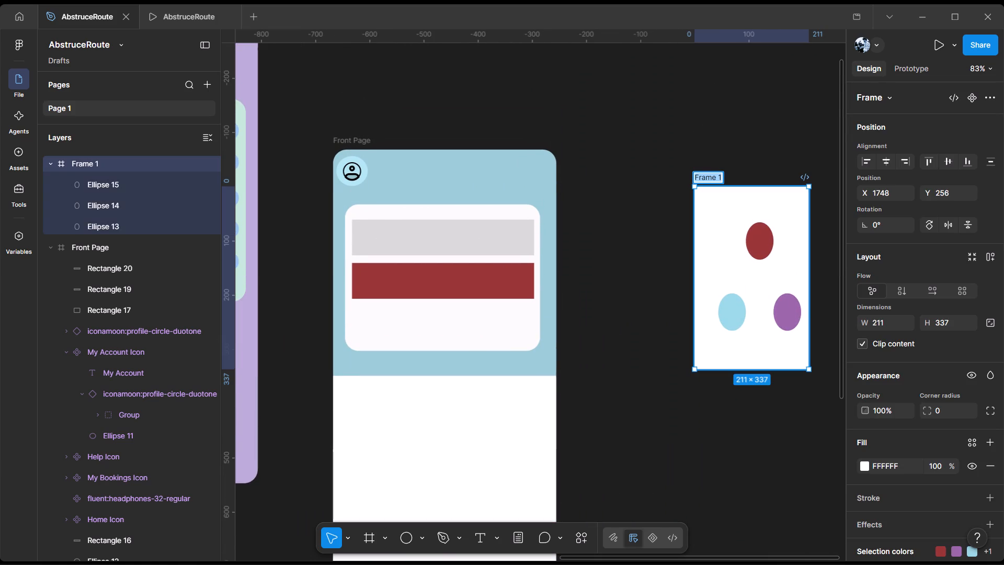
key(BackSpace)
text(Colour Compone)
key(BackSpace)
text(ents)
key(Return)
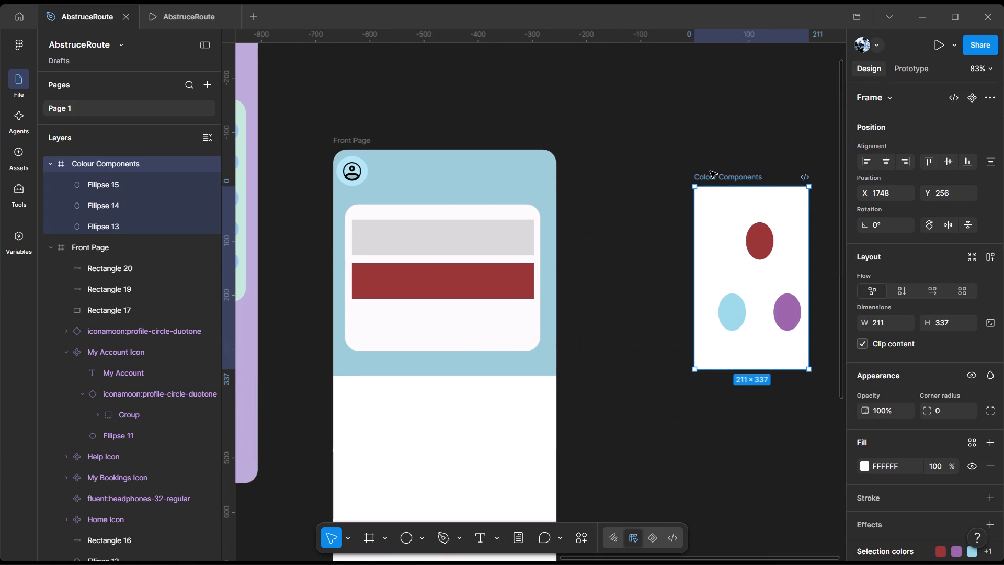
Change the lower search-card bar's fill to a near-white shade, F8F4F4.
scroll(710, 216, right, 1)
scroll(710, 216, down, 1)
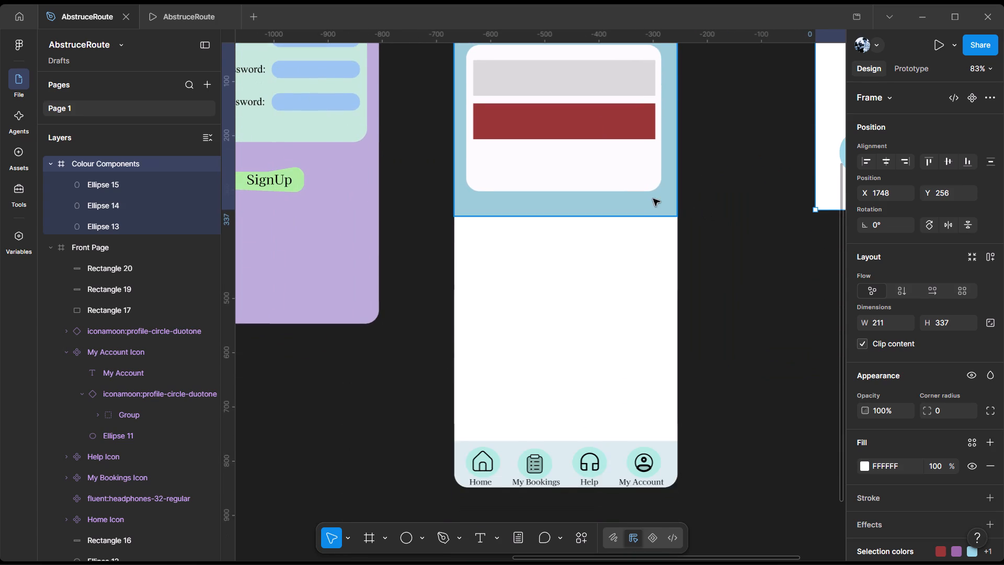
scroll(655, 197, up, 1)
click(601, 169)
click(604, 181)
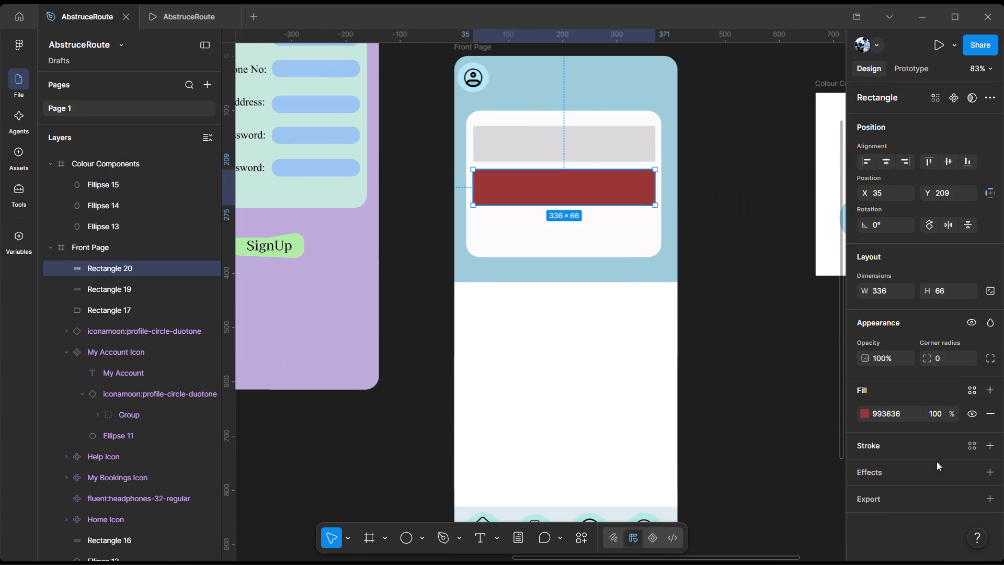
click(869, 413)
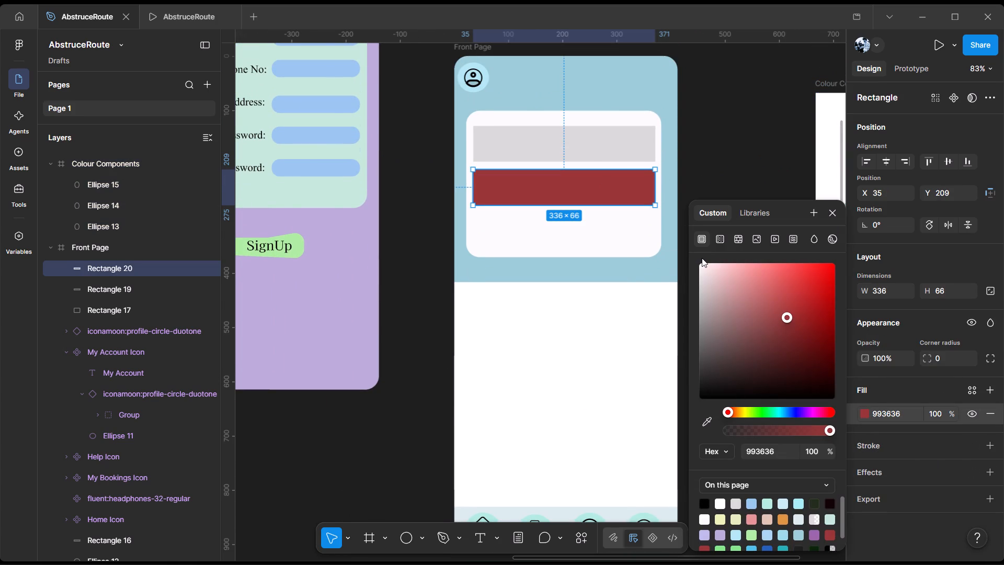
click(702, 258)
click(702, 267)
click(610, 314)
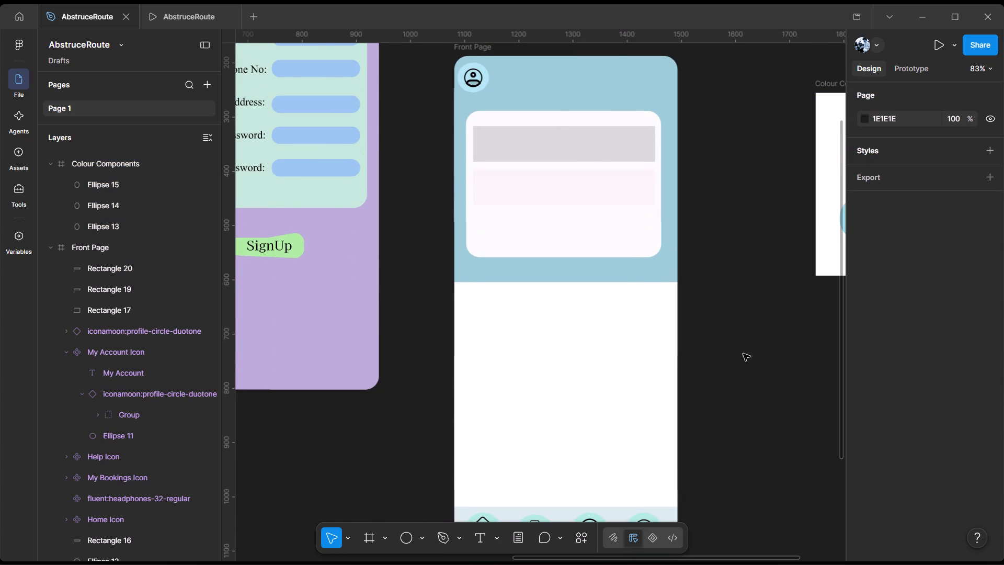
Change the lower search-card bar's fill to soft pink-red, E09E9E.
click(584, 204)
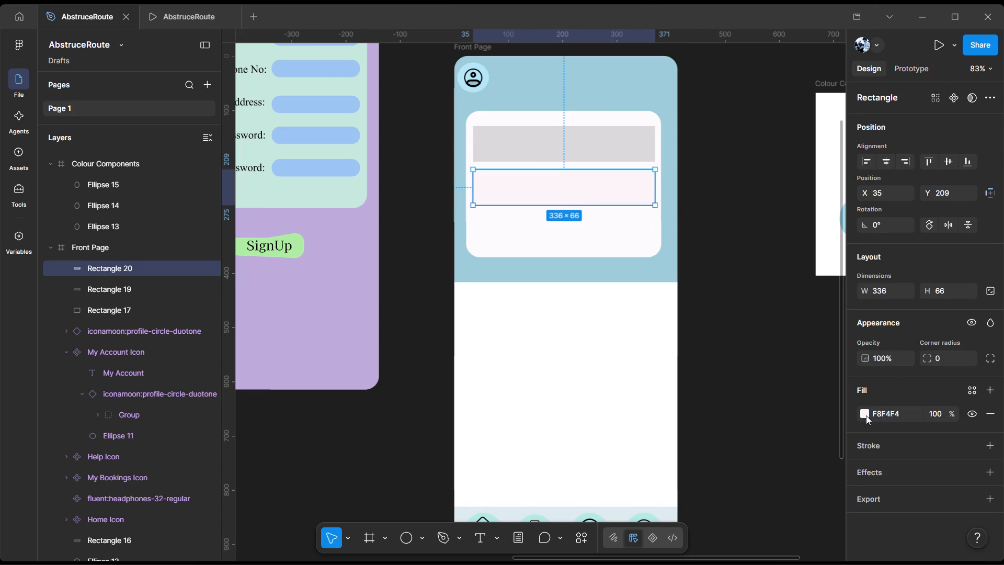
click(866, 415)
click(739, 279)
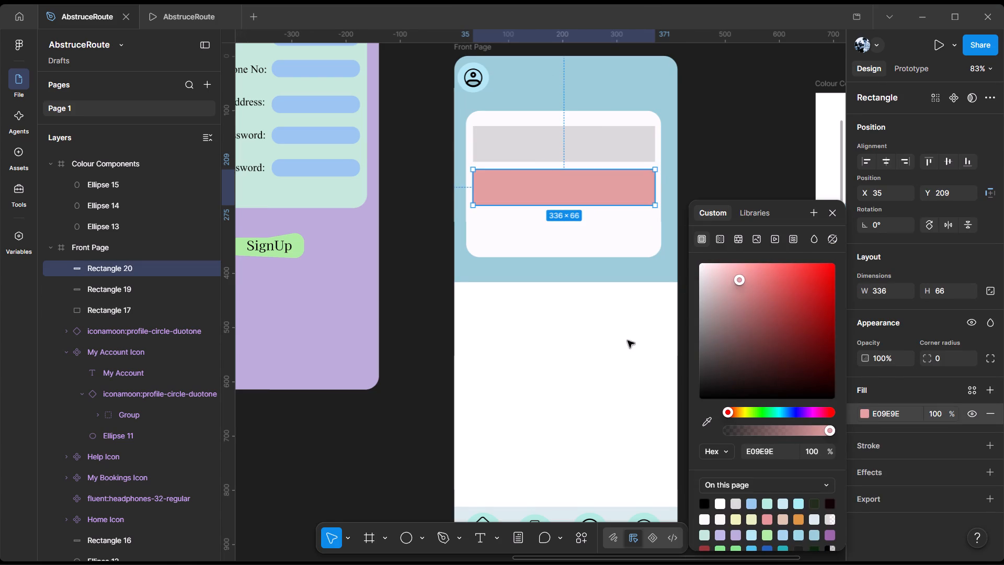
click(592, 351)
Recolour the upper search-card bar by sampling E09E9E from the lower bar with the eyedropper.
click(595, 152)
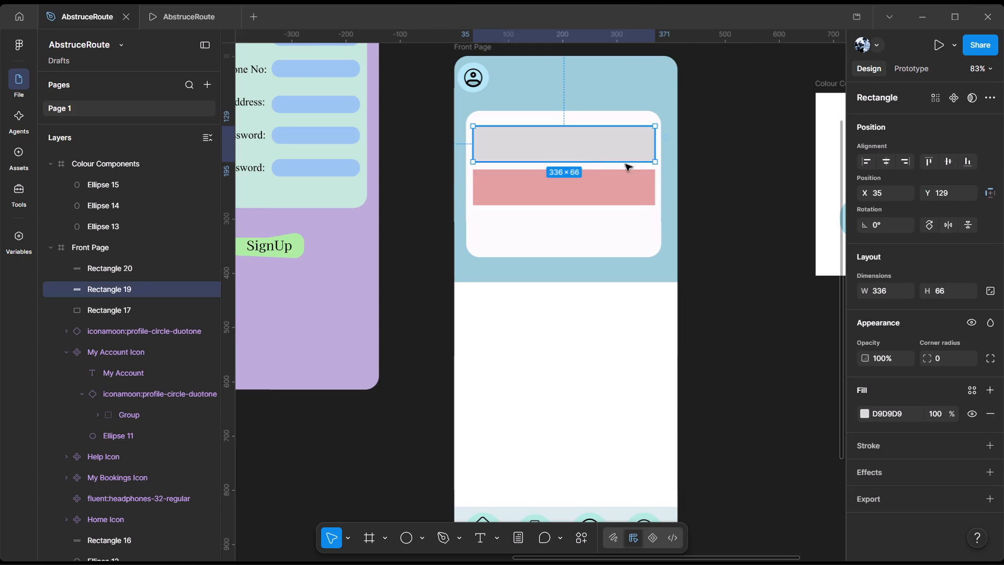
click(868, 415)
click(701, 428)
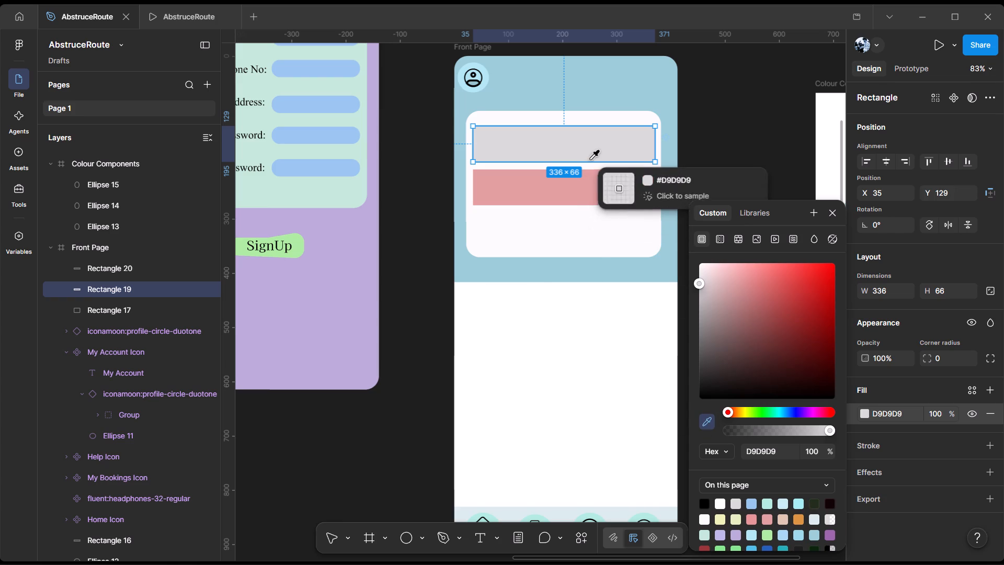
click(594, 184)
click(757, 165)
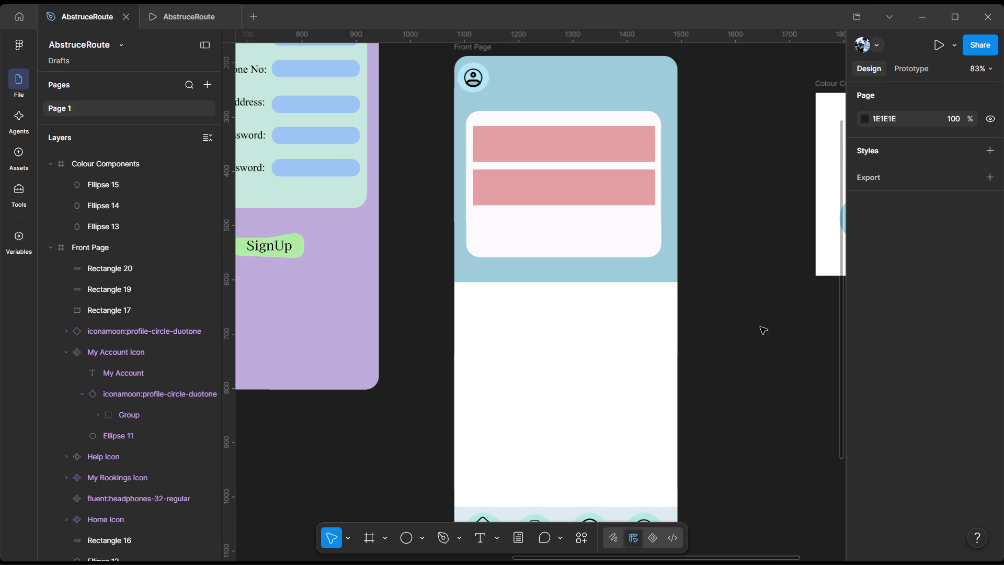
Set the corner radius of both the upper and lower search-card bars to 15.
click(607, 150)
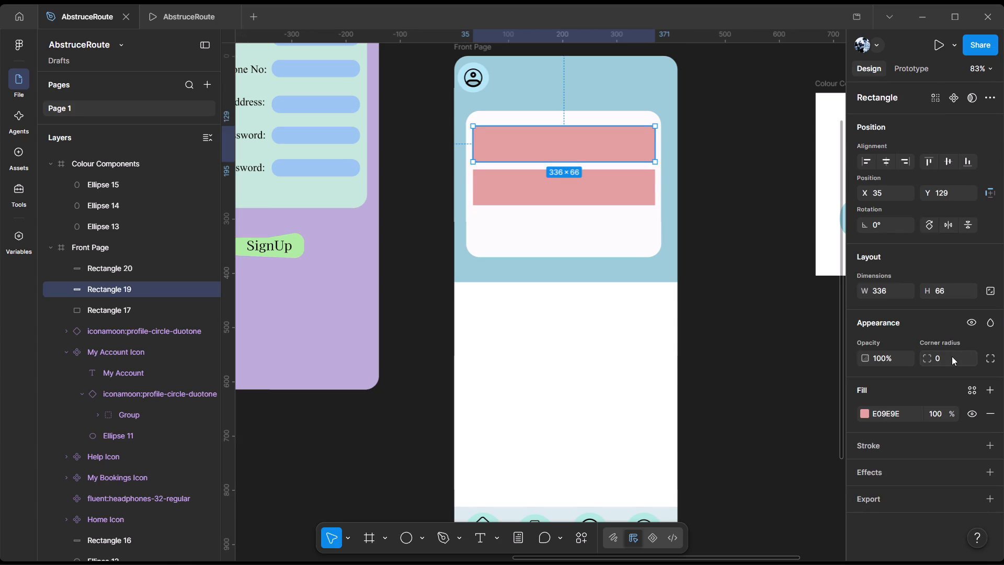
click(946, 356)
text(15)
key(Return)
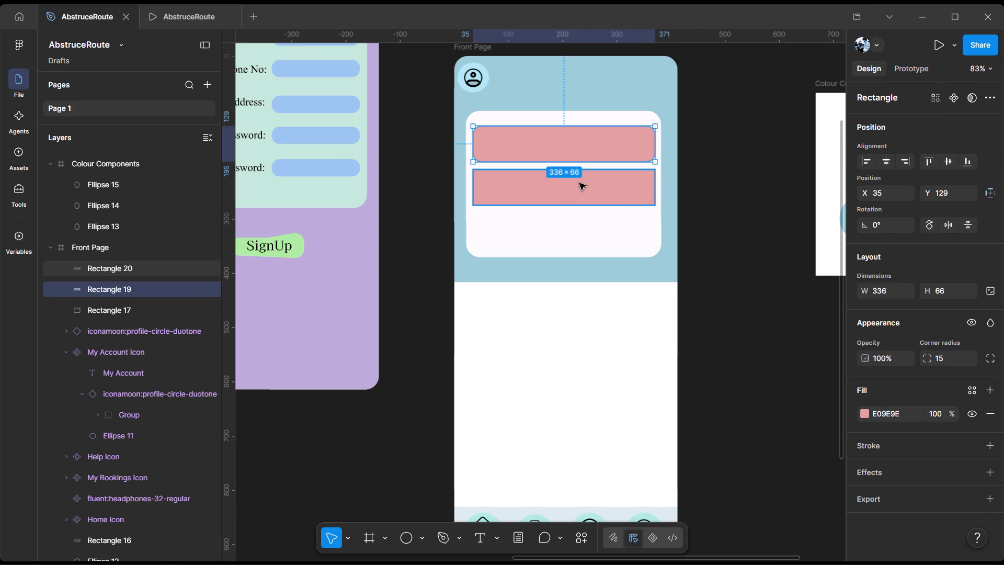
click(614, 201)
click(946, 355)
text(15)
key(Return)
click(737, 310)
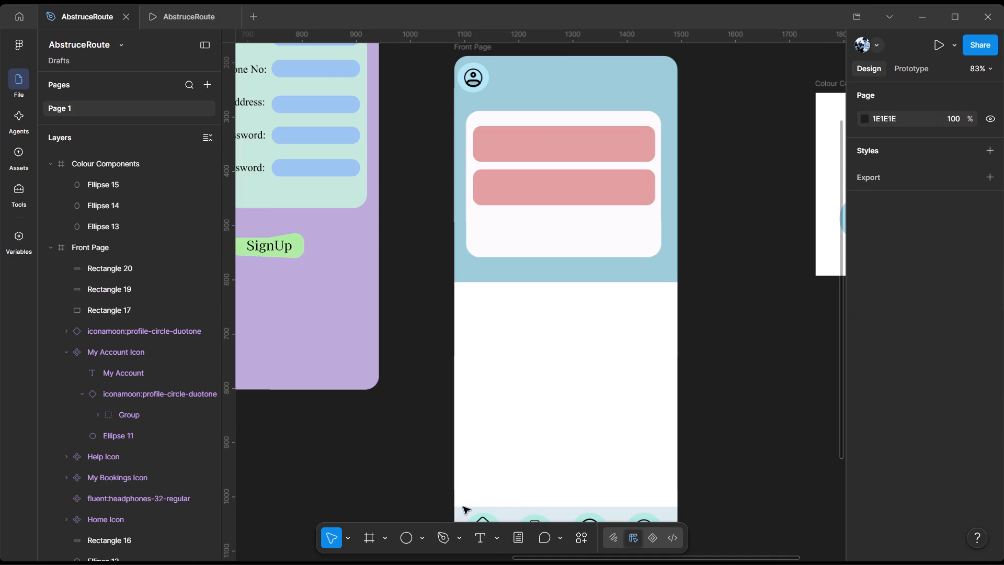
Add a text label reading From inside the upper bar and place it near the bar's left end.
click(485, 538)
click(507, 143)
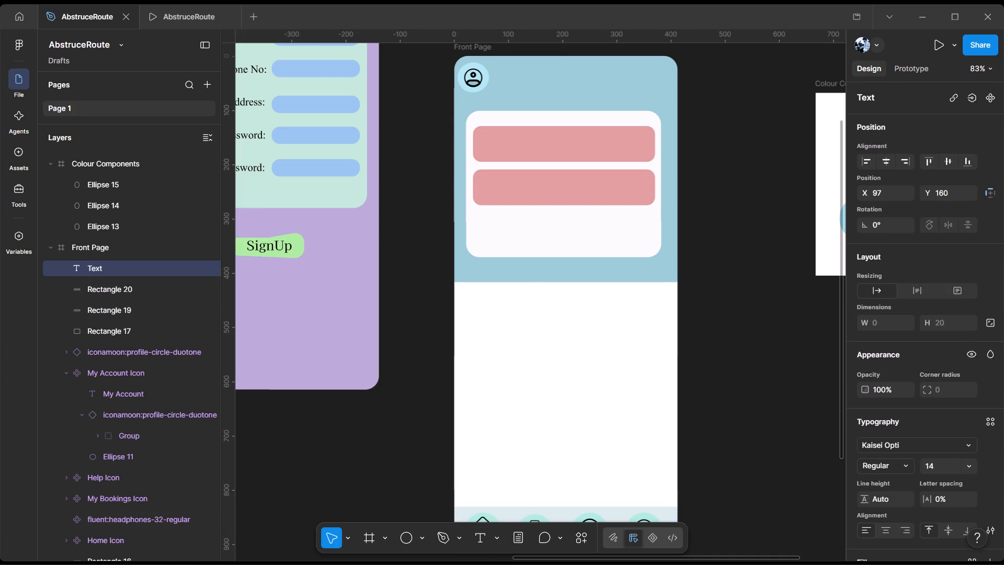
text(From)
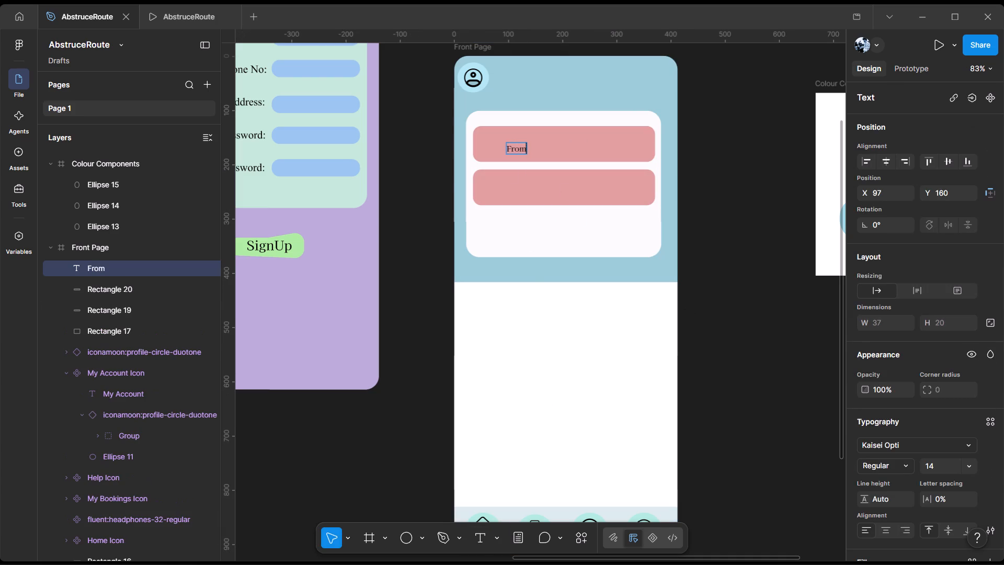
click(562, 144)
drag(519, 148, 496, 144)
Set the From label's font size to 20.
double_click(494, 145)
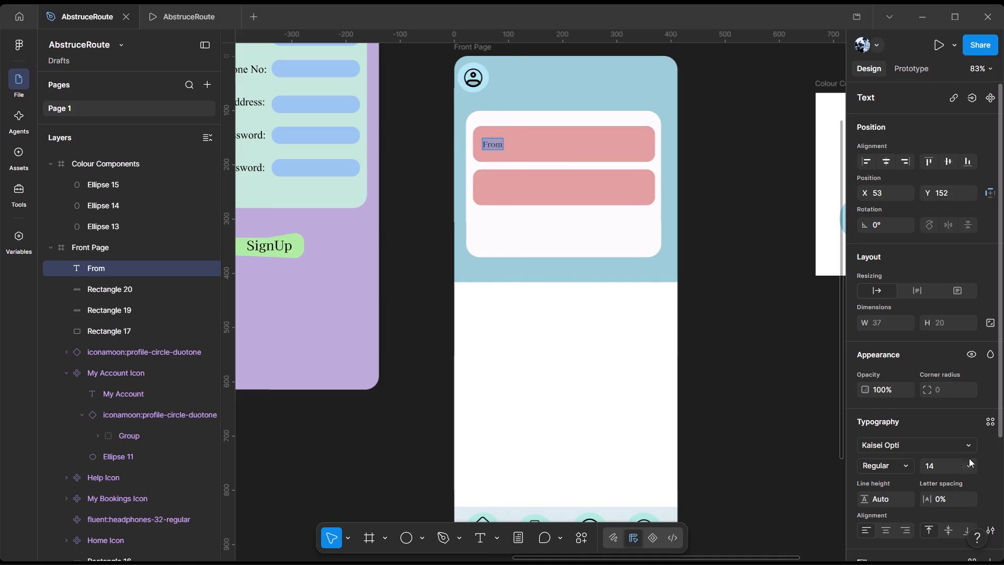
click(968, 467)
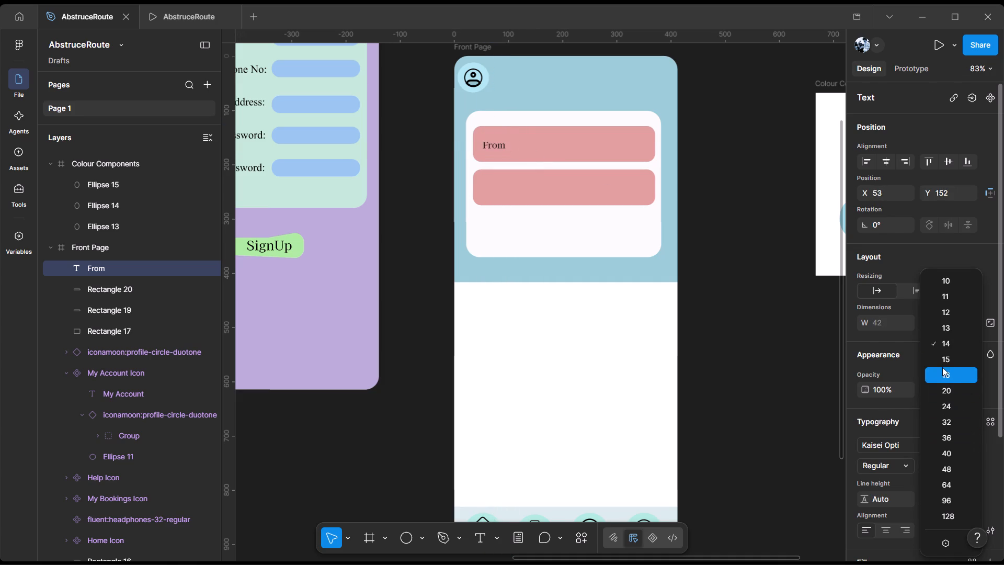
click(948, 387)
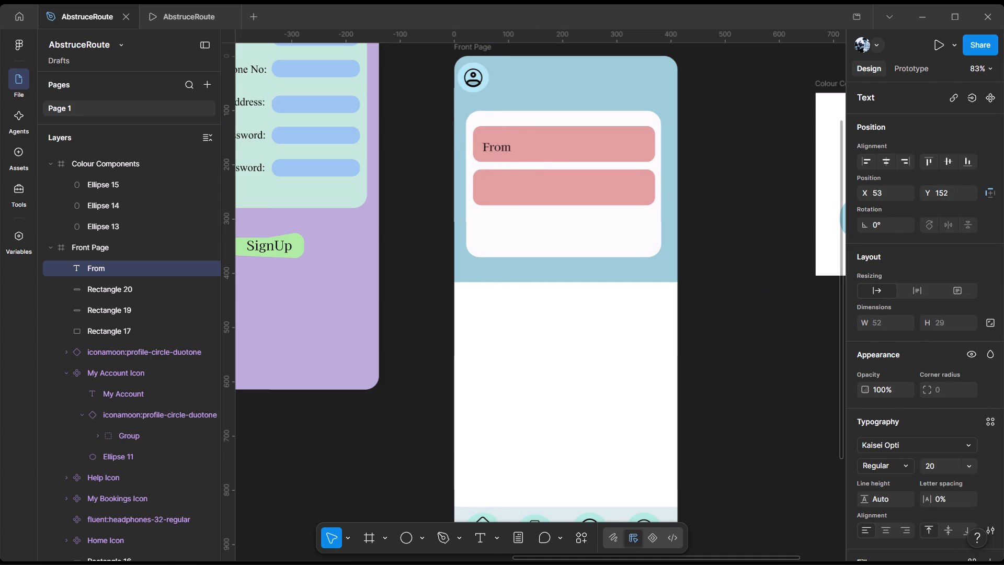
click(504, 150)
click(521, 147)
Reposition the From label to X 49, Y 147, vertically centred in the upper bar.
click(507, 146)
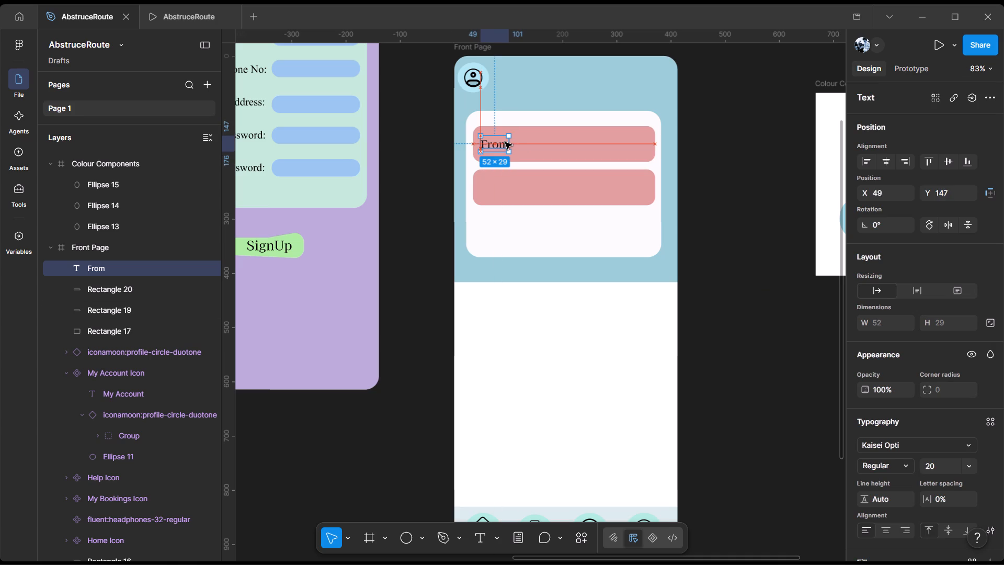
click(533, 148)
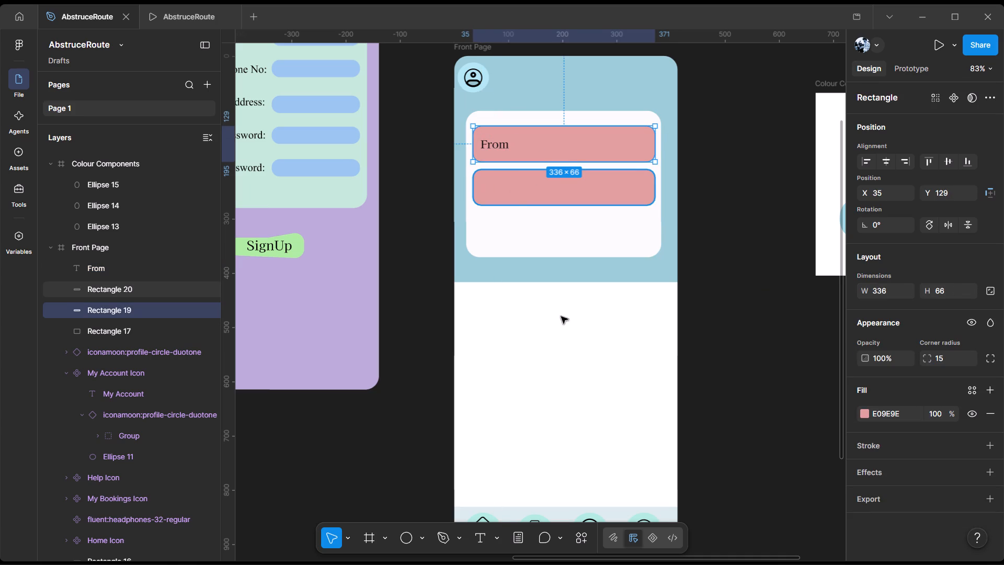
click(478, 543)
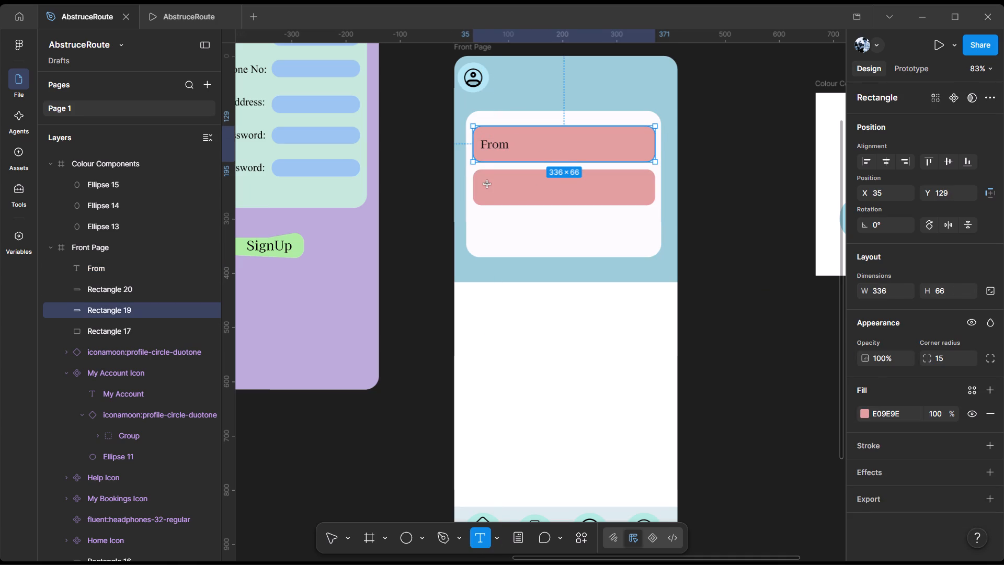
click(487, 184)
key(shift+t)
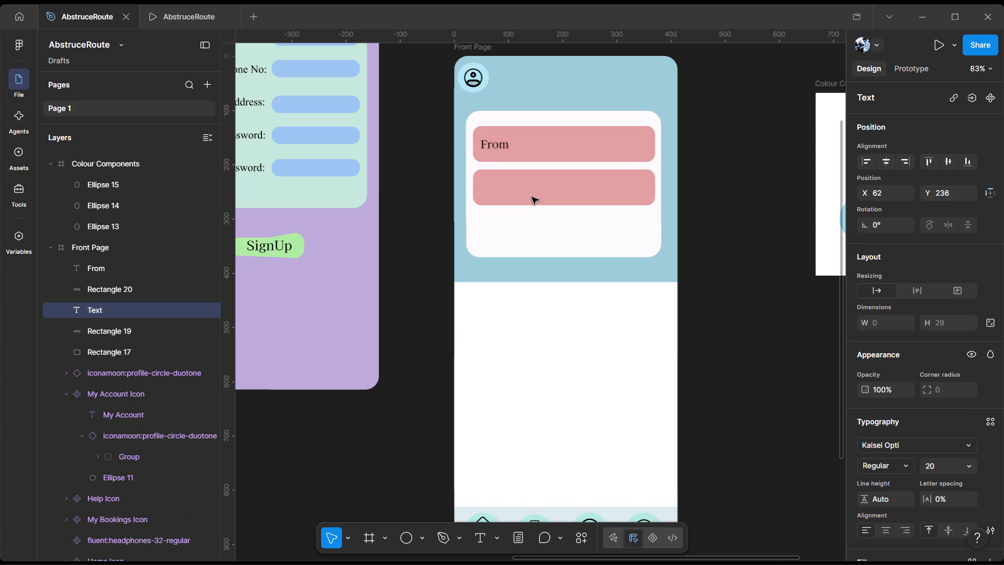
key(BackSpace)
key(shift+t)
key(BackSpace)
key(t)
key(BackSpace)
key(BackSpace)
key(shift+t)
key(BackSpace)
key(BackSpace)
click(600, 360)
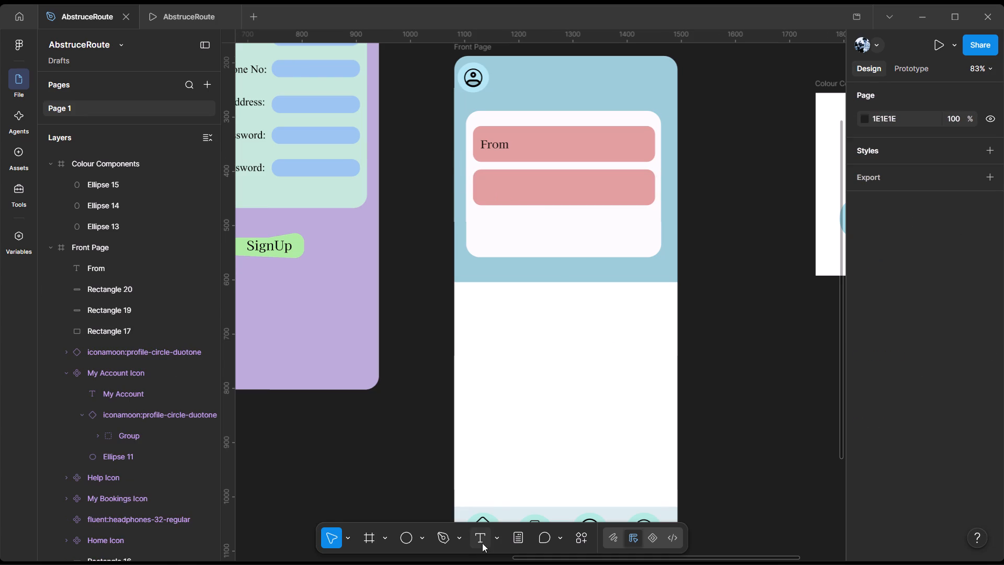
Add a text label reading To inside the lower search-card bar.
click(489, 538)
click(505, 184)
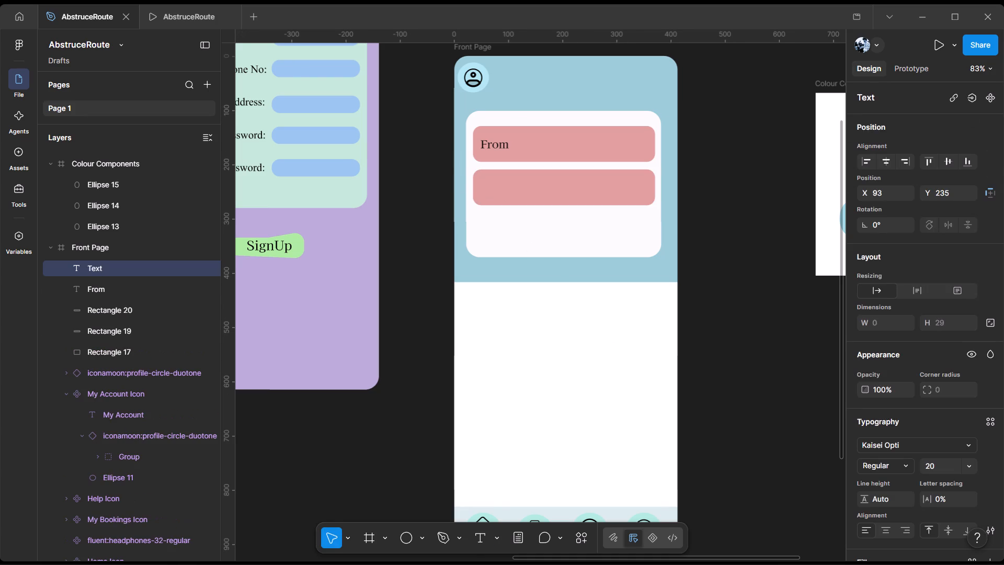
key(shift+t)
key(p)
key(BackSpace)
key(o)
click(518, 199)
click(556, 194)
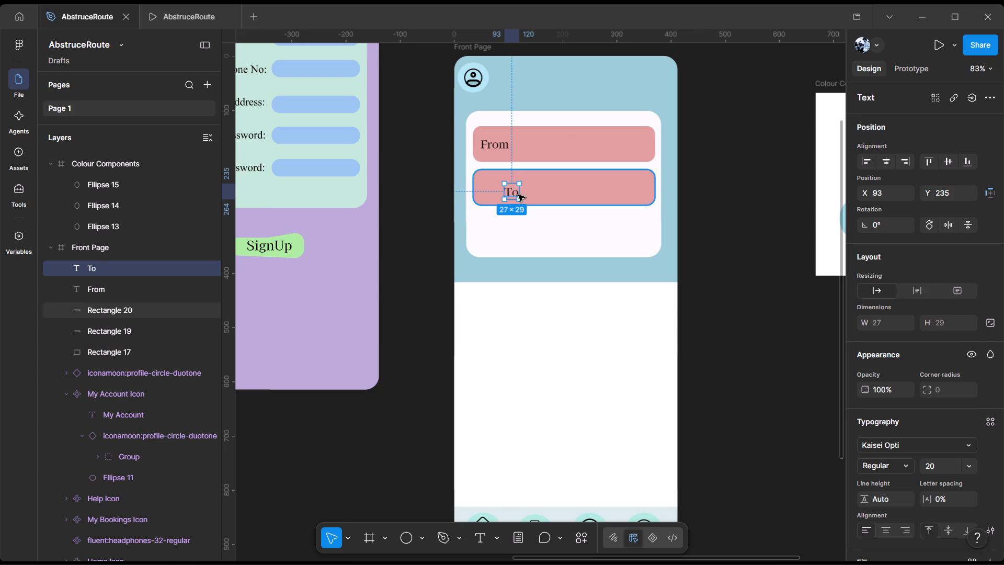
Move the To label closer to the lower bar's left end and centre it vertically in the bar.
drag(509, 194, 496, 187)
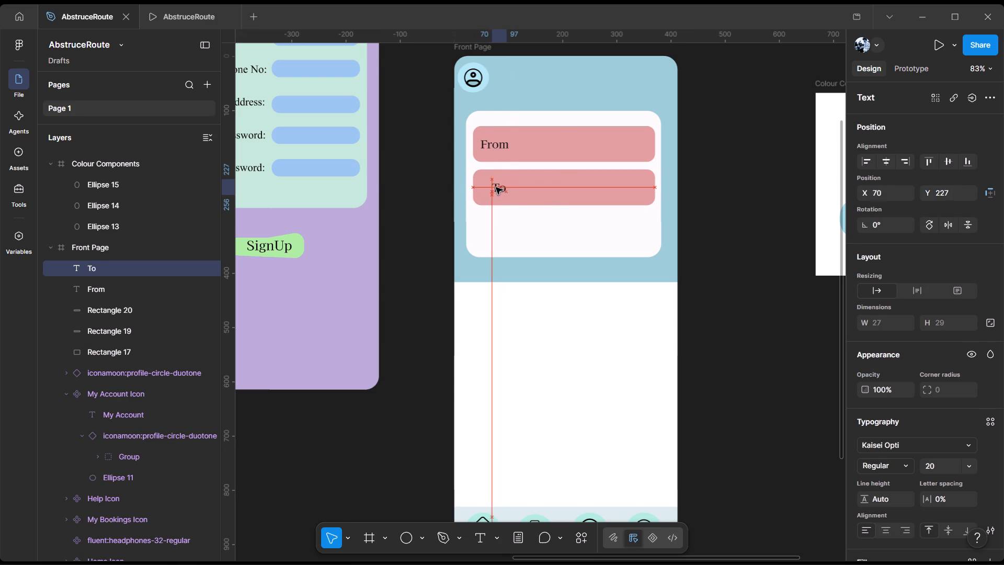
drag(496, 187, 500, 188)
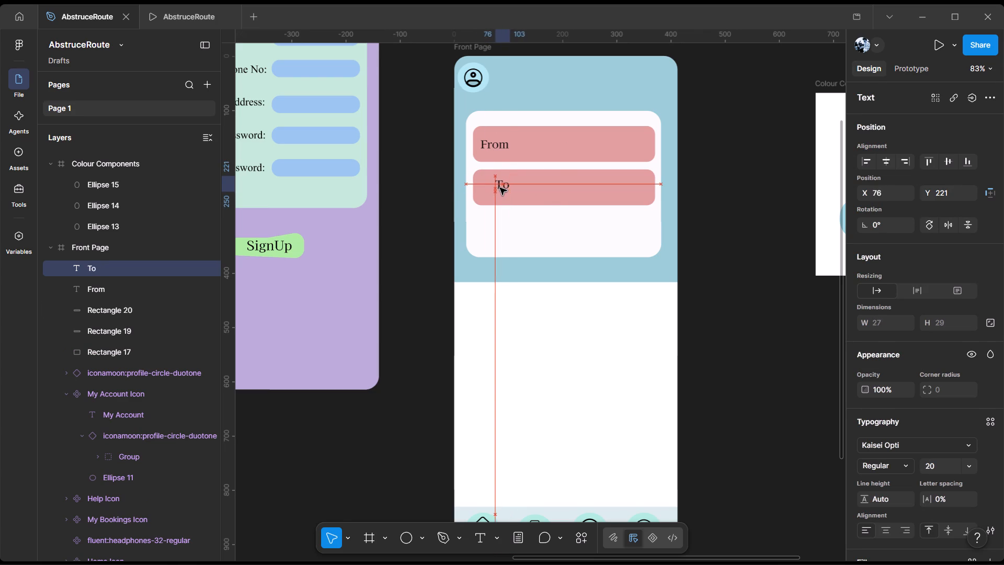
drag(500, 188, 504, 188)
Reposition the From label to X 65, Y 147, keeping it vertically centred in the upper bar.
click(503, 144)
drag(500, 144, 505, 146)
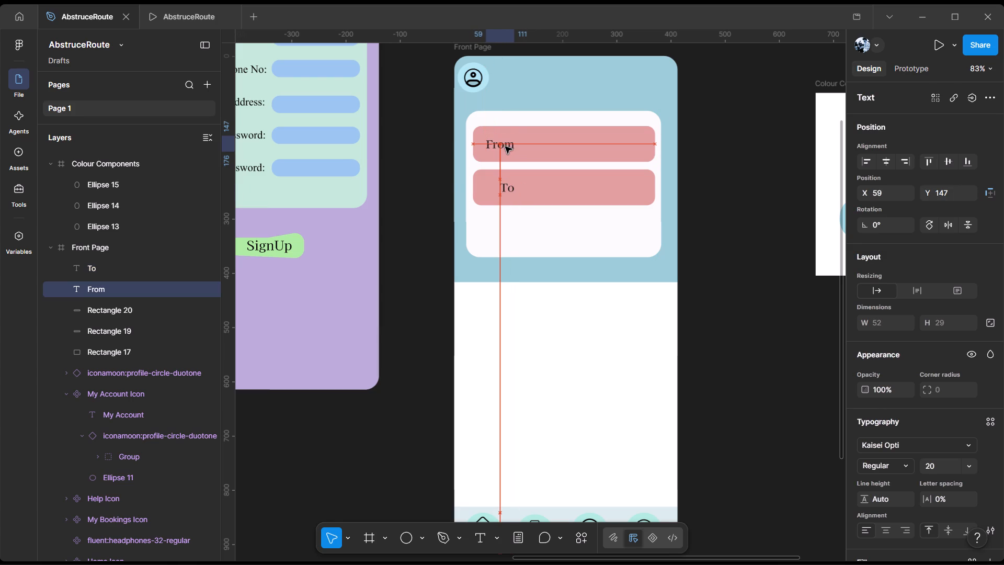
drag(505, 146, 508, 144)
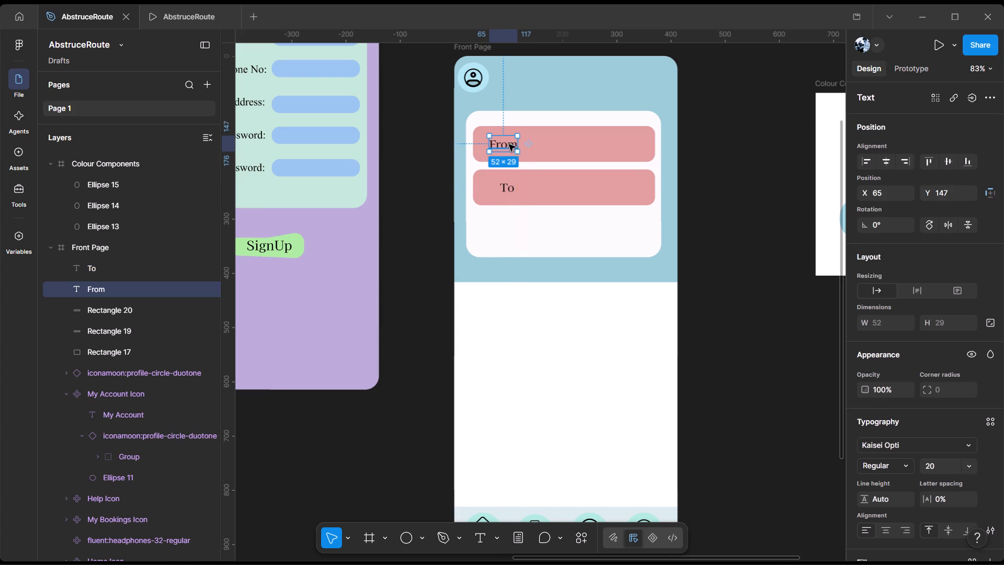
Reposition the To label to X 91, Y 227, so it ends roughly level with the From label.
click(515, 187)
click(511, 187)
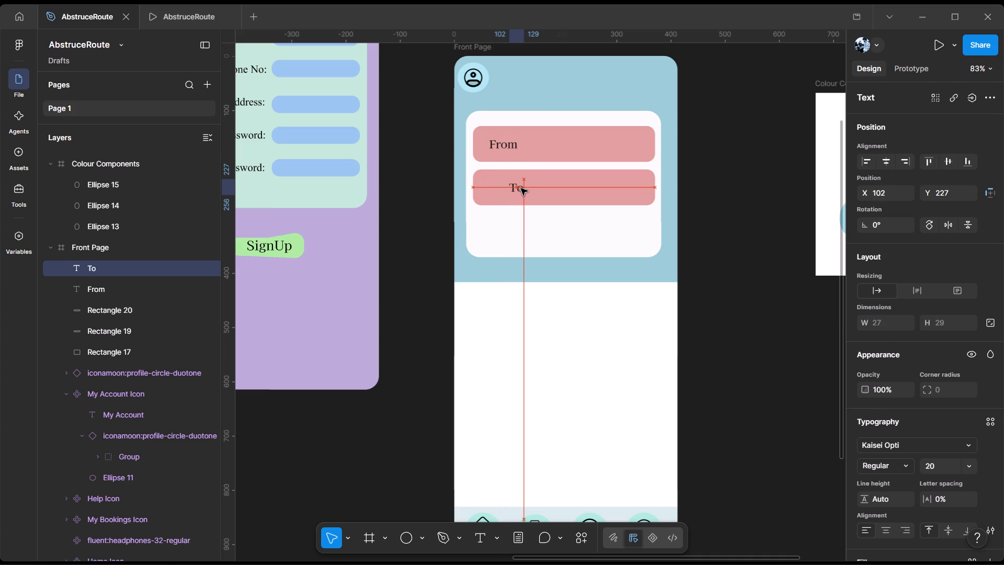
click(537, 195)
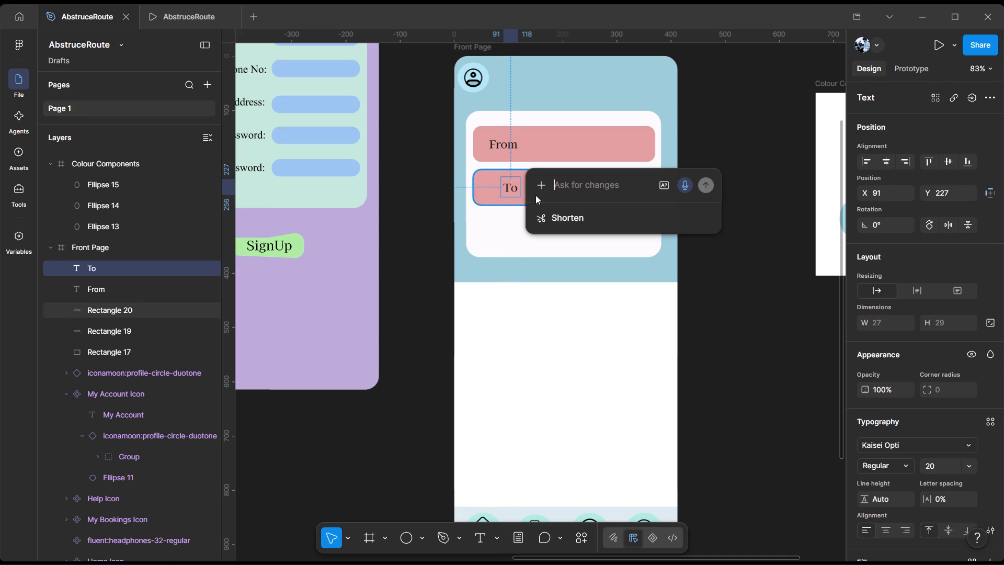
Add a colon to the upper bar's label so it reads From:.
click(520, 149)
double_click(517, 147)
click(526, 268)
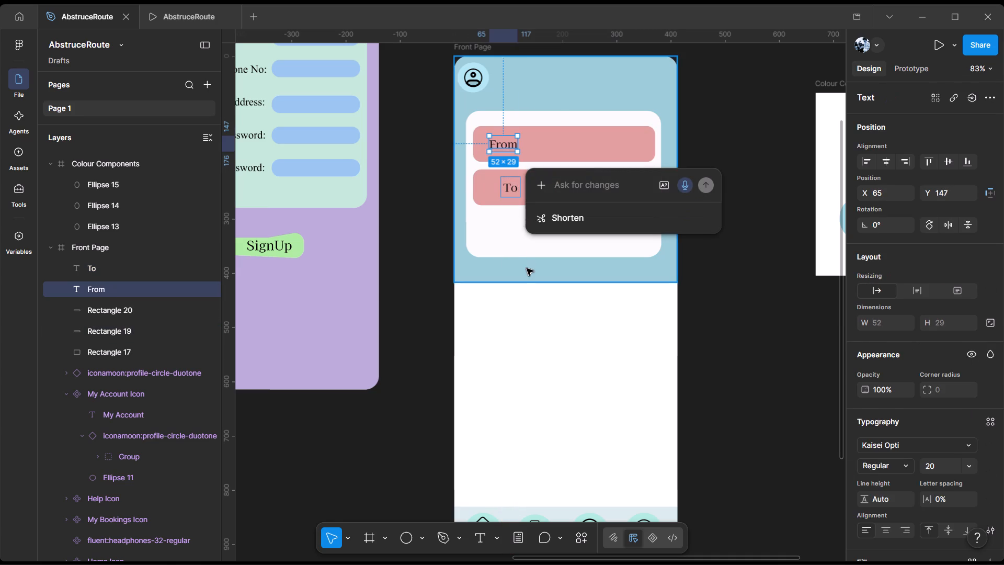
click(523, 289)
click(511, 189)
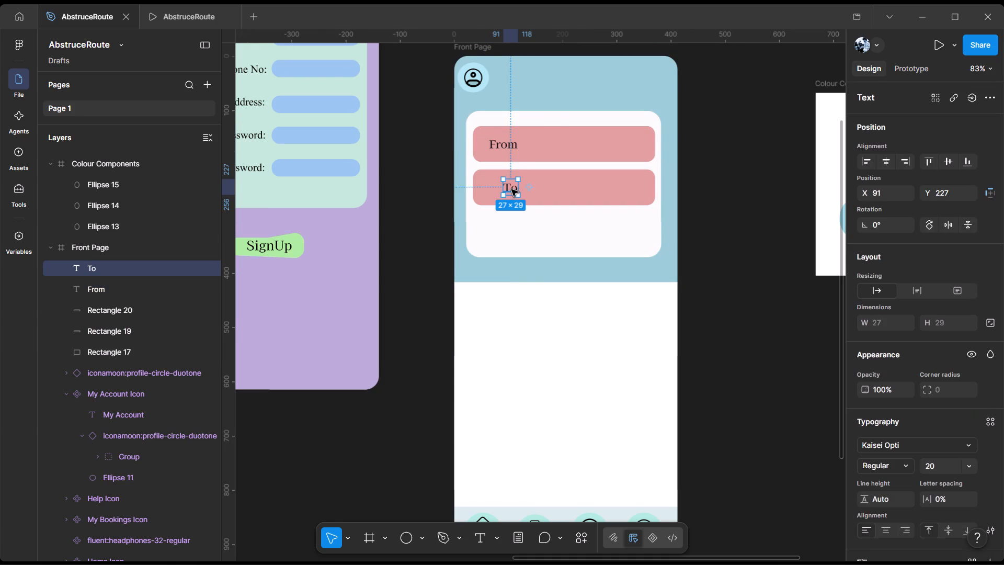
click(512, 142)
double_click(512, 145)
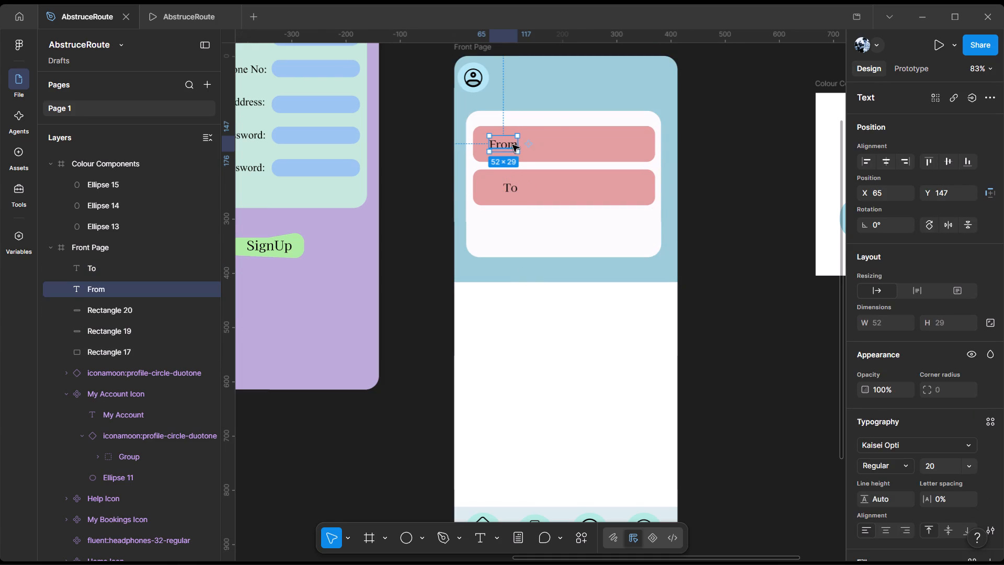
key(Right)
key(shift+colon)
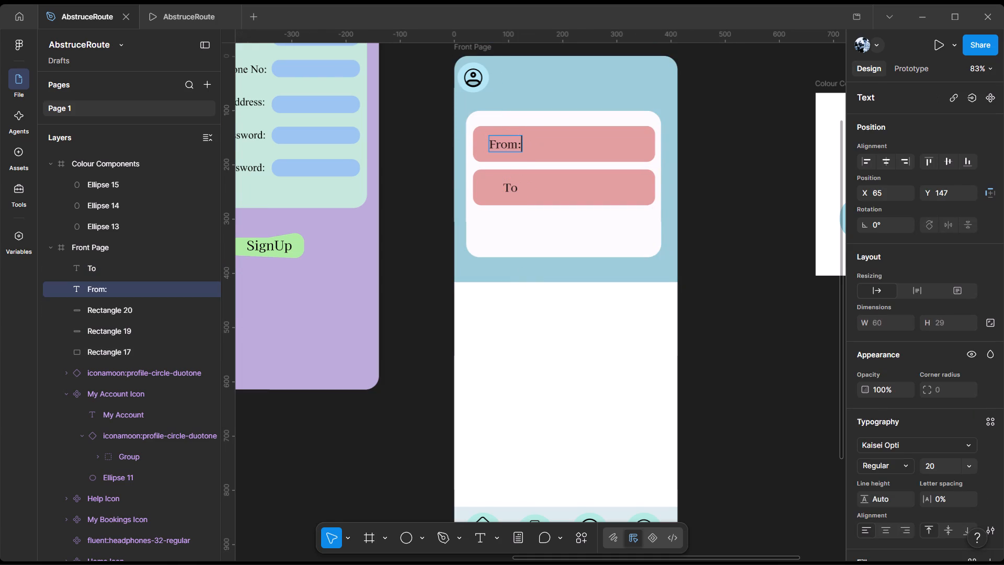
Add a colon to the lower bar's label so it reads To:.
double_click(509, 190)
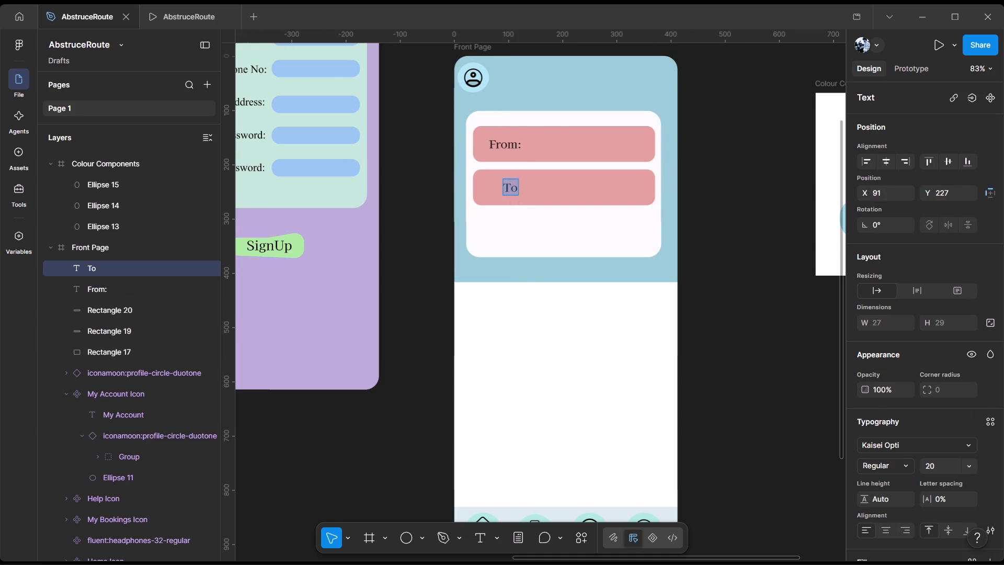
key(Right)
key(shift+colon)
click(571, 354)
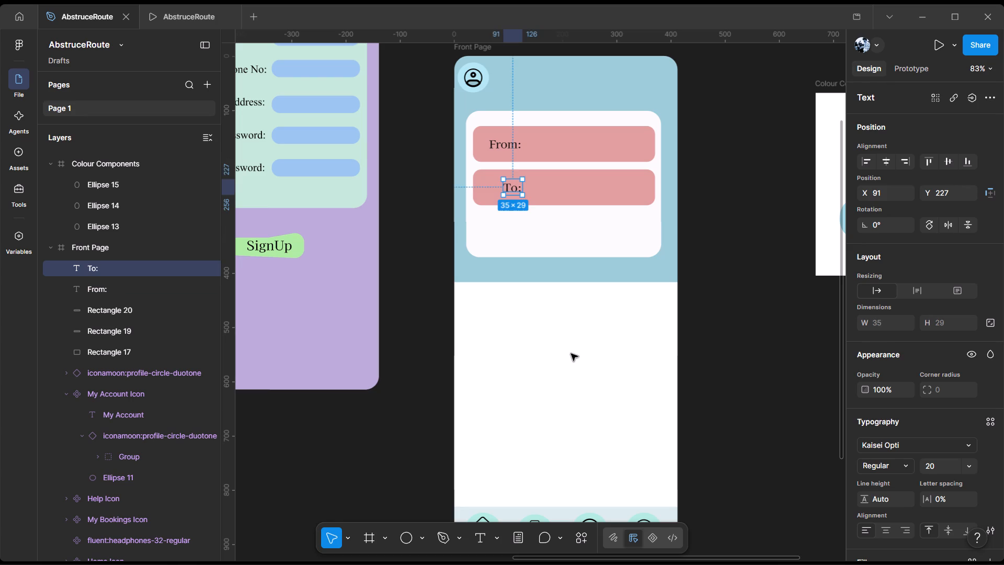
drag(575, 353, 580, 353)
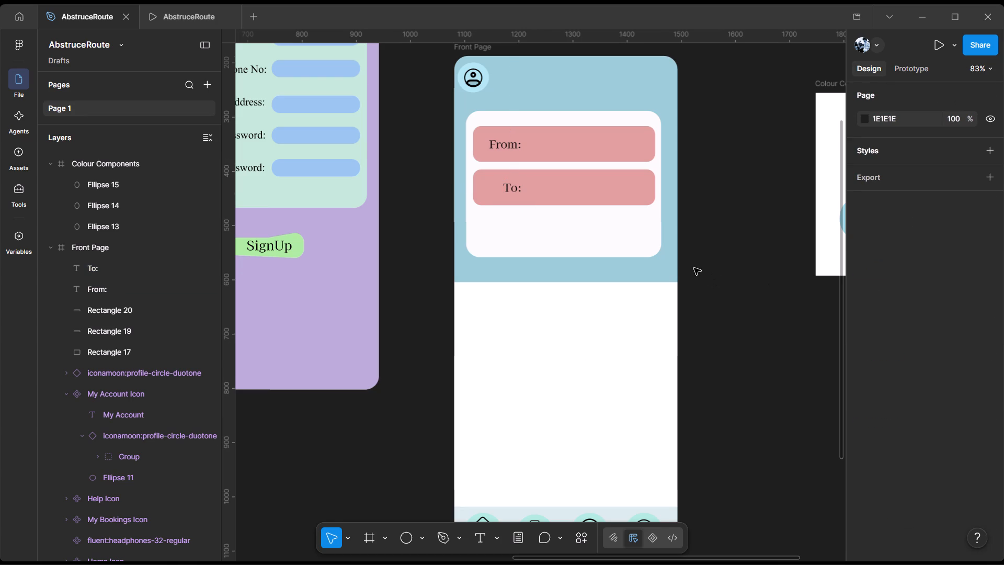
Check the redBus home-screen reference in Chrome, and search the Iconify plugin in Figma for Boarding bus icon.
key(alt+Tab)
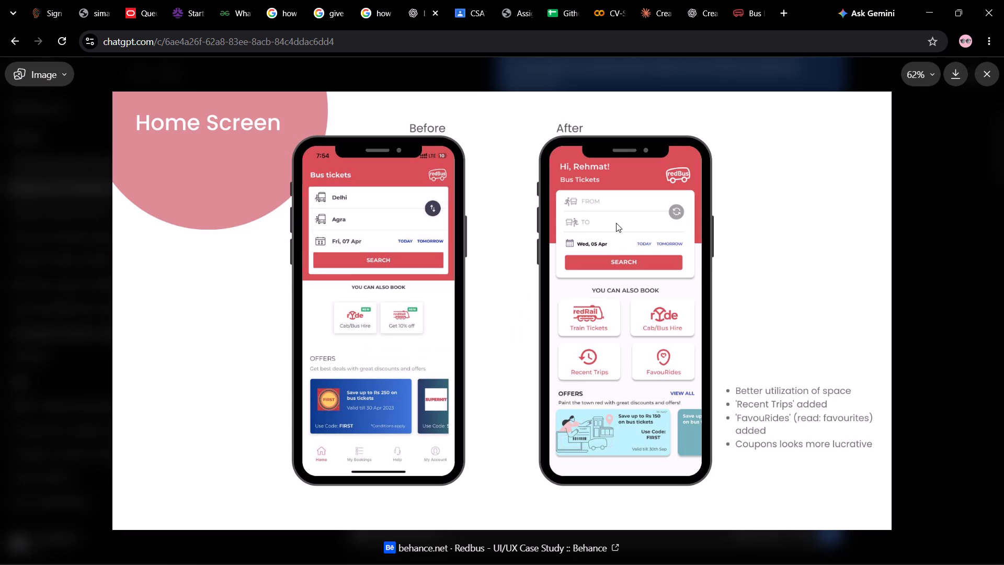
key(alt+Tab)
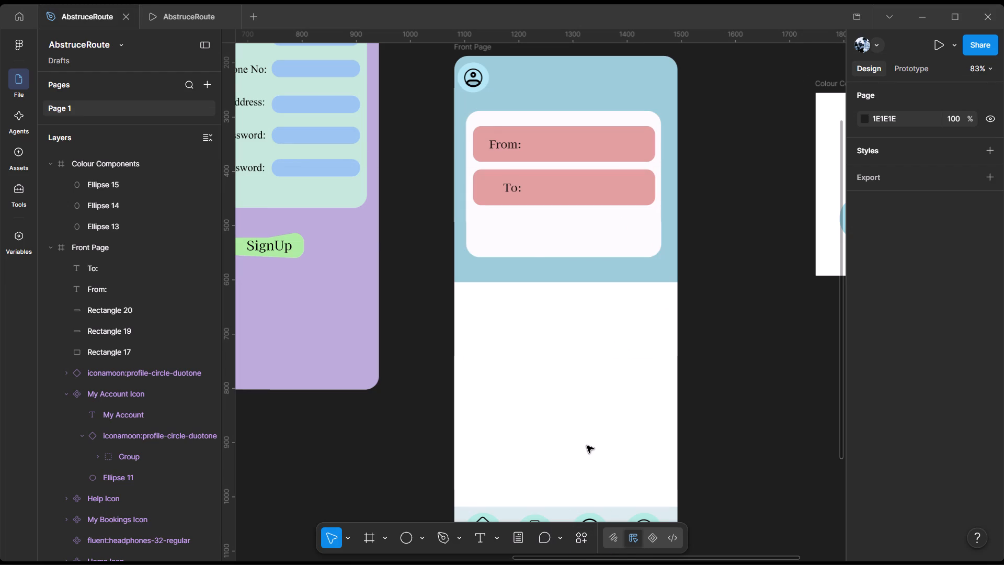
key(alt+Tab)
key(alt+Tab)
click(591, 537)
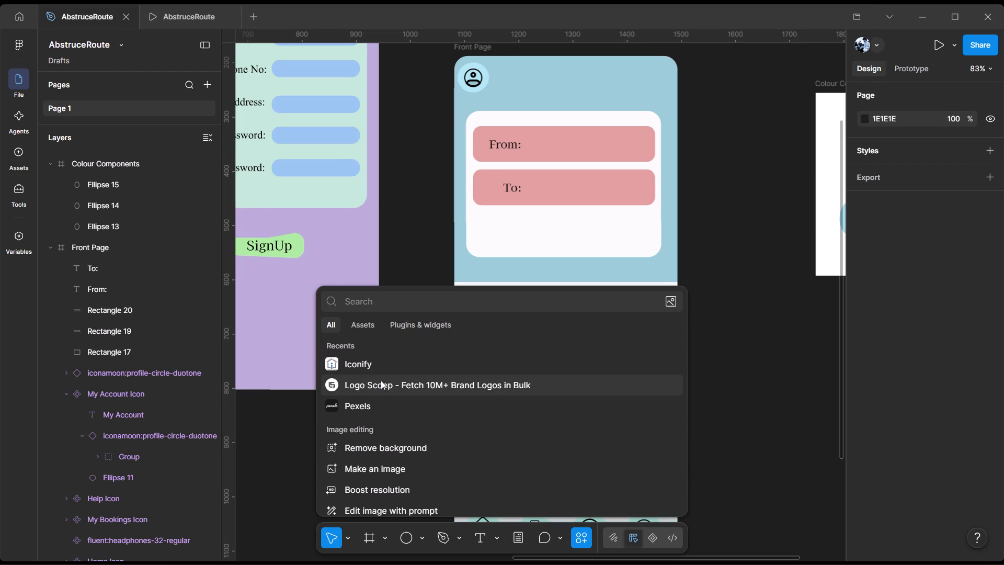
click(382, 363)
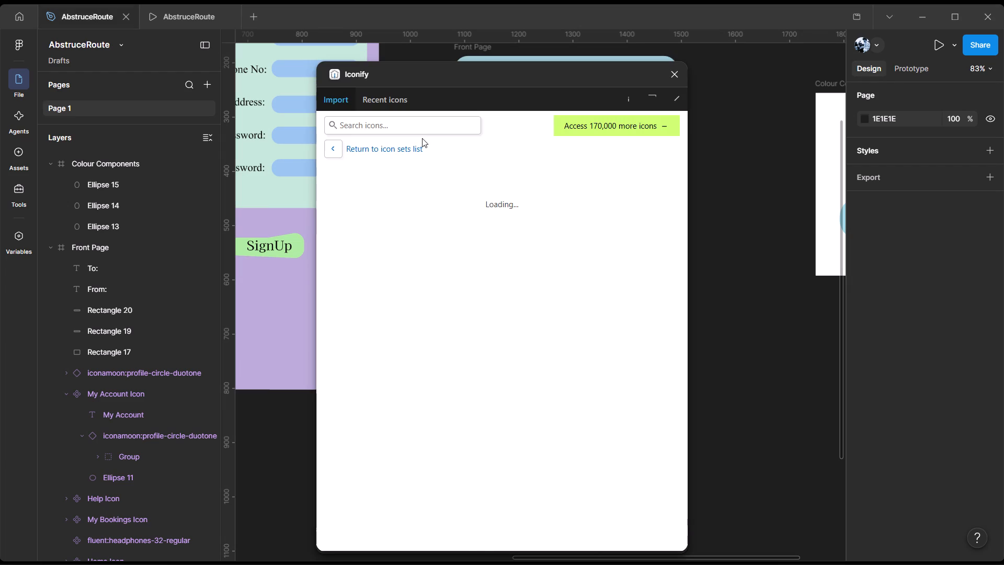
click(425, 128)
text(Boe)
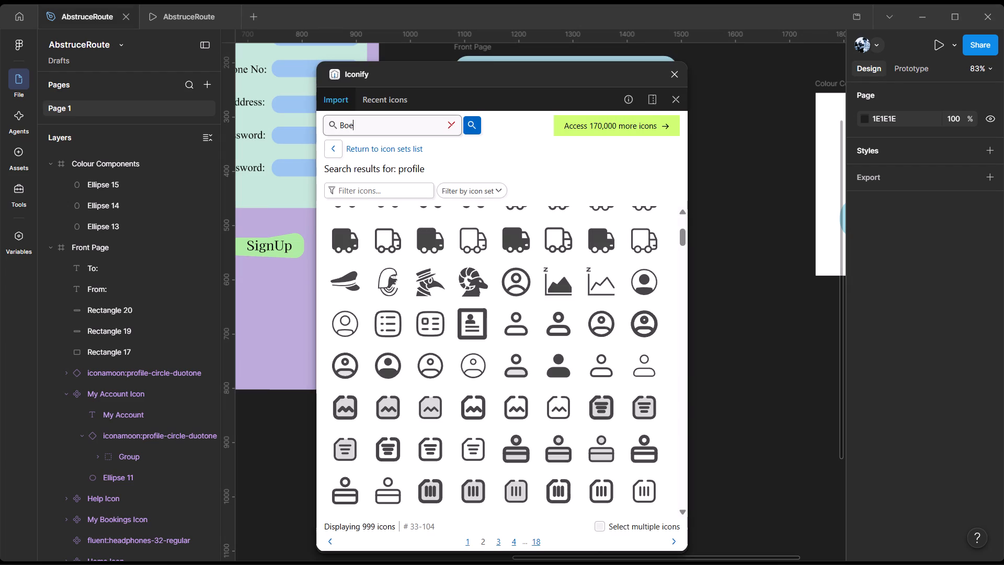
key(BackSpace)
text(ari)
key(BackSpace)
text(ding bus)
key(space)
key(BackSpace)
key(space)
text(icon)
key(Return)
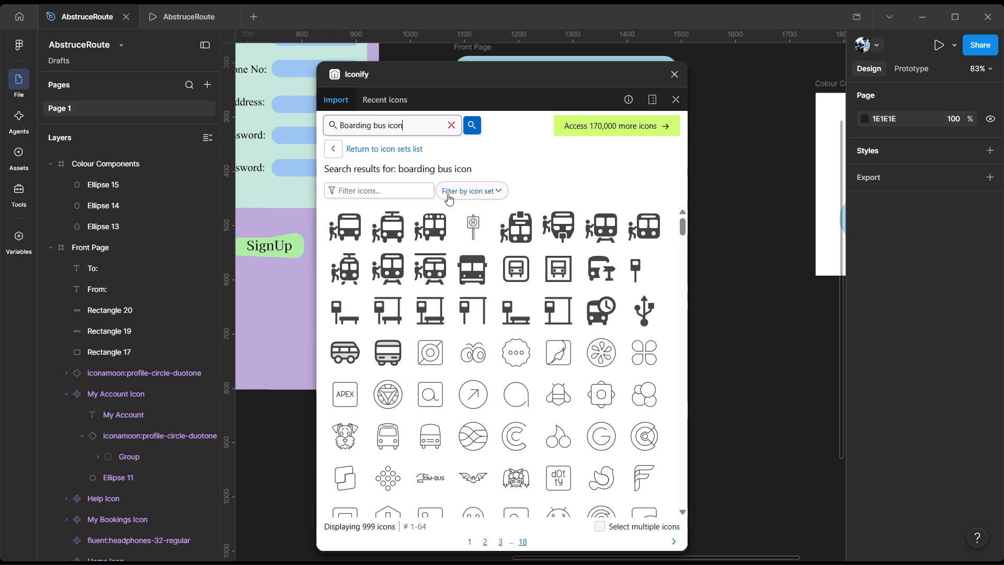
Import the person-boarding-bus icon with destination display and pantograph as a component, and close Iconify.
click(387, 229)
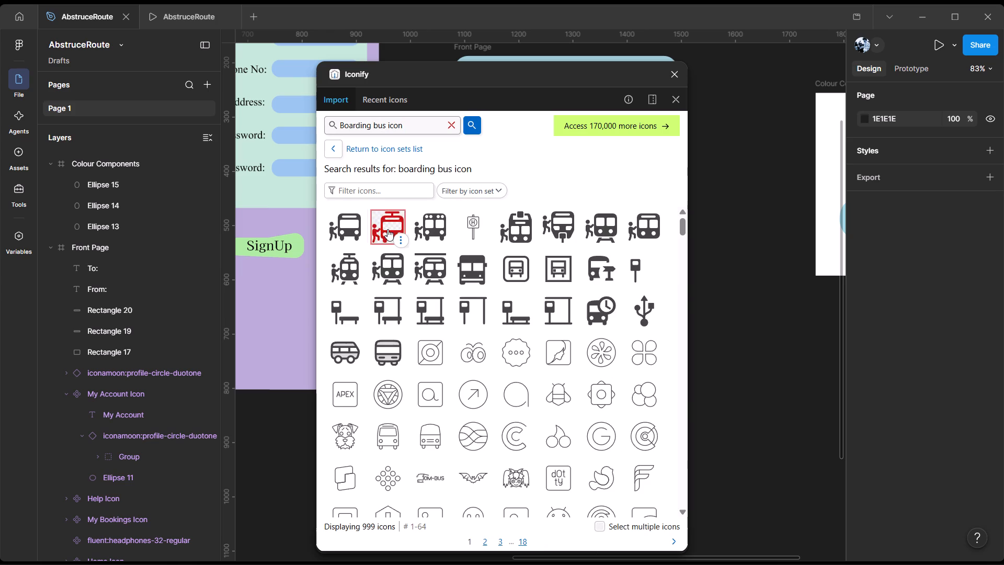
click(590, 536)
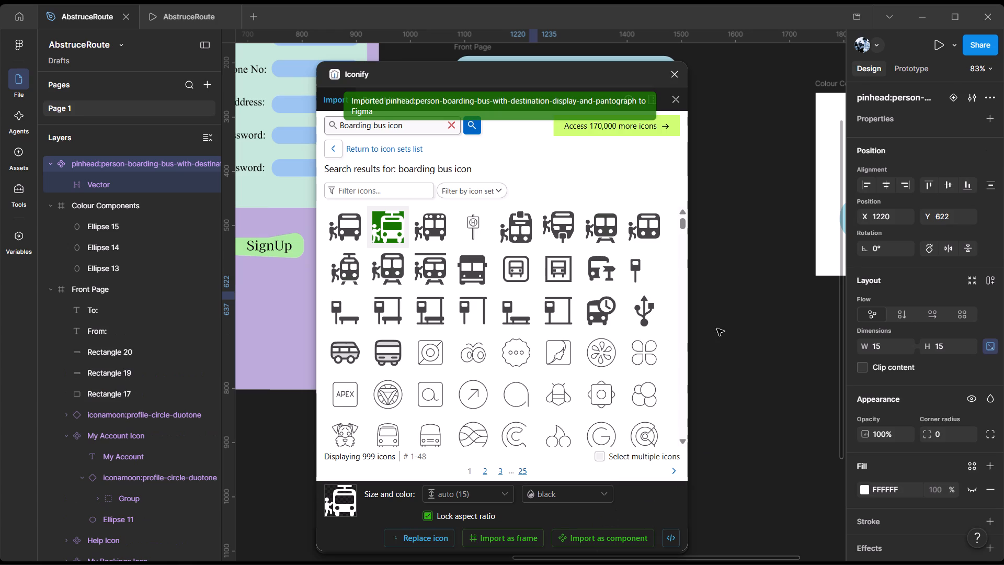
click(671, 77)
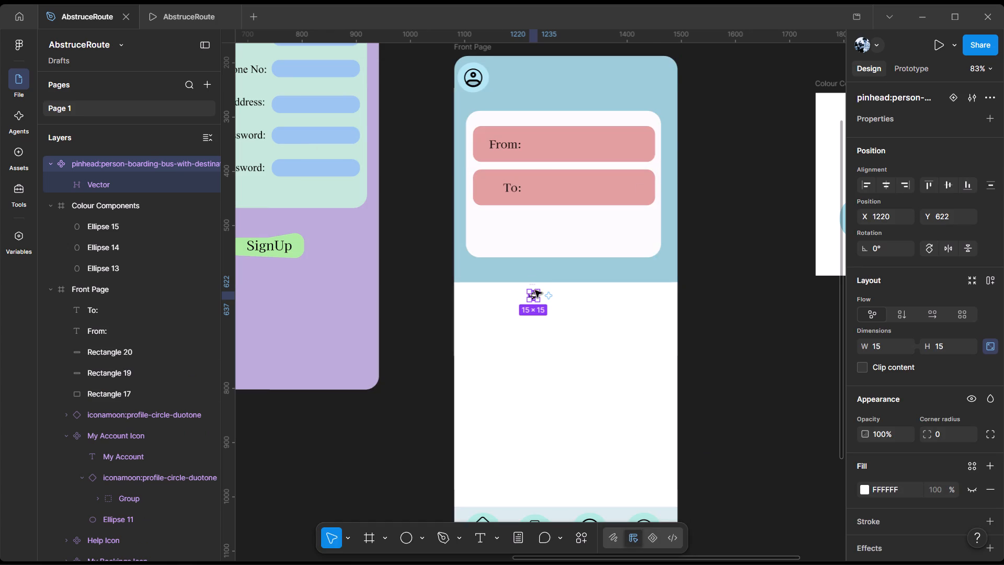
Enlarge the imported boarding-bus icon to about 39 × 39 and place it over the left end of the From: bar.
drag(531, 292, 516, 277)
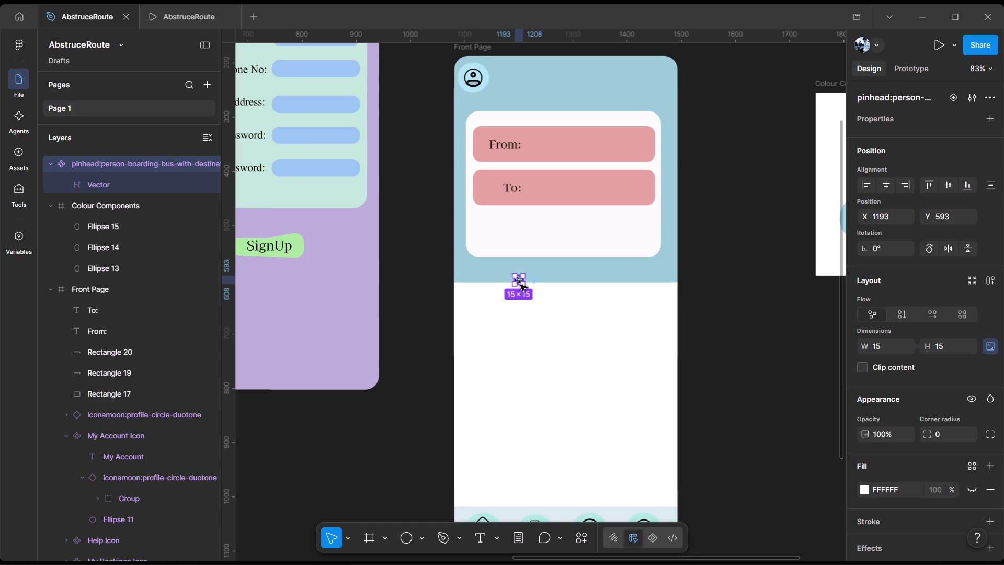
drag(521, 285, 546, 297)
drag(528, 288, 539, 289)
drag(523, 286, 488, 148)
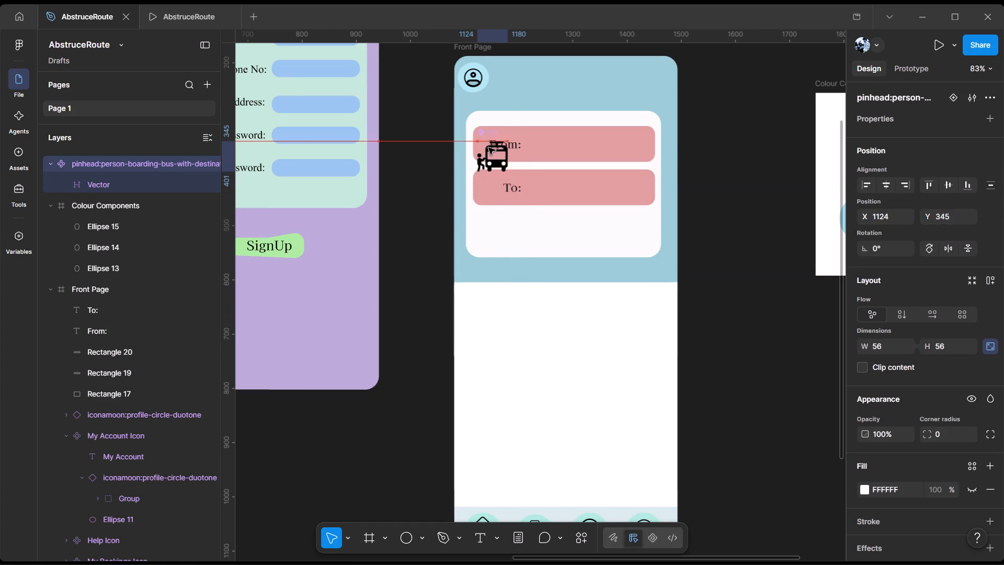
drag(488, 148, 486, 143)
drag(500, 160, 486, 139)
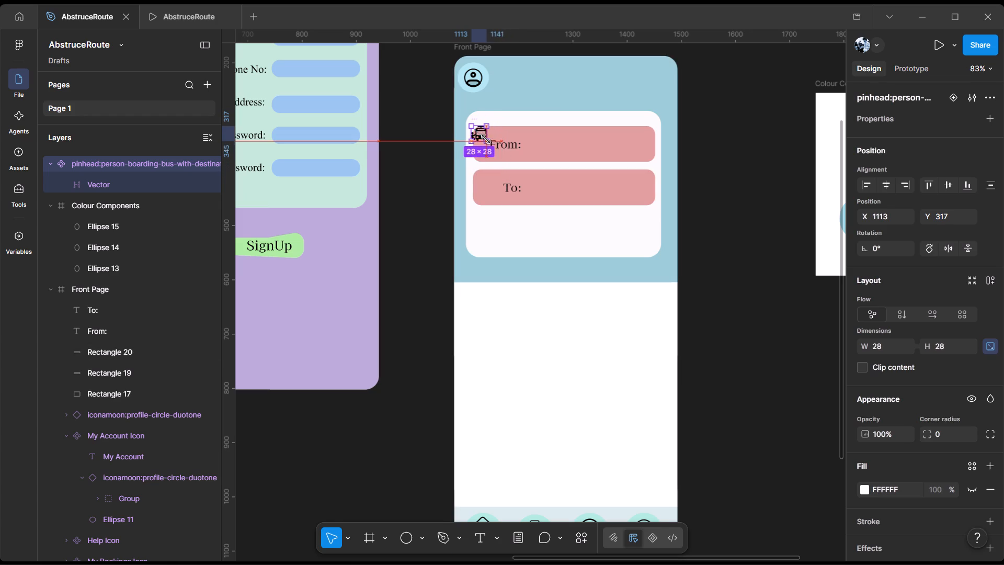
drag(486, 139, 482, 137)
click(496, 147)
drag(477, 130, 480, 140)
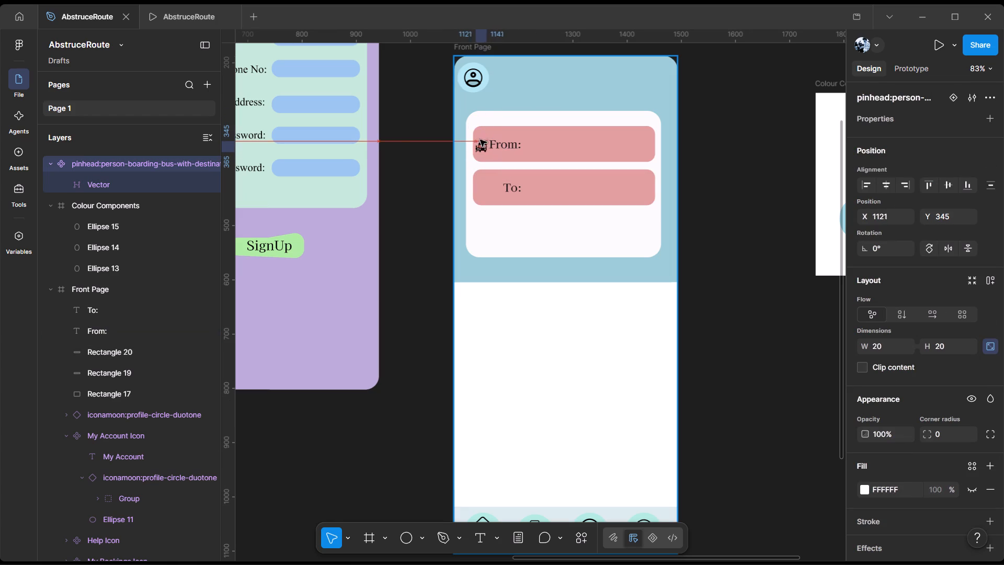
drag(480, 140, 473, 139)
drag(469, 134, 460, 125)
drag(474, 141, 477, 146)
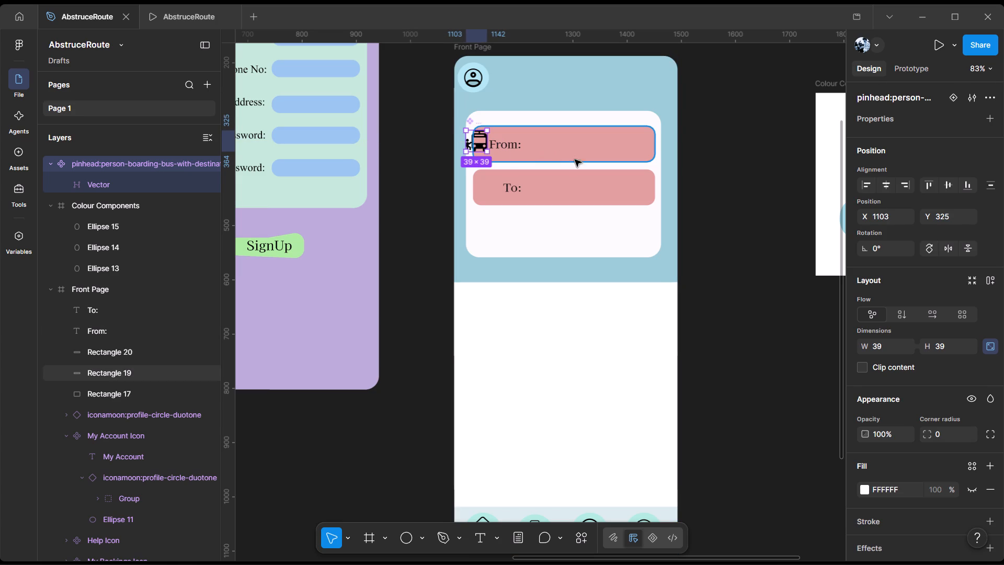
click(606, 253)
Move the From: label slightly right within its bar to make room for the boarding-bus icon.
click(509, 143)
drag(508, 143, 510, 144)
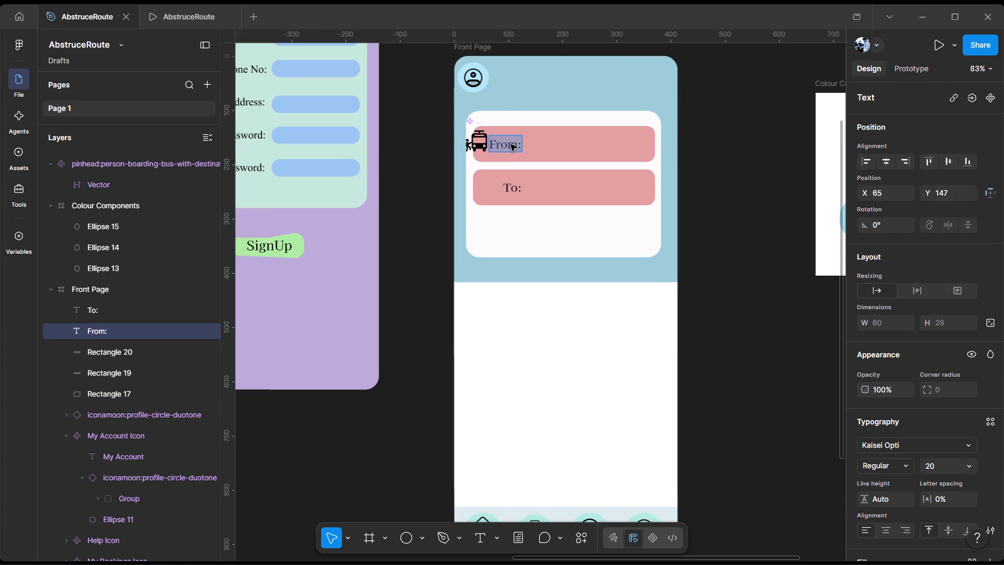
drag(510, 144, 520, 147)
click(532, 152)
drag(510, 143, 521, 144)
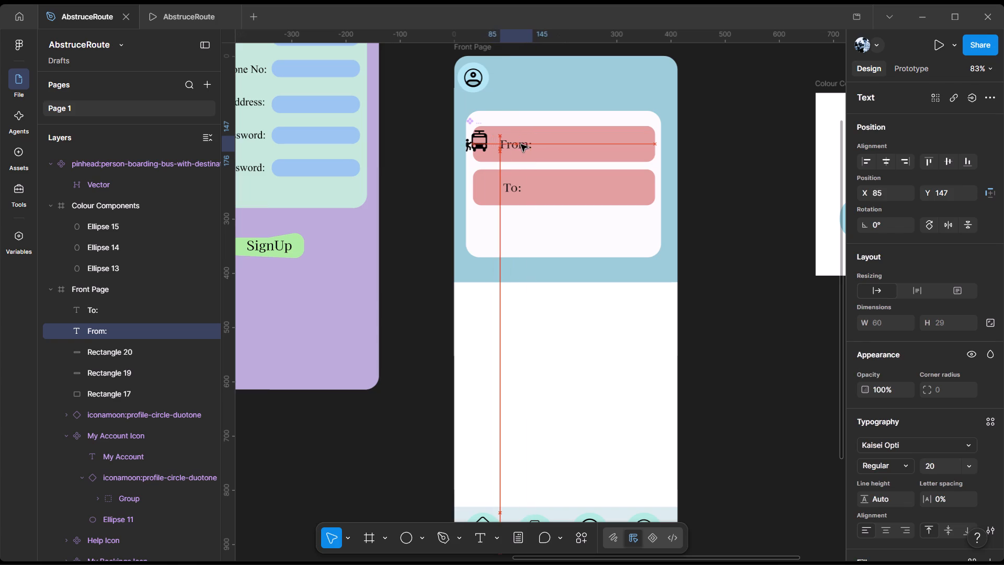
drag(521, 144, 519, 144)
Move the To: label right within its bar so its right edge lines up with the From: label above.
click(510, 185)
drag(510, 188, 518, 187)
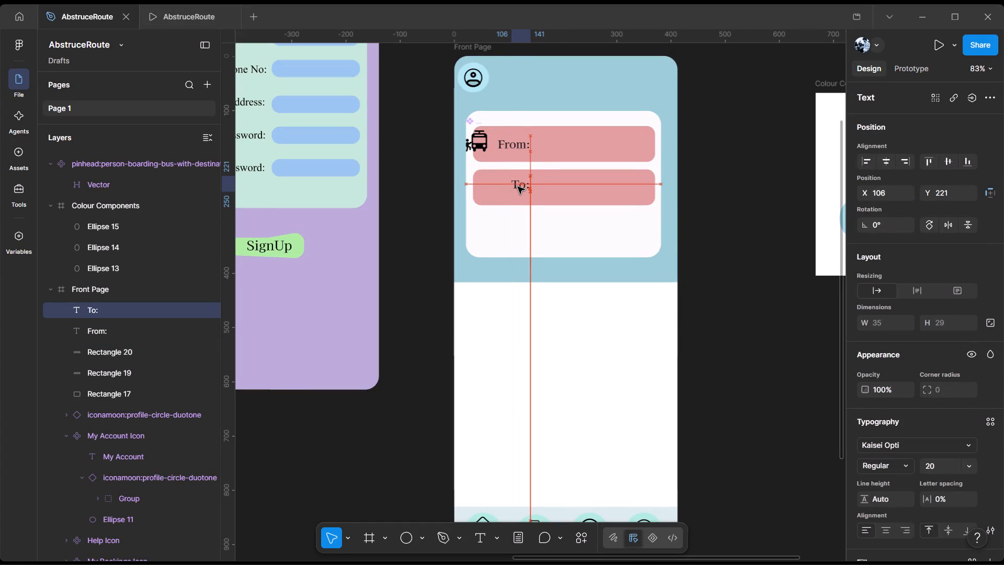
drag(518, 187, 518, 184)
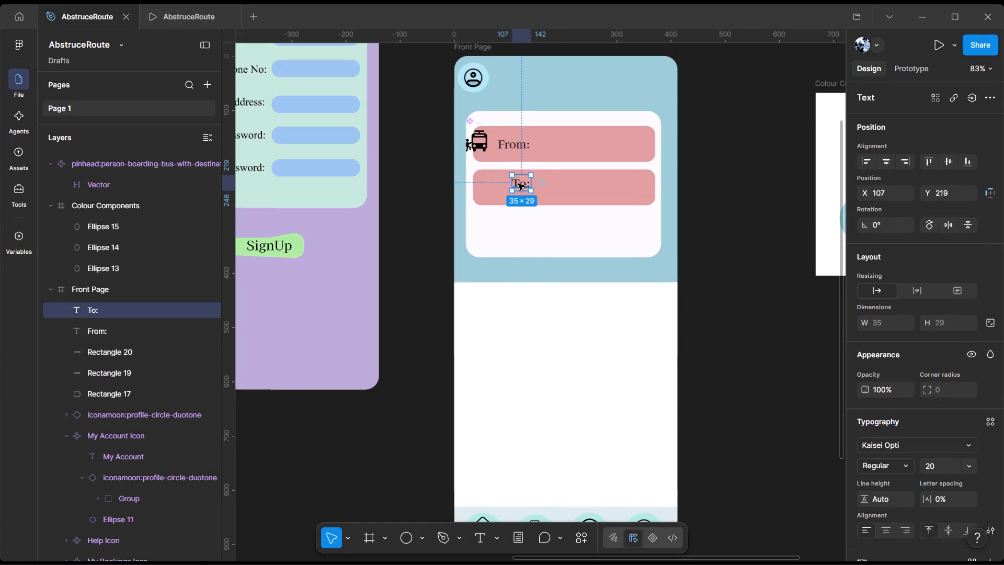
click(518, 184)
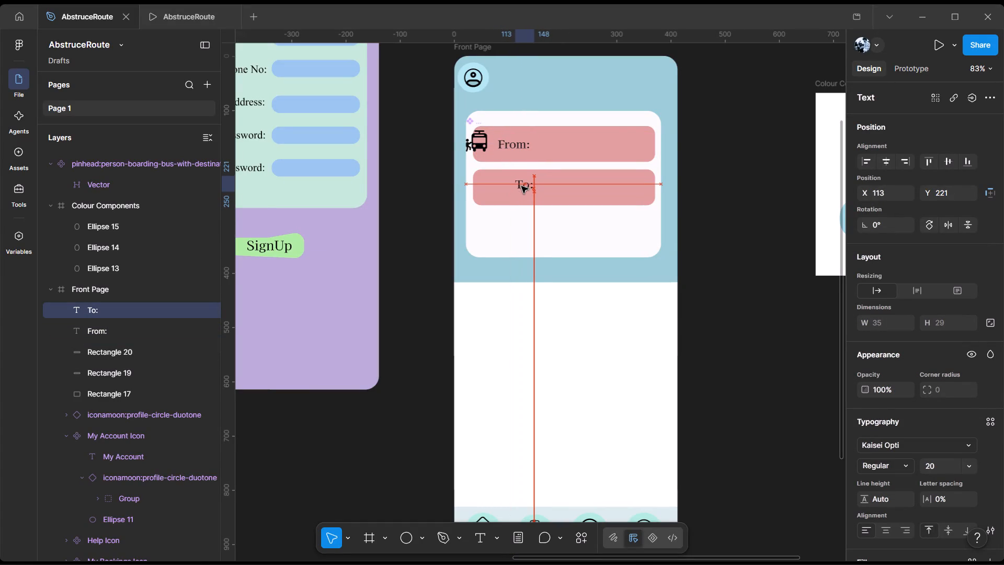
click(465, 282)
click(515, 361)
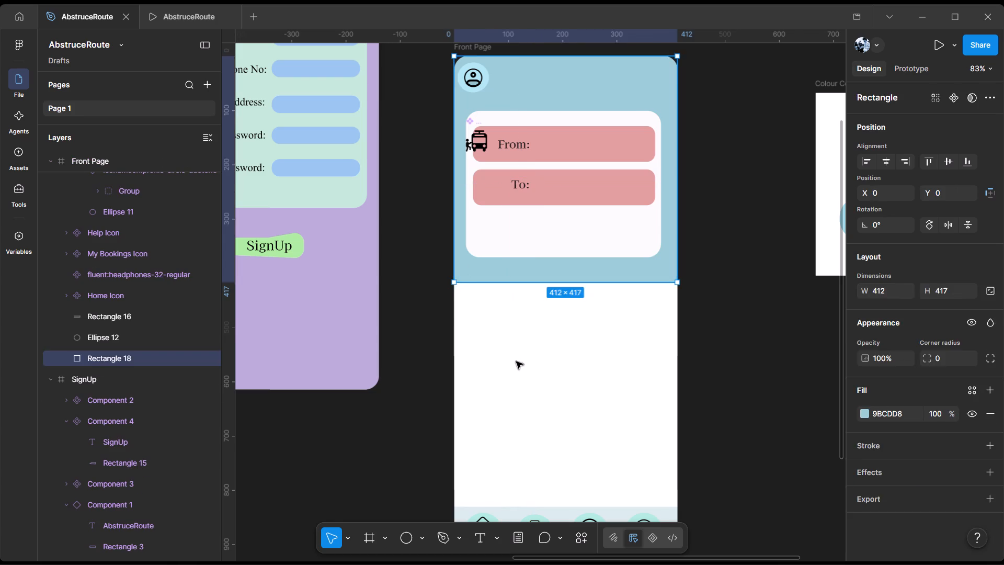
Enlarge the boarding-bus icon to about 47 × 47 and place it over the From: bar's upper-left corner.
drag(475, 146, 482, 150)
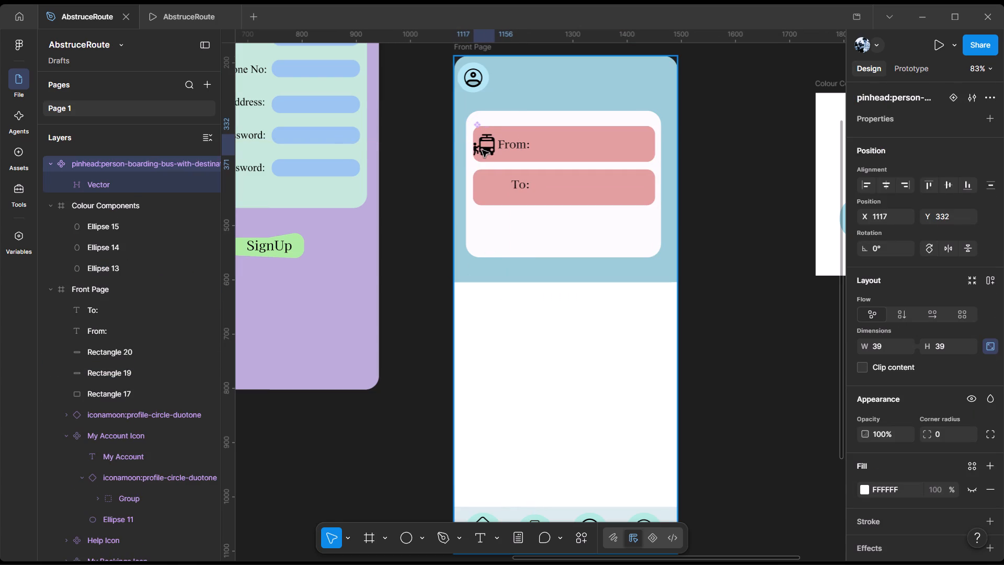
drag(482, 150, 481, 140)
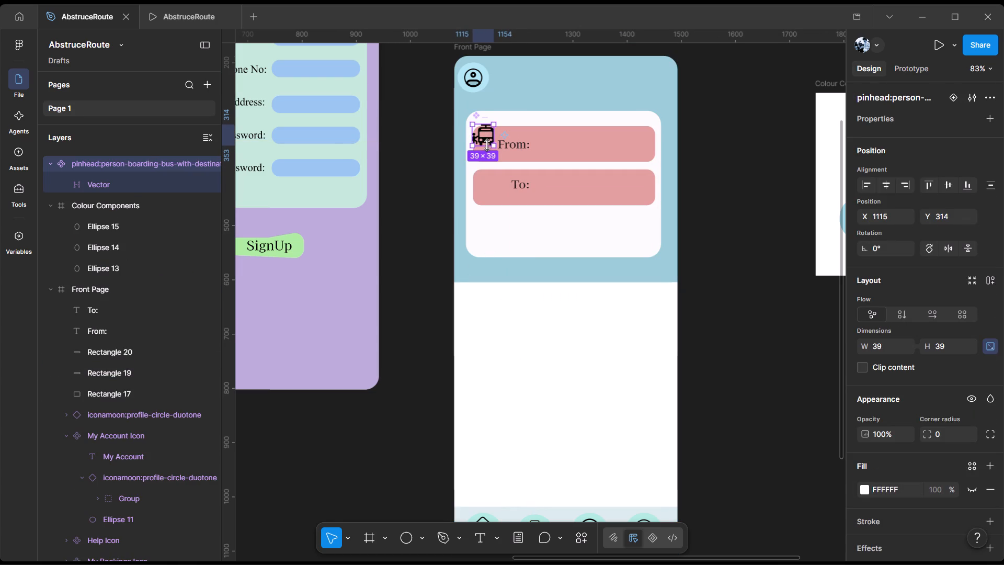
drag(474, 126, 468, 121)
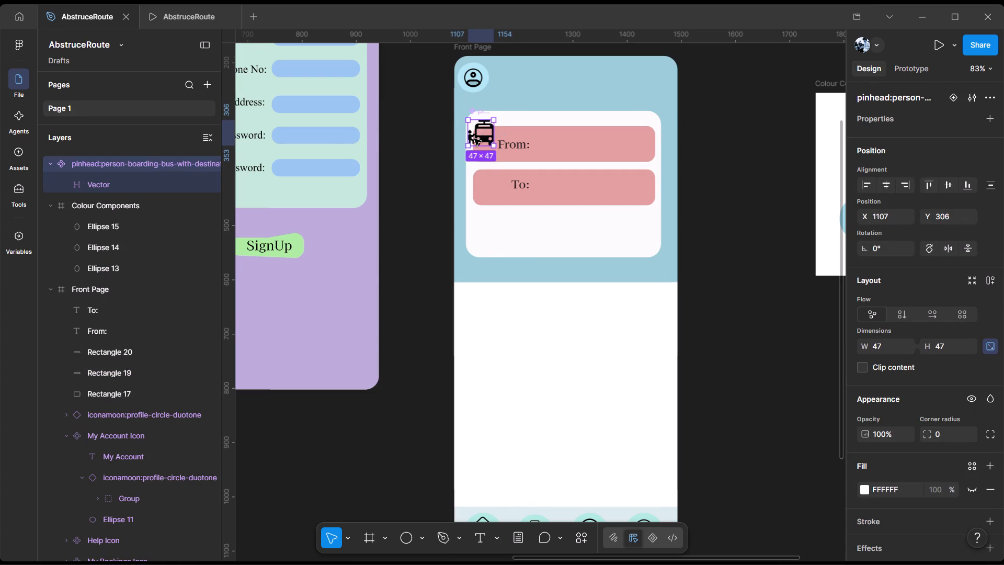
drag(479, 139, 480, 133)
click(505, 321)
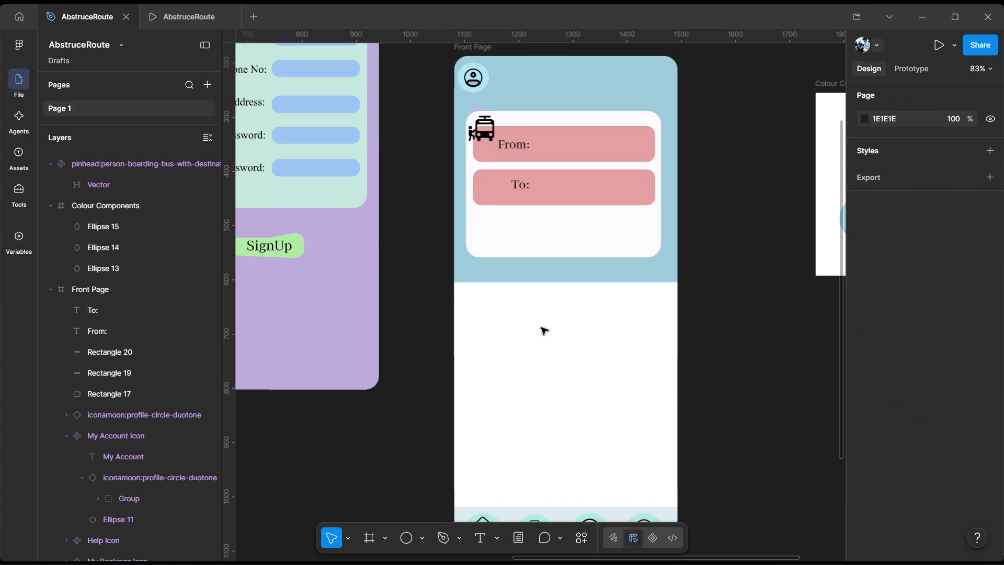
Search the Iconify plugin for getting down from bus icon and look through the results for an alighting passenger.
key(alt+Tab)
key(alt+Tab)
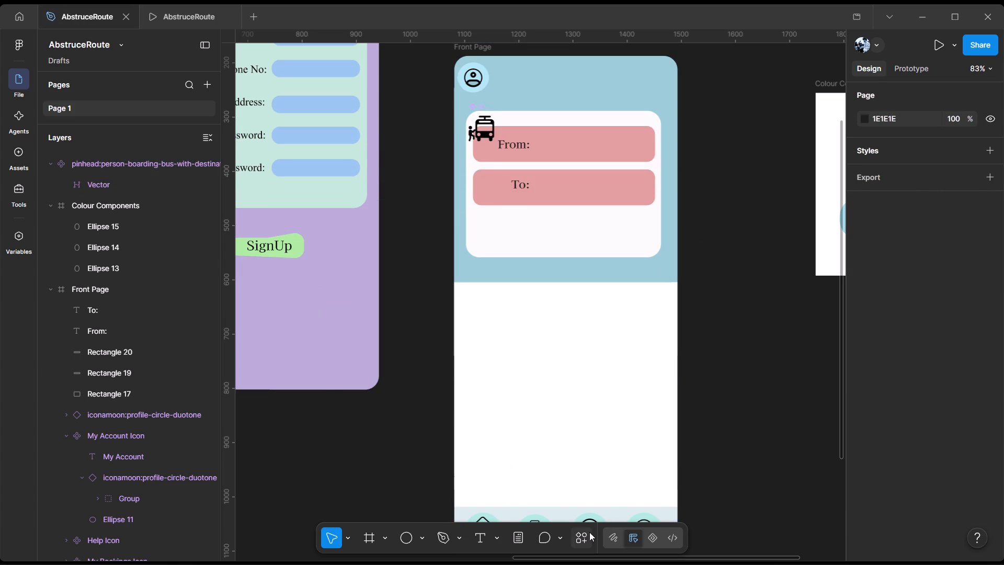
click(589, 533)
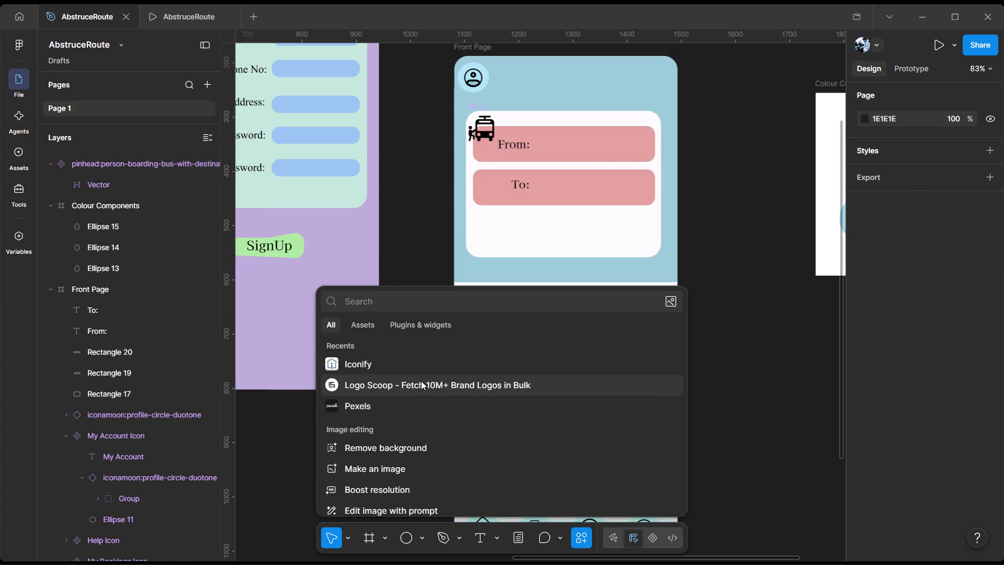
click(417, 372)
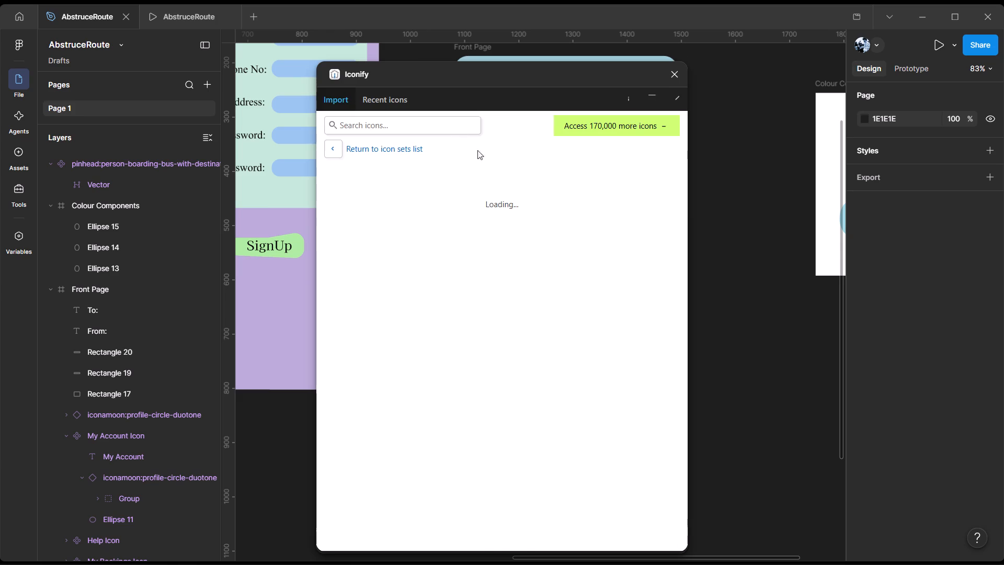
click(420, 130)
text(gettign)
key(BackSpace)
key(BackSpace)
text(ng)
key(space)
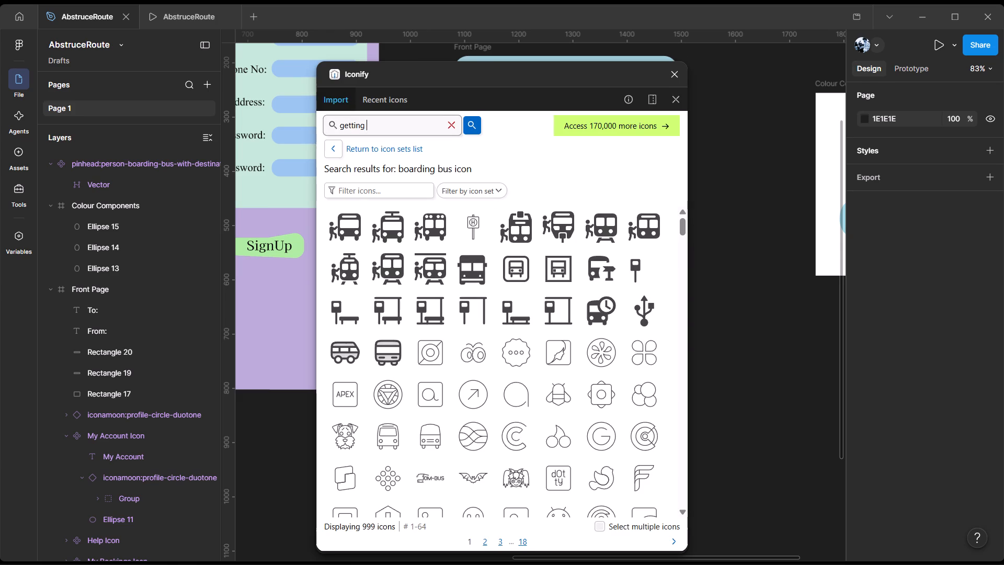
text(down from bus icp)
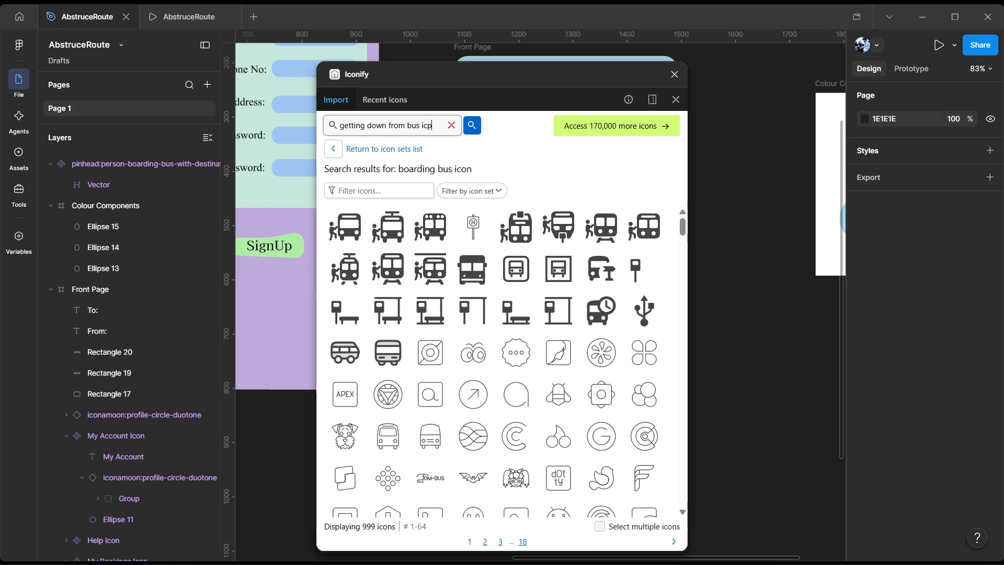
key(BackSpace)
text(on)
key(Return)
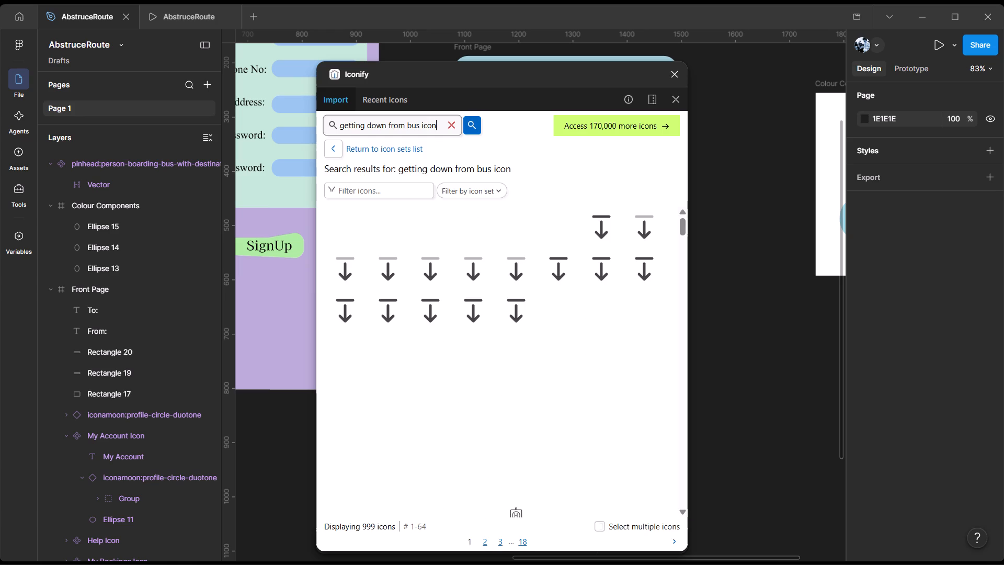
scroll(516, 315, down, 9)
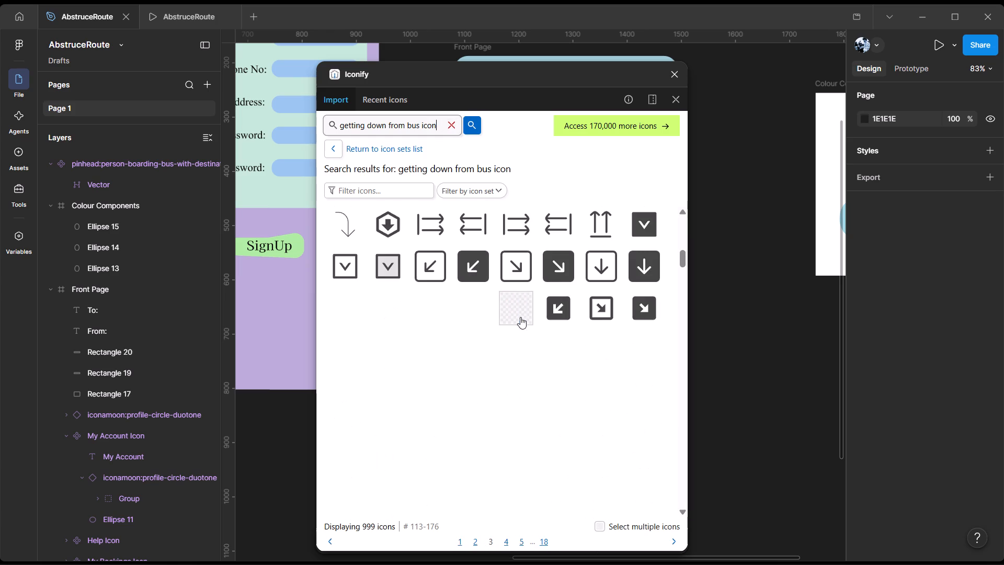
scroll(522, 317, down, 4)
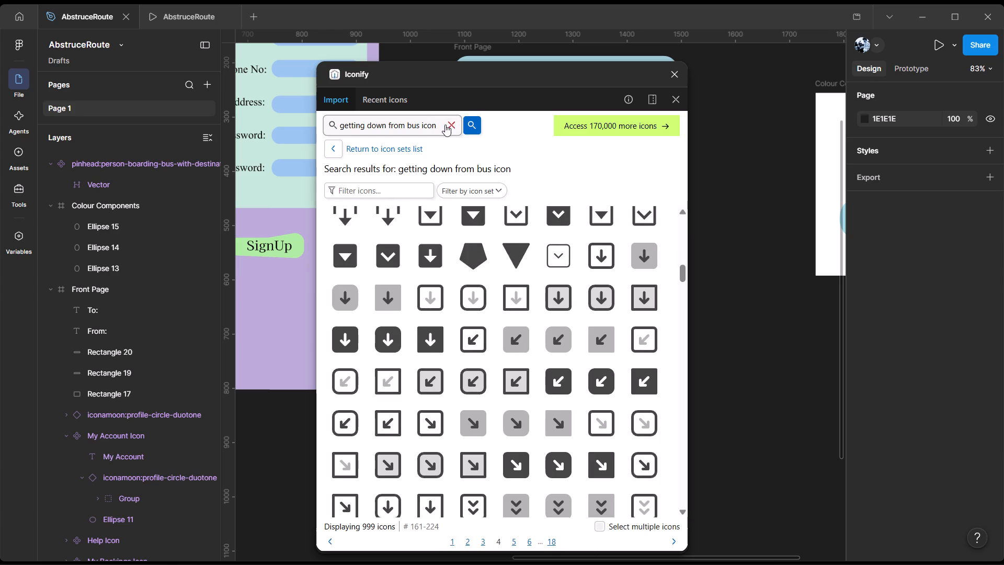
Search Iconify for stepping out from bus and look through the results for a suitable To: icon.
click(449, 123)
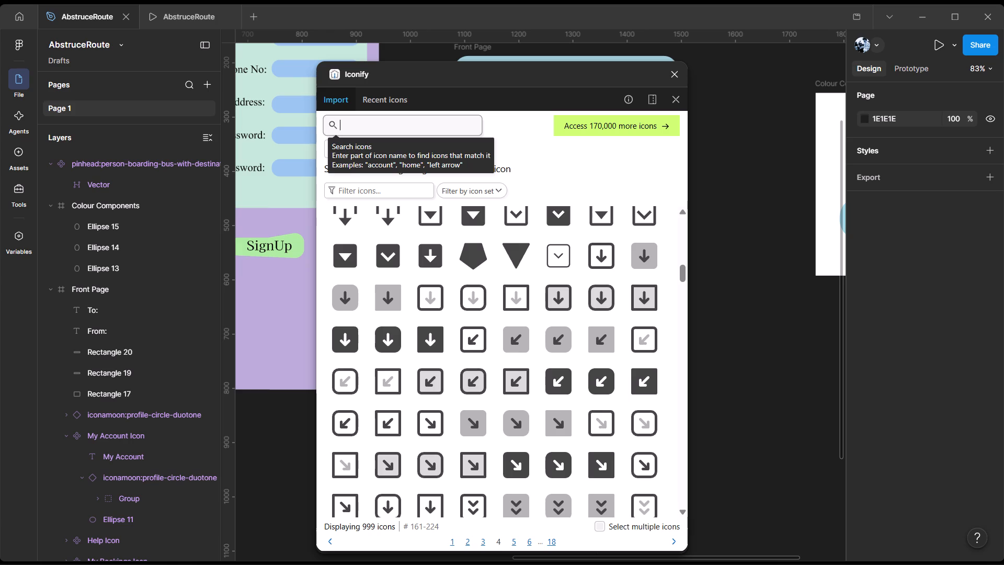
text(step)
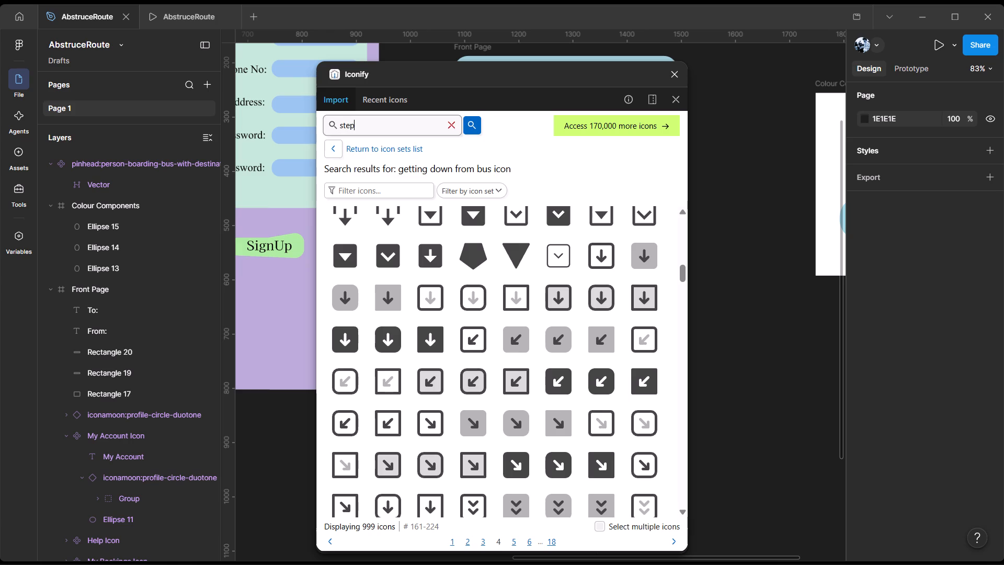
text(ping out from bus)
key(Return)
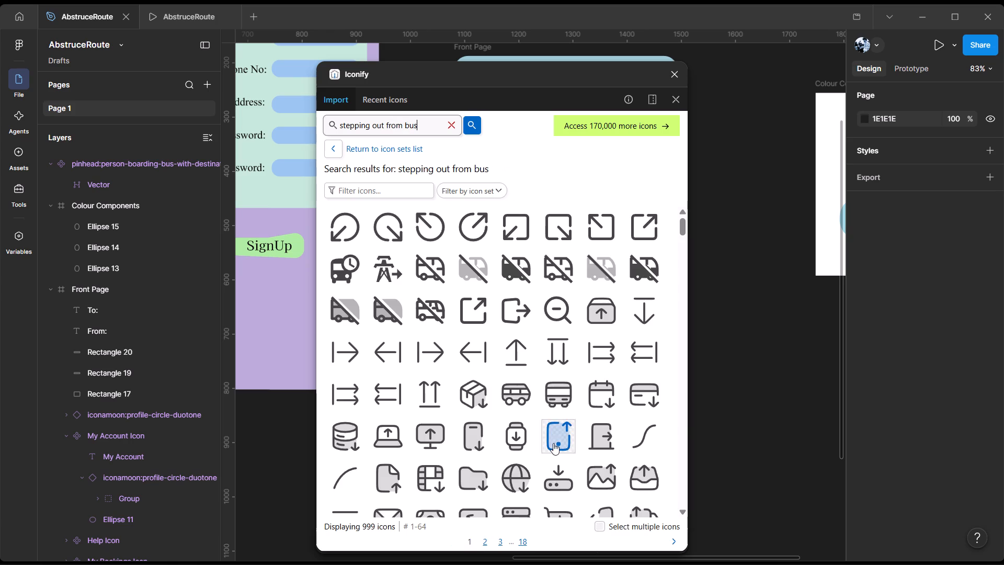
scroll(553, 443, down, 7)
scroll(489, 360, down, 6)
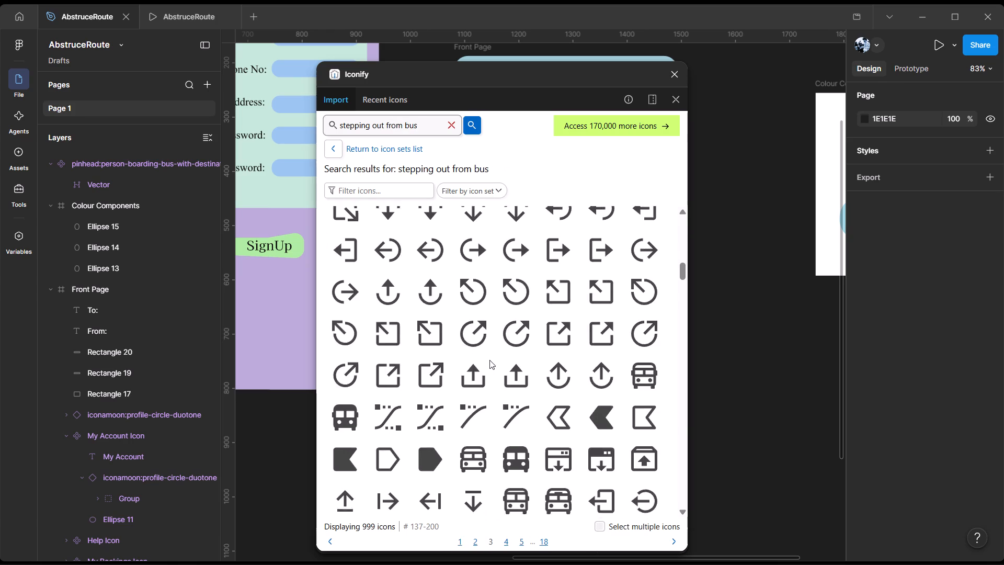
Search Iconify for bus arrival, look through the results for a suitable To: icon, and clear the search.
click(451, 126)
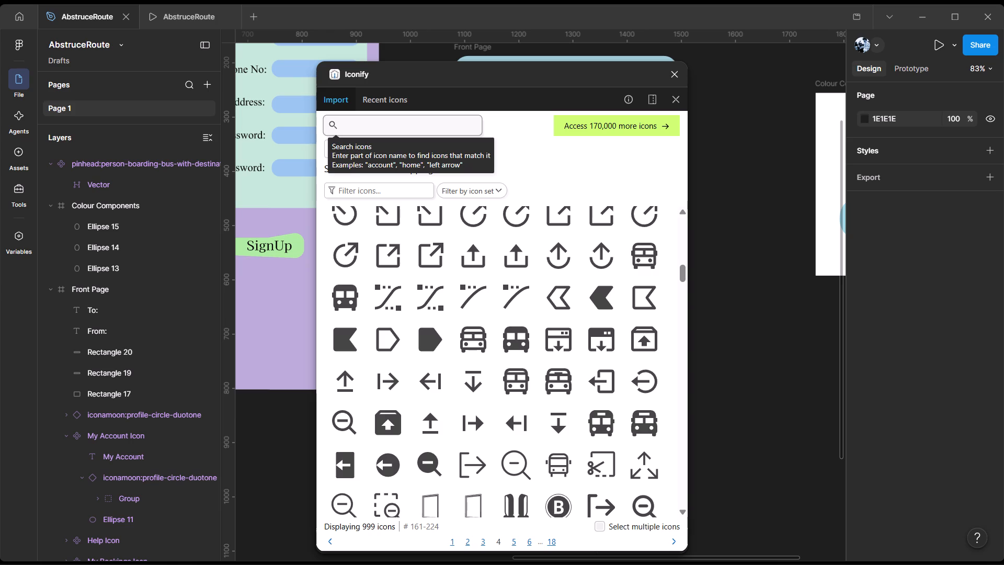
text(arri)
text(val)
key(space)
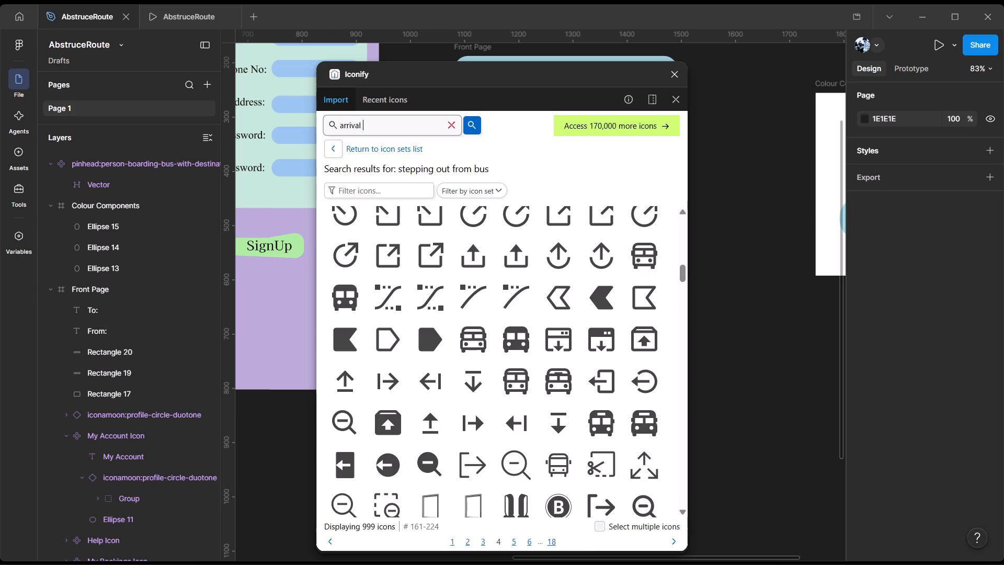
key(BackSpace)
key(BackSpace)
key(BackSpace)
key(BackSpace)
key(BackSpace)
key(BackSpace)
key(BackSpace)
key(BackSpace)
key(BackSpace)
key(BackSpace)
key(BackSpace)
key(BackSpace)
key(BackSpace)
text(bus arriva)
key(l)
key(Return)
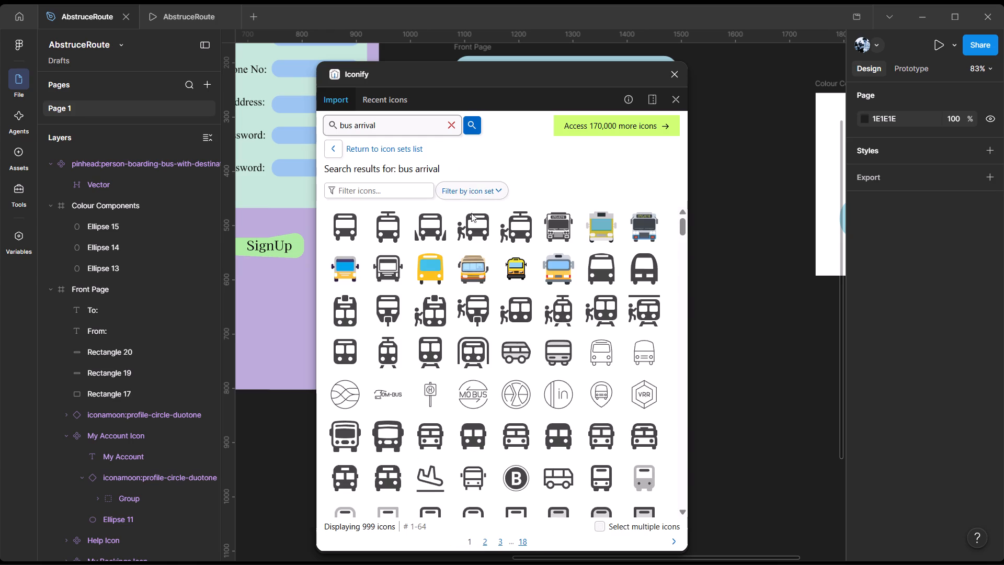
scroll(468, 261, down, 4)
scroll(470, 263, up, 4)
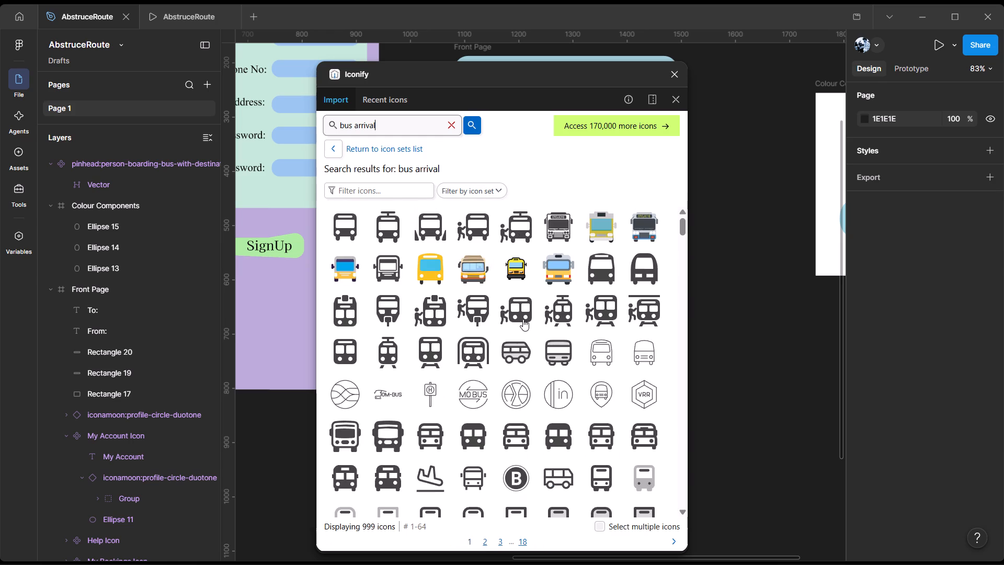
scroll(523, 320, down, 10)
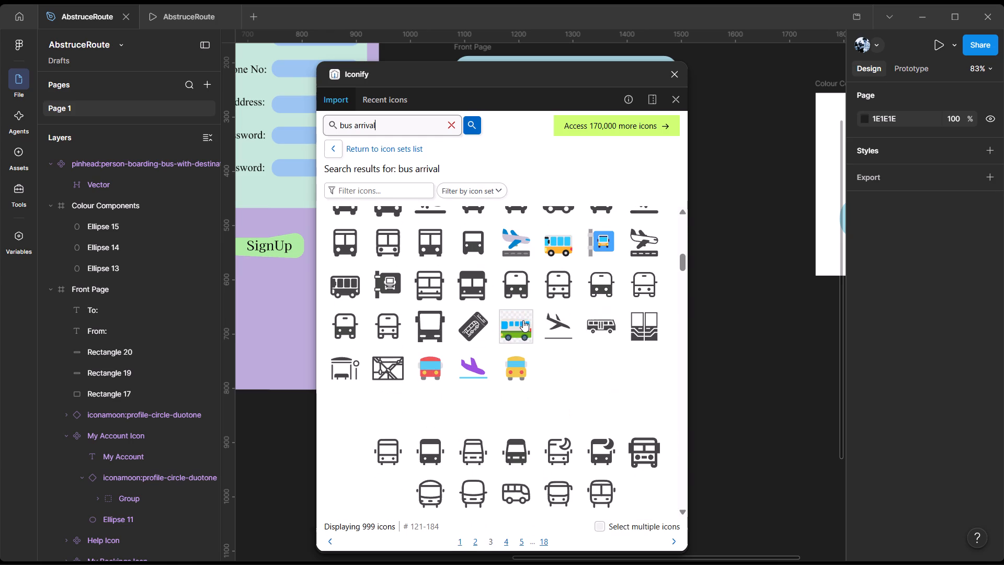
scroll(523, 320, down, 8)
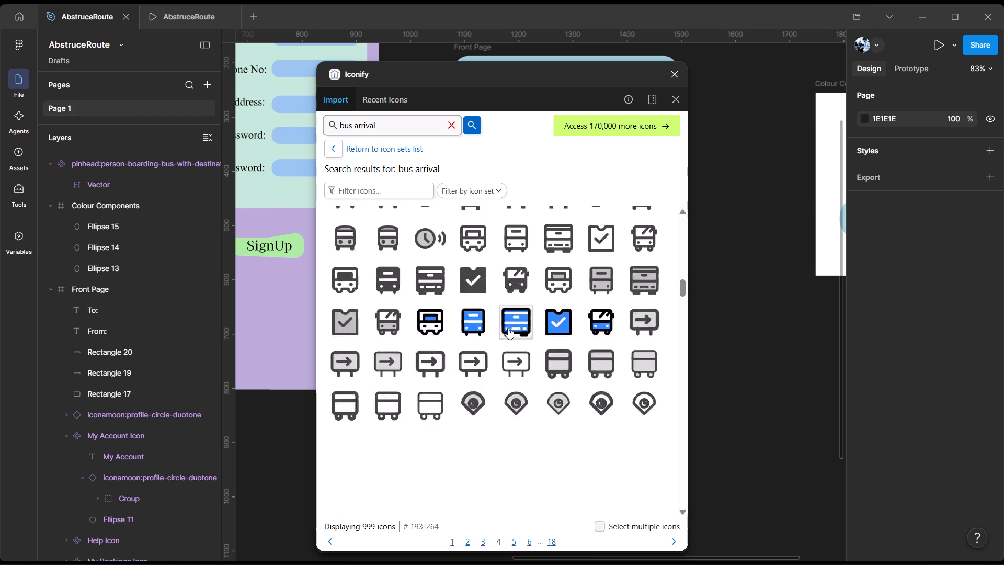
click(456, 120)
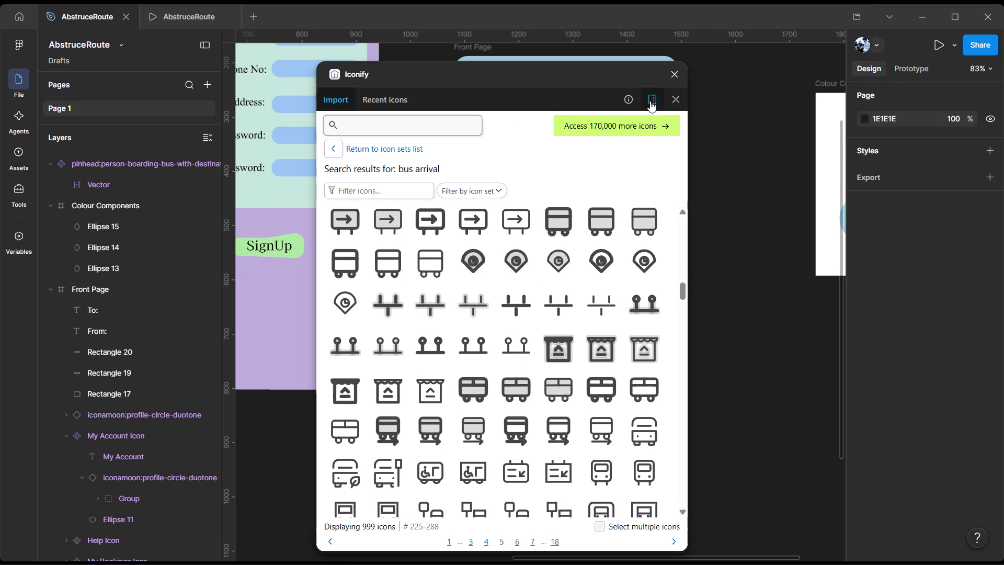
In Chrome, search Google for what to ask for to get a picture of a person getting down from bus, and read the suggested terms.
click(732, 138)
key(alt+Tab)
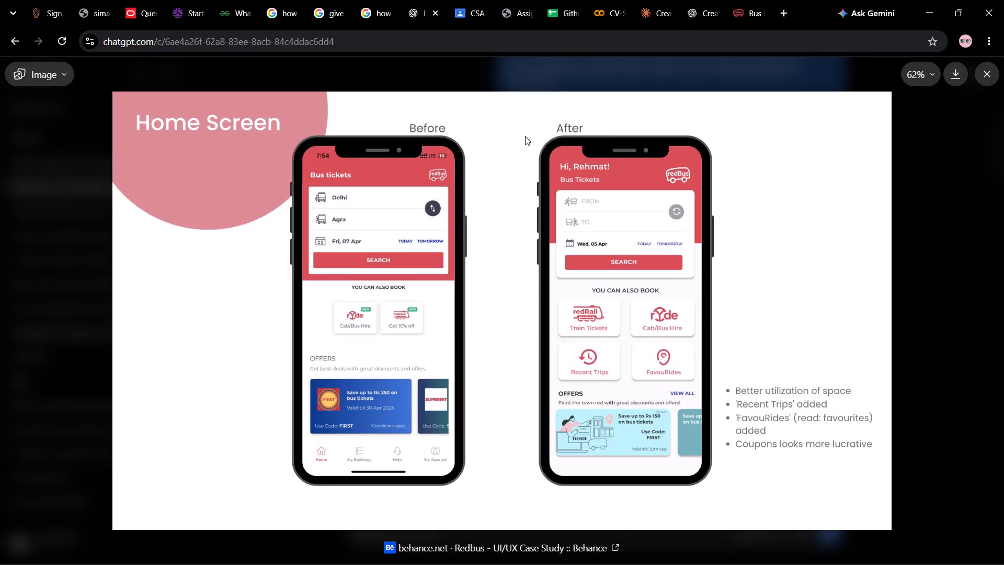
click(788, 6)
key(g)
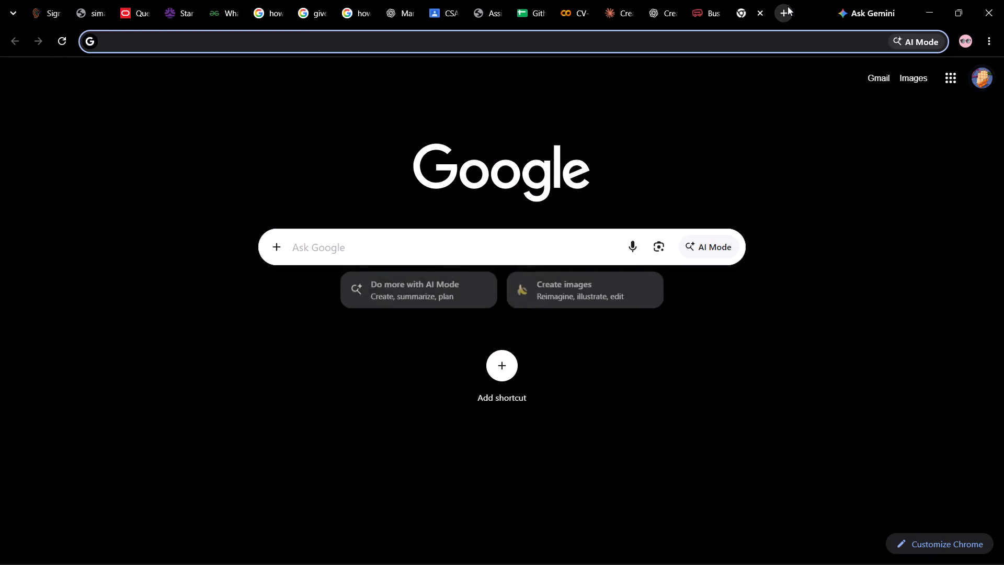
key(BackSpace)
key(BackSpace)
key(h)
key(BackSpace)
text(wh)
key(BackSpace)
key(BackSpace)
key(BackSpace)
text(what i hae)
key(space)
key(BackSpace)
key(BackSpace)
text(ve ca)
key(BackSpace)
key(BackSpace)
text(ask for)
key(space)
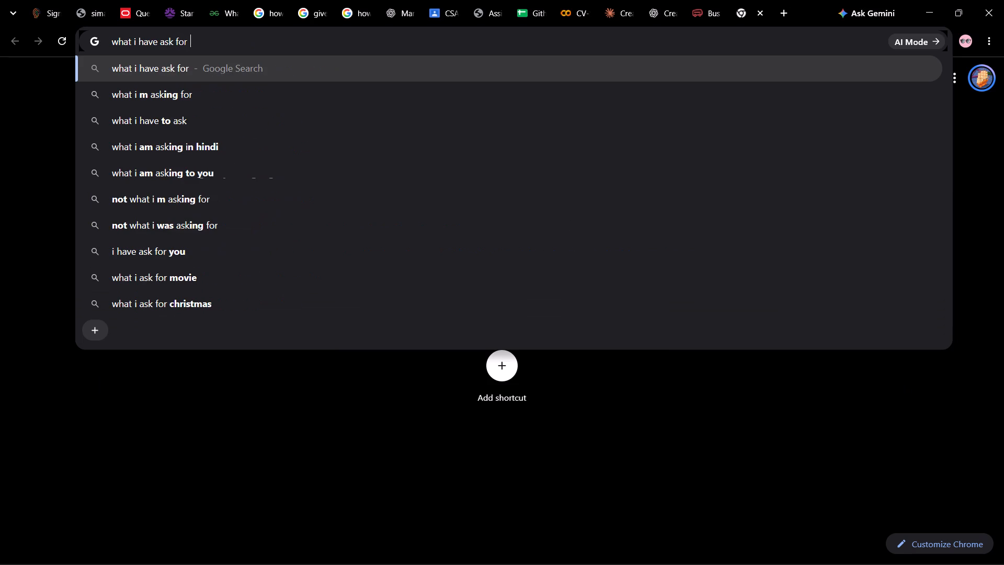
text(getting the pick)
key(BackSpace)
text(ture whl)
key(BackSpace)
text(ile a person geti)
key(BackSpace)
text(ting f)
key(BackSpace)
text(down from bus)
key(Return)
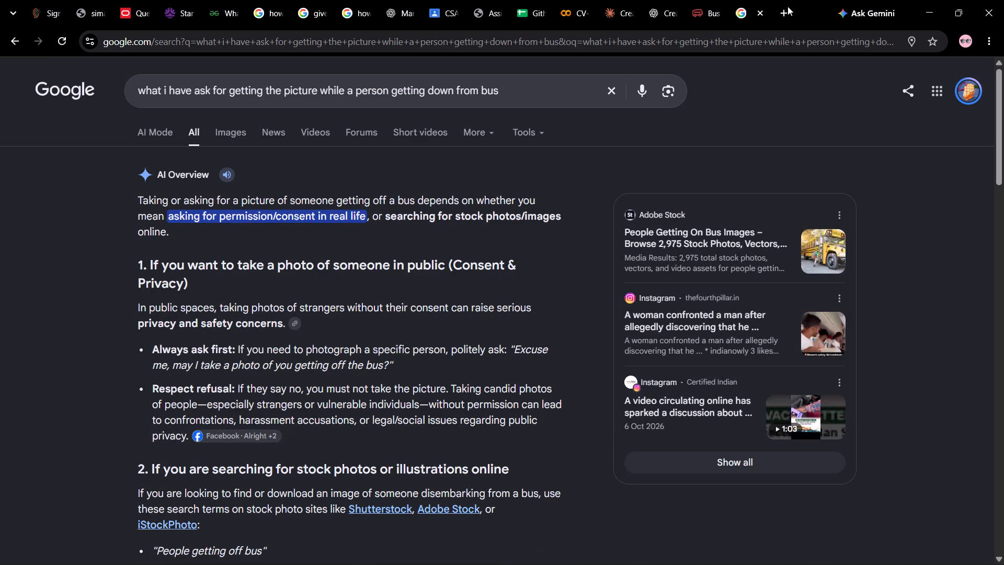
scroll(366, 259, down, 4)
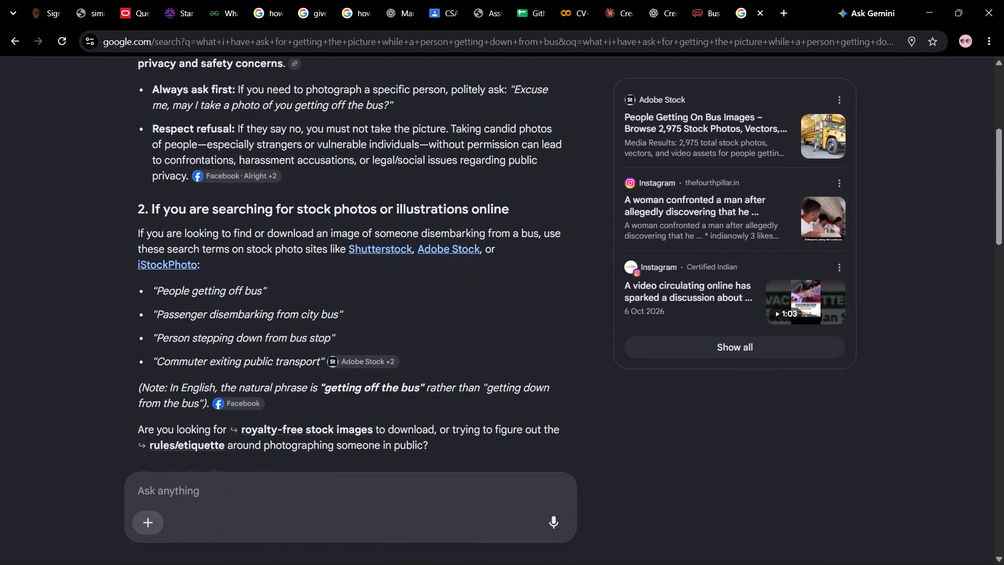
scroll(358, 291, down, 1)
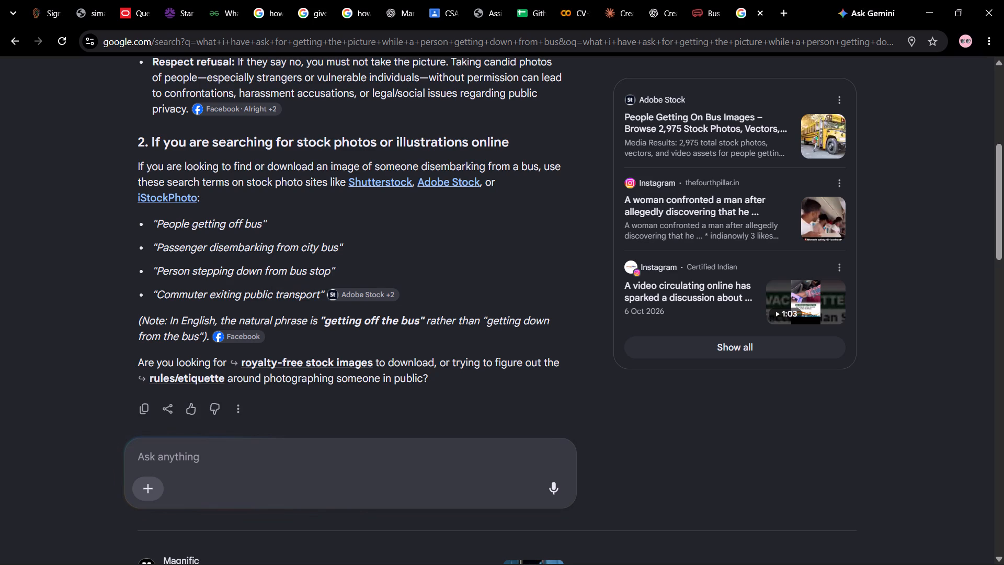
click(756, 16)
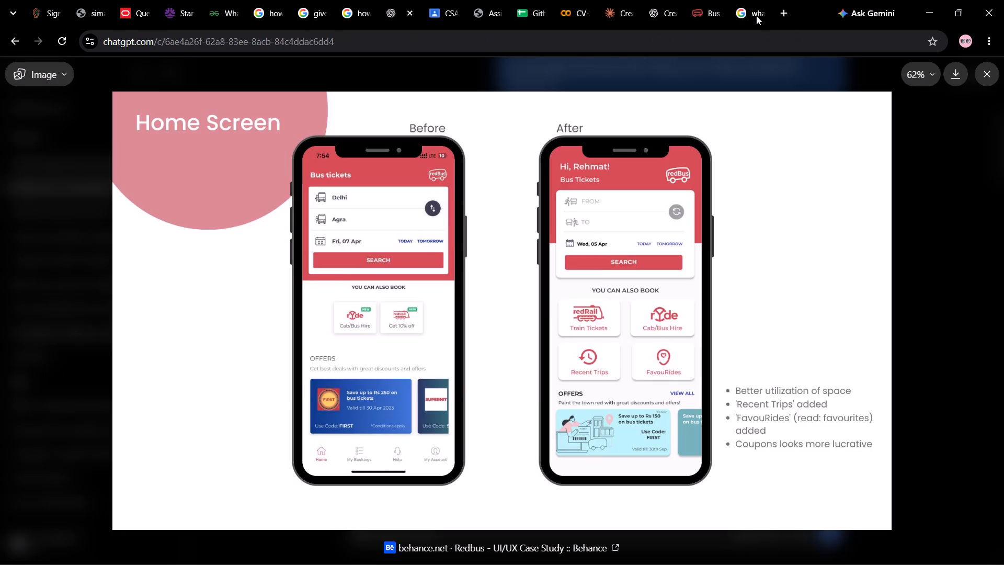
Back in Figma, search Iconify for person stepping down from bus and look through the results for a suitable To: icon.
key(alt+Tab)
click(412, 131)
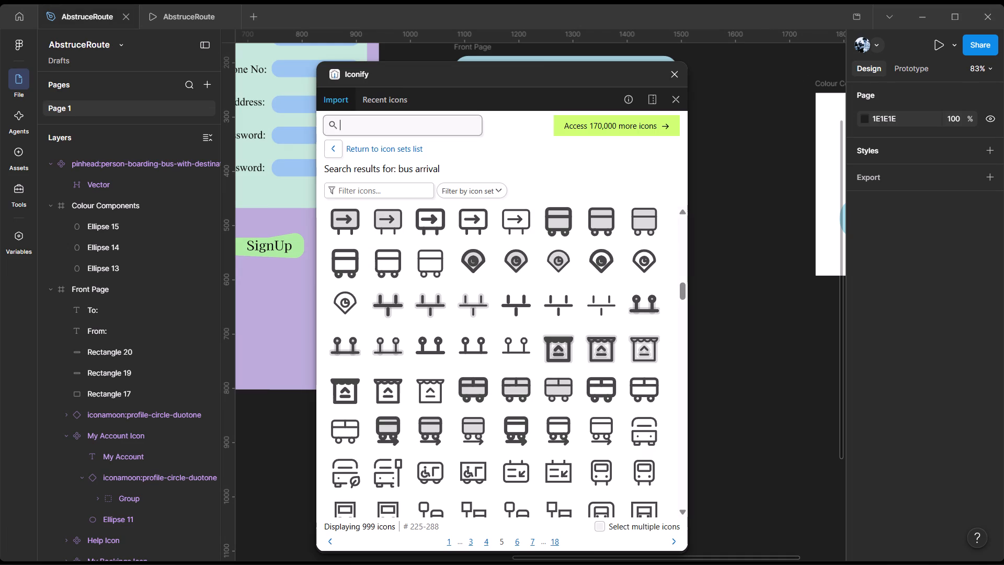
text(person stepping f)
key(BackSpace)
text(do)
key(BackSpace)
key(w)
key(BackSpace)
text(wo)
key(BackSpace)
key(BackSpace)
text(own from bus)
key(Return)
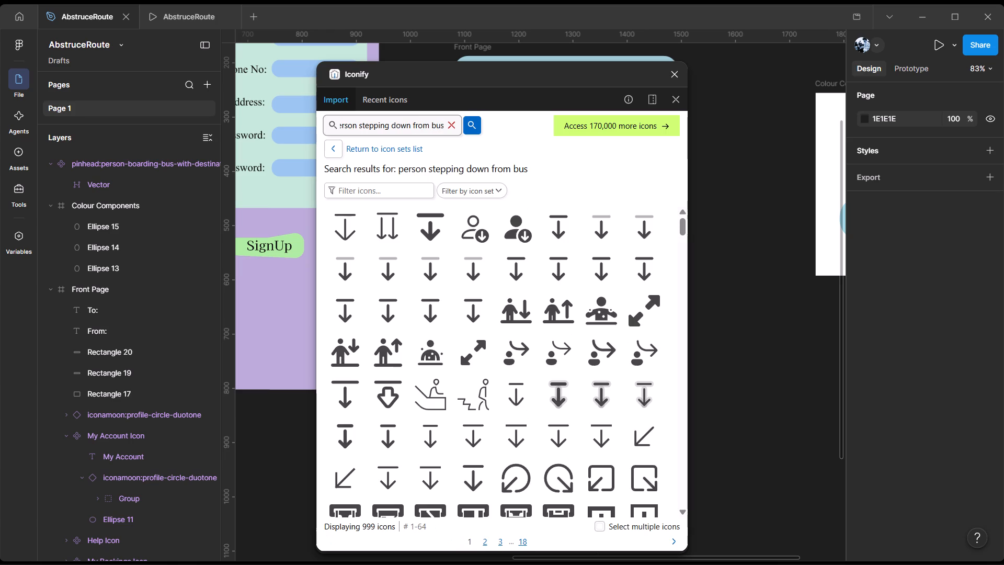
scroll(560, 347, down, 3)
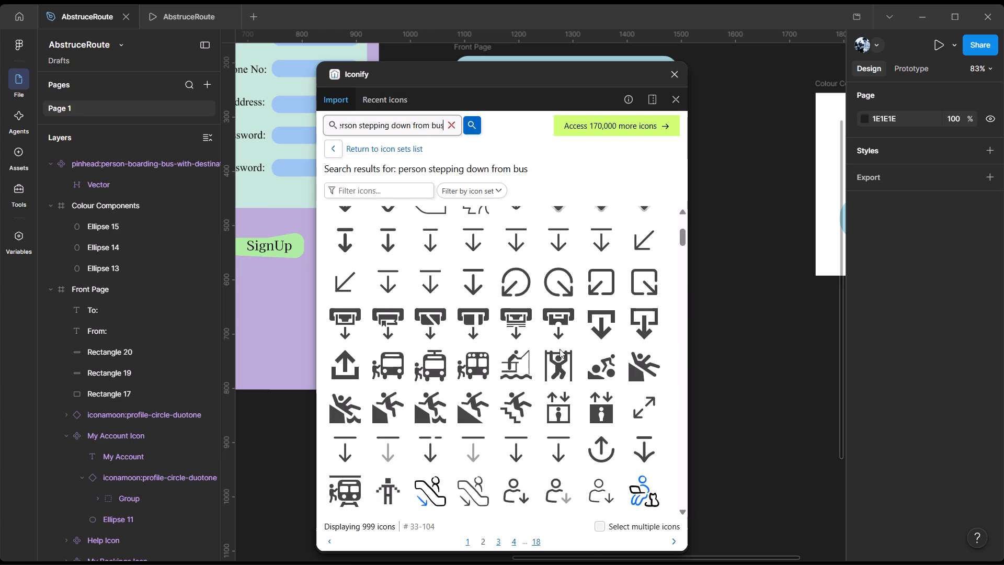
scroll(528, 379, down, 2)
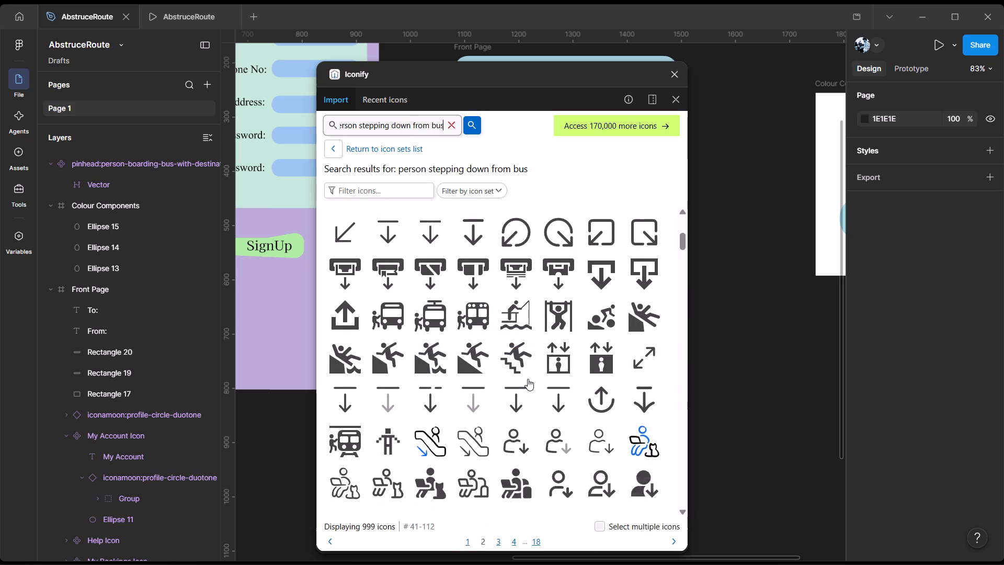
scroll(506, 366, down, 2)
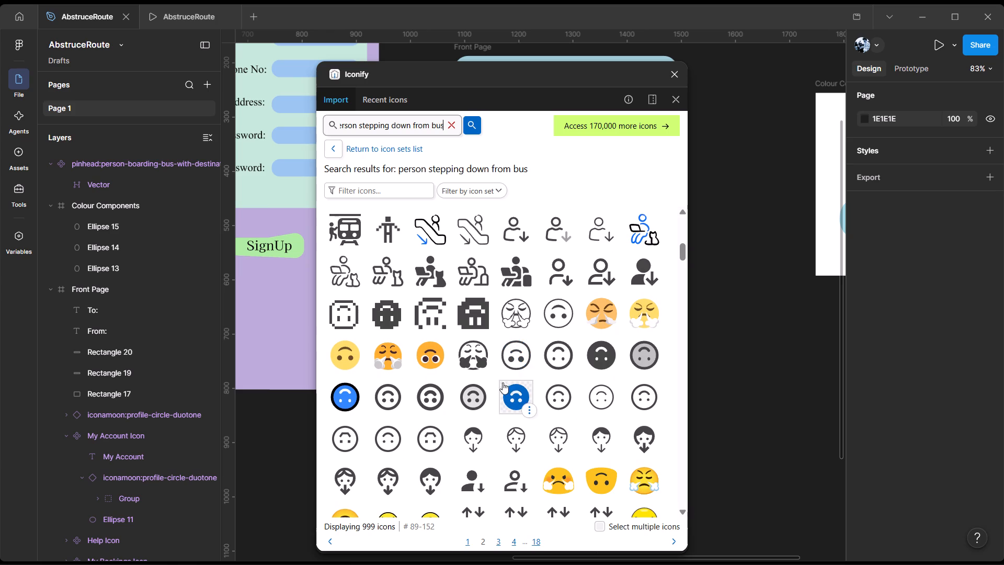
scroll(503, 382, down, 6)
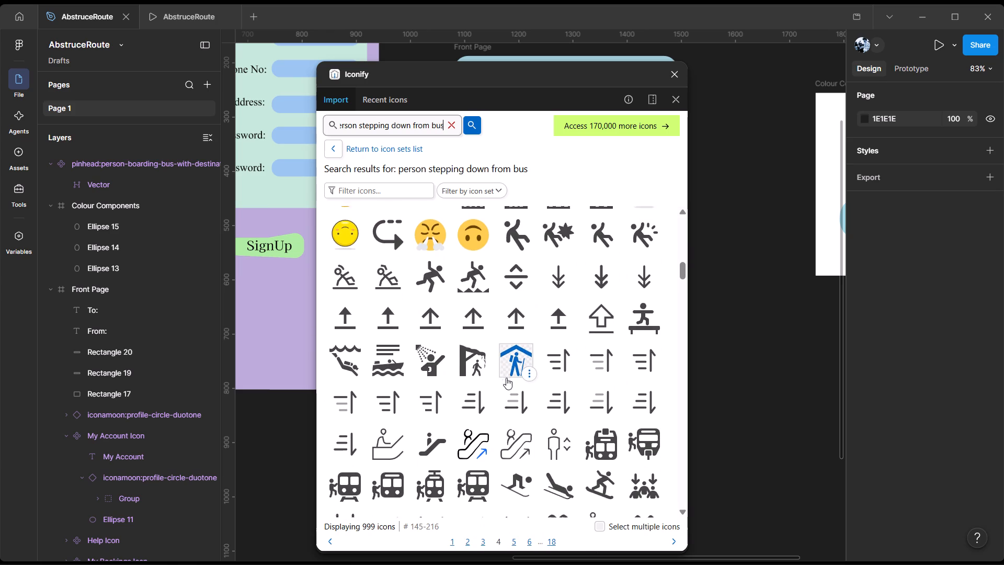
scroll(506, 378, down, 1)
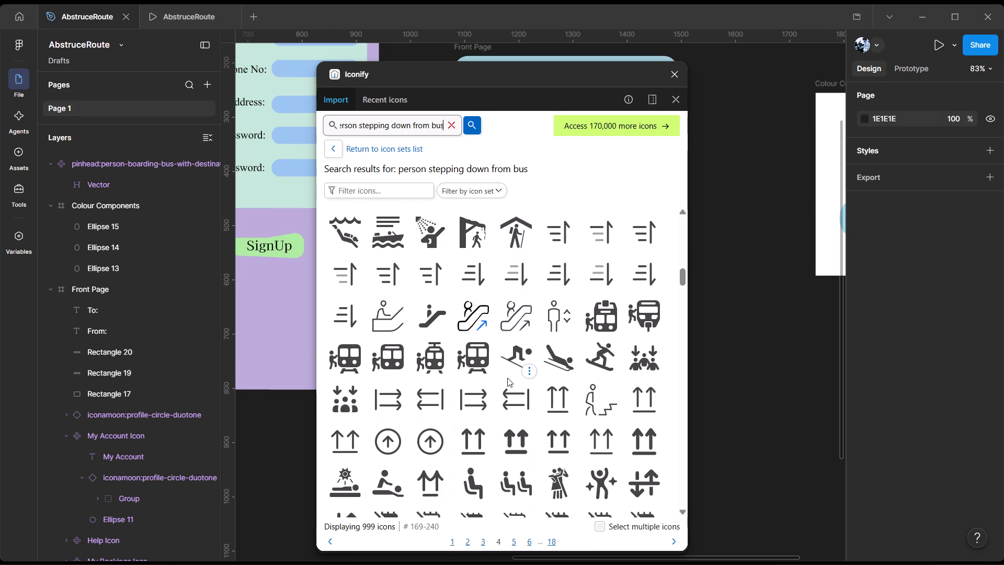
scroll(511, 375, down, 4)
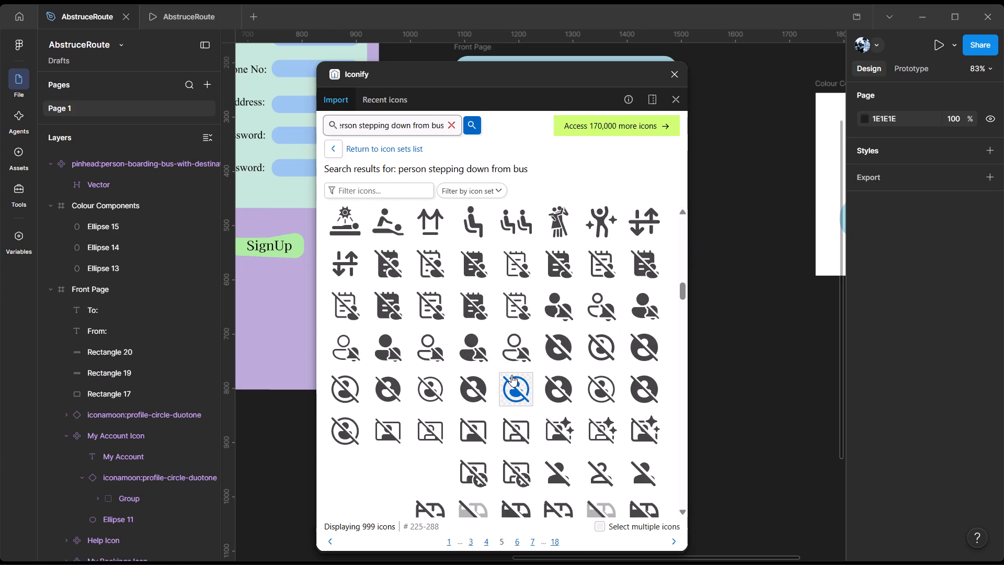
Change the Iconify search to person getting down from bus and look through the results for an alighting passenger.
click(389, 125)
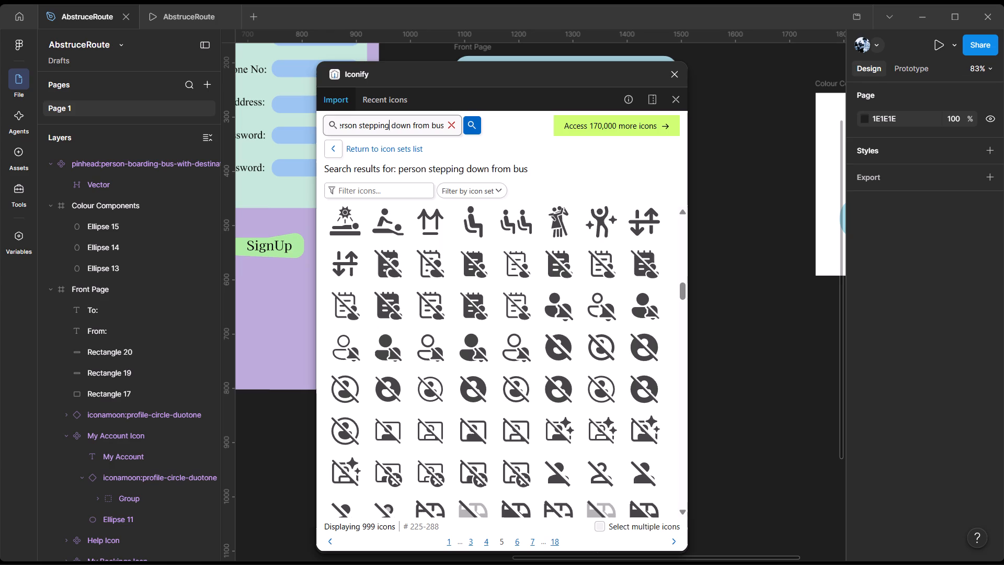
key(BackSpace)
key(BackSpace)
key(BackSpace)
key(BackSpace)
key(BackSpace)
key(BackSpace)
key(BackSpace)
key(BackSpace)
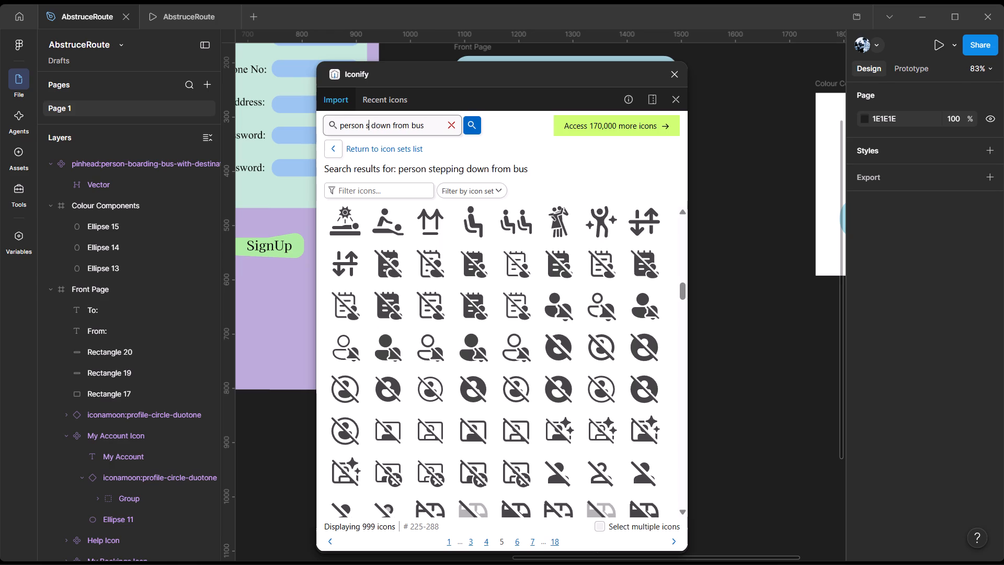
text(getting)
key(Return)
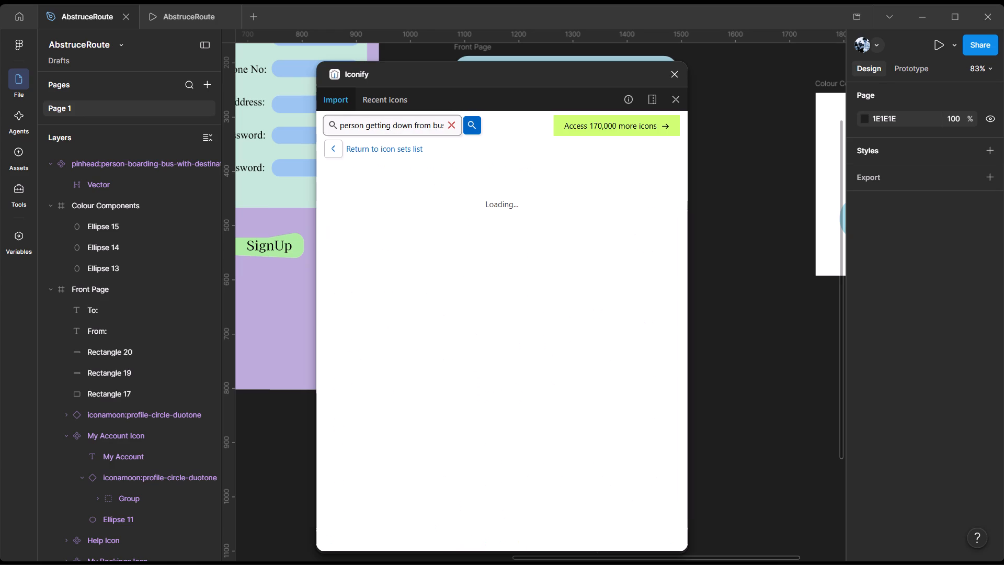
scroll(462, 341, down, 3)
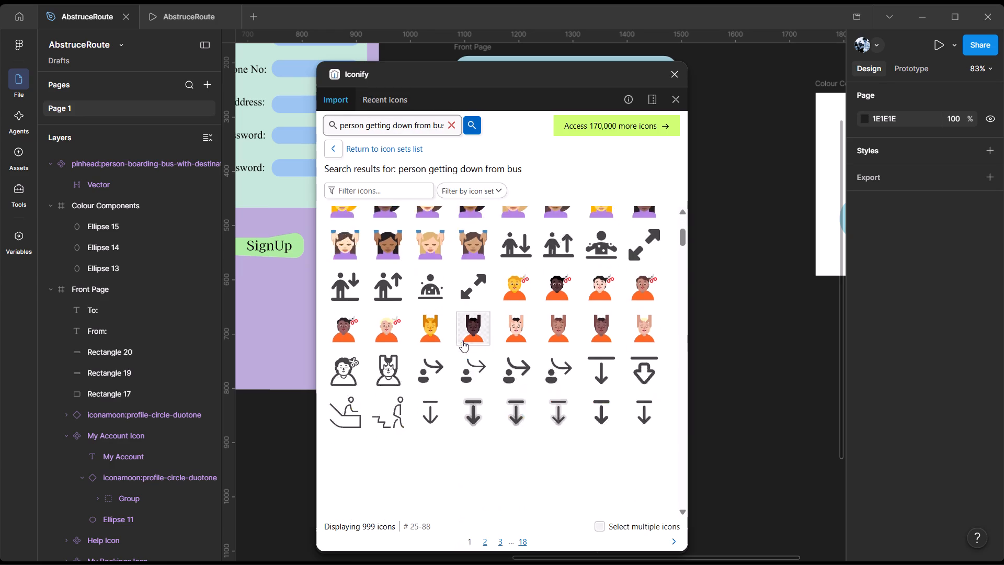
scroll(462, 341, down, 3)
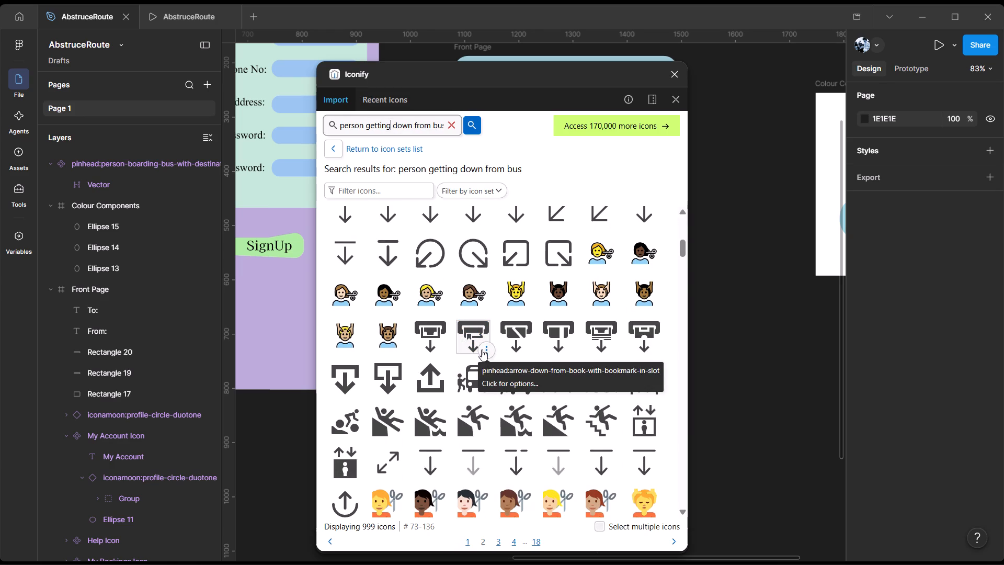
scroll(532, 422, down, 2)
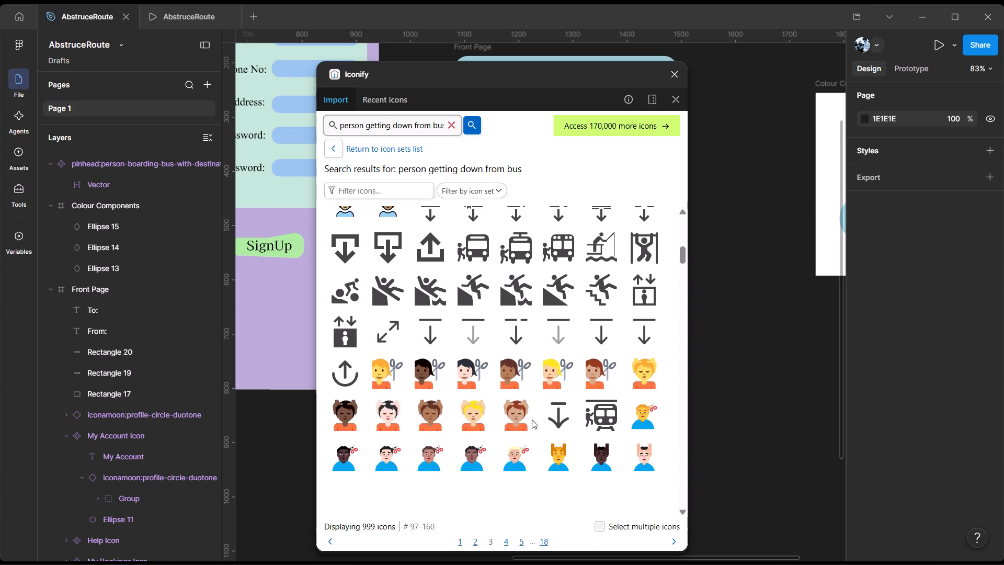
scroll(532, 420, down, 3)
Switch to the redBus site in Chrome and capture a screen snip of the bus icon beside its To field.
key(alt+Tab)
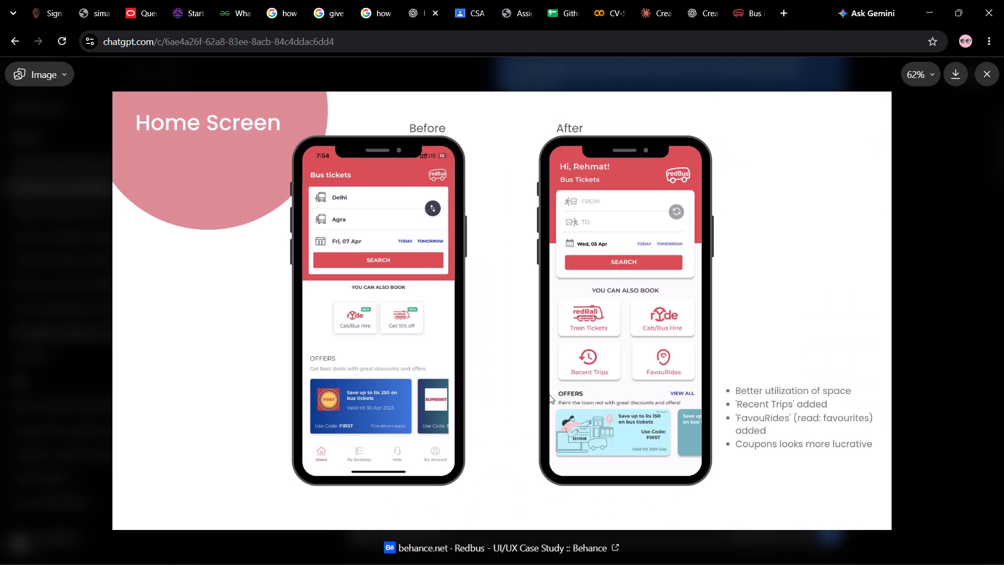
scroll(558, 405, down, 2)
click(734, 6)
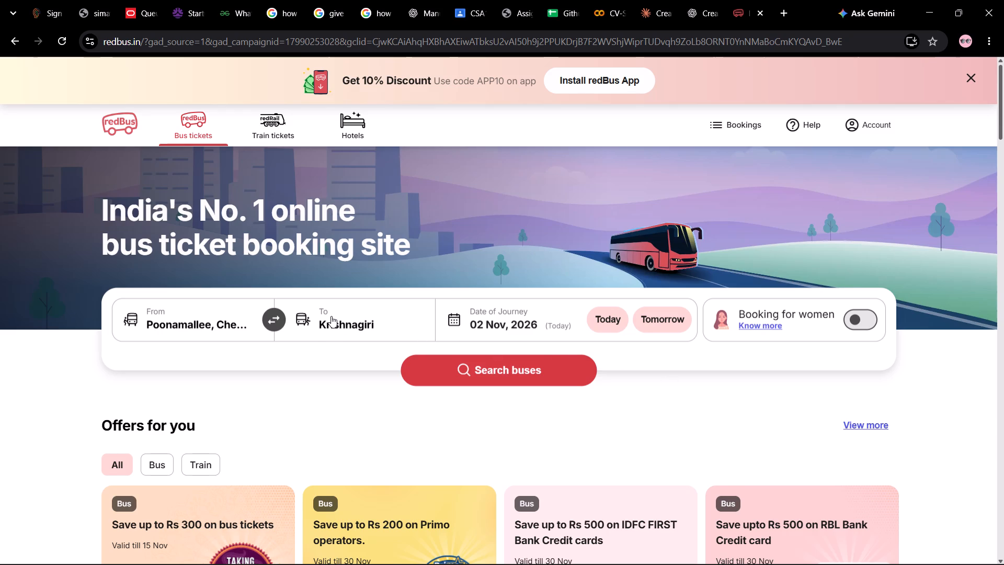
click(294, 318)
click(252, 266)
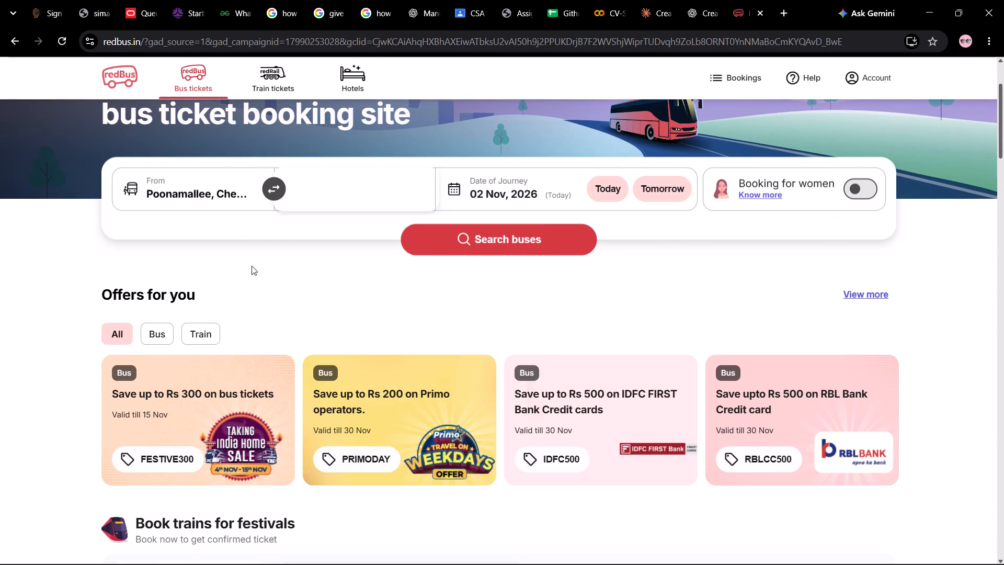
key(Print)
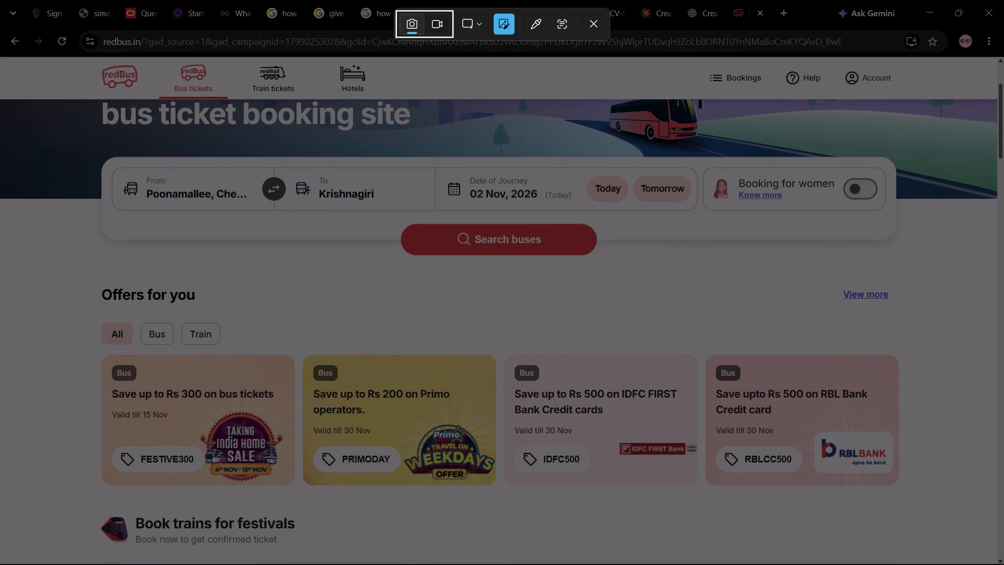
drag(290, 182, 319, 201)
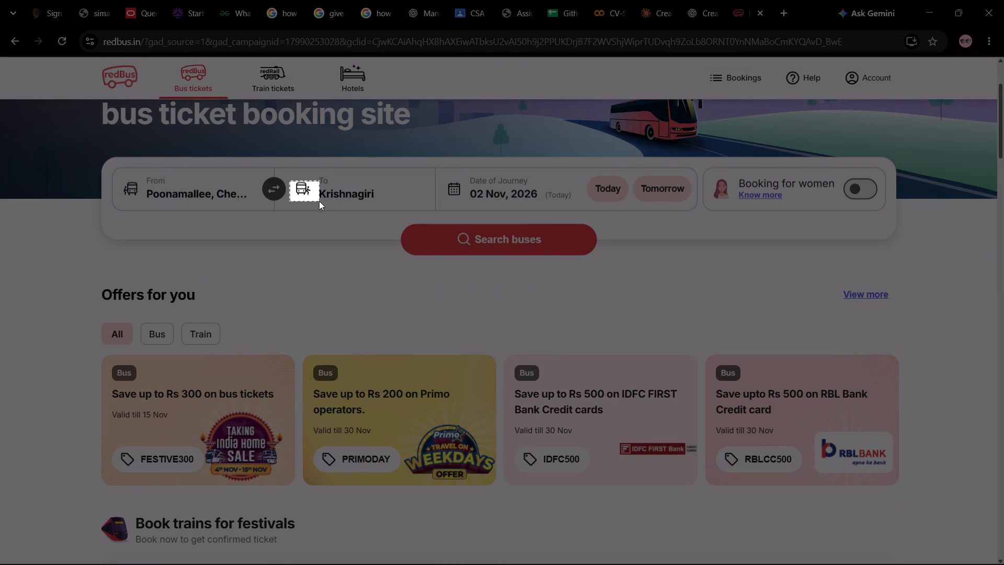
drag(319, 201, 314, 197)
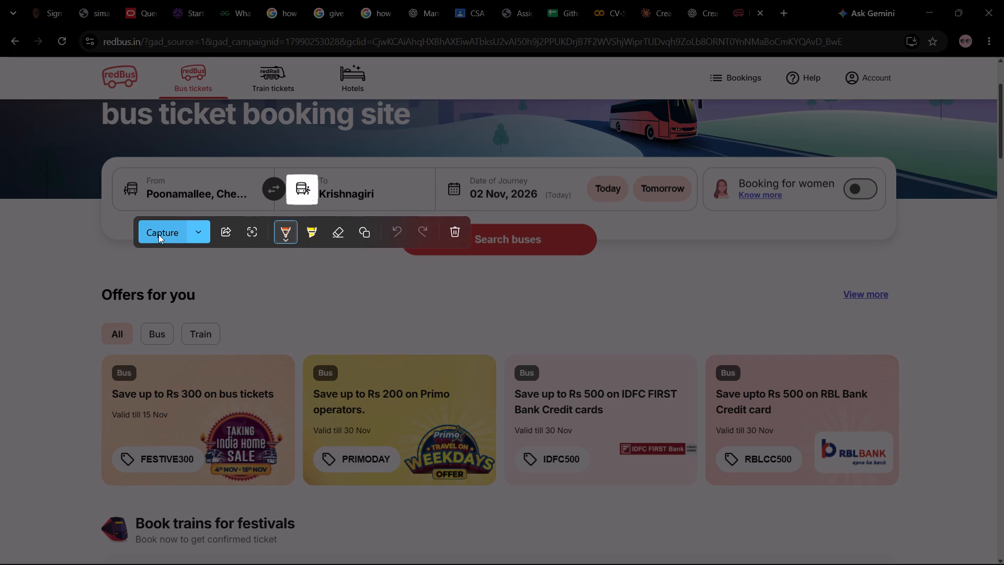
click(160, 232)
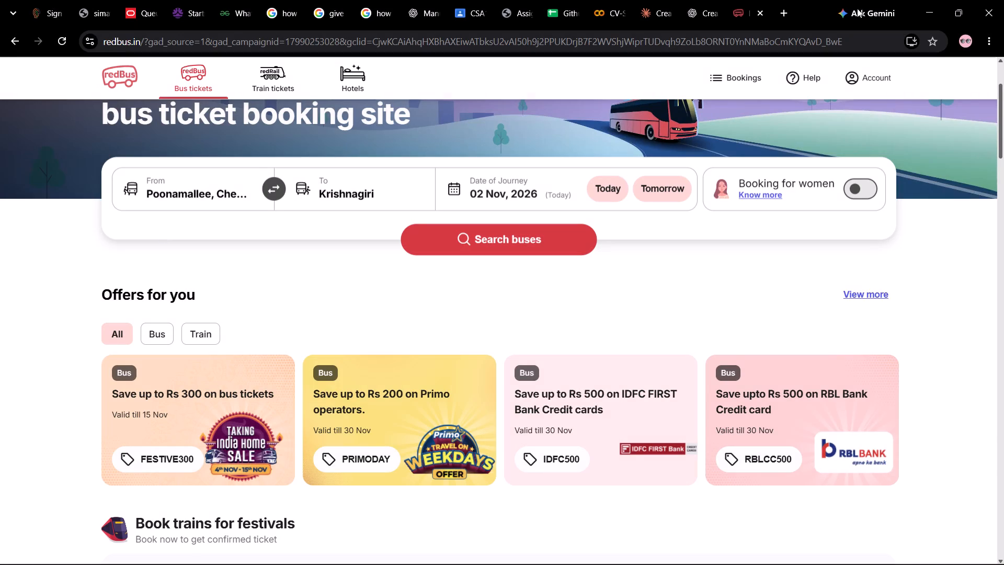
In a new Chrome tab, submit the captured redBus bus icon to Google with the question "what i have to ask for this image".
click(857, 8)
click(790, 10)
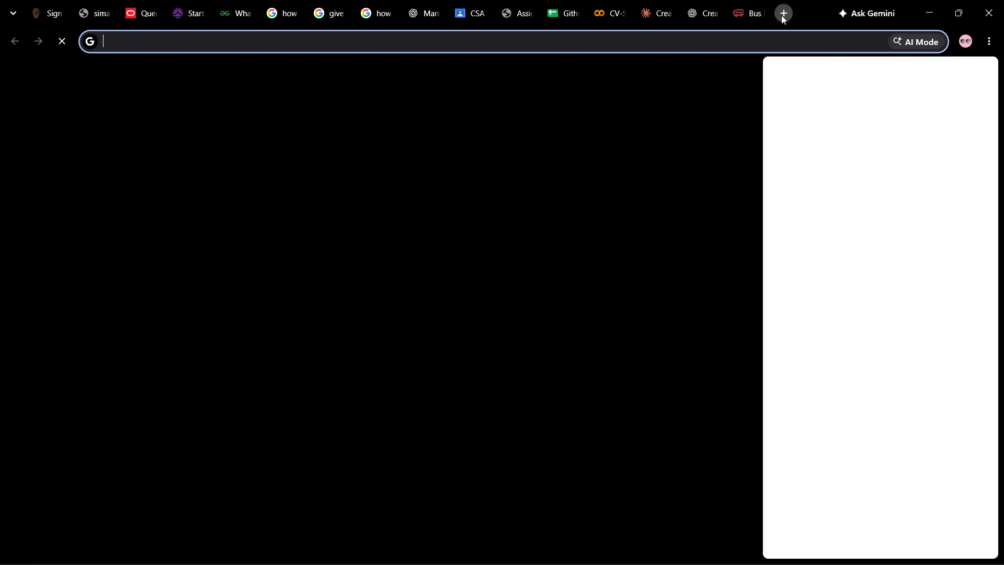
click(397, 234)
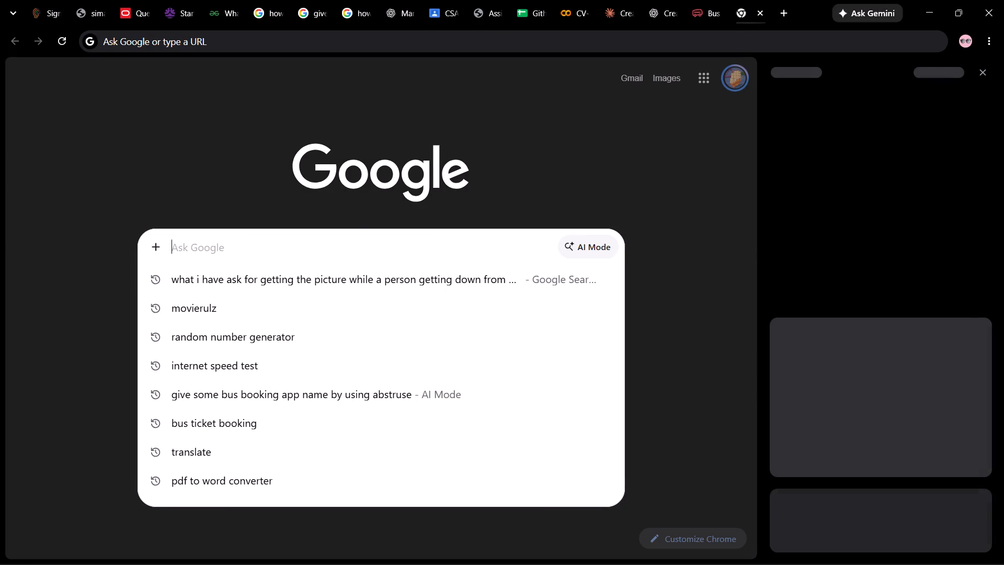
key(ctrl+v)
ctrl+click(397, 234)
text(wg=)
key(BackSpace)
key(BackSpace)
text(hat)
key(space)
text(i have)
key(space)
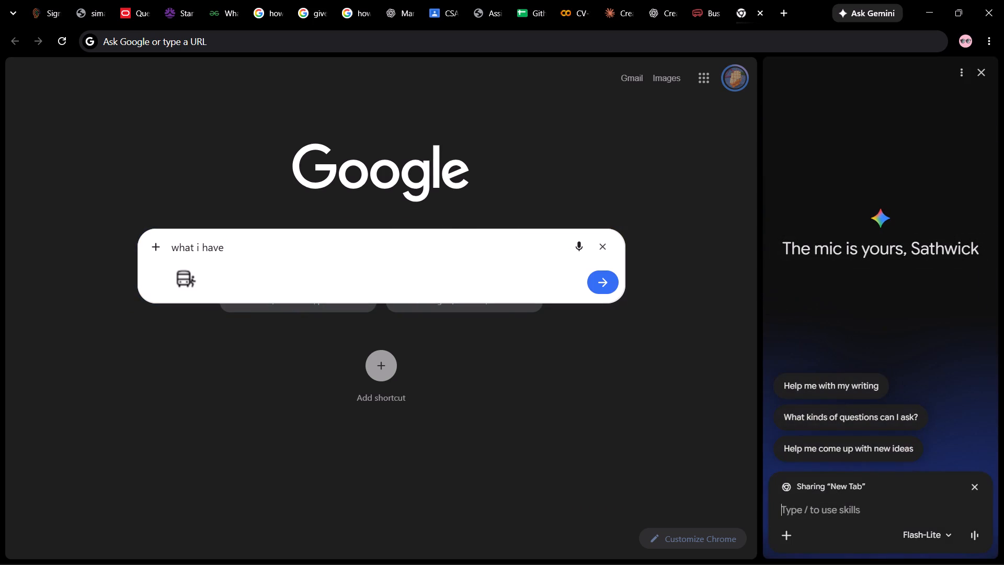
click(978, 71)
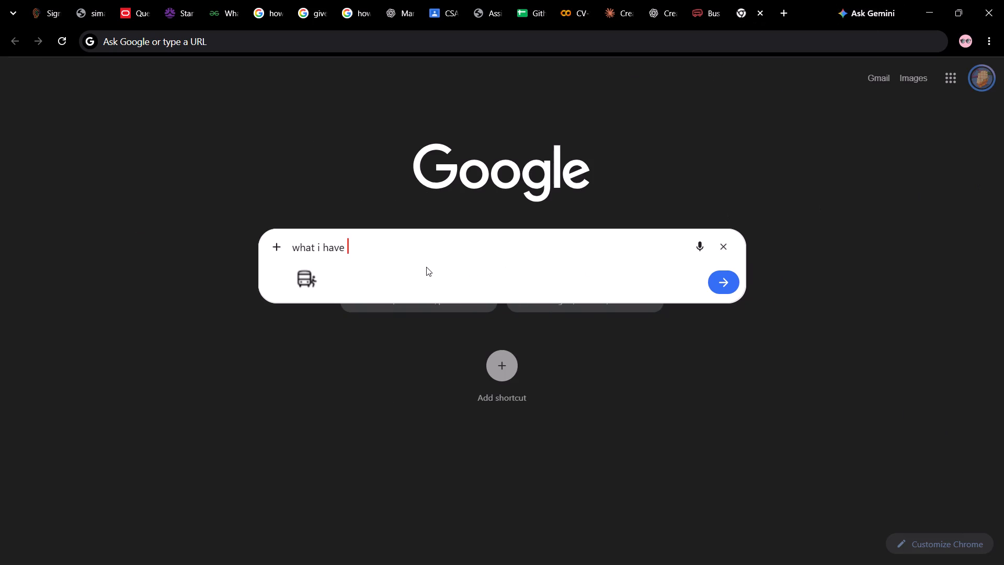
key(t)
key(BackSpace)
text(to ask for tj)
key(BackSpace)
text(his im)
text(age)
key(Return)
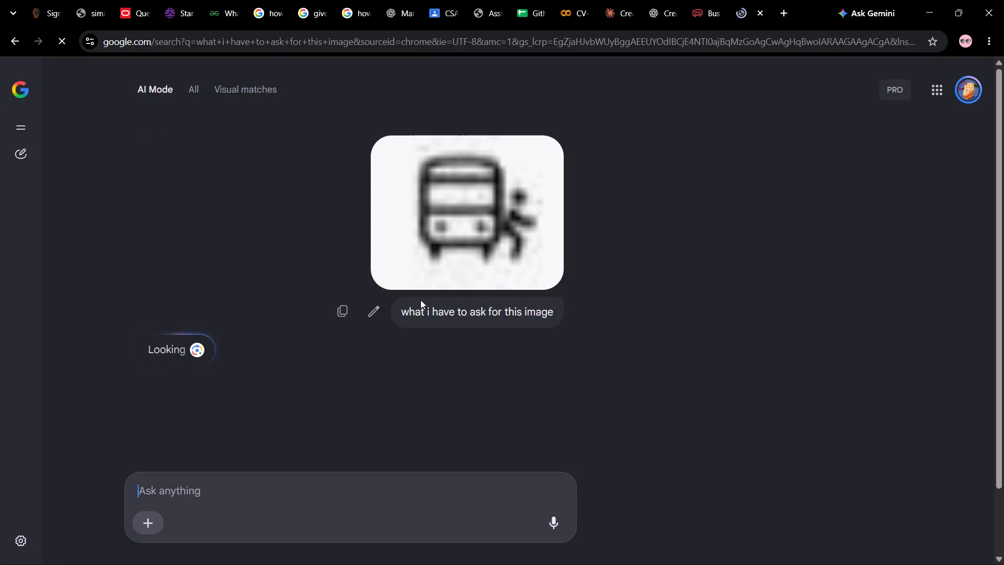
Read through the AI Mode answer about the bus icon for wording usable as an icon search term.
scroll(406, 306, down, 2)
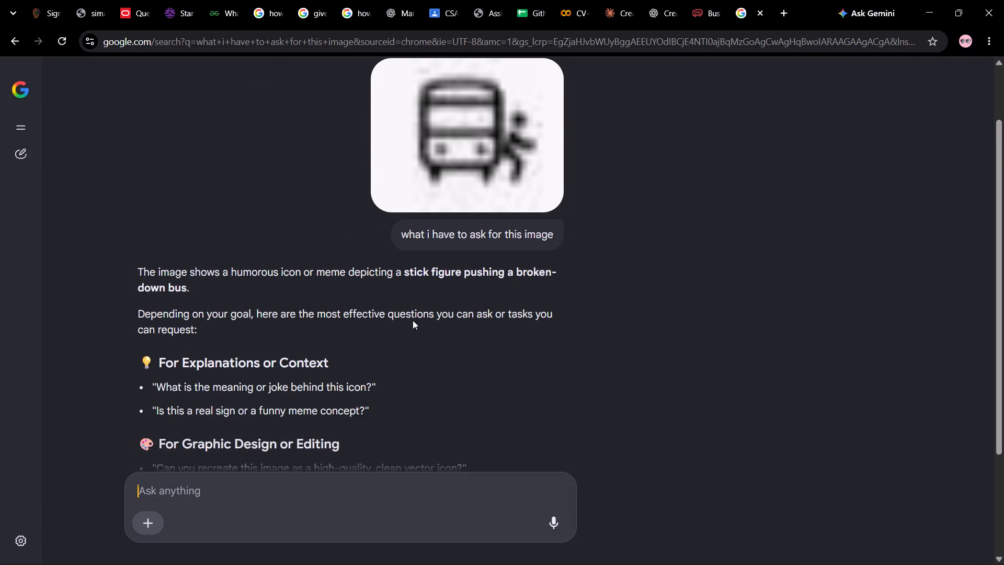
scroll(317, 331, down, 3)
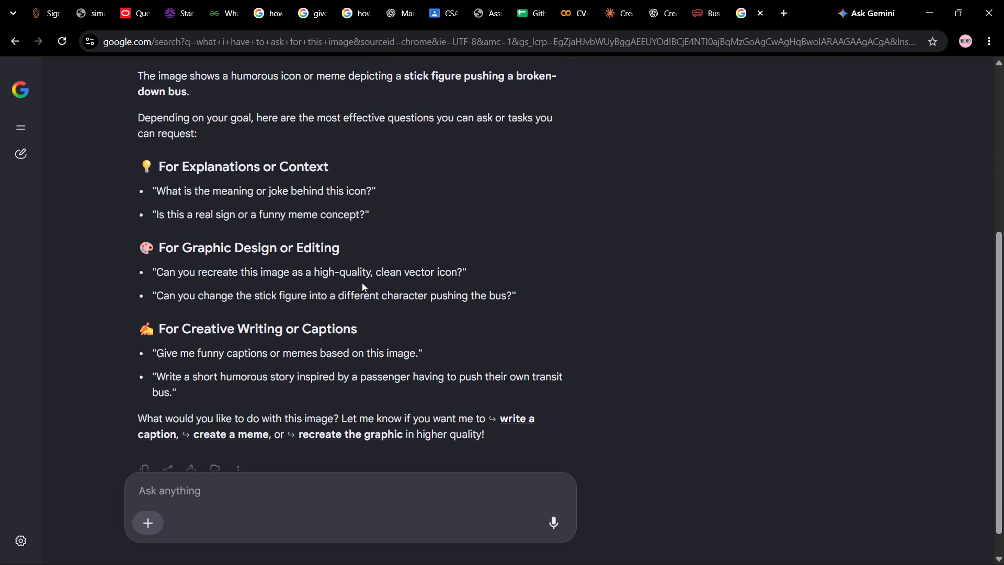
scroll(366, 281, down, 2)
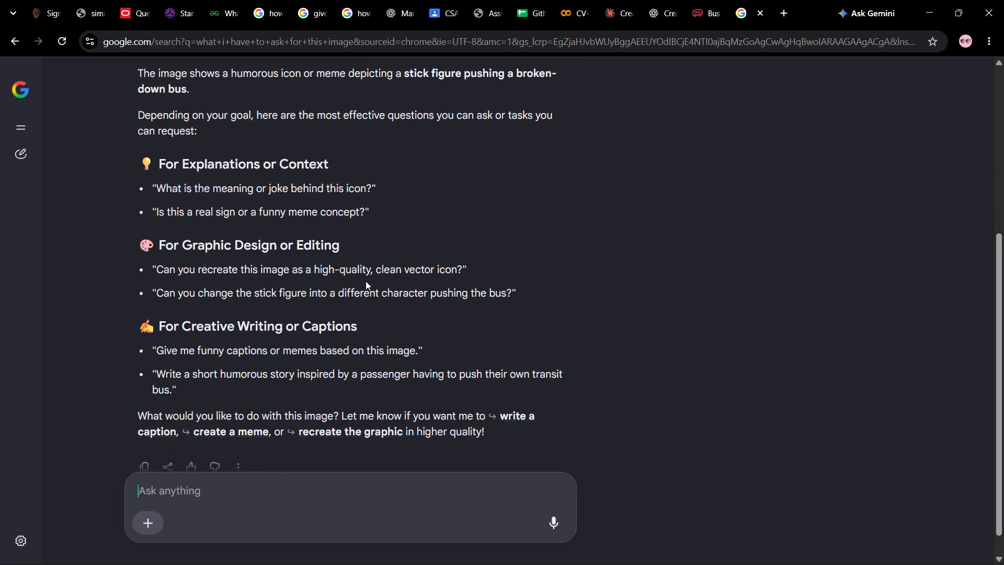
scroll(366, 281, down, 3)
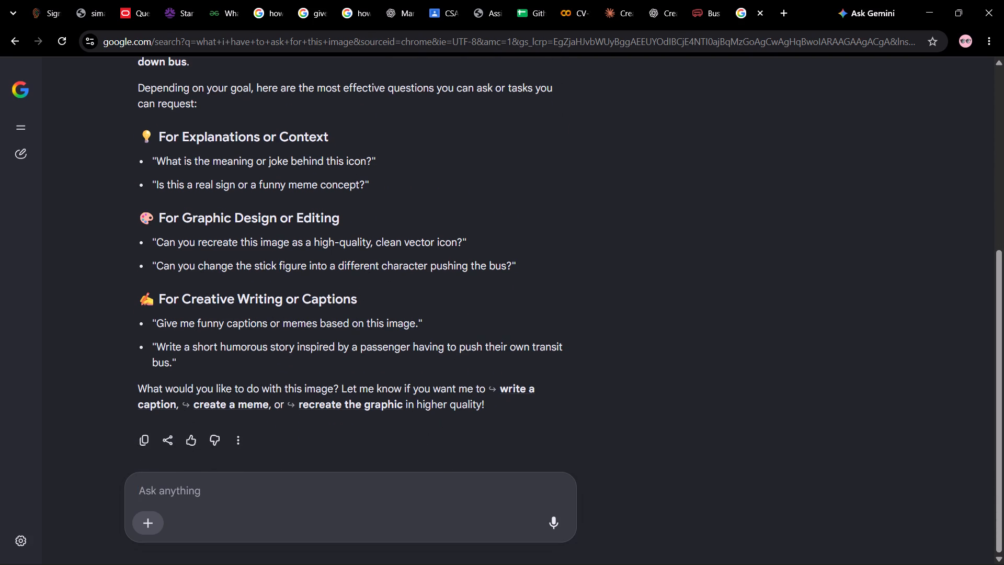
scroll(431, 408, up, 5)
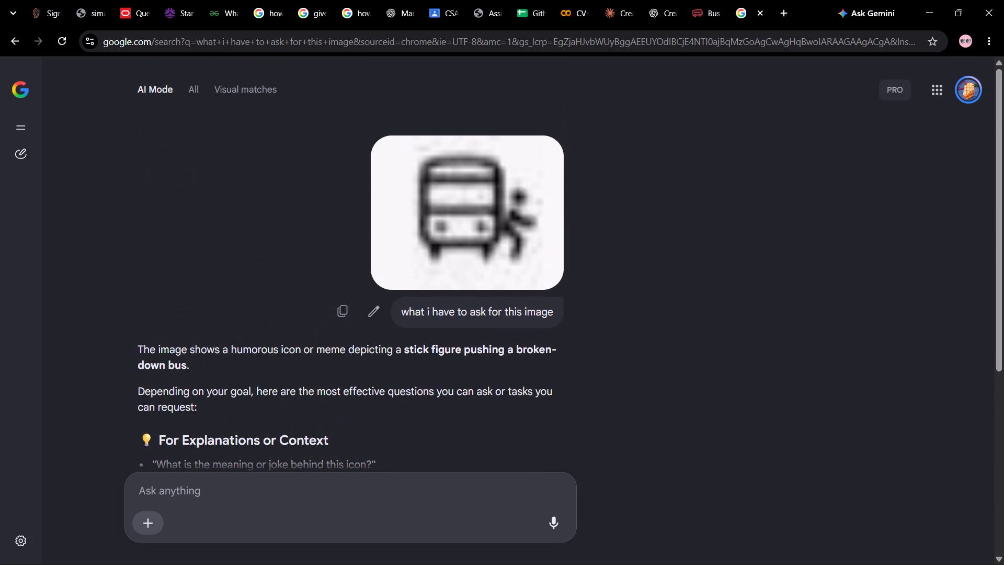
Ask AI Mode the follow-up question "what should i call this image".
click(378, 500)
text(what should i call)
key(space)
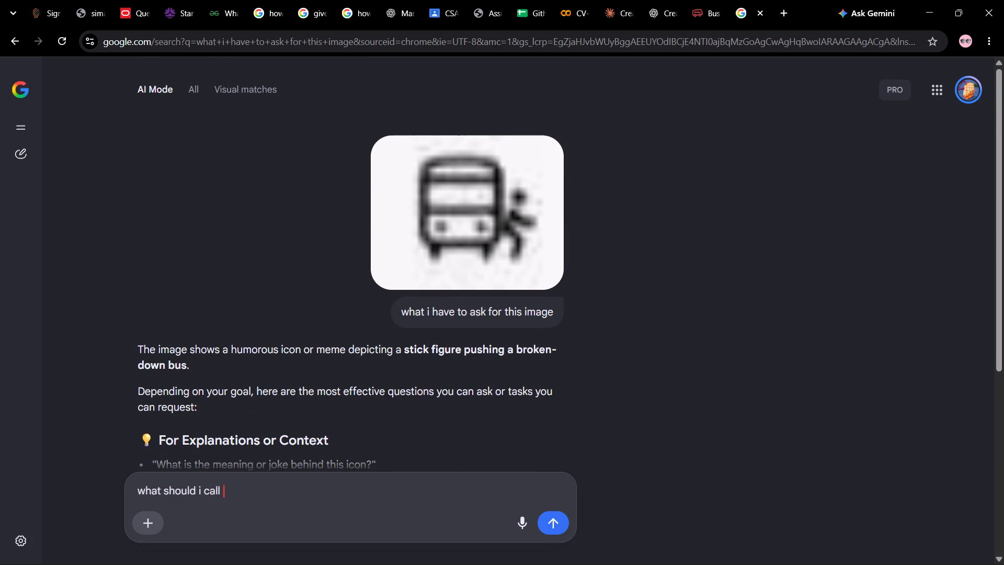
text(this image)
key(Return)
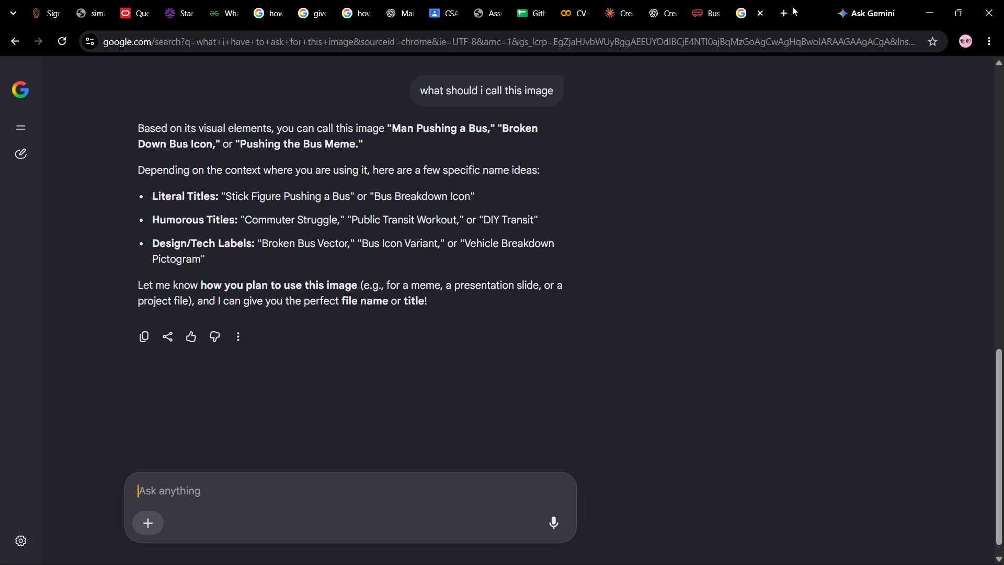
Write a correcting follow-up about the icon, starting with "it is not pushing it is a passenger".
click(429, 488)
text(it is not psu)
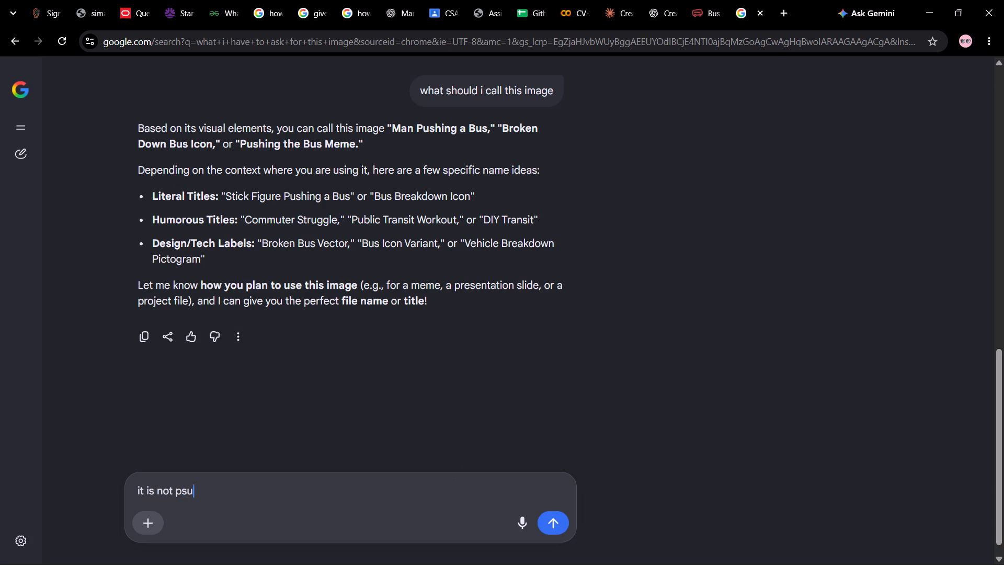
key(BackSpace)
key(BackSpace)
text(usk)
key(BackSpace)
text(hin)
key(space)
key(BackSpace)
text(g it is a per)
key(BackSpace)
key(BackSpace)
text(agg)
key(BackSpace)
key(BackSpace)
key(d)
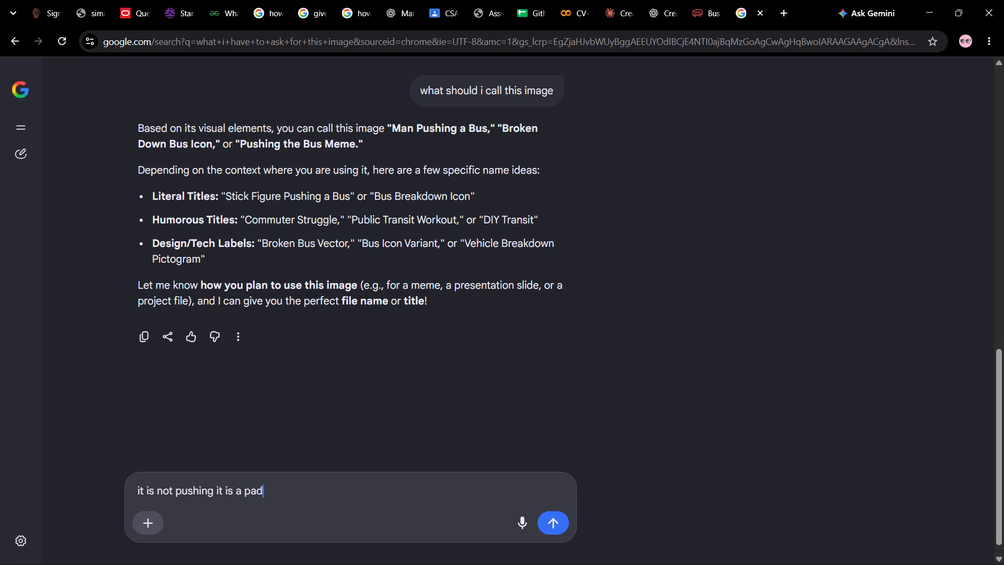
key(BackSpace)
text(ssenger)
key(space)
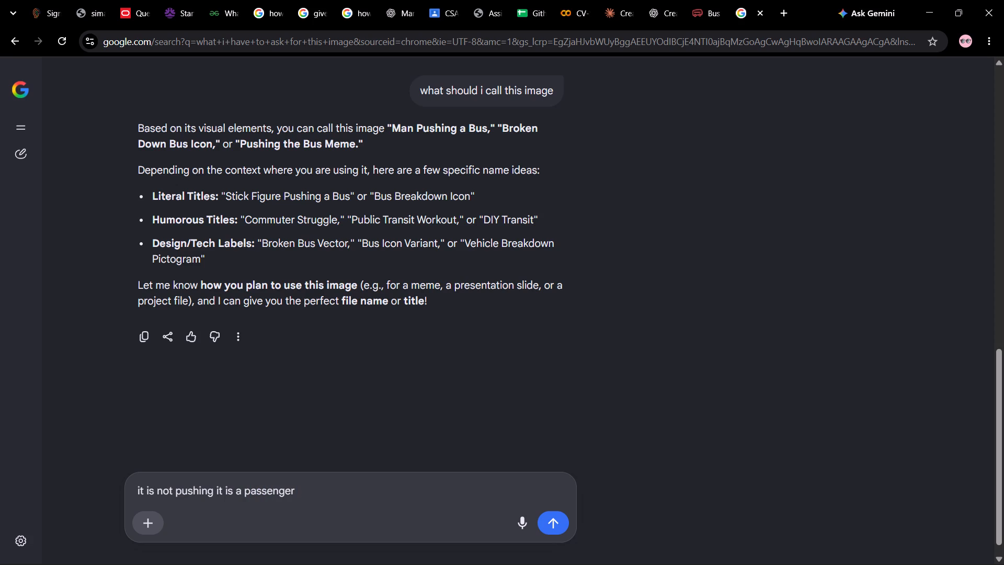
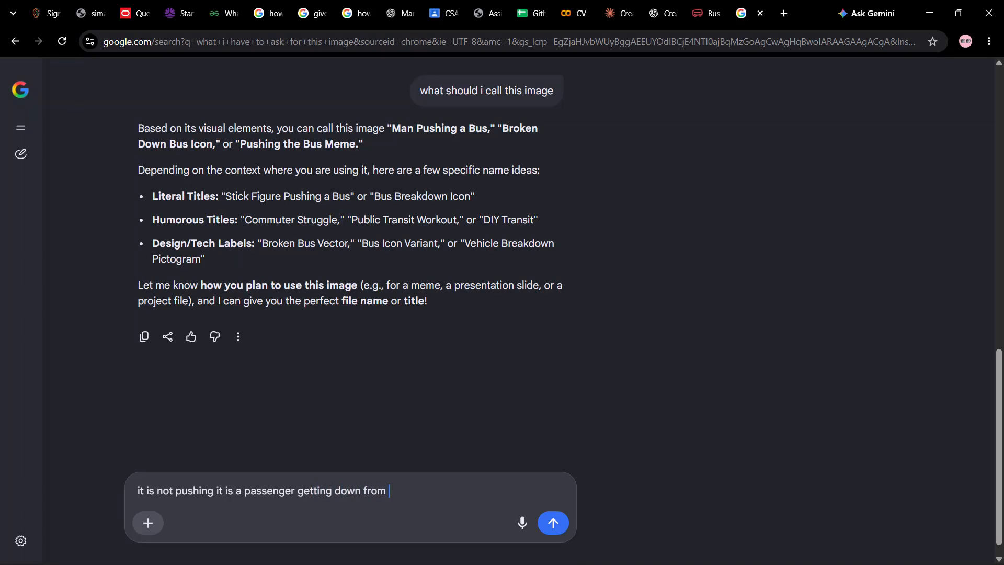
Ask Google's AI for the terminology describing a passenger getting down from a bus, clarifying that the figure is not pushing it.
key(BackSpace)
text(bus.)
key(shift+Return)
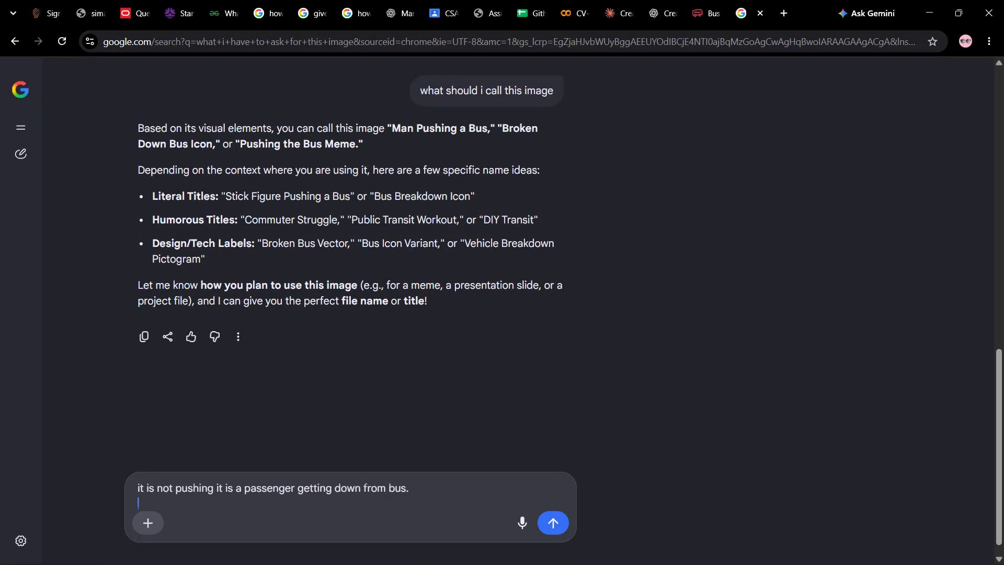
text(what is the terminolofy =)
key(BackSpace)
key(BackSpace)
key(BackSpace)
key(BackSpace)
text(g)
key(space)
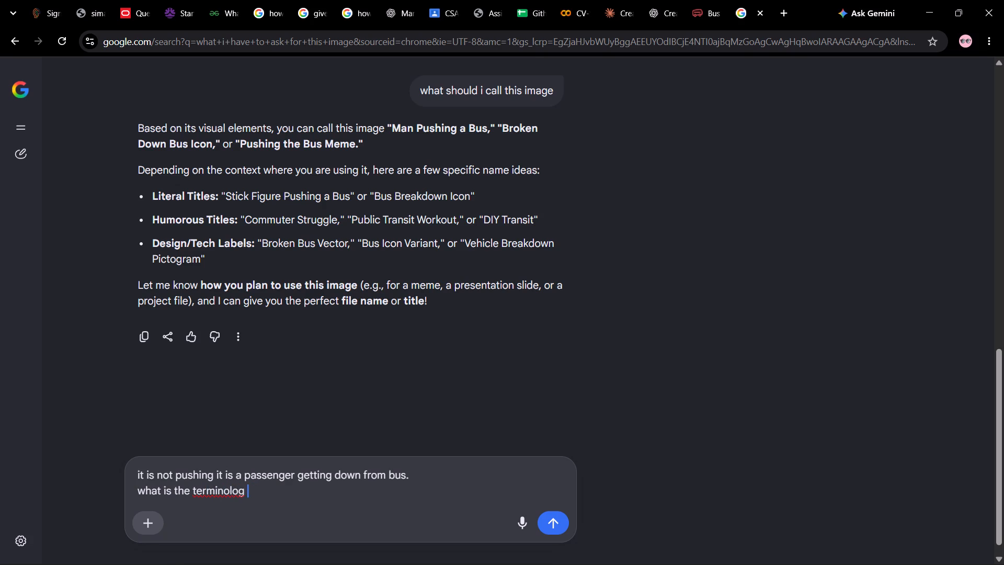
key(BackSpace)
text(y f)
key(BackSpace)
text(tu)
key(BackSpace)
key(BackSpace)
text(usef)
key(BackSpace)
text(d ot)
key(BackSpace)
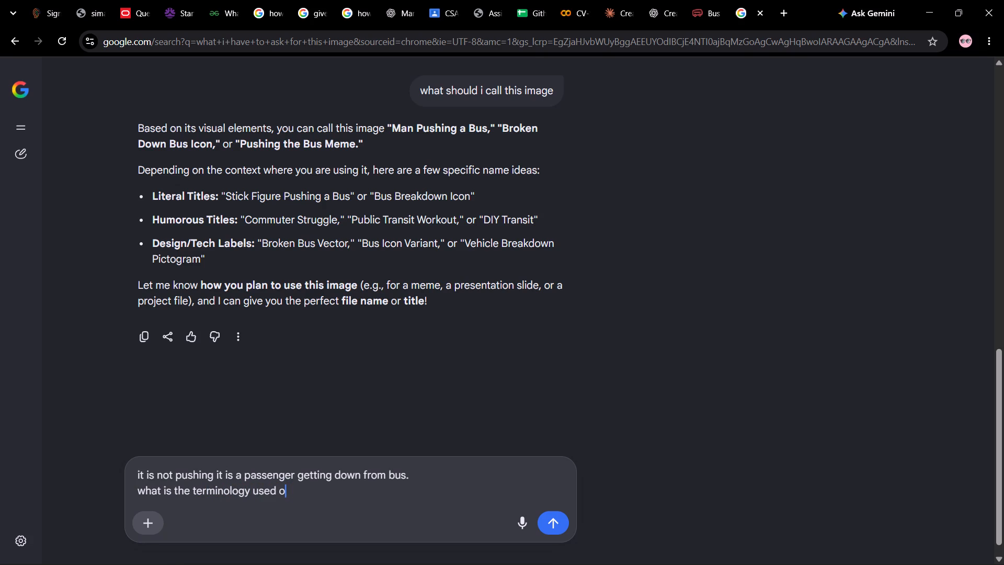
key(t)
key(BackSpace)
key(BackSpace)
text(t)
key(space)
key(BackSpace)
key(o)
key(BackSpace)
key(BackSpace)
text(to descrei)
key(BackSpace)
key(BackSpace)
text(ive)
key(BackSpace)
key(BackSpace)
text(be that)
key(space)
key(Return)
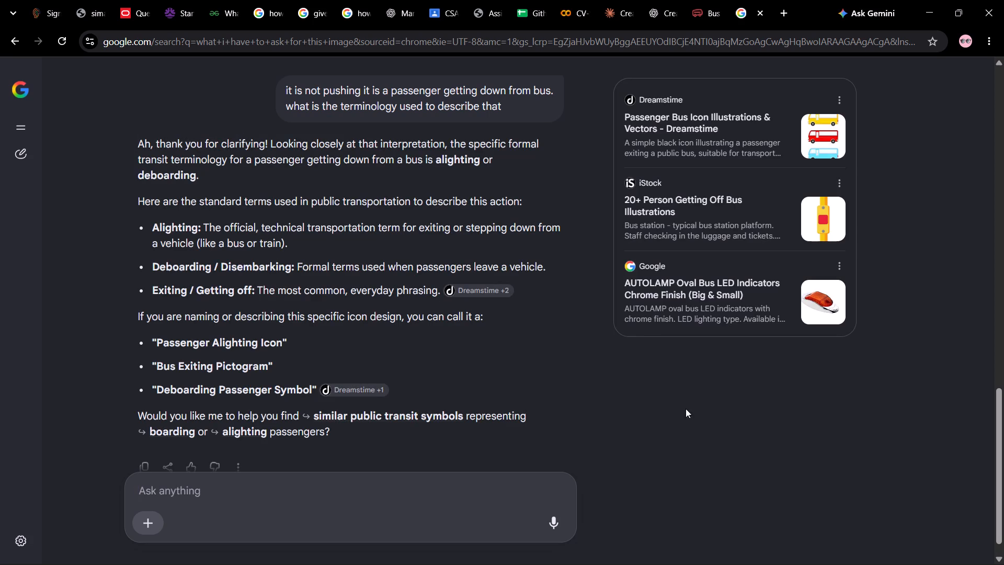
scroll(307, 324, down, 4)
Switch to Figma and search the Iconify plugin for "deboarding", replacing the current icon query.
key(alt+Tab)
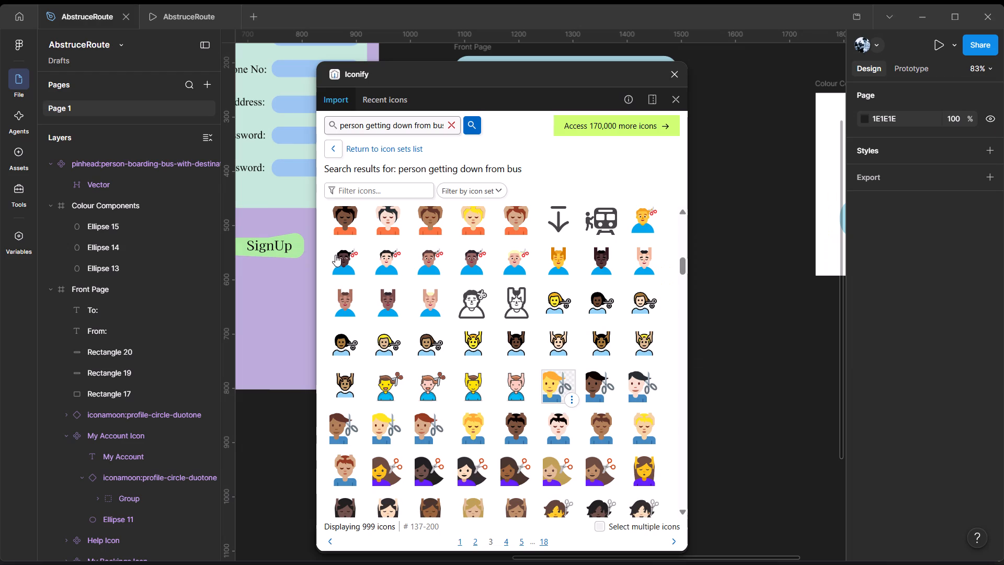
scroll(455, 360, up, 3)
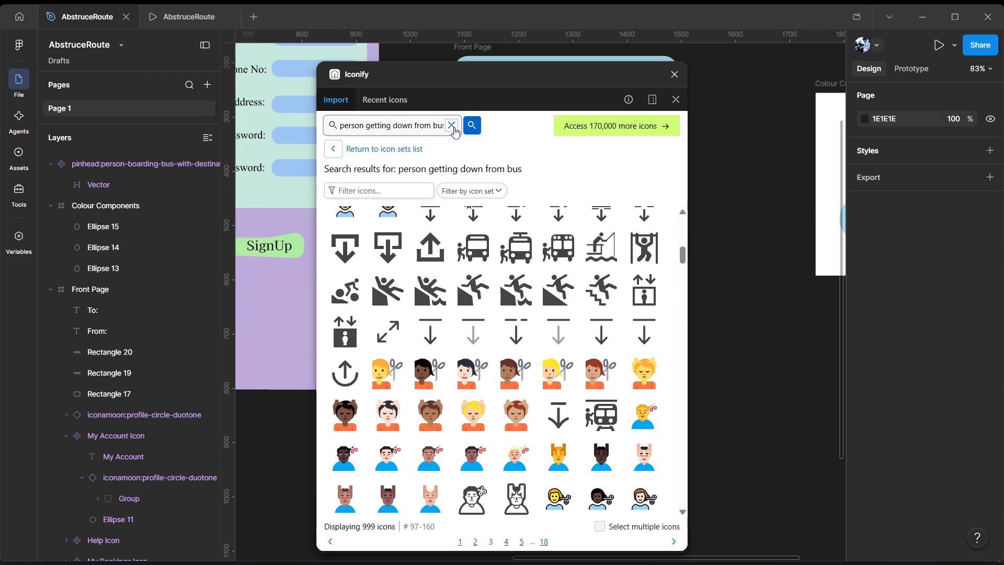
click(454, 127)
text(deboarding)
key(Return)
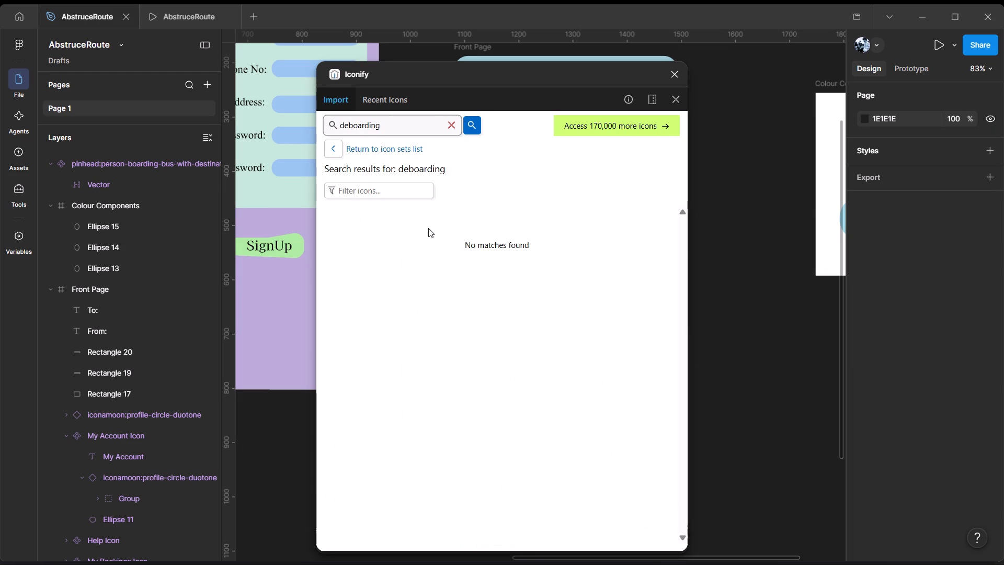
Search Iconify for "deboarding bus" and look through the results for a passenger leaving a bus.
key(Tab)
key(alt+Tab)
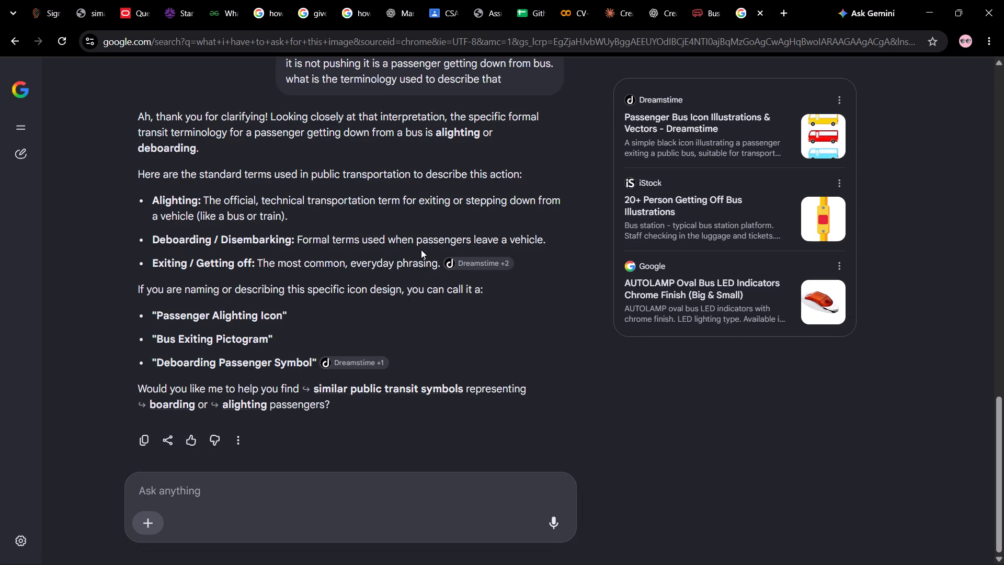
key(alt+Tab)
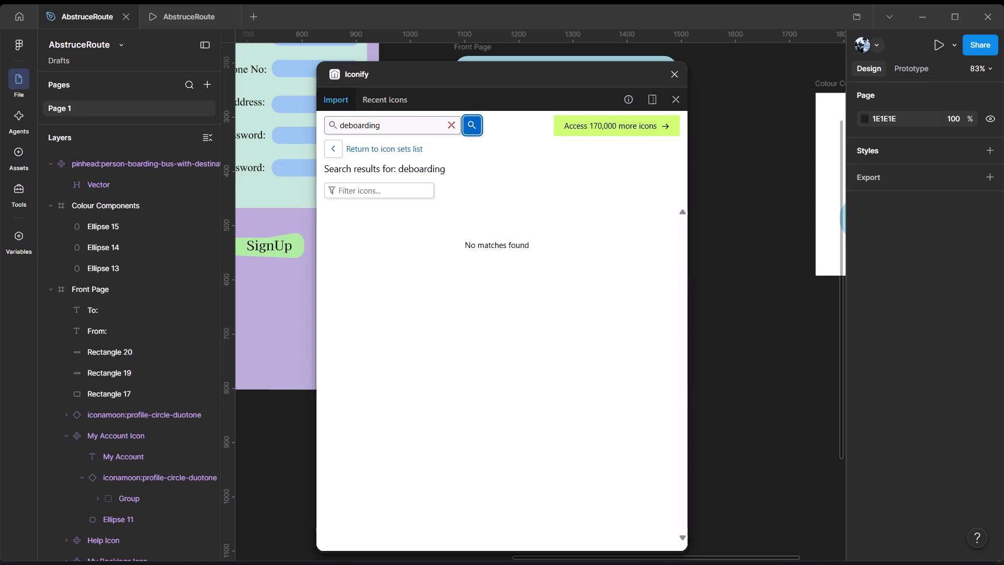
click(385, 116)
key(space)
text(bus)
key(Return)
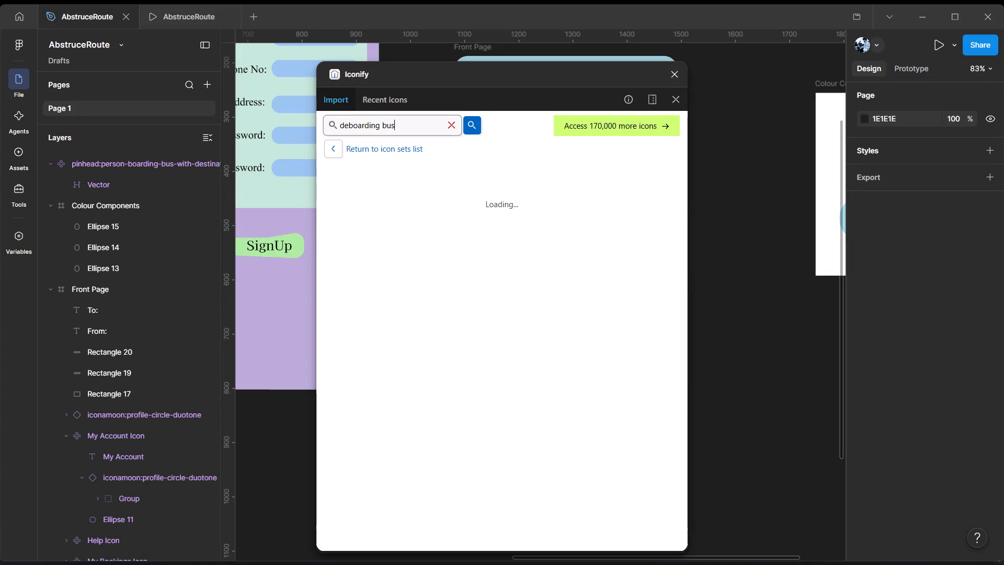
scroll(383, 130, up, 1)
scroll(542, 321, down, 2)
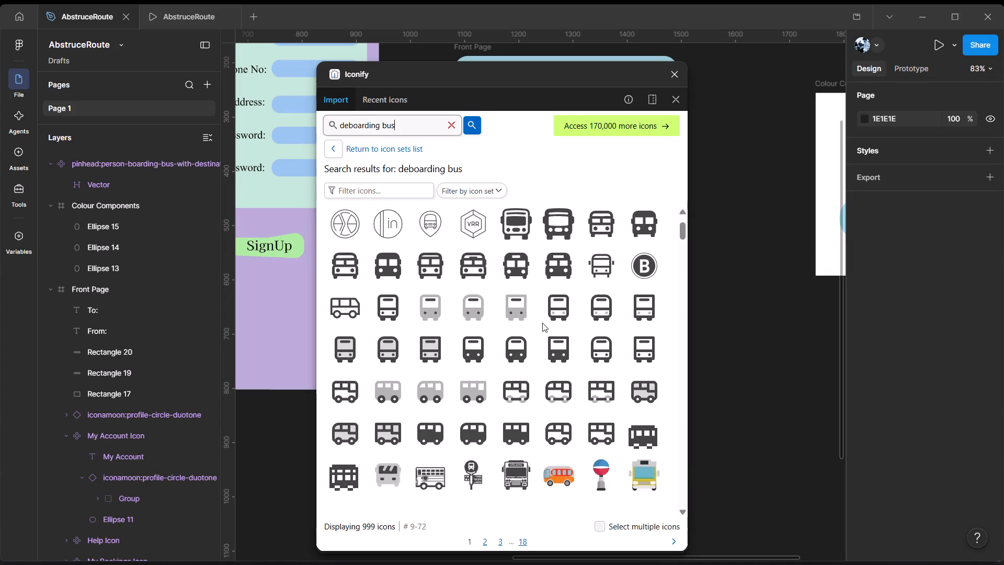
scroll(617, 342, down, 6)
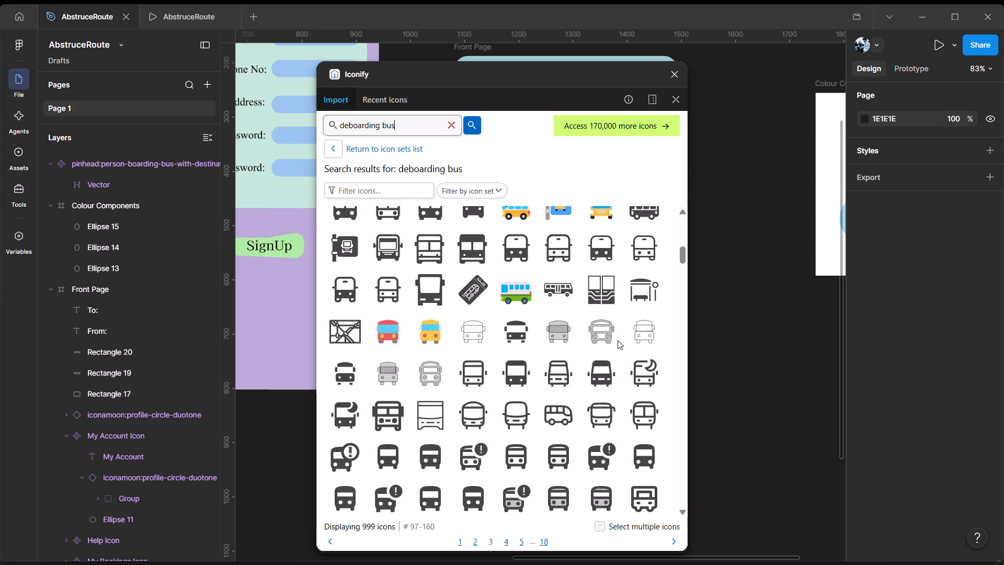
scroll(618, 339, down, 7)
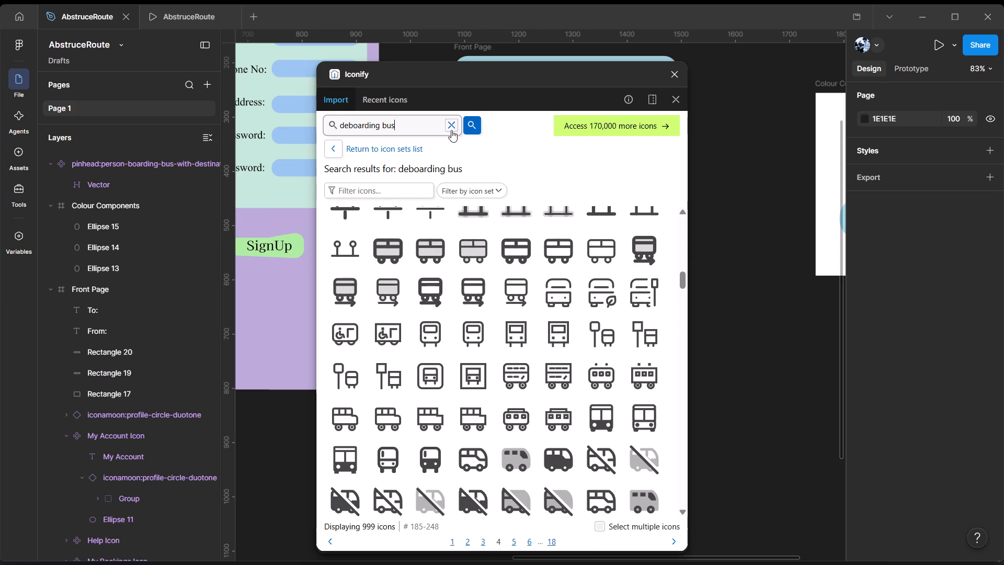
Search Iconify for "alighting bus" and look through the resulting icons.
click(452, 130)
key(alt+Tab)
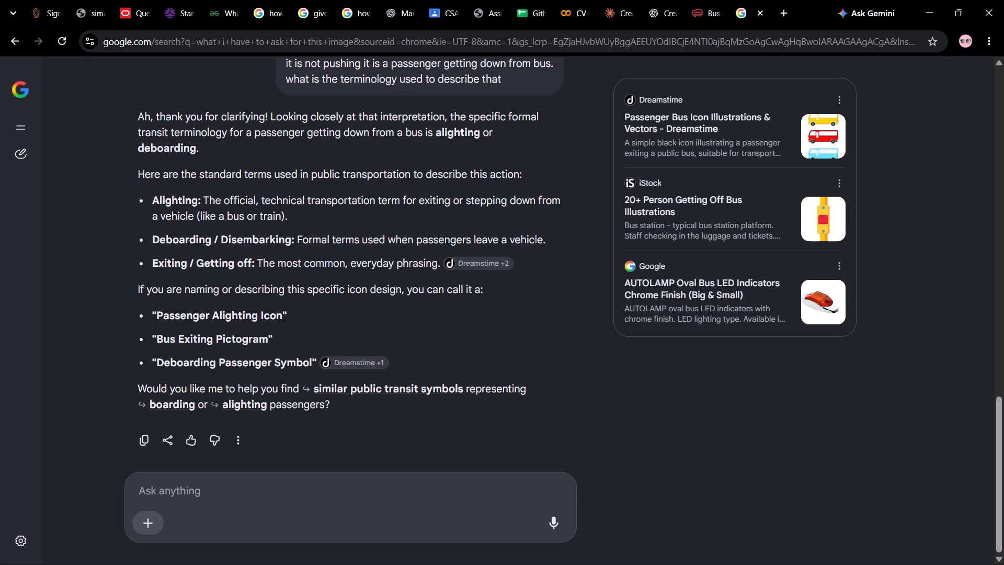
key(alt+Tab)
text(alighth)
key(BackSpace)
text(in)
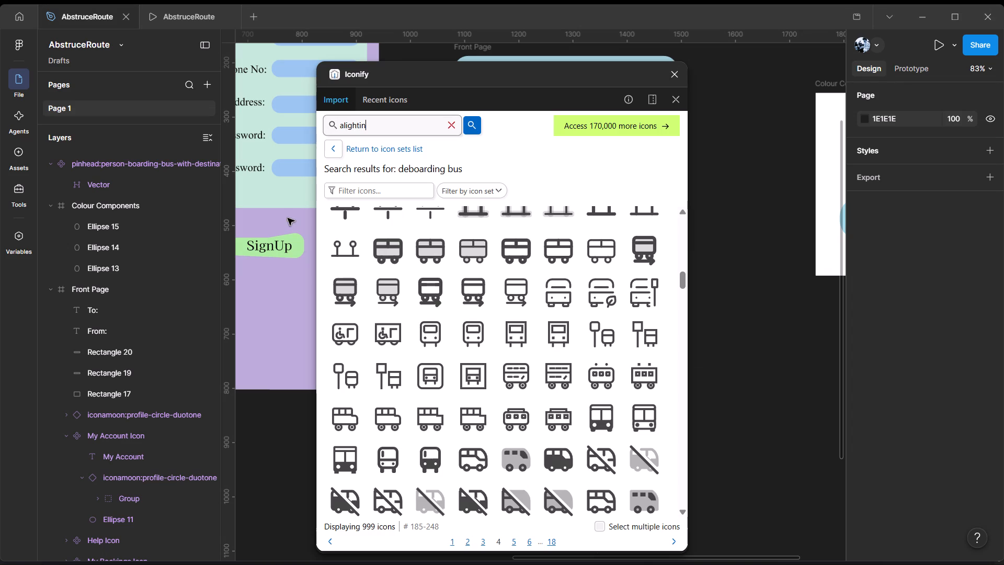
text(g bus)
key(Return)
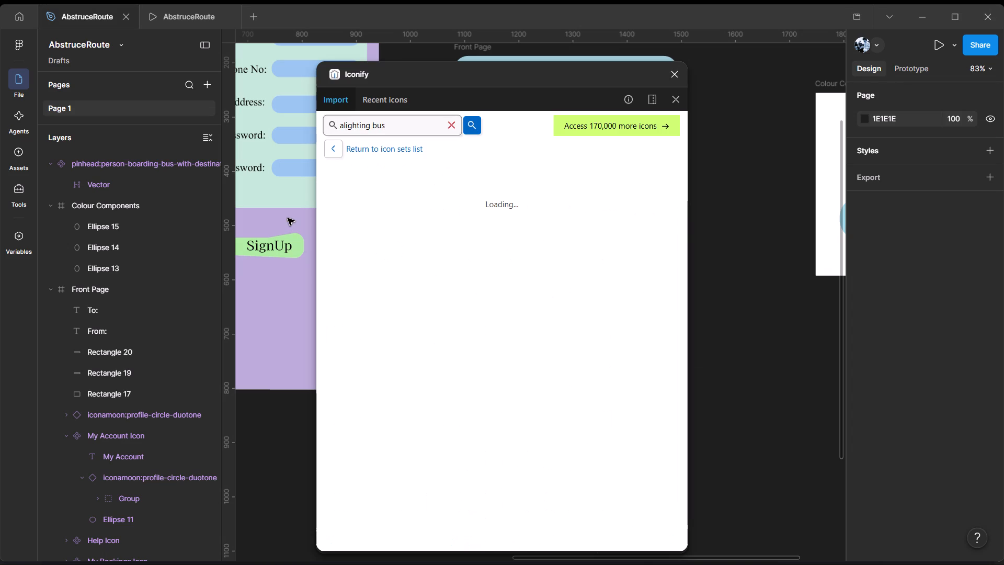
scroll(473, 431, down, 3)
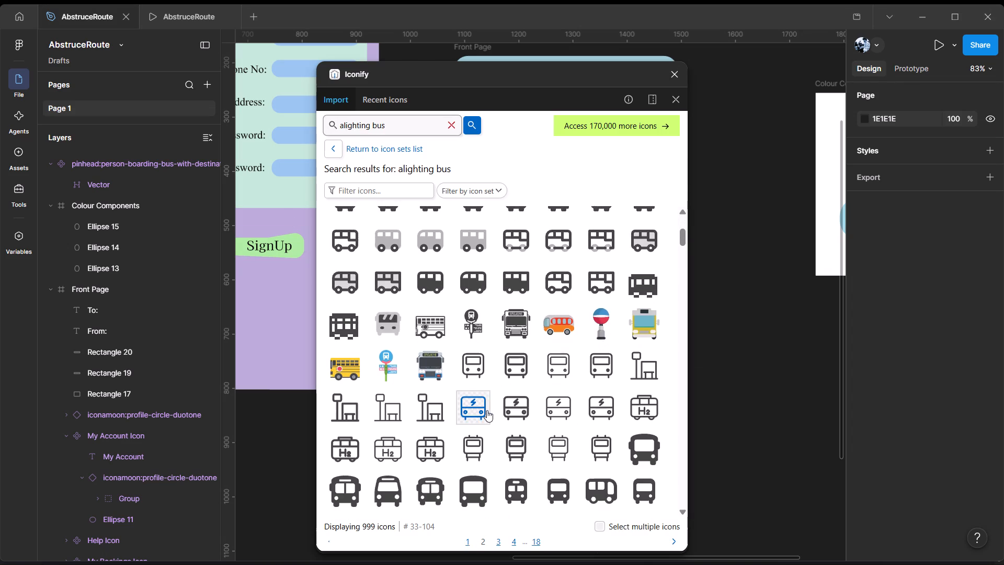
scroll(497, 343, down, 1)
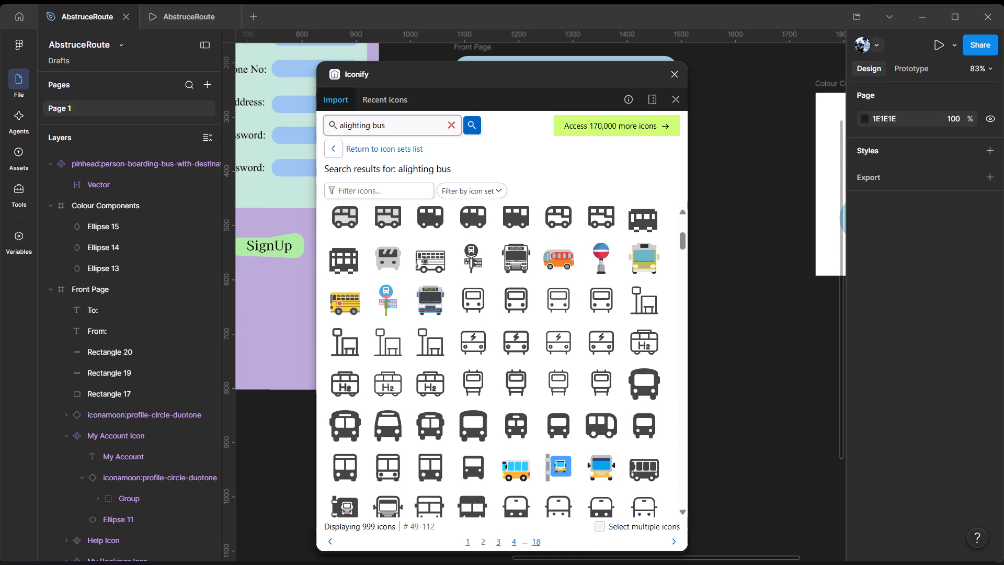
Shorten the Iconify query to "alighting" and look through the resulting icons.
key(BackSpace)
key(BackSpace)
key(BackSpace)
key(BackSpace)
key(Return)
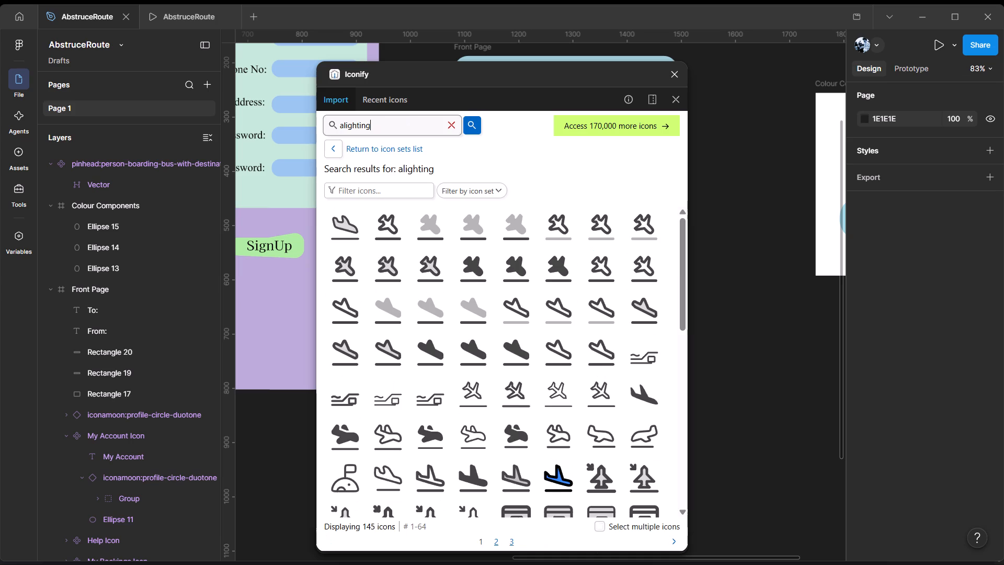
scroll(426, 326, down, 7)
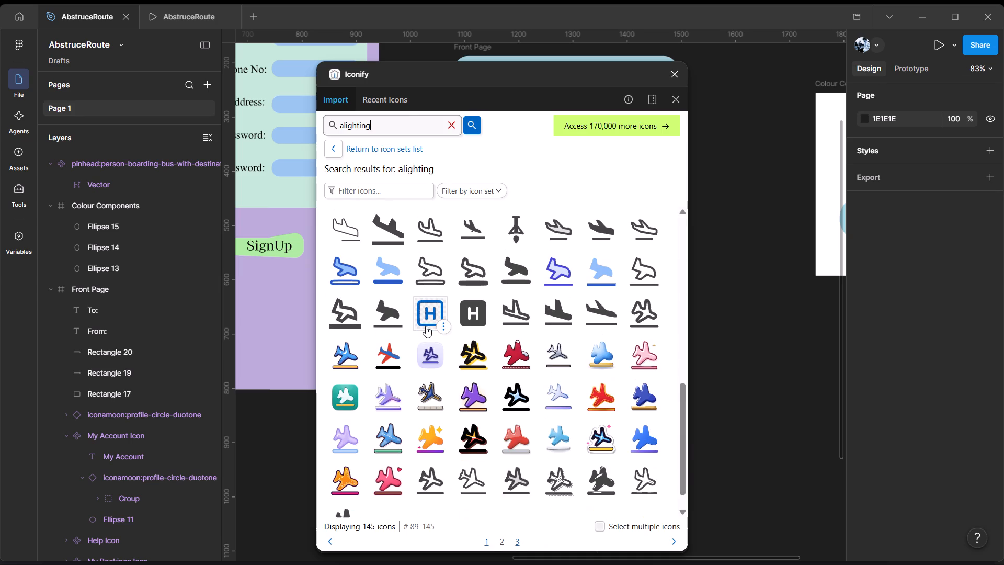
scroll(428, 329, down, 5)
Switch to Chrome to review the suggested icon names in the AI answer, and return to Figma.
key(alt+Tab)
scroll(462, 380, down, 1)
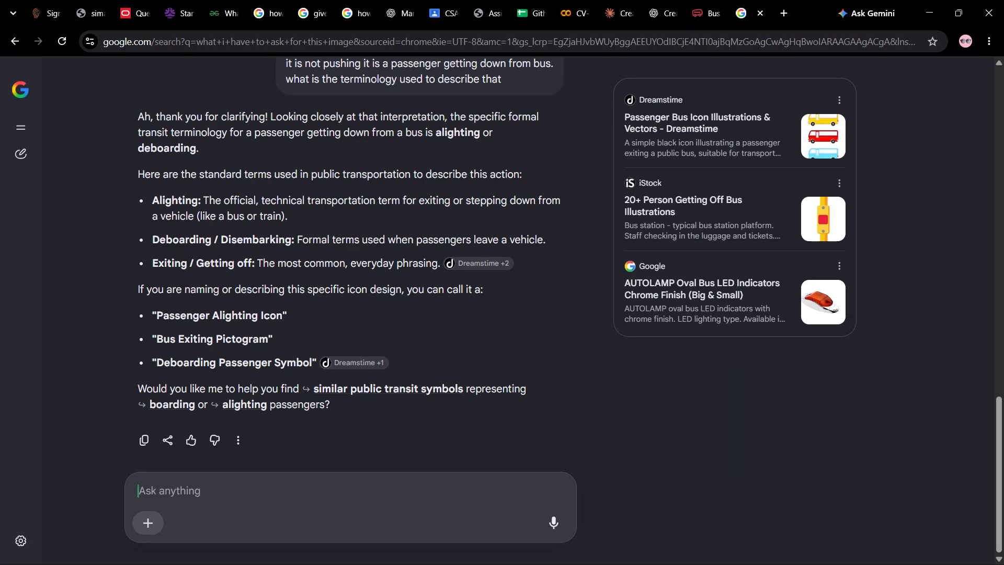
drag(311, 360, 190, 362)
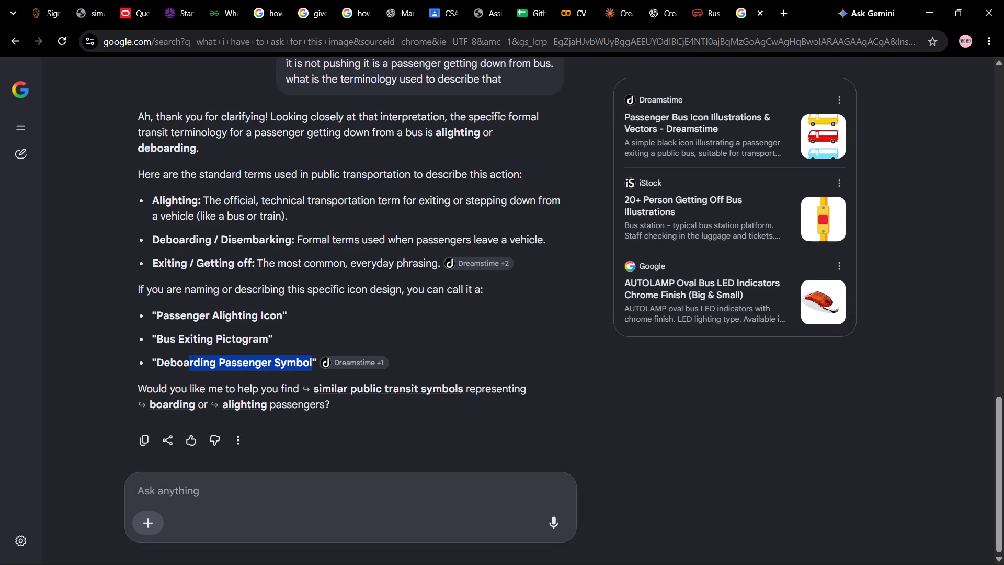
drag(190, 362, 177, 362)
drag(226, 369, 232, 370)
click(263, 312)
key(alt+Tab)
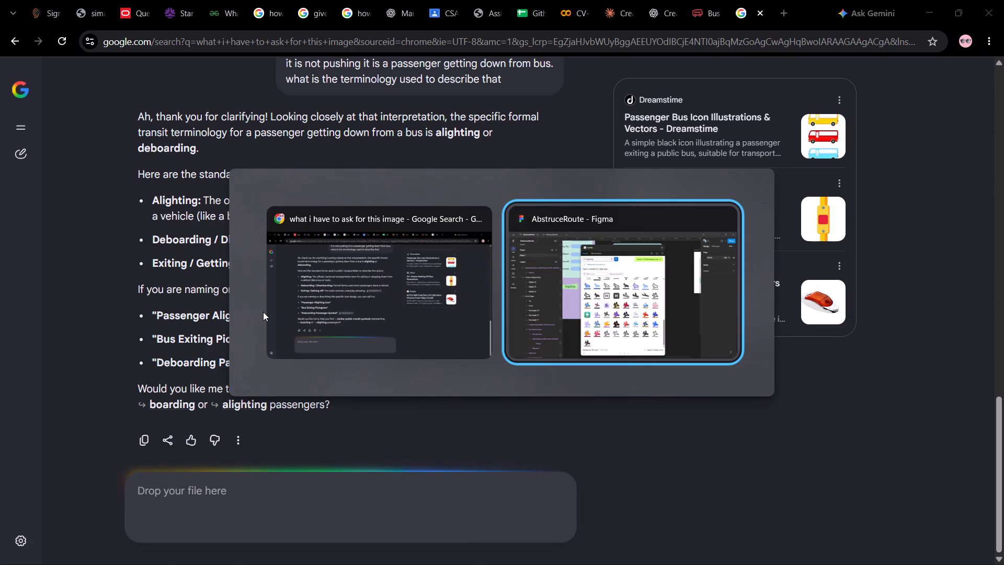
Search Iconify for "Deboarding passenger symbol".
click(451, 128)
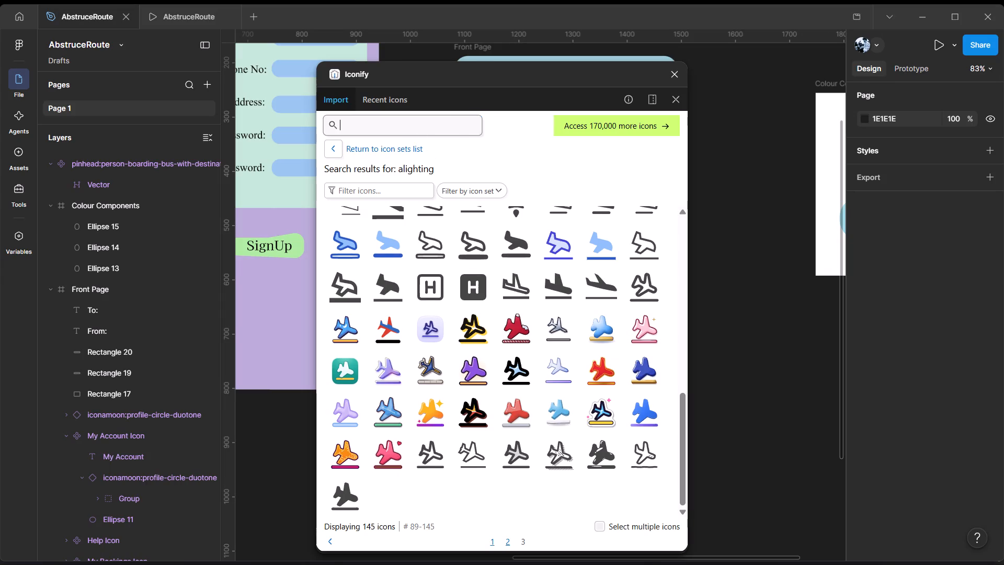
text(Deboarding a)
key(BackSpace)
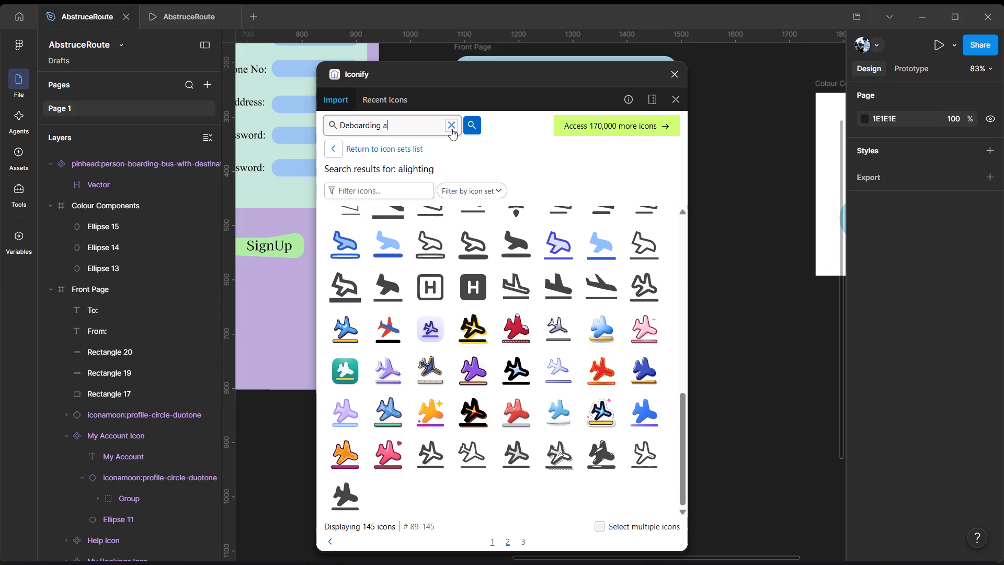
text(passenger sy)
text(mbol)
key(Return)
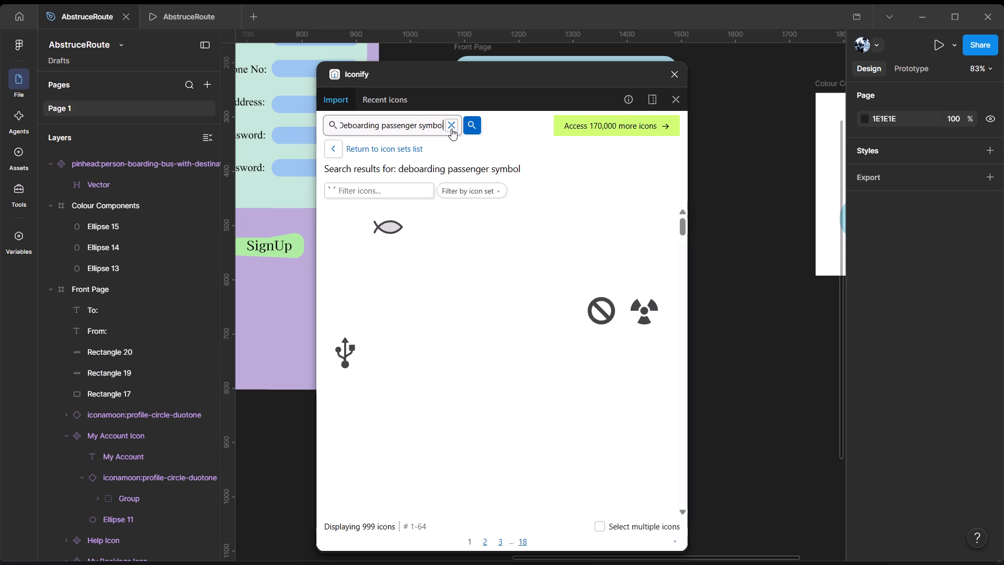
Examine the deboarding passenger symbol results for an icon of a person getting off a bus.
scroll(500, 332, down, 7)
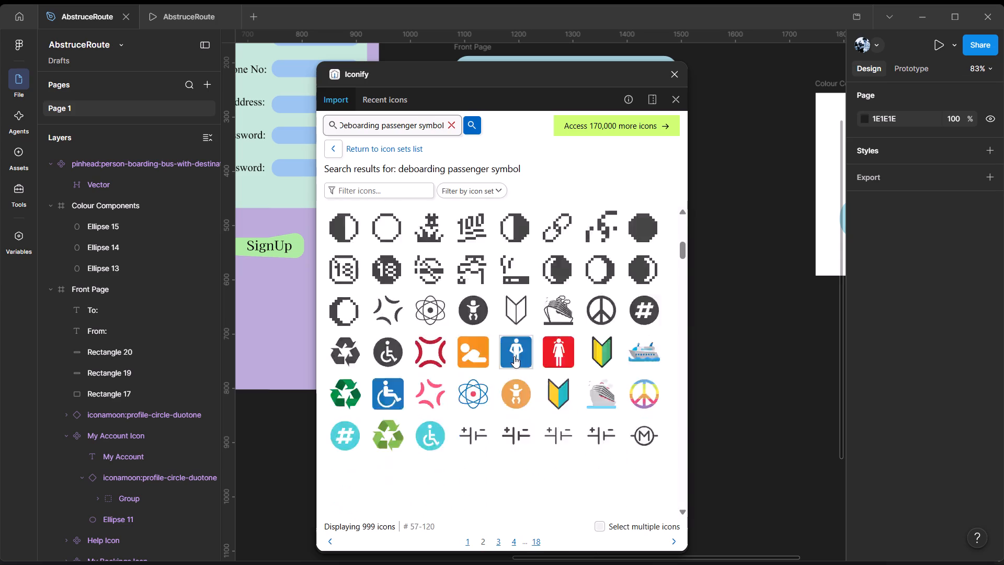
scroll(514, 356, down, 10)
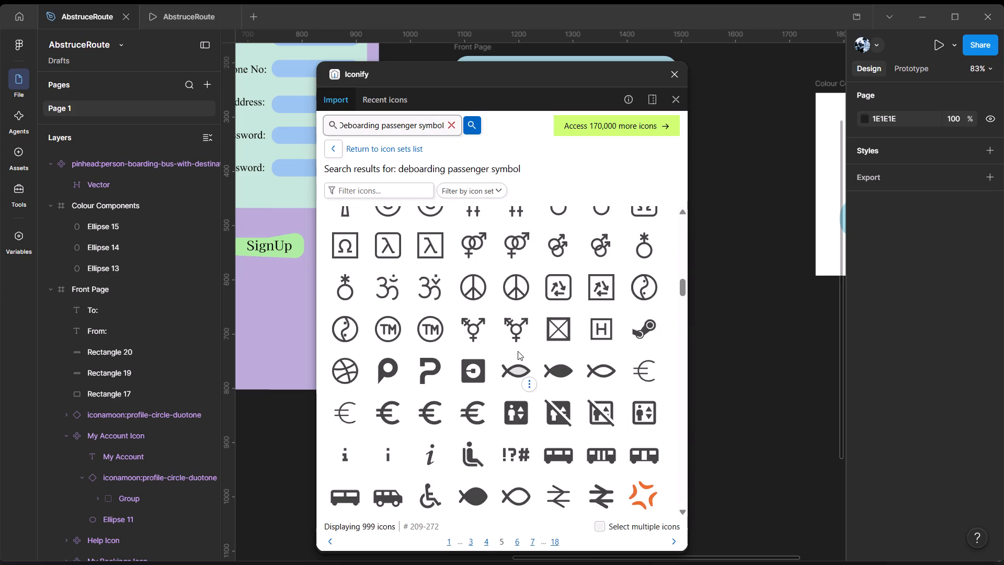
scroll(518, 351, down, 9)
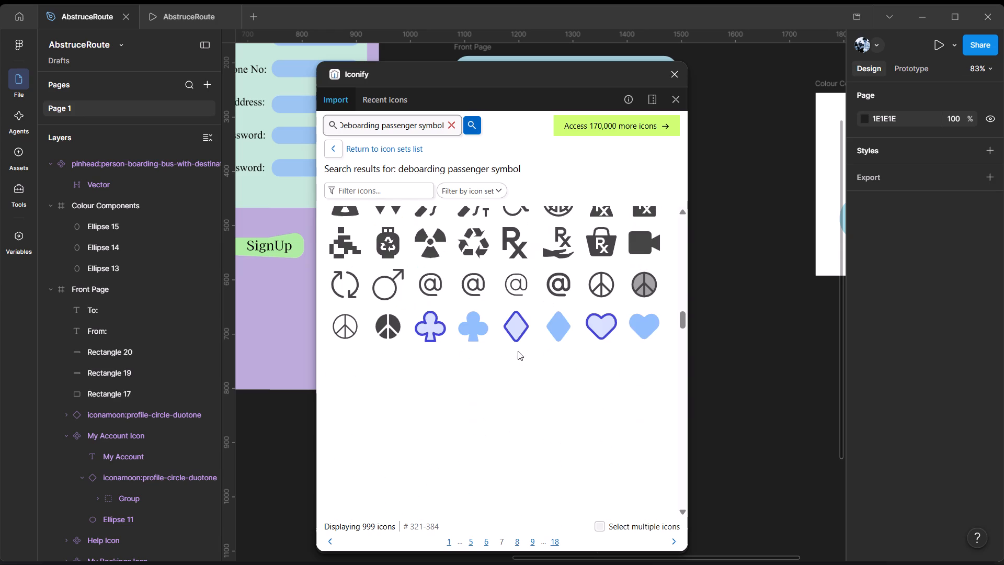
scroll(518, 351, up, 2)
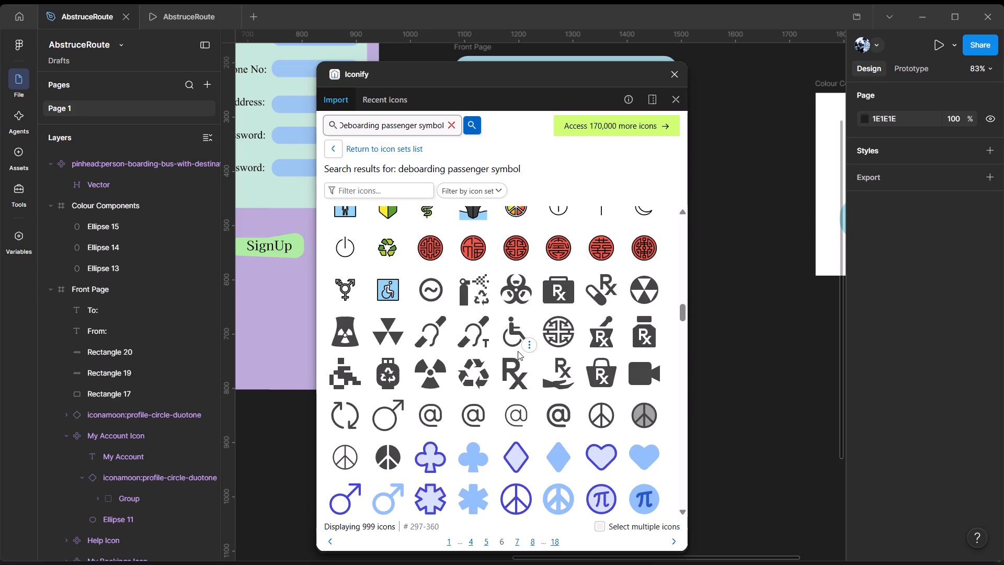
scroll(518, 351, down, 11)
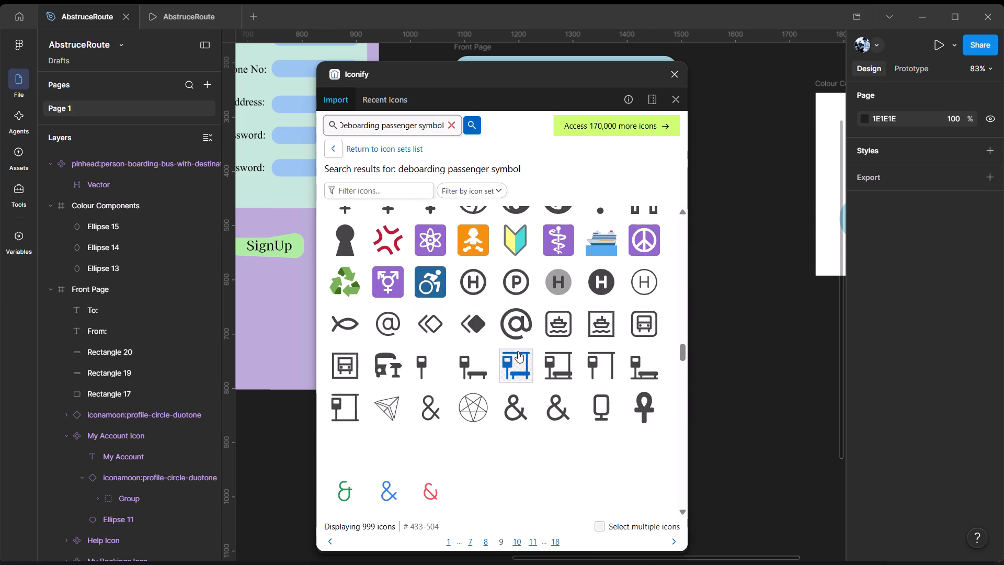
scroll(518, 351, down, 6)
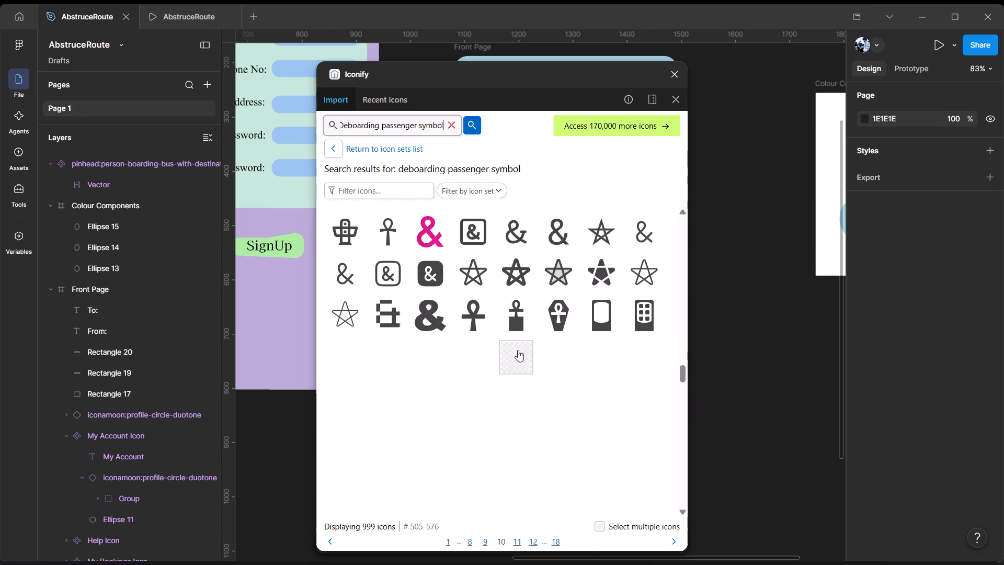
scroll(518, 350, down, 2)
Replace the Iconify query with "bus" and run the search.
click(451, 122)
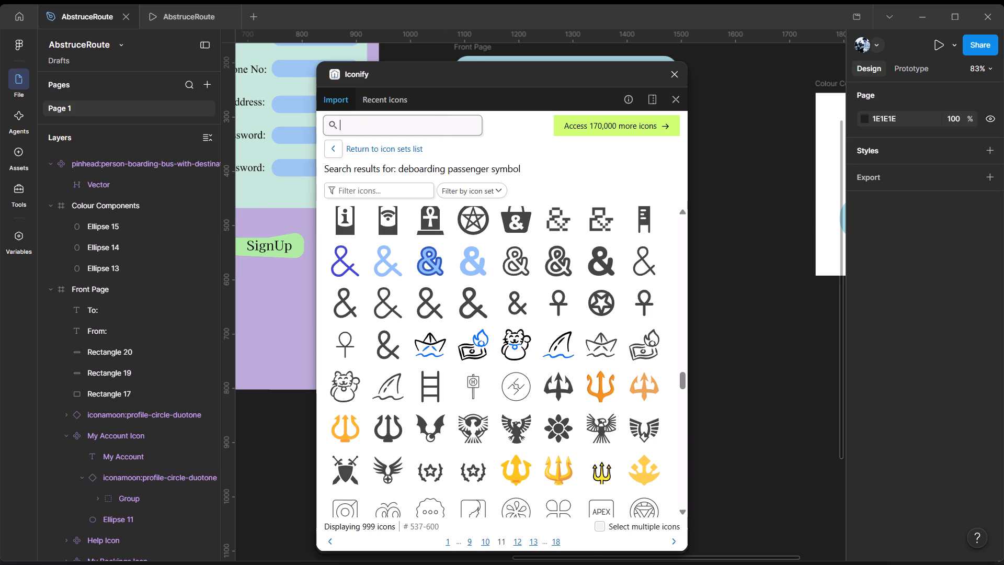
text(bus)
key(Return)
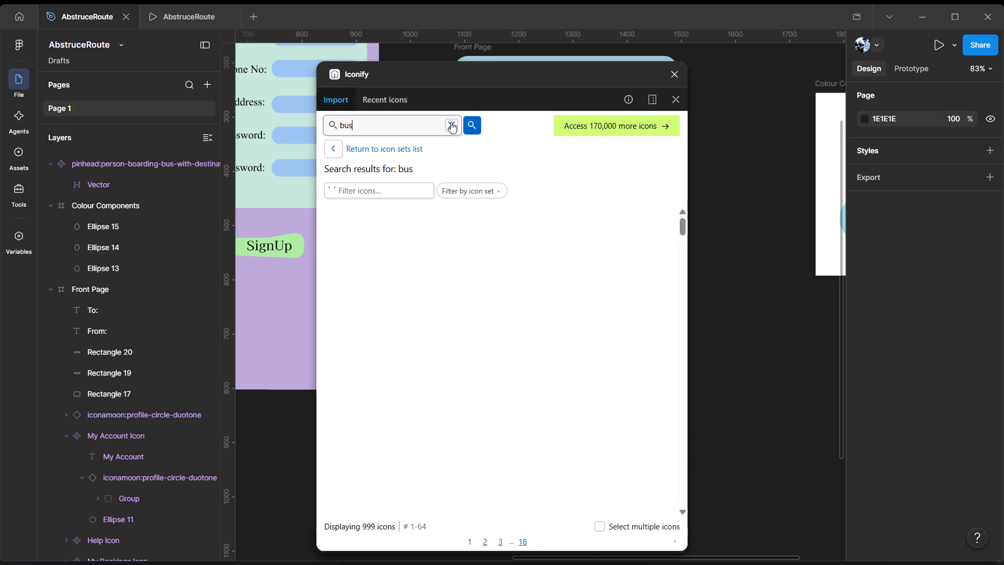
Examine the bus icon results for a passenger getting off a bus, and close Iconify.
scroll(559, 302, down, 6)
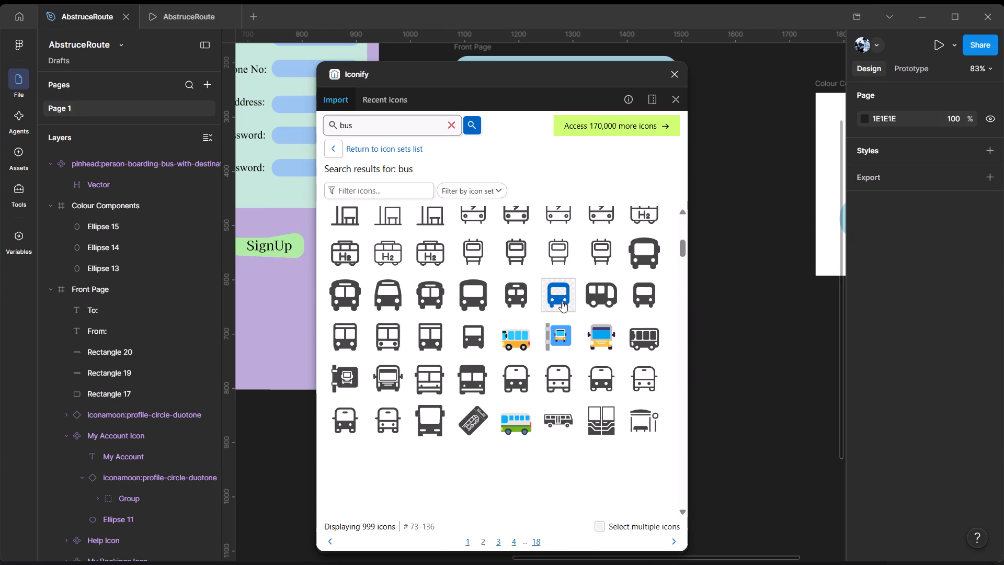
scroll(562, 301, down, 14)
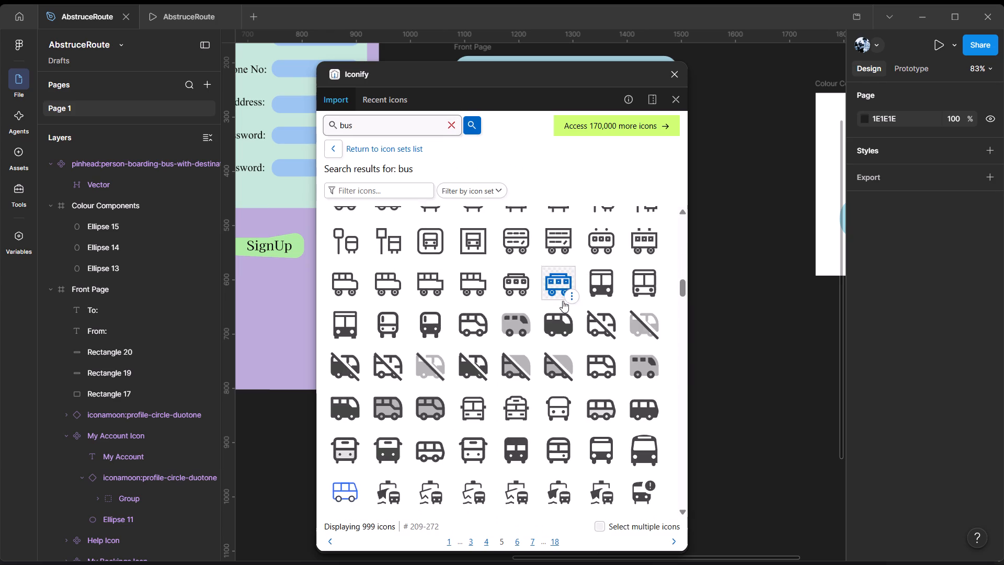
scroll(563, 301, down, 9)
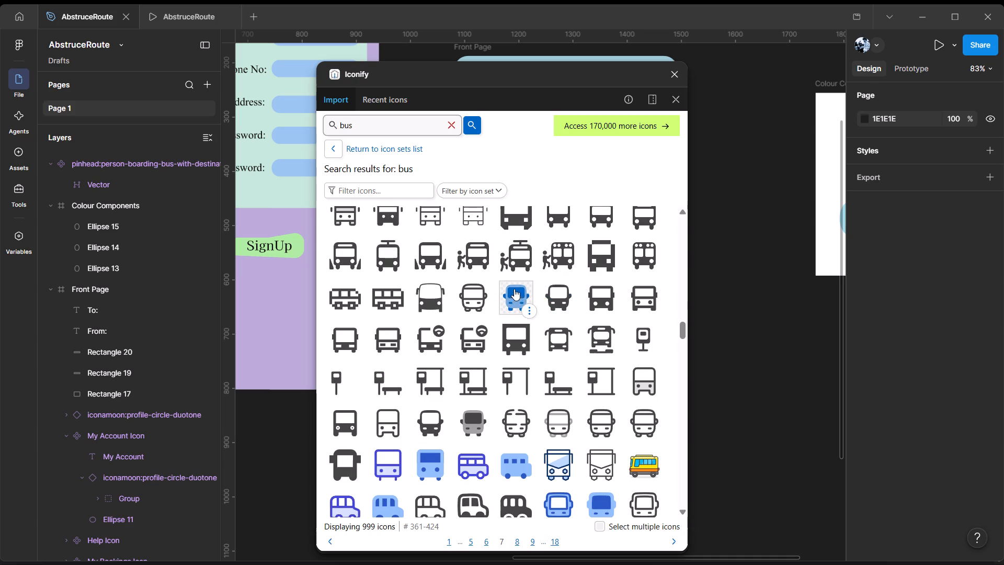
scroll(496, 267, down, 5)
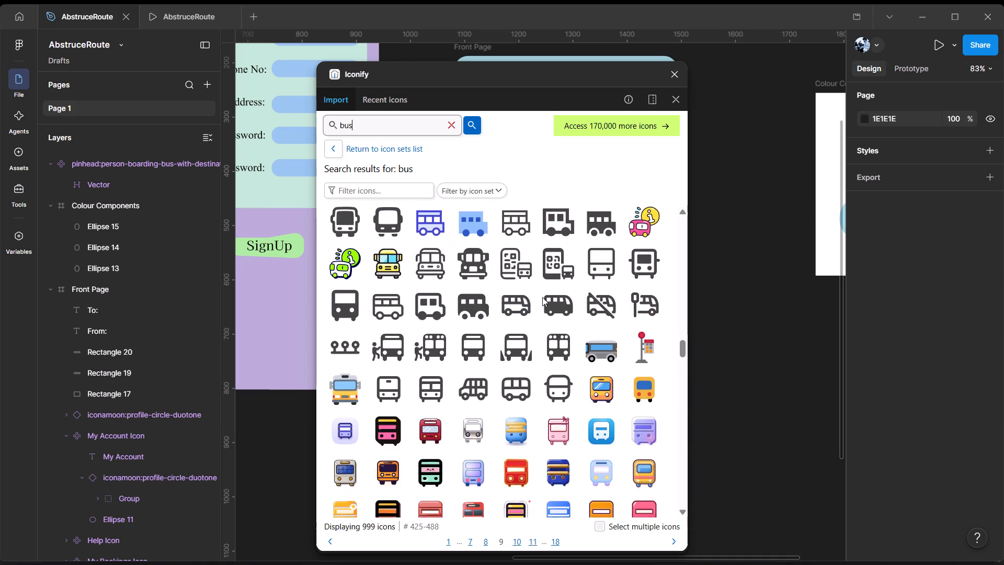
scroll(542, 297, down, 4)
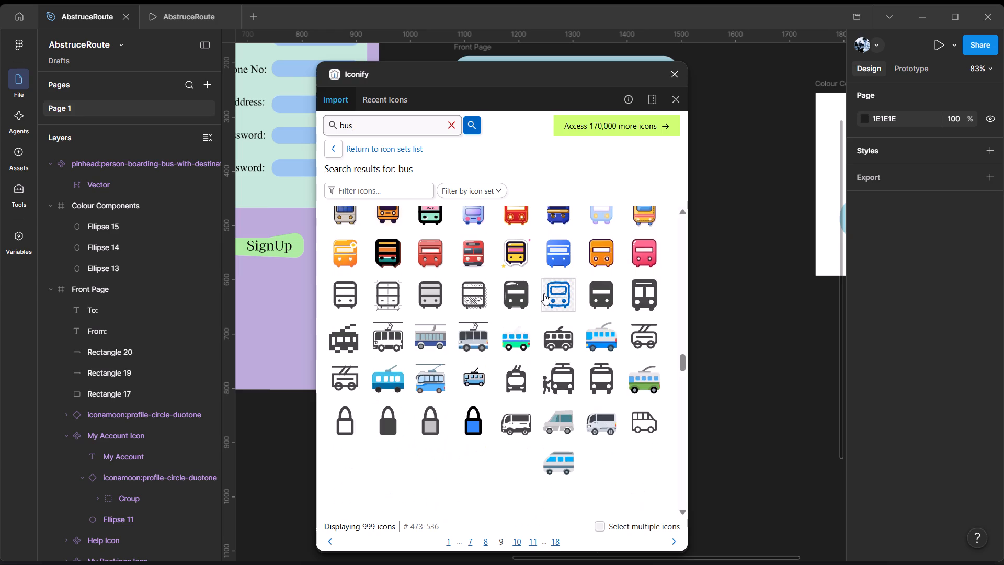
scroll(544, 293, down, 2)
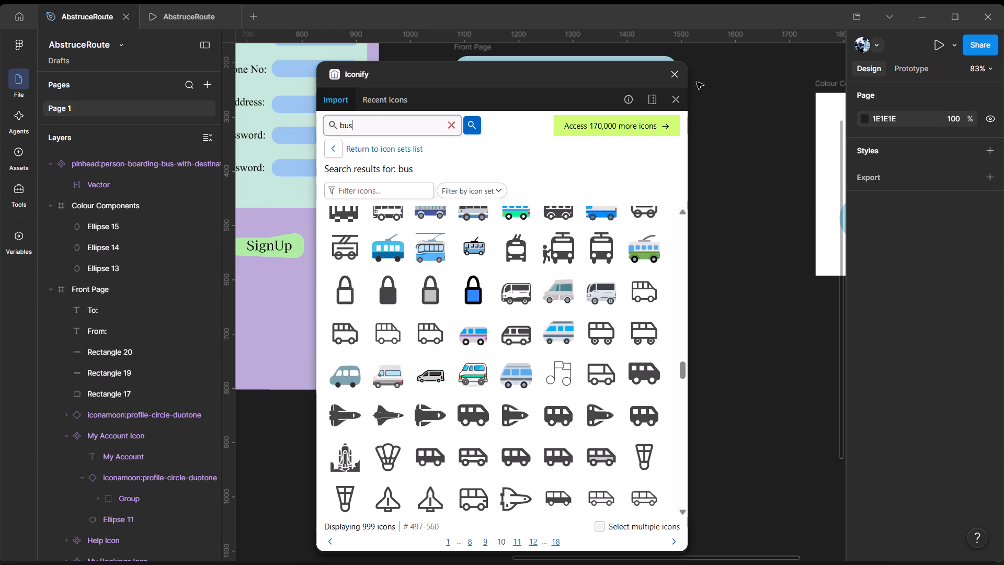
click(681, 75)
Switch to Chrome, search Google for "deboarding bus" in a new tab, and look through the image results.
key(alt+Tab)
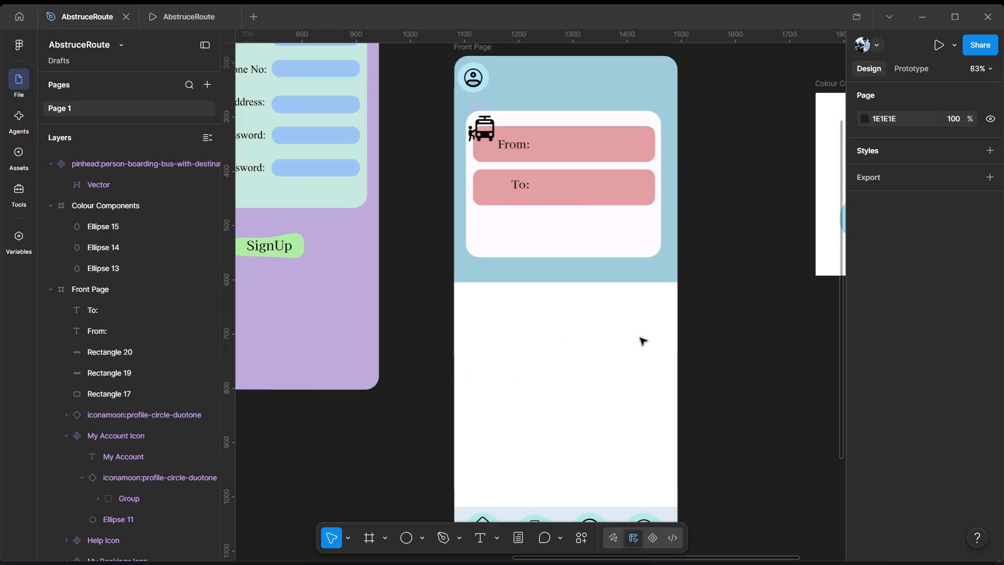
click(792, 8)
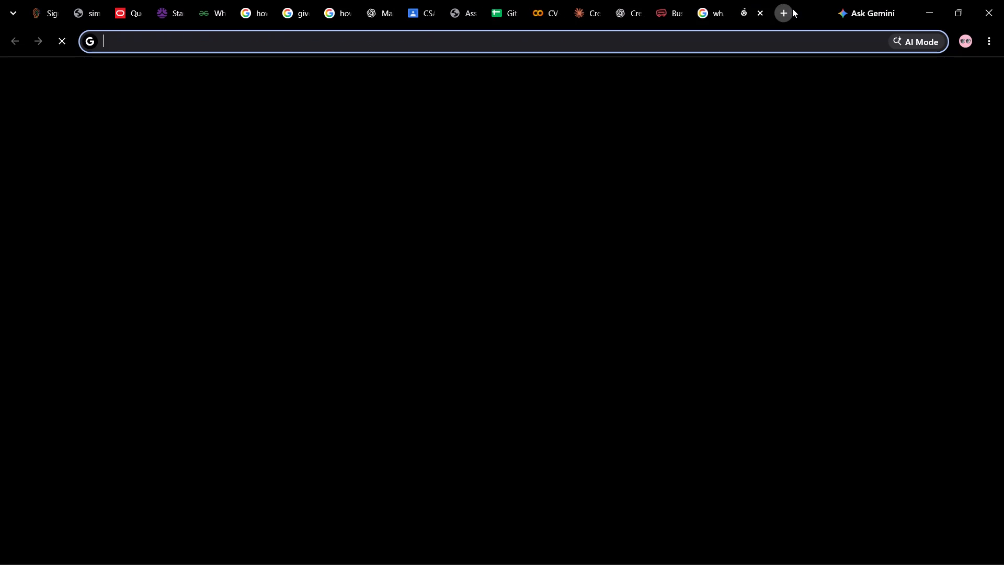
text(deboari)
key(BackSpace)
text(dn)
key(BackSpace)
text(ing bus)
key(Return)
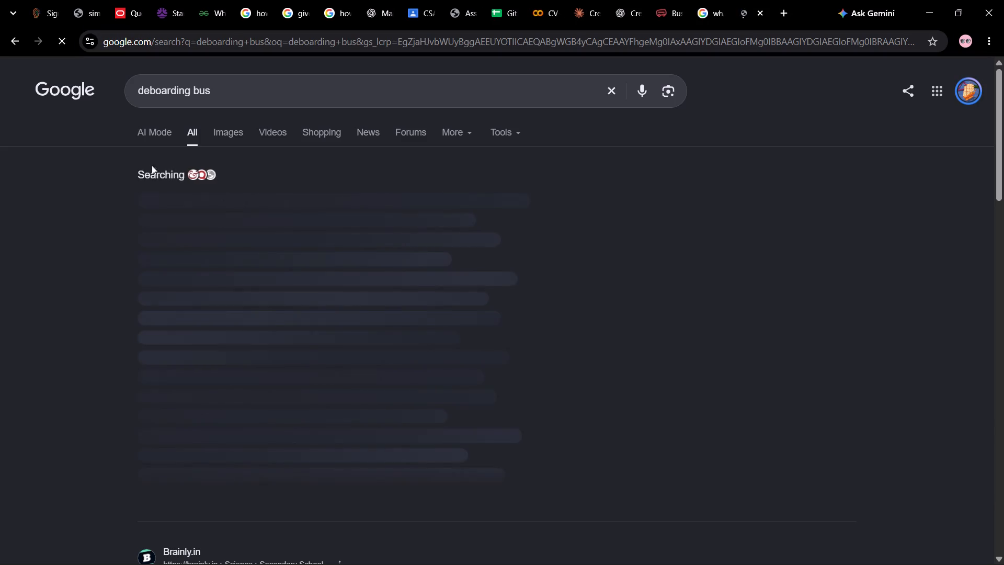
click(238, 127)
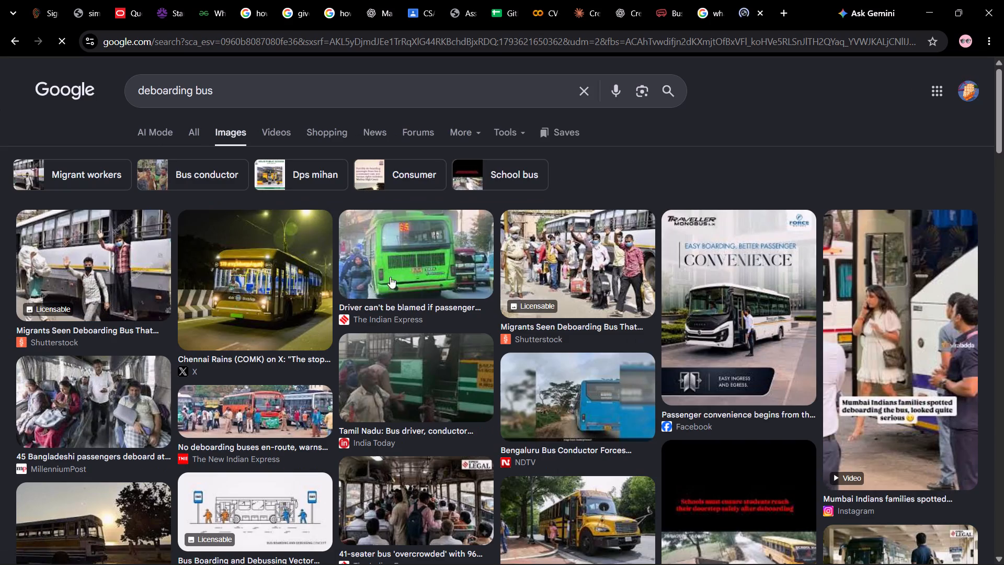
scroll(449, 336, down, 4)
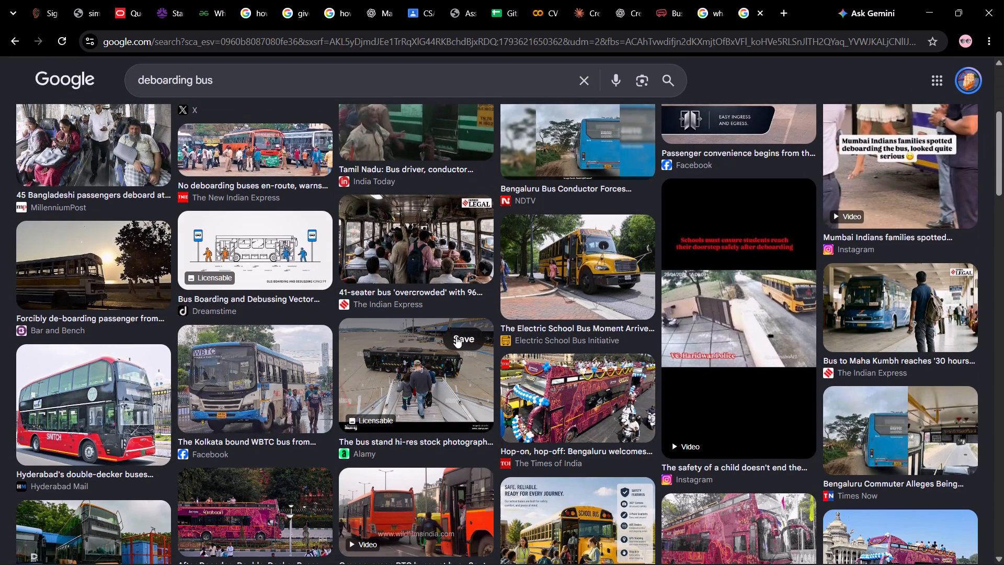
scroll(583, 350, up, 3)
scroll(583, 350, down, 1)
scroll(583, 350, up, 2)
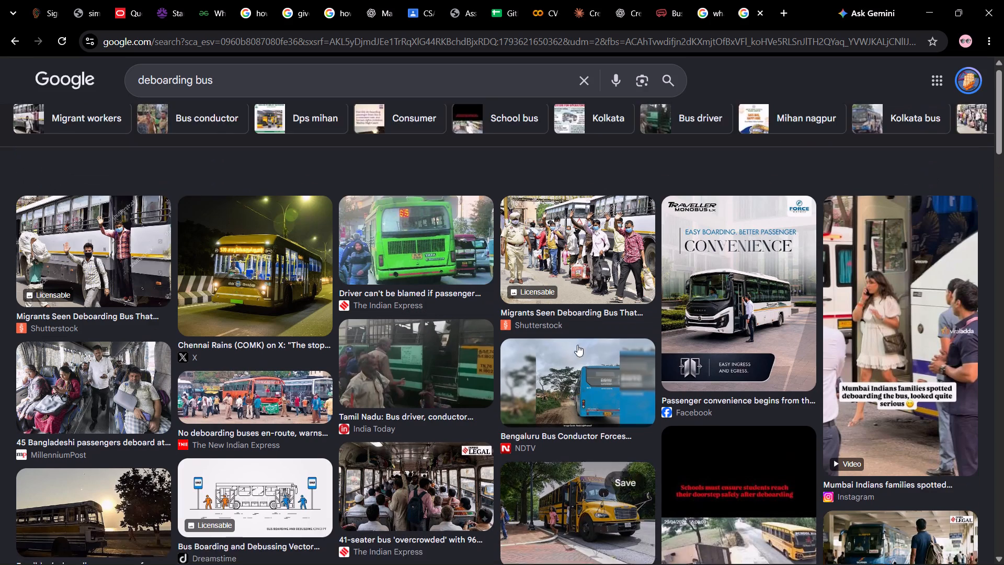
Refine the Google image search to "deboarding bus icon".
click(252, 81)
key(space)
text(icon)
key(Return)
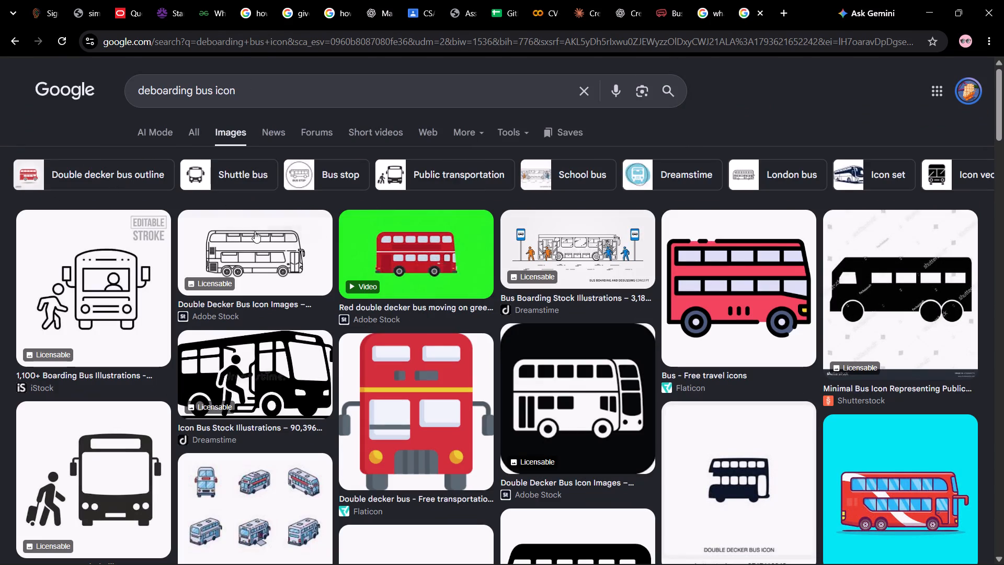
Examine the deboarding bus icon images for a pictogram of a passenger getting off a bus.
scroll(770, 361, down, 7)
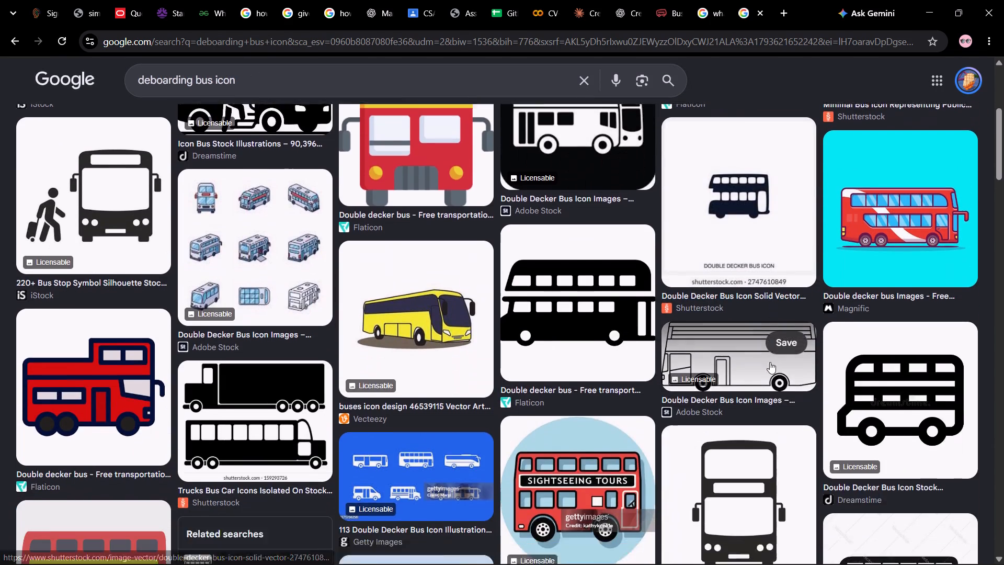
scroll(770, 362, down, 12)
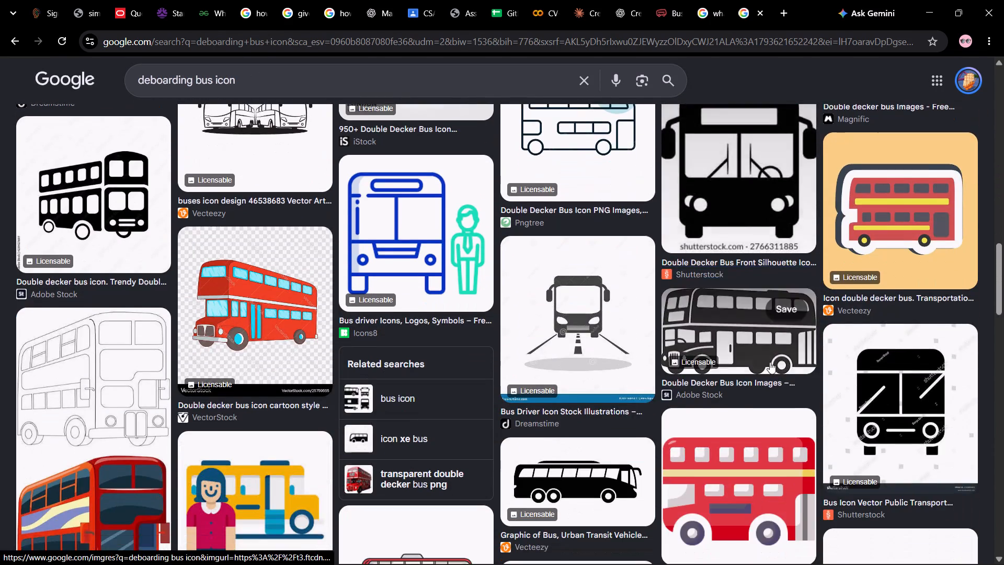
scroll(770, 362, down, 13)
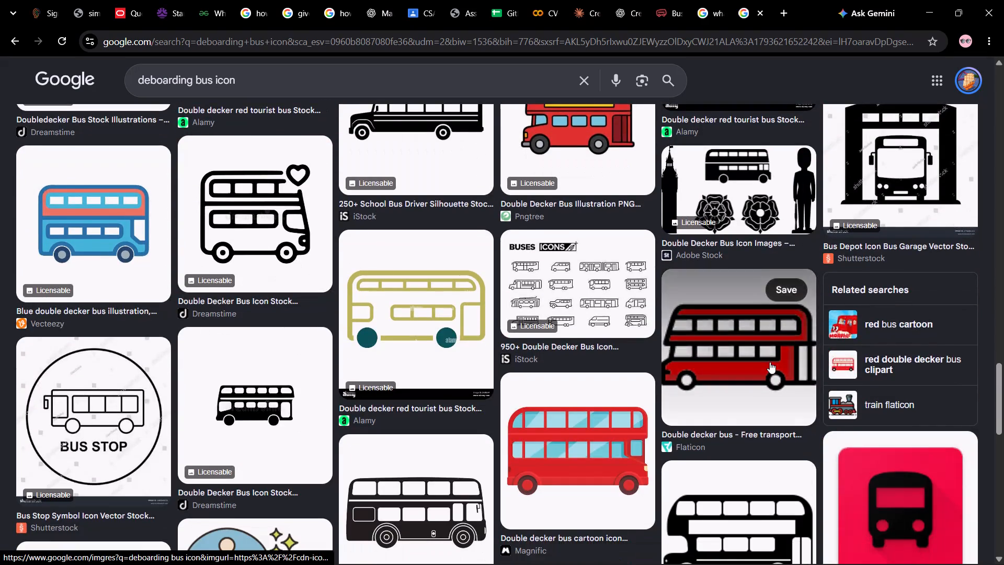
scroll(770, 362, down, 8)
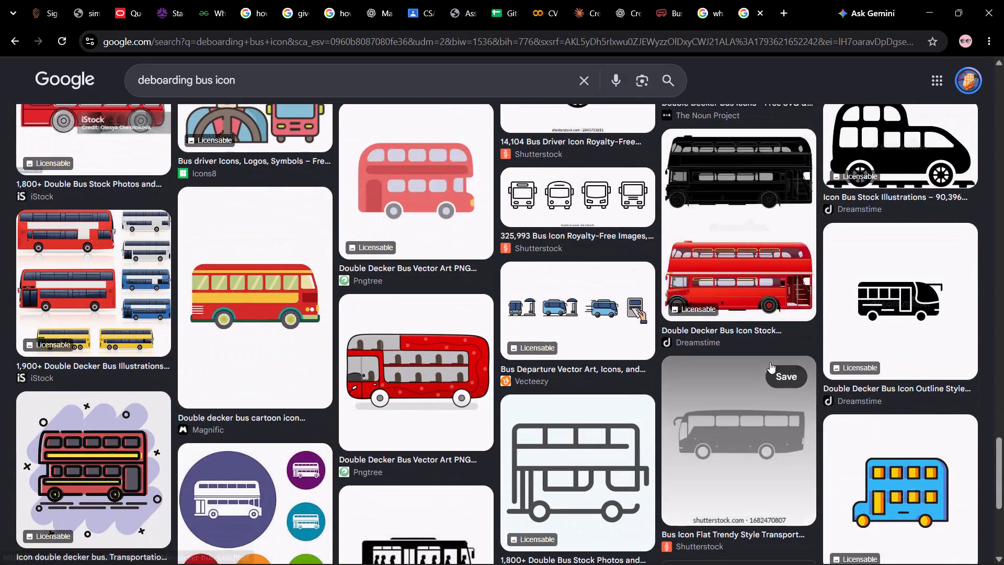
scroll(770, 362, down, 5)
scroll(770, 362, up, 6)
scroll(770, 362, down, 7)
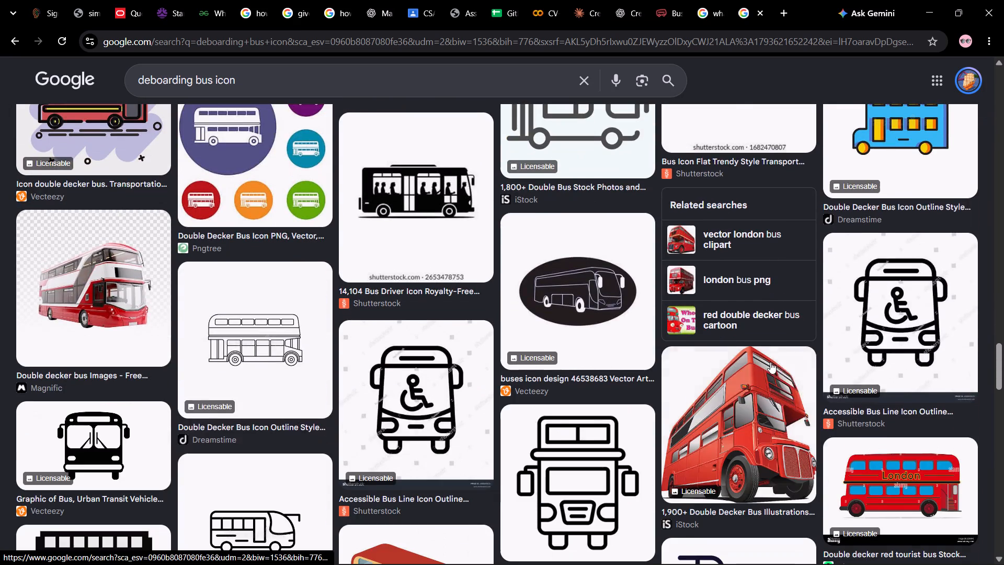
scroll(770, 362, down, 5)
scroll(770, 362, up, 8)
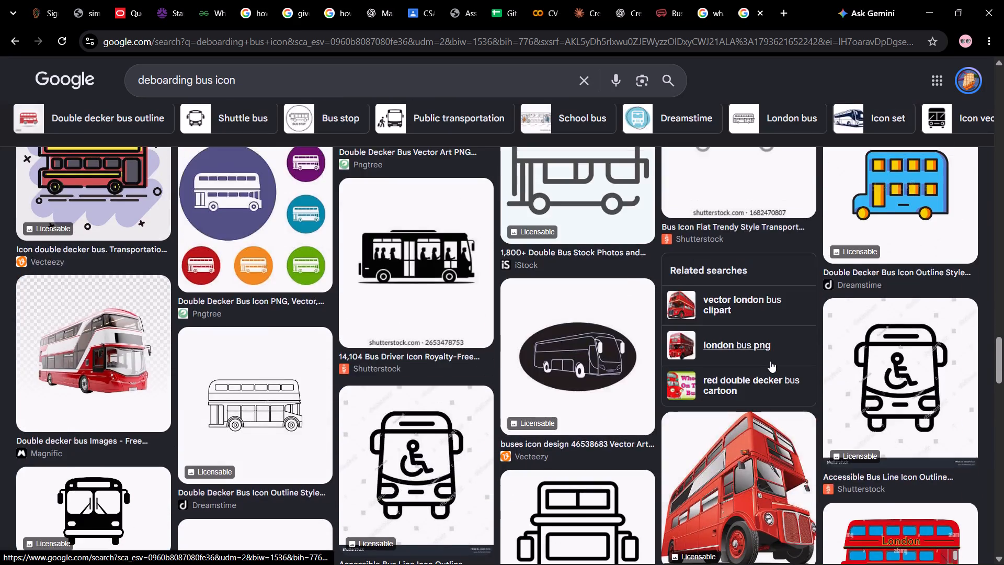
scroll(770, 361, up, 20)
scroll(770, 361, up, 4)
scroll(770, 361, down, 1)
scroll(770, 361, up, 5)
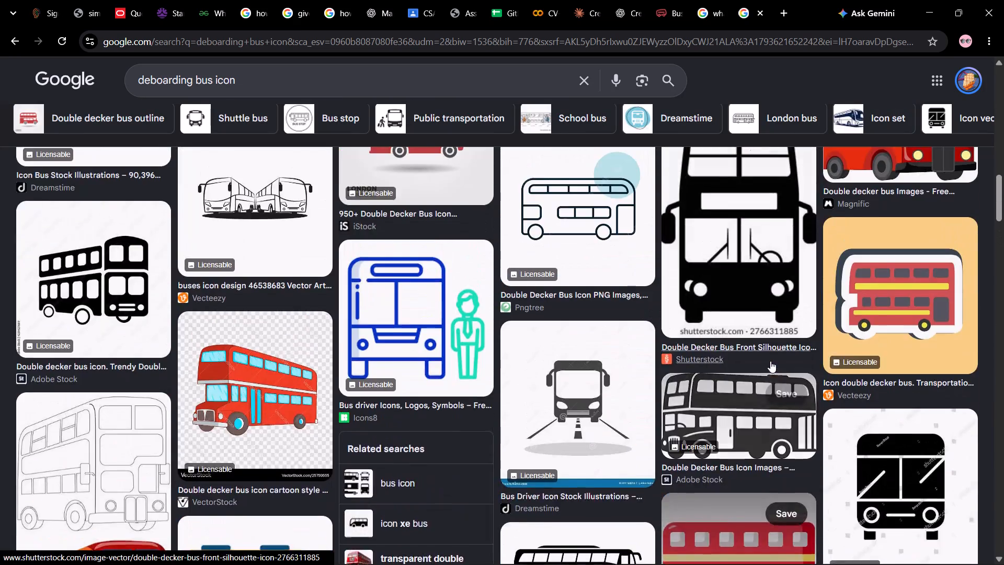
scroll(770, 361, up, 7)
Narrow the image search to the Public transportation suggestion and examine the images for a passenger leaving a bus.
click(415, 119)
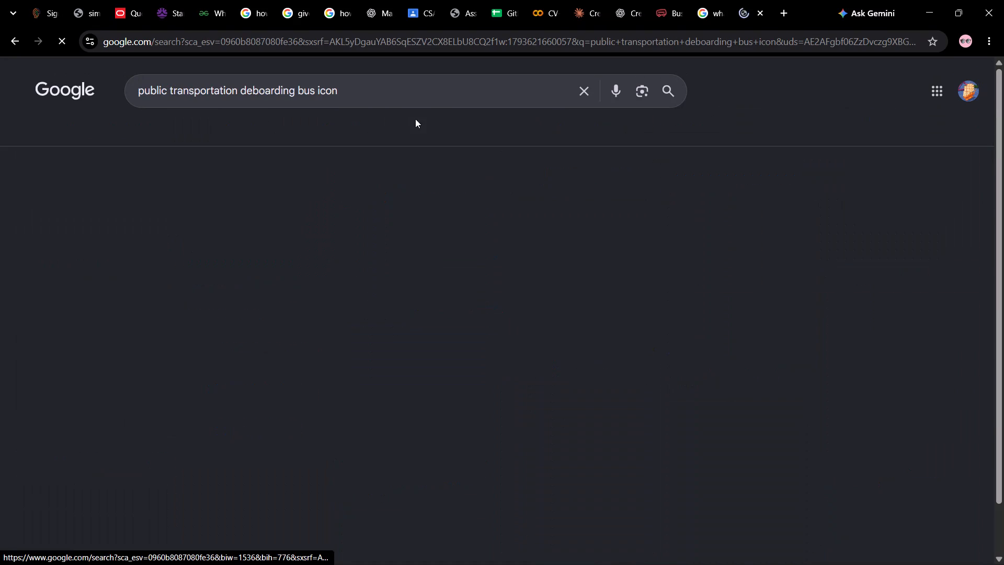
scroll(526, 335, down, 4)
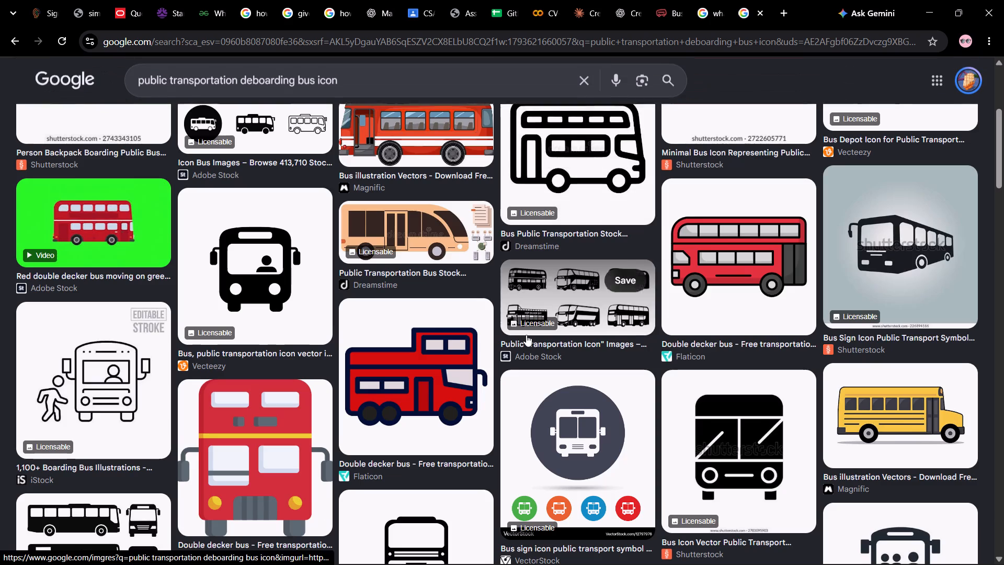
scroll(526, 335, down, 7)
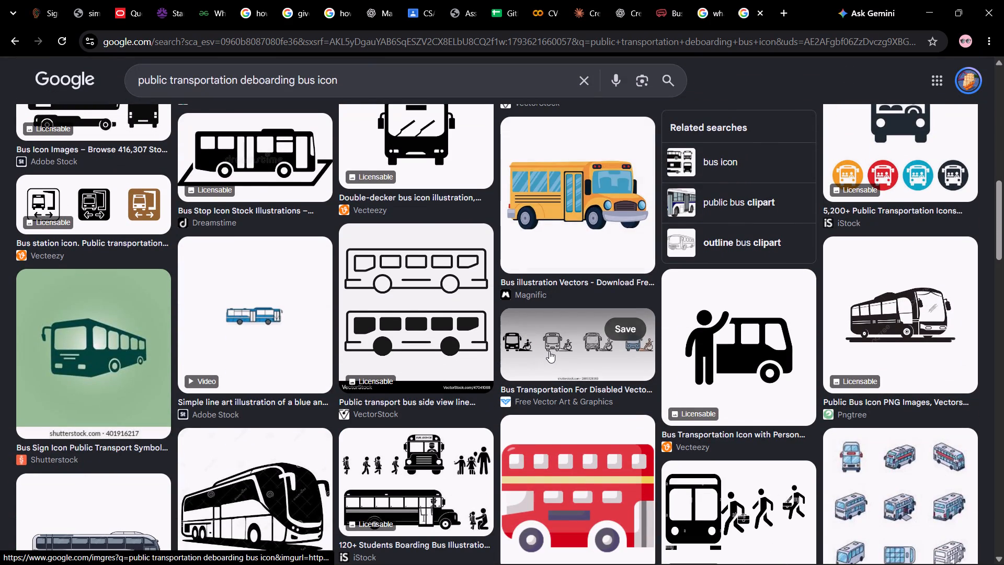
scroll(550, 351, down, 4)
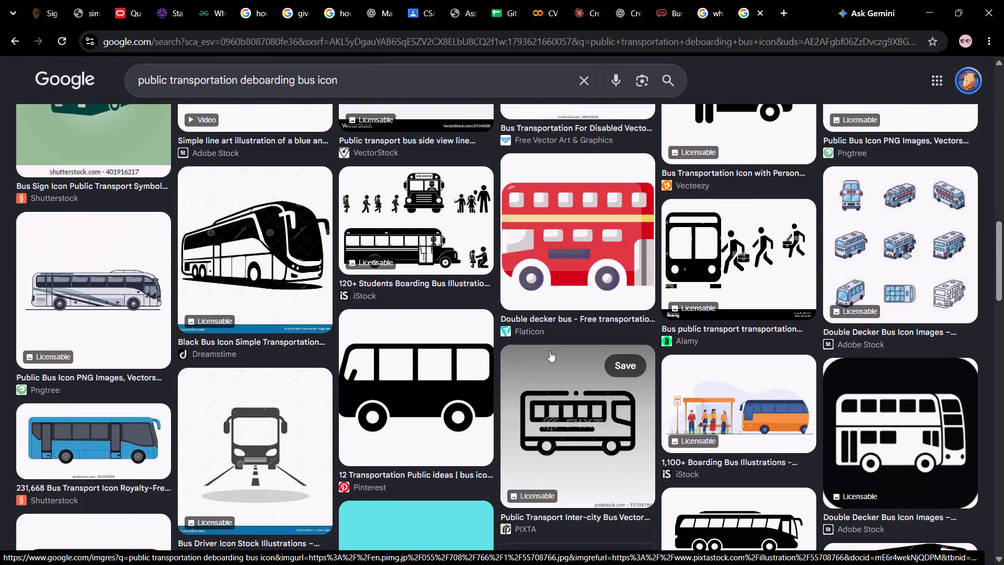
scroll(550, 351, down, 3)
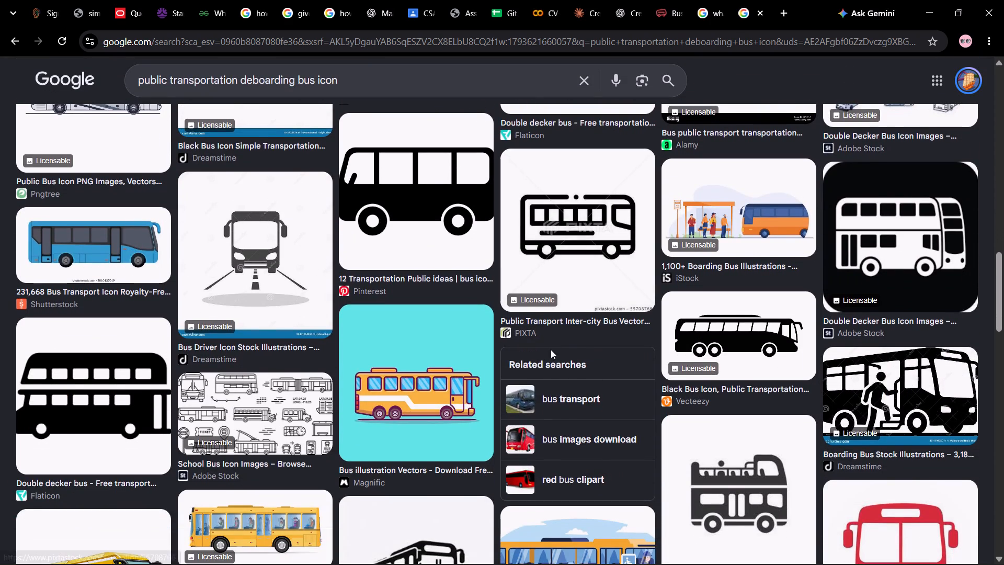
scroll(551, 349, down, 9)
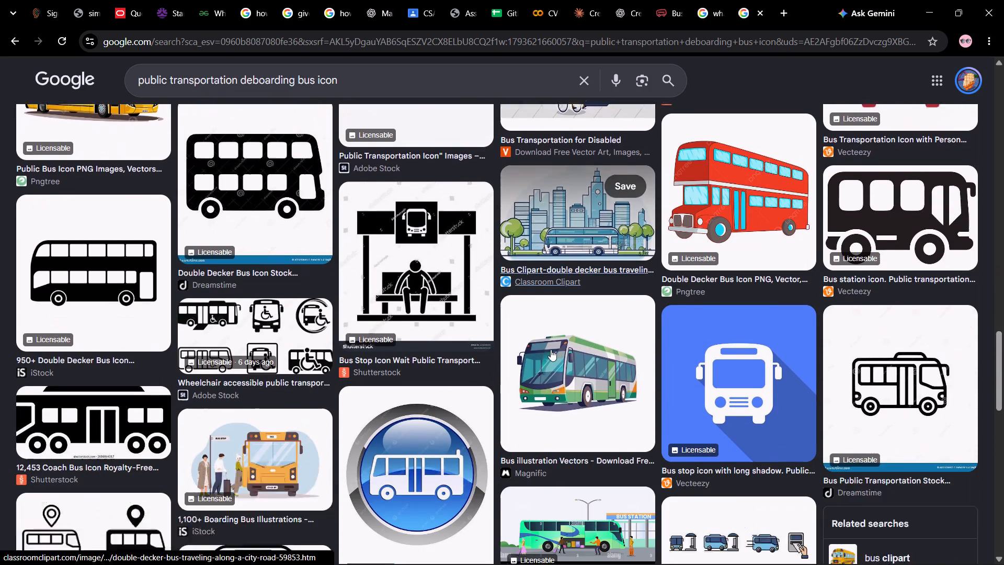
scroll(551, 349, down, 4)
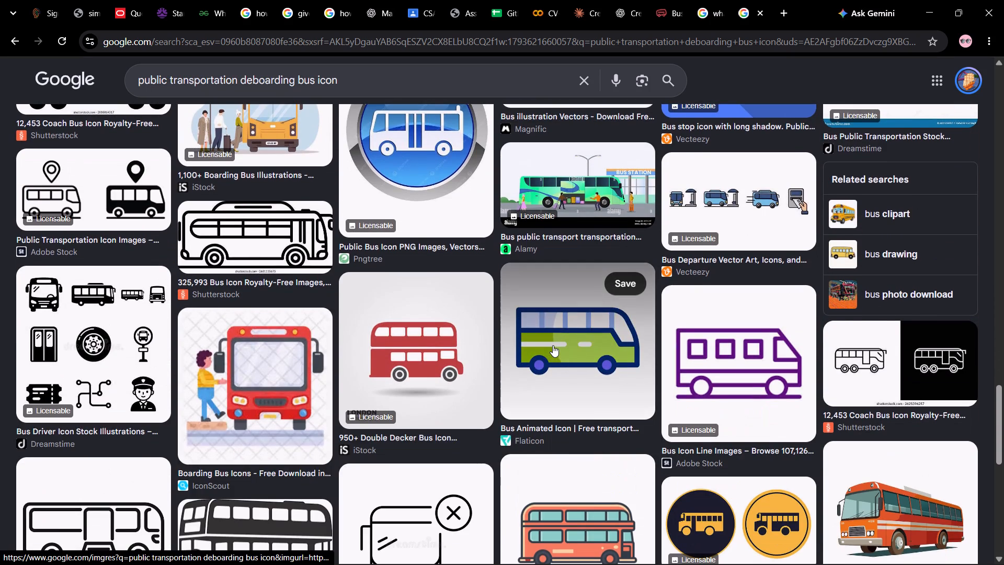
Copy the phrase "Deboarding Passenger Symbol" from the suggested icon names in the earlier AI answer.
click(700, 2)
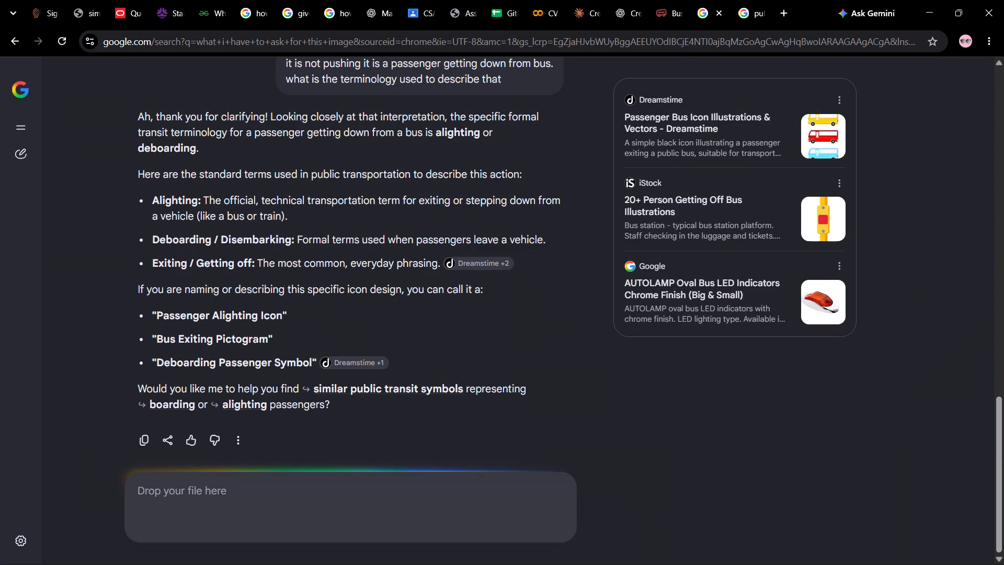
drag(268, 336, 159, 336)
click(218, 336)
drag(279, 313, 158, 310)
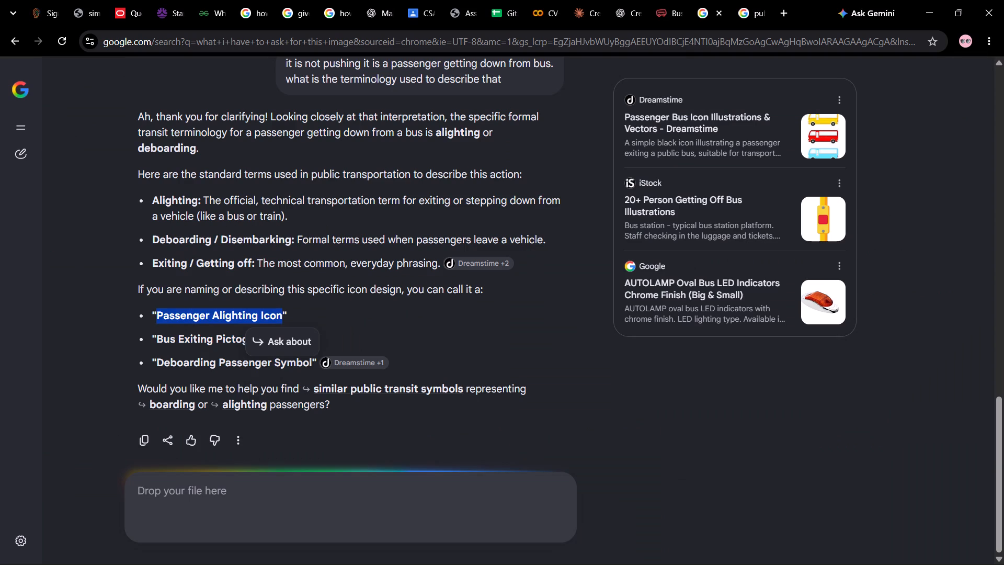
click(240, 363)
drag(312, 357, 166, 358)
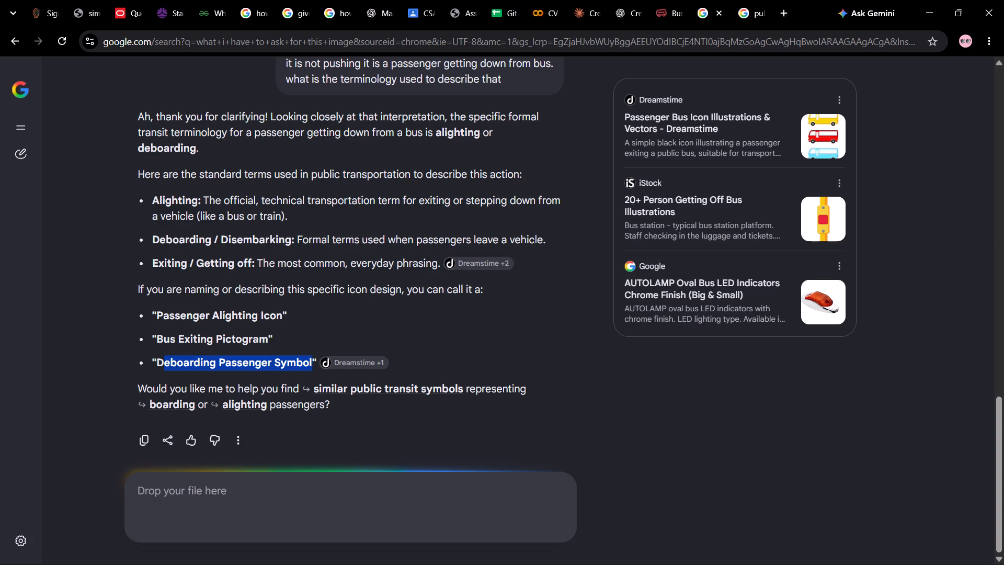
drag(166, 358, 159, 360)
key(ctrl+c)
Search Google Images for "Deboarding Passenger Symbol", replacing the public transportation query.
click(735, 0)
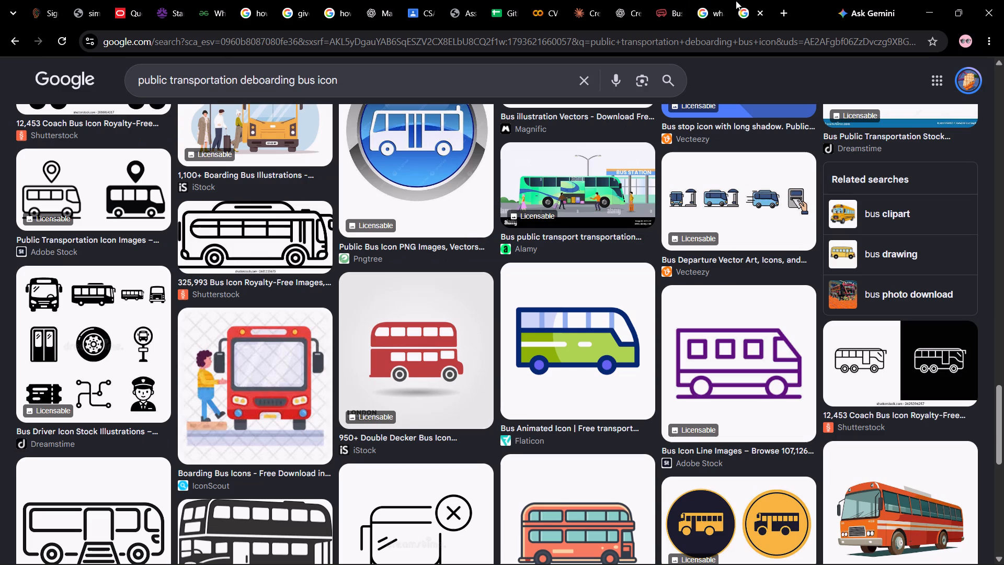
drag(399, 86, 9, 85)
key(ctrl+v)
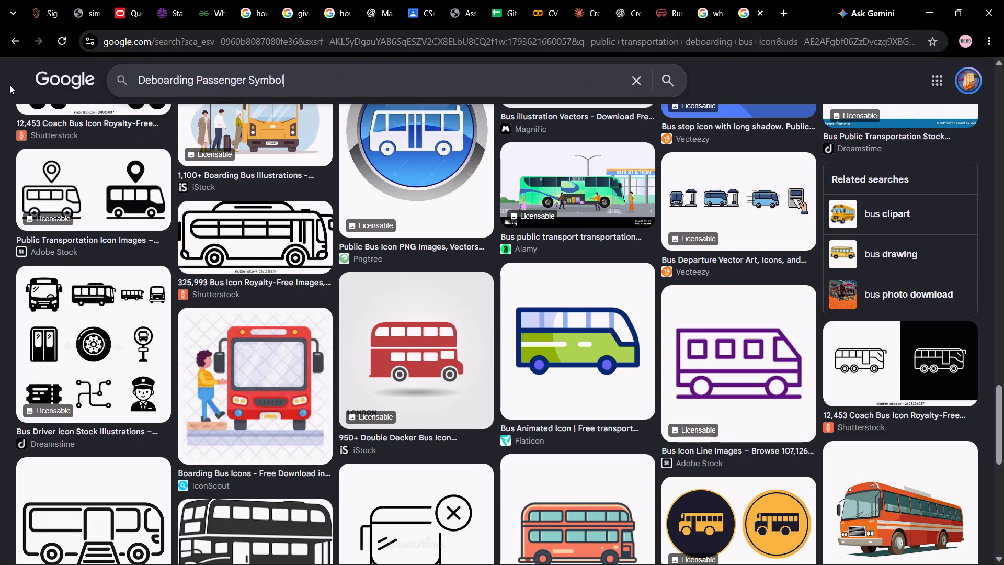
key(Return)
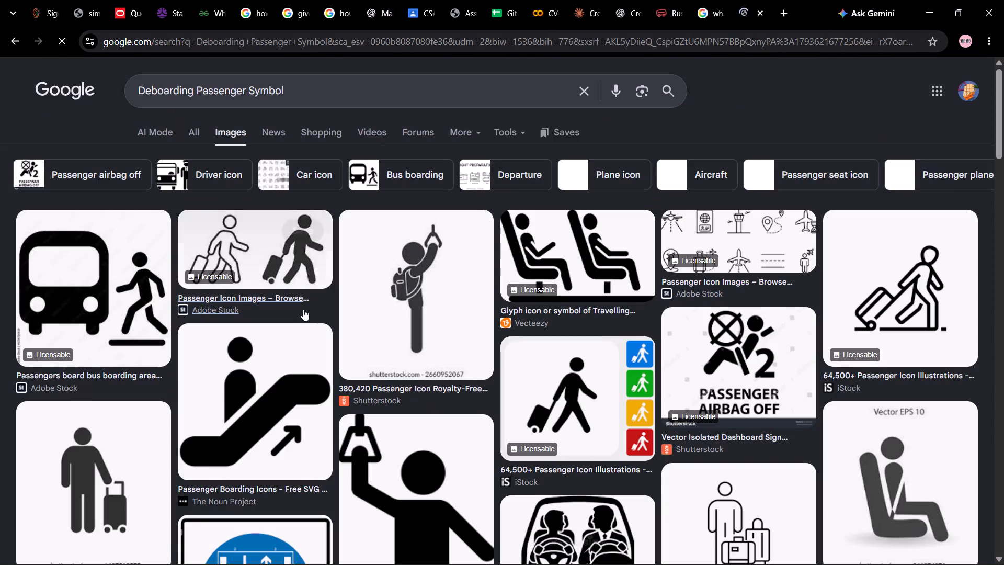
Examine the Deboarding Passenger Symbol images for a pictogram of a passenger getting off a bus.
scroll(379, 392, down, 3)
scroll(540, 390, down, 8)
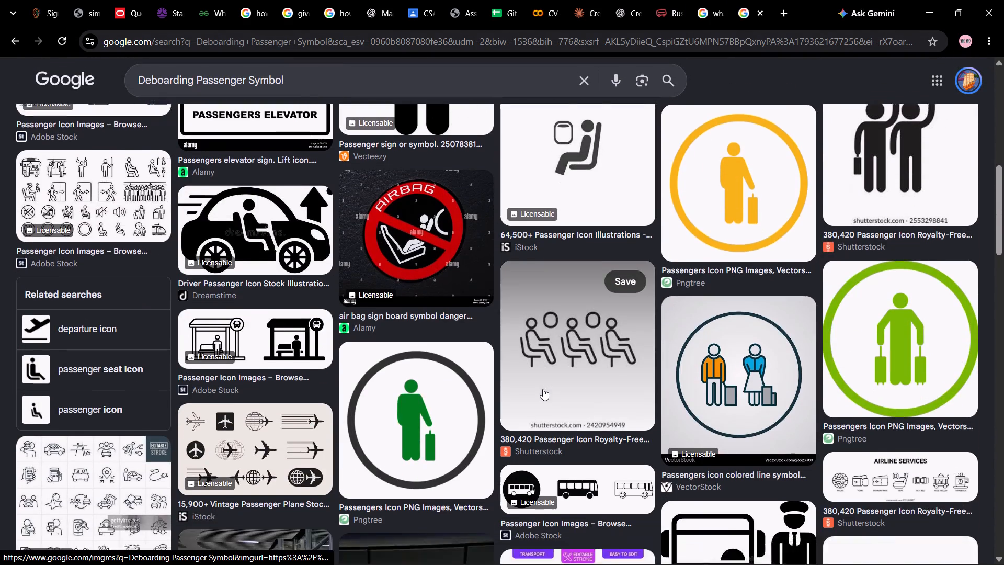
scroll(543, 389, down, 7)
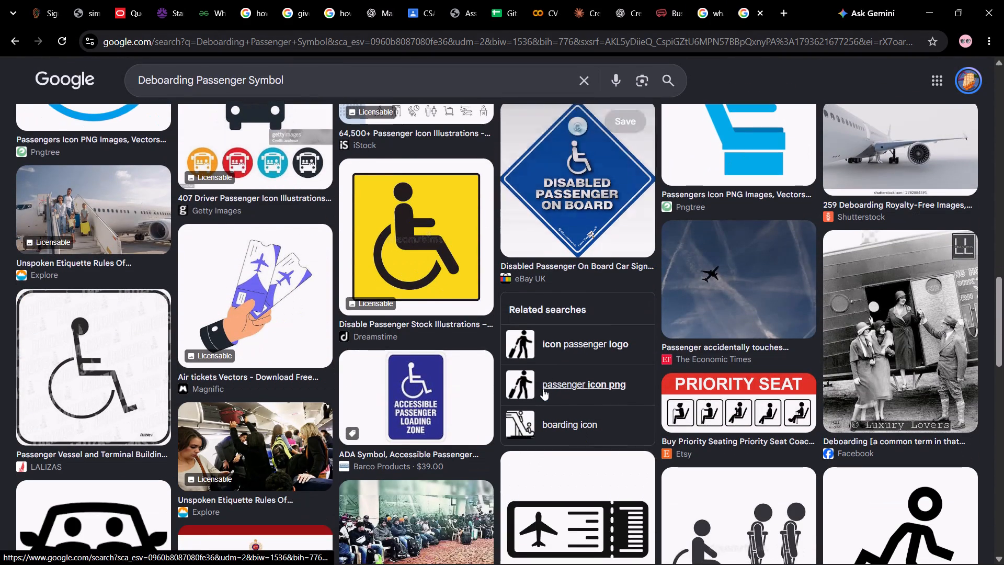
scroll(543, 387, down, 4)
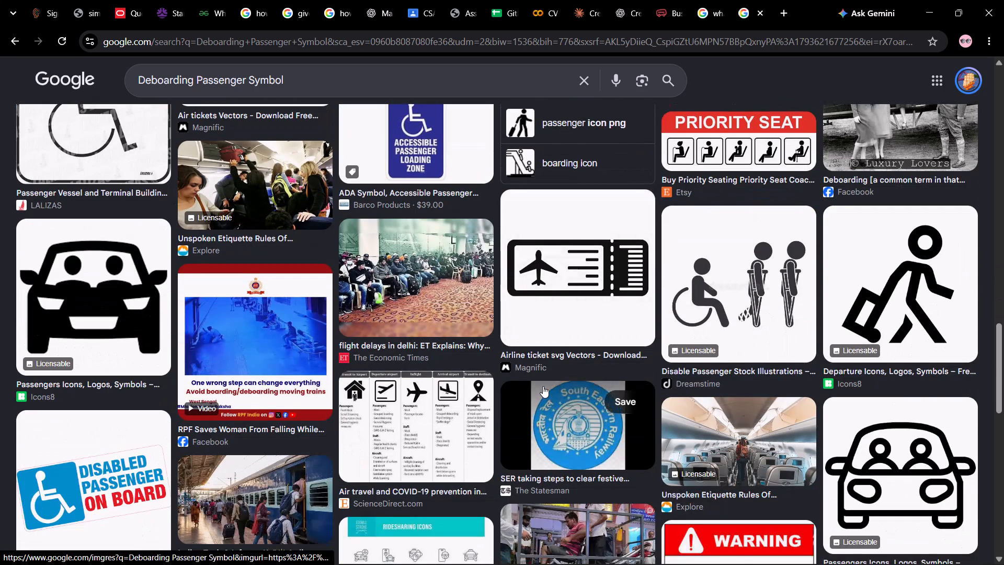
scroll(543, 386, down, 9)
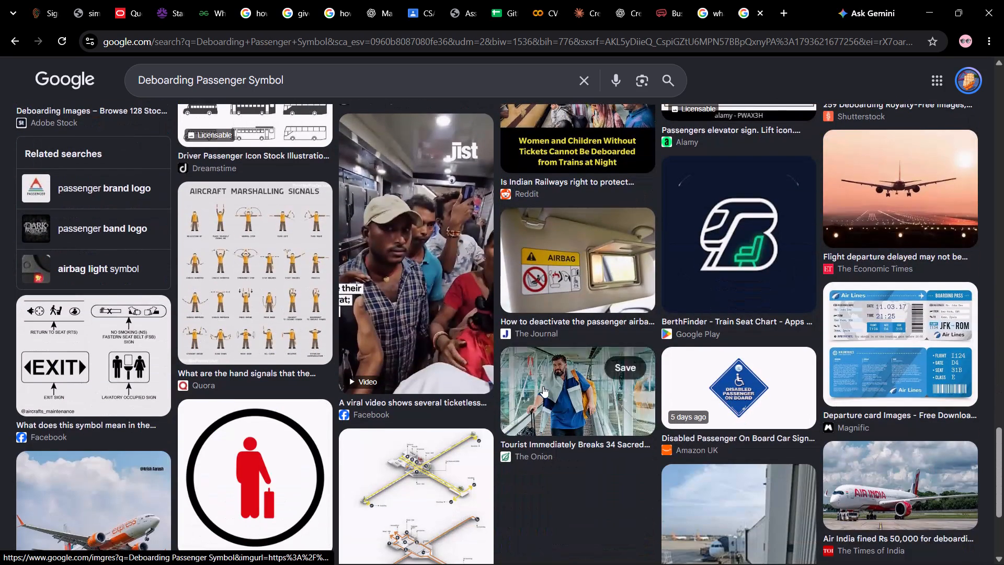
scroll(543, 386, up, 20)
scroll(543, 386, up, 4)
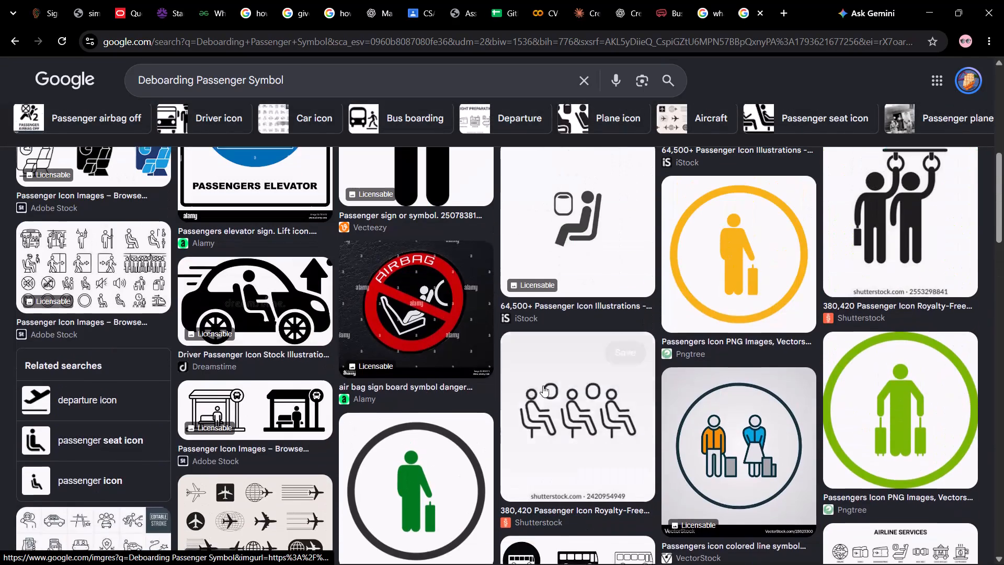
scroll(543, 386, up, 9)
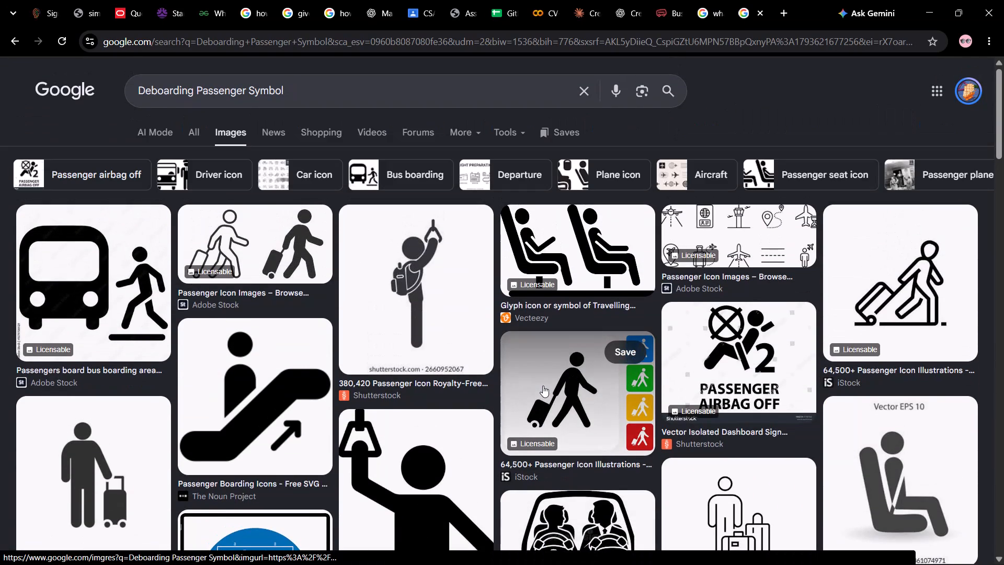
scroll(543, 386, down, 20)
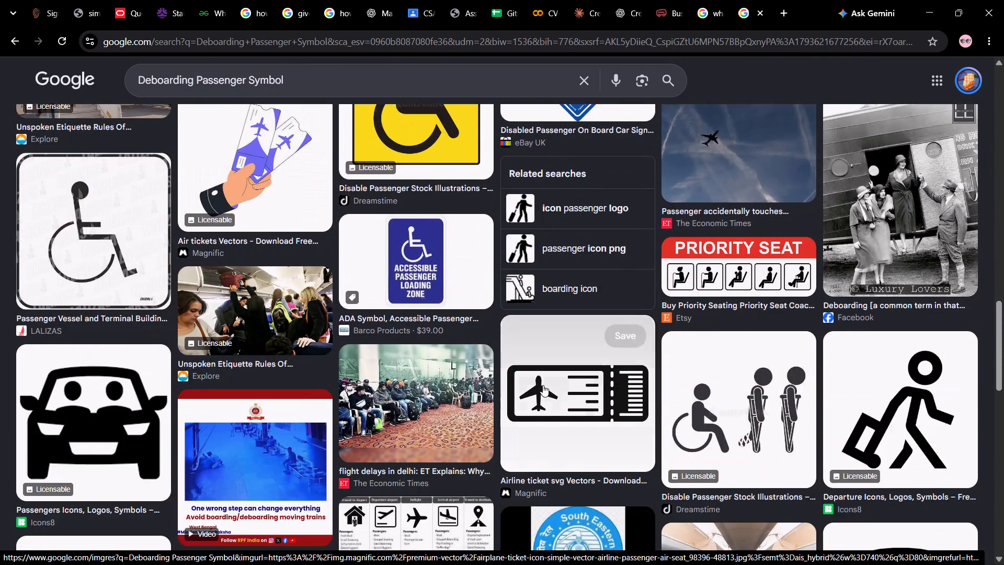
scroll(543, 384, down, 17)
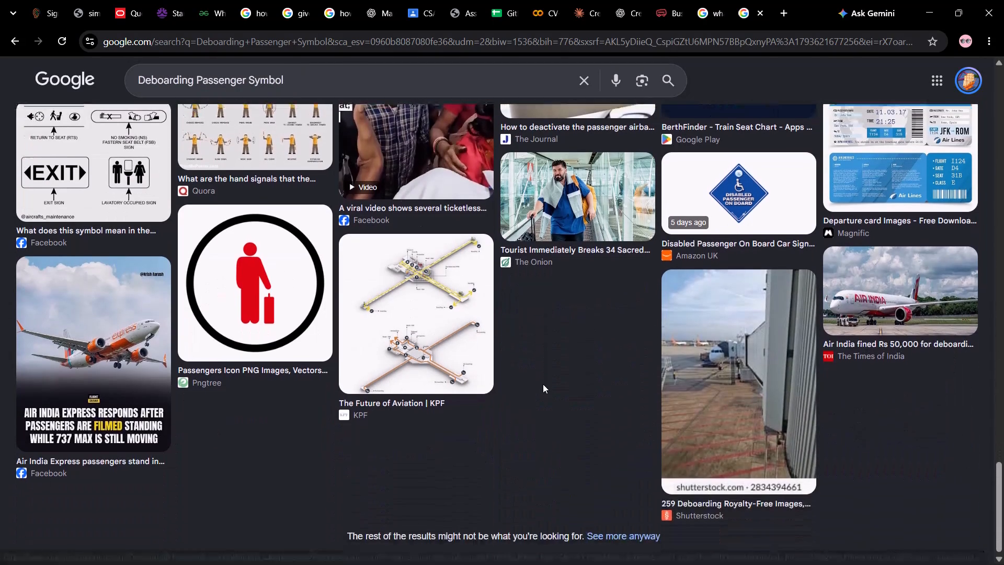
Refine the image search to "Deboarding Passenger Symbol from bus".
click(356, 85)
key(space)
text(from bus)
key(Return)
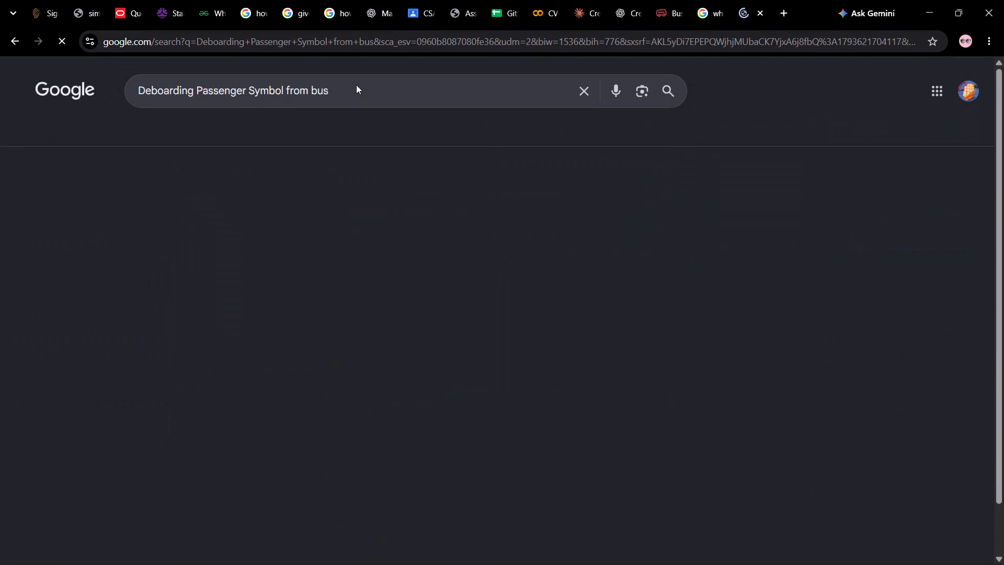
Examine the refined image results for a pictogram of a passenger stepping out of a bus.
scroll(503, 331, down, 1)
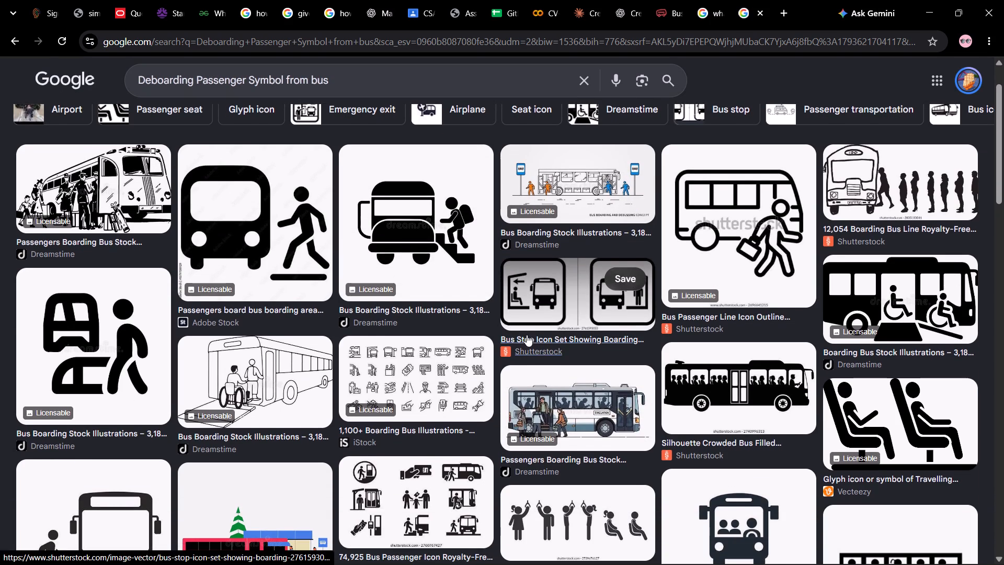
scroll(422, 343, down, 3)
scroll(422, 343, up, 3)
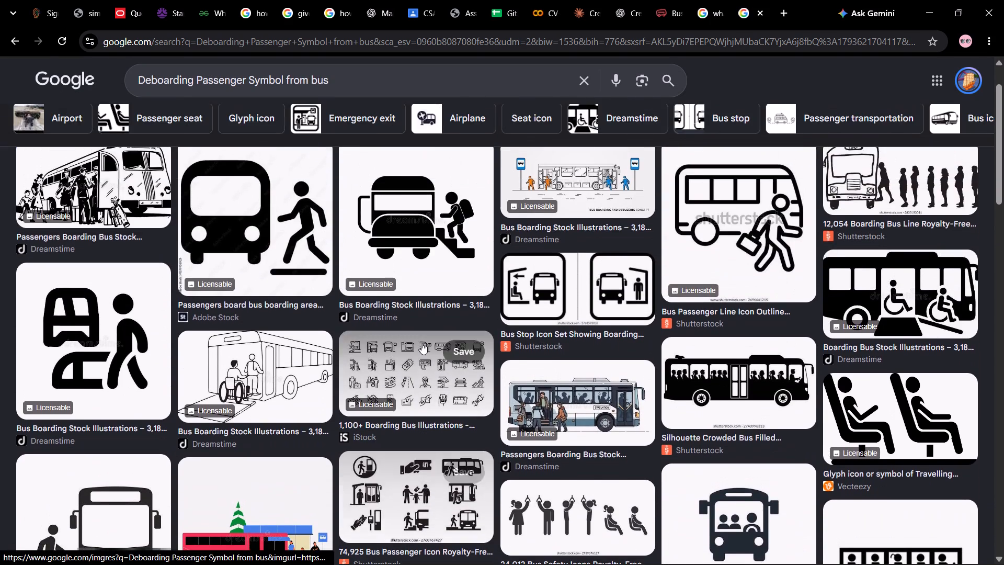
scroll(398, 334, down, 9)
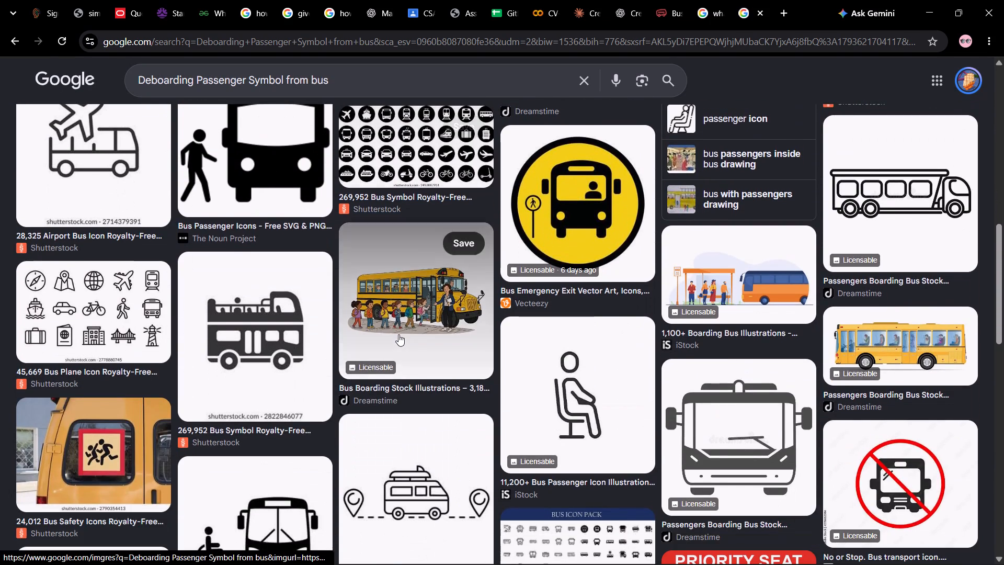
scroll(399, 333, up, 4)
scroll(401, 332, down, 6)
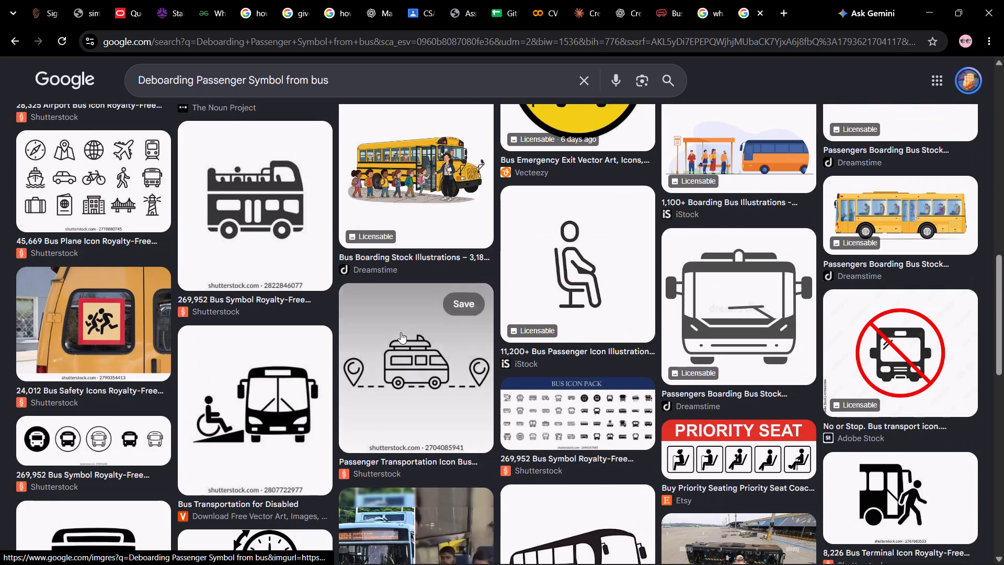
scroll(401, 332, down, 4)
Save the Shutterstock Bus Terminal Icon image of a person leaving a bus in the NEW CO1 folder under its suggested file name.
click(912, 255)
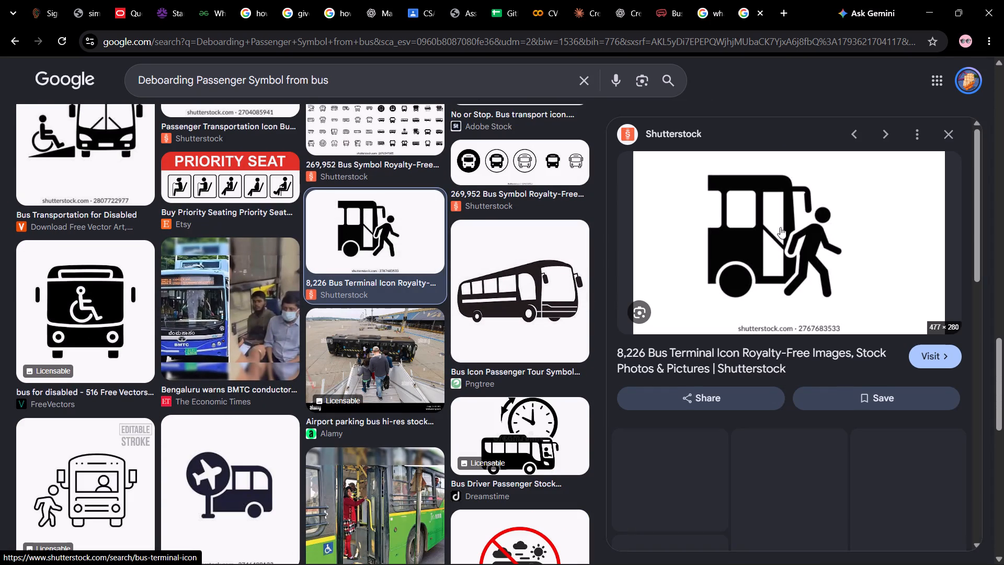
right_click(767, 219)
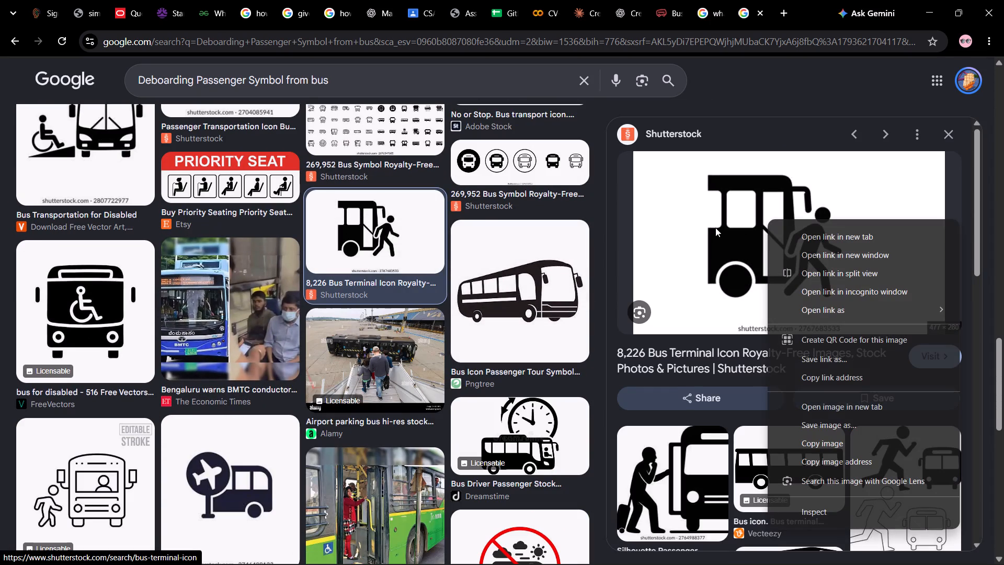
right_click(715, 228)
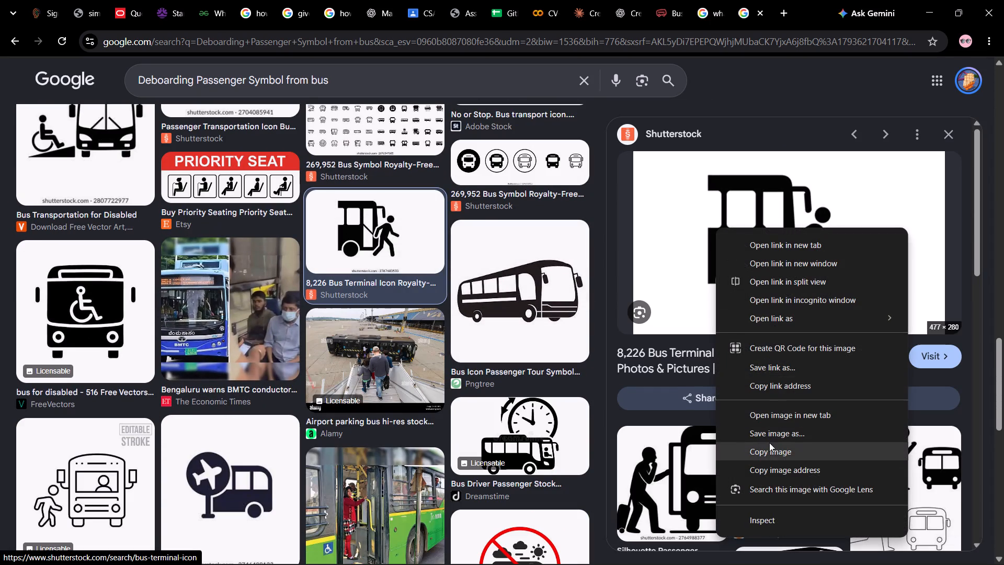
click(779, 434)
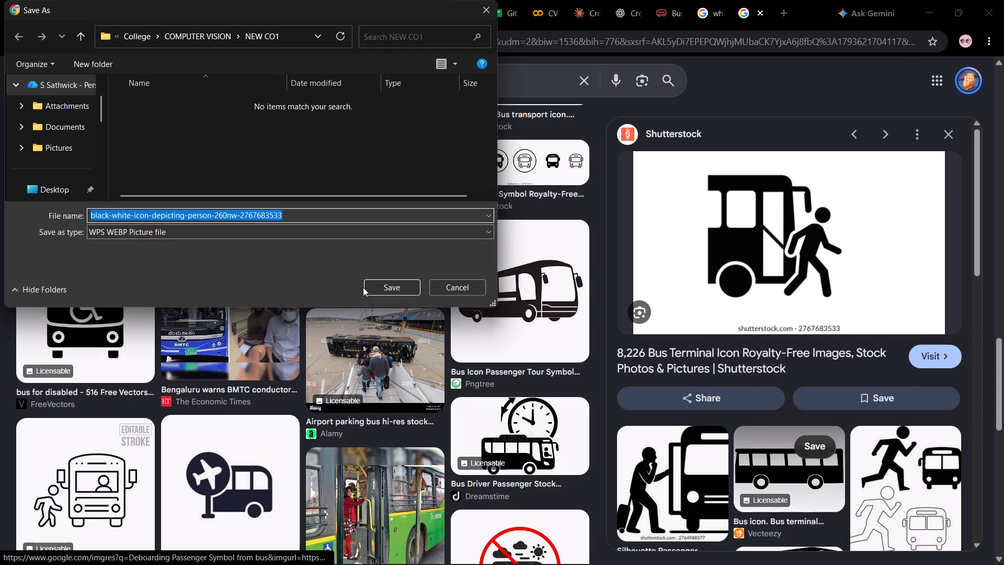
click(406, 286)
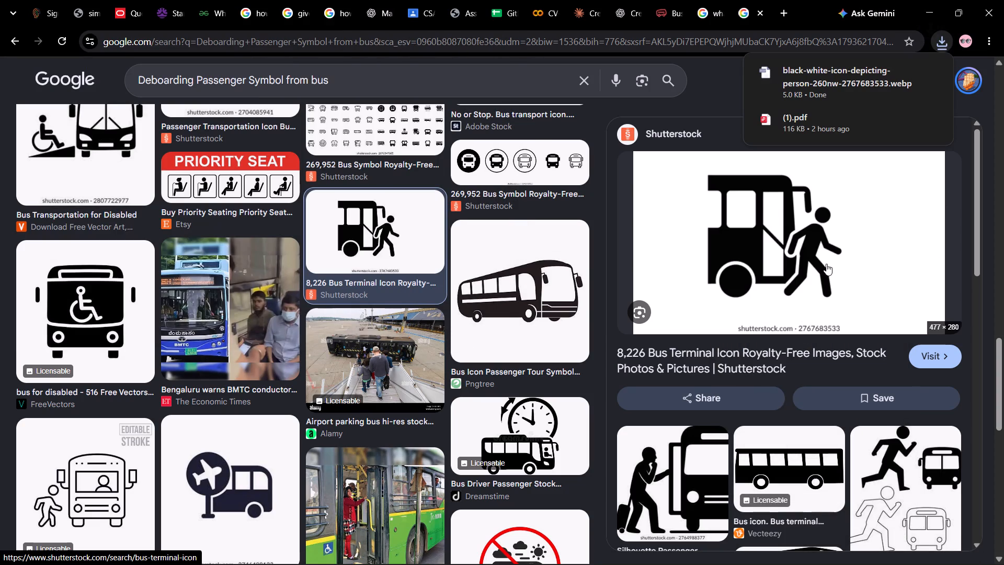
Take a cropped screenshot of the bus and exiting passenger pictogram in the image preview, leaving out the Shutterstock caption.
key(Print)
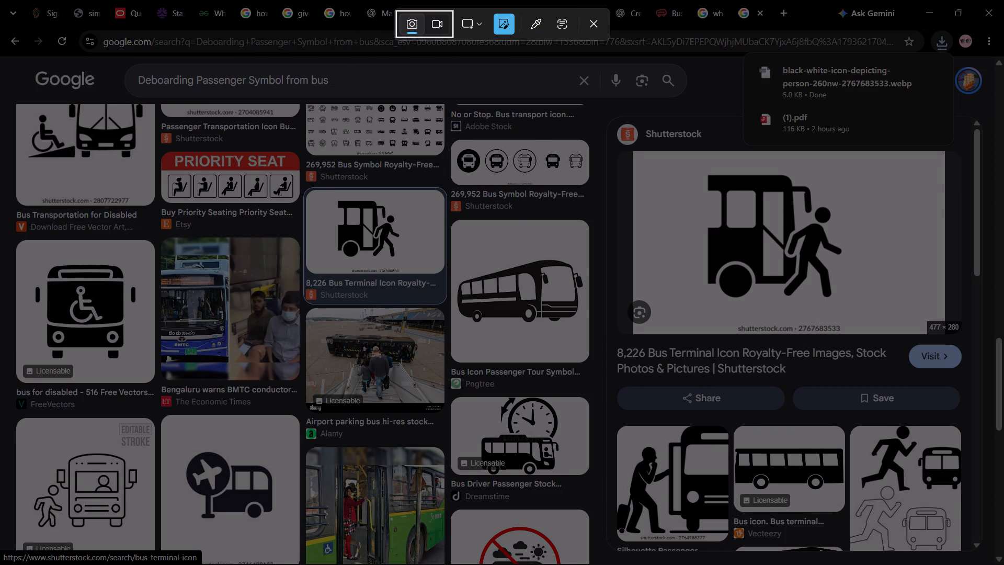
drag(694, 169, 871, 303)
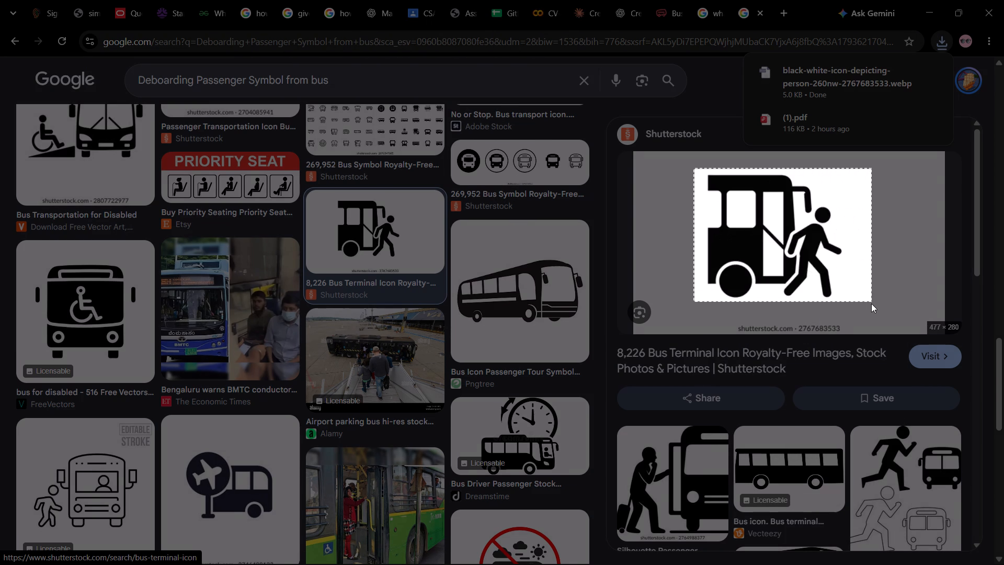
drag(871, 303, 871, 307)
click(636, 332)
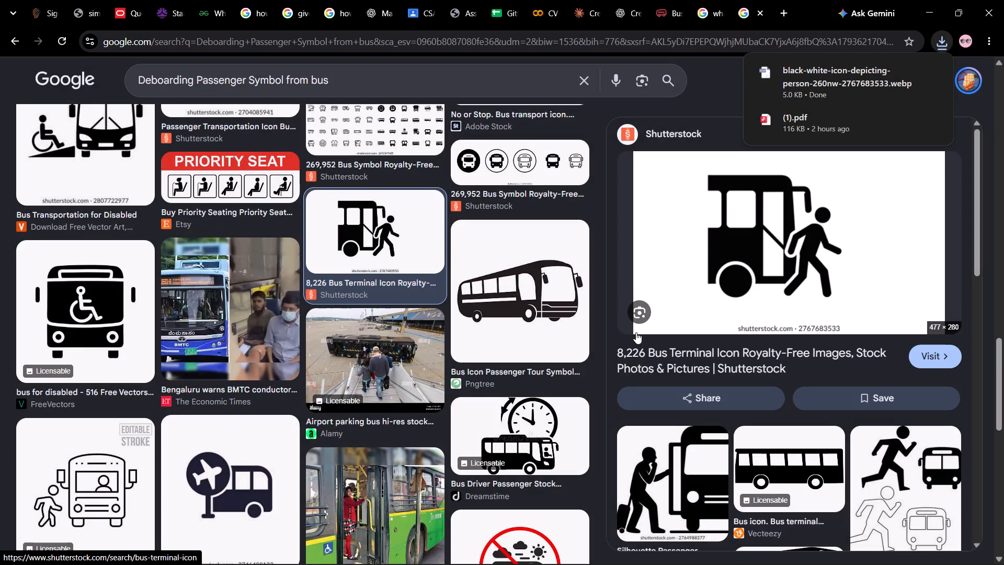
Switch to the AbstruceRoute design in Figma.
key(alt+Tab)
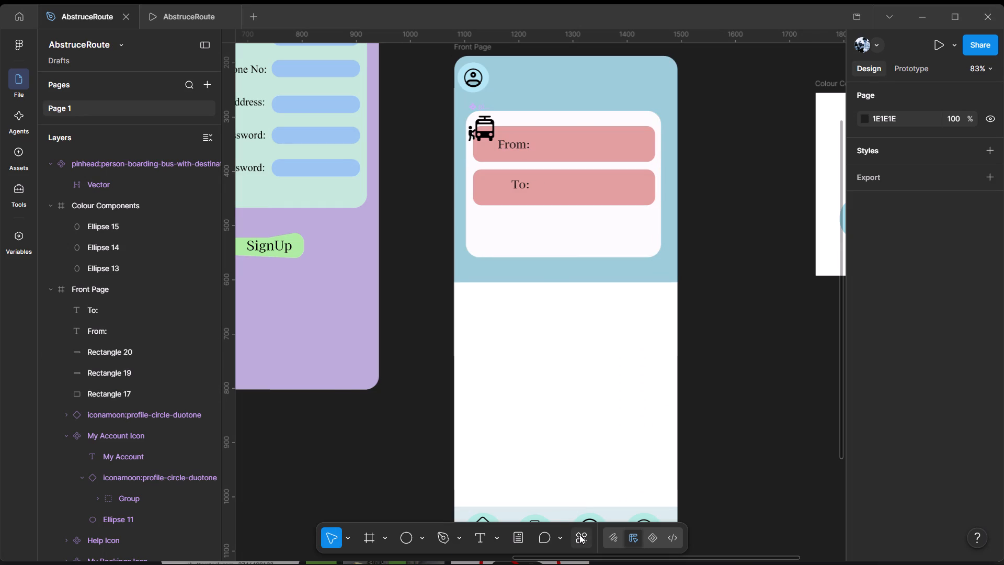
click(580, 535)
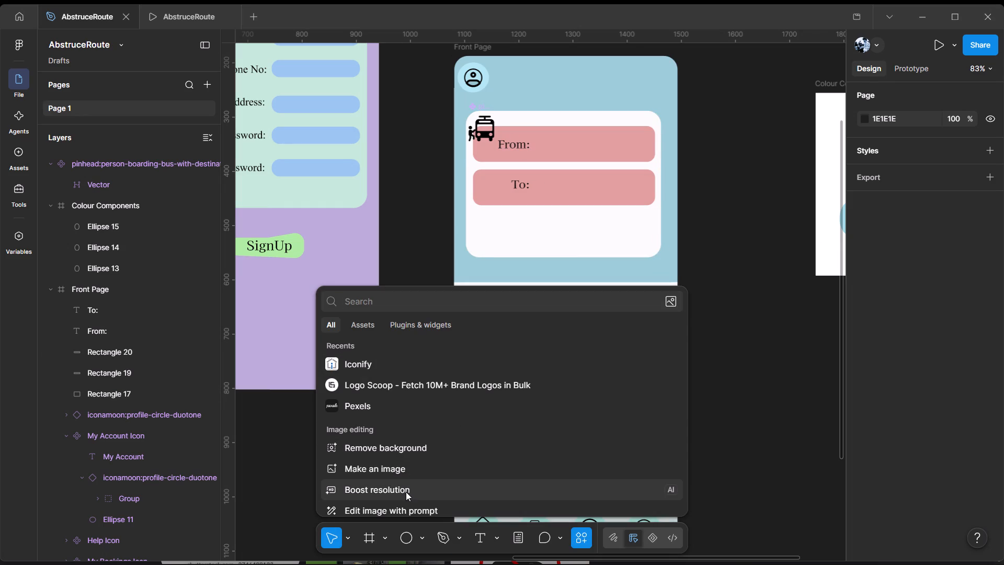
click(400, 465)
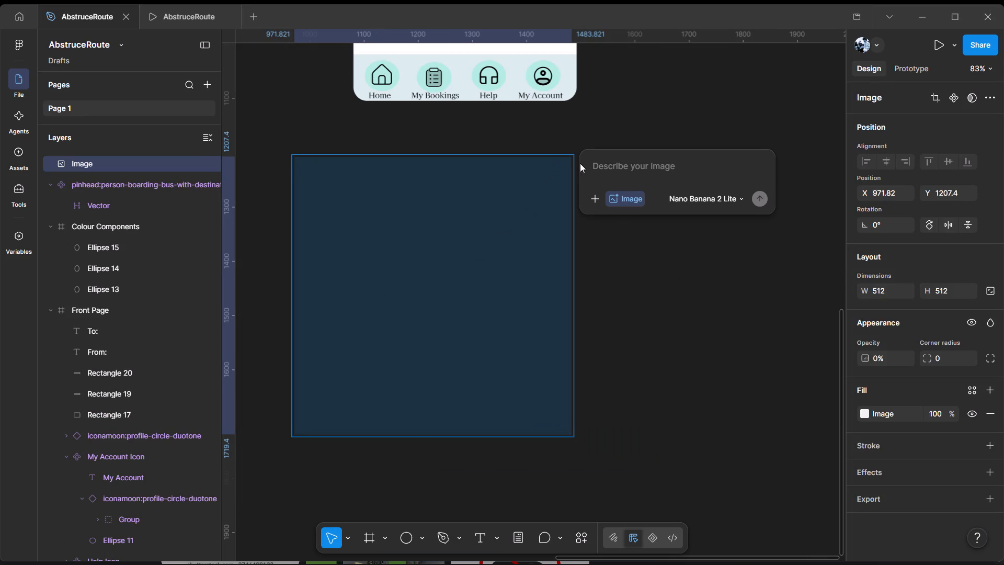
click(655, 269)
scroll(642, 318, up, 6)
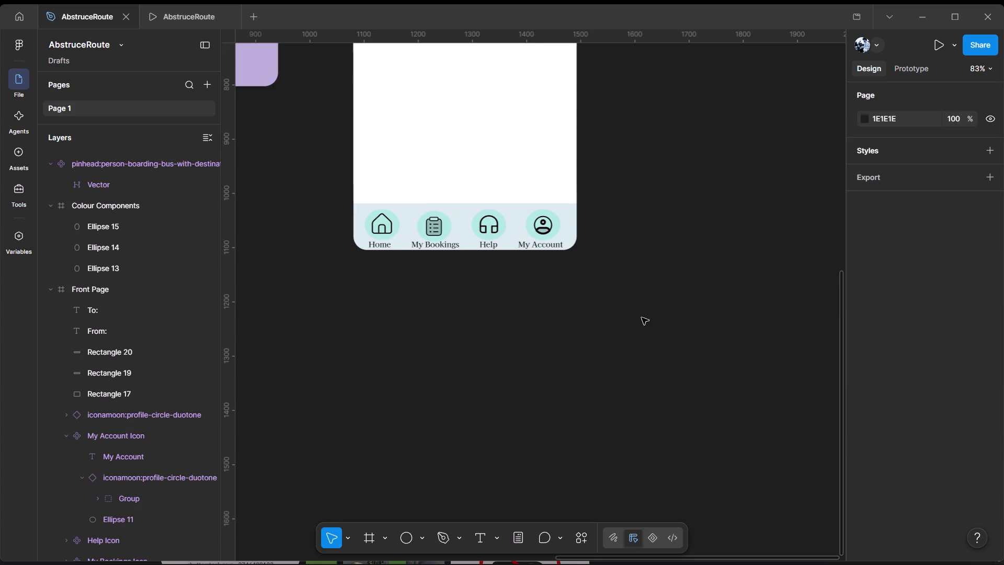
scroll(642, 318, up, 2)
Examine the available actions, assets, plugins and image editing tools for a way to work with the bus icon image.
click(575, 541)
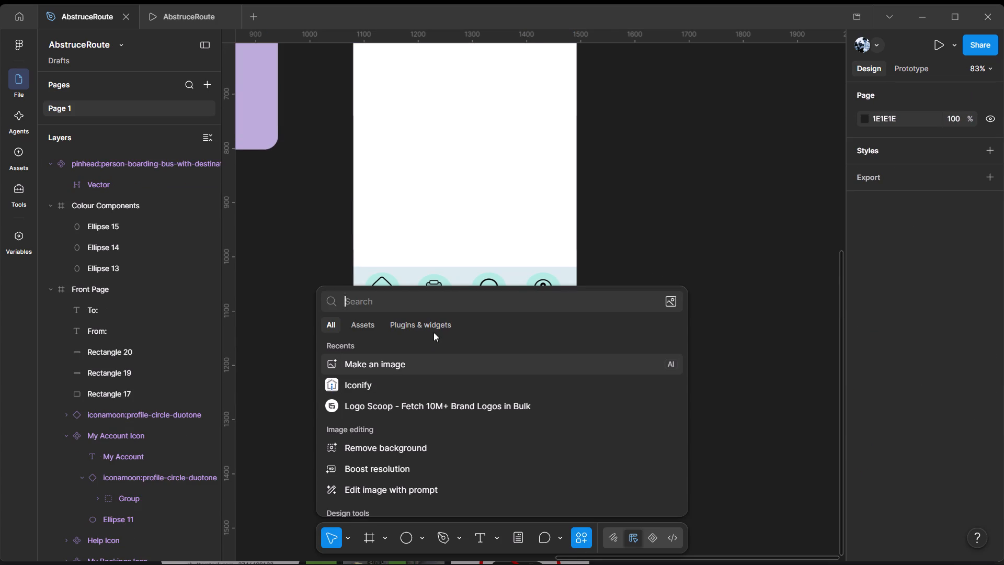
click(433, 332)
click(430, 329)
click(364, 327)
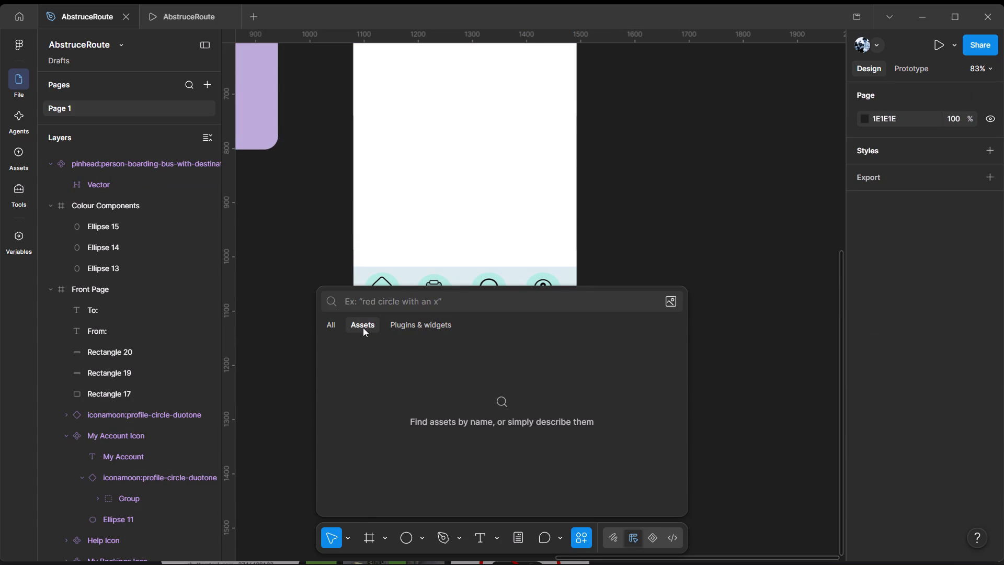
click(329, 325)
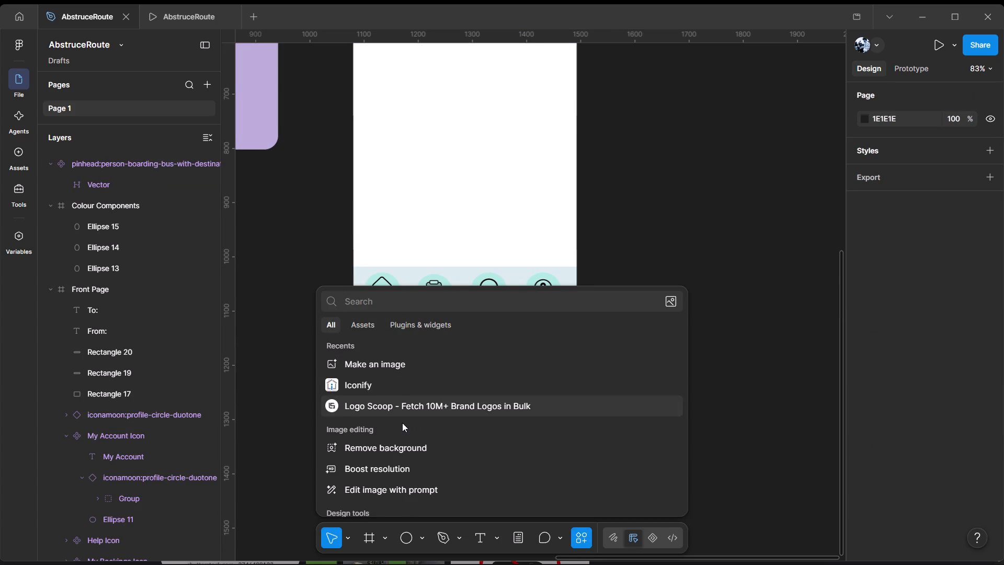
scroll(402, 422, down, 7)
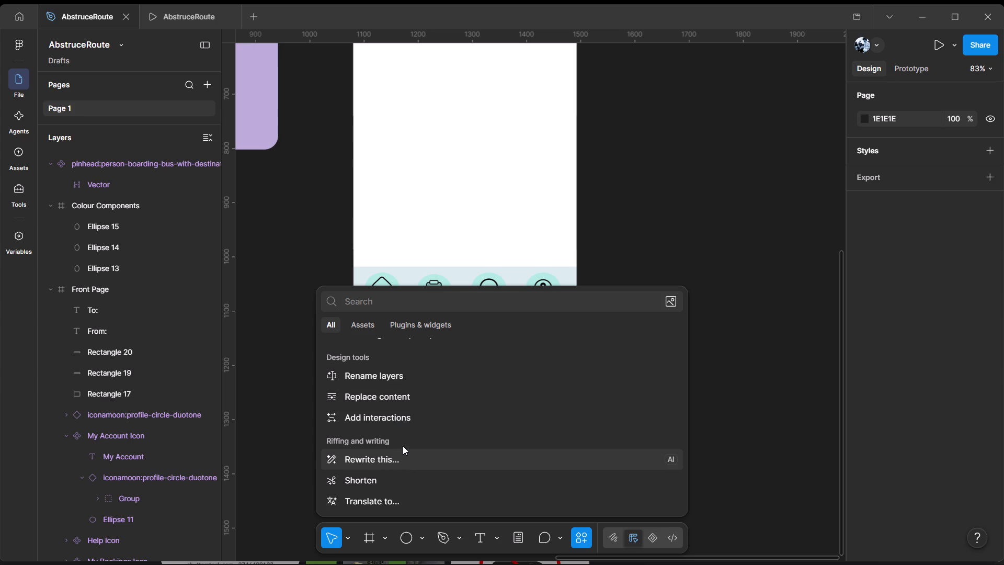
scroll(407, 461, up, 2)
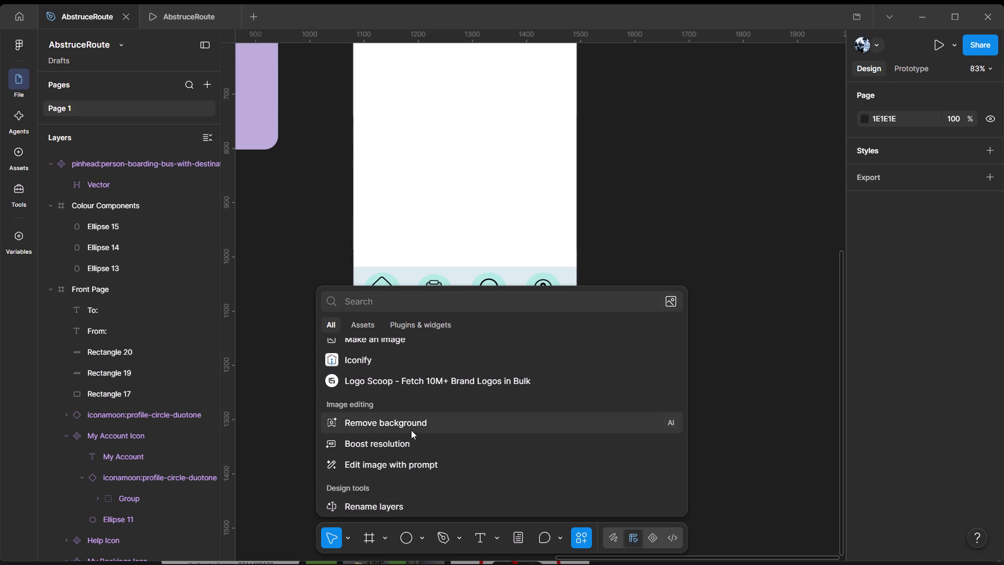
scroll(375, 375, up, 3)
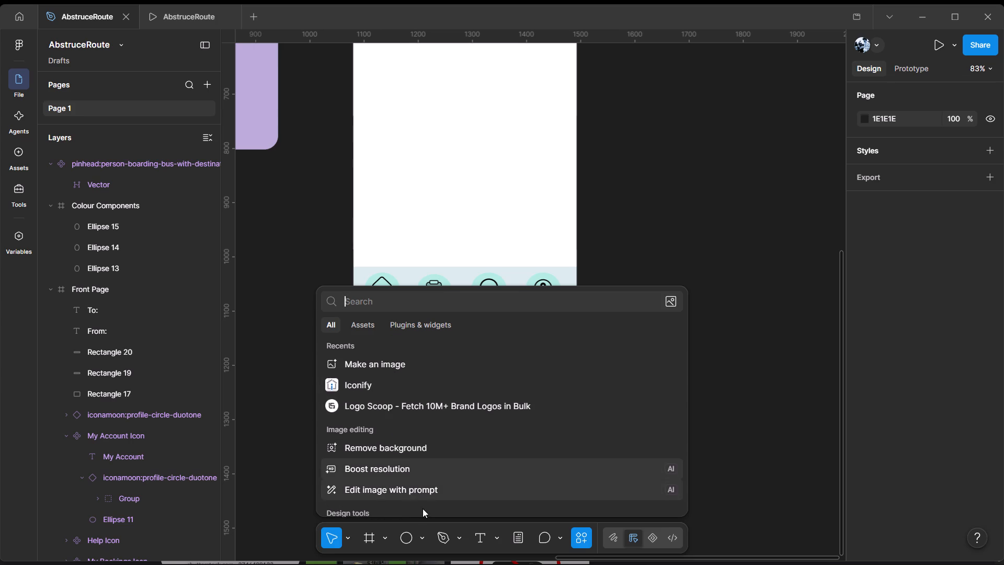
scroll(423, 508, down, 2)
click(733, 404)
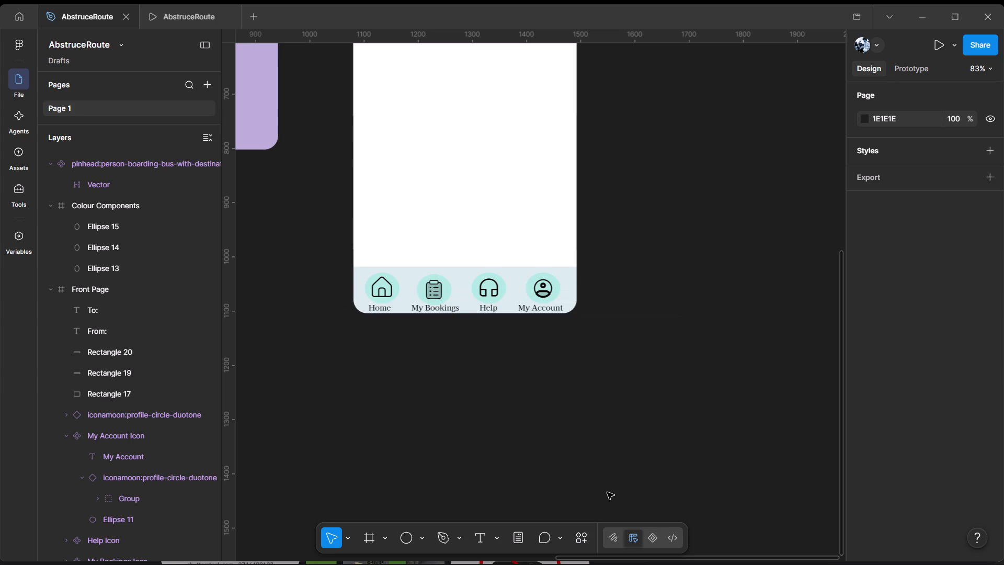
Look through the file, tools and assets options around the Front Page frame for a way to import the saved bus icon image.
scroll(537, 493, up, 4)
scroll(542, 450, up, 6)
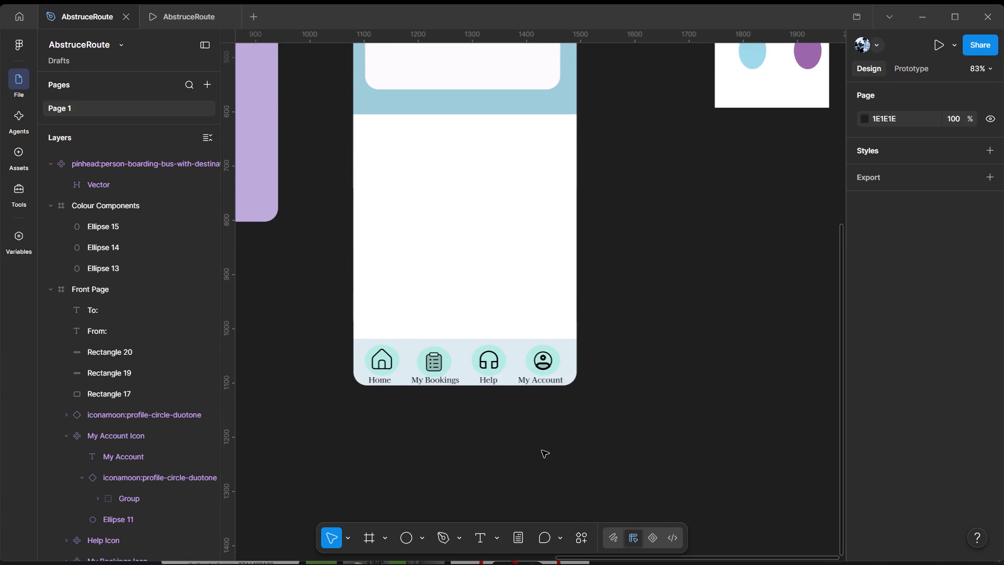
scroll(542, 450, up, 6)
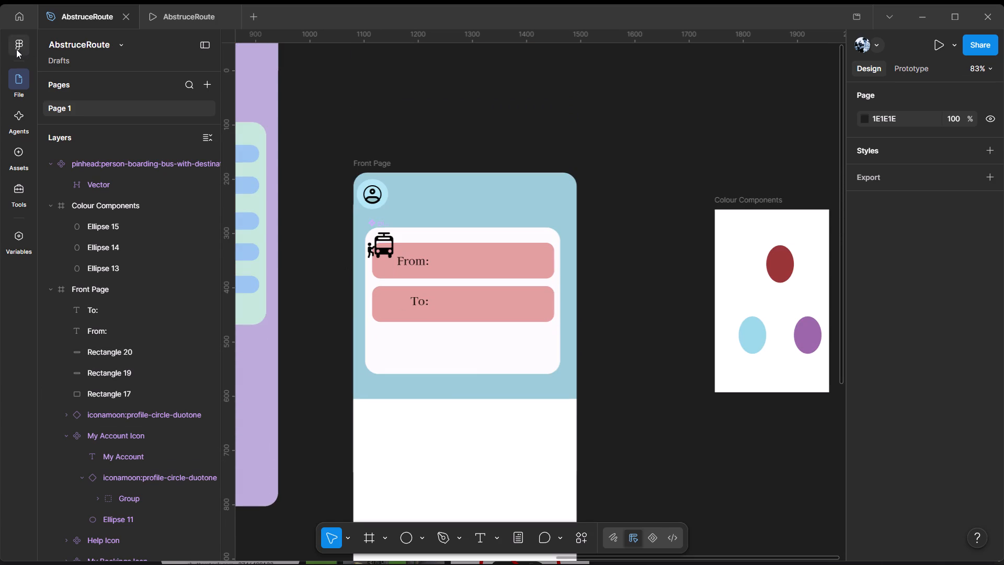
click(16, 78)
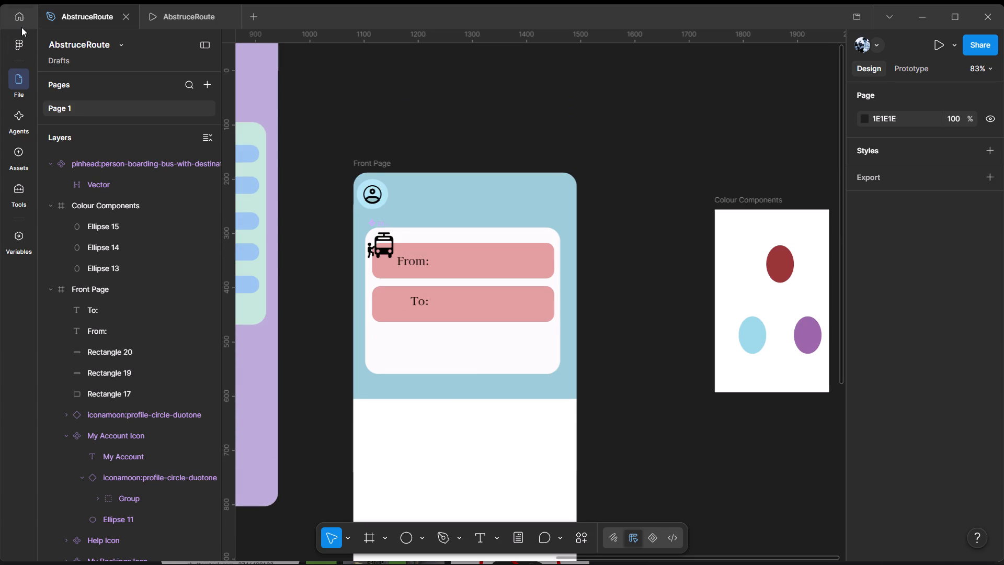
click(21, 27)
click(65, 17)
right_click(15, 17)
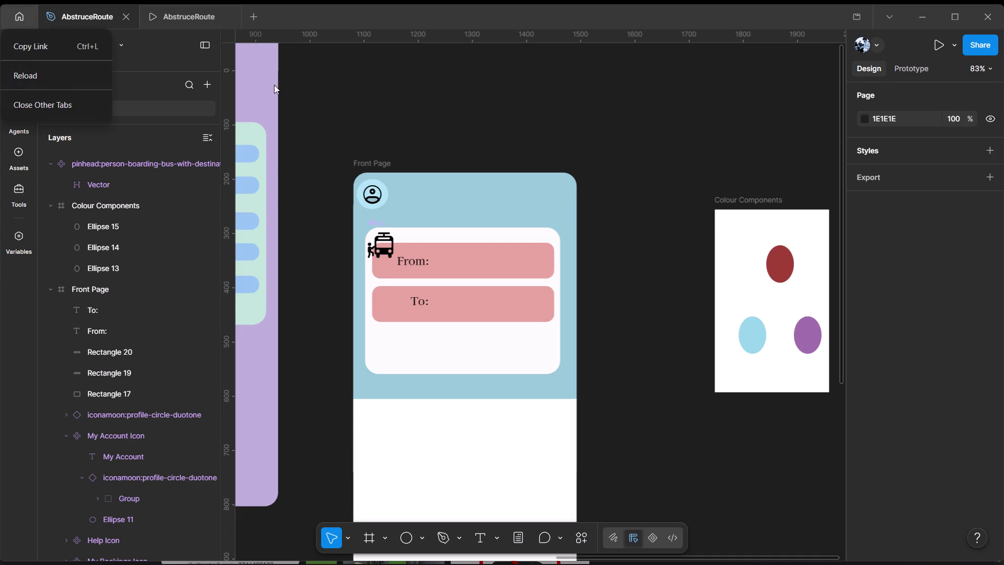
click(400, 107)
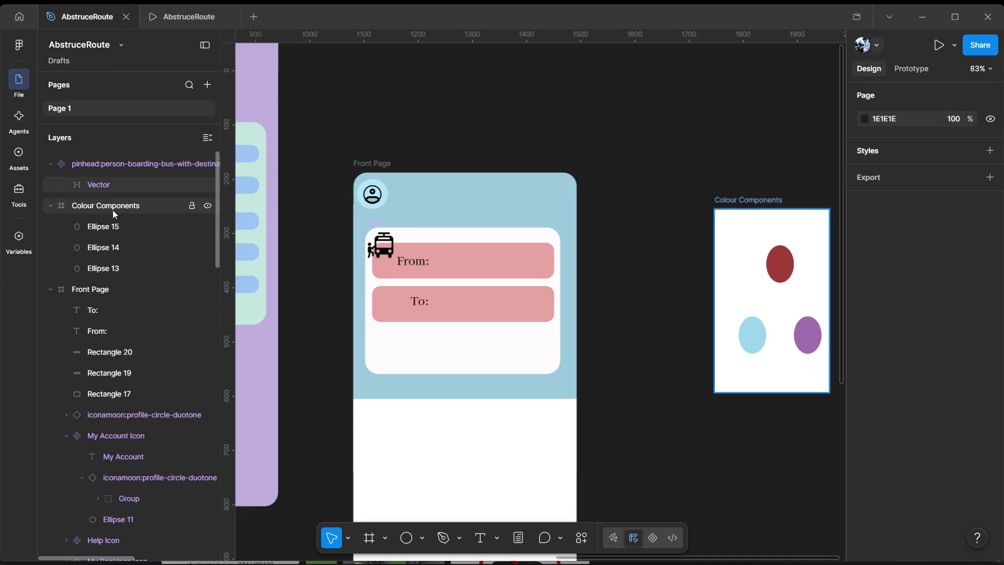
click(23, 190)
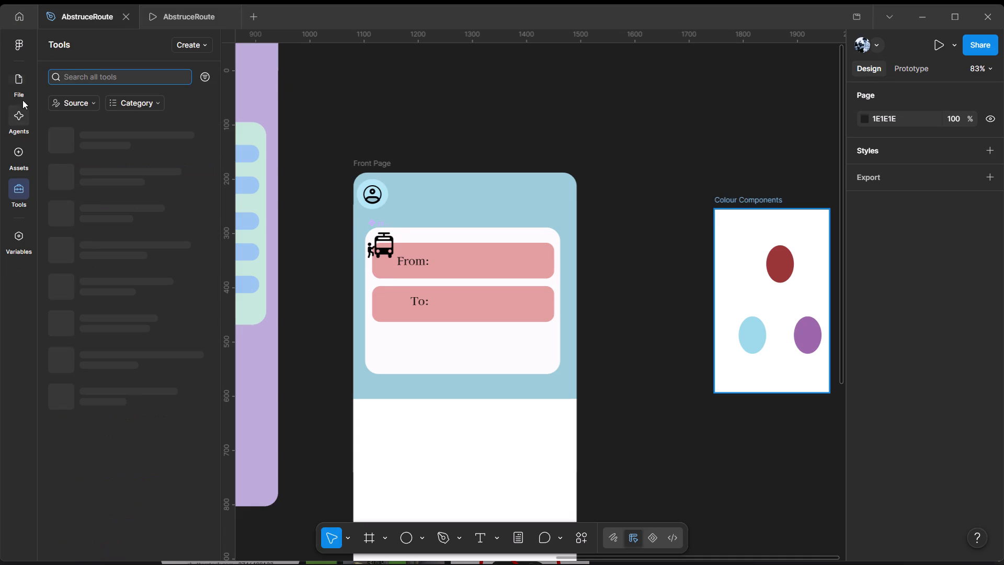
click(10, 74)
click(22, 190)
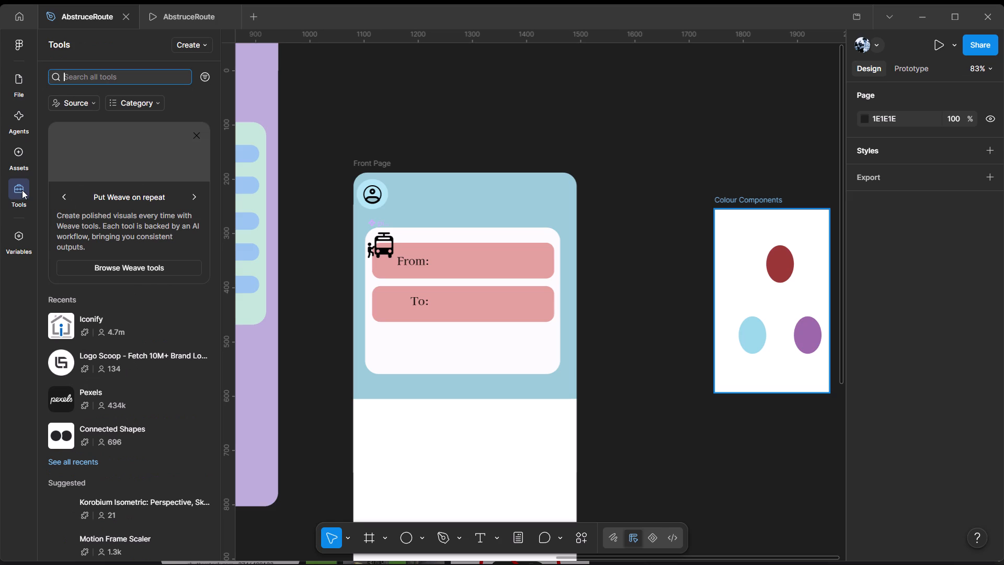
click(14, 153)
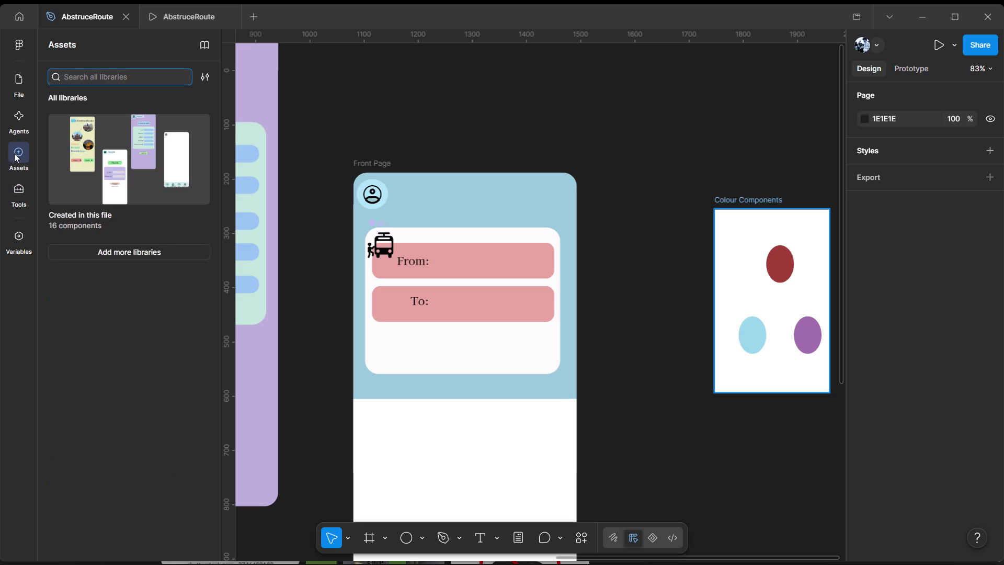
click(22, 88)
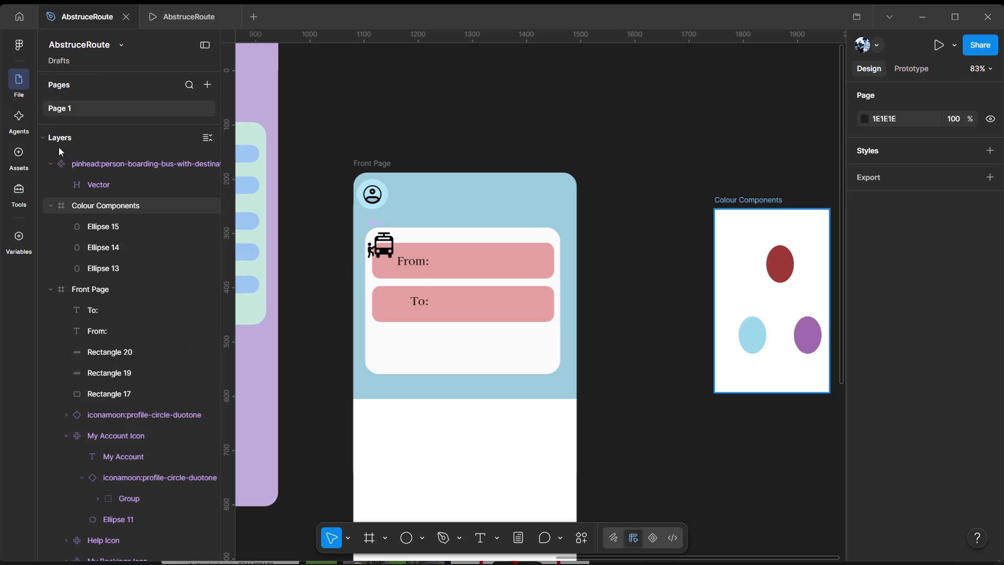
Switch to File Explorer to locate the saved black-and-white icon image of a person leaving a bus.
key(alt+Tab)
key(alt+Tab)
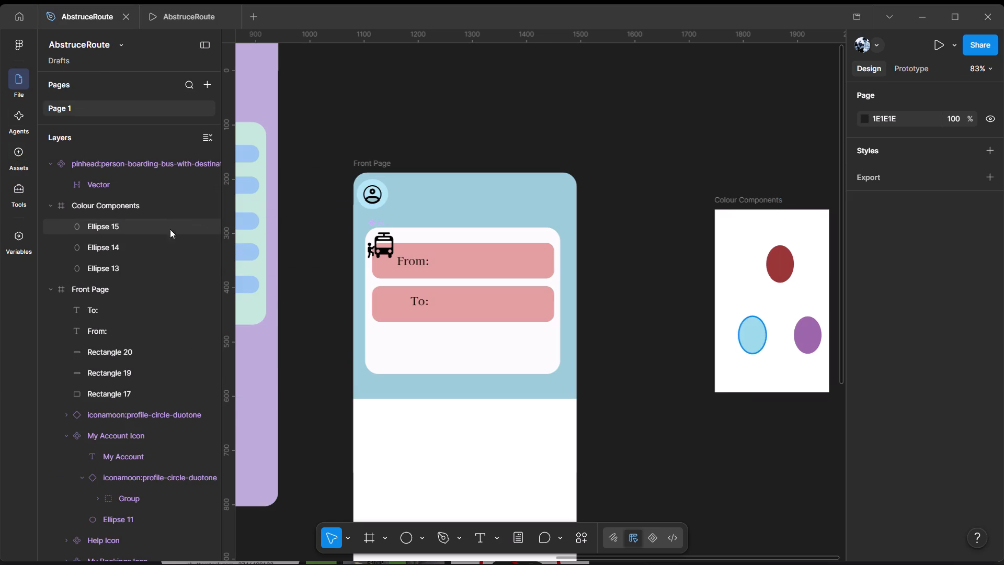
click(686, 558)
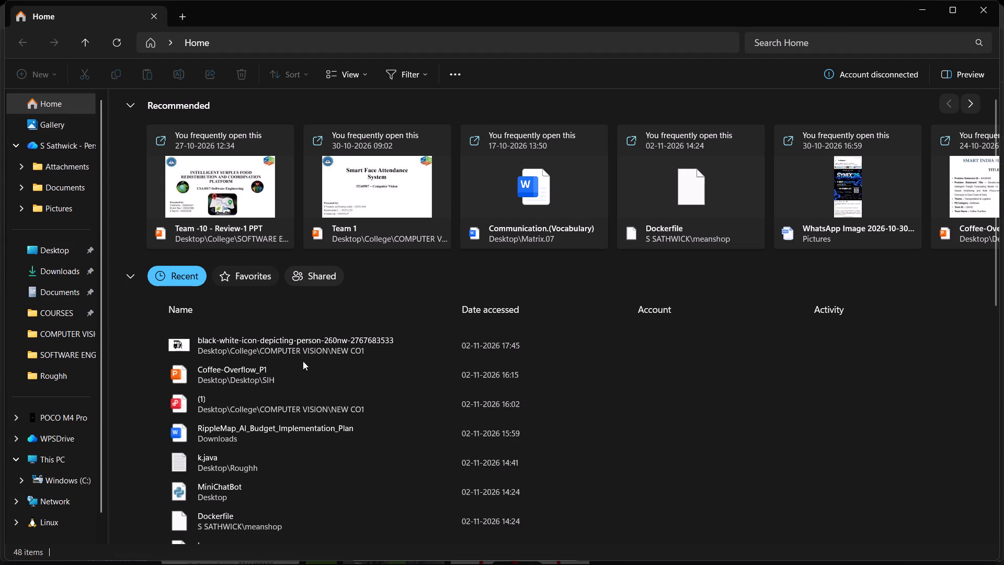
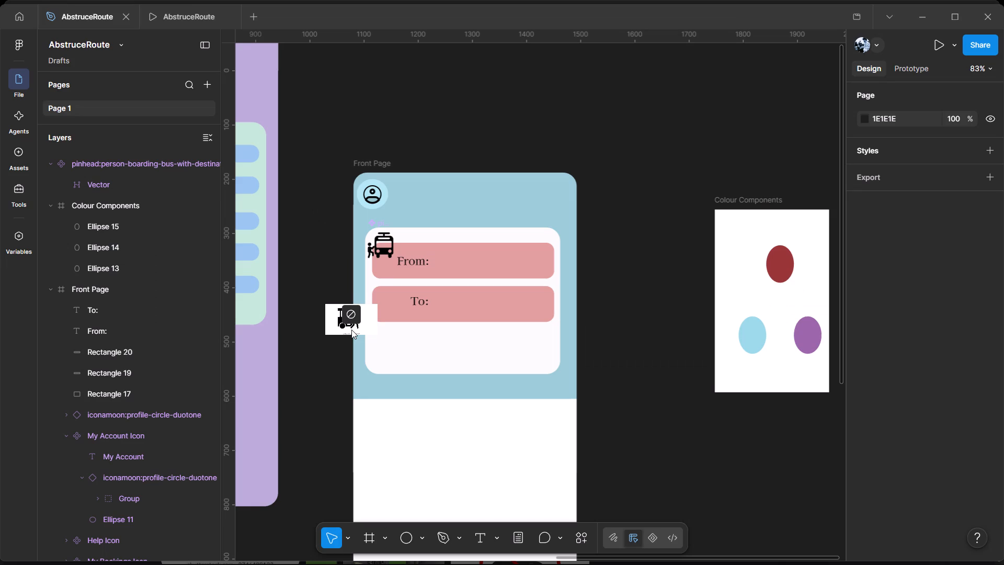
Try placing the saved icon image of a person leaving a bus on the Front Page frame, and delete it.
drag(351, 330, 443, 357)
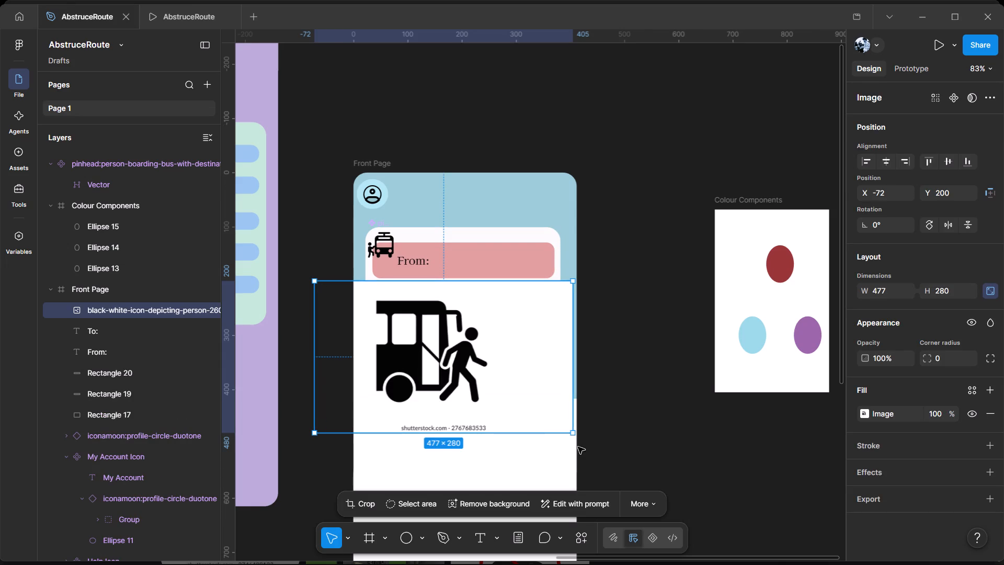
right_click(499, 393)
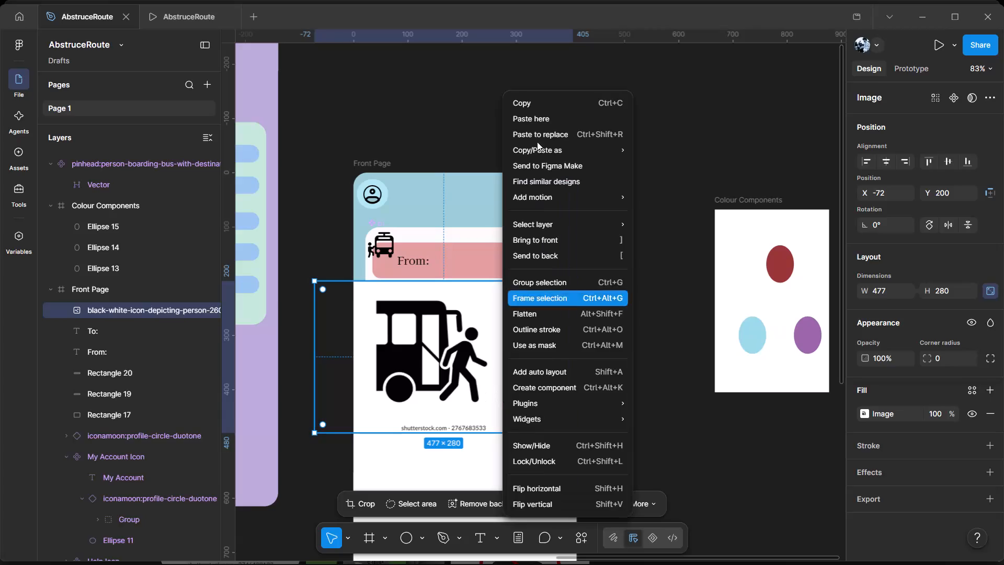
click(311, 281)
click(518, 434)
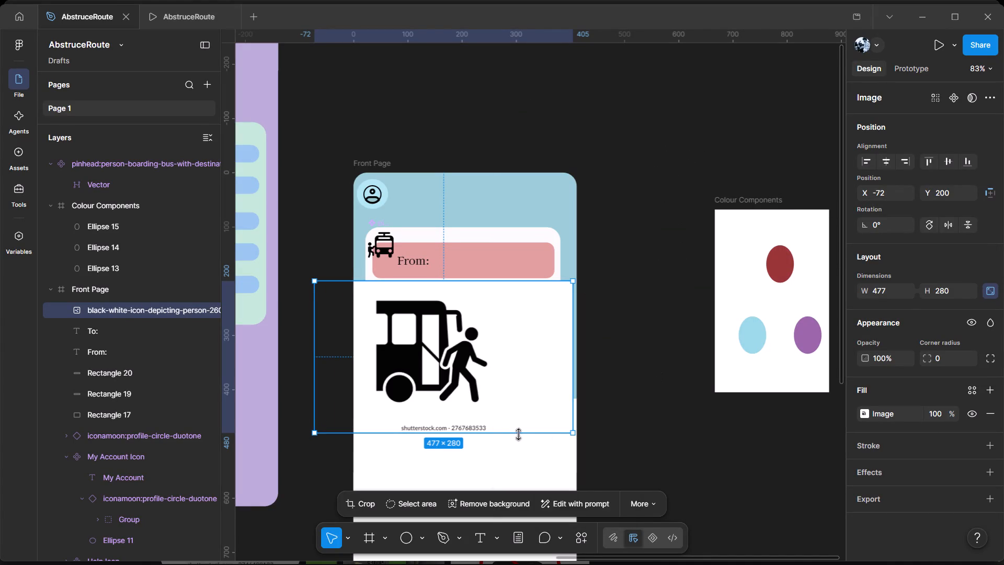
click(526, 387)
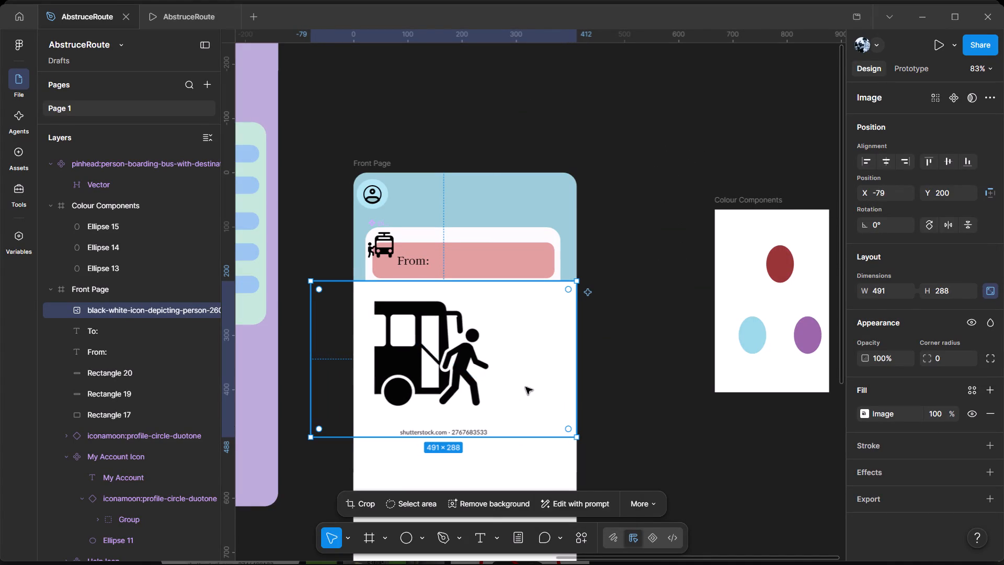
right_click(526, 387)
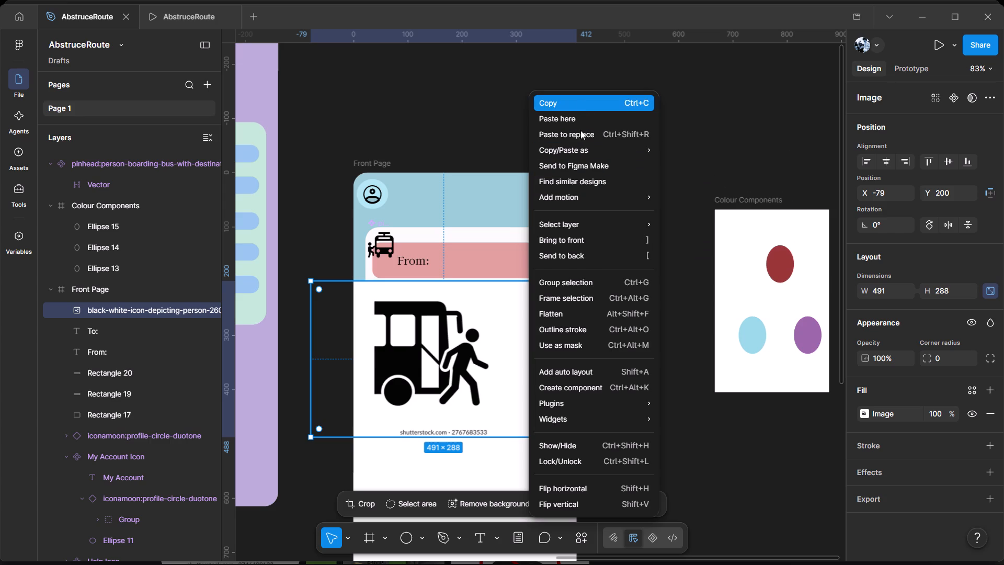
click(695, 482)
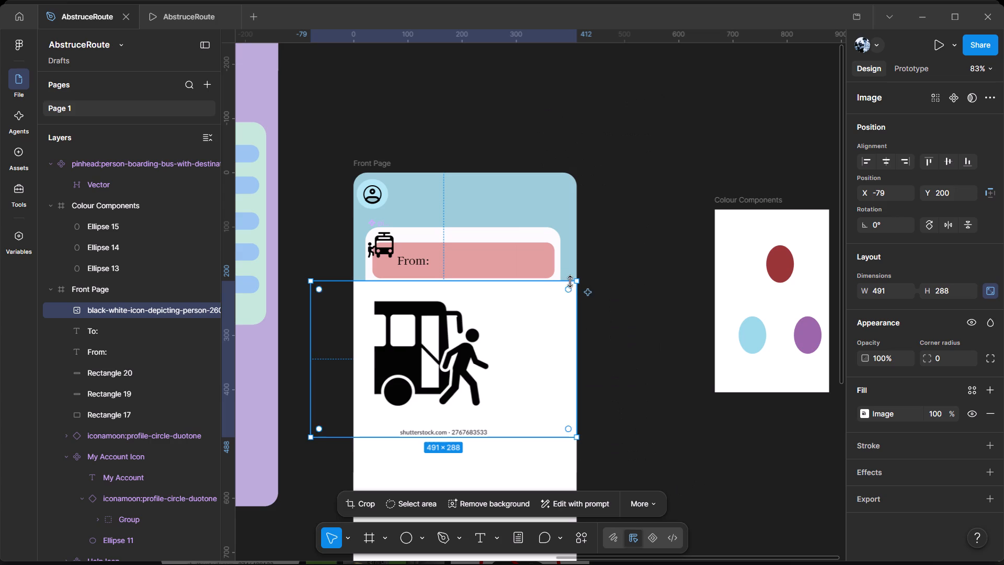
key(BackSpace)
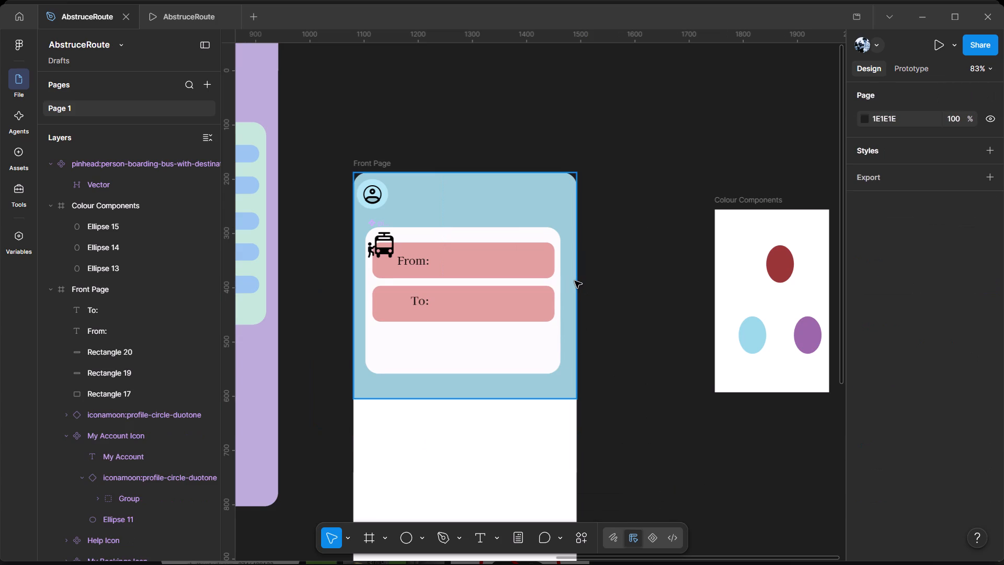
Switch to File Explorer and open the Gallery of recent images.
key(alt+Tab)
click(64, 125)
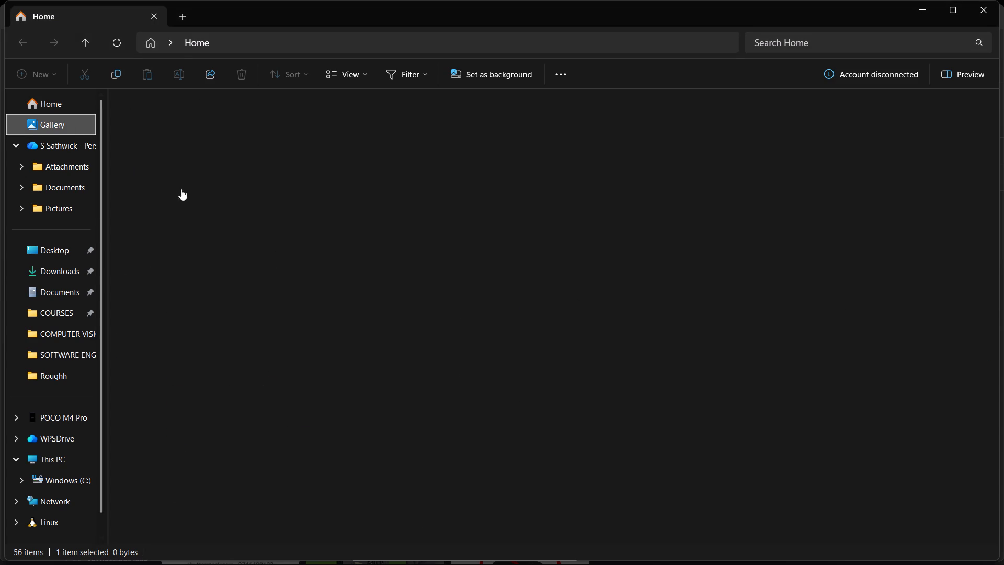
scroll(261, 288, up, 8)
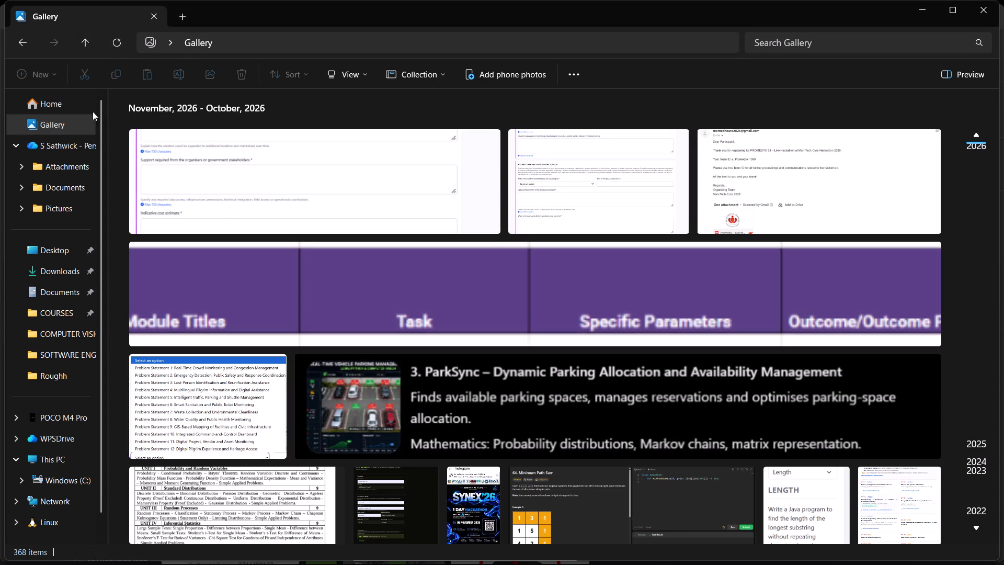
click(109, 50)
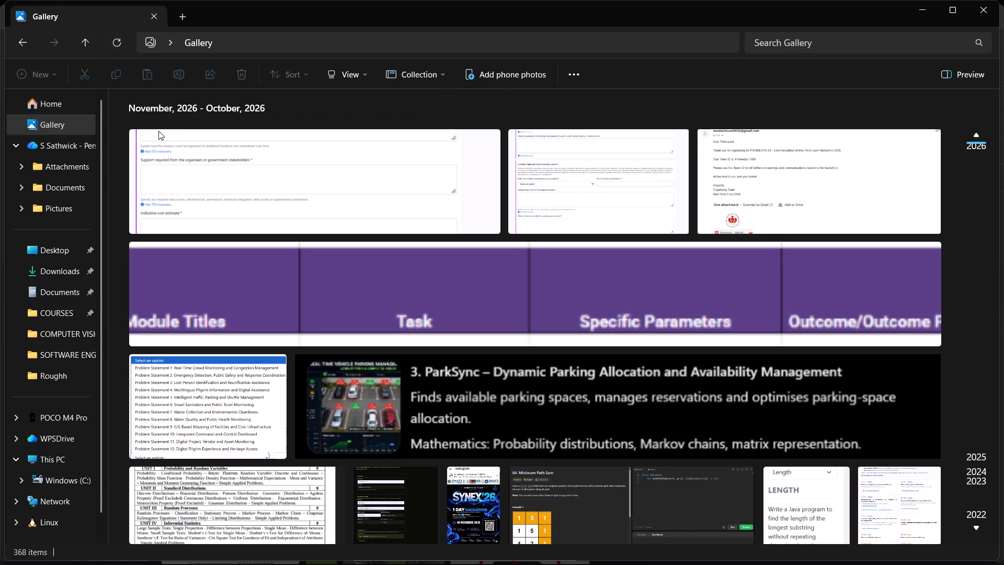
double_click(110, 43)
click(110, 43)
scroll(329, 281, up, 4)
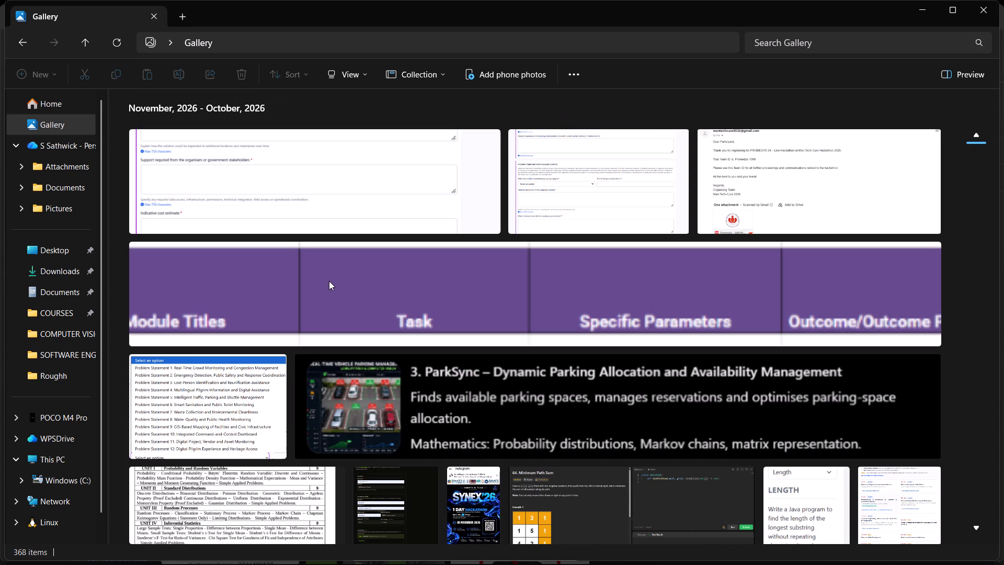
scroll(329, 281, up, 6)
Switch to the Chrome image results and capture a snip of the bus and exiting passenger, excluding the Shutterstock caption.
key(alt+Tab)
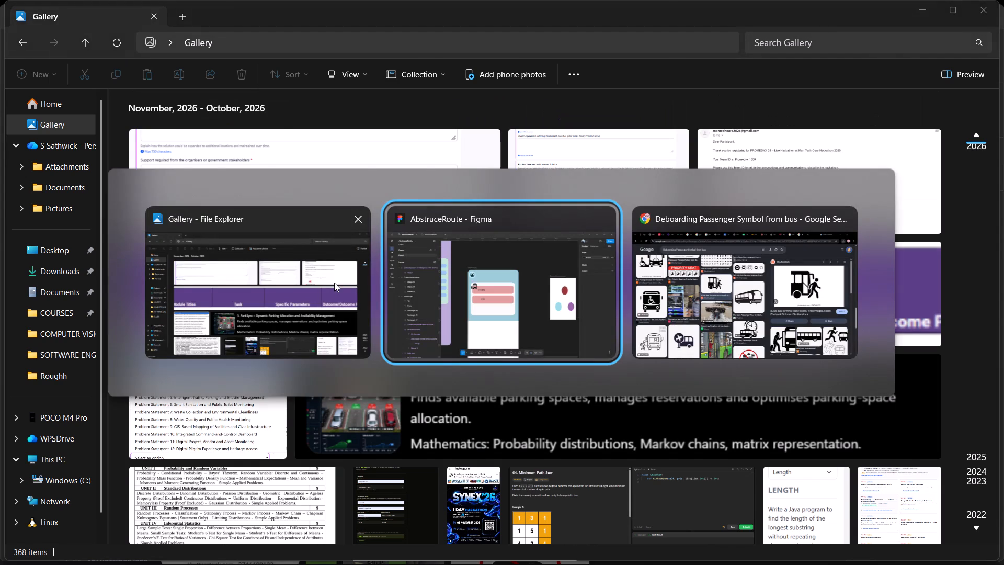
key(alt+Tab)
key(Print)
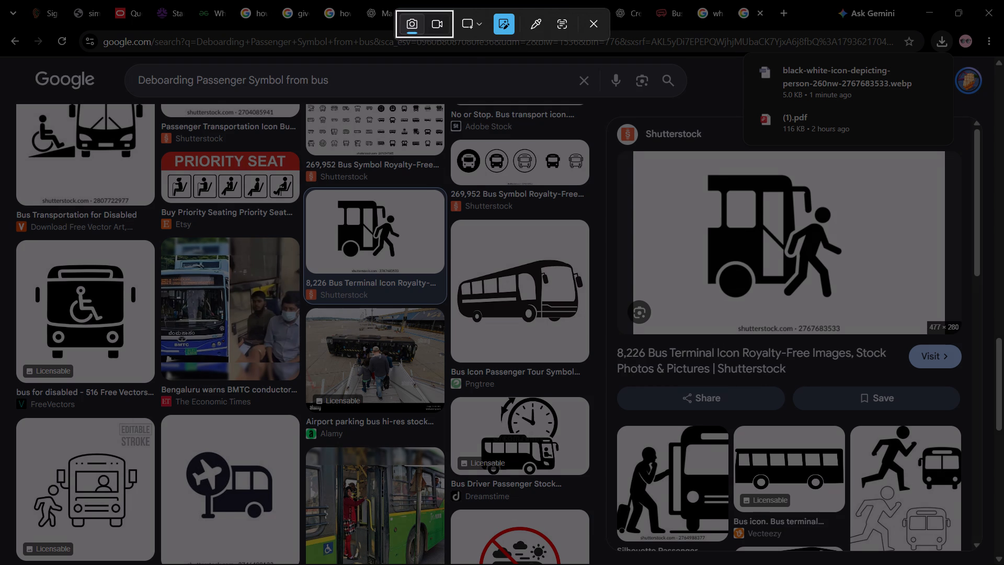
drag(701, 166, 847, 302)
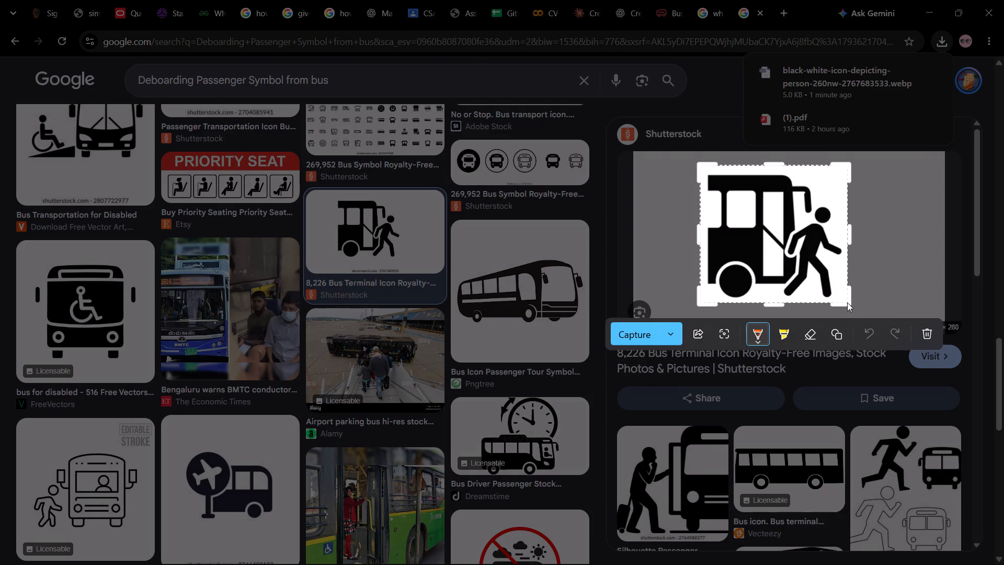
click(653, 335)
Bring the new bus icon snip from the File Explorer Gallery into Figma, placing it over the lower part of the Front Page card.
key(alt+Tab)
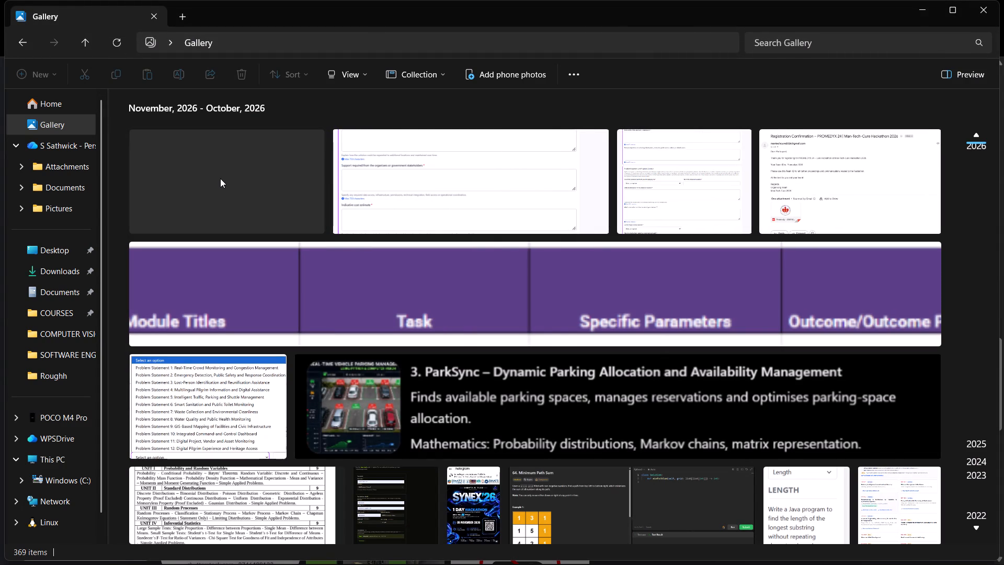
click(220, 178)
click(406, 199)
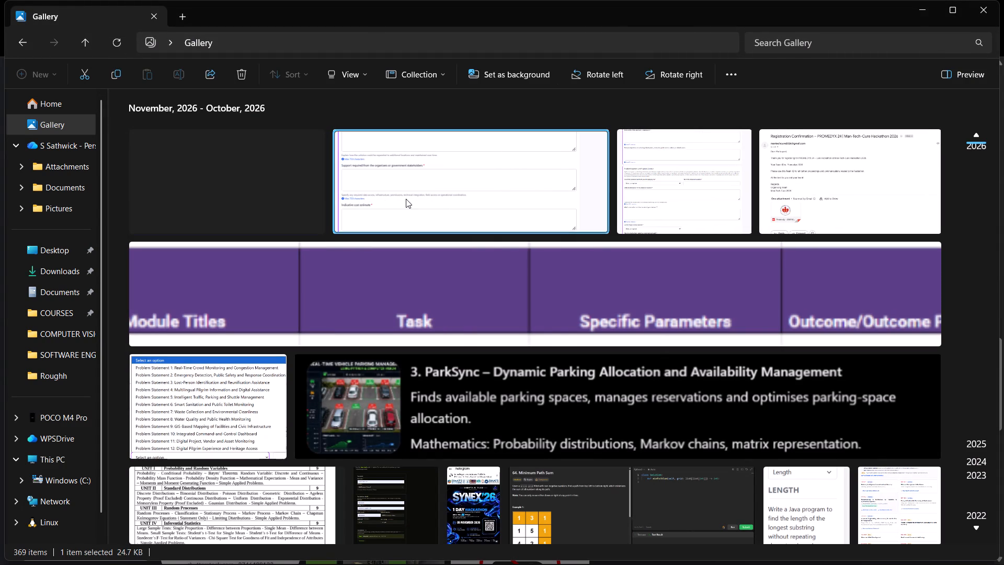
click(250, 196)
drag(248, 197, 418, 161)
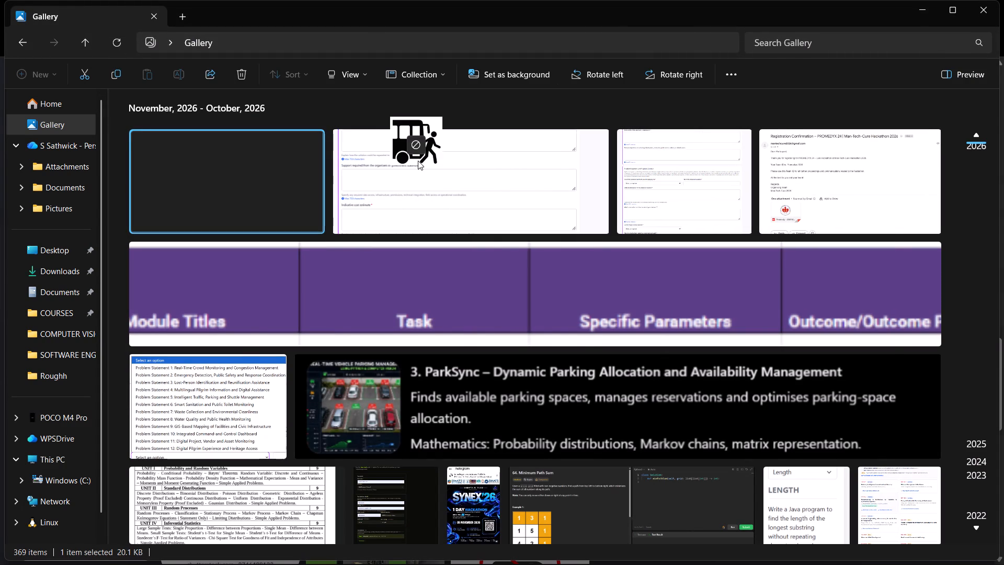
key(alt+Tab)
drag(418, 161, 446, 348)
key(alt+Tab)
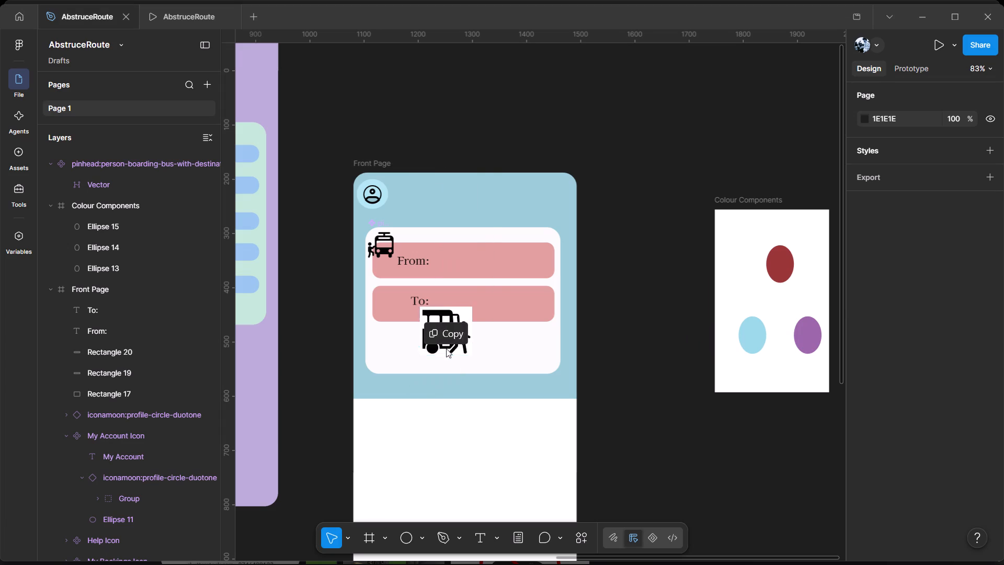
drag(446, 348, 446, 347)
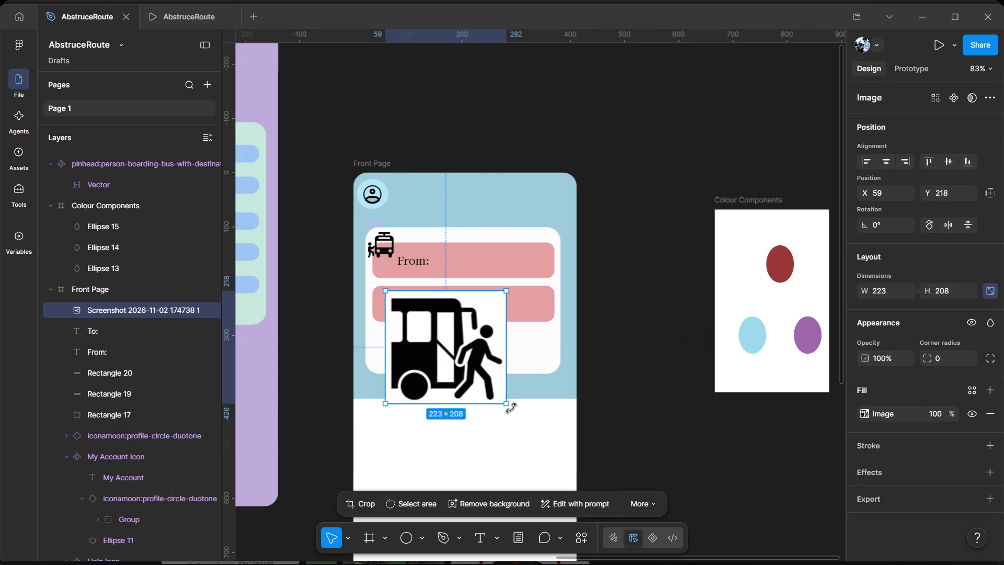
Shrink the bus snip to about 85 × 79 and align it with the start of the To: field.
drag(508, 404, 417, 325)
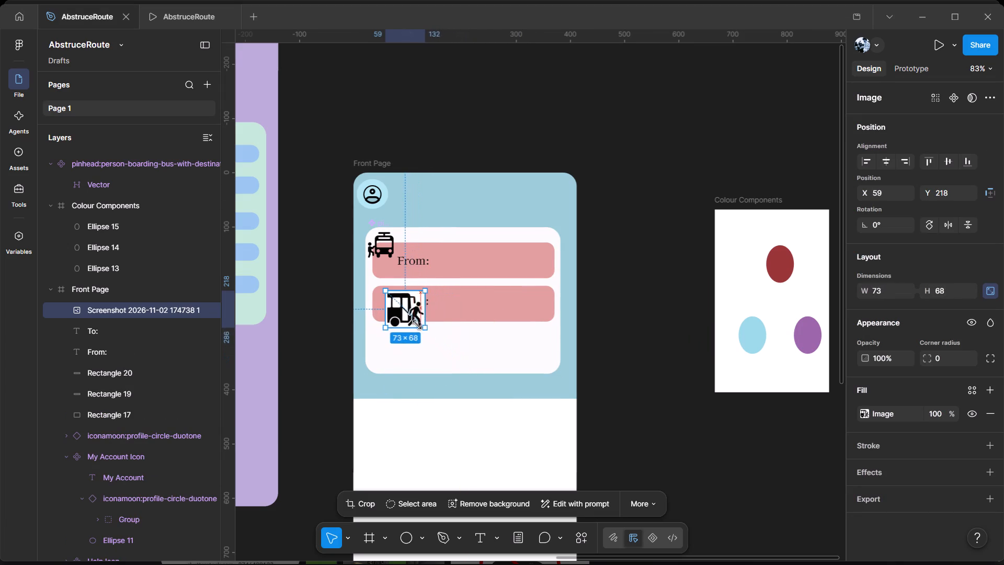
drag(417, 325, 416, 323)
drag(382, 290, 372, 286)
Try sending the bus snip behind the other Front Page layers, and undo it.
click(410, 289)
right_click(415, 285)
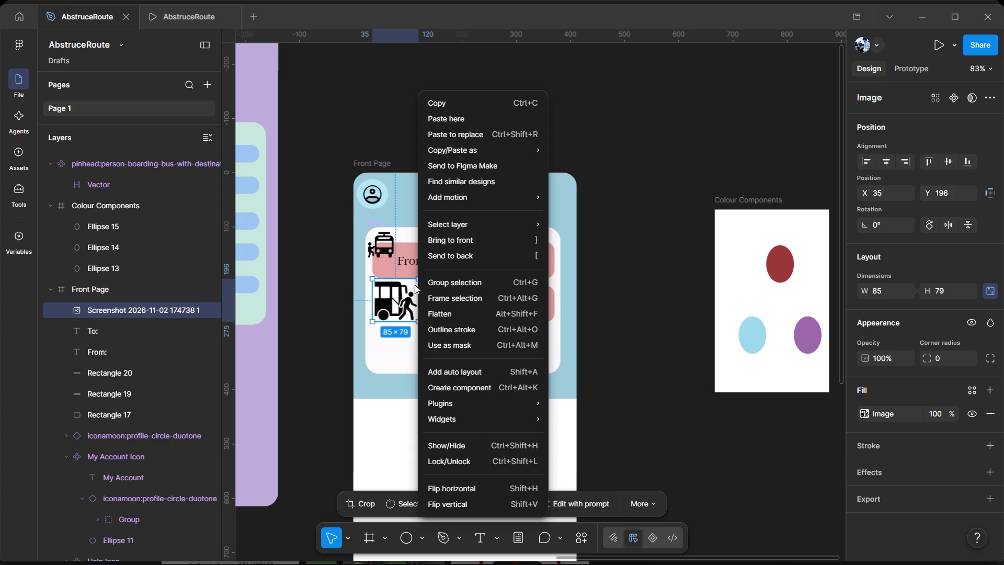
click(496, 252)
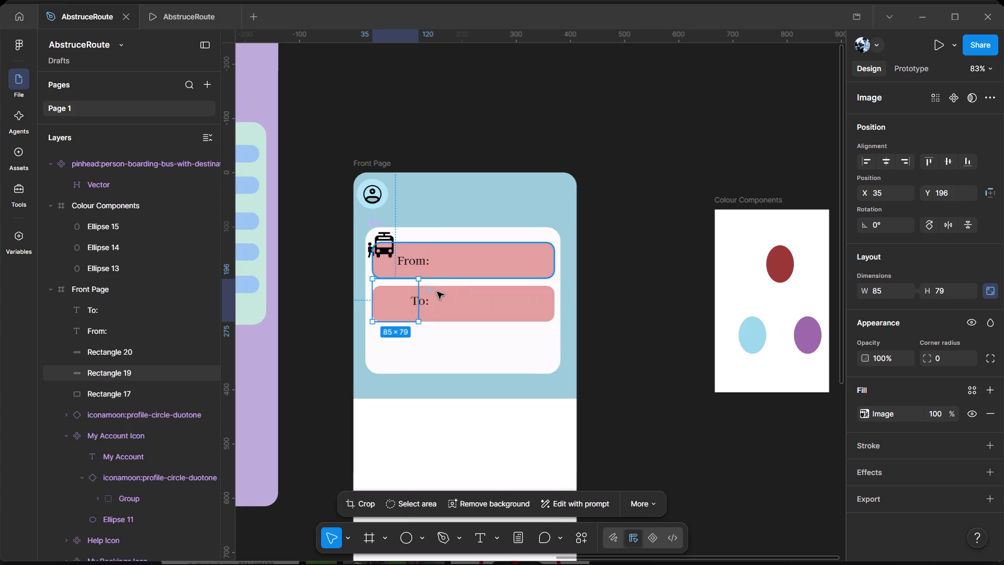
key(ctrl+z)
Switch to Chrome and search Google Images for "Deboarding Passenger Symbol from bus transparent".
key(alt+Tab)
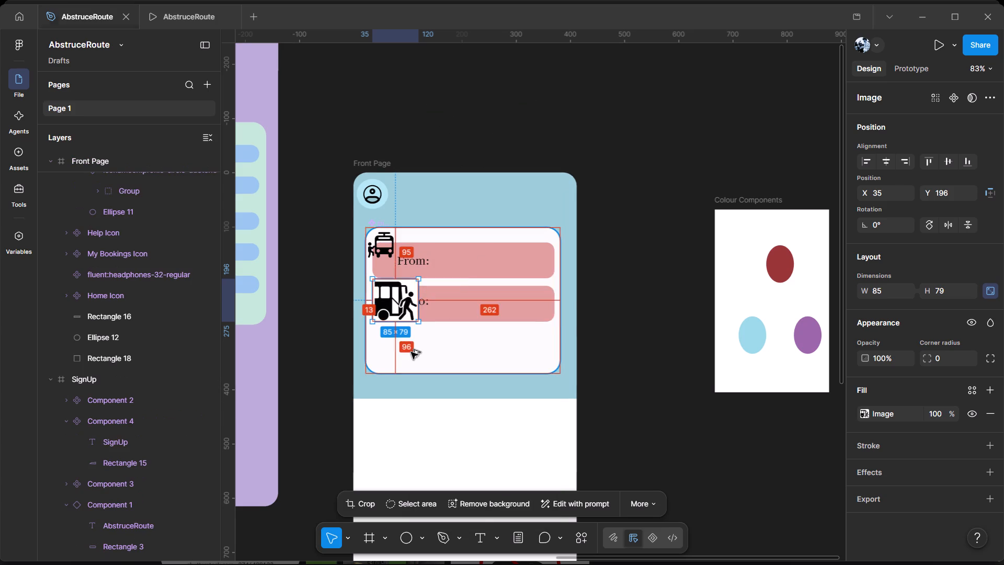
key(alt+Tab)
key(alt+Tab)
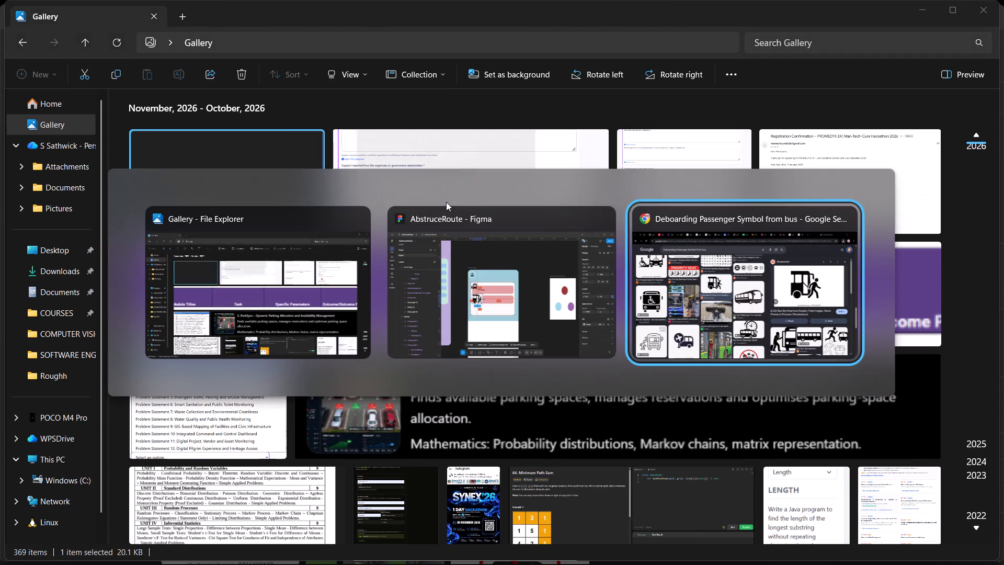
scroll(796, 446, down, 3)
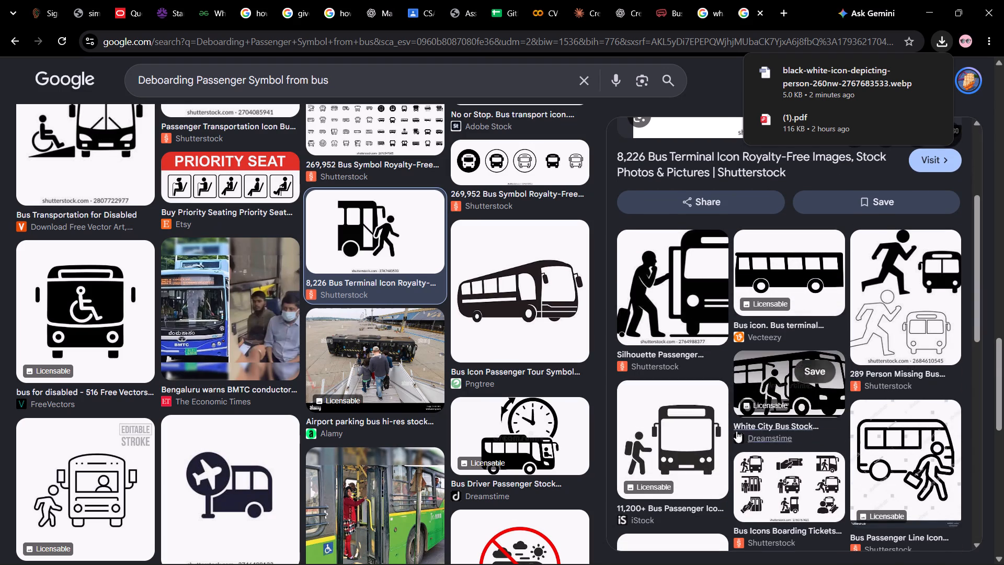
scroll(704, 417, up, 3)
click(358, 82)
key(space)
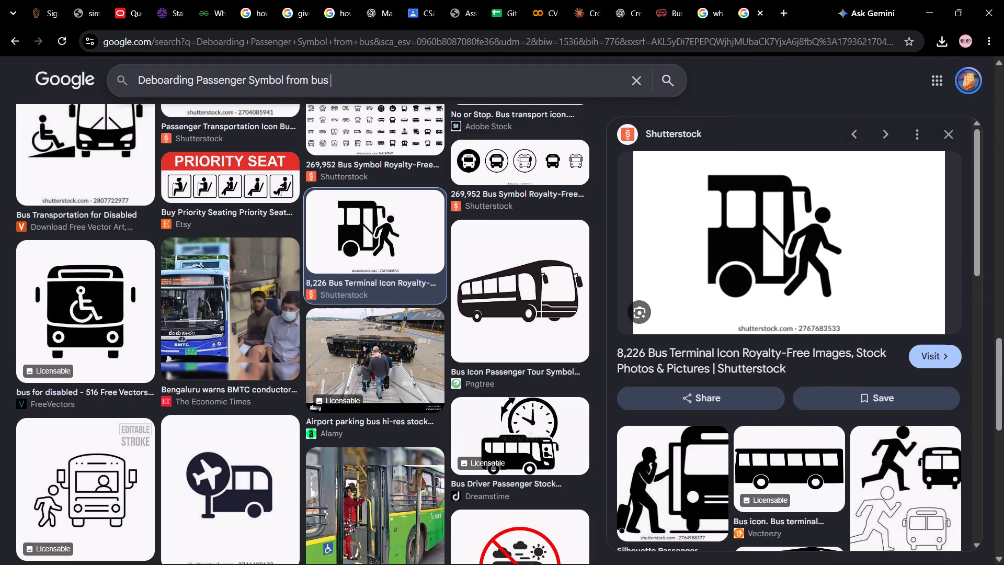
text(transa)
key(BackSpace)
text(parent)
key(Return)
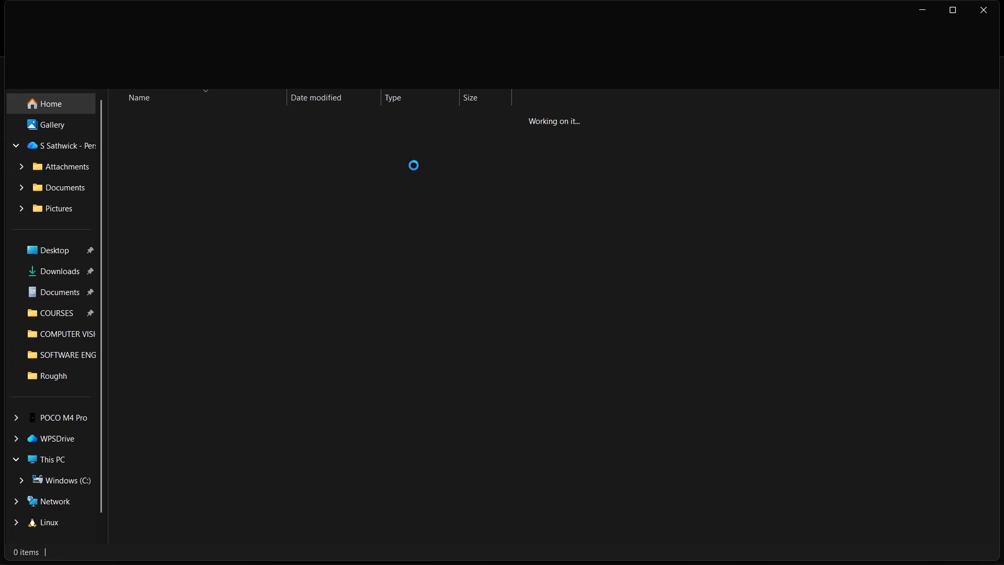
Bring the transport_16443483 file from Downloads onto AbstruceRoute's Front Page in Figma.
drag(235, 129, 421, 150)
key(alt+Tab)
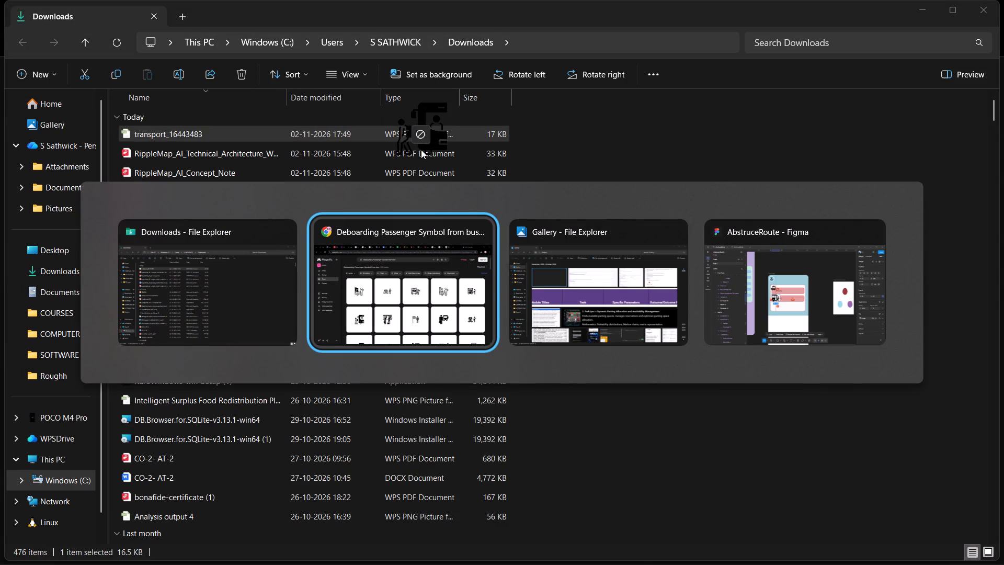
drag(421, 150, 484, 340)
key(alt+Tab)
key(alt+Tab)
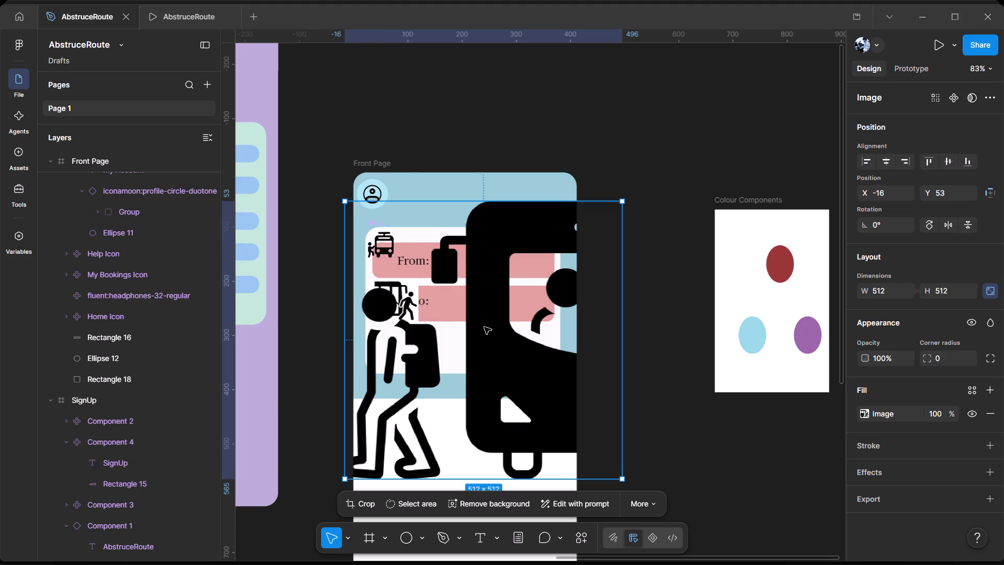
Scale the imported bus image down to about 197 × 197 and move it clear of the To: field.
drag(620, 479, 567, 423)
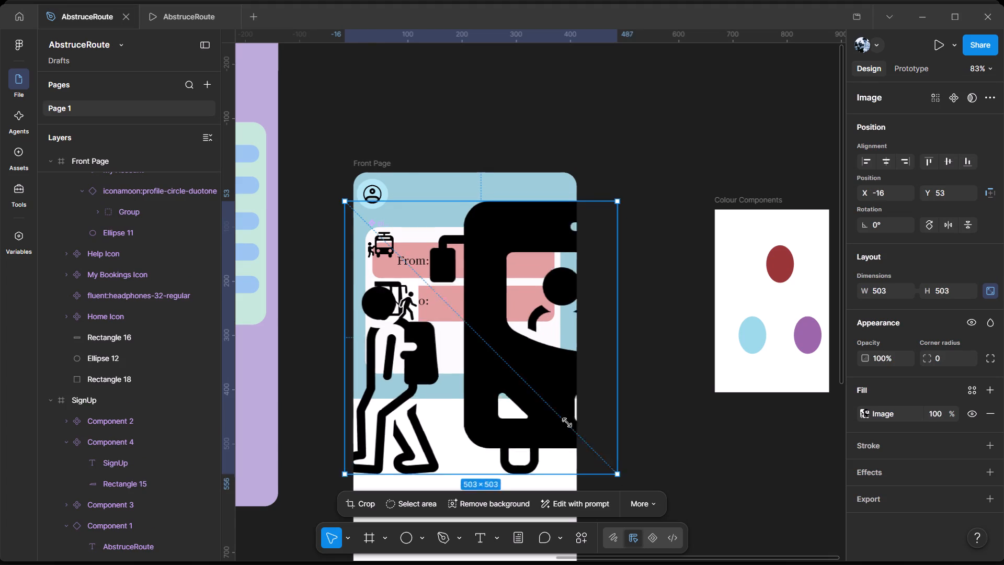
drag(567, 423, 452, 292)
drag(429, 274, 514, 229)
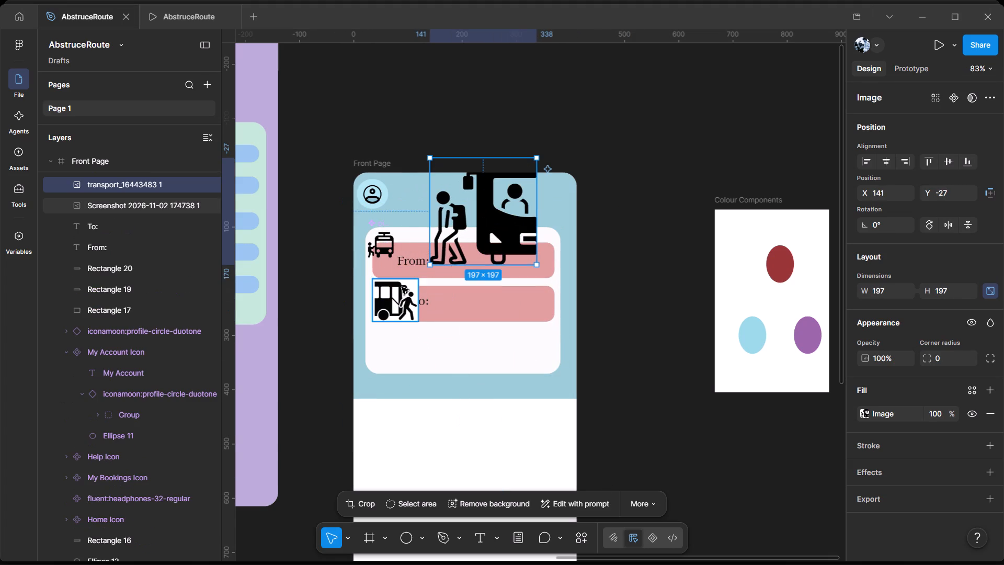
Delete the old bus screenshot at the start of the To: field.
click(402, 287)
key(BackSpace)
Shrink the transport icon to about 51 × 51 and place it at the start of the To: field, about X 25, Y 199.
drag(457, 225, 457, 227)
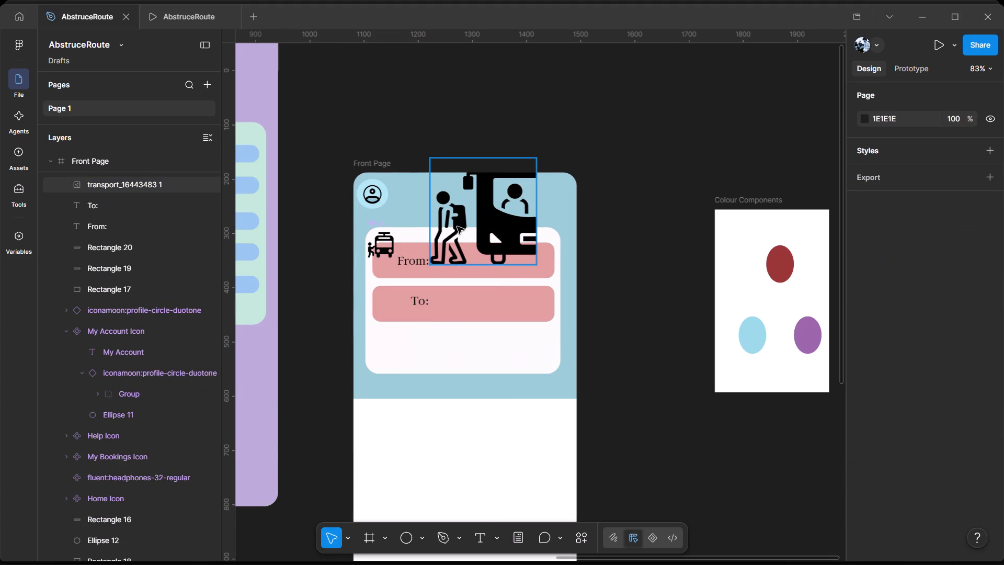
drag(457, 227, 454, 235)
drag(454, 236, 401, 290)
drag(487, 333, 438, 305)
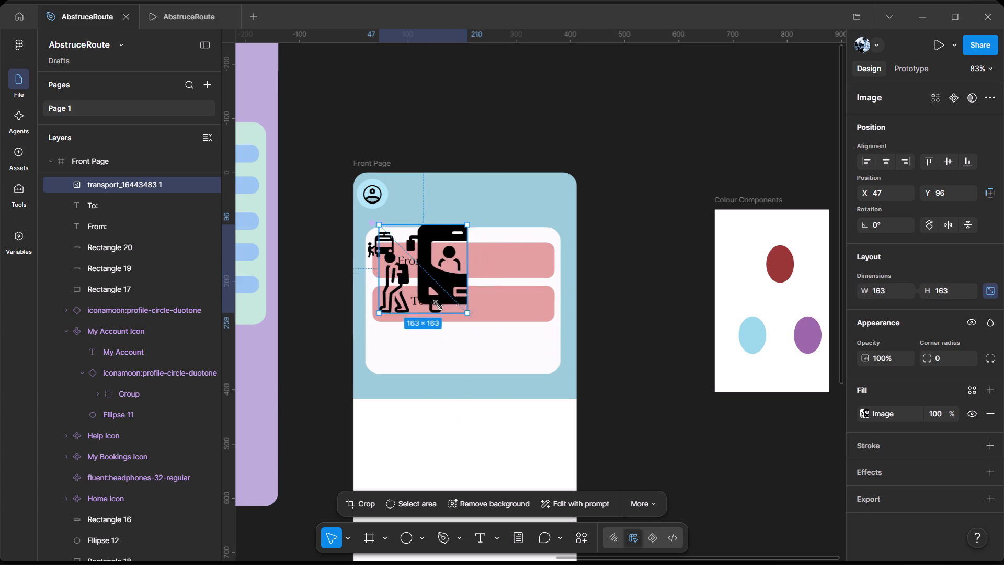
drag(438, 305, 401, 267)
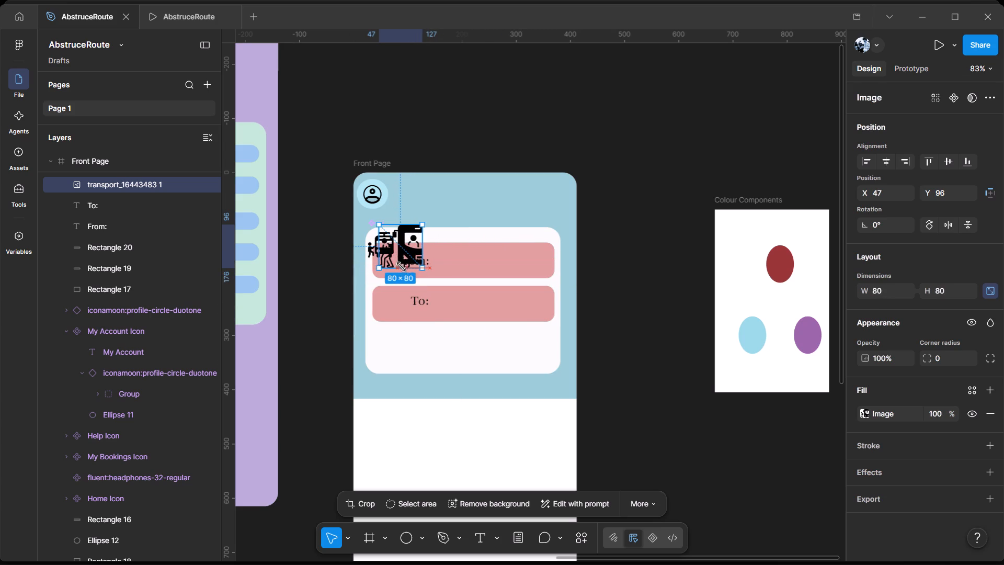
drag(401, 267, 400, 266)
drag(361, 194, 344, 304)
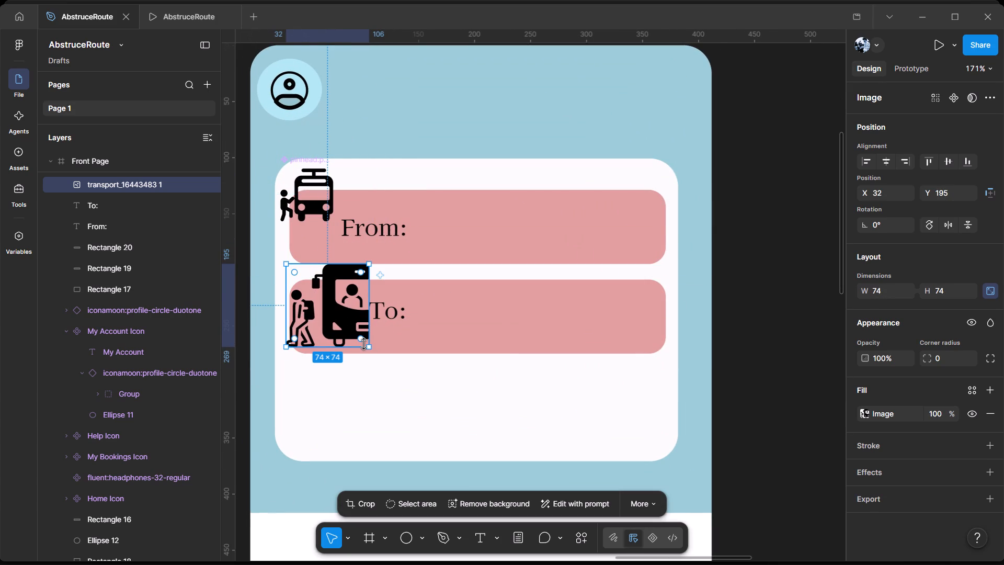
drag(369, 345, 334, 313)
drag(323, 294, 324, 299)
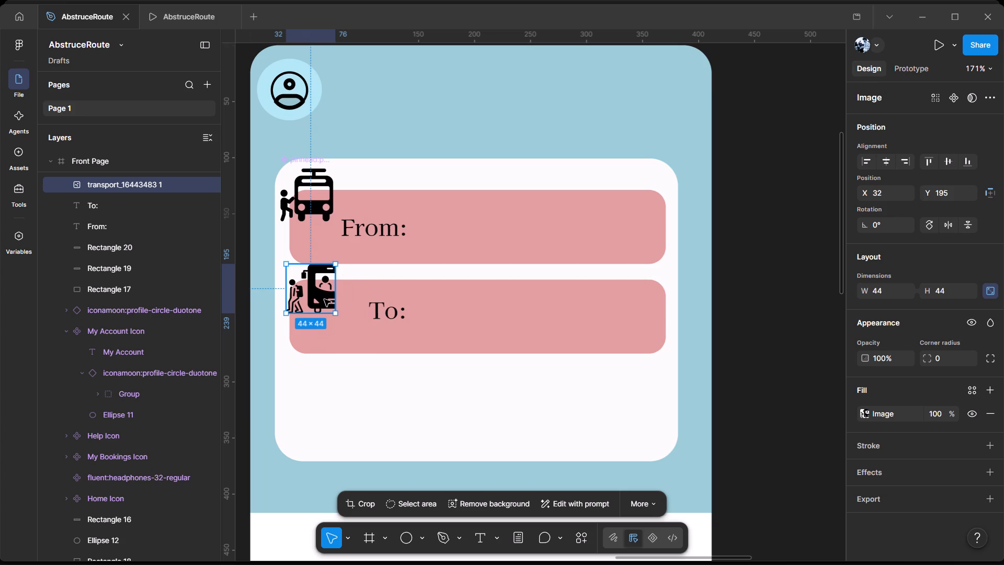
drag(324, 299, 334, 317)
drag(299, 286, 291, 280)
drag(325, 301, 314, 288)
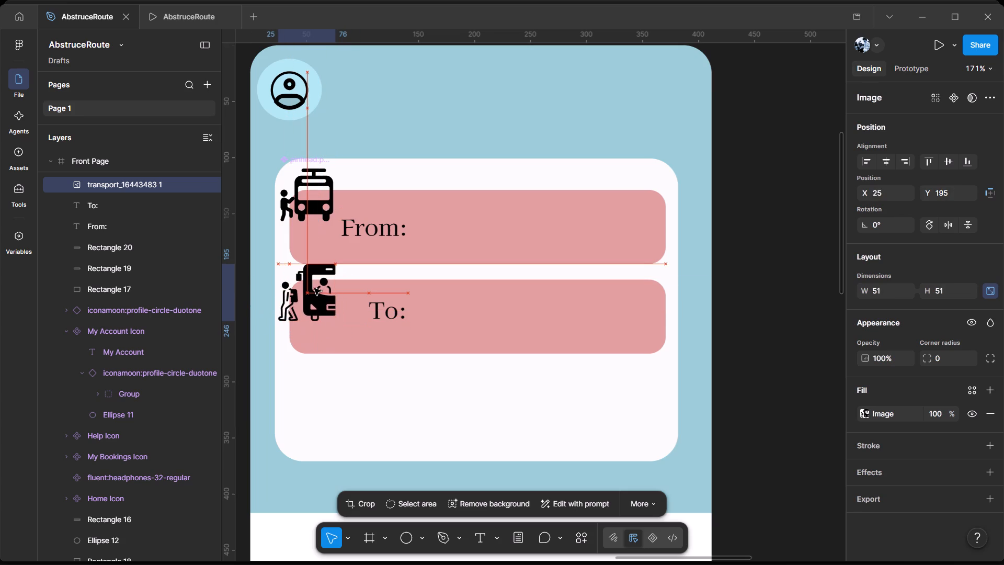
drag(314, 288, 314, 293)
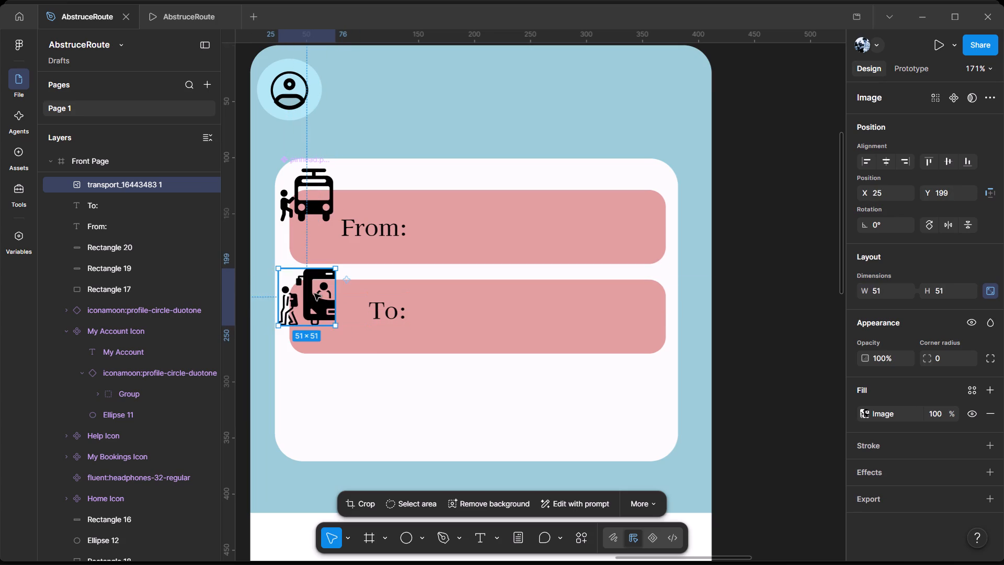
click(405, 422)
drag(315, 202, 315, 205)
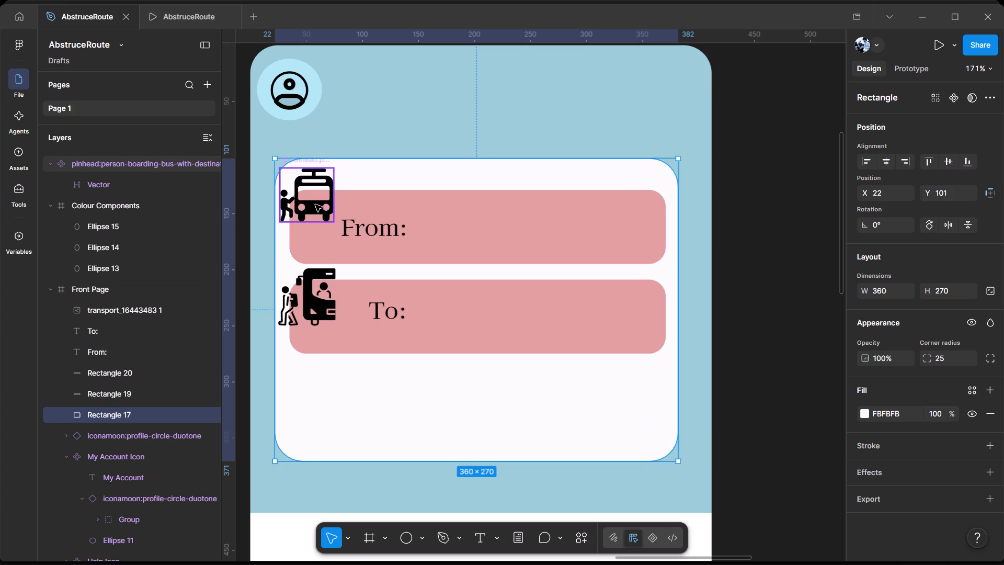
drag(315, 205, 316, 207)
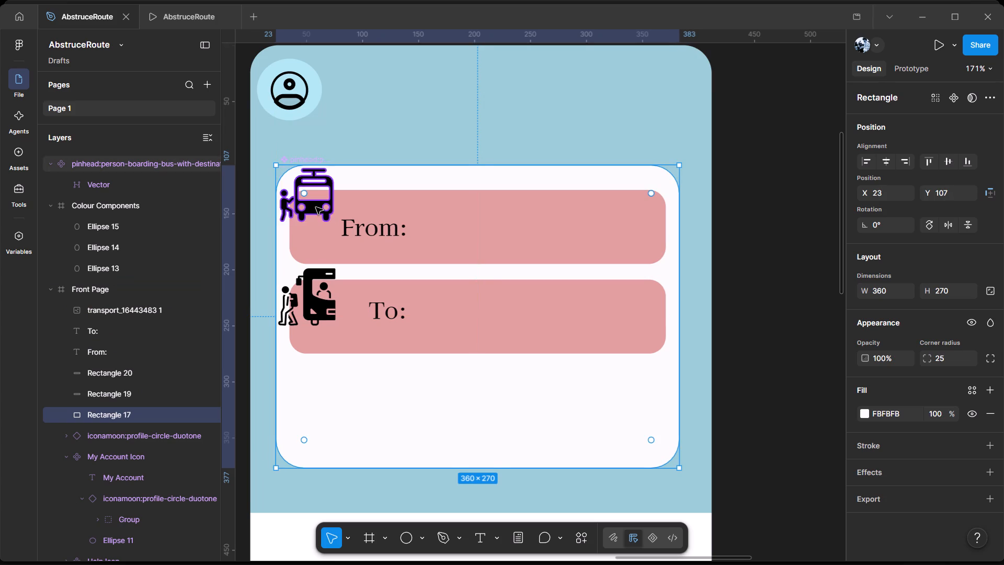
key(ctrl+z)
Nudge the boarding bus icon beside the From: field slightly upward, to about X 1108, Y 296.
click(312, 197)
click(312, 197)
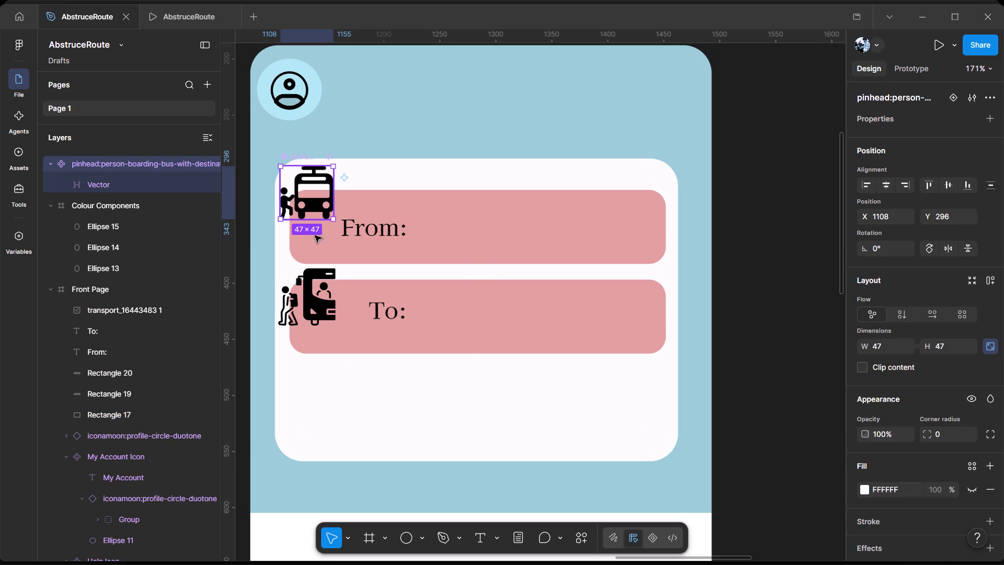
click(315, 311)
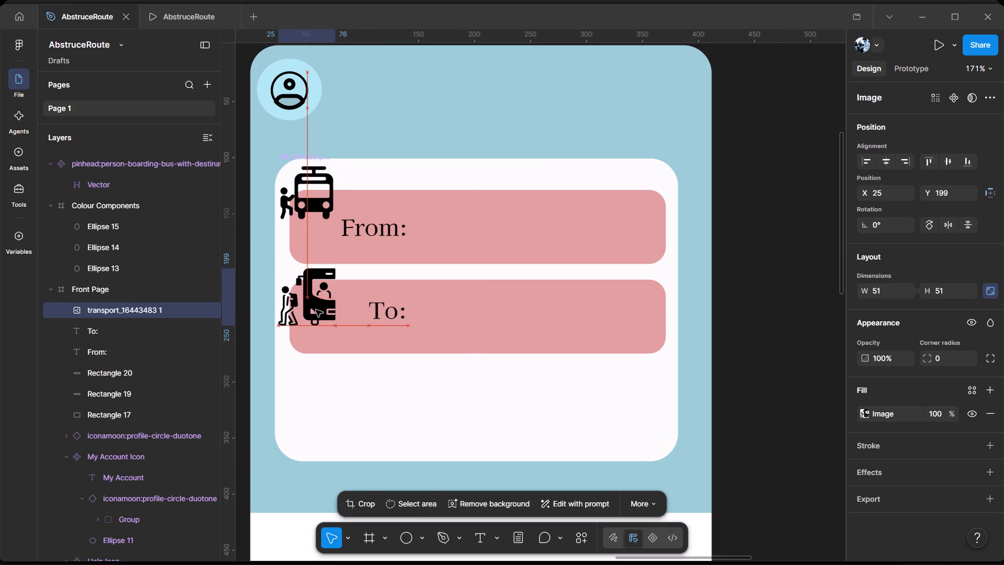
click(768, 256)
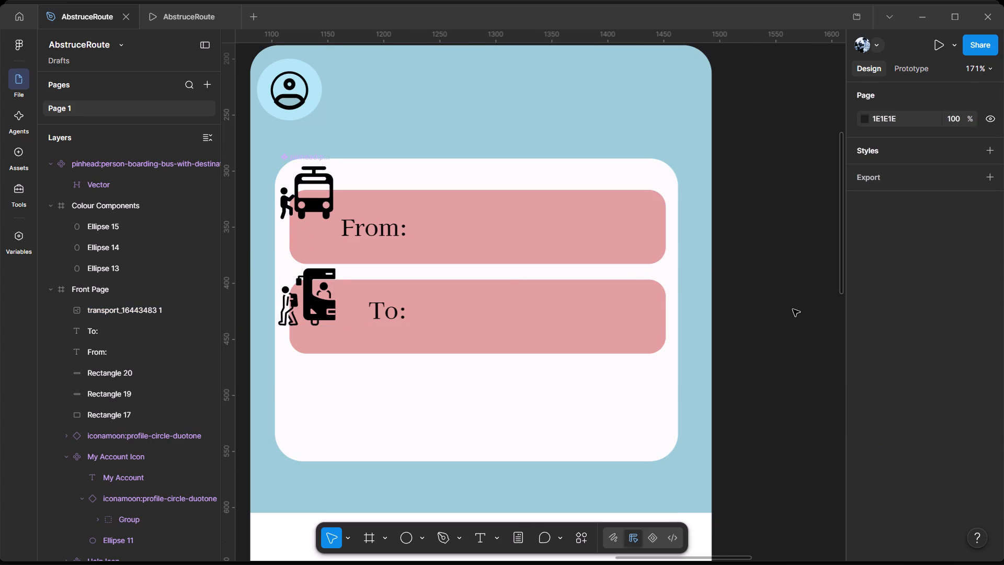
scroll(793, 309, left, 1)
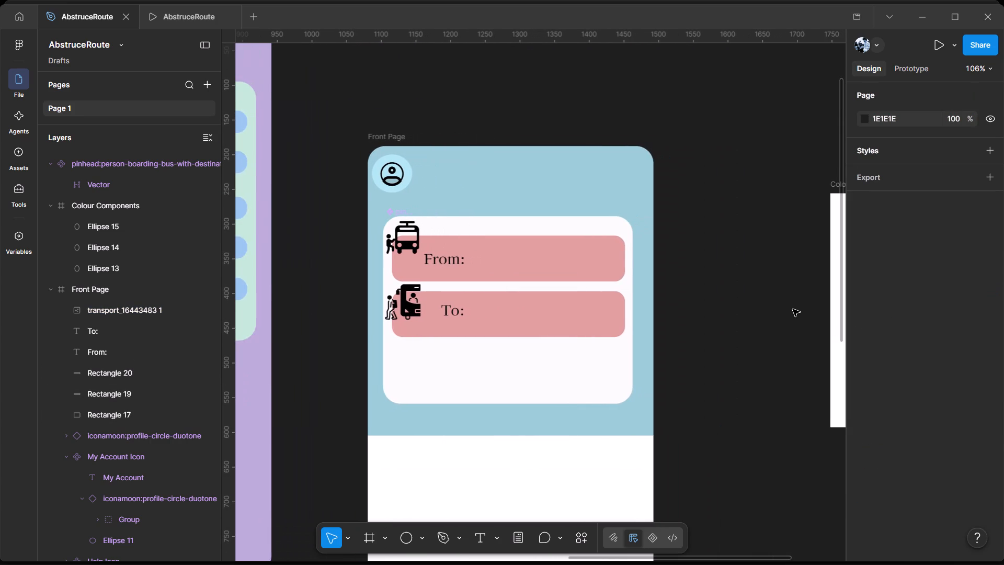
scroll(793, 309, down, 1)
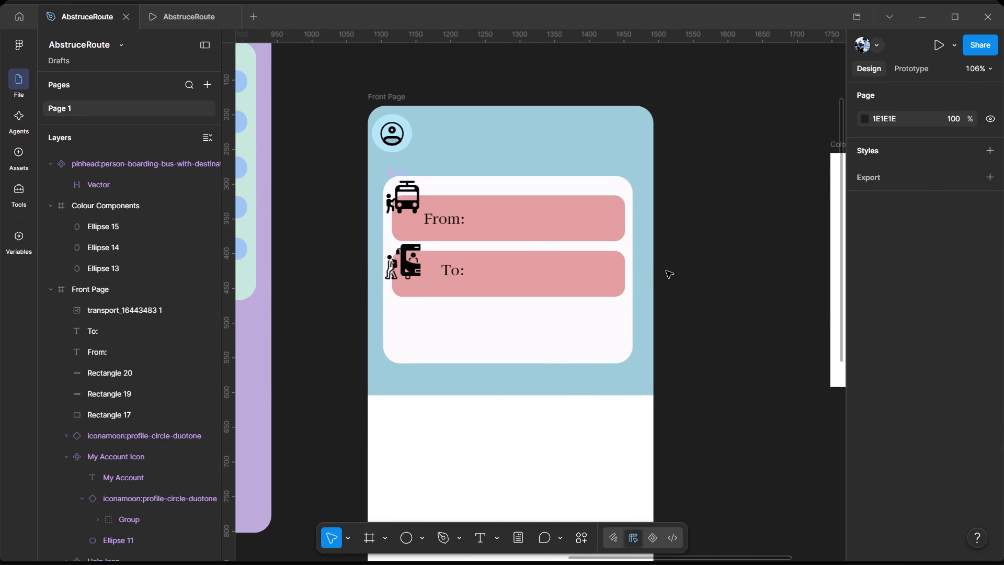
Switch to Chrome, examine the Redbus Home Screen before/after reference for its From and To card design, and return to Figma.
key(alt+Tab)
key(alt+Tab)
key(alt+Tab)
key(alt+Tab)
key(alt+Tab)
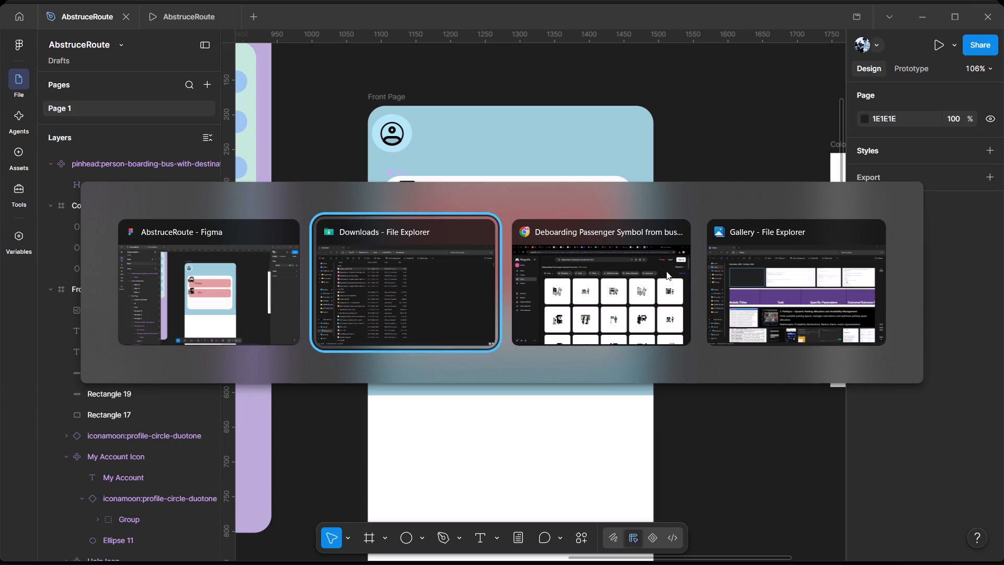
key(alt+Delete)
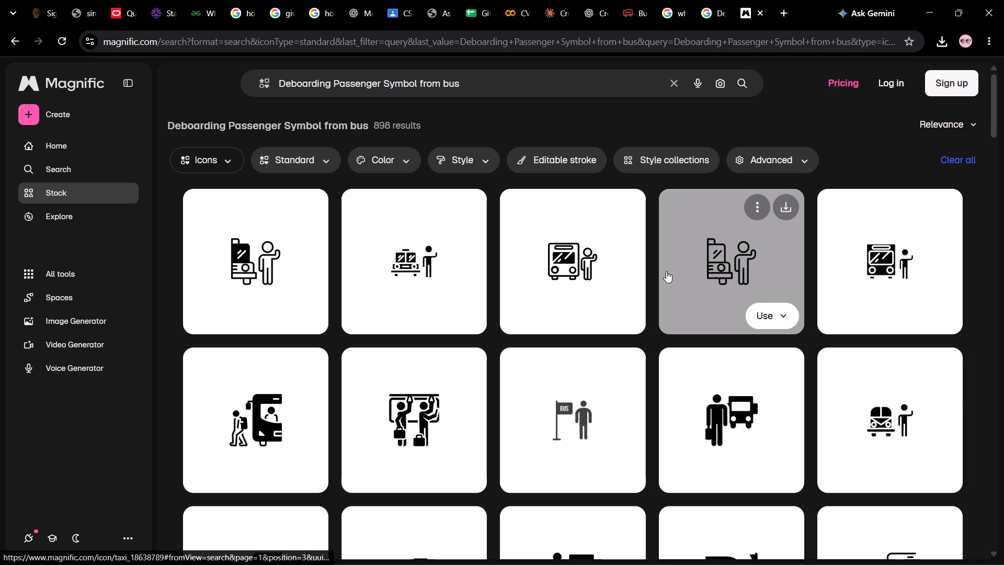
click(629, 0)
click(642, 12)
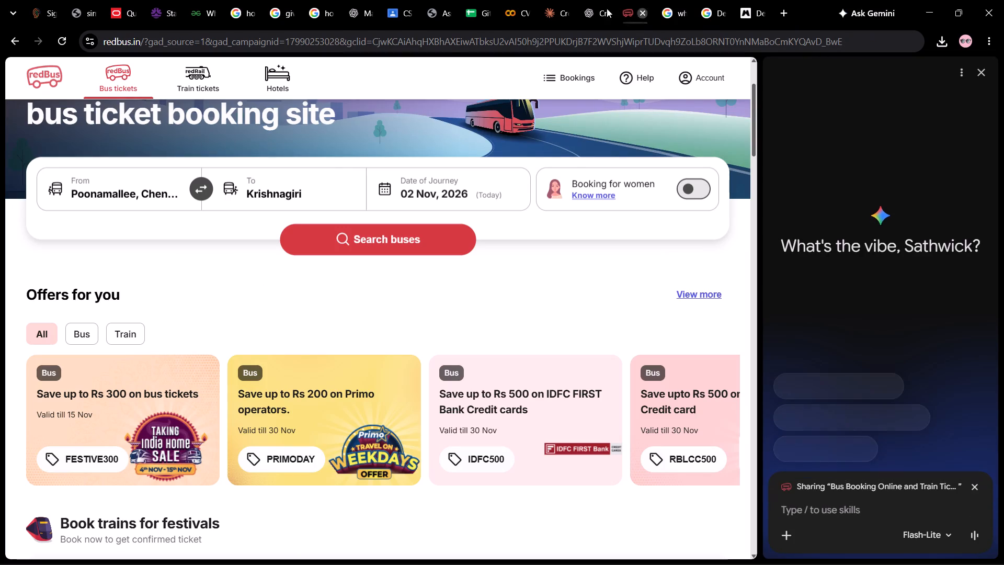
click(609, 7)
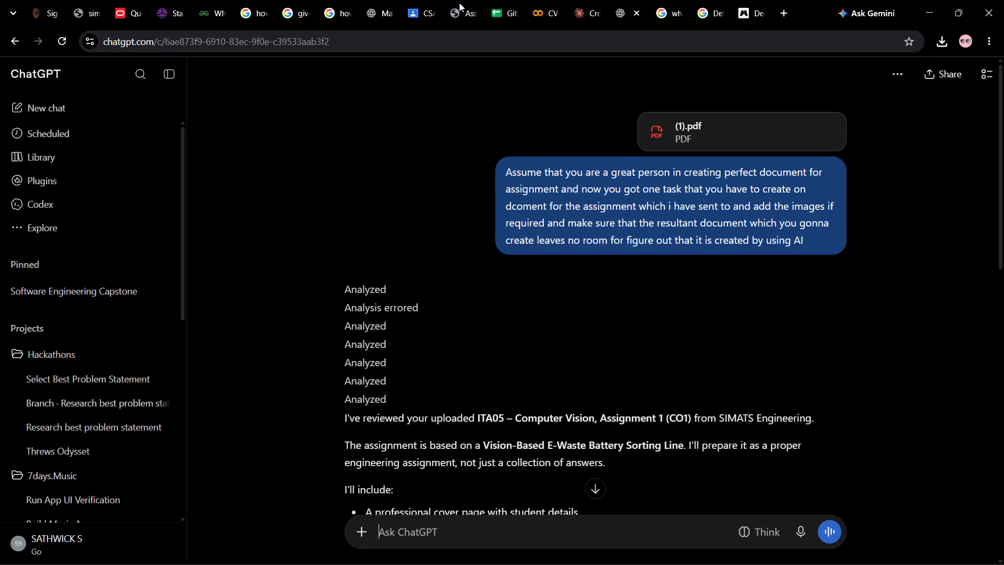
click(372, 0)
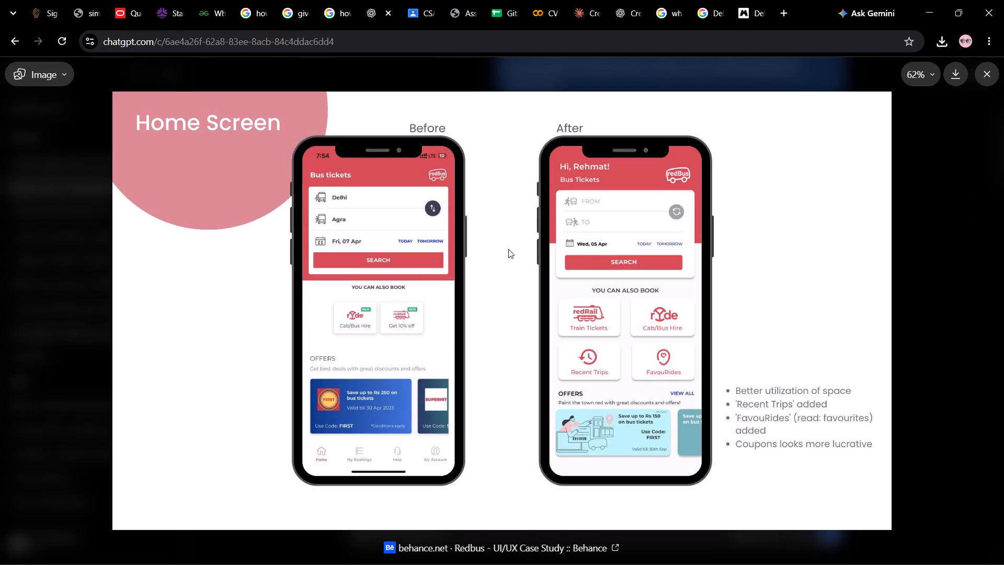
key(alt+Tab)
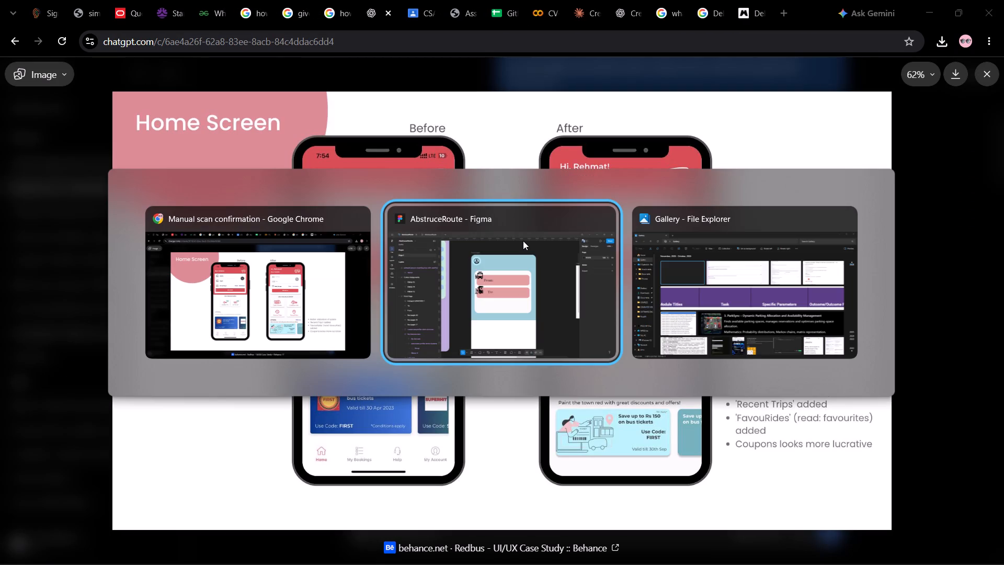
key(alt+Tab)
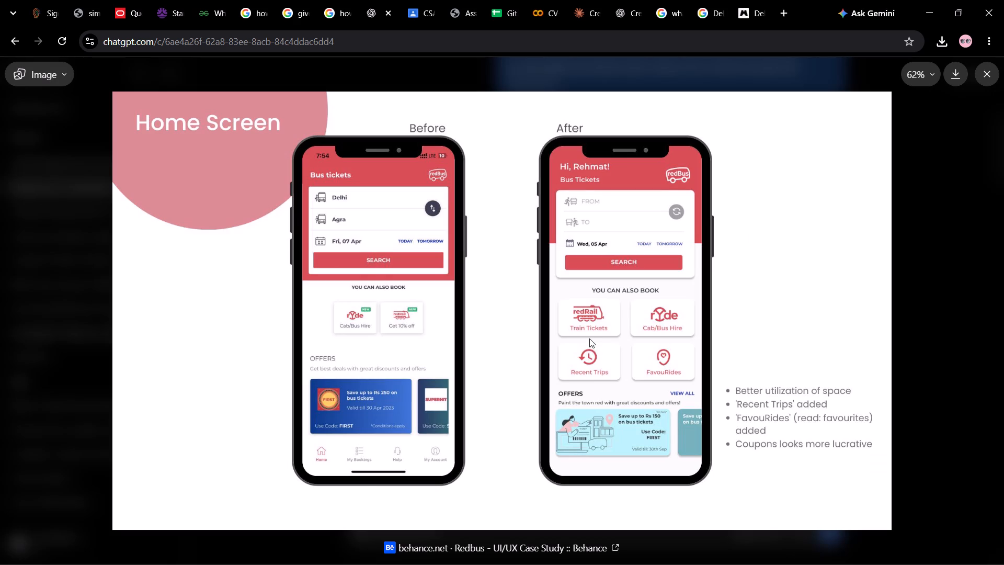
key(alt+Tab)
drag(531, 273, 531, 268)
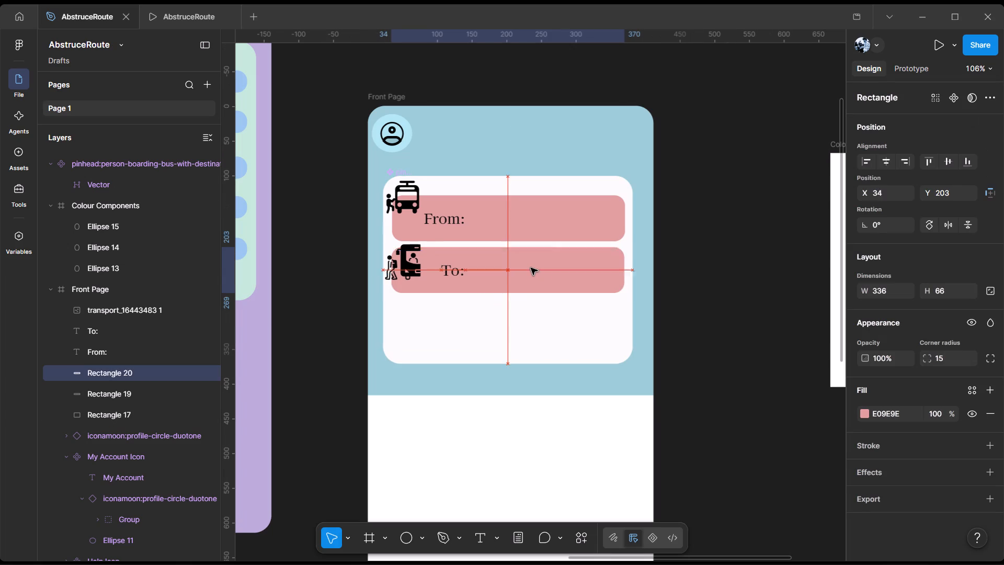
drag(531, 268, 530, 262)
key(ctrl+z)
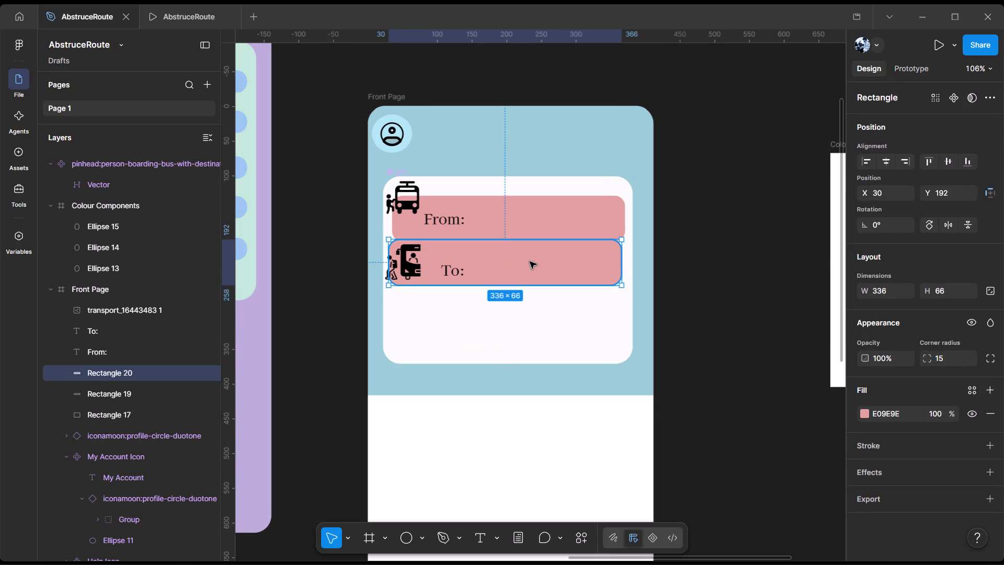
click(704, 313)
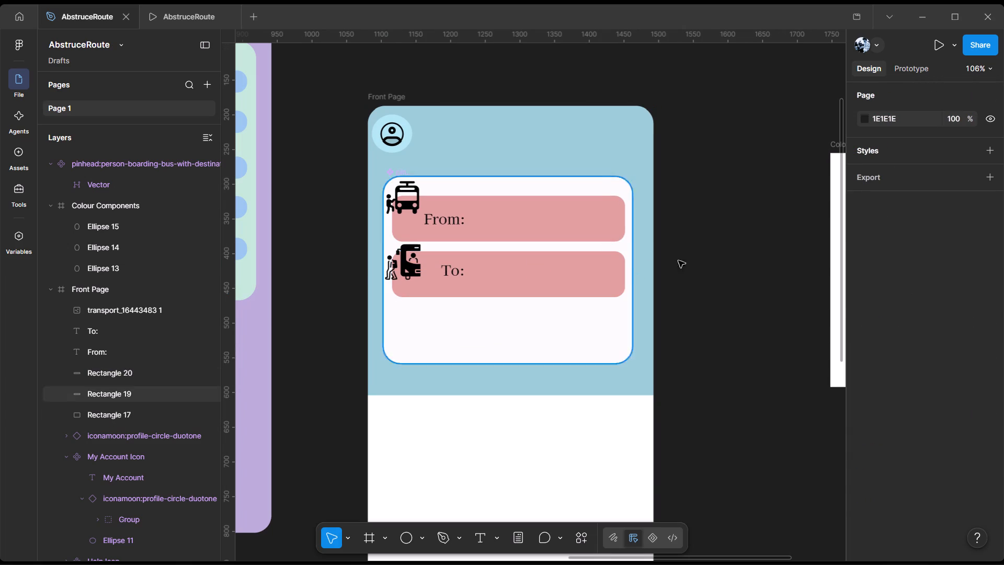
Open the Iconify plugin and search its icons for "swap icon".
click(577, 539)
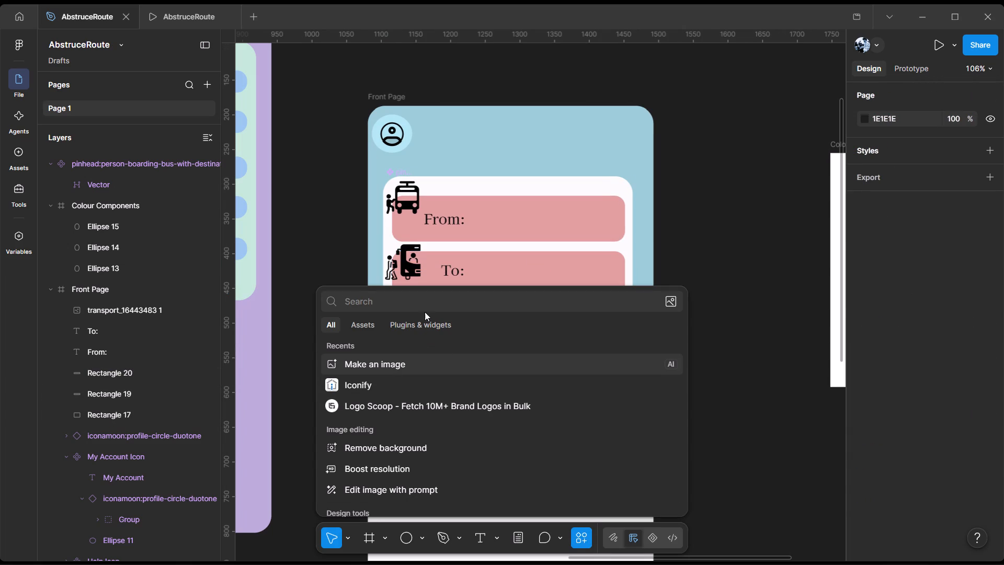
click(406, 382)
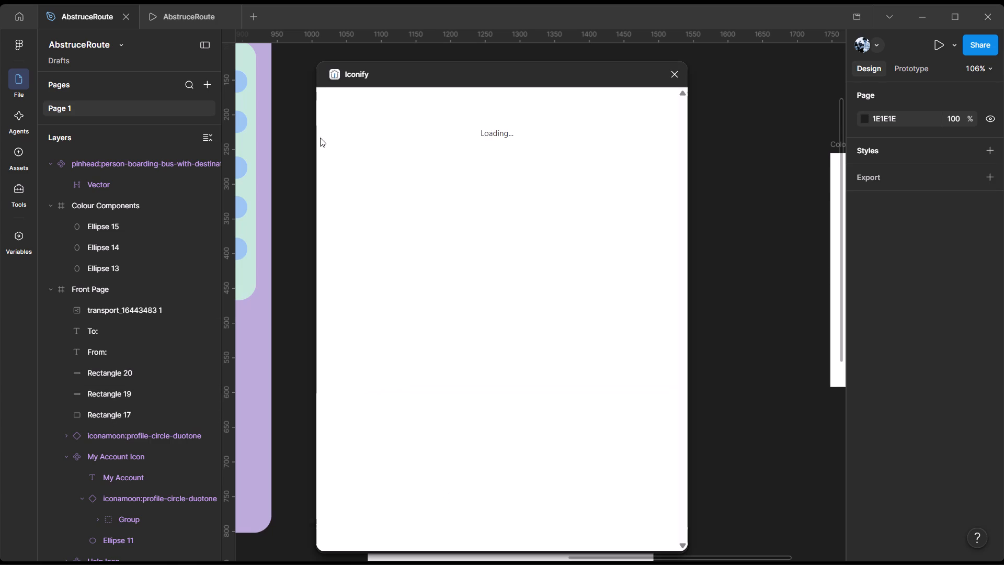
click(458, 131)
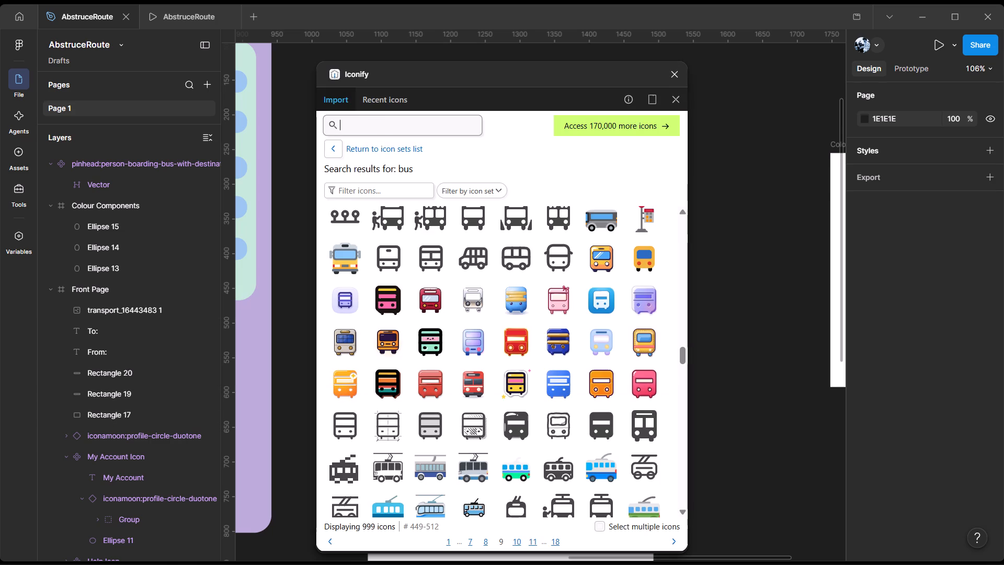
text(swa)
key(space)
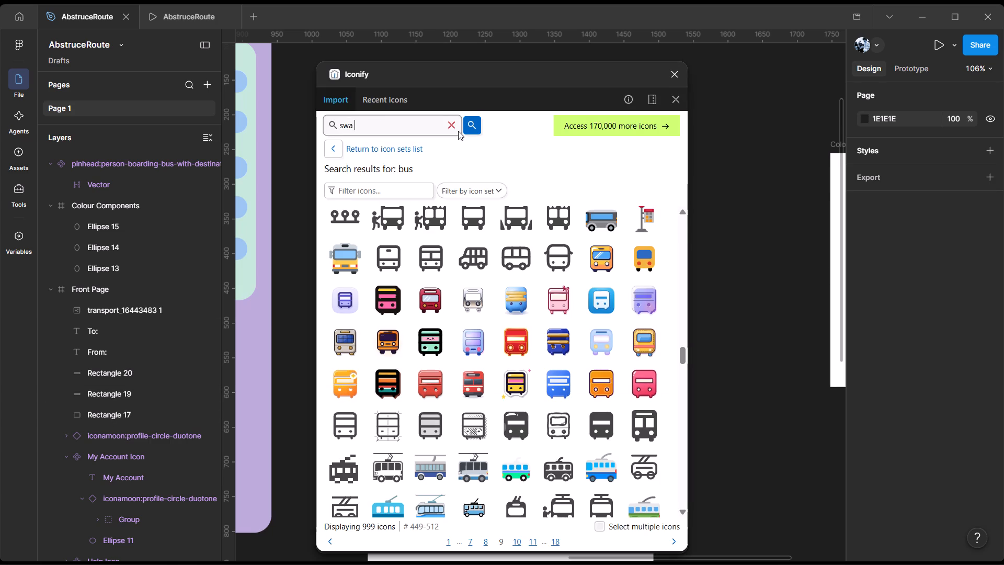
key(BackSpace)
key(BackSpace)
text(p icon)
key(Return)
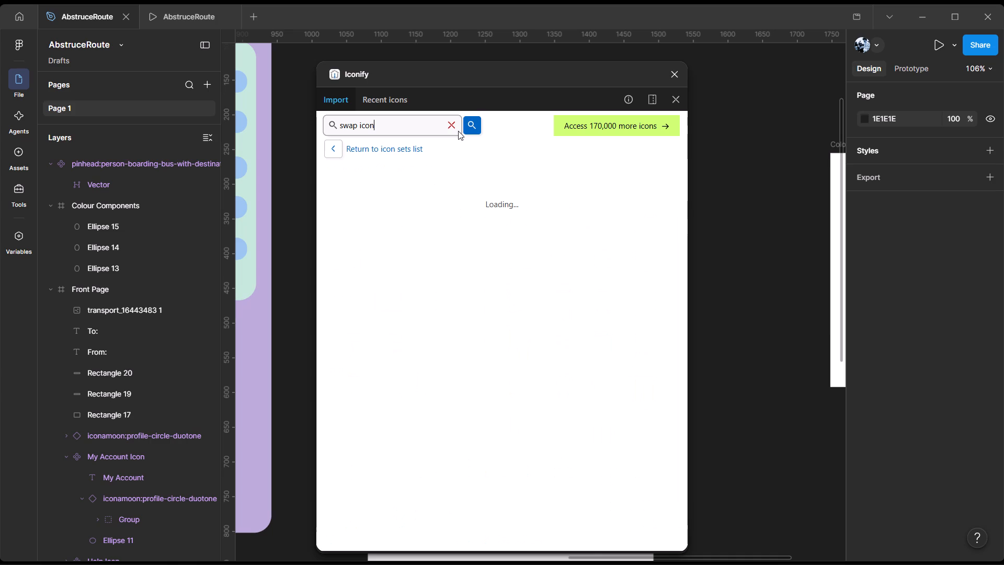
Import the bold up-and-down swap arrows icon in black as a component and close Iconify.
scroll(514, 363, down, 4)
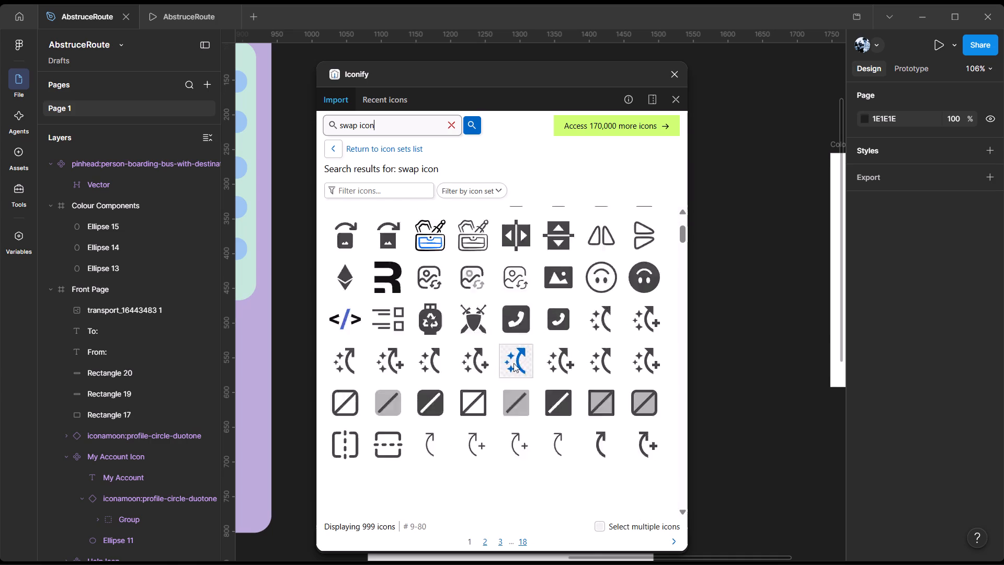
scroll(560, 326, down, 7)
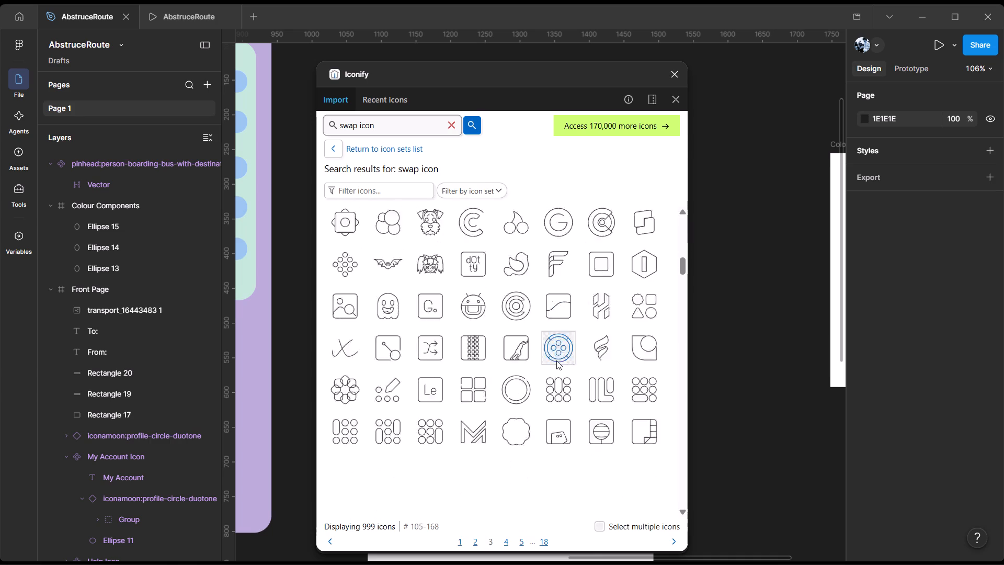
scroll(511, 290, down, 4)
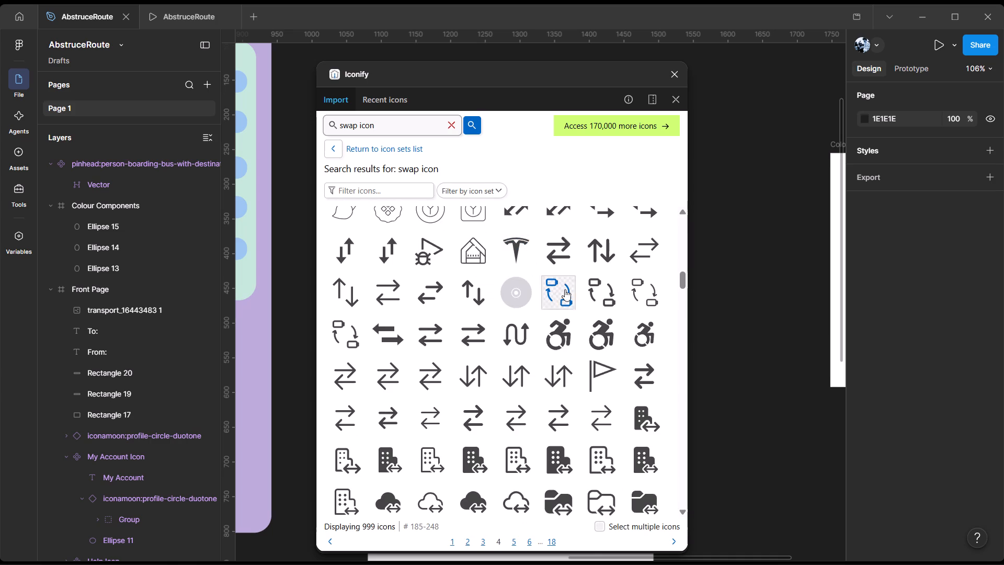
click(609, 255)
click(607, 543)
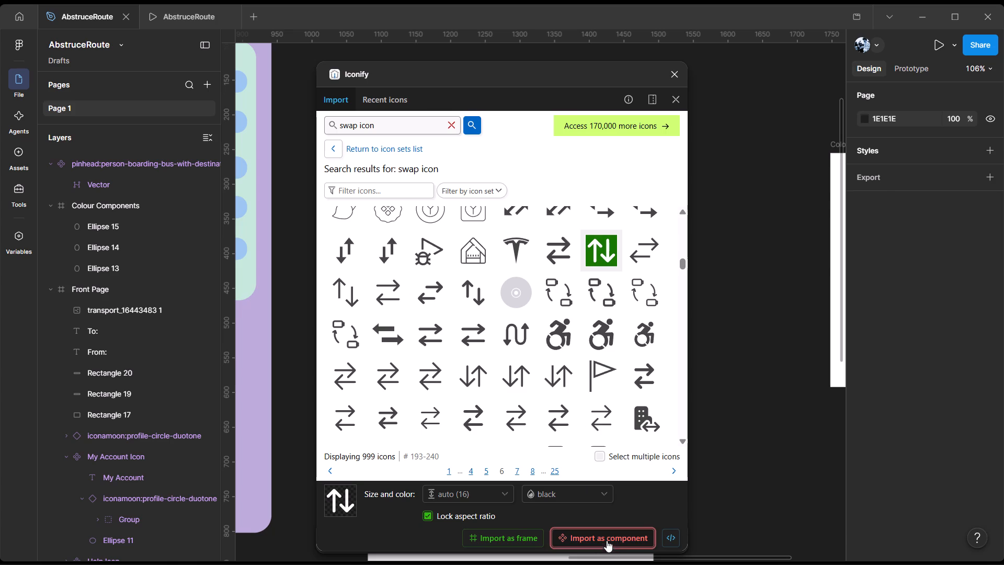
click(734, 403)
click(670, 71)
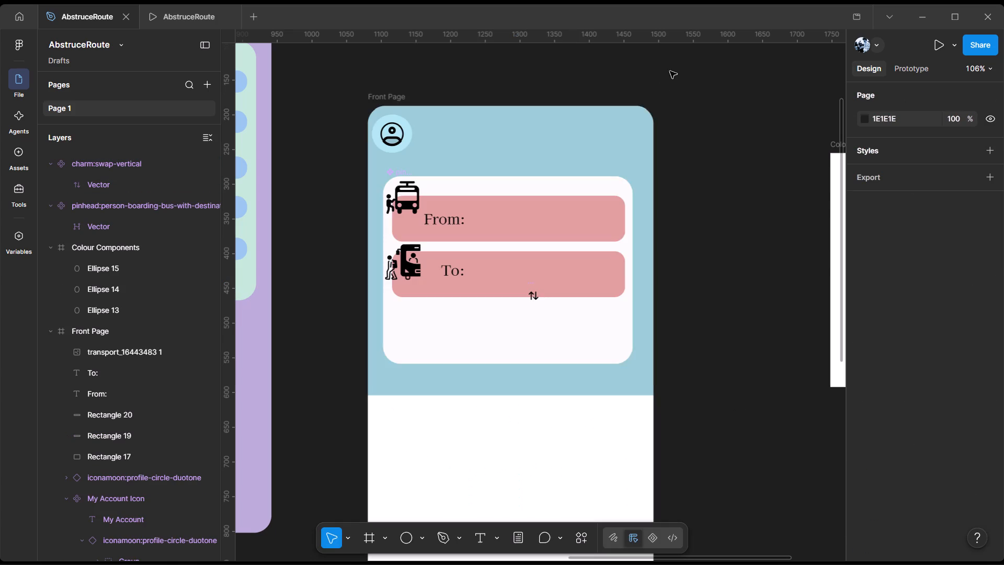
Enlarge the swap icon to 46 × 46 and place it between the From: and To: fields, near their right ends.
drag(530, 298, 582, 244)
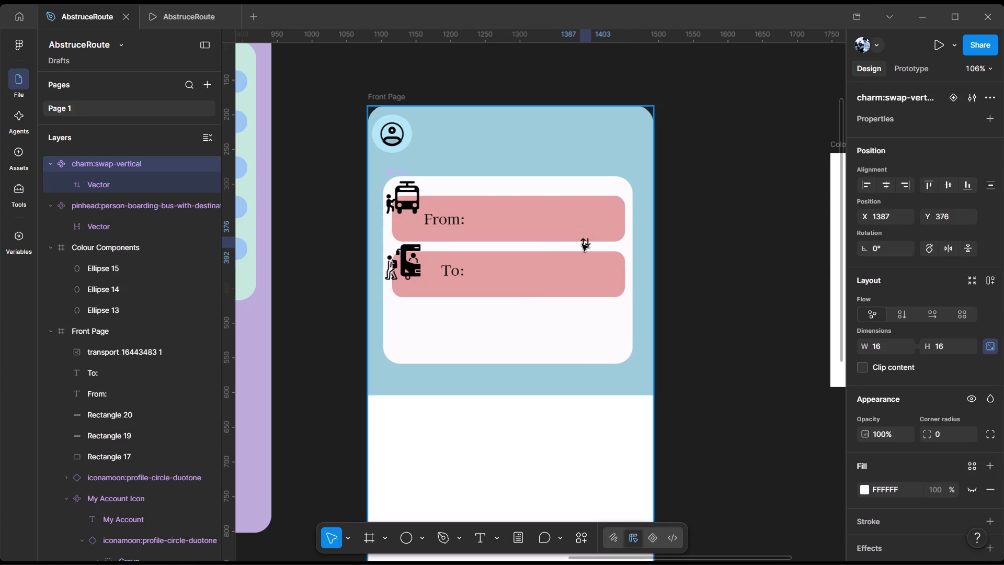
drag(582, 244, 585, 250)
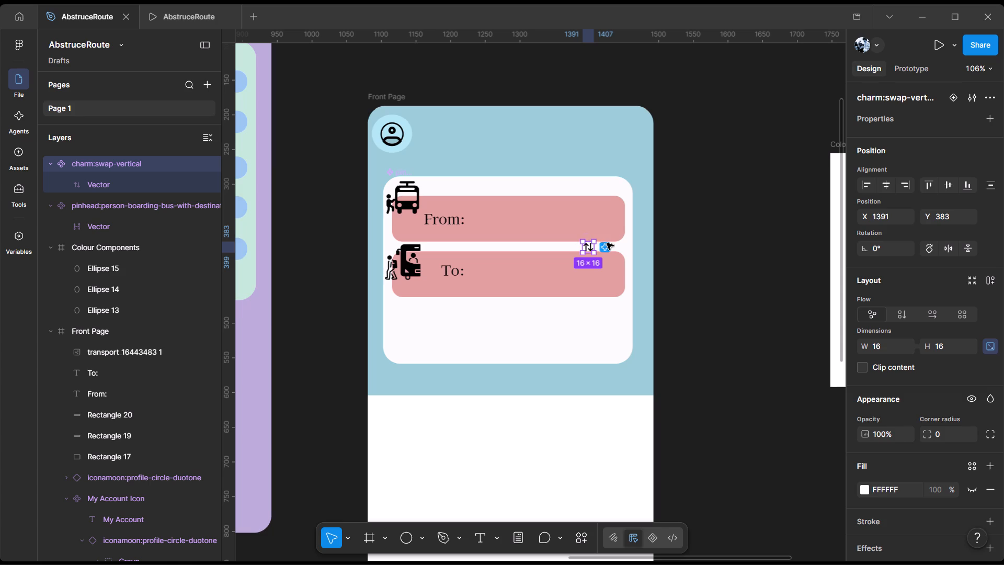
drag(594, 241, 615, 231)
drag(608, 239, 606, 243)
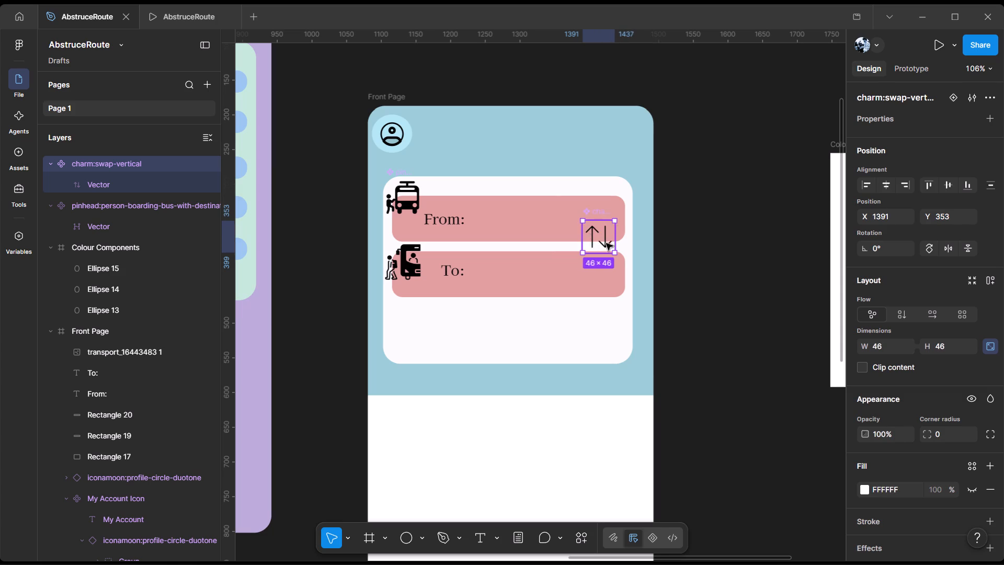
drag(606, 243, 605, 246)
Set the end points of the swap icon vector's stroke to Triangle arrow.
double_click(594, 248)
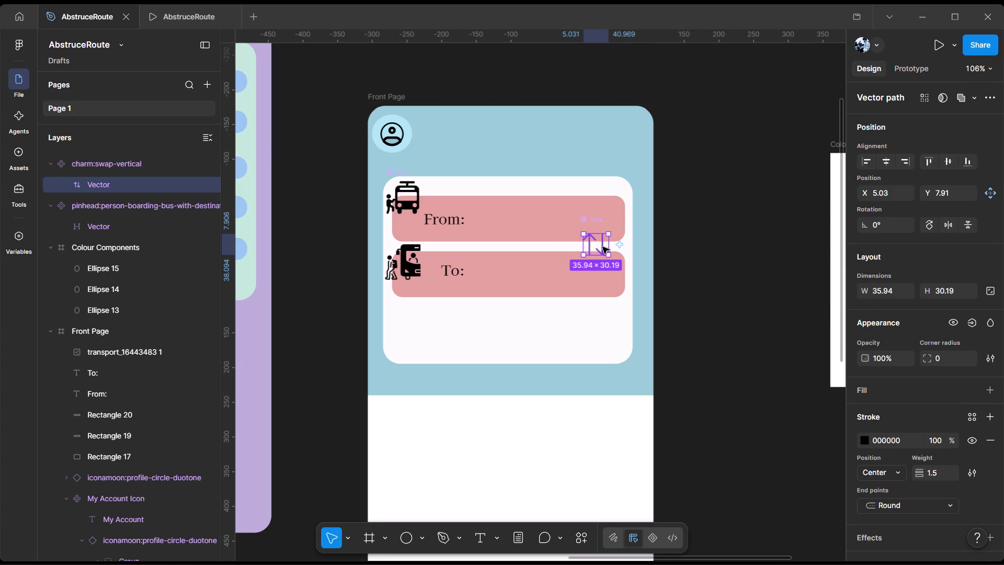
click(894, 470)
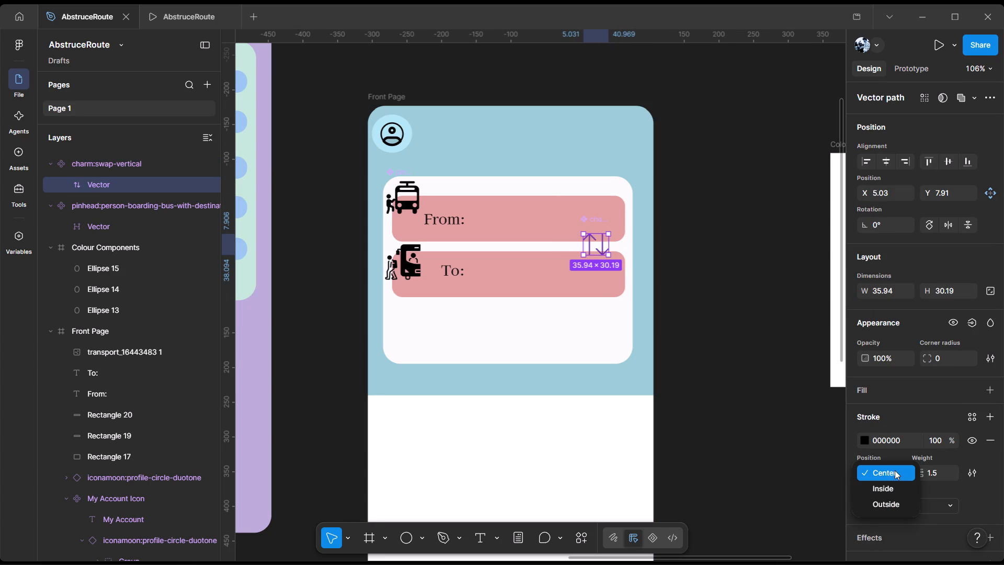
click(788, 469)
scroll(919, 442, down, 4)
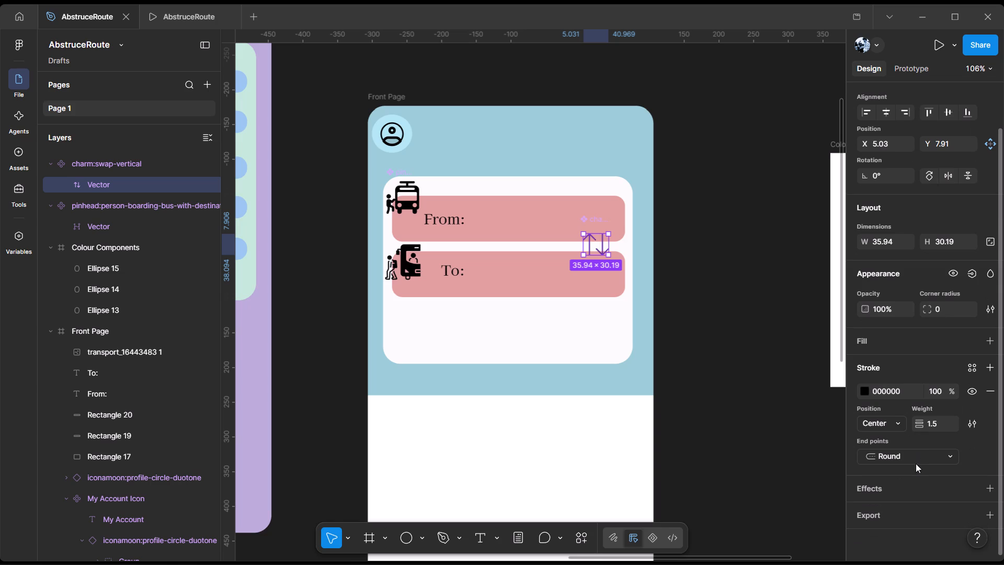
click(955, 454)
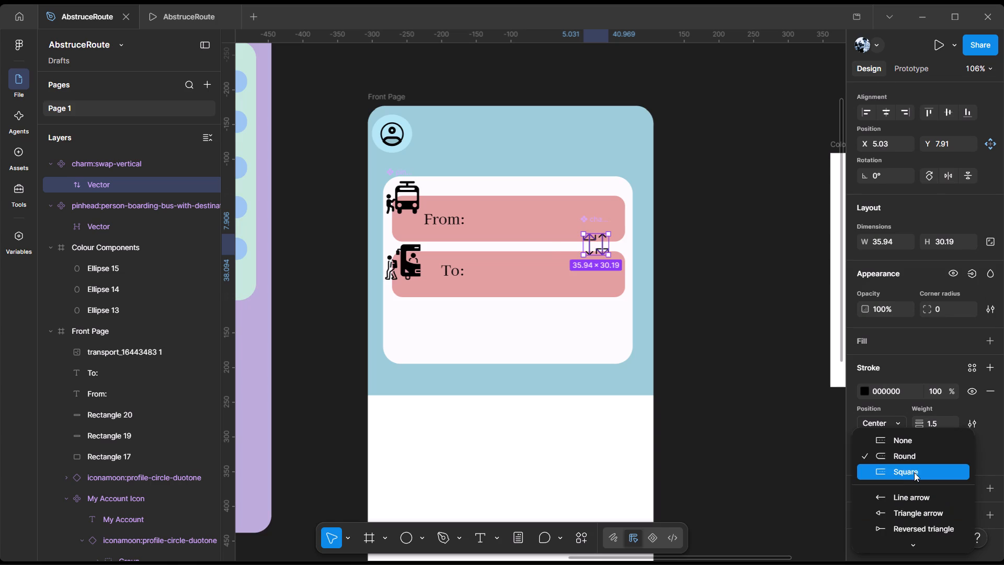
drag(912, 471, 919, 518)
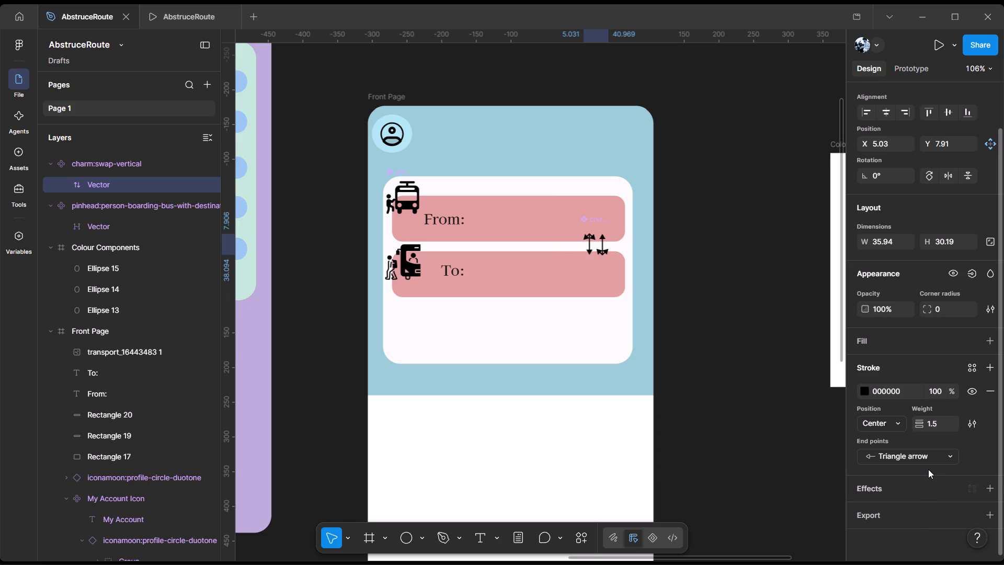
Change the end points of the swap icon vector's stroke to Square.
click(934, 454)
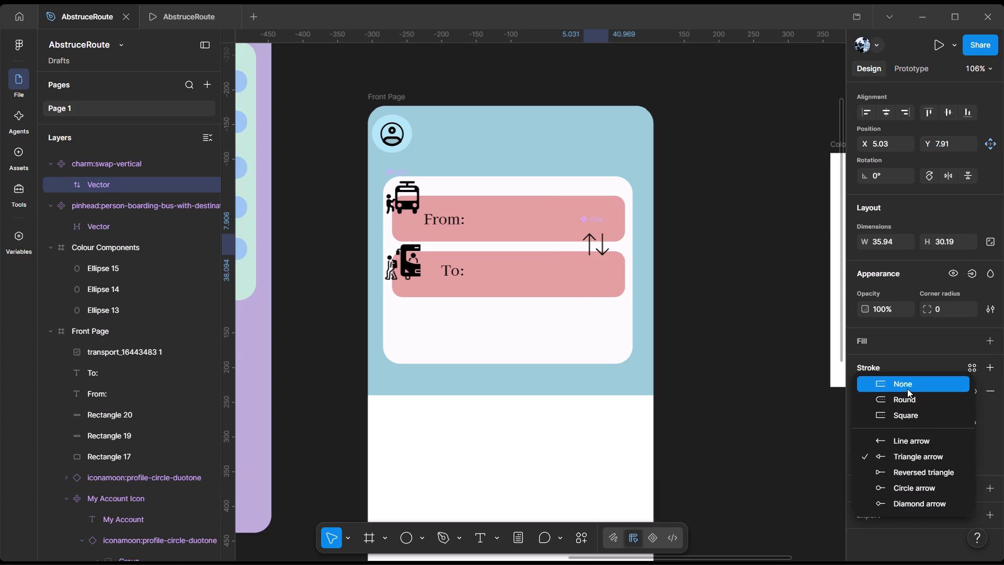
click(909, 417)
click(715, 368)
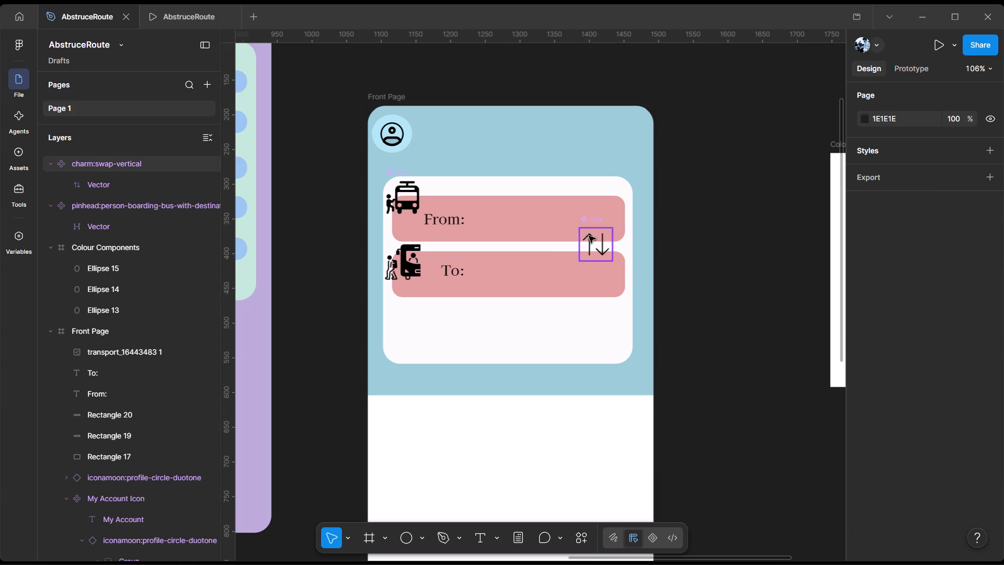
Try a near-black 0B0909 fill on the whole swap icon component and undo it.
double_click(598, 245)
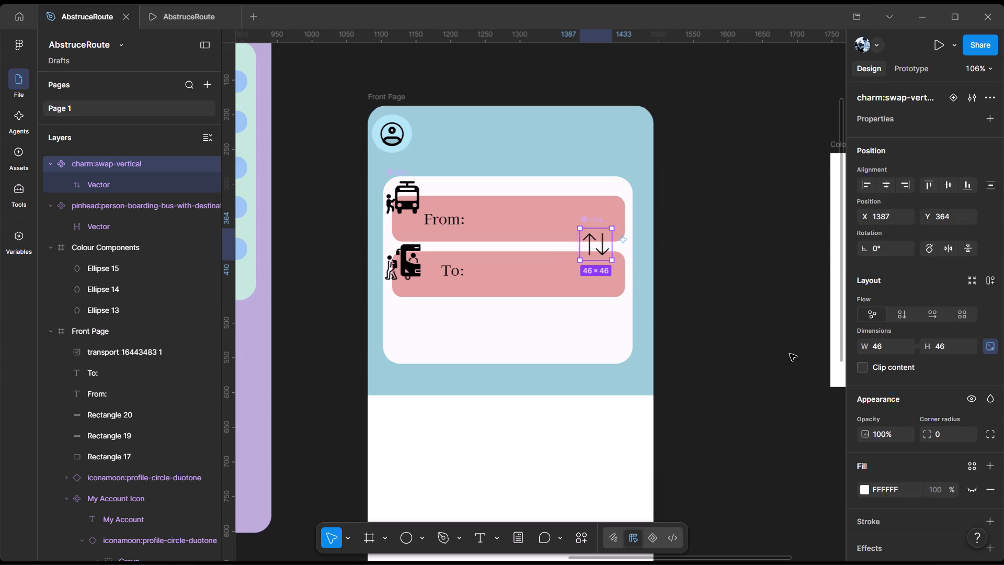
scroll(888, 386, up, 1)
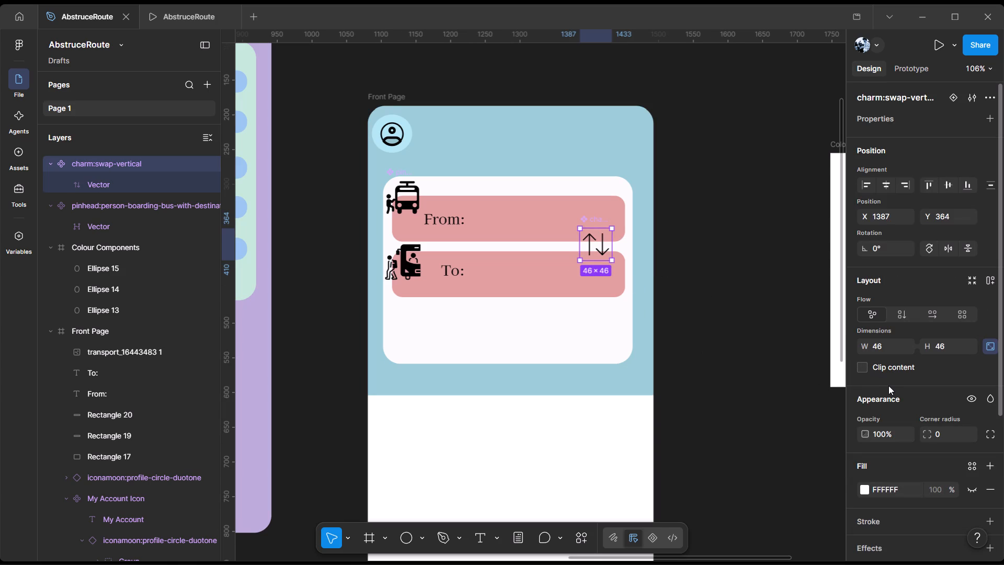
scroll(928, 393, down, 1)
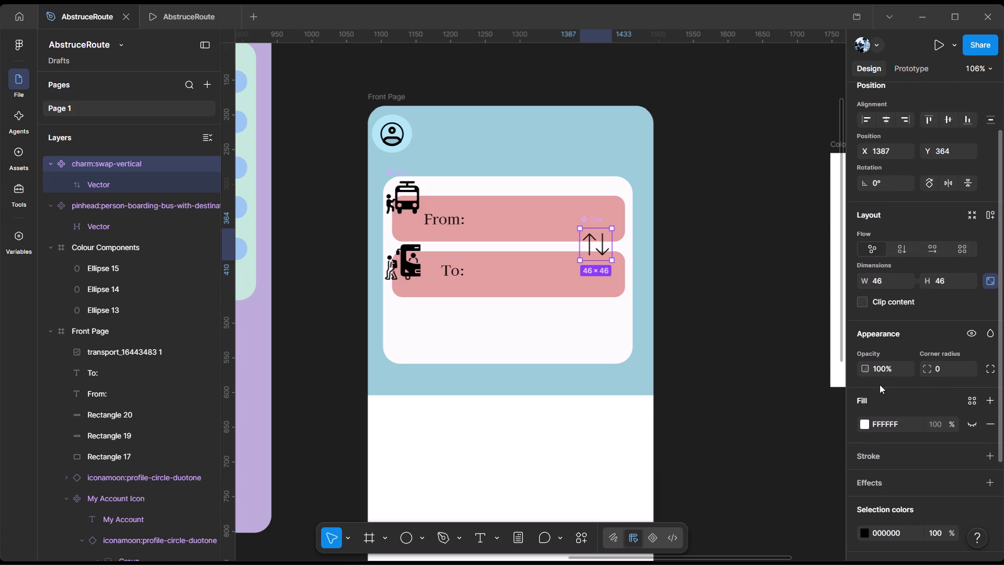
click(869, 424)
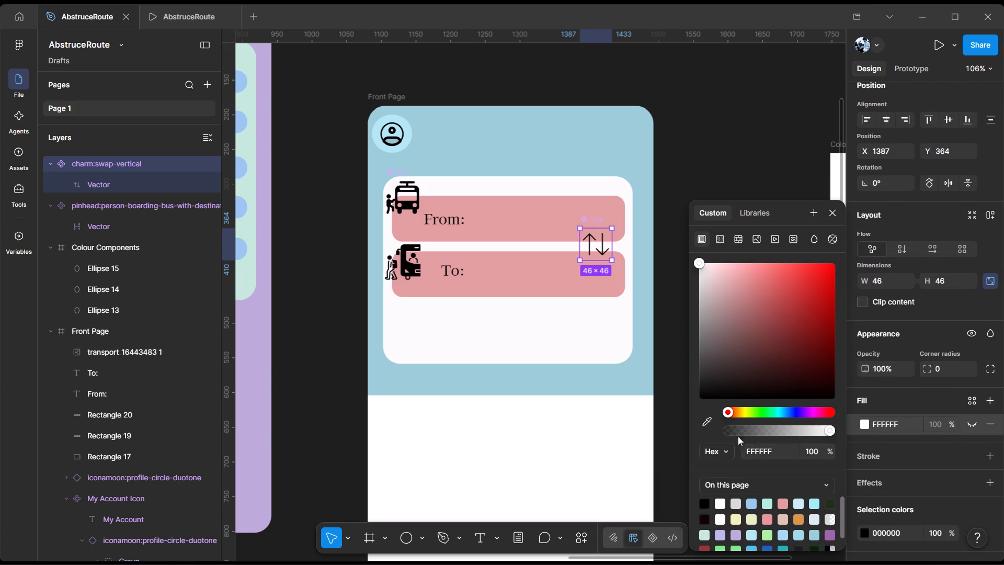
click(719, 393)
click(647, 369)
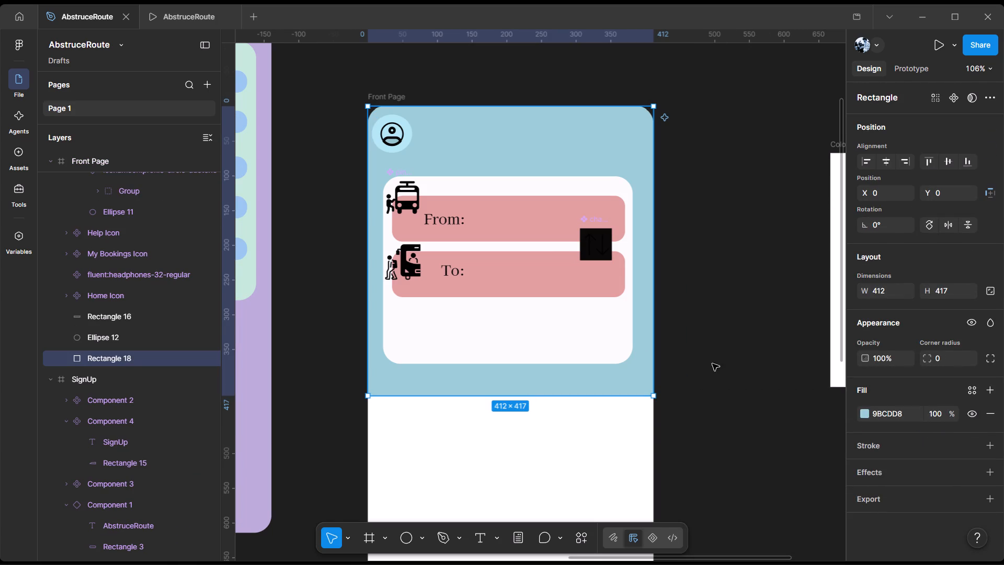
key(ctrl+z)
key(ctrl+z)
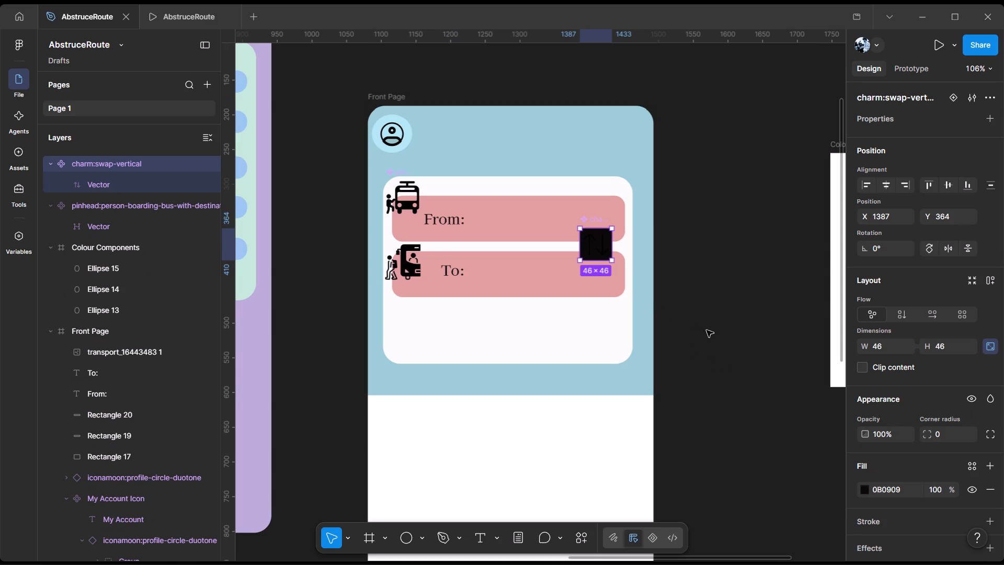
Select the arrows vector inside the swap icon component.
double_click(594, 247)
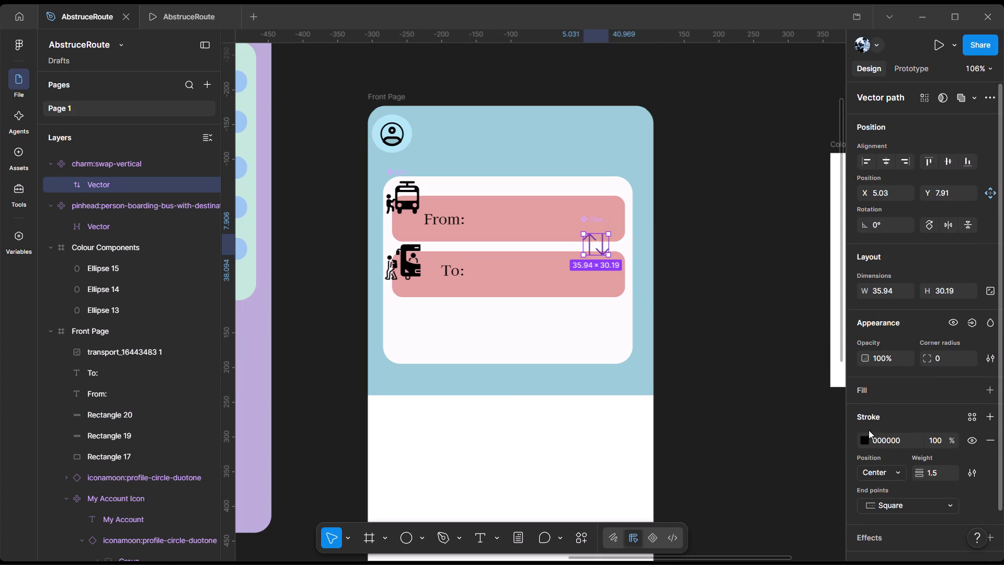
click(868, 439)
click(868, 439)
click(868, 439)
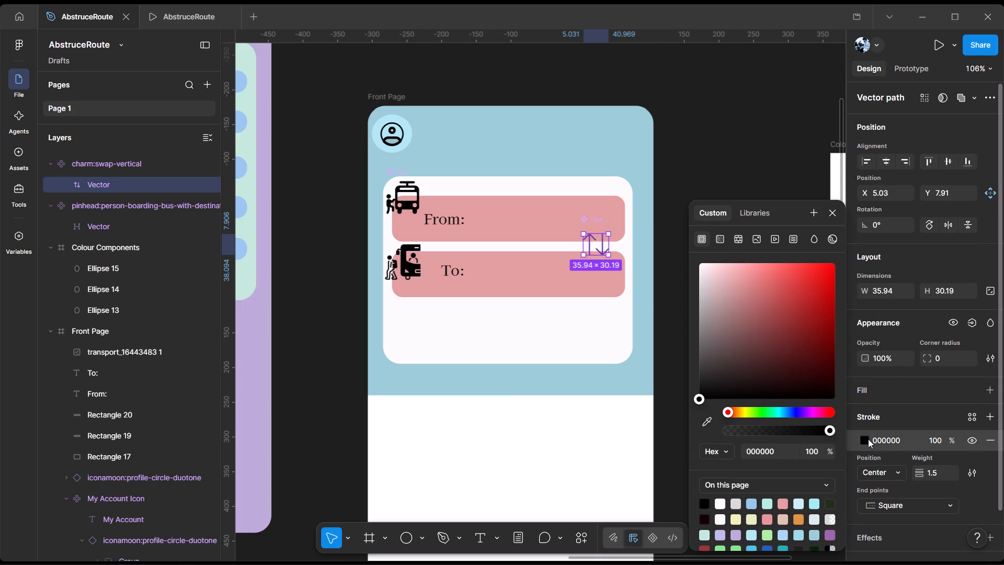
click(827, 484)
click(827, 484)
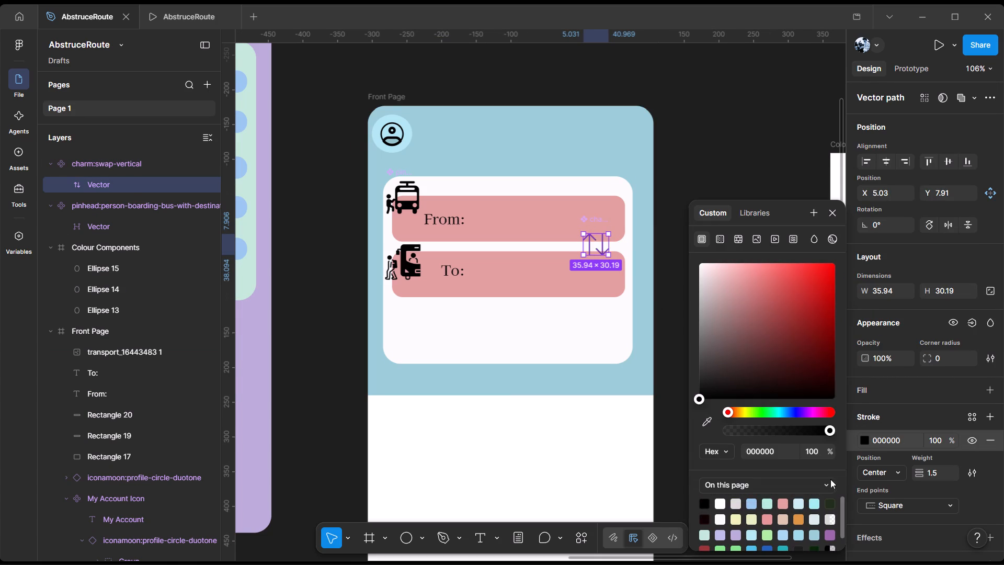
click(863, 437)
Set the stroke weight of the swap icon's arrows vector to 2.
scroll(866, 437, down, 3)
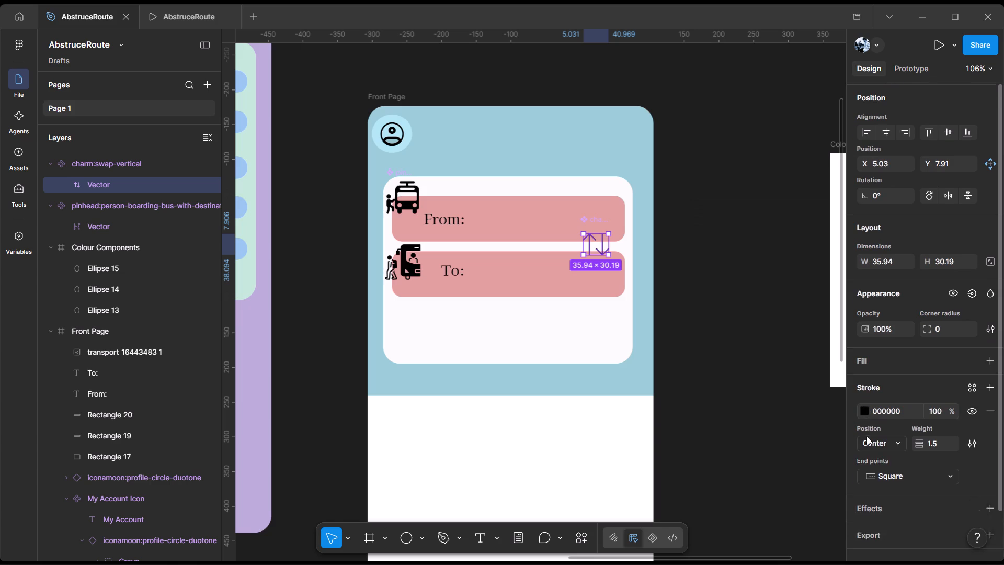
click(946, 423)
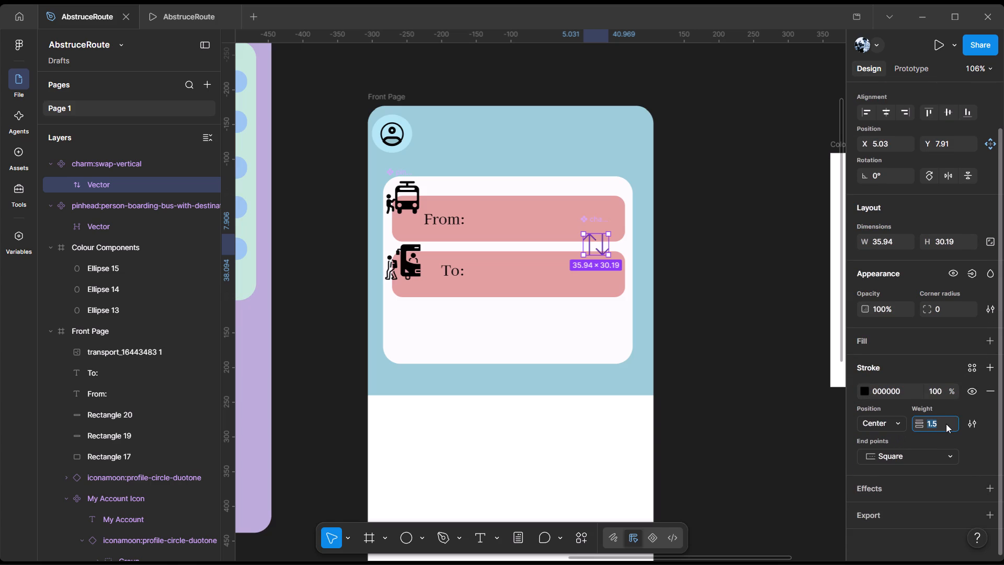
key(2)
key(Return)
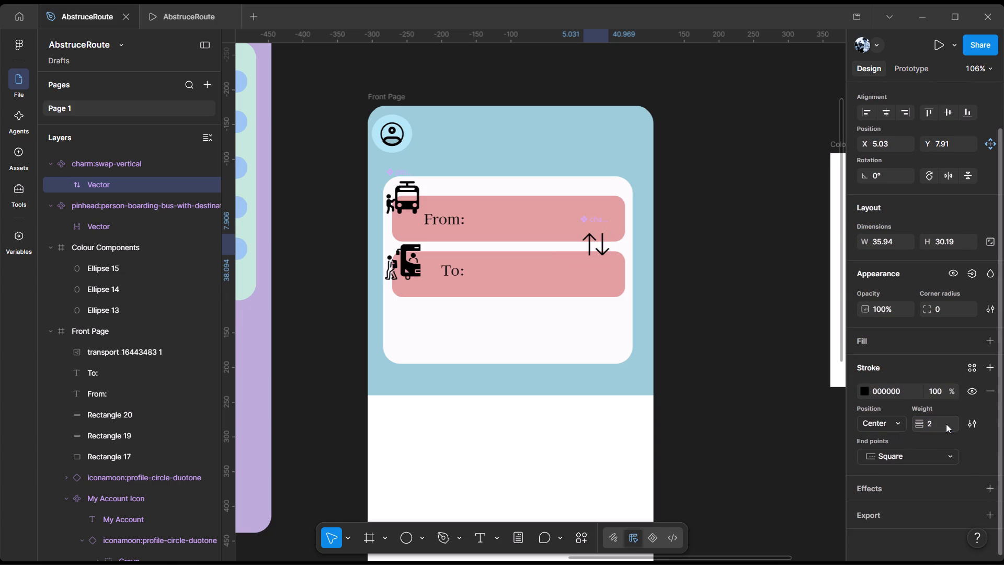
Open the stroke weight of the swap icon's arrows vector for editing.
click(946, 424)
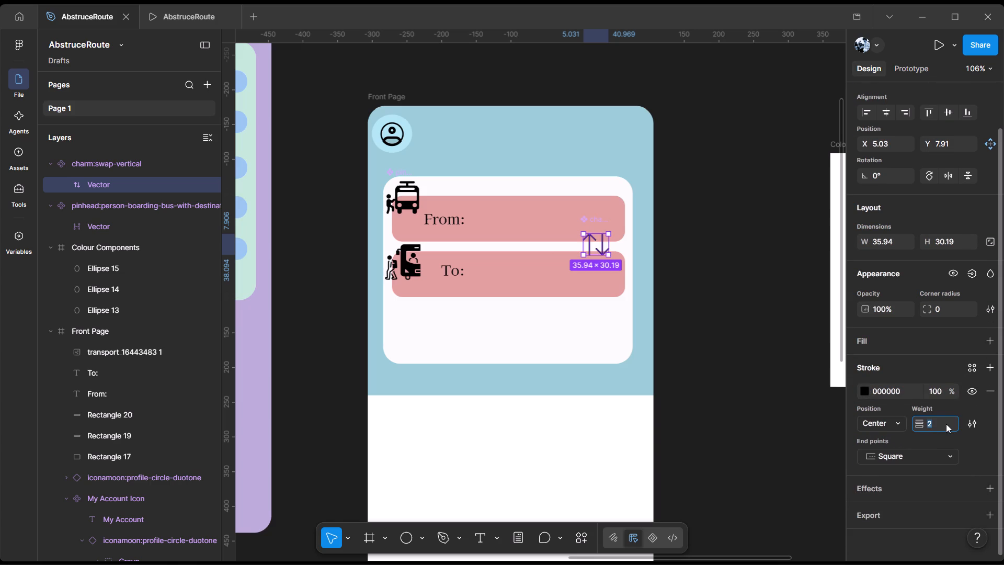
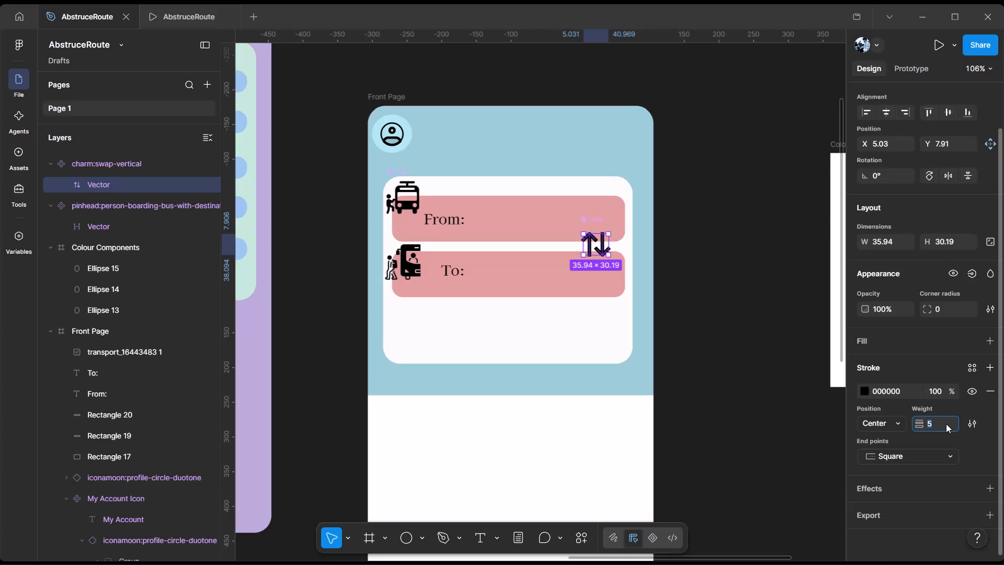
Set the stroke weight of the swap icon's arrows vector to 4.
key(4)
key(Return)
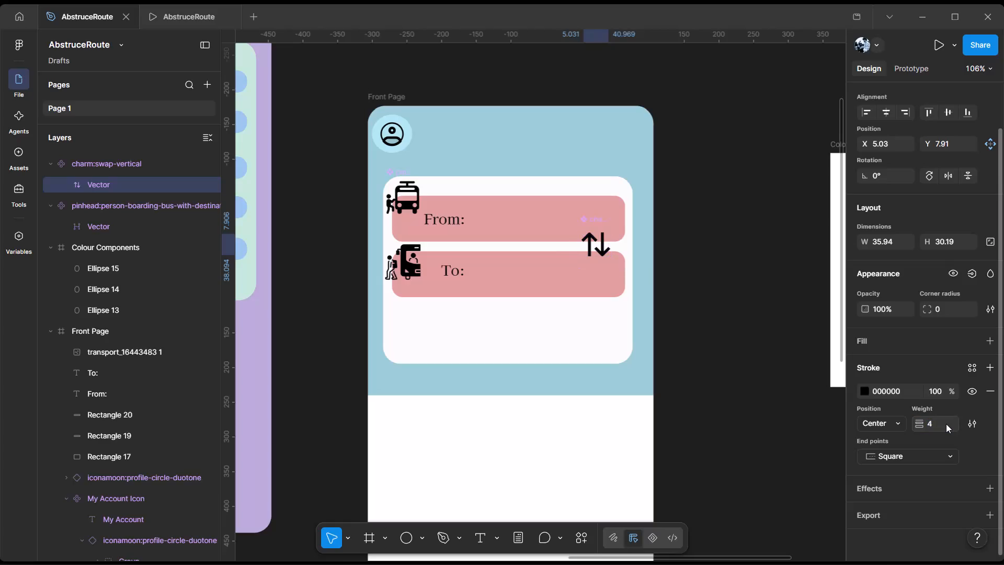
click(770, 398)
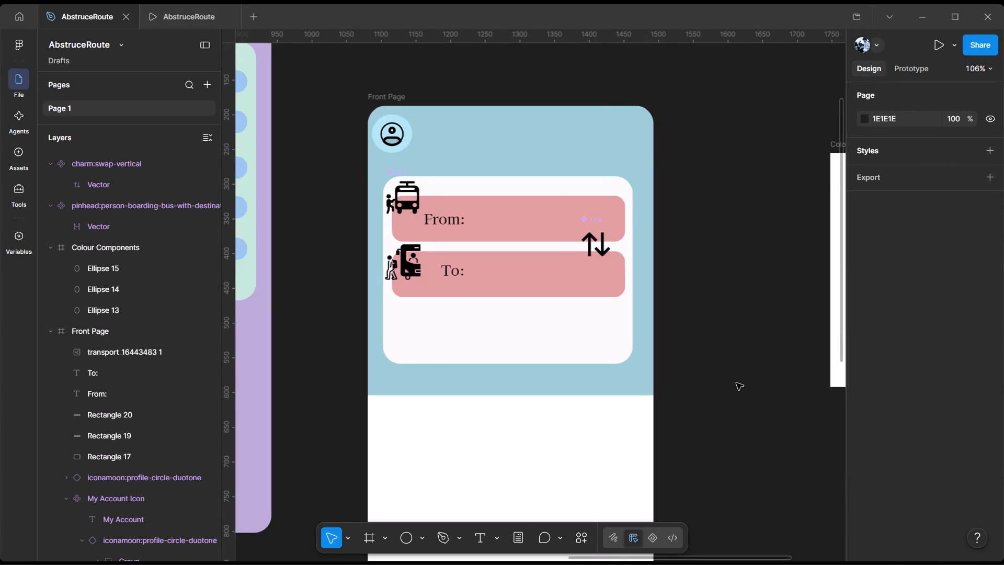
Clear the custom name in the label above the swap icon component on the Front Page.
right_drag(701, 332, 693, 326)
click(654, 286)
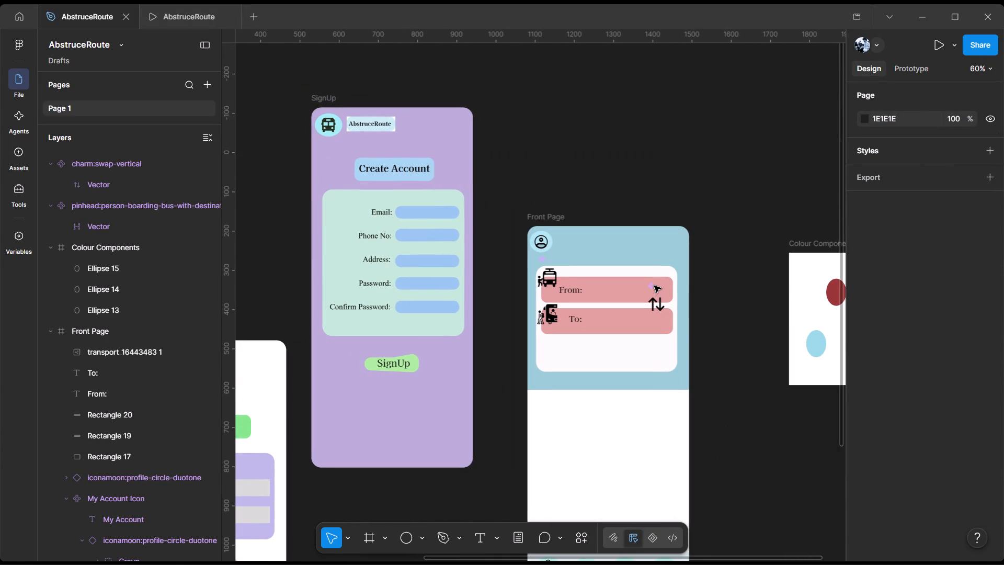
double_click(654, 285)
click(714, 296)
double_click(661, 286)
key(BackSpace)
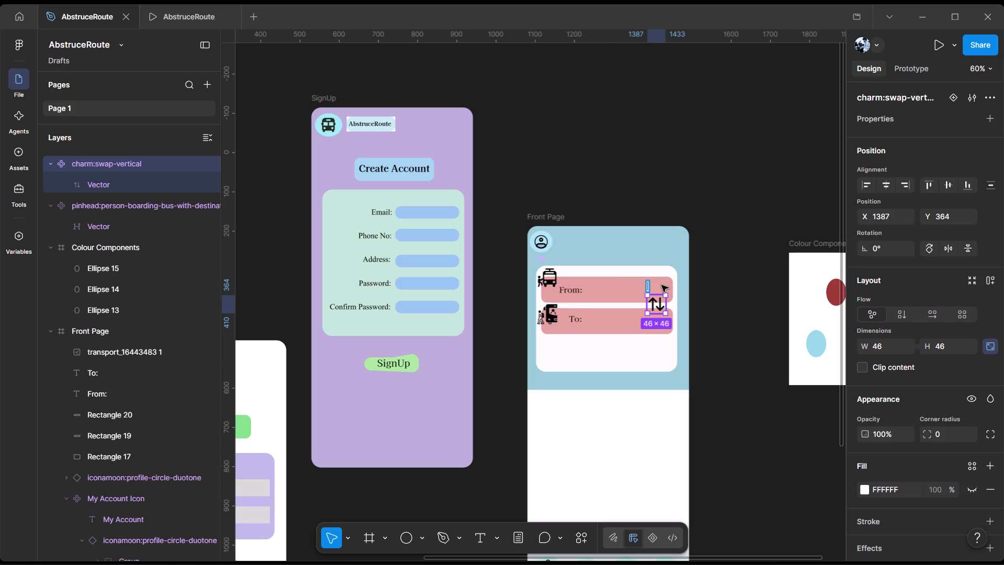
click(649, 282)
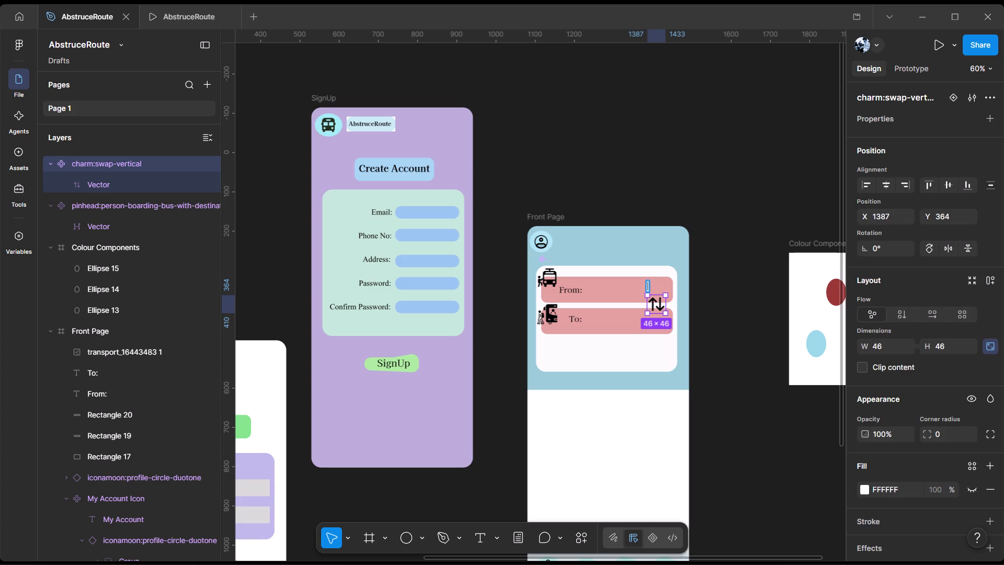
double_click(648, 282)
click(626, 285)
click(649, 285)
double_click(654, 286)
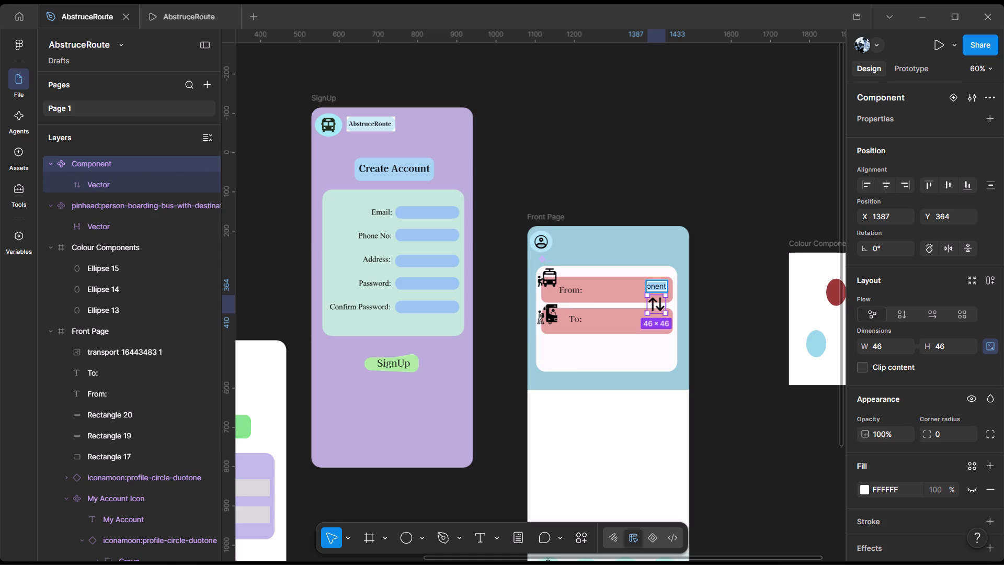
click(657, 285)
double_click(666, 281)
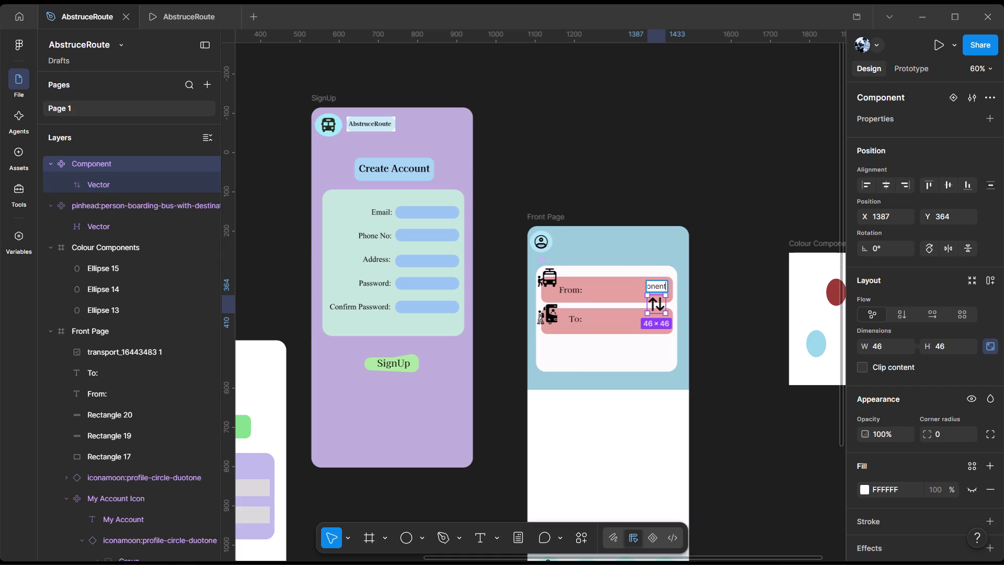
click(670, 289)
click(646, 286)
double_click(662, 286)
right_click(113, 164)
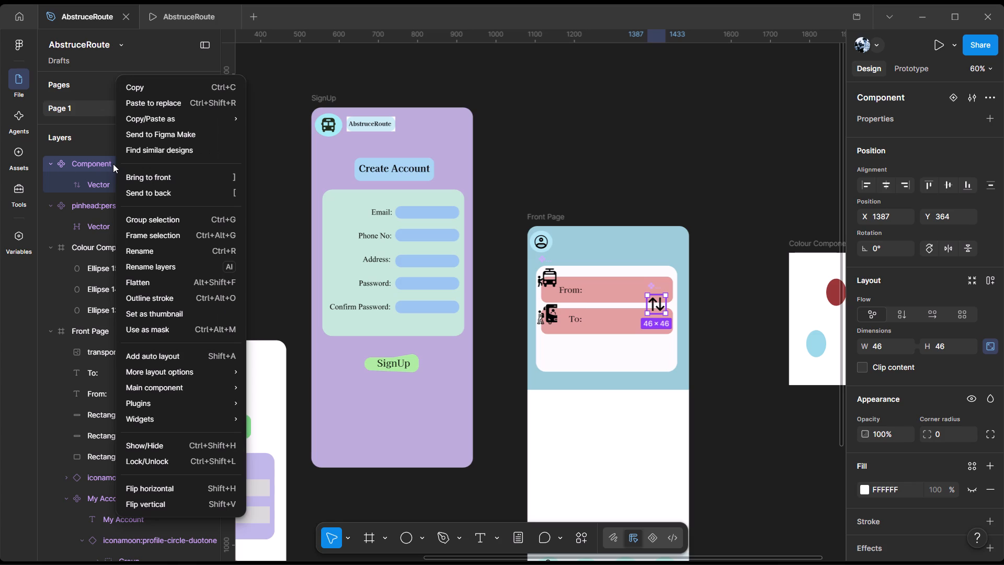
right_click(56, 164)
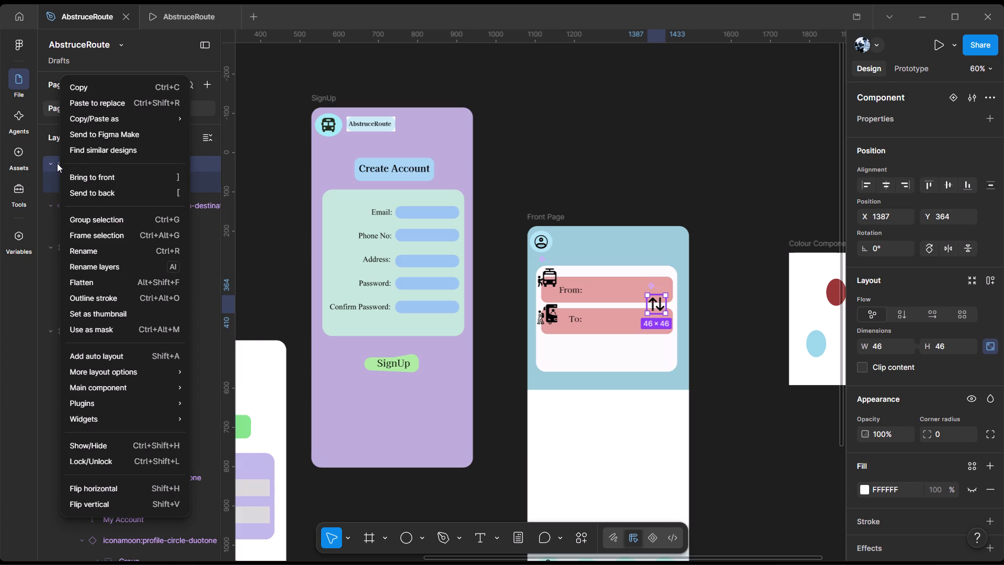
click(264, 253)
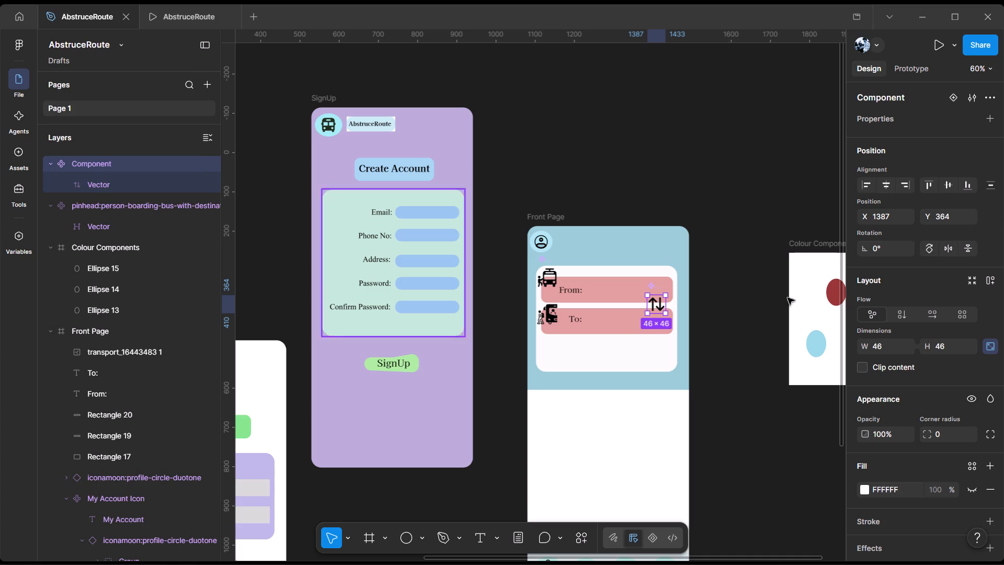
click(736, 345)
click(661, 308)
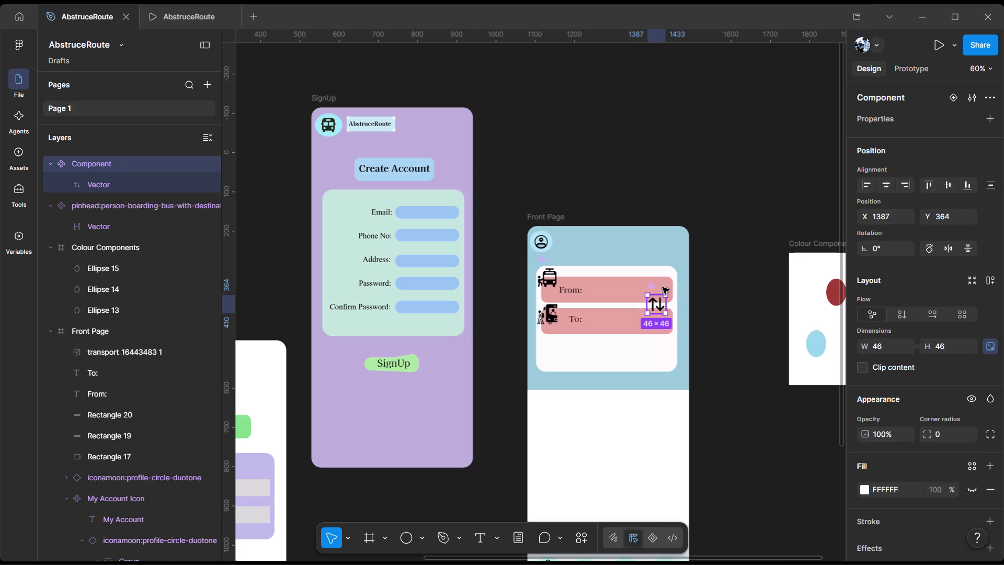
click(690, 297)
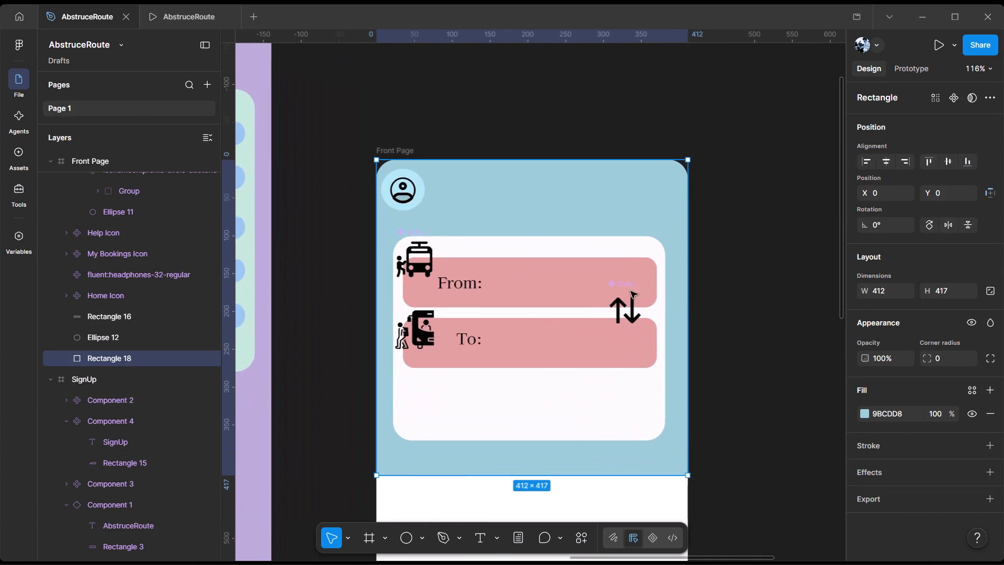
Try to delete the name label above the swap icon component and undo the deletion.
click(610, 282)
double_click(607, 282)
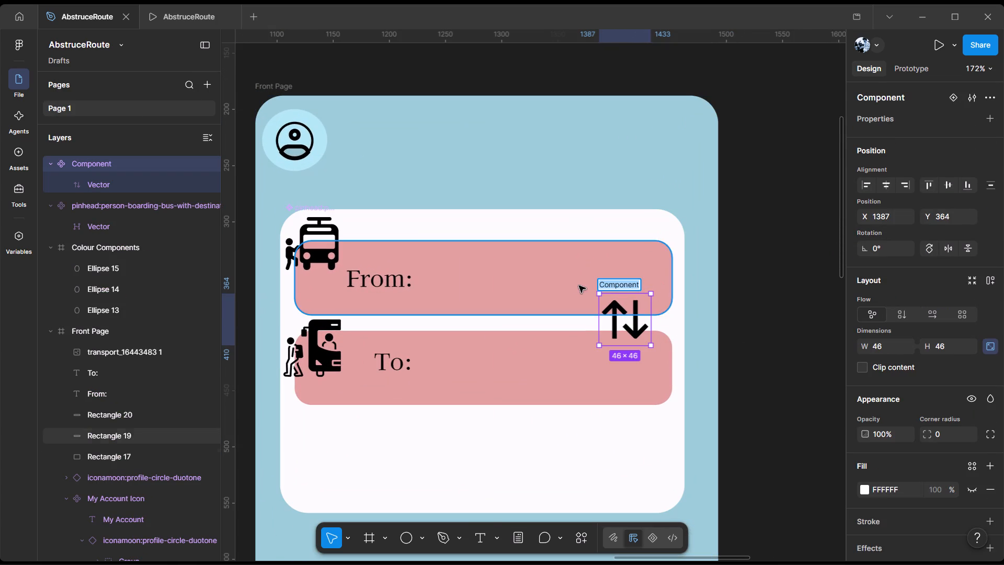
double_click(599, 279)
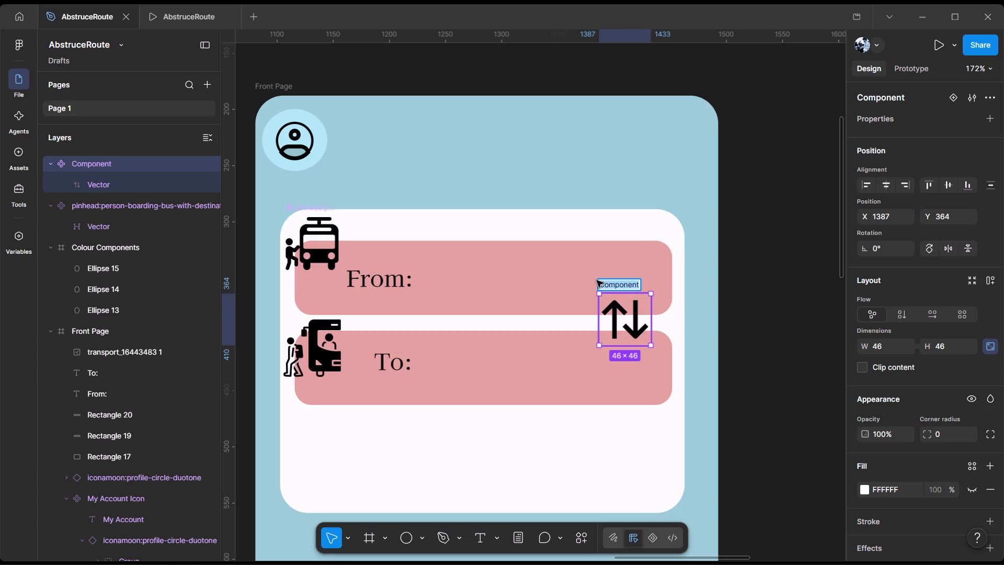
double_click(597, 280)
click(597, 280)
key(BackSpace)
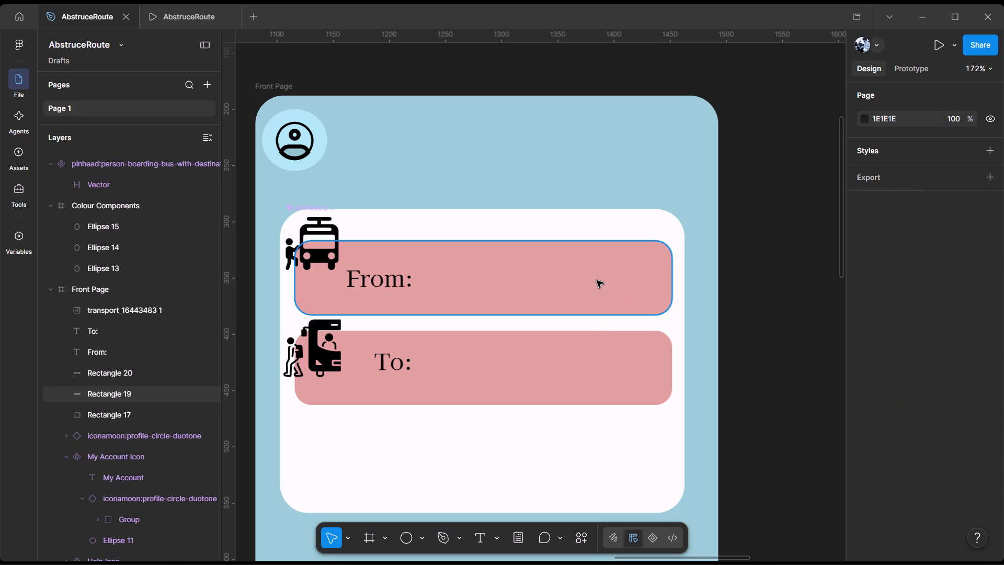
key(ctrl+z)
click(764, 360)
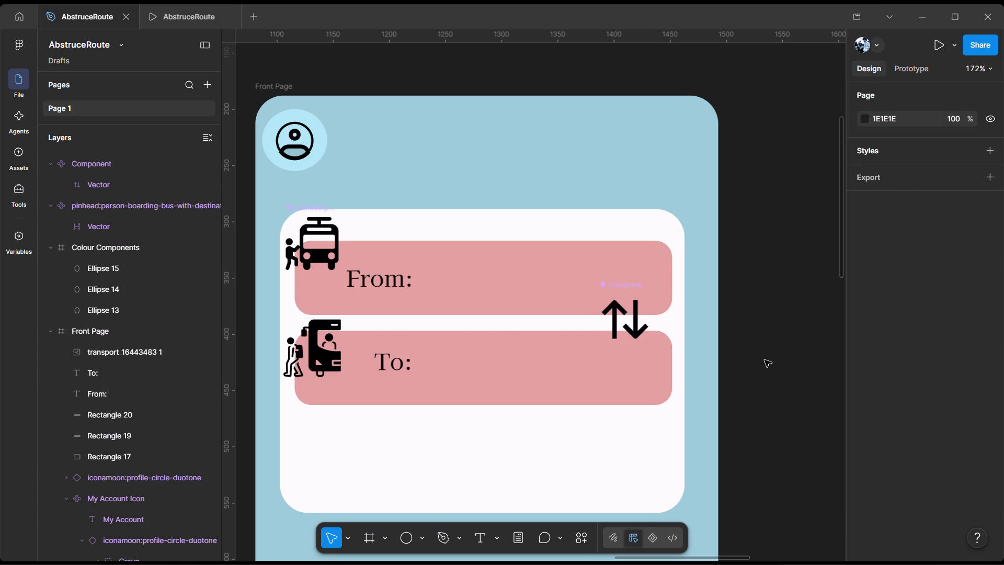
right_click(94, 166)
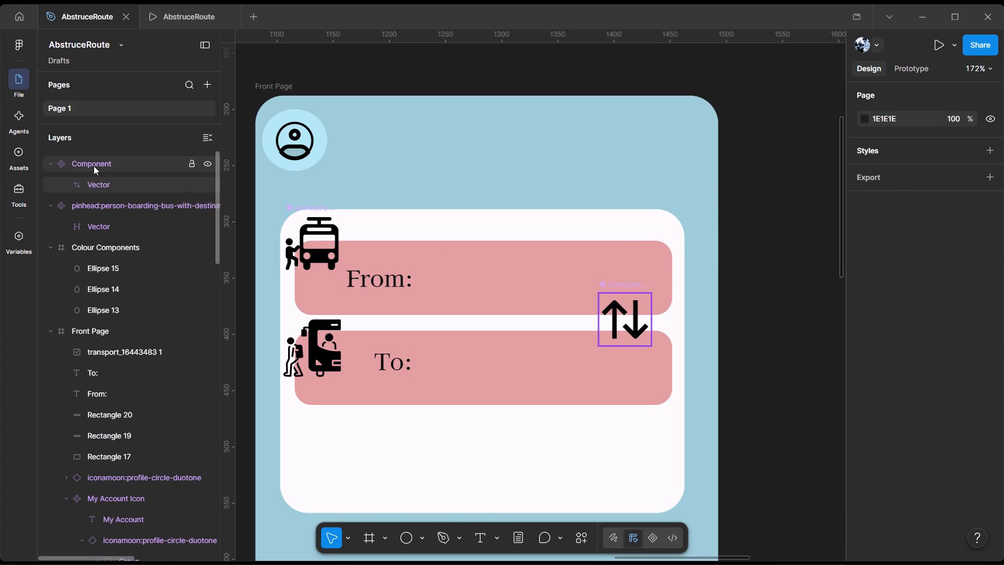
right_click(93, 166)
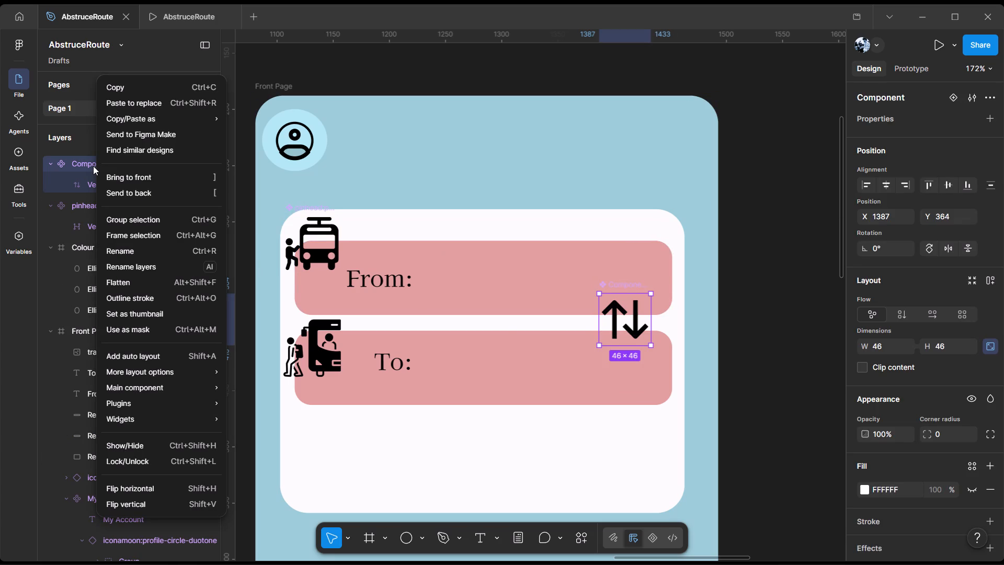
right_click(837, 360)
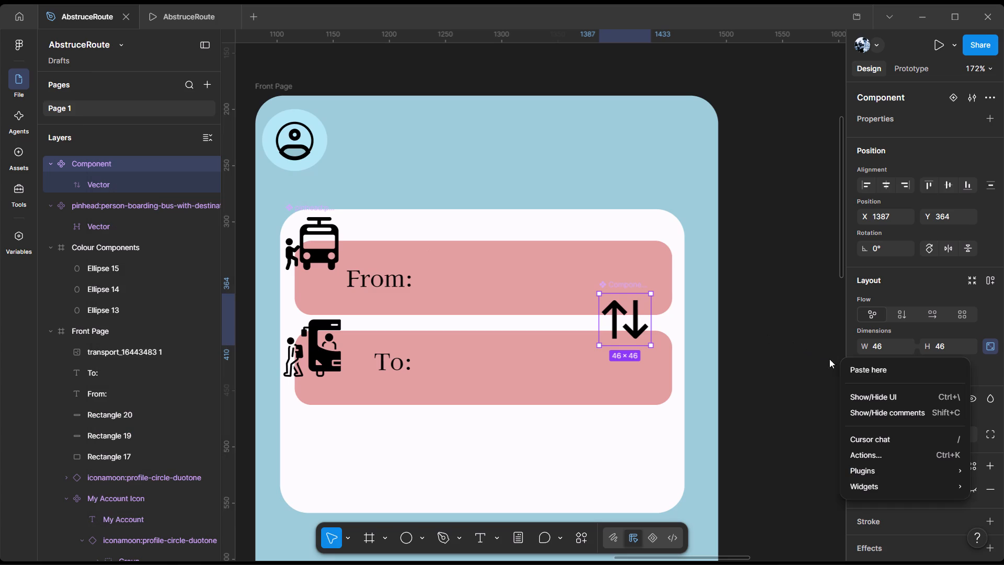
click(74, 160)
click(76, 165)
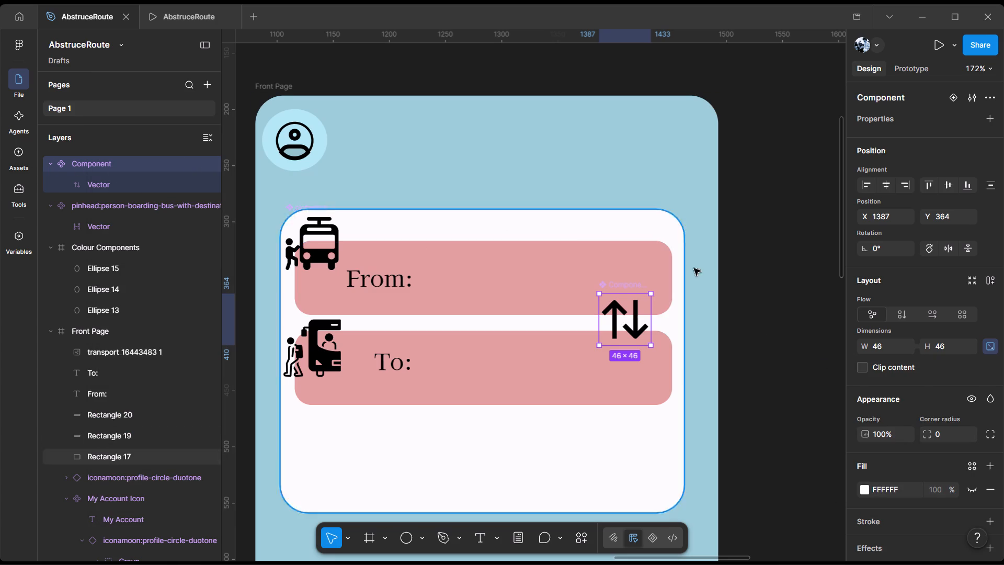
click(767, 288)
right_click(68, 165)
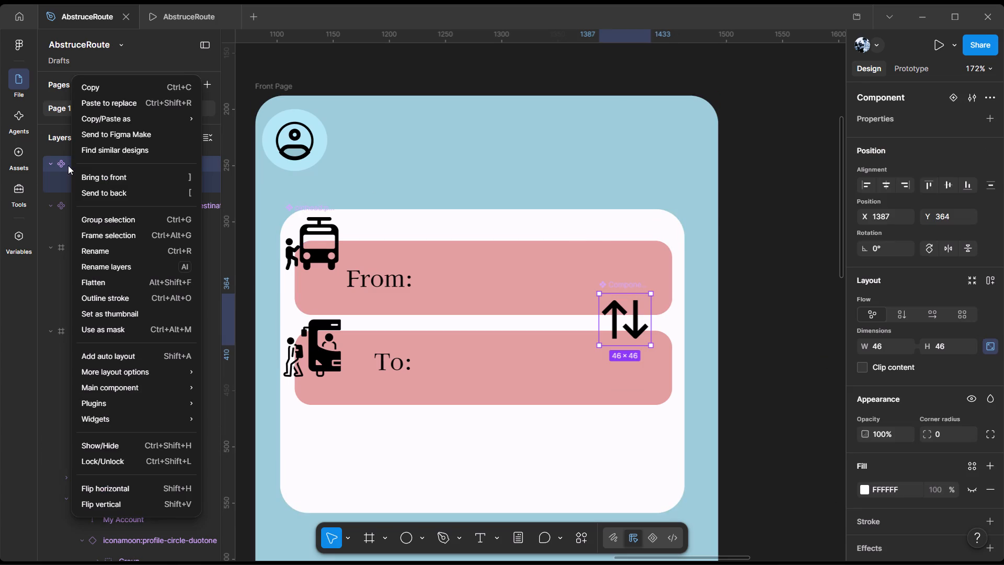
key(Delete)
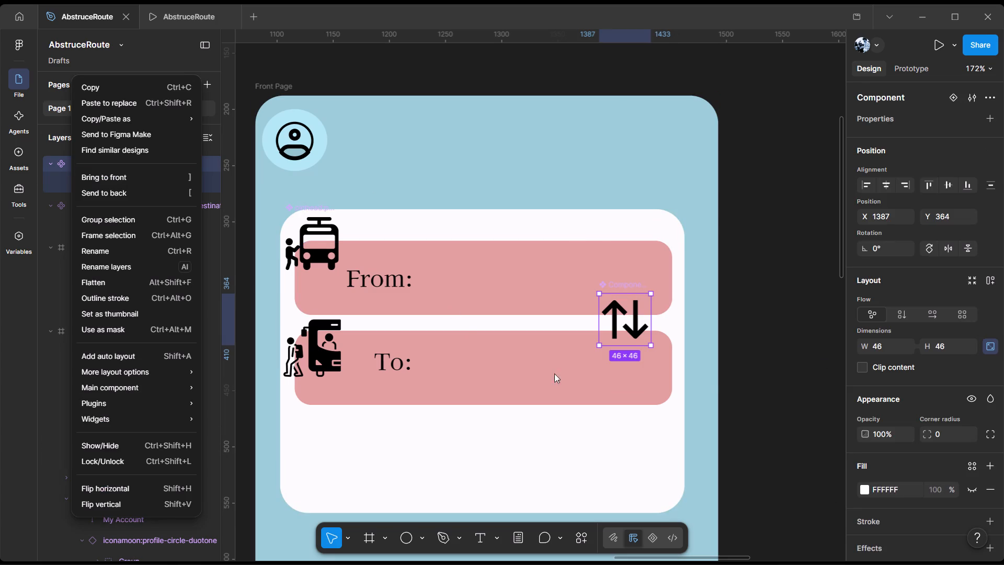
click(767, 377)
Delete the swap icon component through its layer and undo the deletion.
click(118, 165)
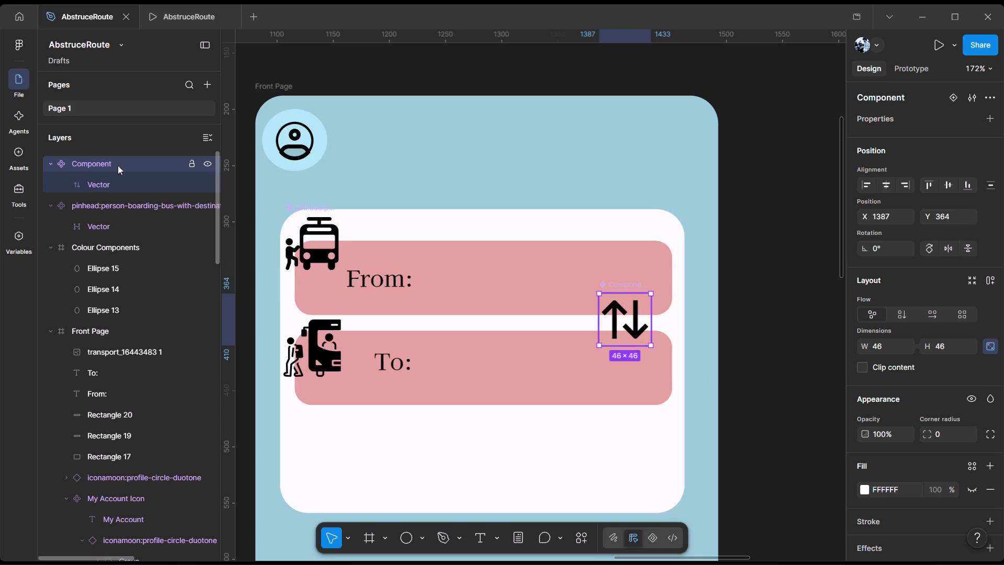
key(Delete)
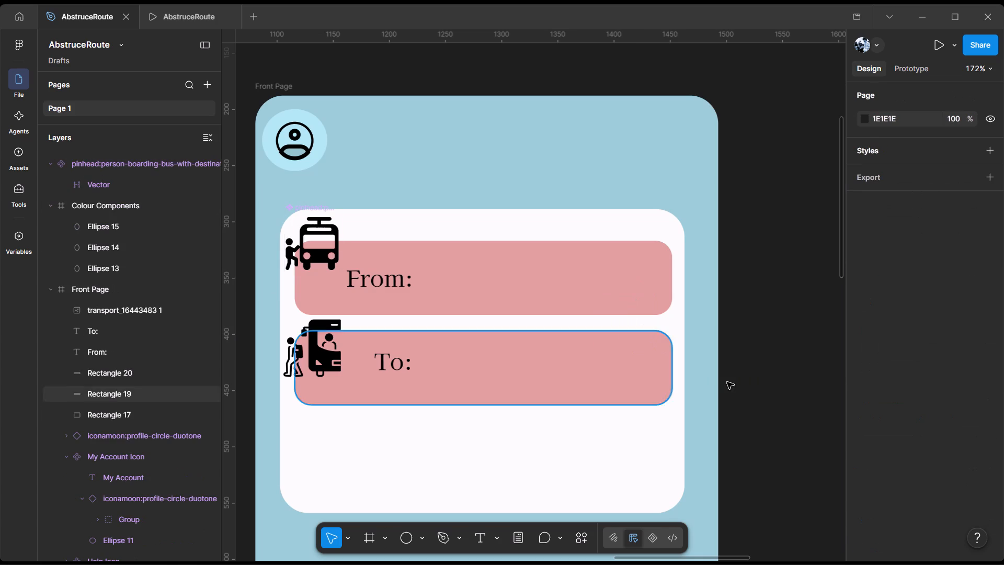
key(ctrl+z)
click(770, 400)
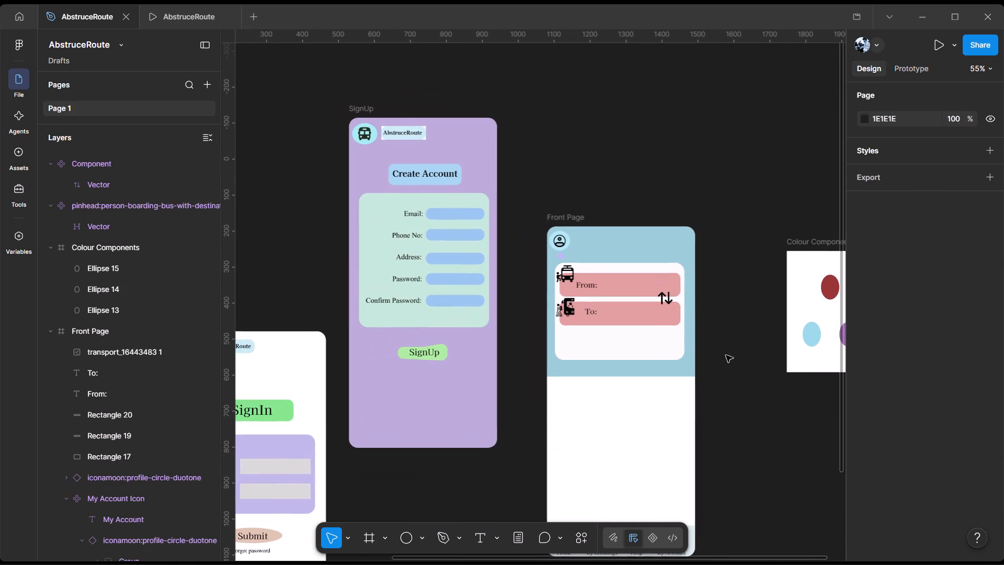
Switch to Chrome to examine the redBus Home Screen reference for the search card, and return to Figma.
scroll(750, 428, down, 1)
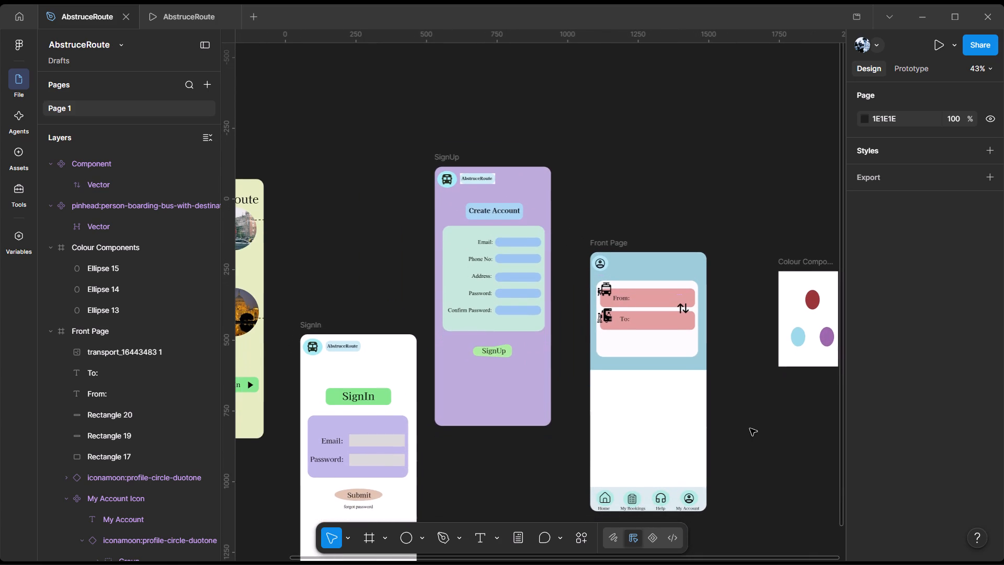
scroll(750, 428, down, 1)
scroll(750, 428, up, 1)
key(alt+Tab)
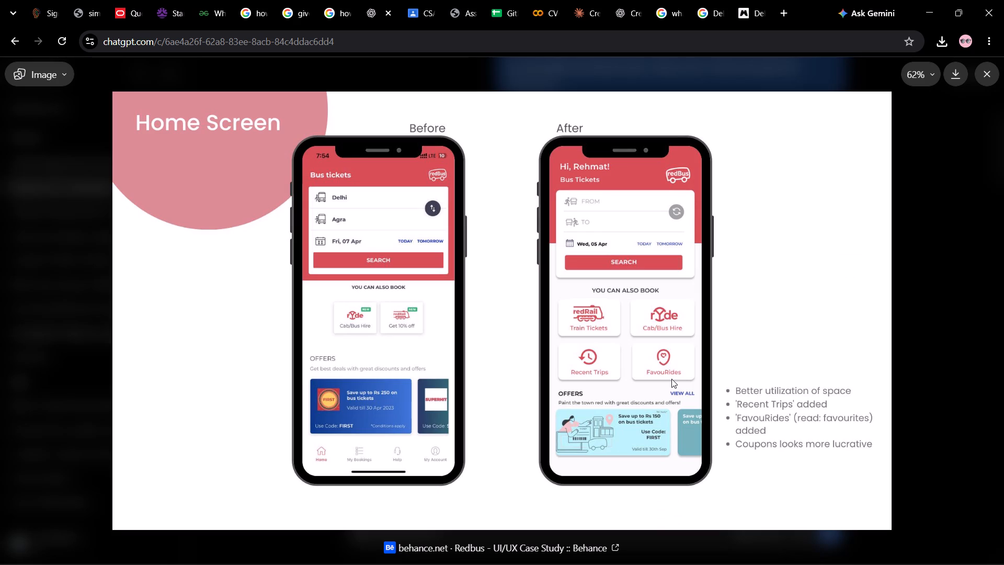
key(alt+Tab)
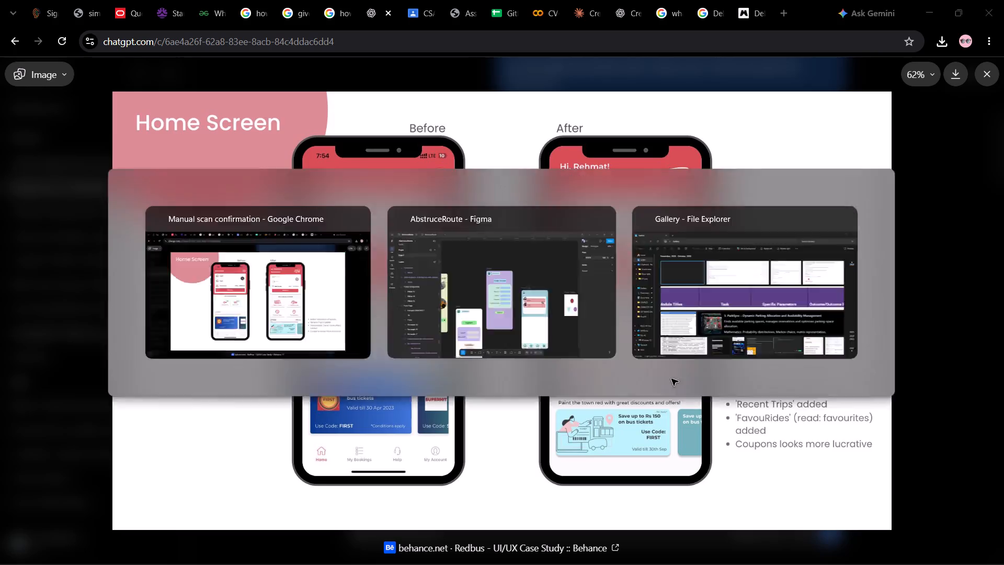
key(alt+Tab)
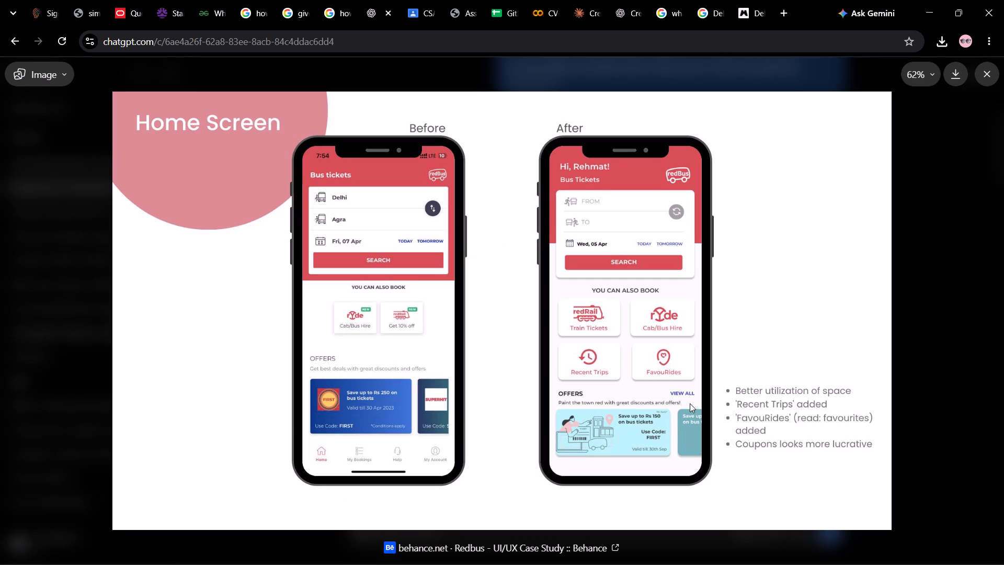
key(alt+Tab)
Open the Iconify plugin and search its icons for "calender".
click(586, 541)
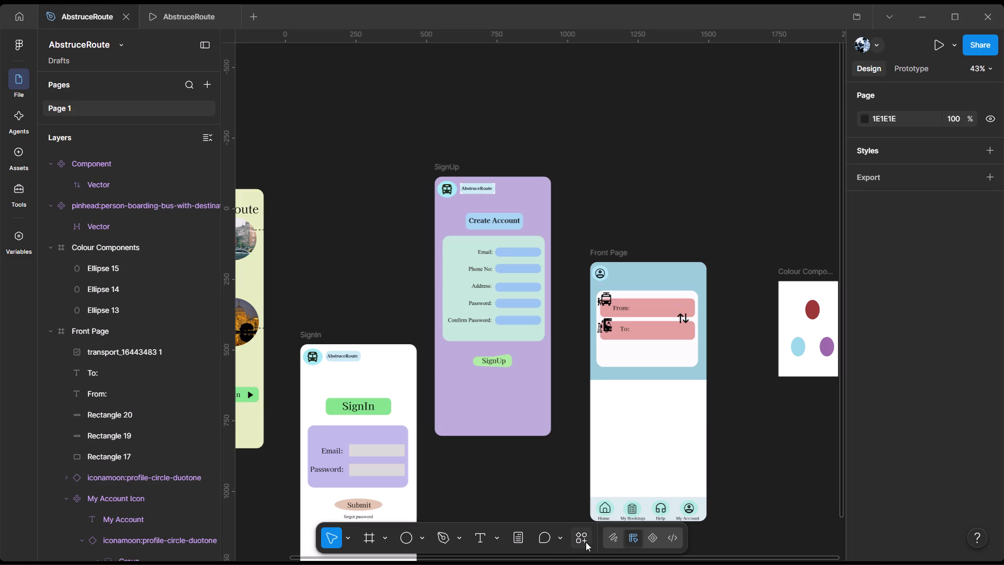
click(405, 366)
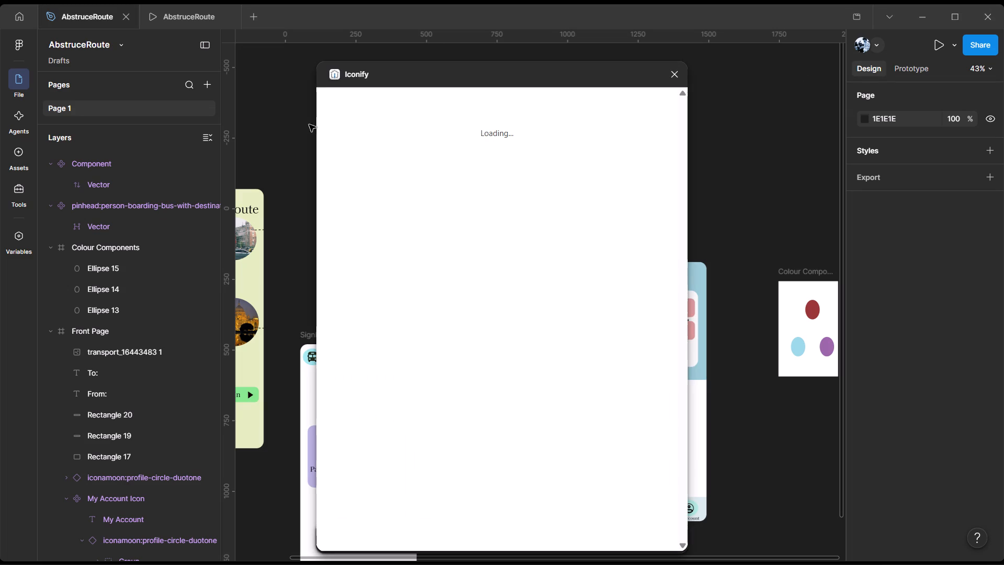
click(403, 127)
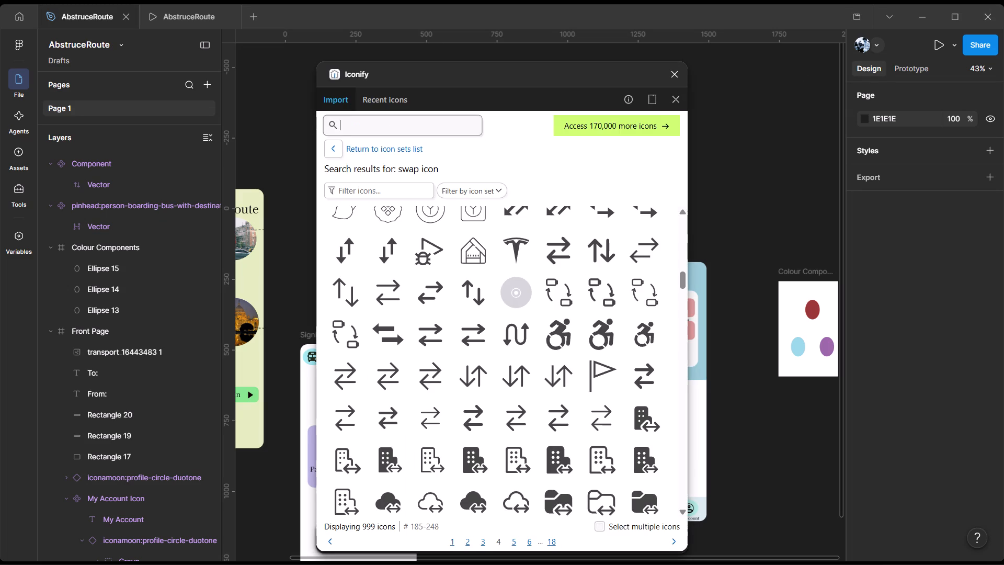
text(calender)
key(Return)
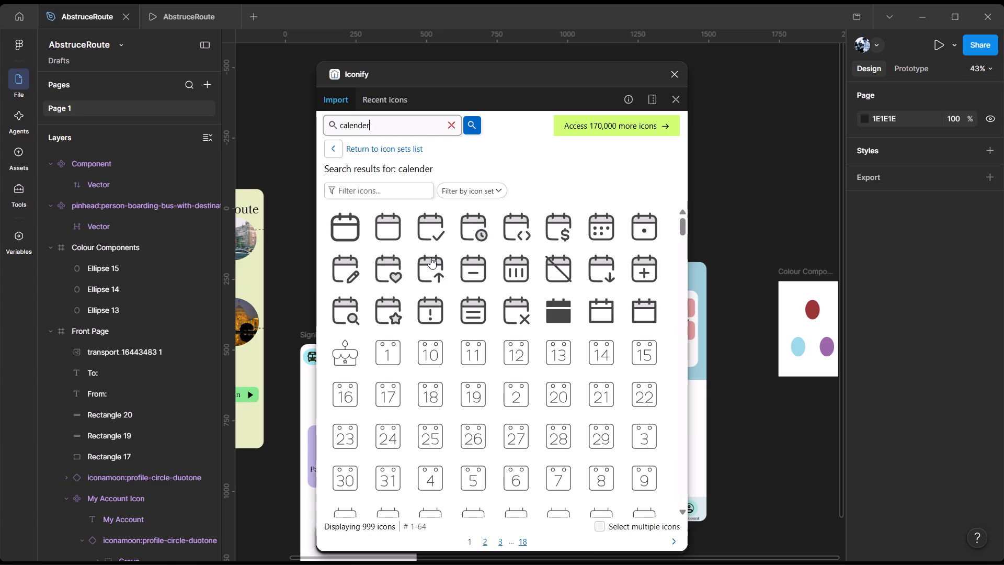
Import the calendar-days icon from the "calender" results as a component and close Iconify.
click(600, 235)
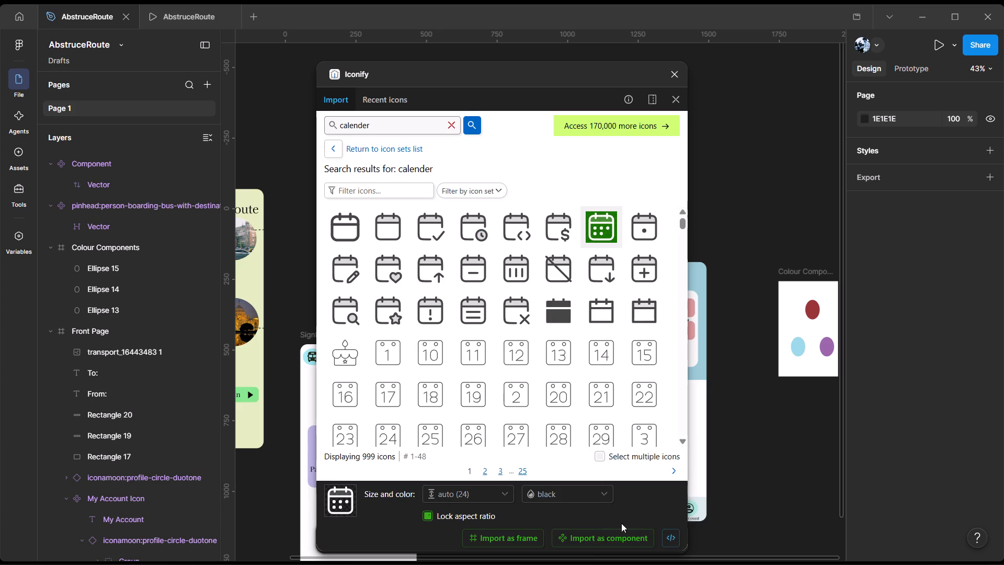
click(611, 539)
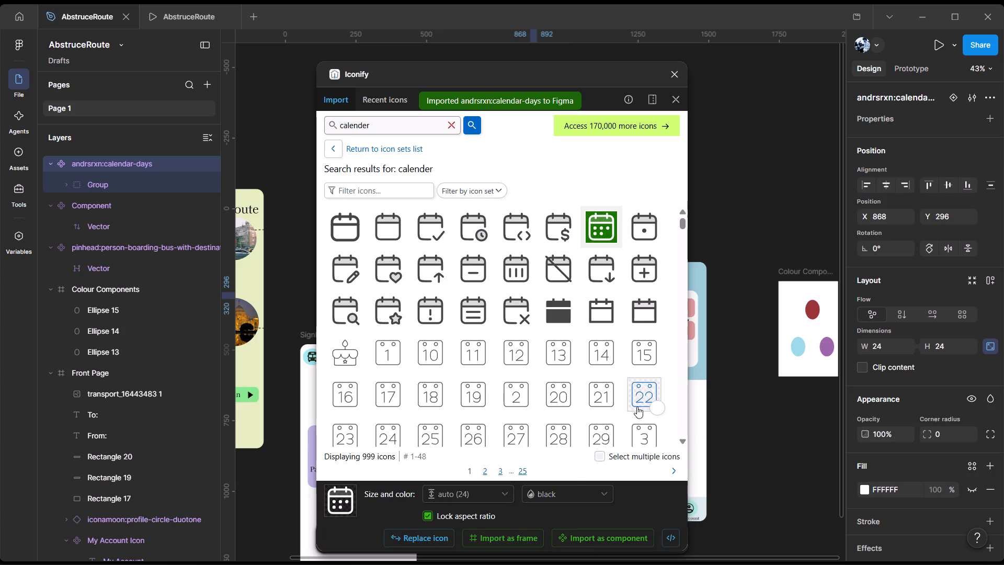
click(680, 74)
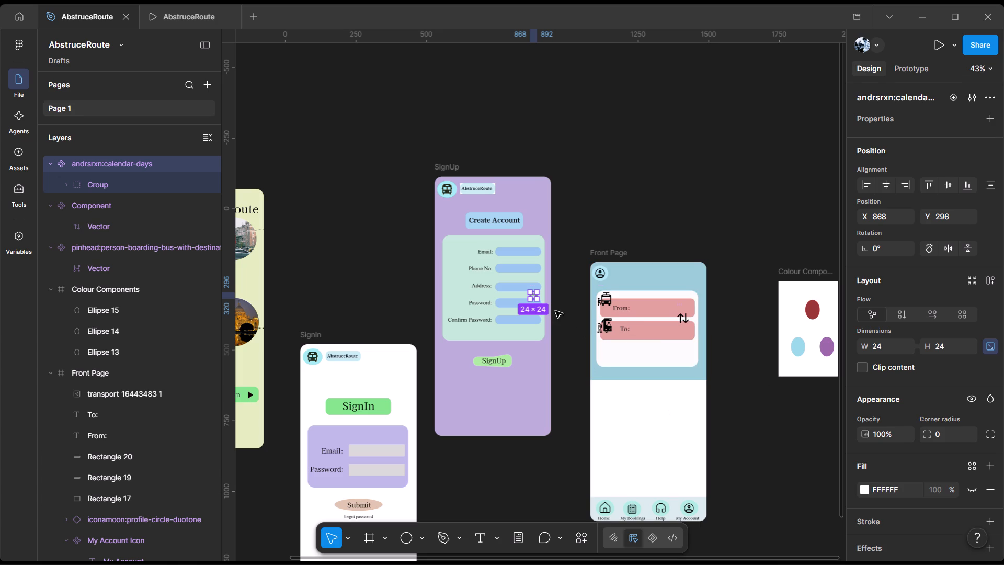
Move the calendar icon into the Front Page search card below the To: field and enlarge it.
drag(533, 294, 626, 393)
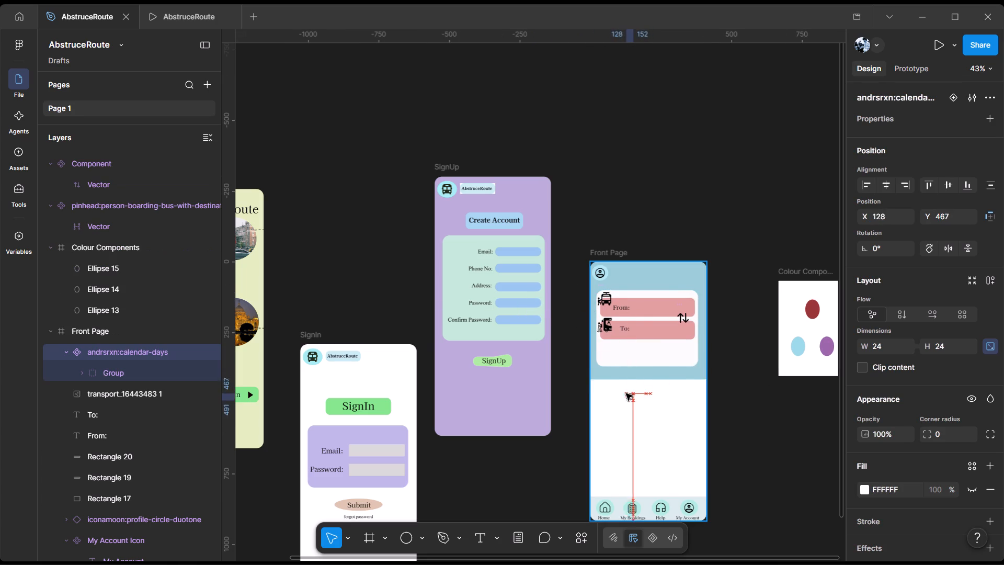
drag(626, 393, 607, 351)
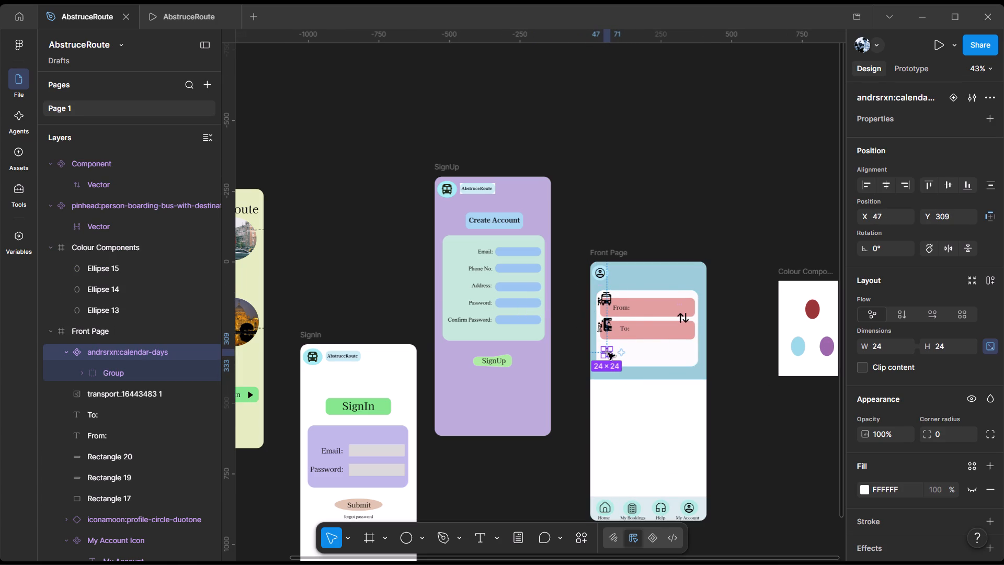
drag(612, 355, 618, 359)
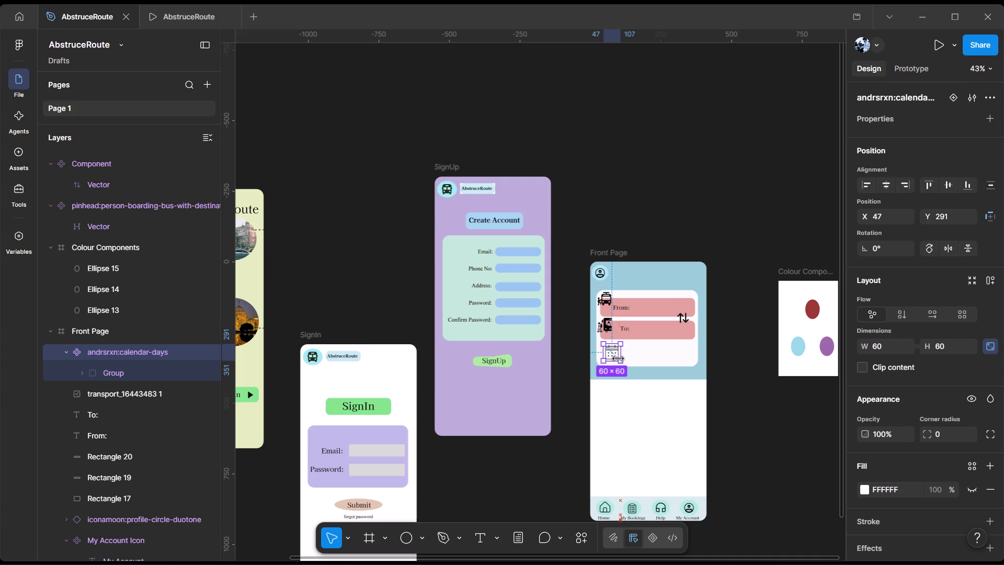
drag(618, 359, 617, 358)
Increase the stroke weight of the calendar icon's group to 2, then to 3.
double_click(607, 352)
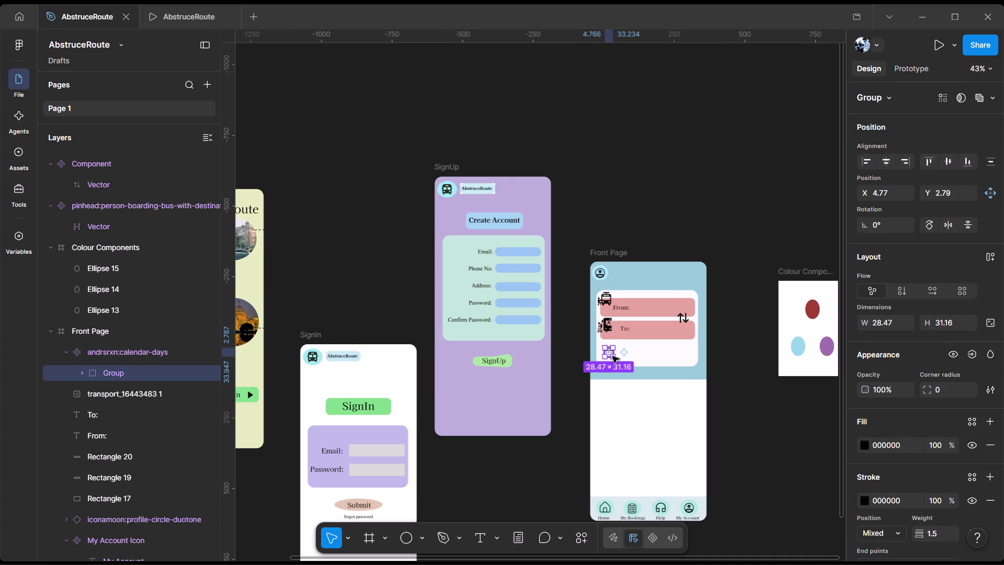
scroll(925, 482, down, 3)
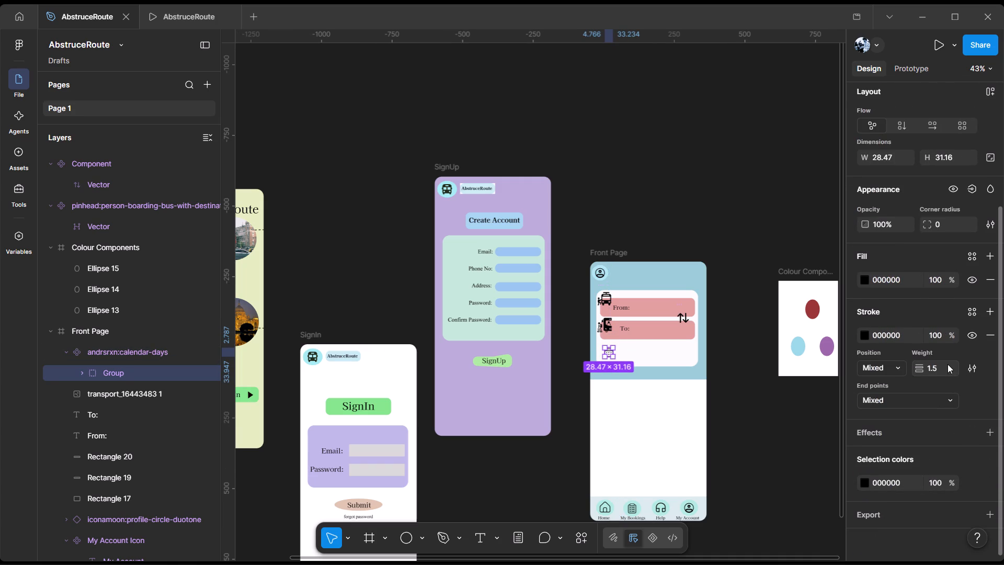
click(945, 365)
key(2)
key(Return)
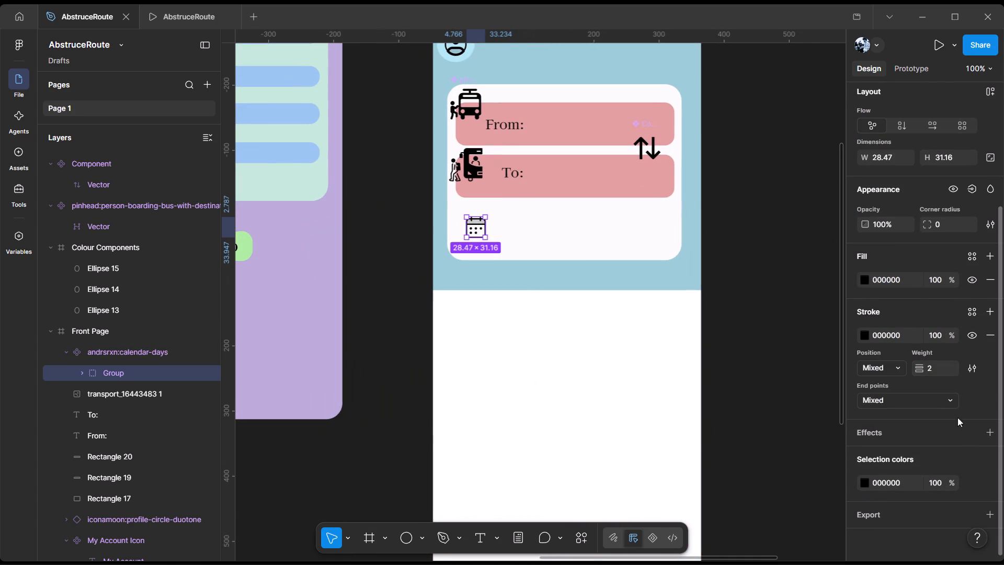
click(935, 369)
key(3)
key(Return)
click(641, 389)
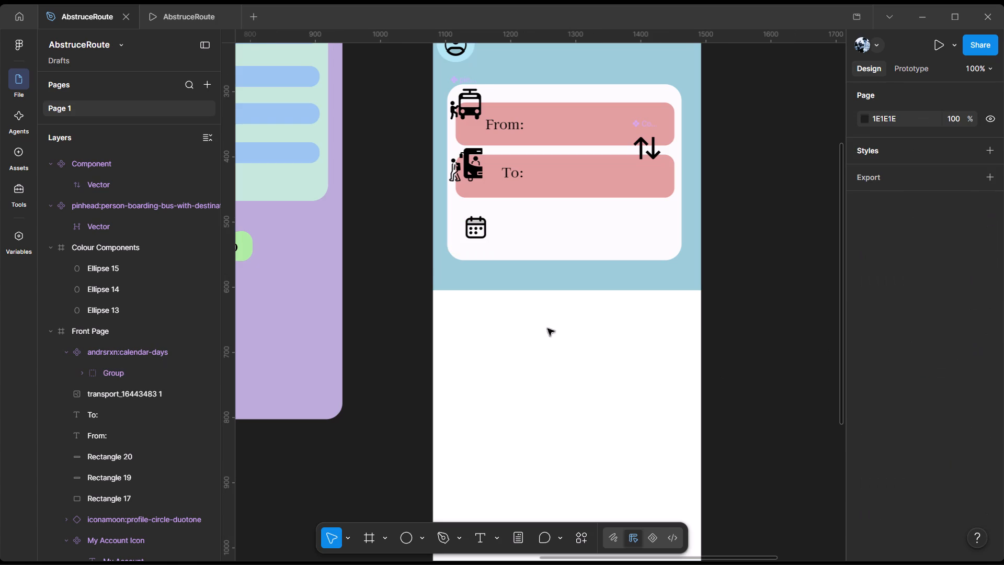
Resize the calendar icon to about 44 × 44 and align it beneath the To: row's bus icon.
click(481, 235)
drag(465, 213, 455, 210)
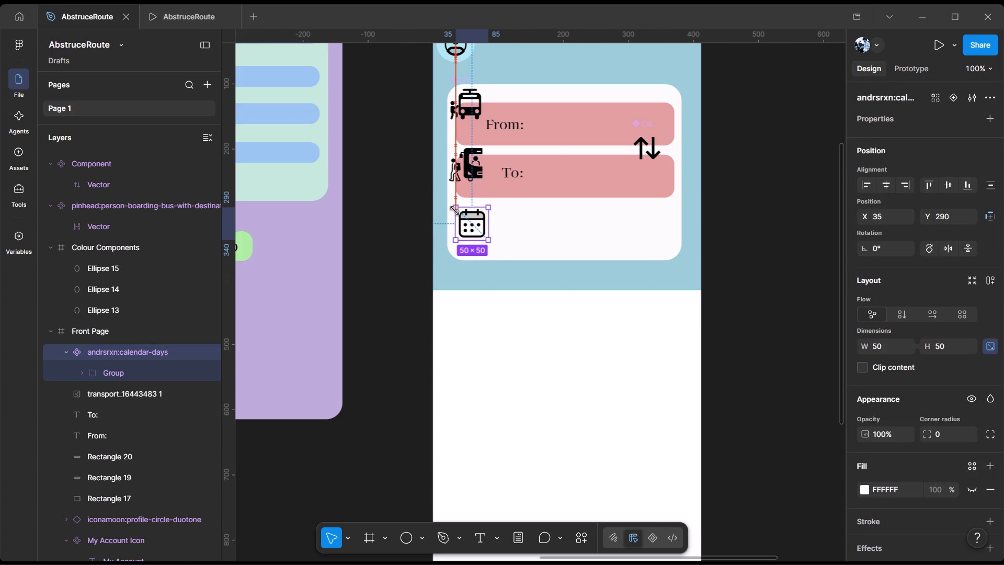
drag(455, 210, 456, 213)
drag(456, 213, 460, 215)
drag(474, 228, 472, 221)
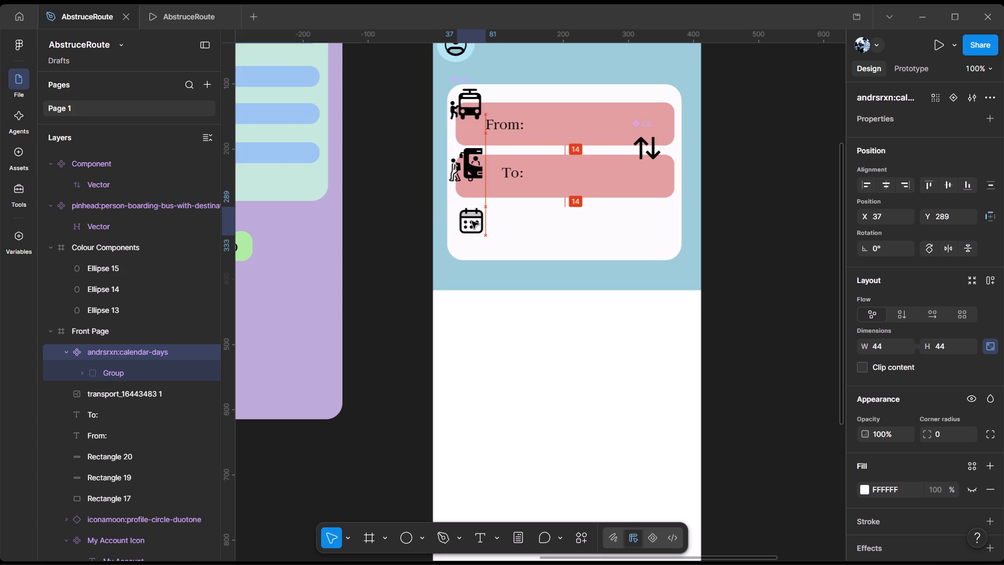
drag(472, 221, 468, 221)
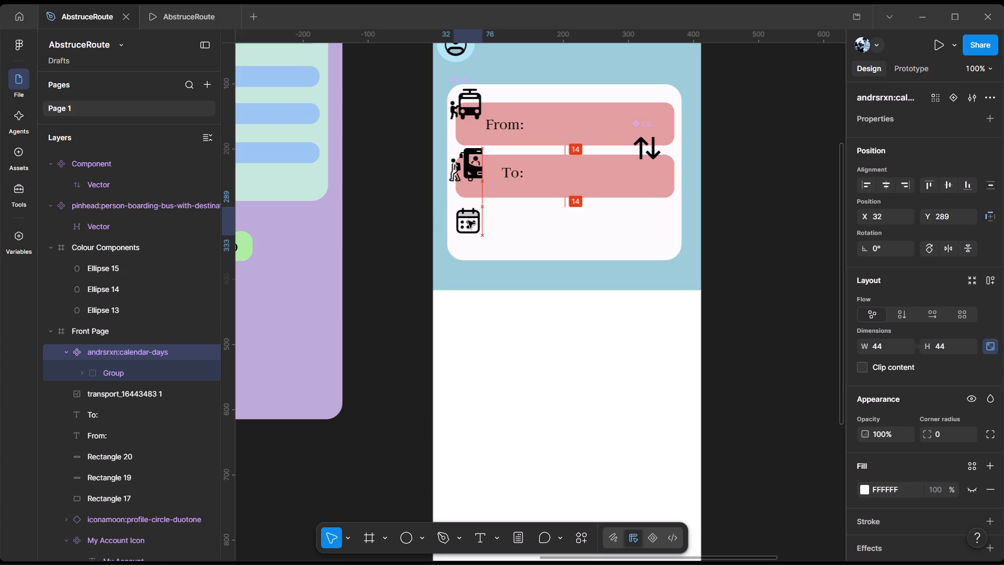
drag(468, 221, 468, 220)
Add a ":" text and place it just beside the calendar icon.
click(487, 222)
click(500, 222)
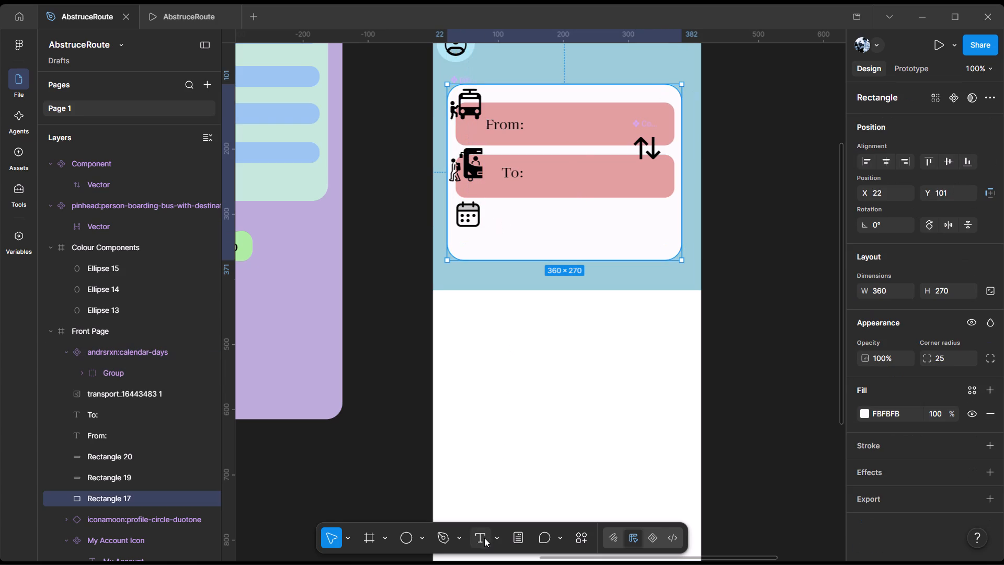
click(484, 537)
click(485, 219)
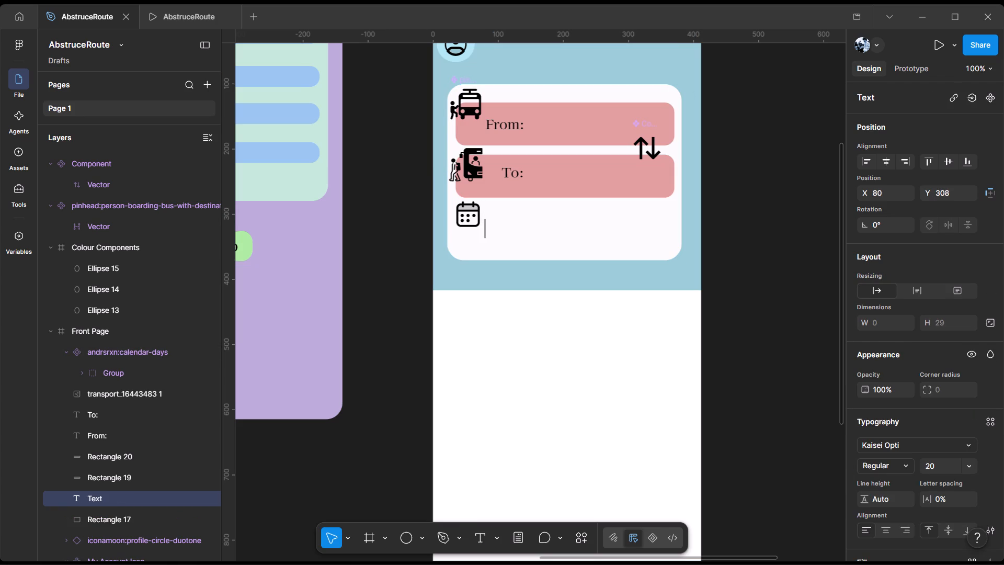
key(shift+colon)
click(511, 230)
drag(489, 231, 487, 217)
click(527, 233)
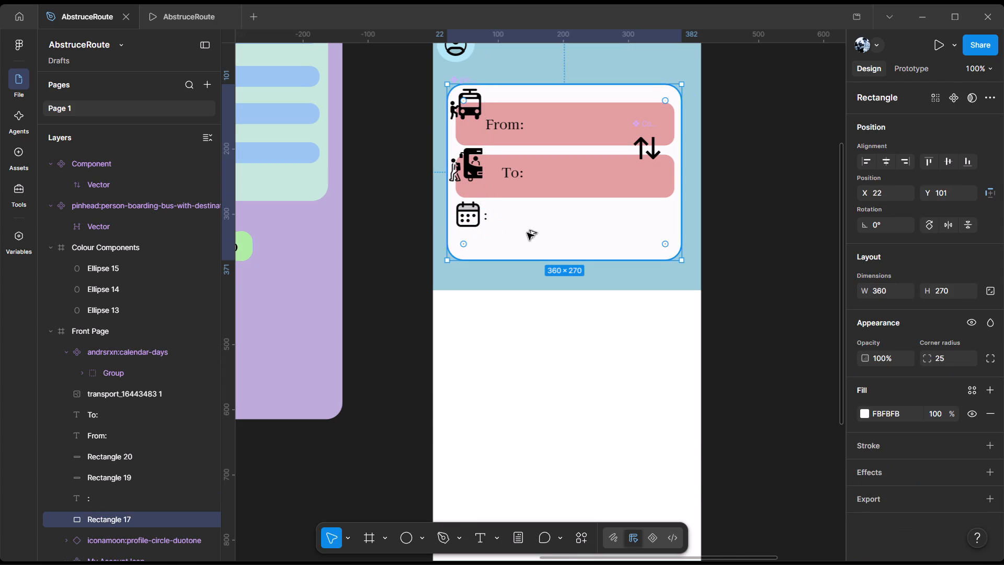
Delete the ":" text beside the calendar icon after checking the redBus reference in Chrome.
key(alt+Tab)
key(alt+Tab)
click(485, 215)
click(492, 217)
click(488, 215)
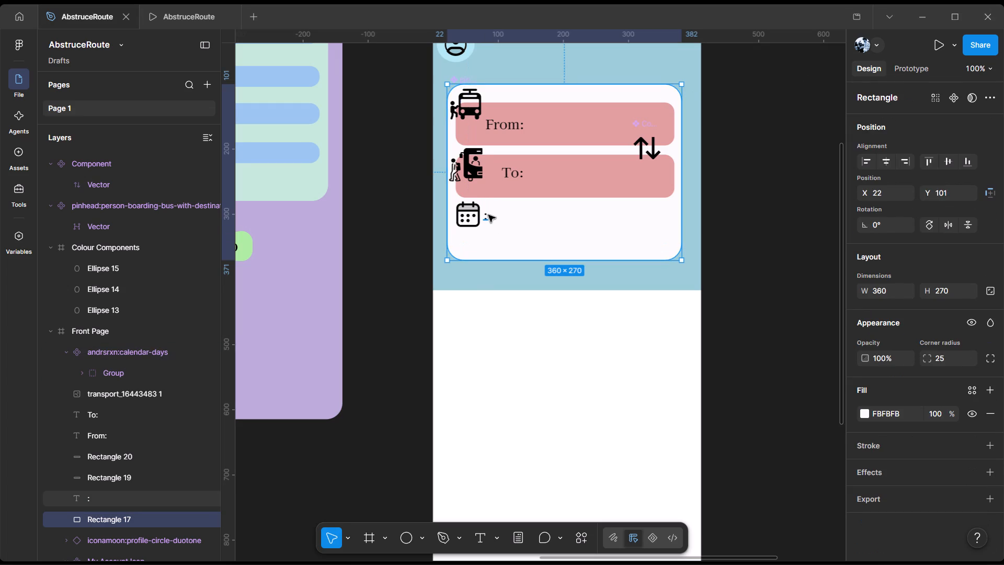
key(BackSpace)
Add the date text "Fri,07 Apr" beside the calendar icon in the search card, following the redBus reference in Chrome.
key(alt+Tab)
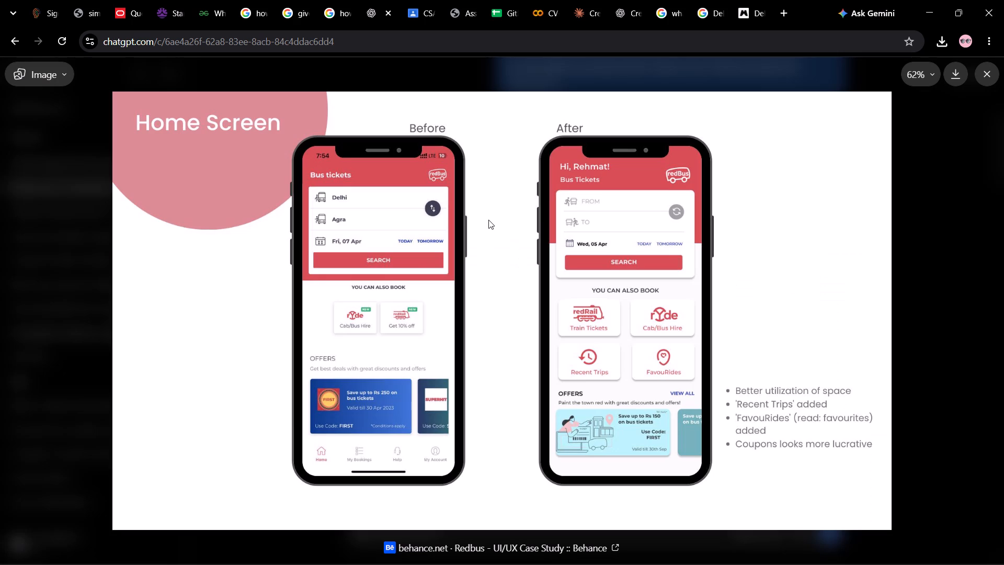
key(alt+Tab)
click(480, 540)
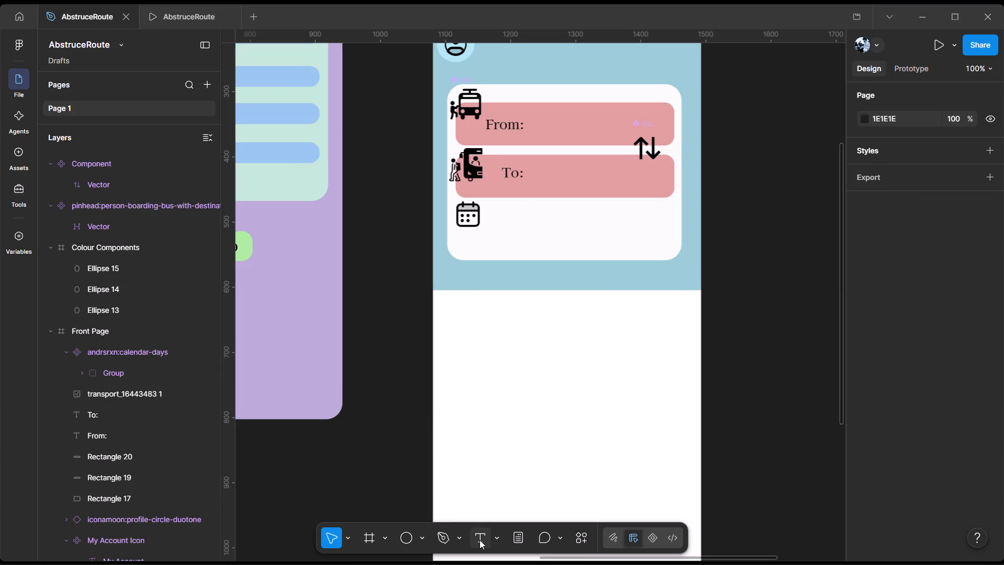
click(514, 220)
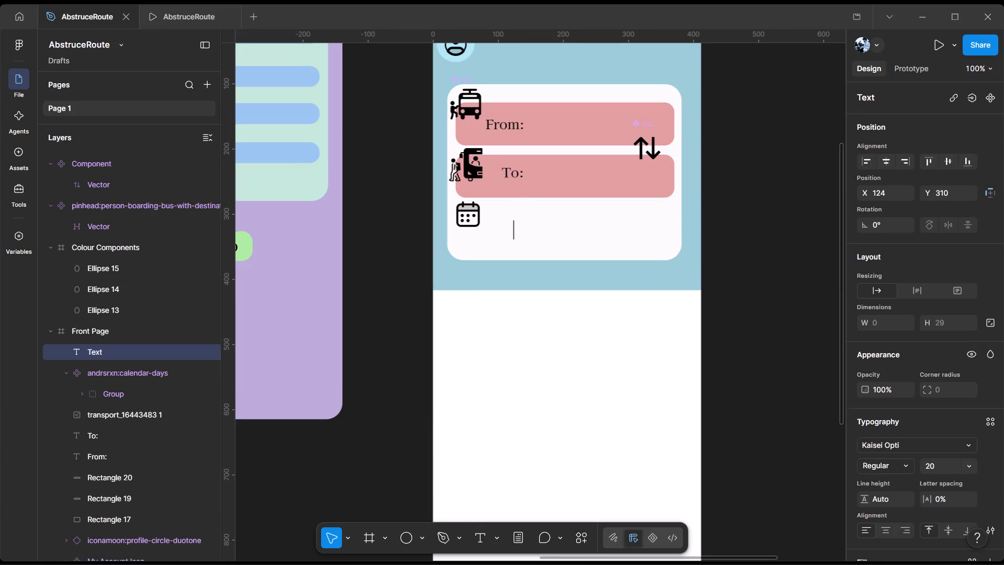
text(Fri,)
key(alt+Tab)
key(alt+Tab)
key(BackSpace)
key(BackSpace)
key(BackSpace)
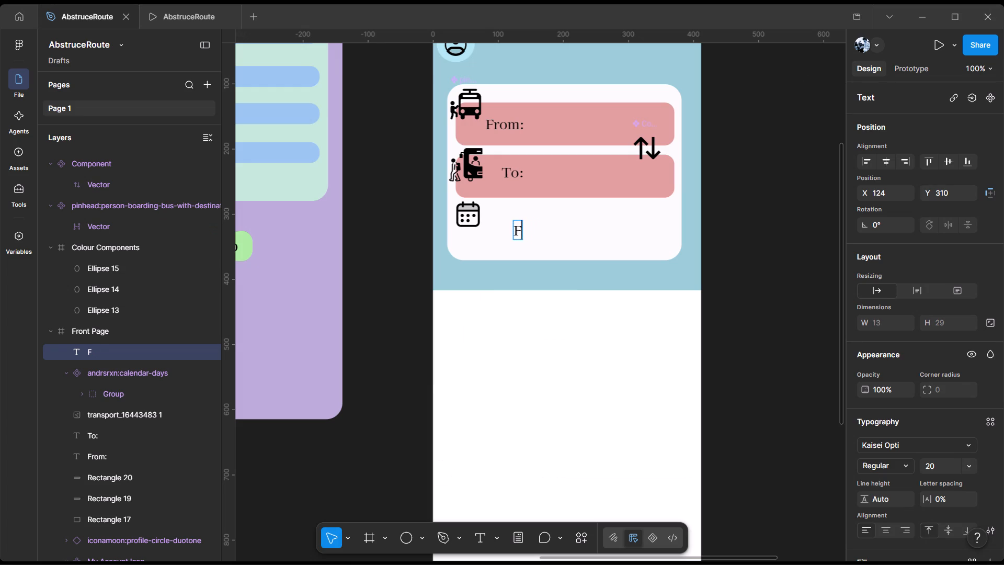
key(BackSpace)
text(Fri,)
text(07)
key(space)
text(Apr)
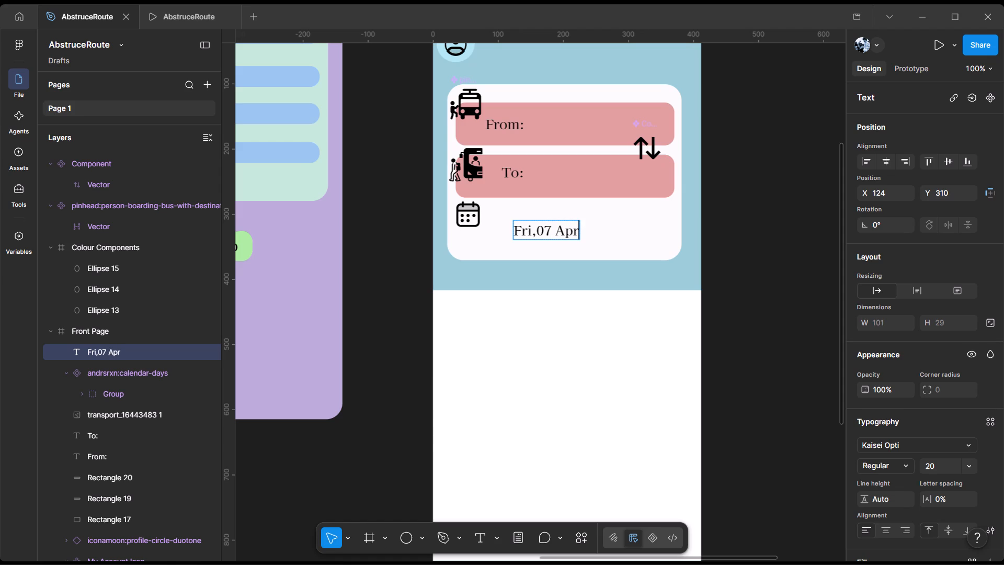
Move the "Fri,07 Apr" text next to the calendar icon, at about X 90, Y 296, comparing with the redBus reference in Chrome.
key(alt+Tab)
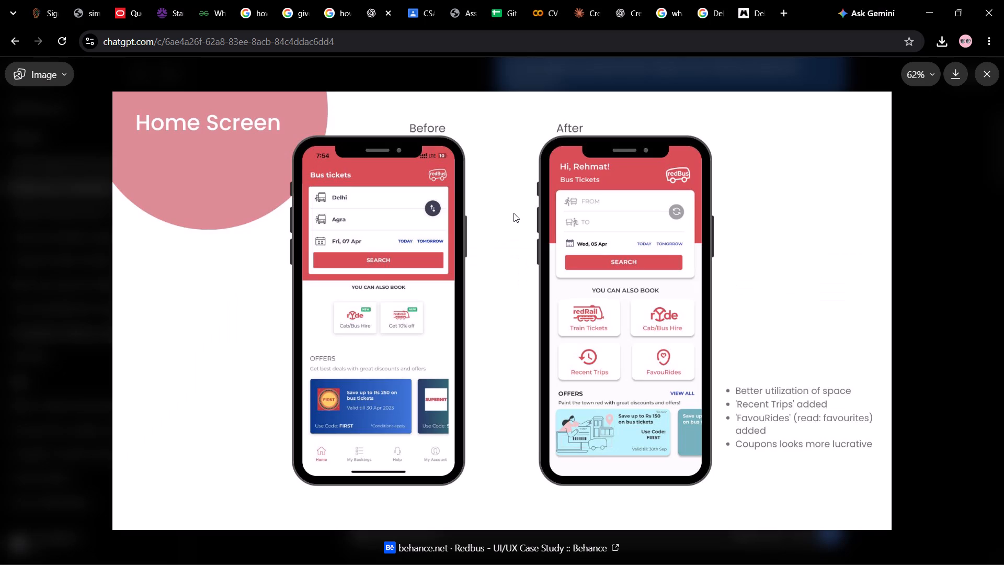
key(alt+Tab)
click(597, 237)
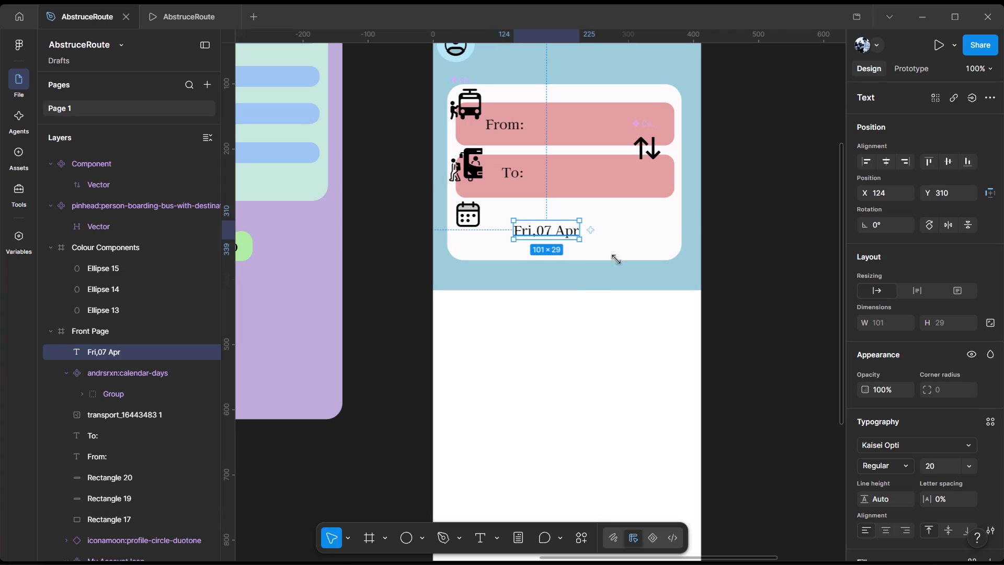
click(646, 325)
click(567, 234)
drag(566, 232, 554, 225)
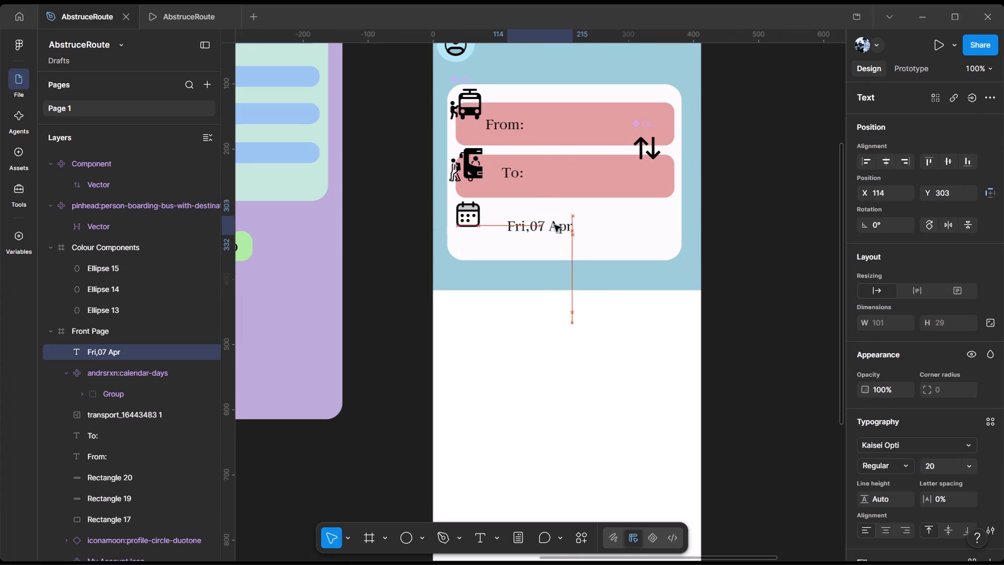
drag(554, 225, 543, 220)
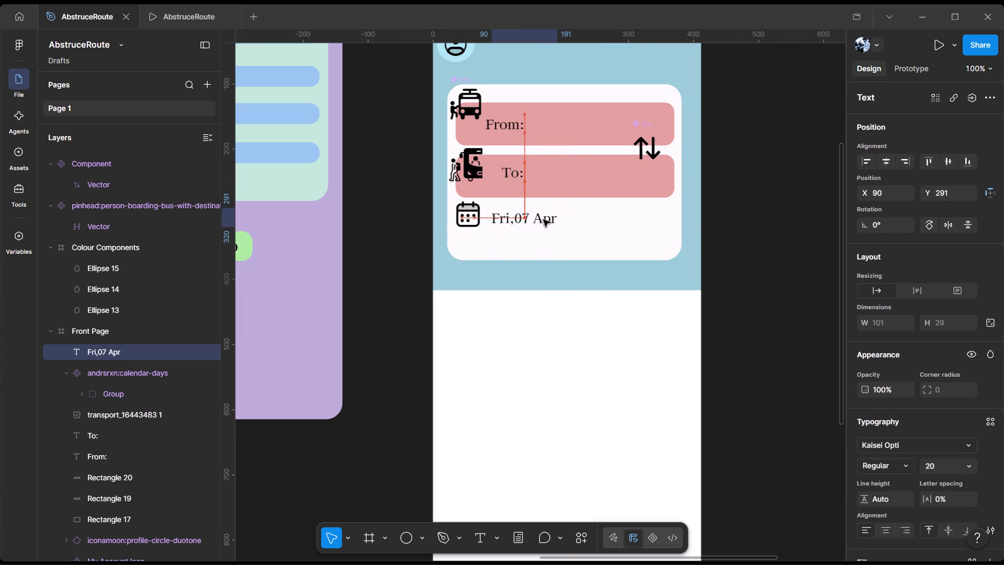
drag(543, 220, 540, 219)
click(617, 340)
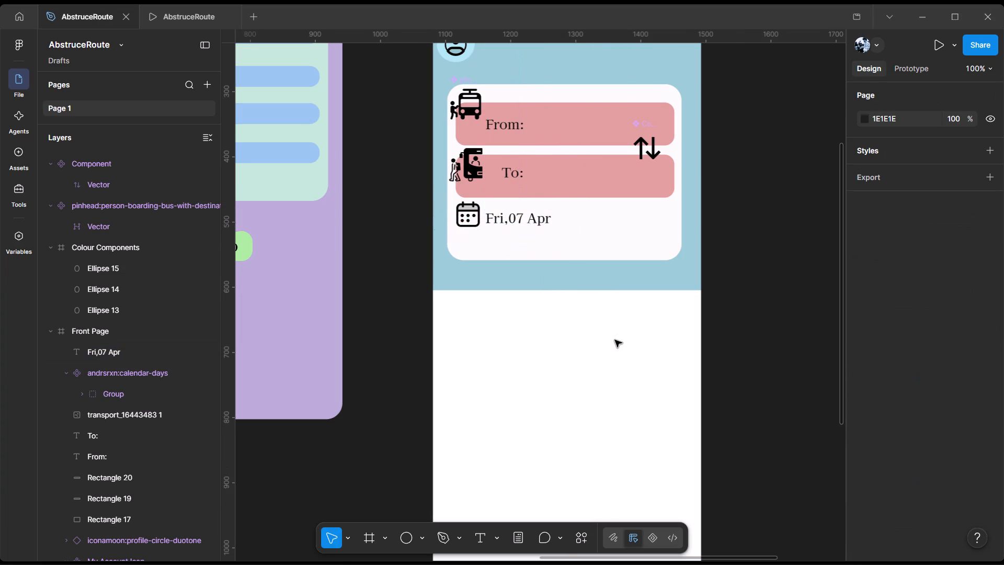
key(alt+Tab)
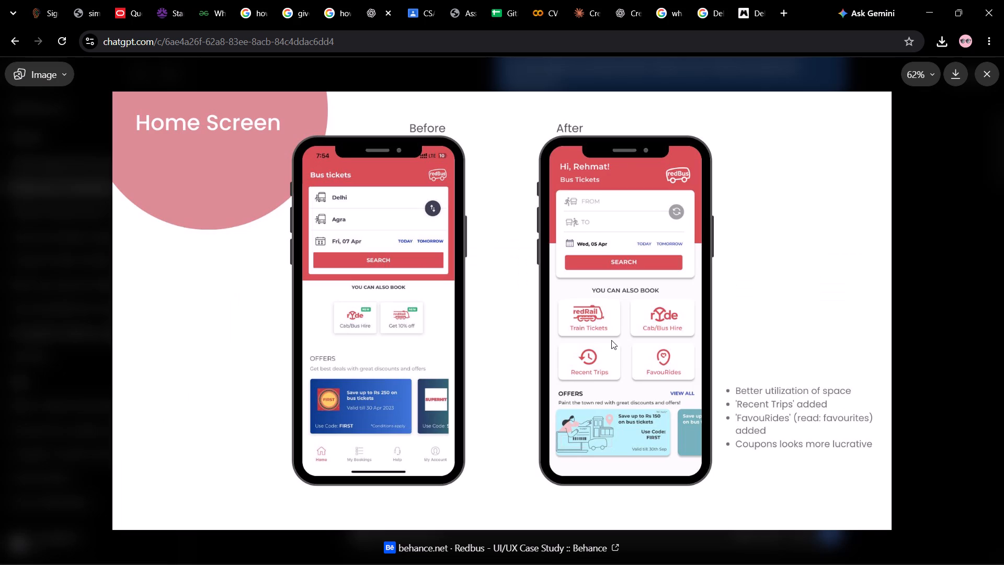
key(alt+Tab)
drag(529, 223, 532, 226)
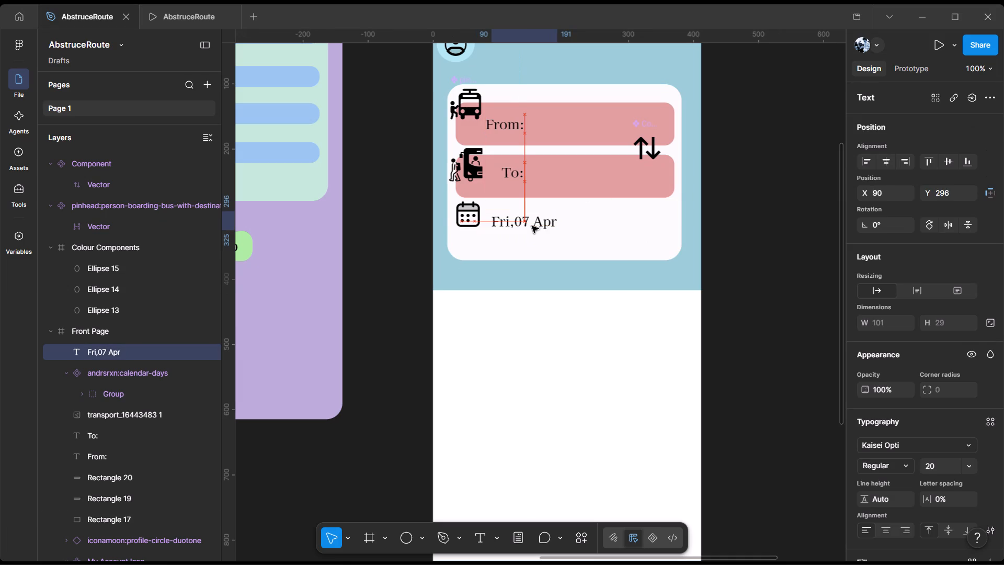
Nudge the "Fri,07 Apr" text up to about X 90, Y 290, beside the calendar icon.
drag(532, 226, 534, 222)
click(604, 352)
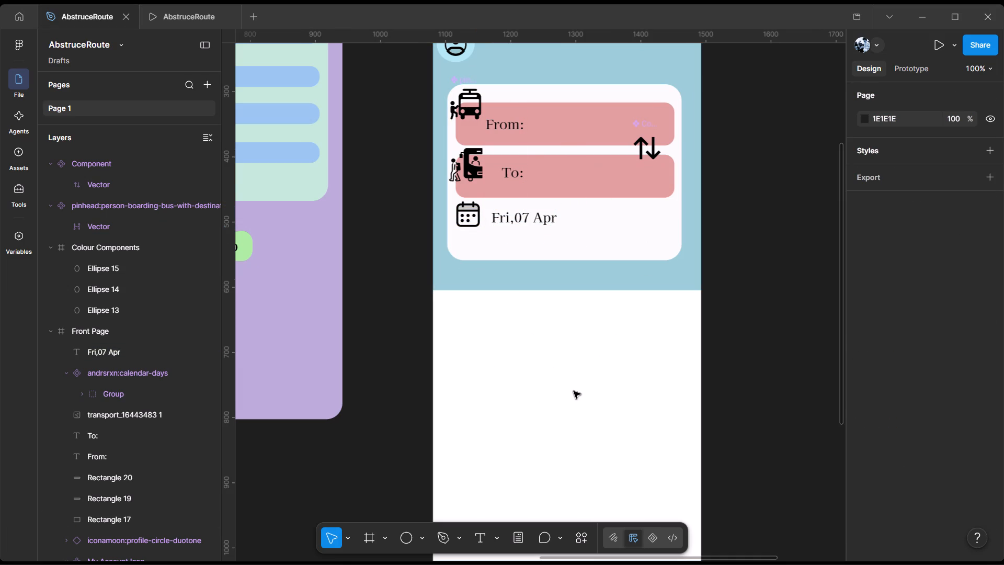
Set the font weight of the "To:" and "From:" labels in the search card to Bold.
double_click(519, 172)
scroll(911, 508, down, 1)
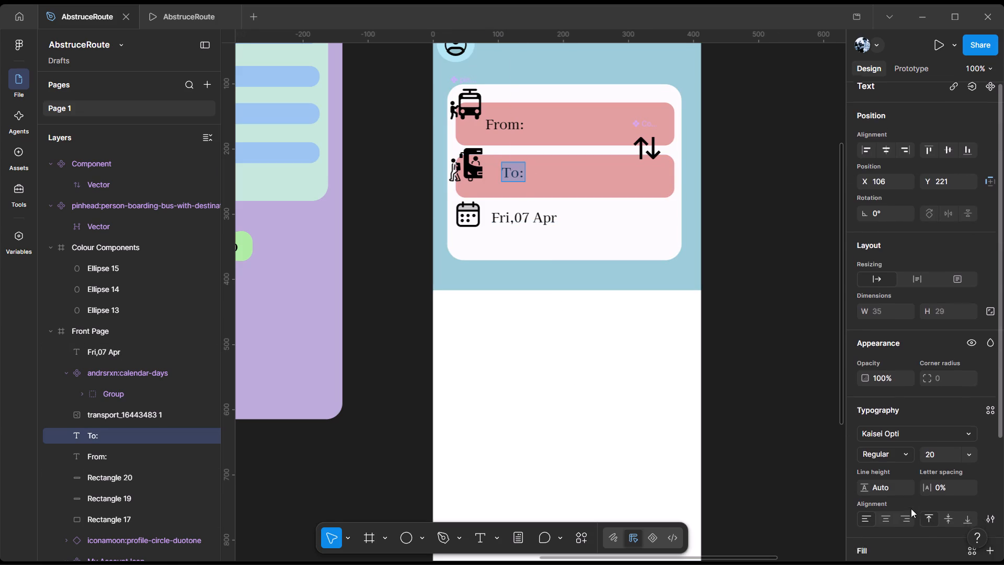
click(907, 396)
click(896, 426)
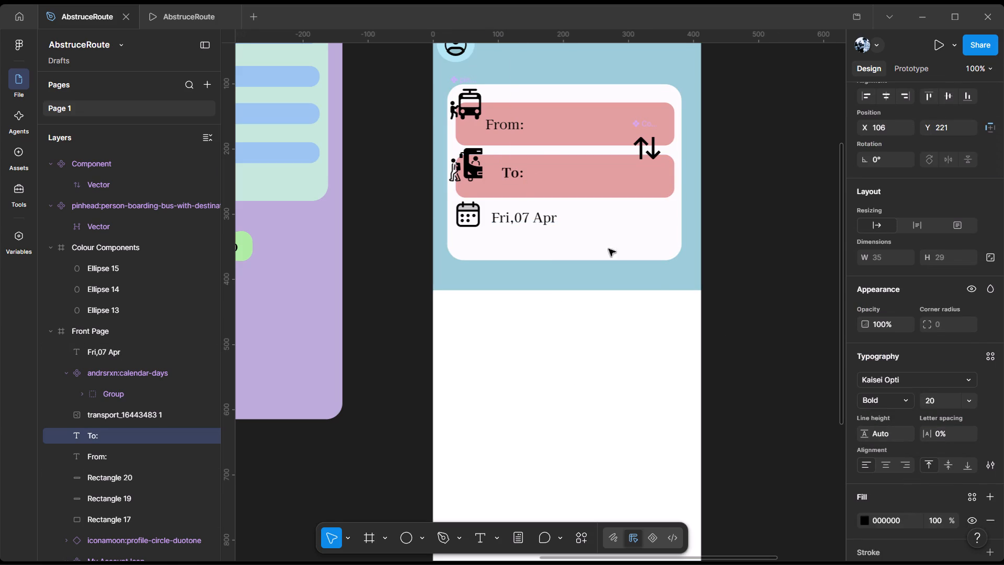
double_click(518, 127)
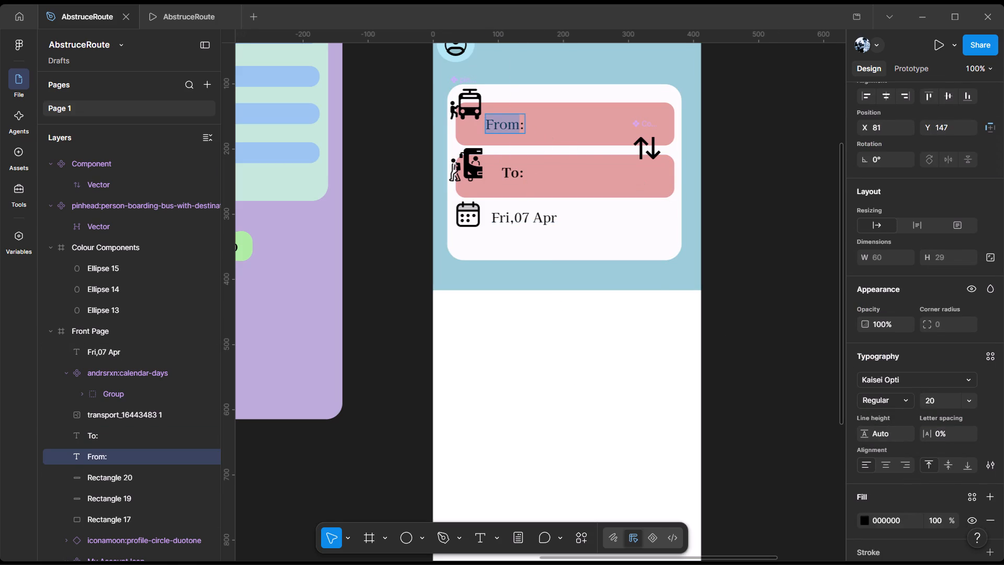
double_click(523, 123)
drag(523, 123, 498, 123)
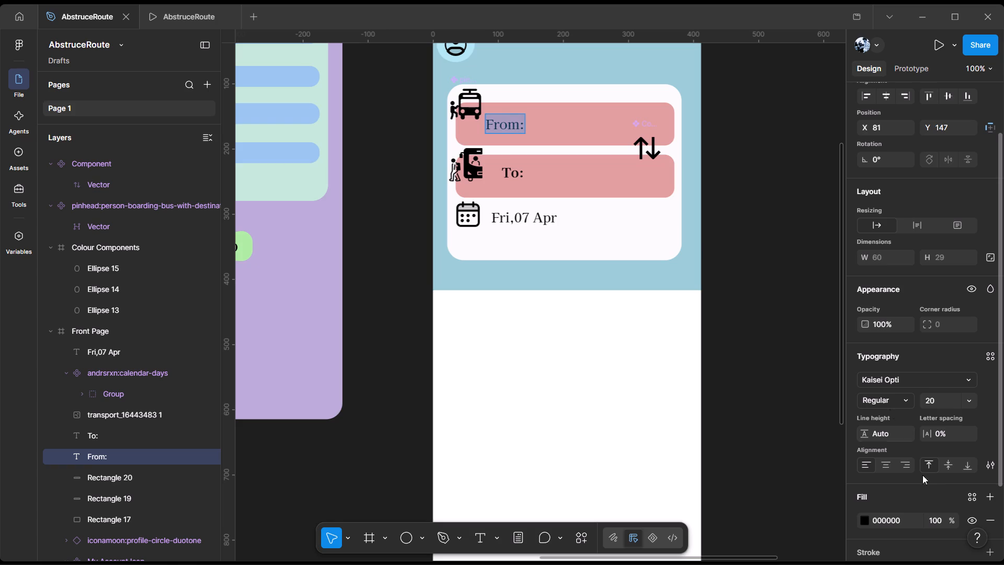
click(894, 395)
click(897, 437)
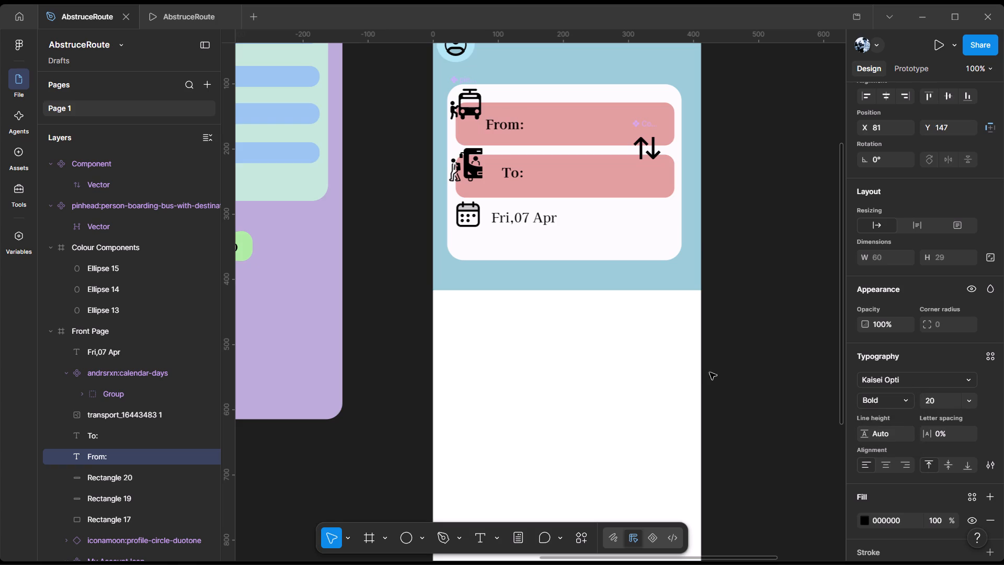
click(740, 366)
click(609, 372)
Set the font weight of the "Fri,07 Apr" date text to Medium.
double_click(537, 218)
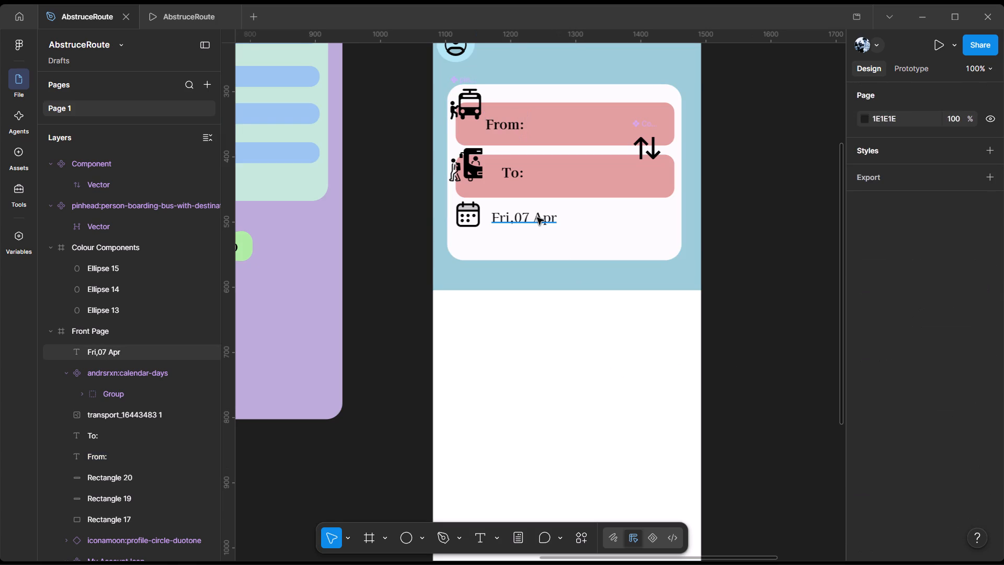
click(902, 468)
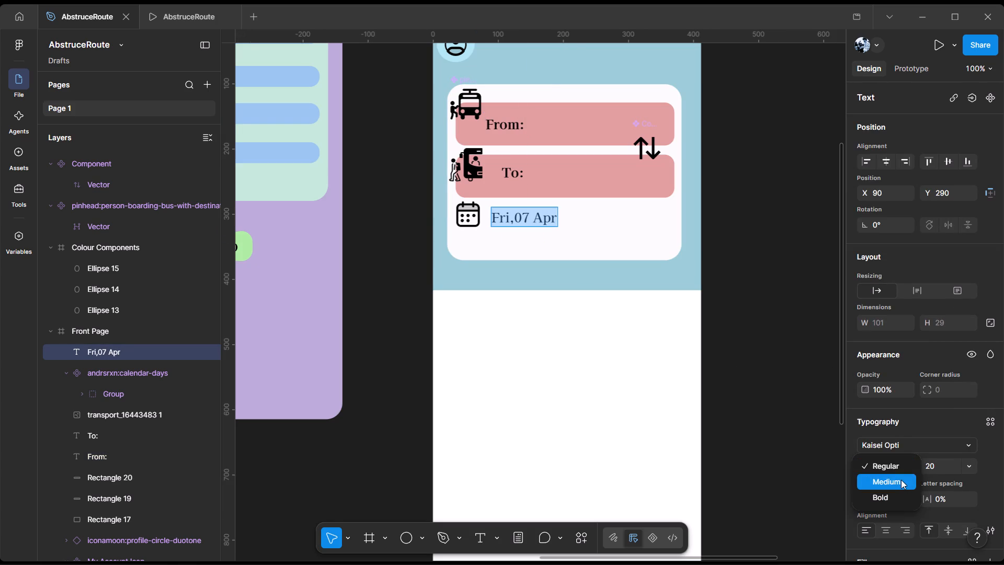
click(901, 480)
click(784, 464)
Add a "Today" text beside the date at about X 248, Y 309, following the redBus reference in Chrome.
click(587, 234)
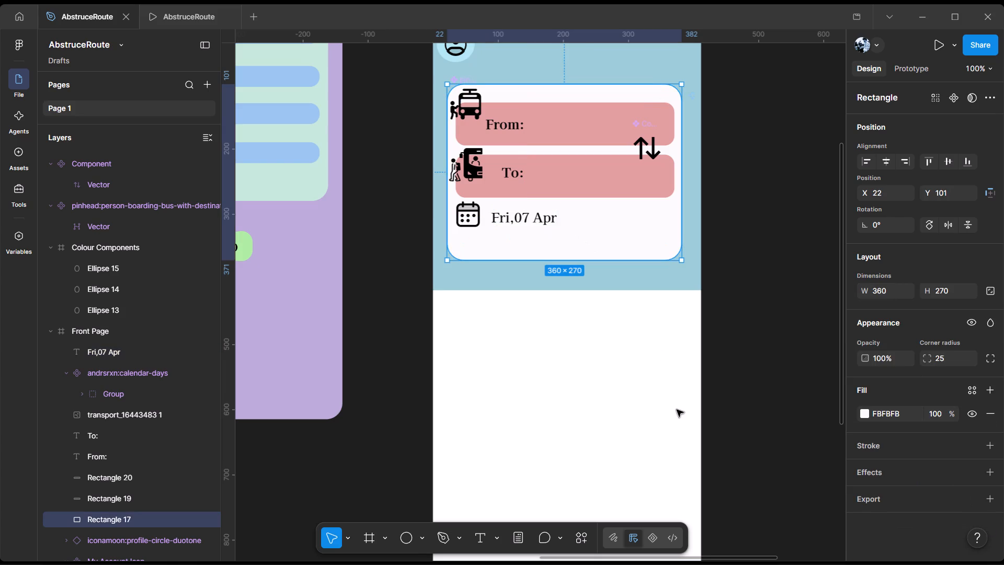
key(alt+Tab)
key(alt+Tab)
click(475, 538)
click(595, 219)
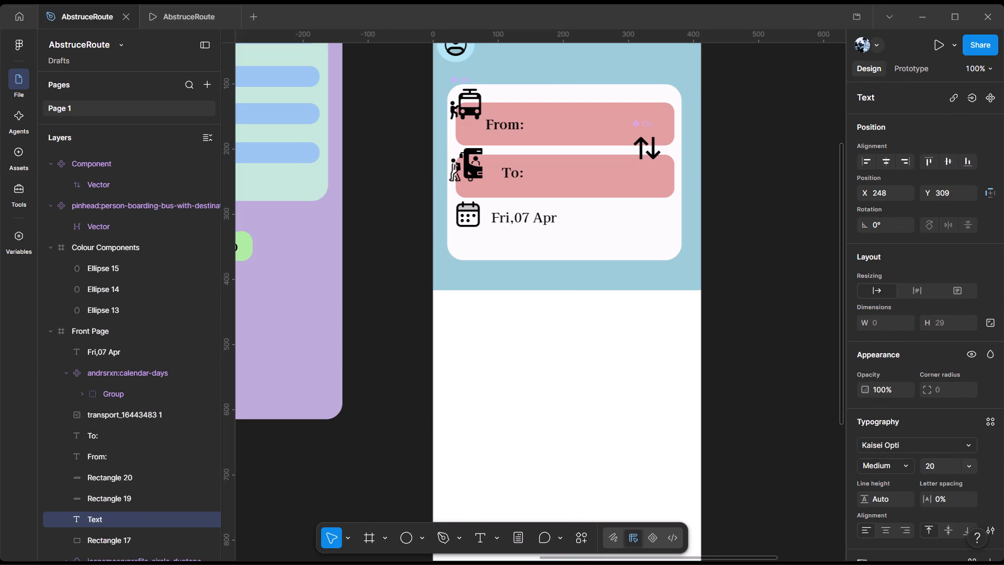
text(Tp)
key(BackSpace)
text(oday)
key(space)
key(alt+Tab)
key(alt+Tab)
click(625, 347)
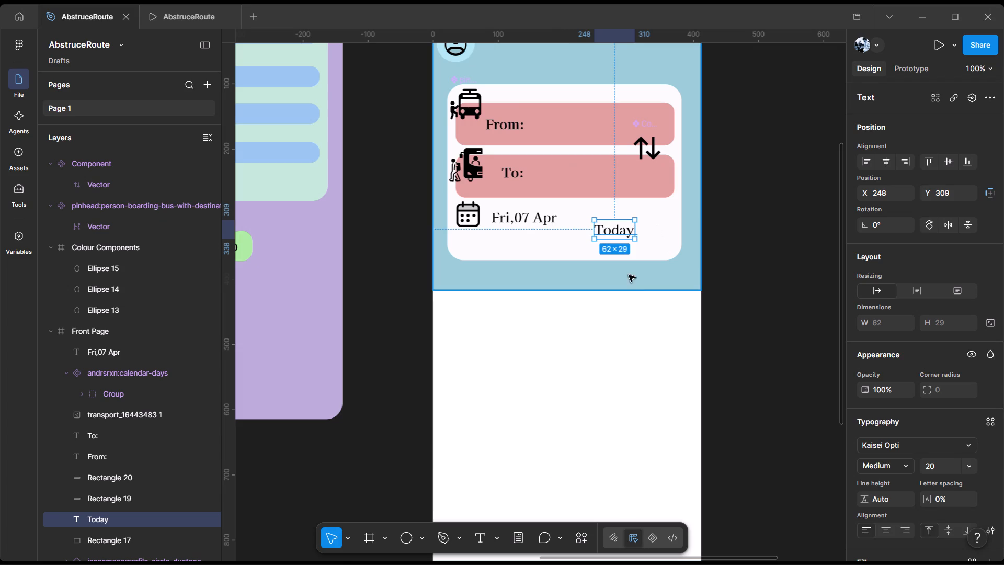
click(629, 352)
Add a "Tomorrow" text below "Today" at about X 272, Y 363, checking the redBus reference in Chrome.
click(474, 538)
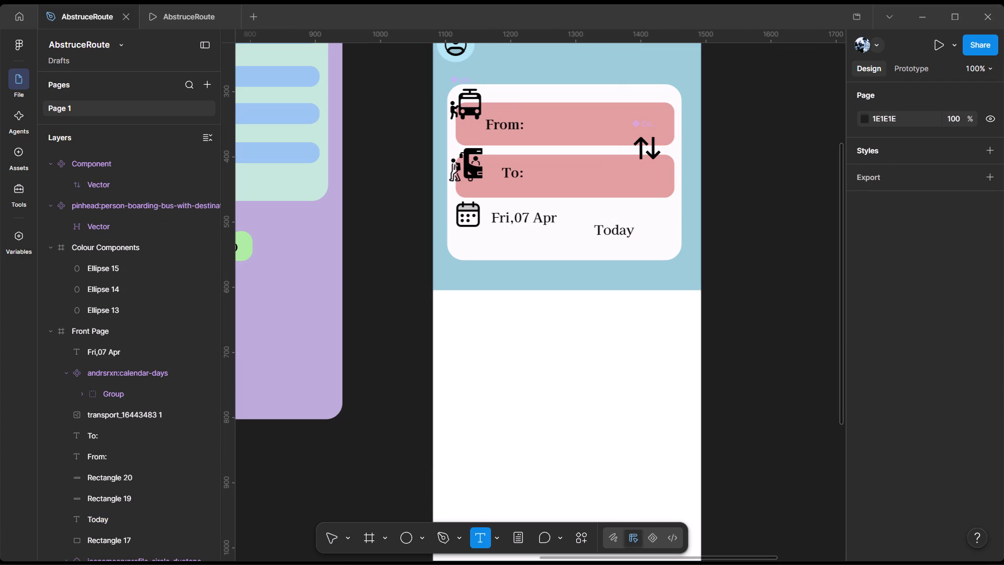
click(610, 255)
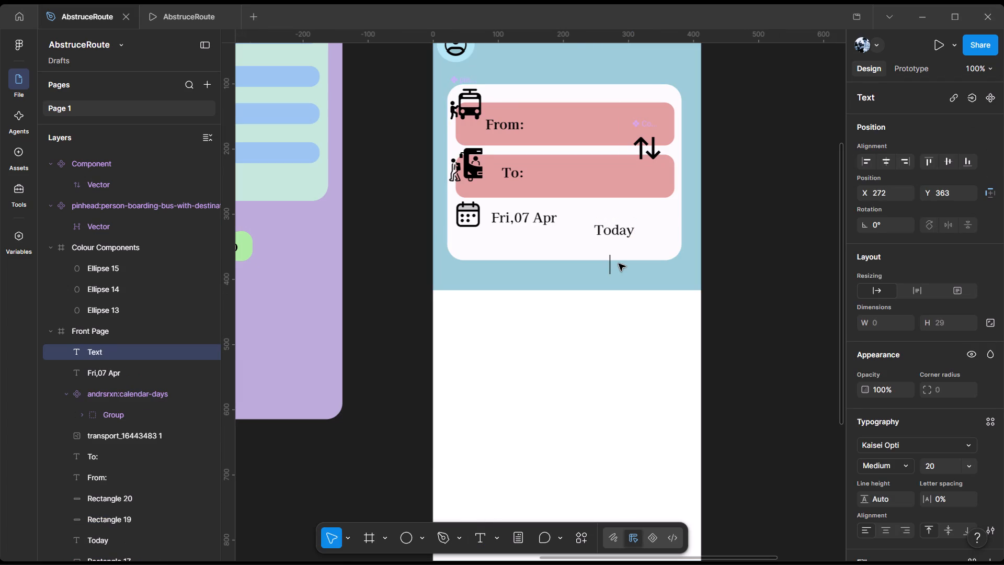
key(shift+t)
text(omm)
key(BackSpace)
text(orrow)
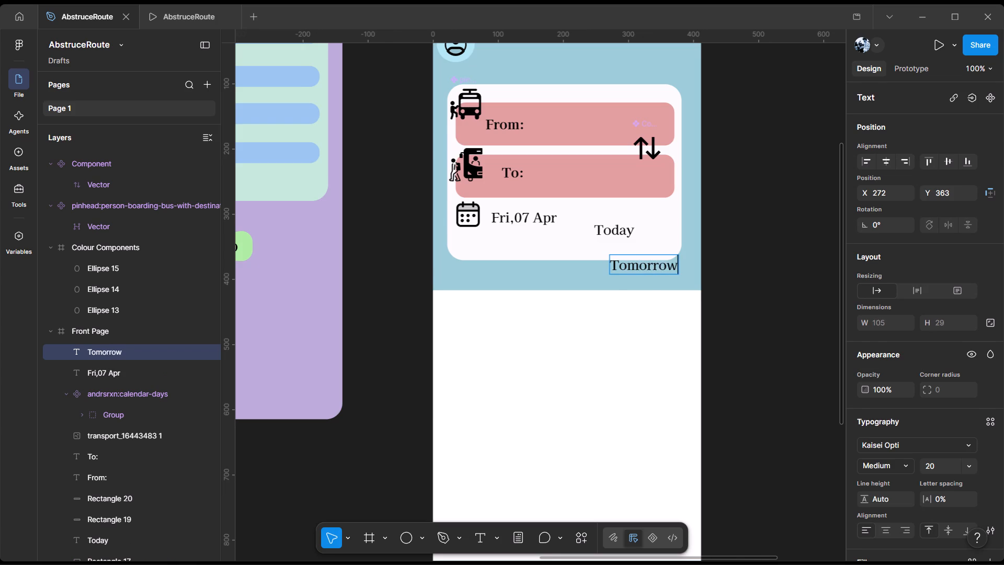
key(alt+Tab)
key(alt+Tab)
click(629, 288)
Set the font size of the "Today" text to 11.
double_click(622, 228)
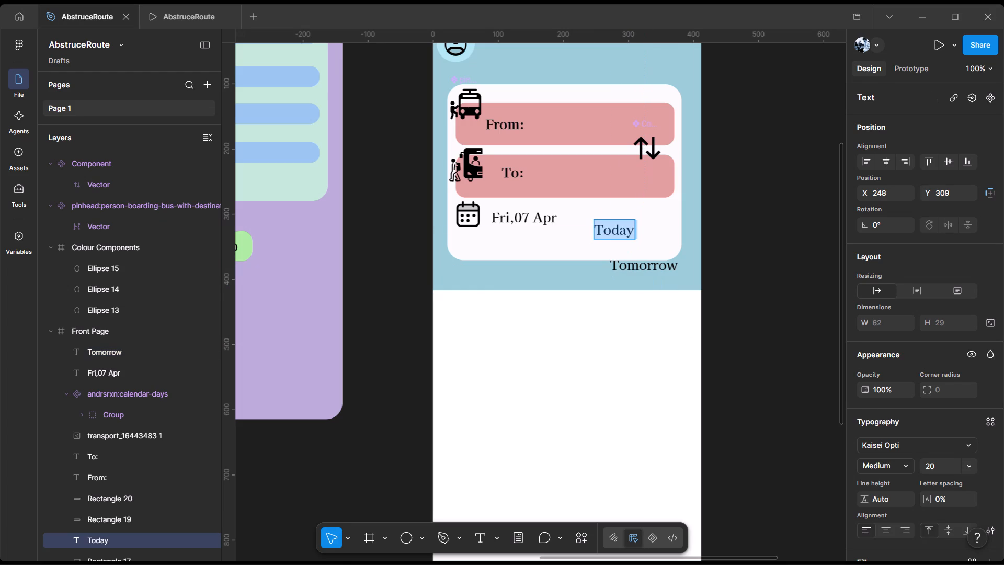
click(968, 470)
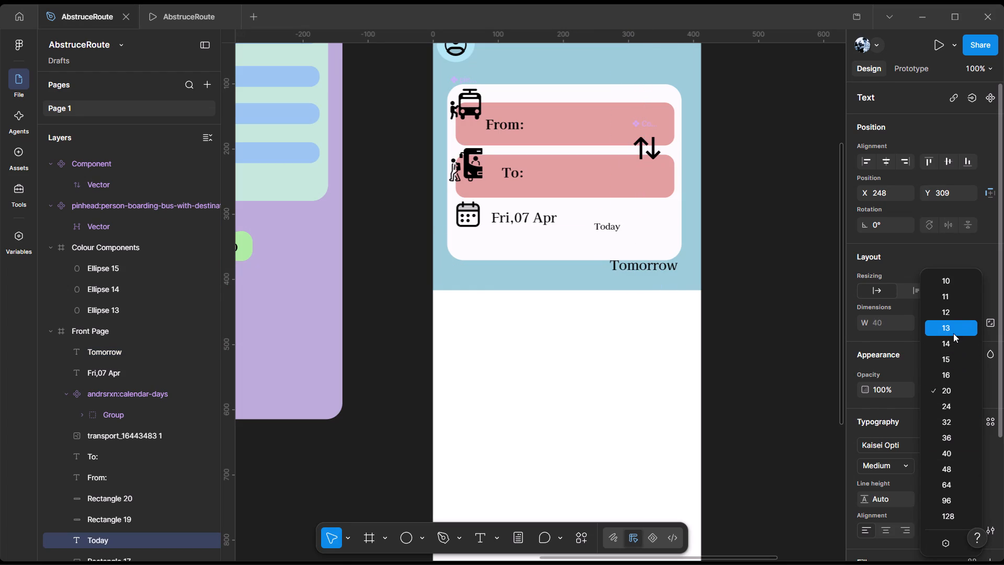
click(950, 297)
click(668, 400)
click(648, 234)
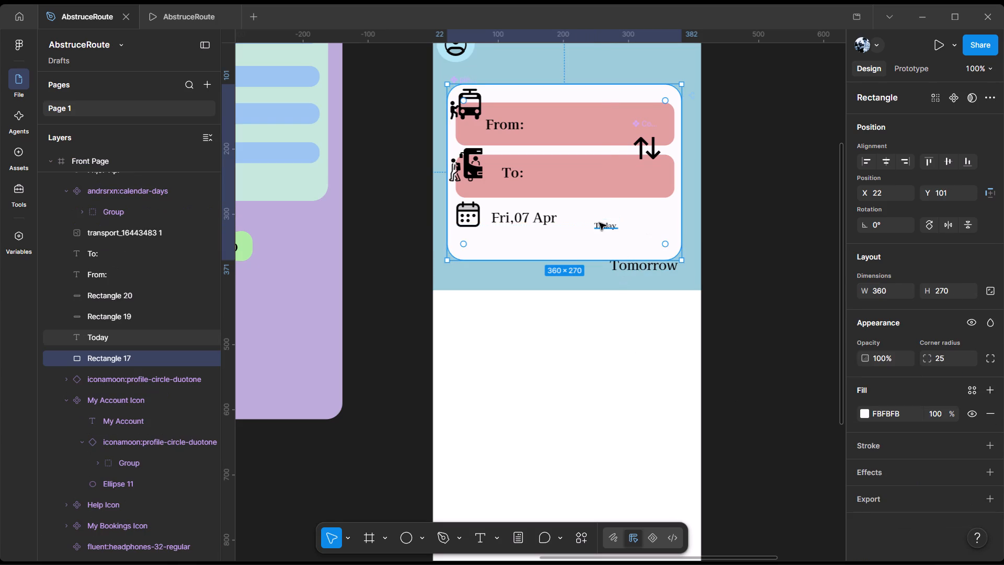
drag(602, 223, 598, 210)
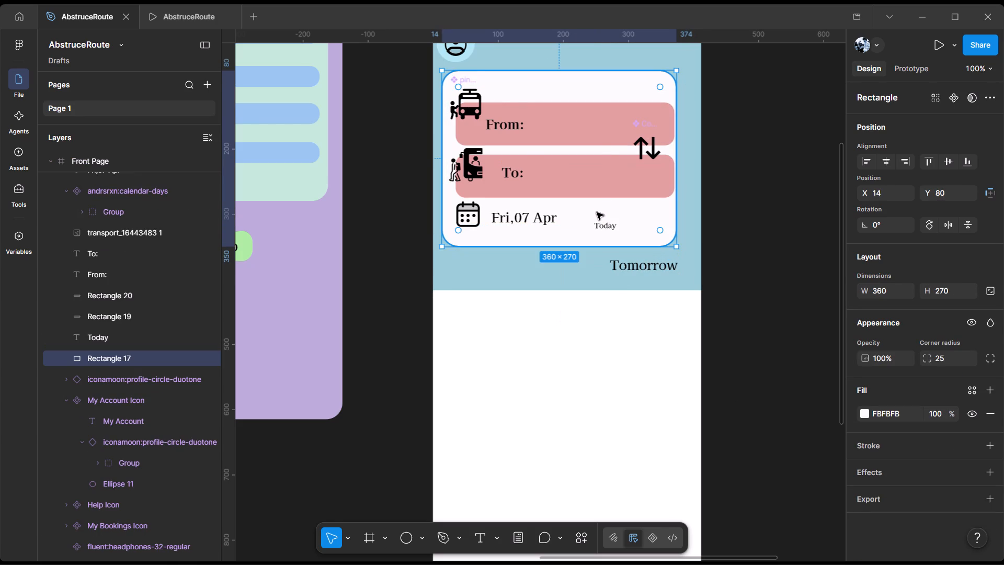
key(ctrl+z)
Move the "Today" text up into the date row, to about X 238, Y 288.
click(609, 229)
drag(609, 224, 608, 212)
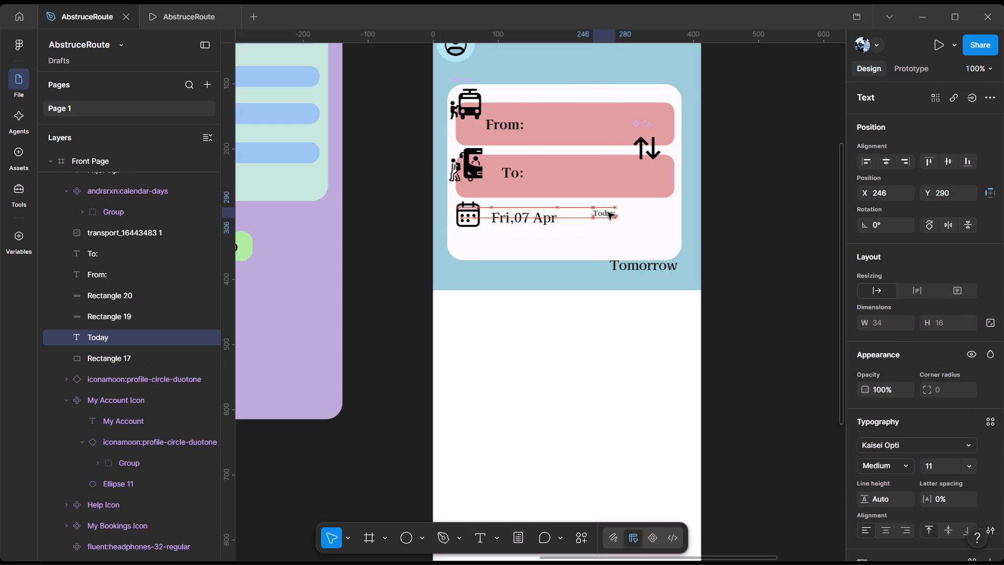
drag(608, 212, 606, 212)
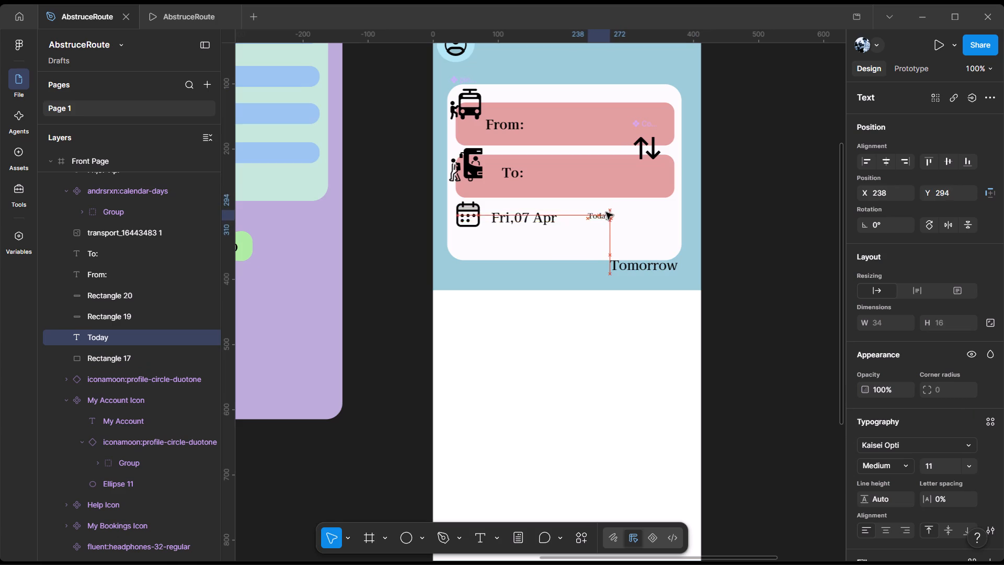
drag(606, 212, 606, 210)
click(607, 351)
Set the font size of the "Tomorrow" text to 11.
double_click(648, 266)
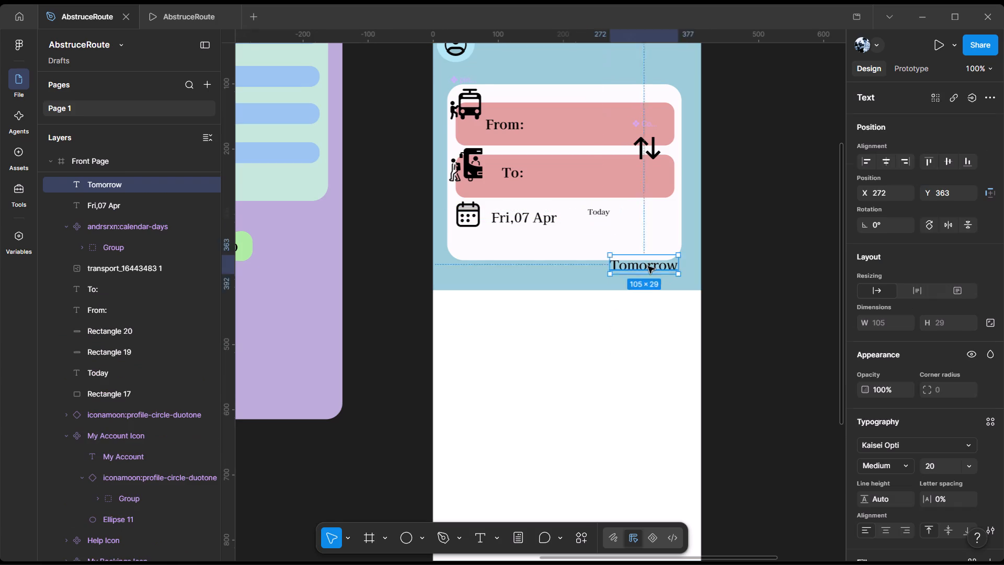
click(971, 464)
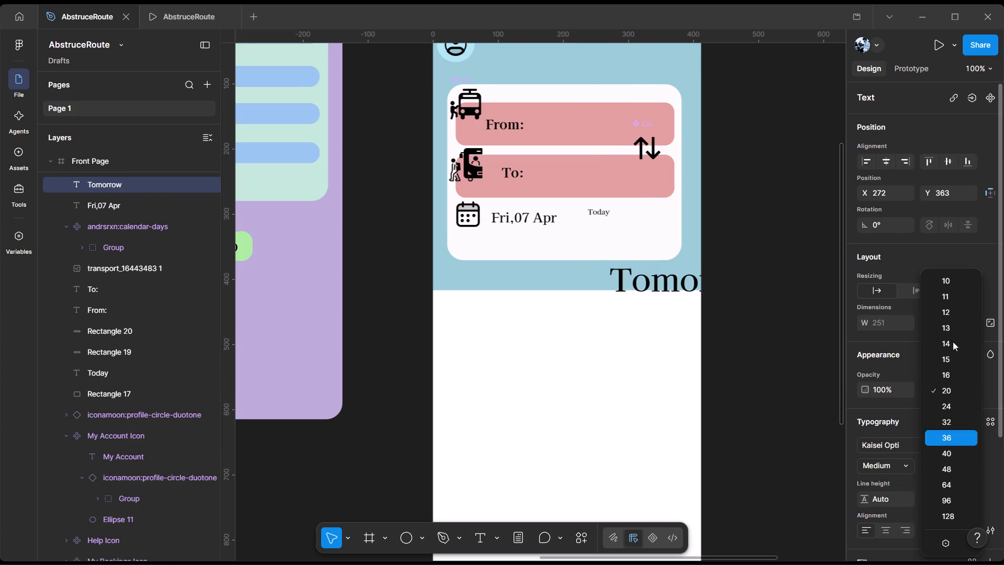
click(940, 295)
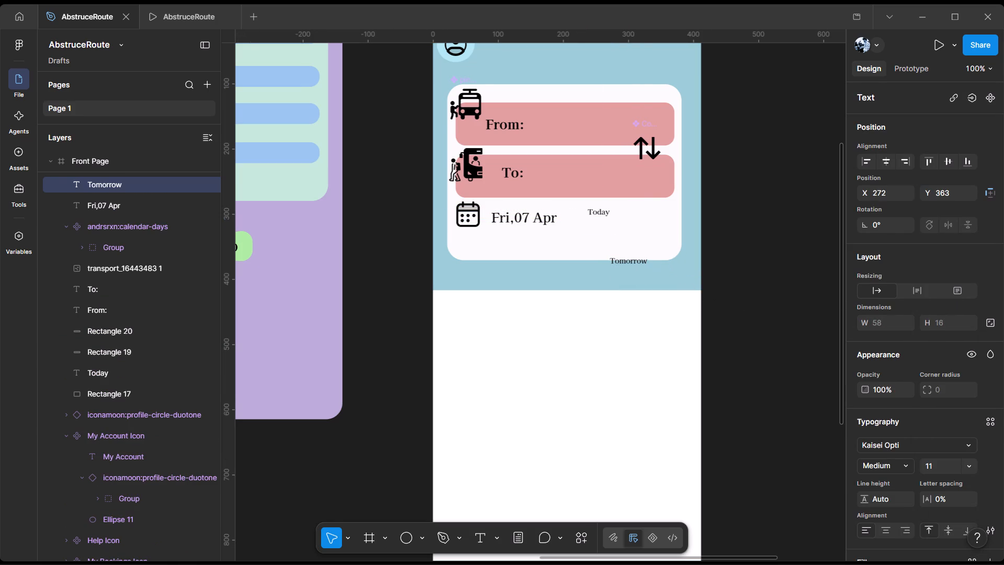
Move the "Tomorrow" text up into the date row beside "Today", at about X 300, Y 289.
click(635, 264)
click(595, 216)
click(624, 268)
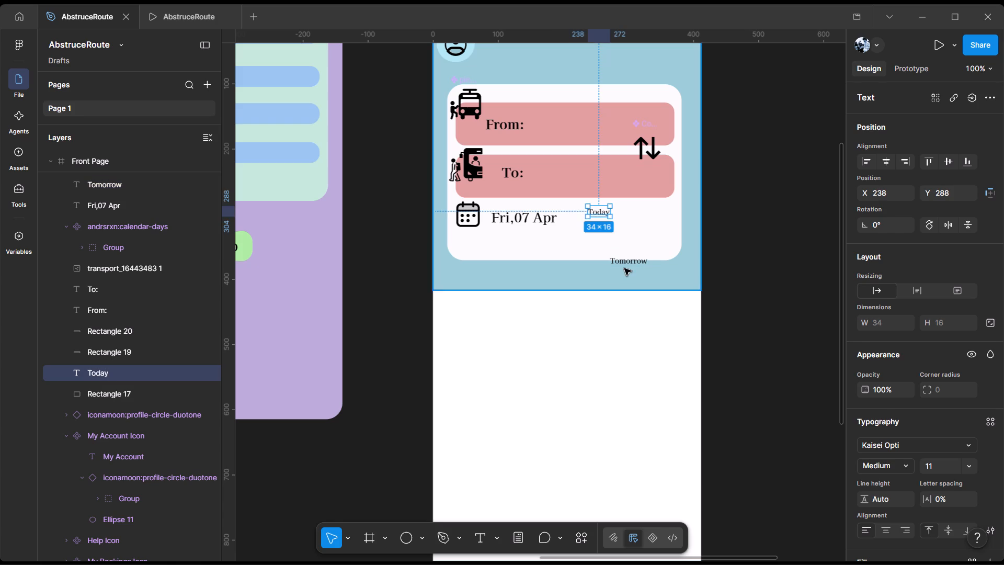
click(628, 262)
drag(628, 261, 640, 220)
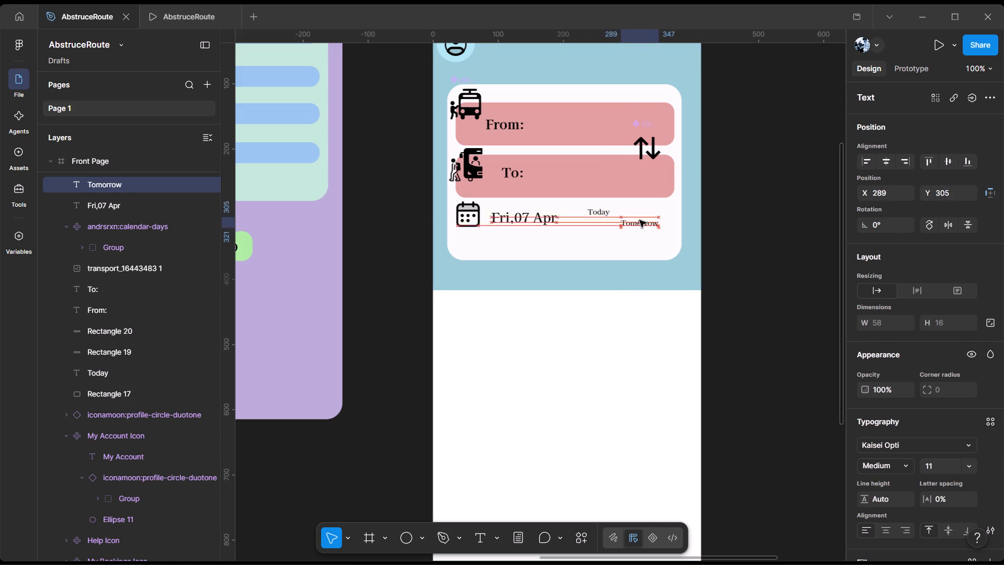
drag(640, 220, 646, 212)
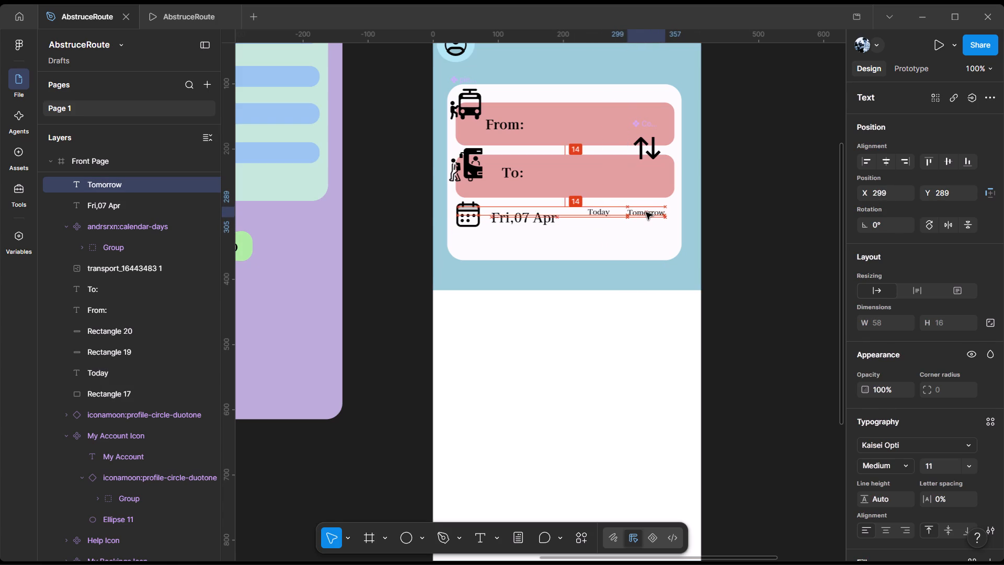
drag(646, 212, 648, 212)
Shift the "Today" text closer to "Tomorrow", placing it at about X 250, Y 290.
drag(604, 212, 611, 212)
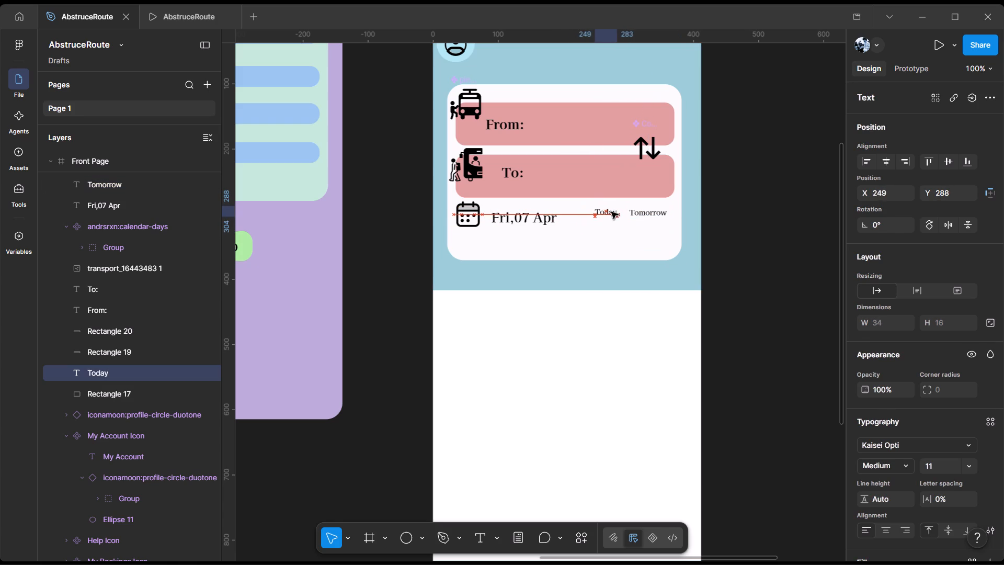
drag(611, 212, 612, 212)
click(642, 368)
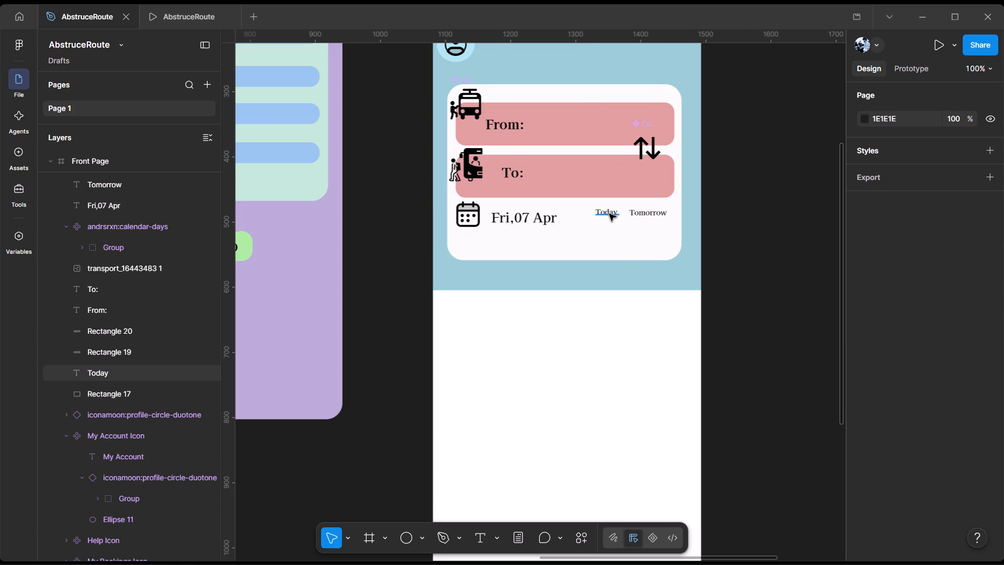
click(609, 214)
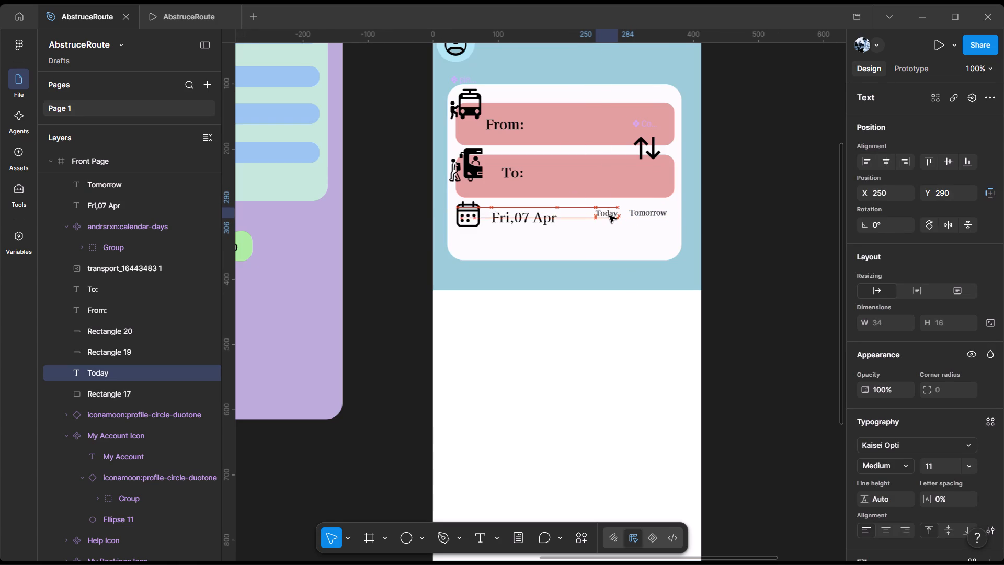
click(629, 385)
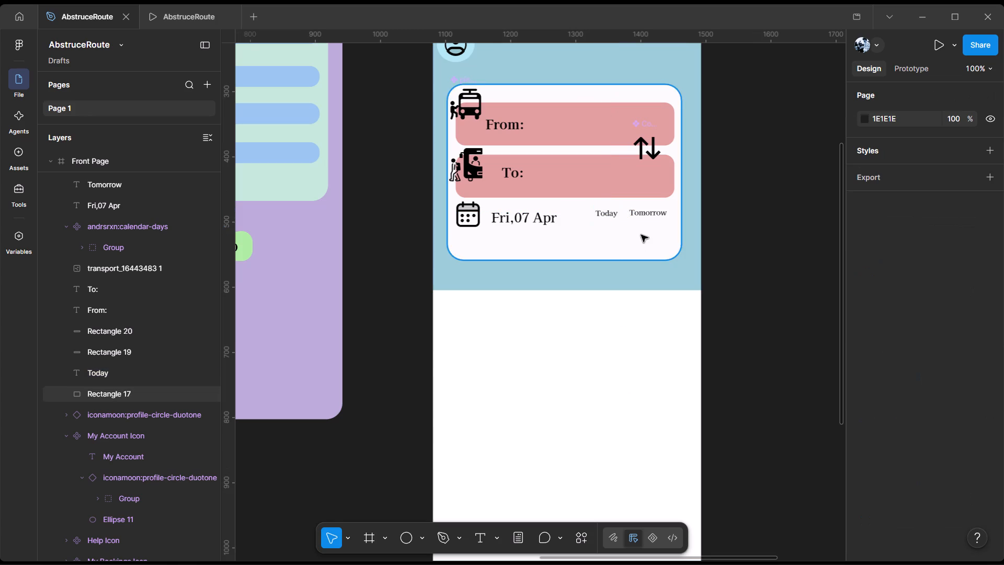
Change the fill of the "Tomorrow" text in the date row to deep blue 0A1ACB.
double_click(643, 214)
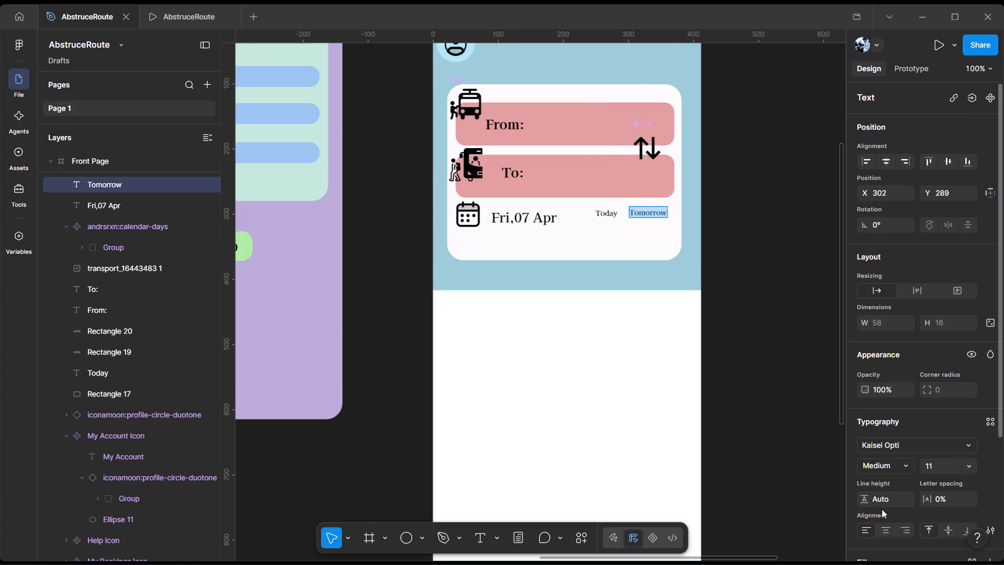
scroll(879, 520, down, 1)
click(869, 518)
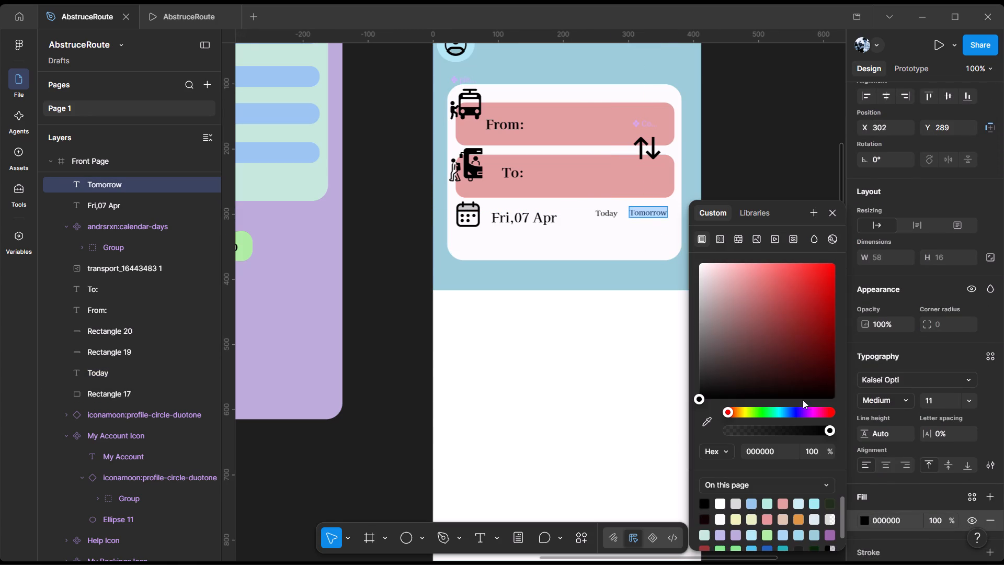
click(795, 411)
click(797, 319)
click(805, 281)
click(815, 277)
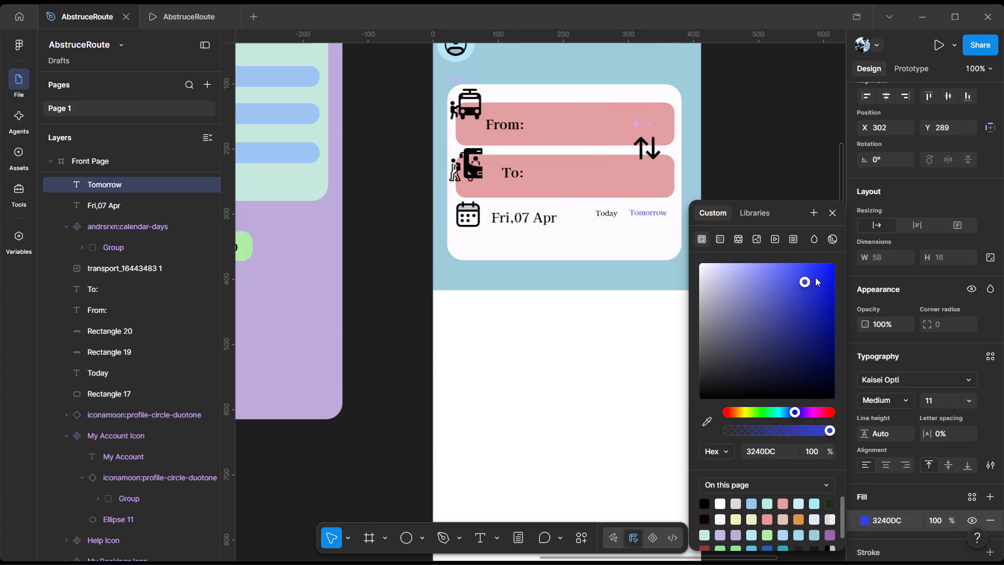
double_click(823, 272)
click(823, 272)
click(822, 300)
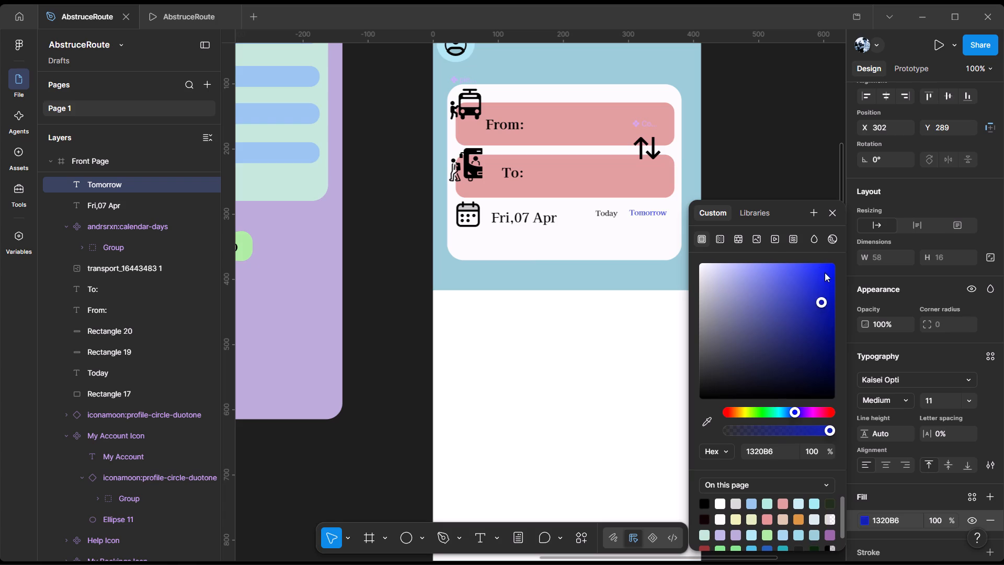
drag(825, 272, 830, 262)
click(833, 319)
click(826, 337)
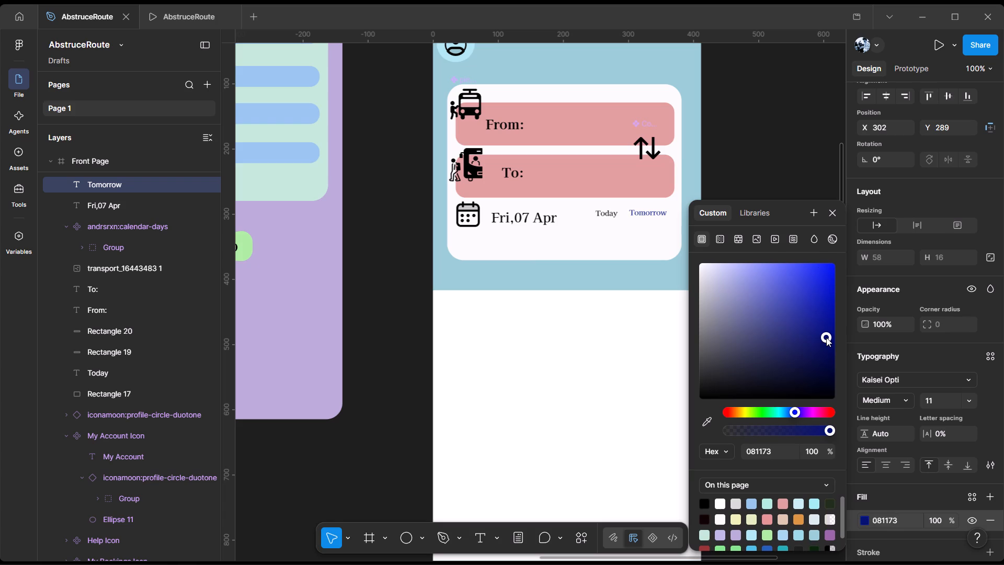
click(829, 301)
click(829, 291)
click(572, 349)
Recolour the "Today" text in a similar deep blue, sampling the hue from the "Tomorrow" text and picking a strong shade.
double_click(608, 215)
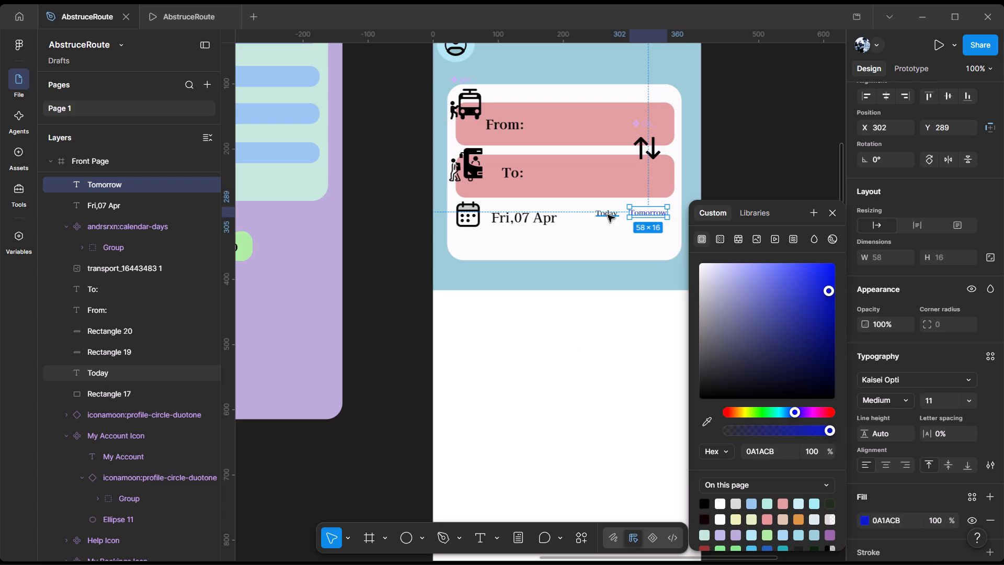
click(864, 519)
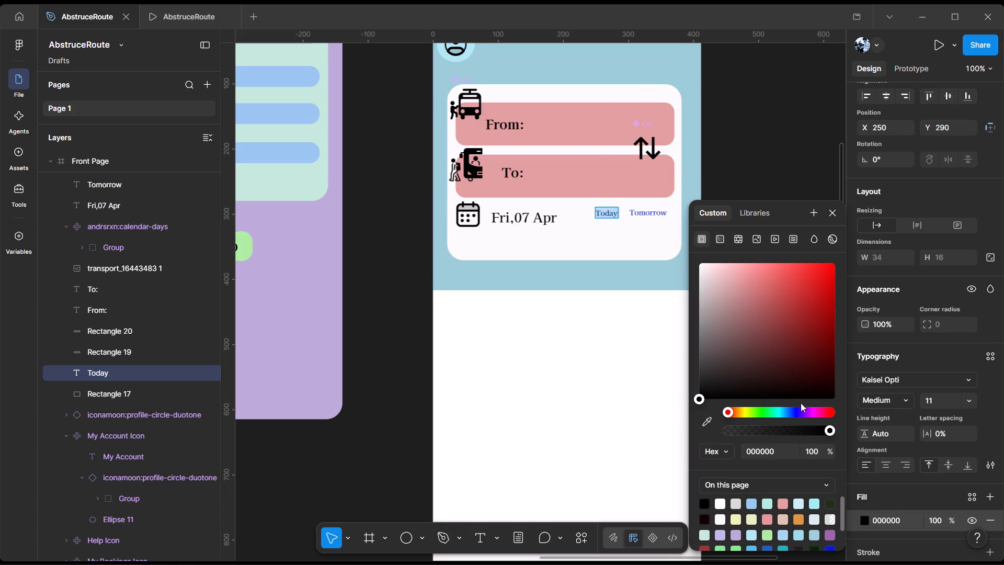
click(799, 408)
double_click(820, 295)
click(823, 278)
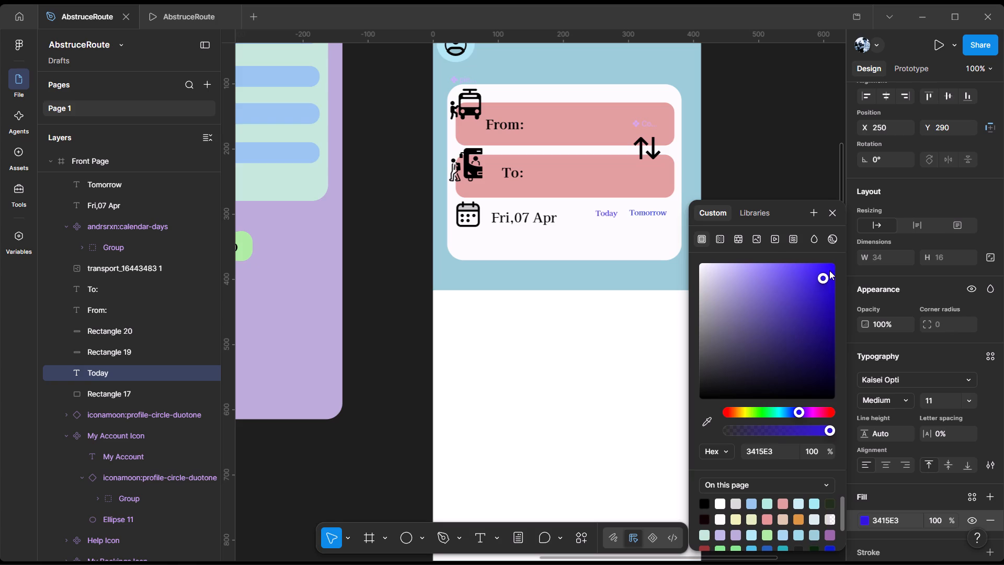
click(829, 270)
click(829, 270)
click(832, 291)
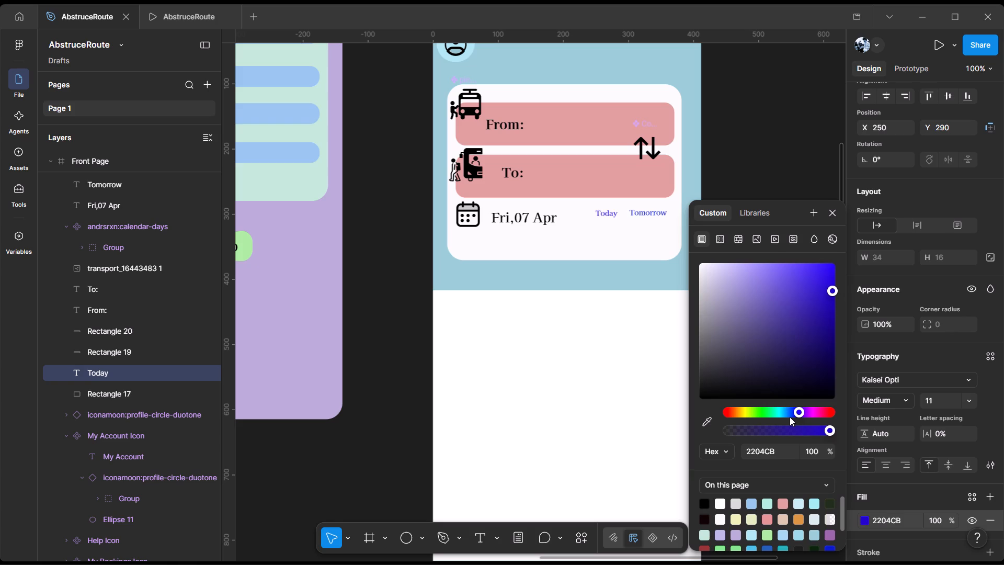
click(712, 422)
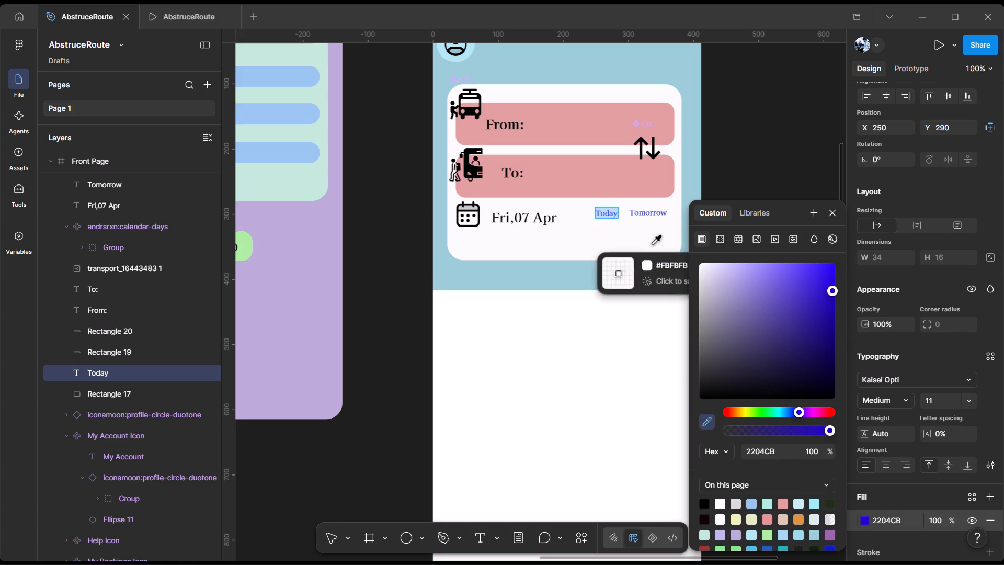
click(643, 214)
click(638, 376)
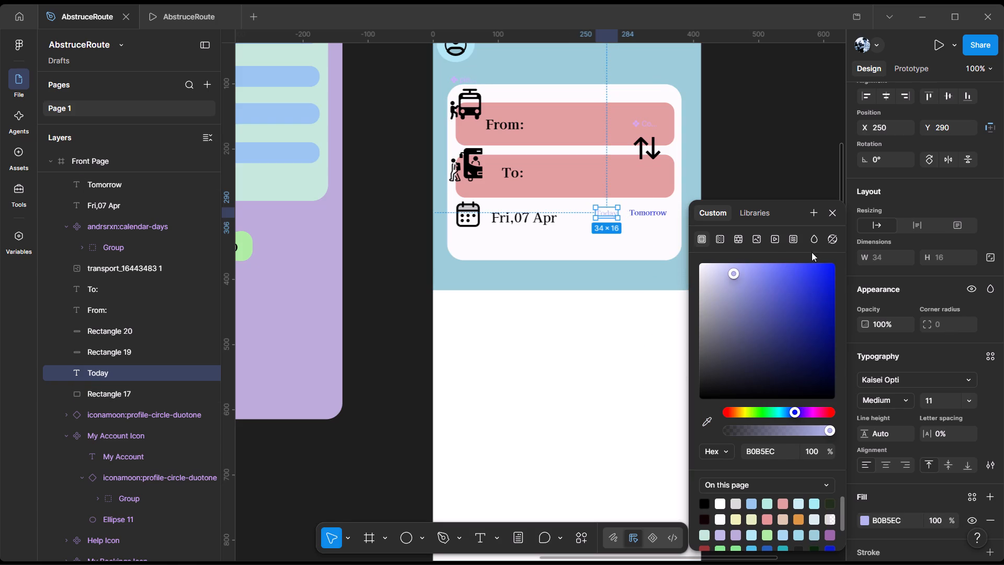
click(826, 277)
click(821, 293)
click(592, 378)
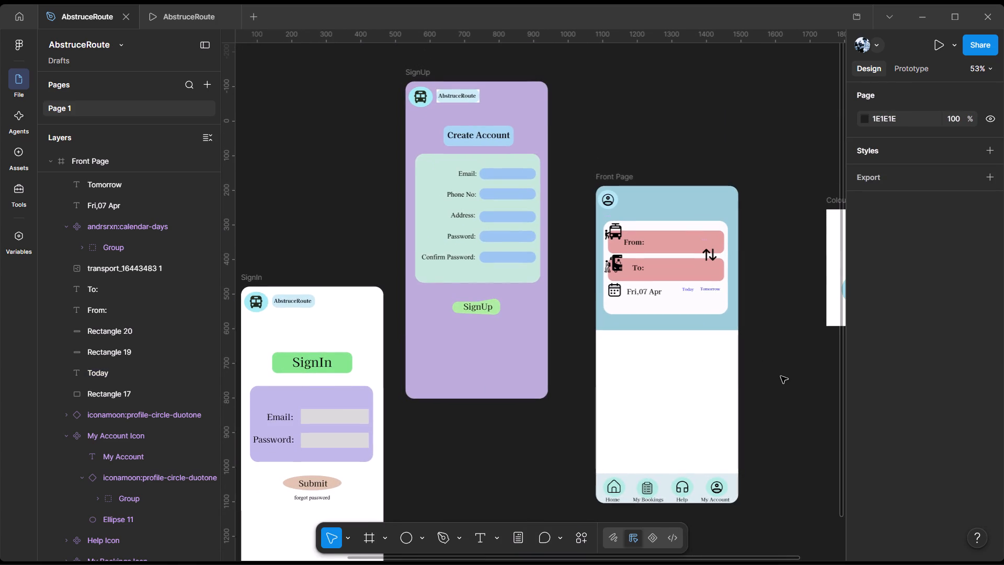
Select the "Tomorrow" text in the date row and open its font size choices.
click(709, 287)
double_click(710, 291)
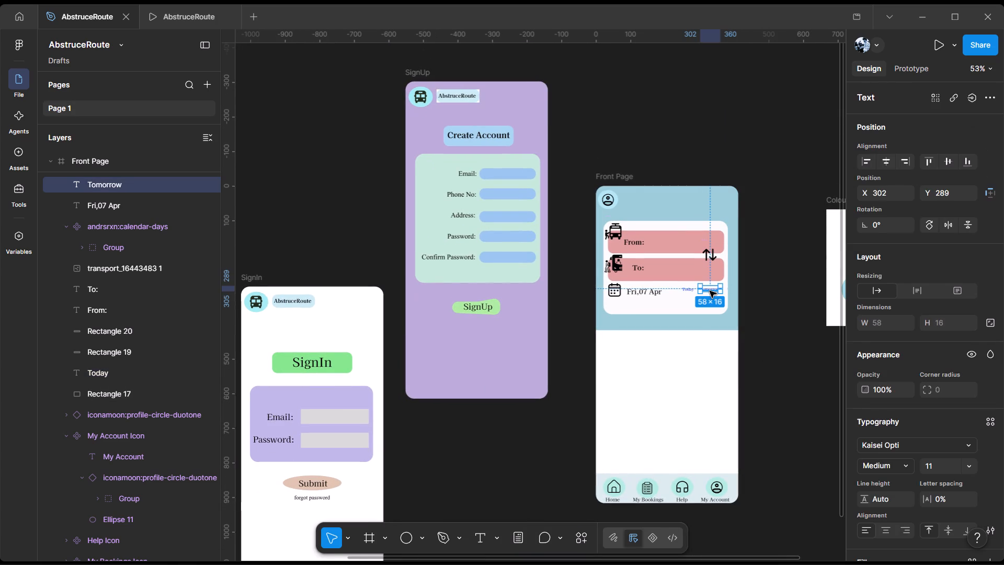
click(969, 467)
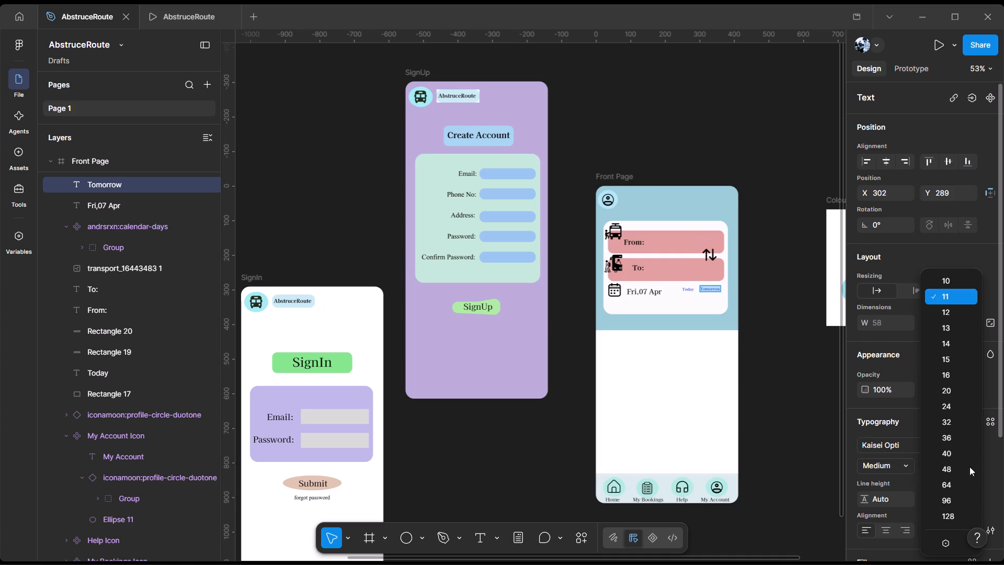
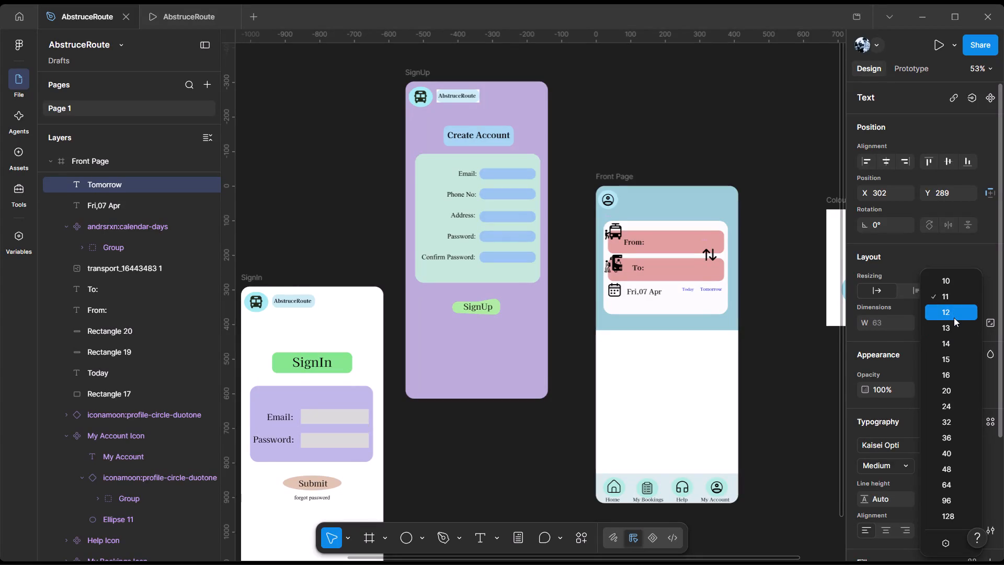
Set the font size of both the "Tomorrow" and "Today" texts in the date row to 13.
click(954, 324)
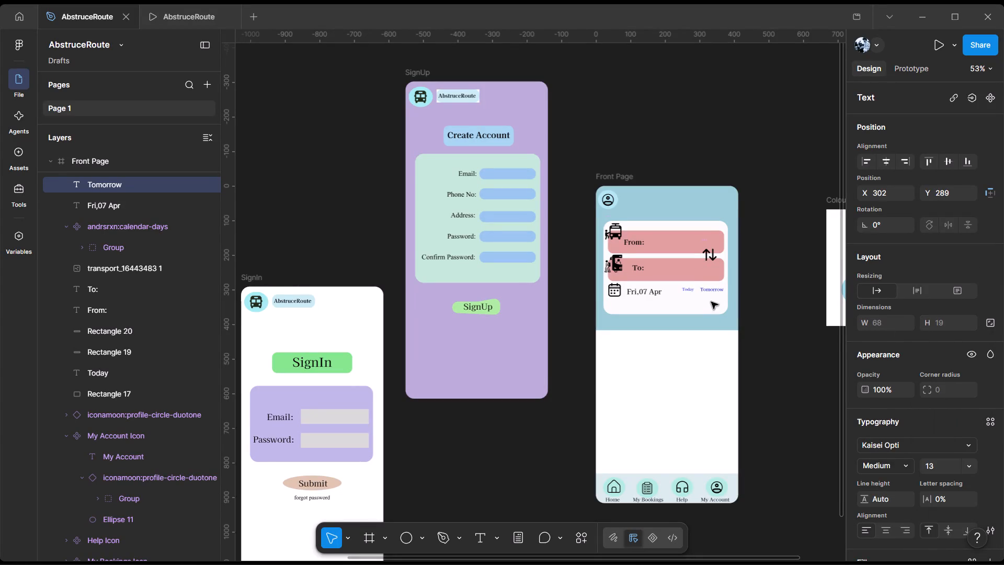
double_click(689, 290)
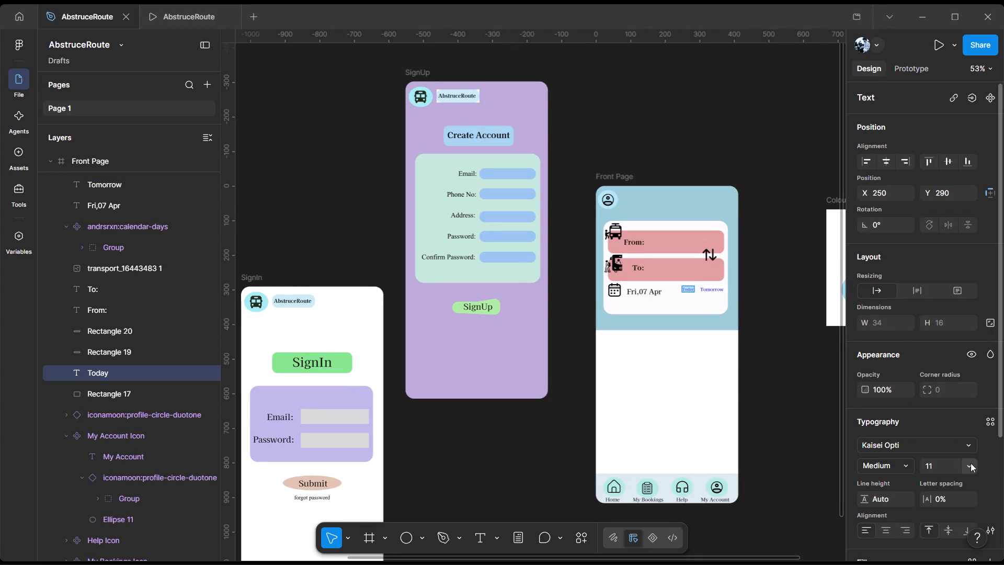
click(971, 463)
click(965, 332)
click(660, 428)
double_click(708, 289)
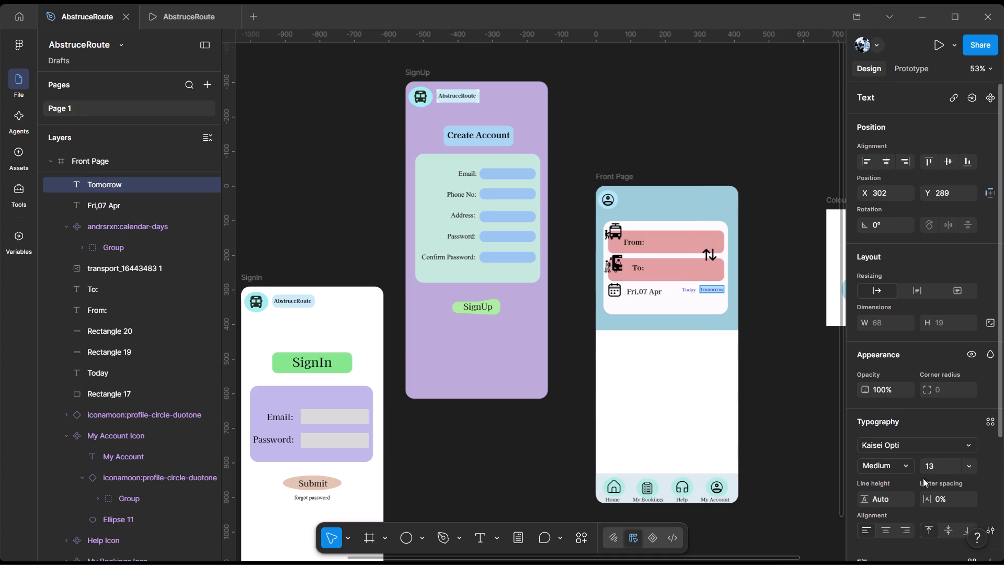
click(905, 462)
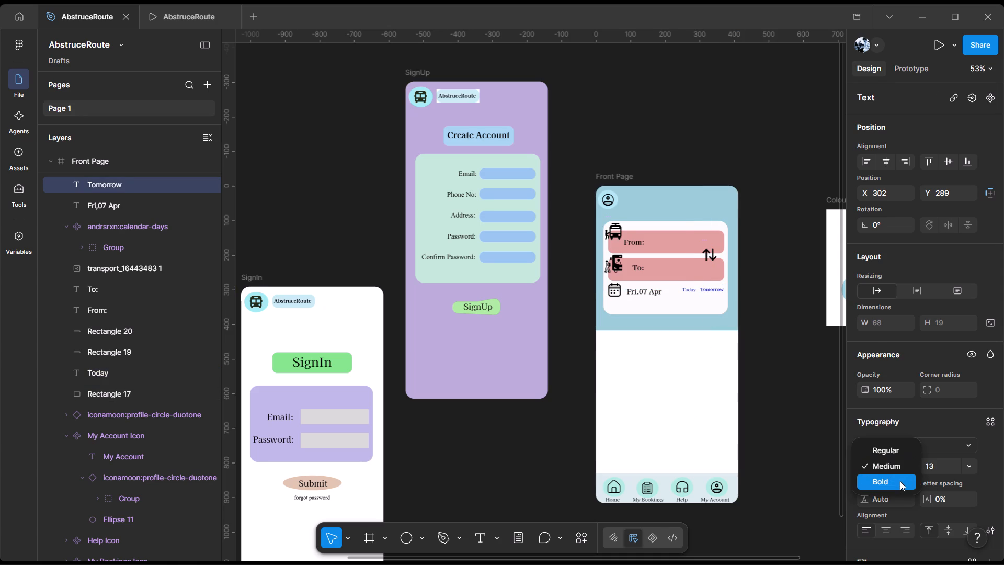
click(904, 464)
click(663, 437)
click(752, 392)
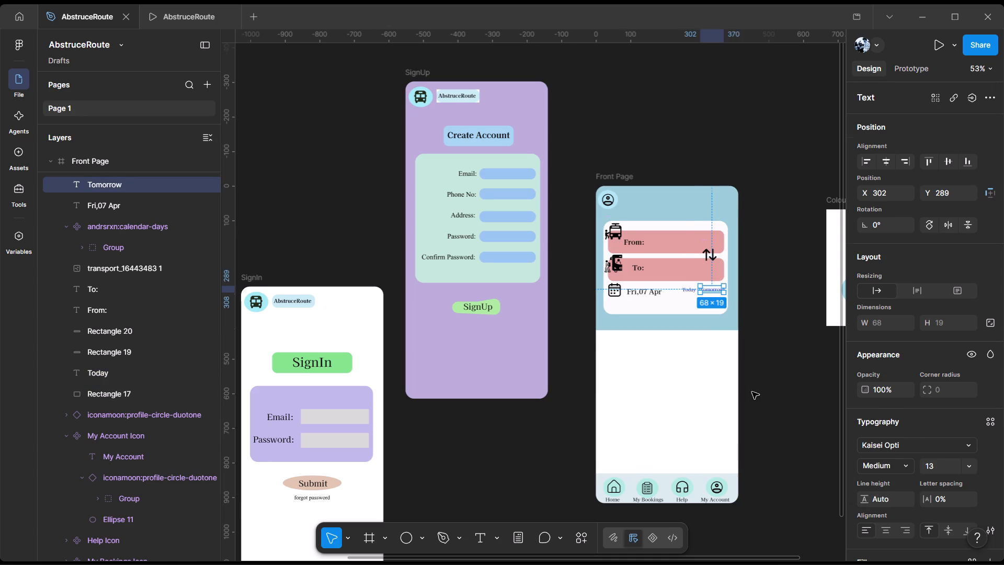
Check the redBus reference and draw a horizontal line about 186 long after "From:", at about X 148, Y 176.
key(alt+Tab)
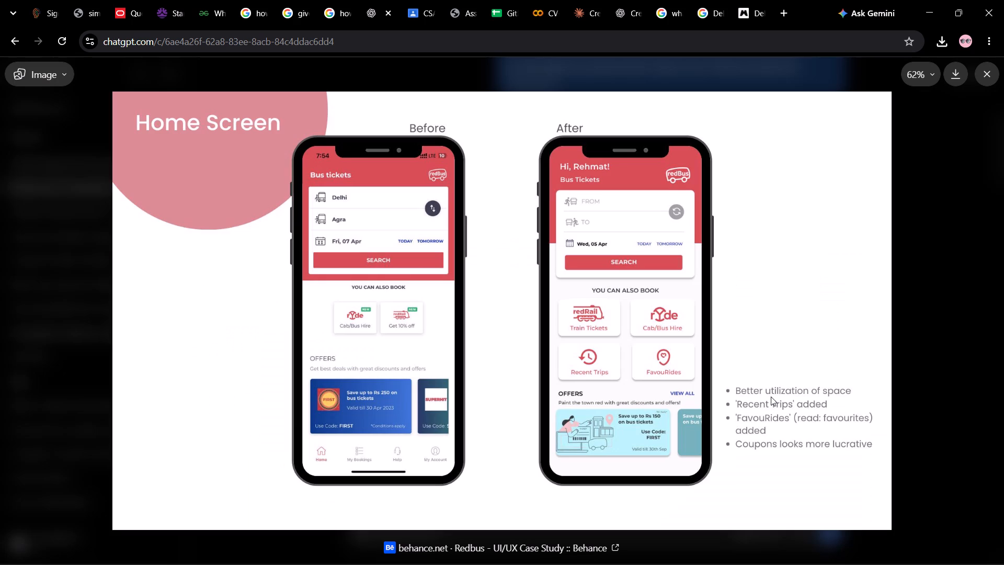
key(alt+Tab)
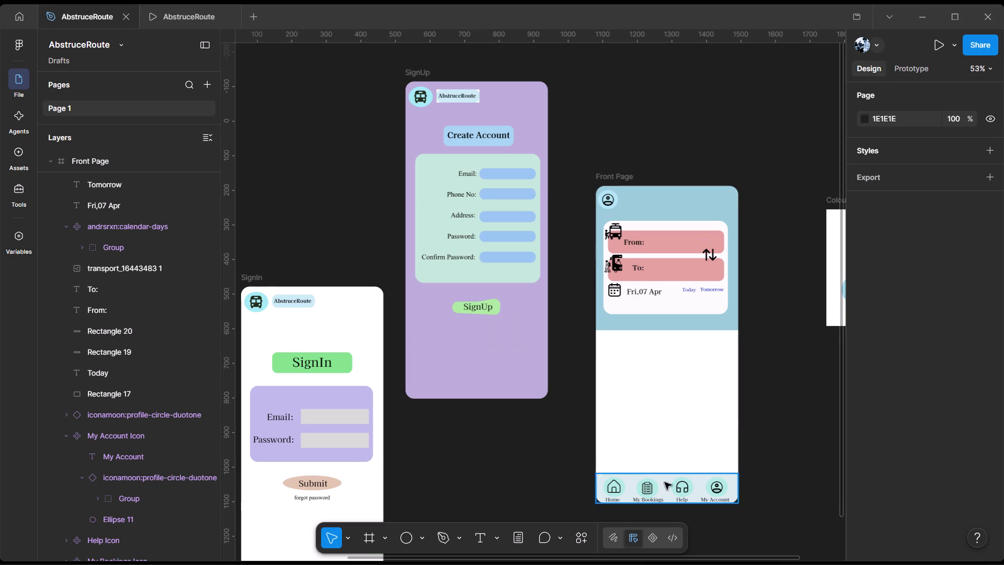
click(414, 534)
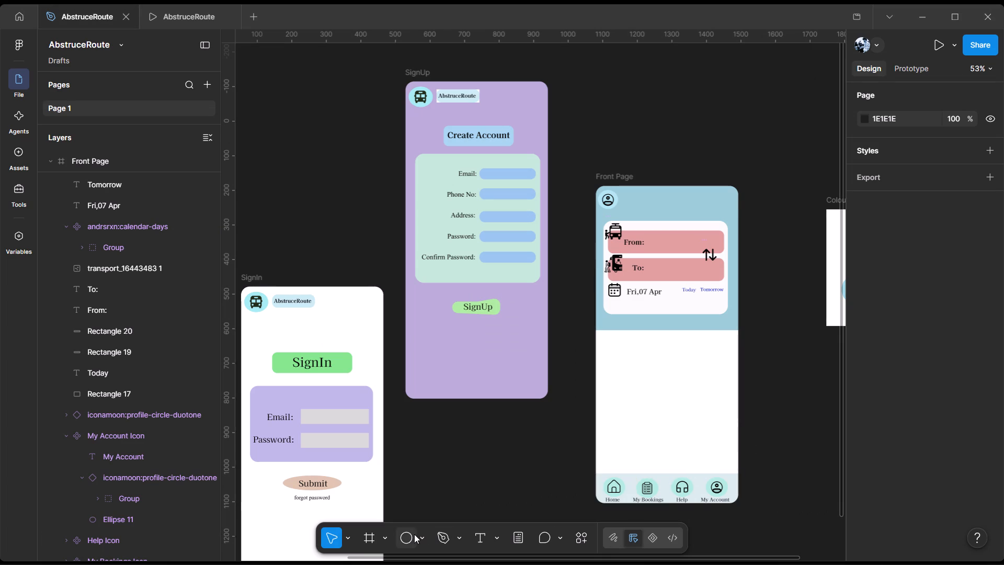
click(416, 536)
click(423, 536)
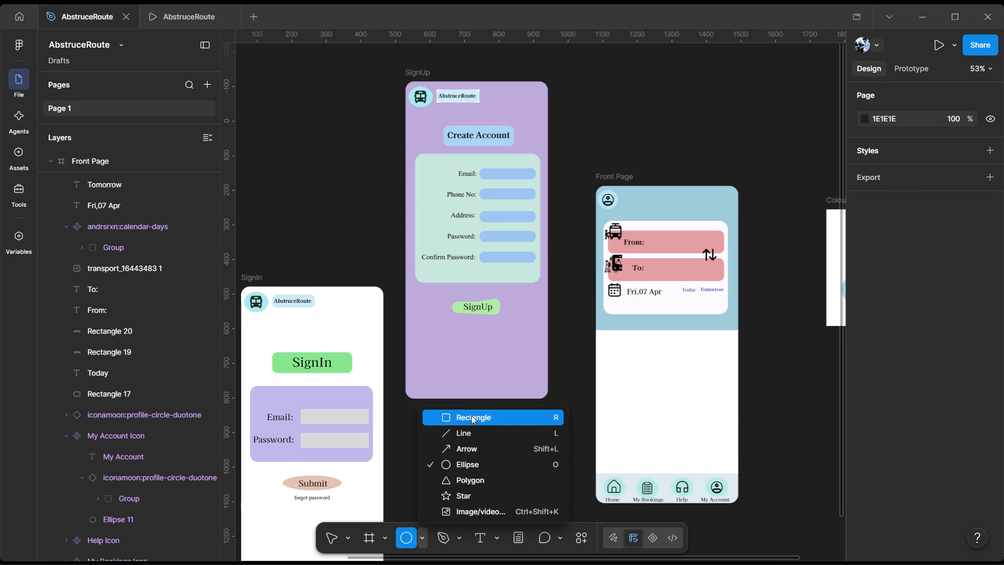
click(471, 415)
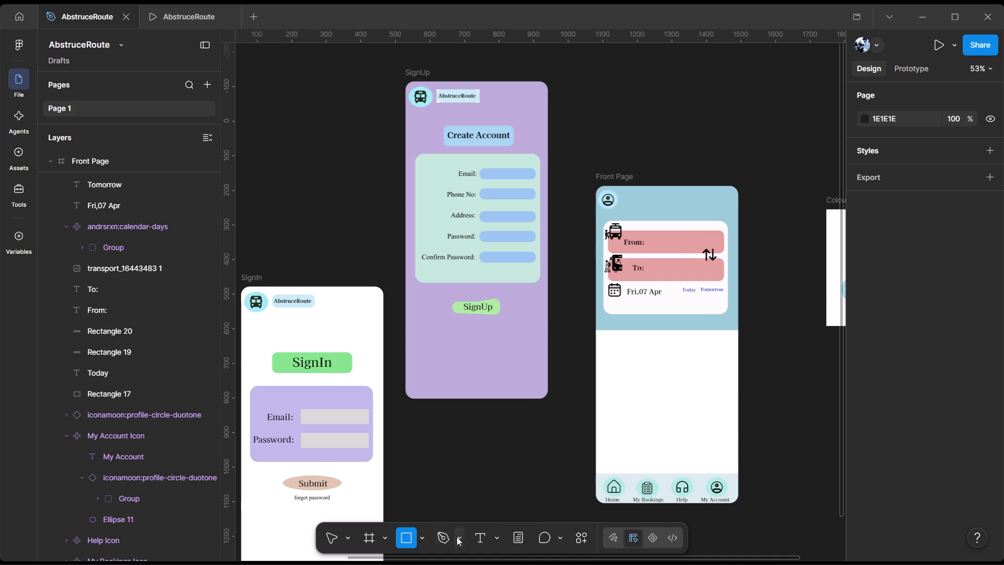
click(422, 540)
click(460, 439)
drag(647, 246, 701, 245)
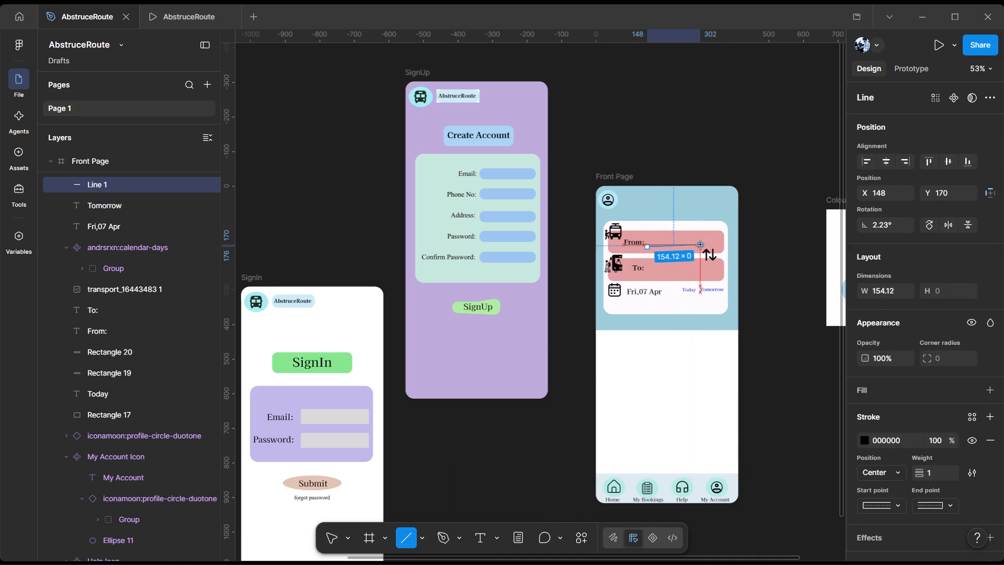
drag(701, 245, 712, 246)
click(759, 323)
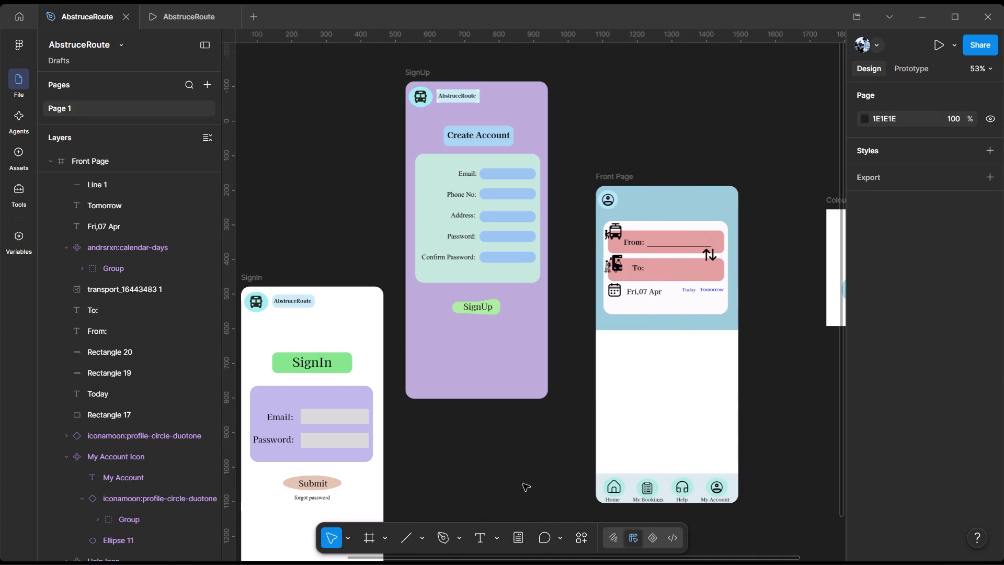
Duplicate the From: line into the To: field, placing the copy at about X 152, Y 250.
alt+drag(672, 248, 675, 275)
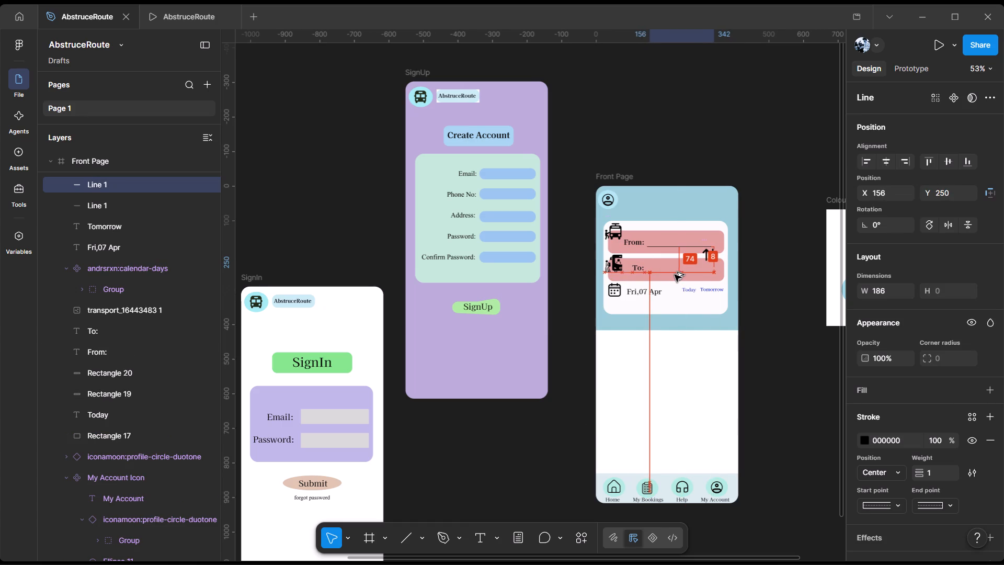
alt+drag(675, 275, 674, 275)
click(794, 324)
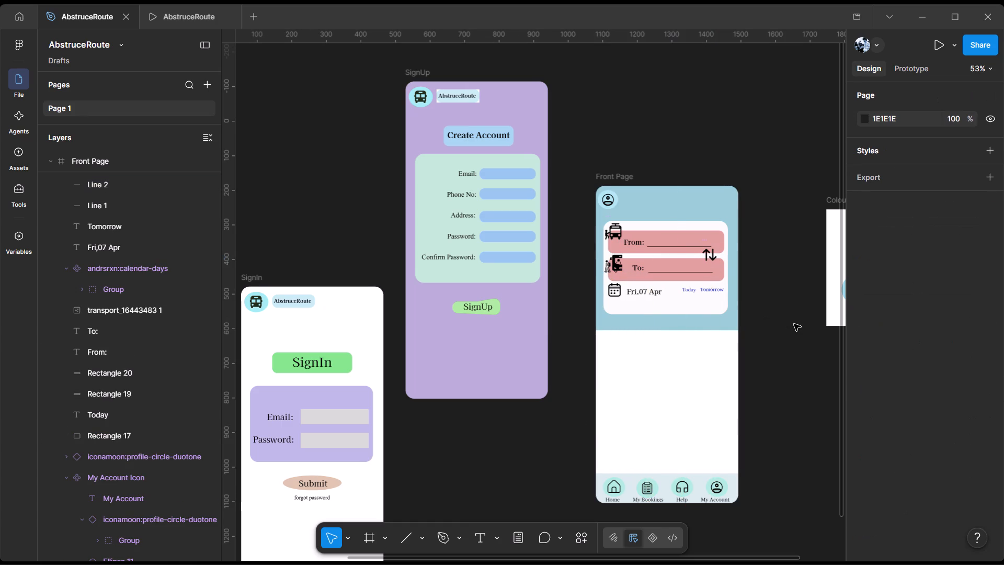
click(695, 273)
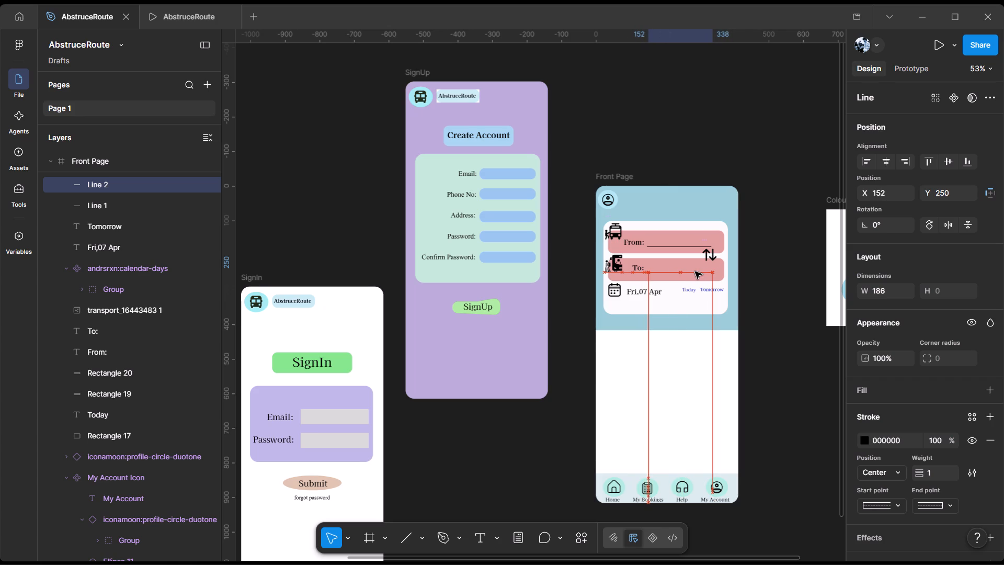
click(766, 299)
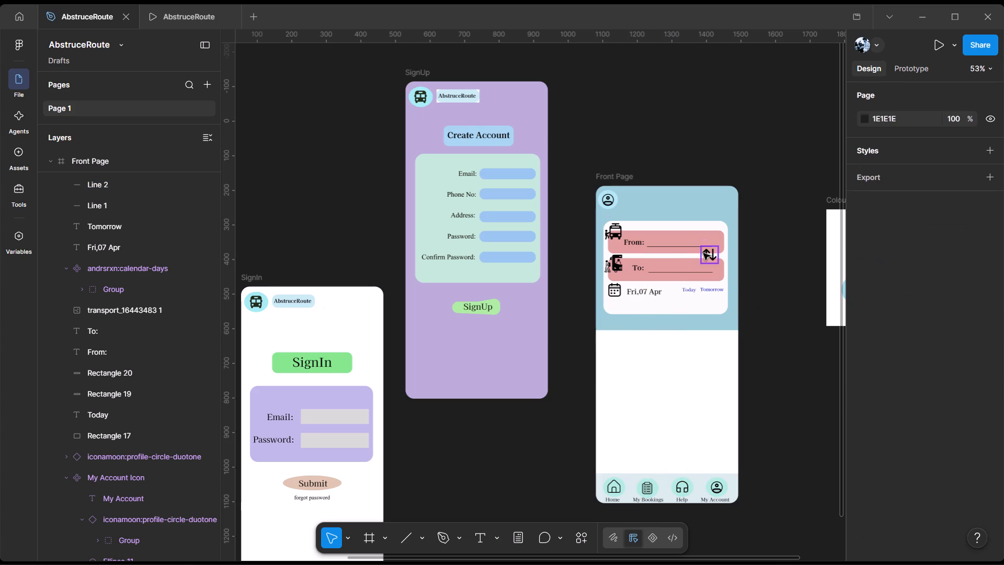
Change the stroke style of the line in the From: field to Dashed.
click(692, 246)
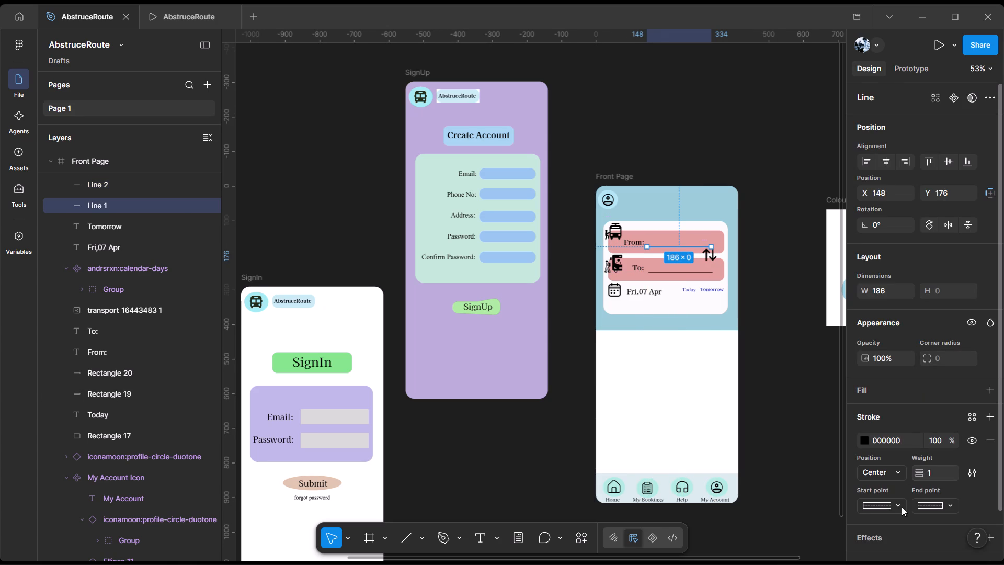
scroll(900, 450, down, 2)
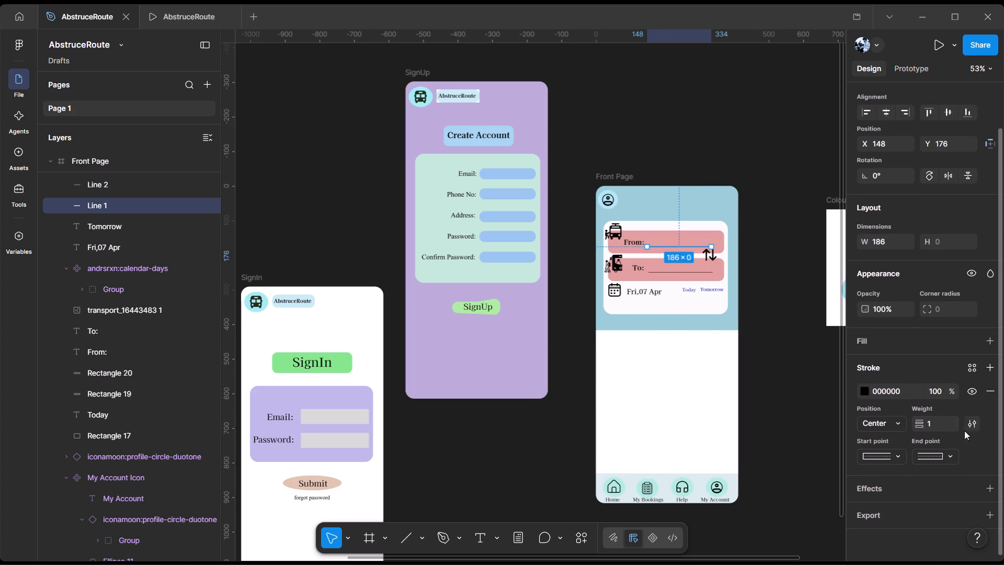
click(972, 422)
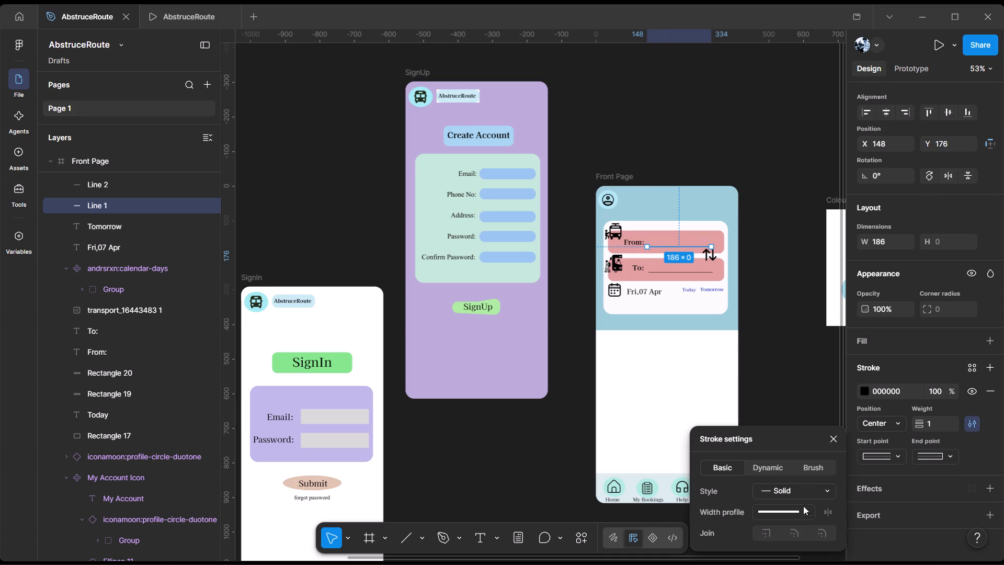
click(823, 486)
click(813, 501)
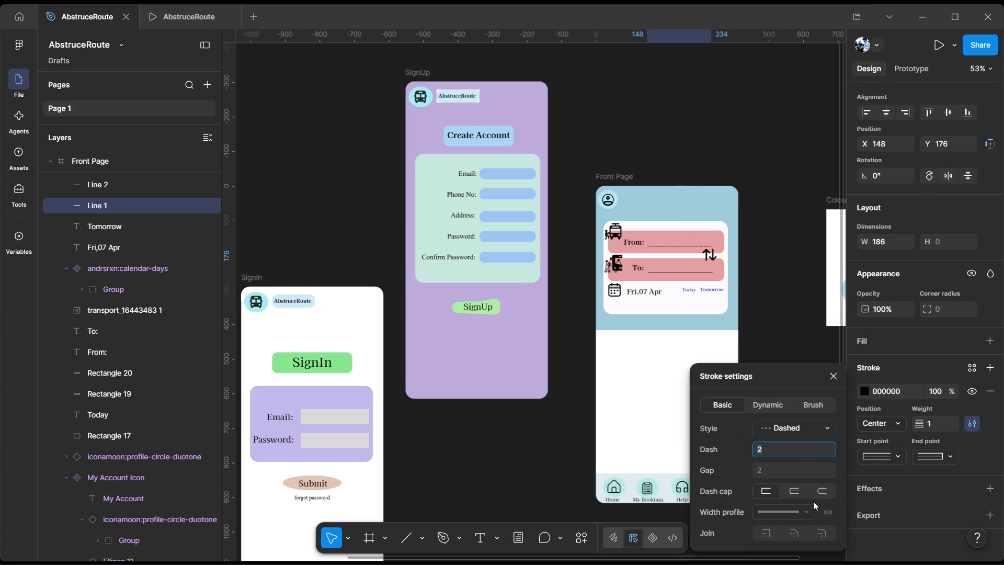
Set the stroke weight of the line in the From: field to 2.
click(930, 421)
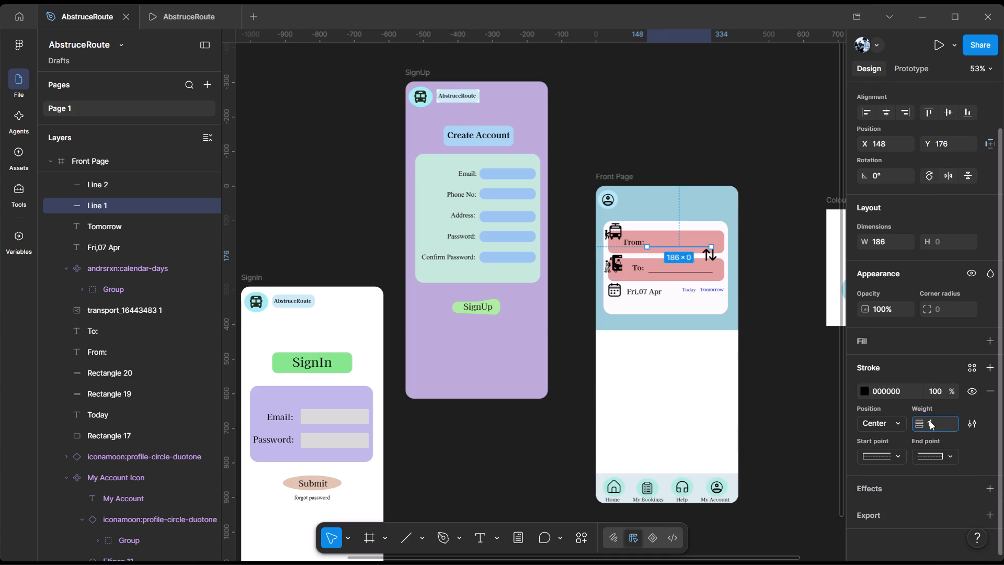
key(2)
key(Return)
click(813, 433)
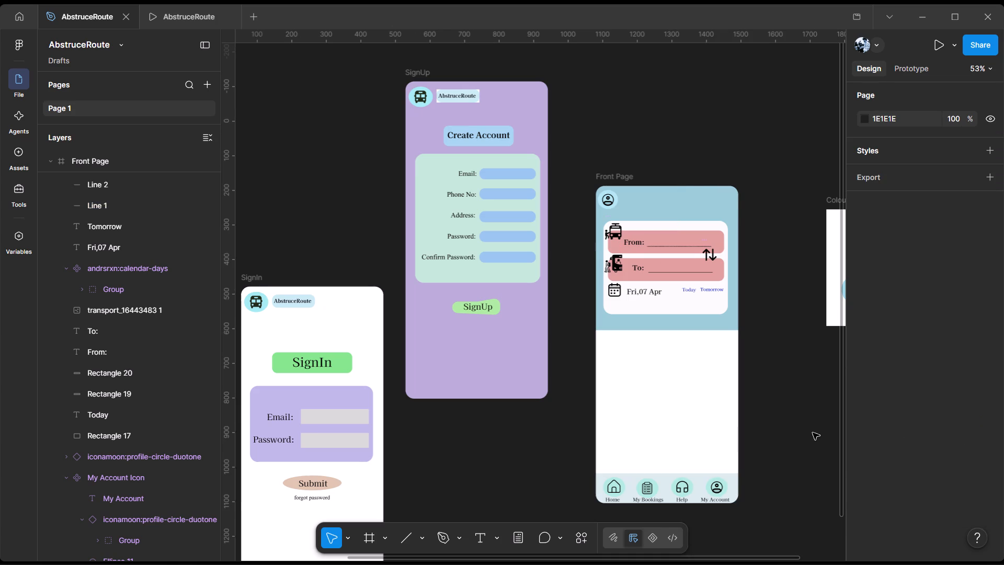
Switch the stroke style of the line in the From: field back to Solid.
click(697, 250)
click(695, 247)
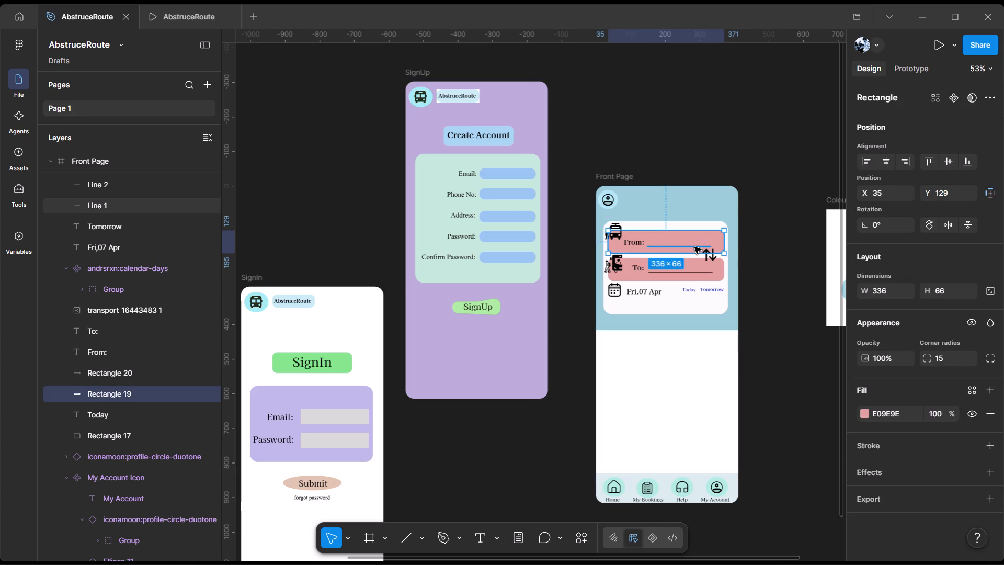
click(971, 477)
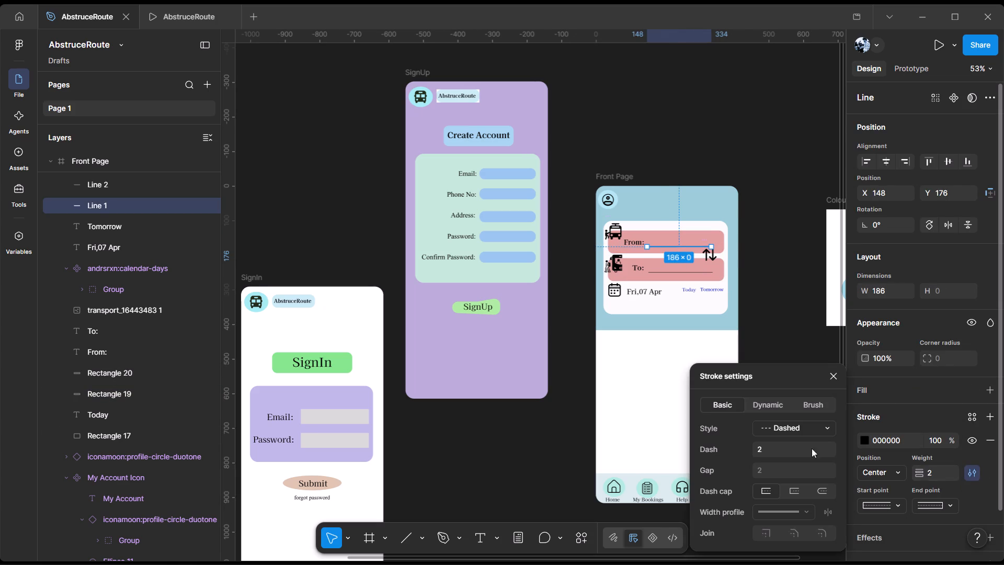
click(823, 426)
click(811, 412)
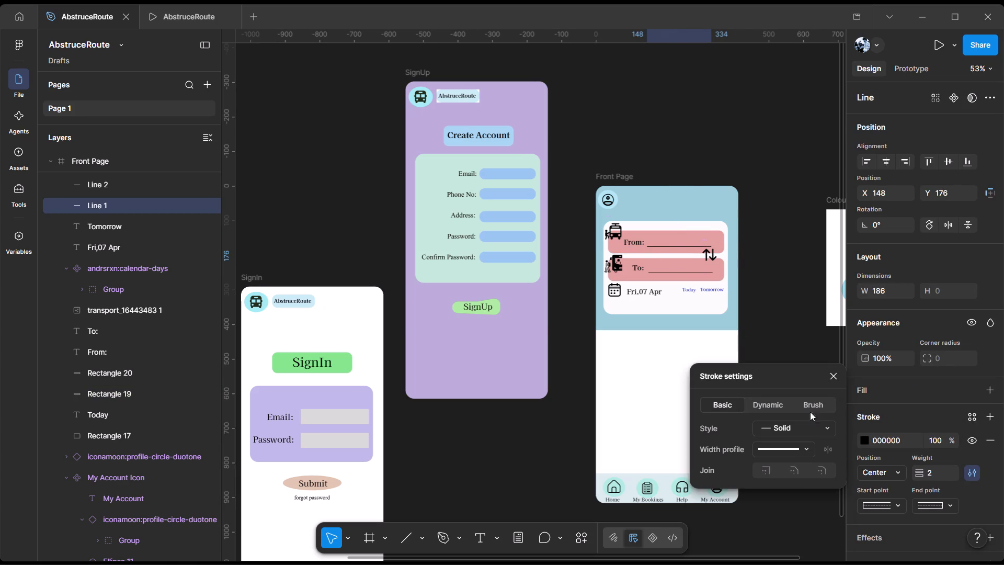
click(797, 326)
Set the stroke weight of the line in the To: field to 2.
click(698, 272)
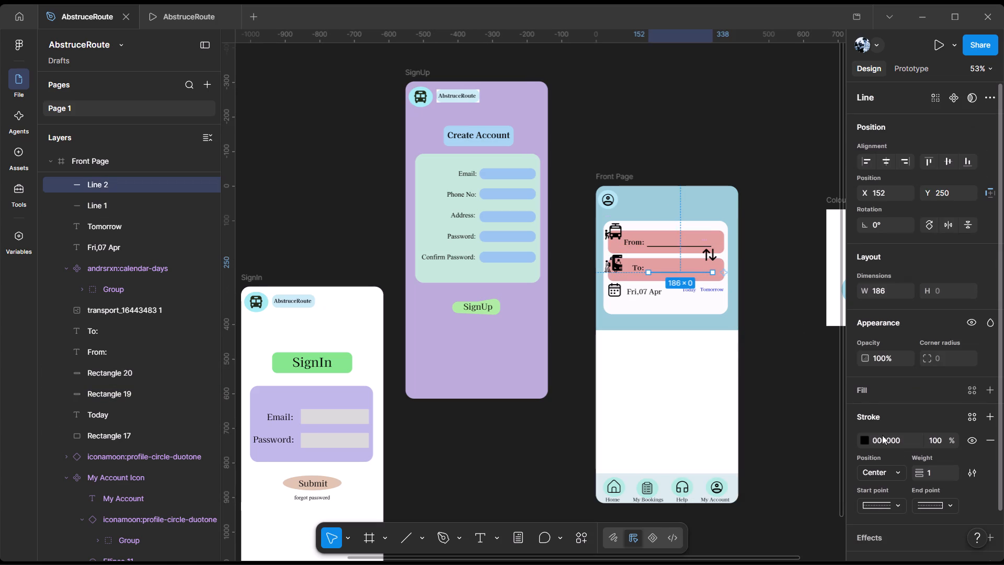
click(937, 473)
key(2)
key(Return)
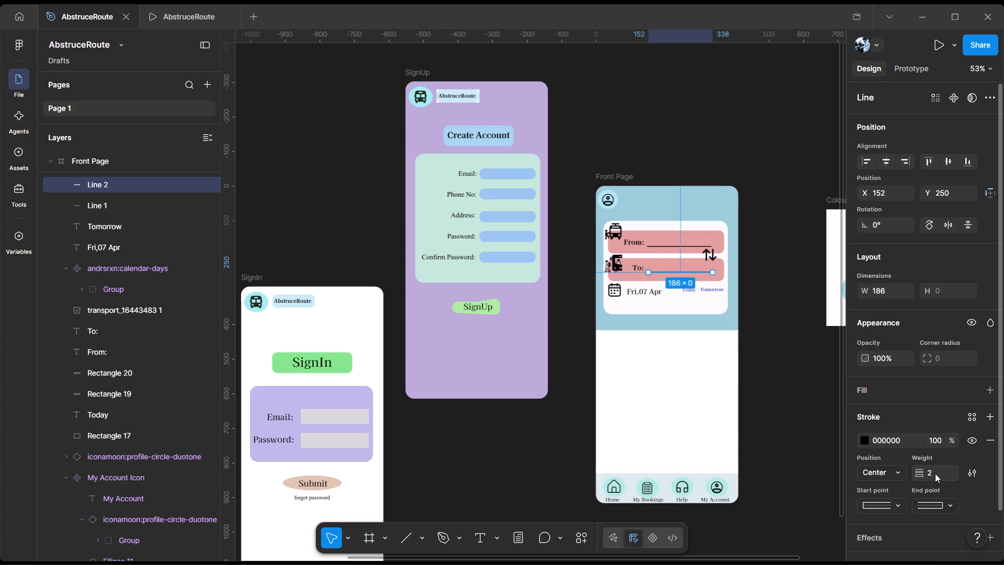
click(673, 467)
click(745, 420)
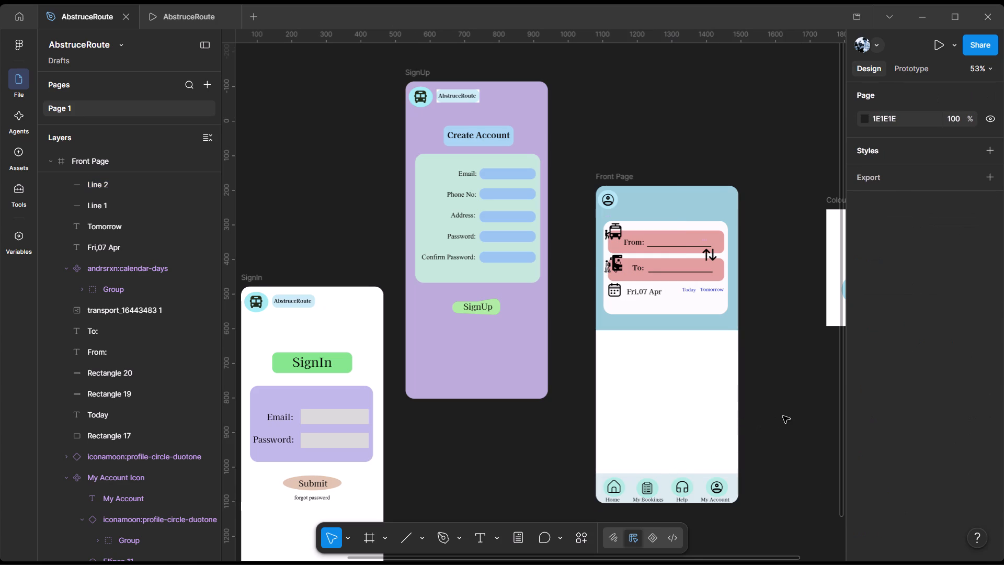
Compare with the redBus reference and set the stroke weight of the From: field's line to 1.5.
key(alt+Tab)
key(alt+Tab)
click(669, 247)
click(934, 471)
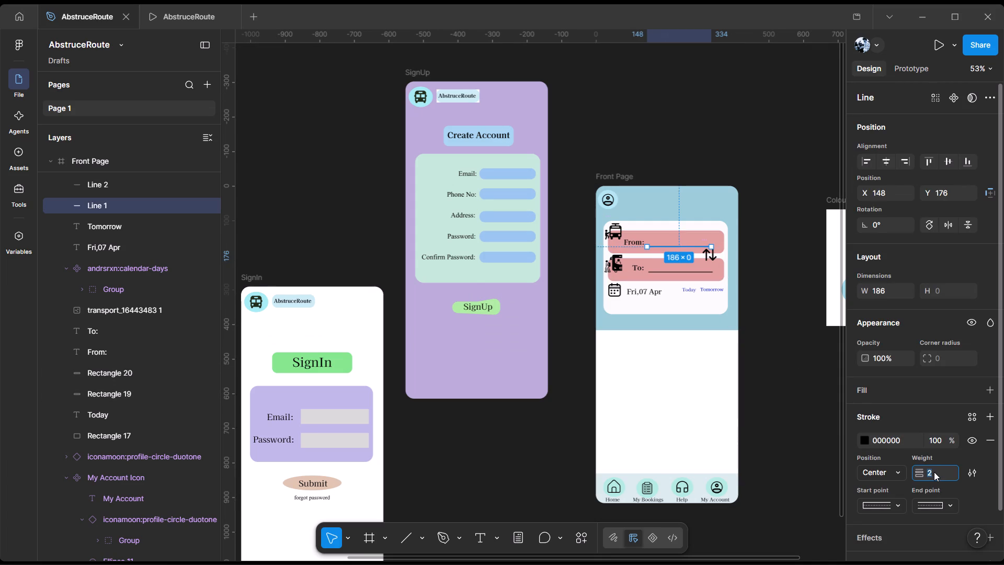
text(1.5)
key(Return)
click(733, 452)
Set the stroke weight of the line in the To: field to 1.5.
click(692, 271)
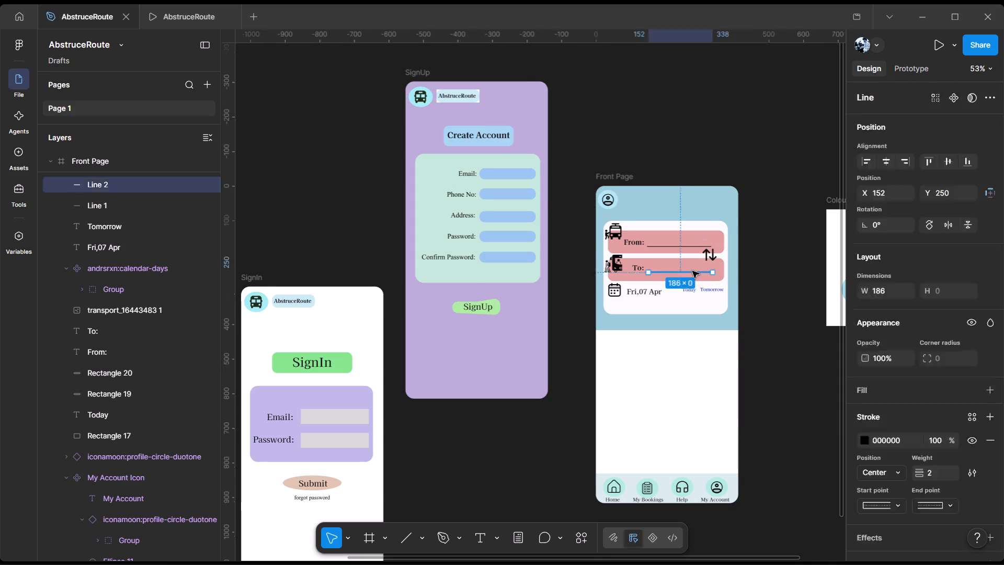
click(941, 475)
text(1.5)
key(Return)
click(808, 393)
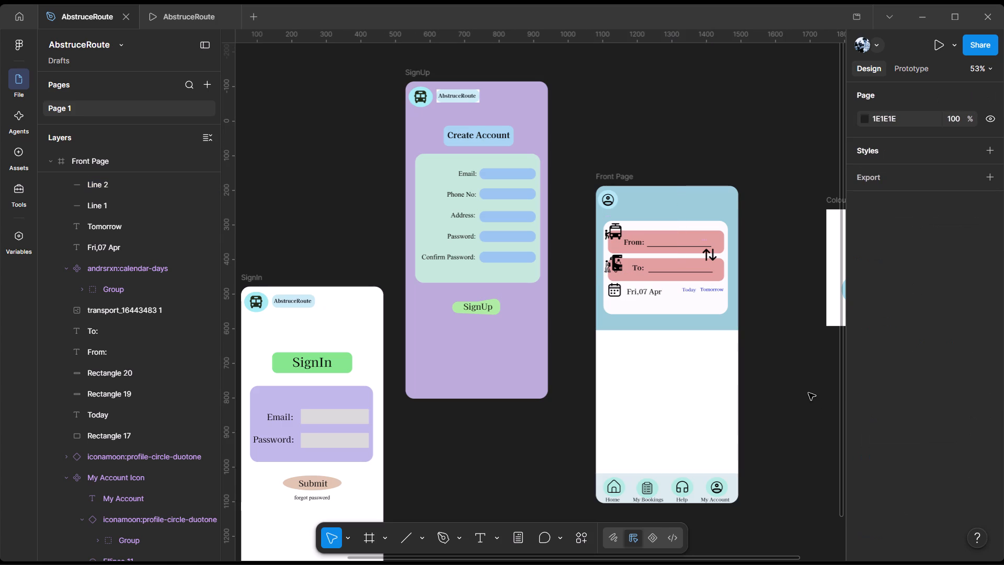
Check the redBus reference and add the text "Chennai" on the line in the From: field.
key(alt+Tab)
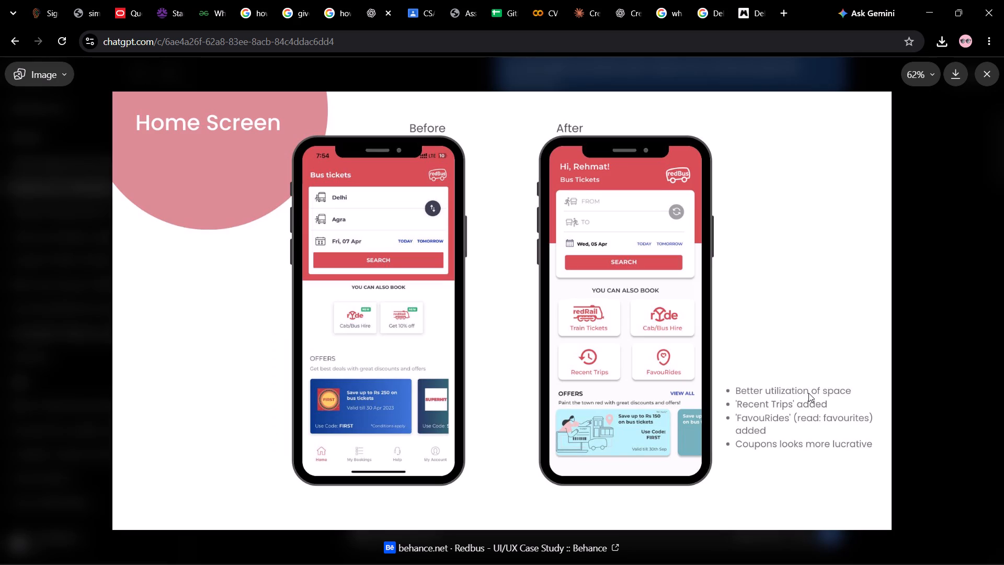
key(alt+Tab)
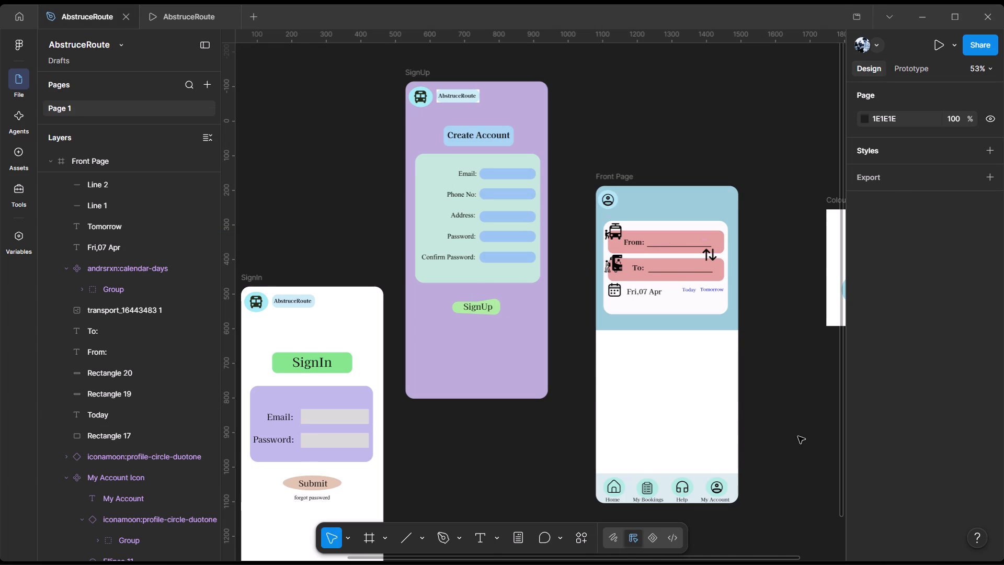
key(alt+Tab)
key(alt+Tab)
click(489, 535)
click(634, 409)
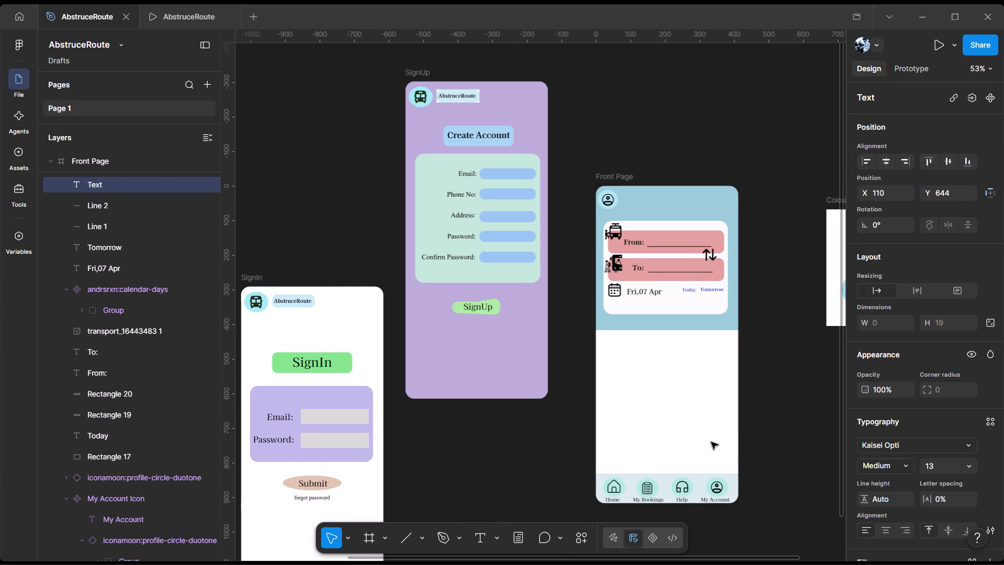
text(Chennai)
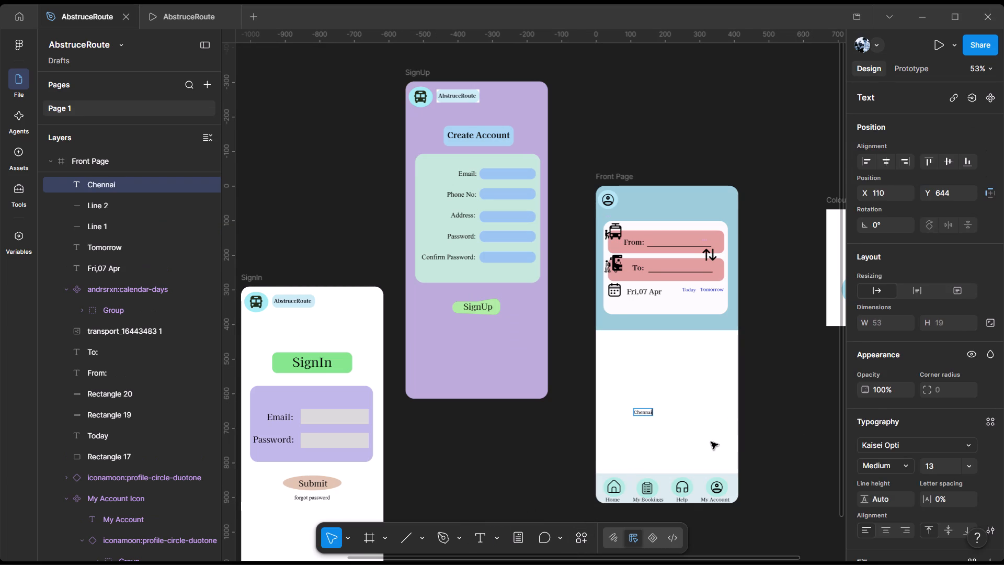
click(712, 442)
drag(639, 413, 654, 239)
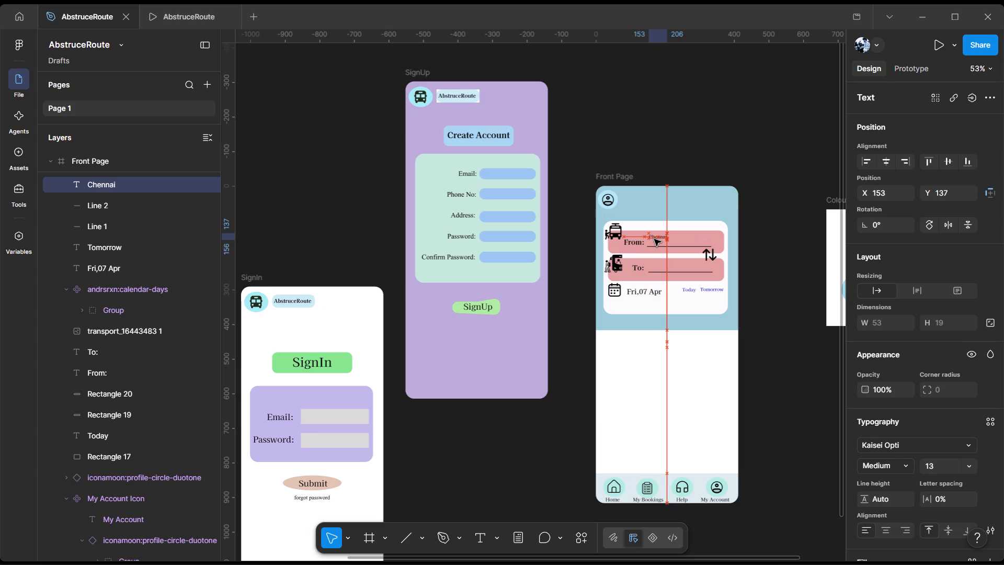
drag(654, 239, 658, 240)
click(773, 297)
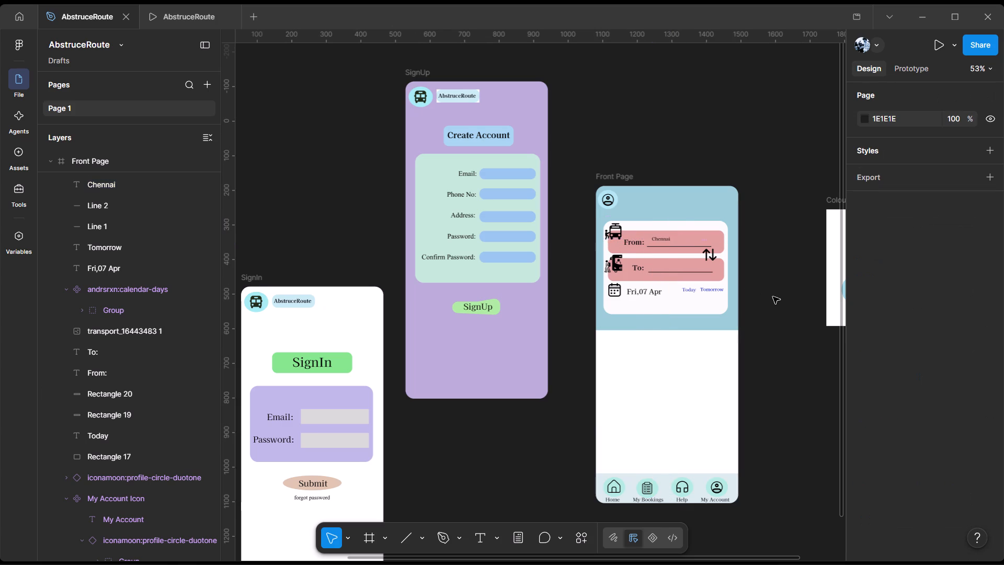
Set the "Chennai" text to font size 15 and Bold weight.
double_click(659, 235)
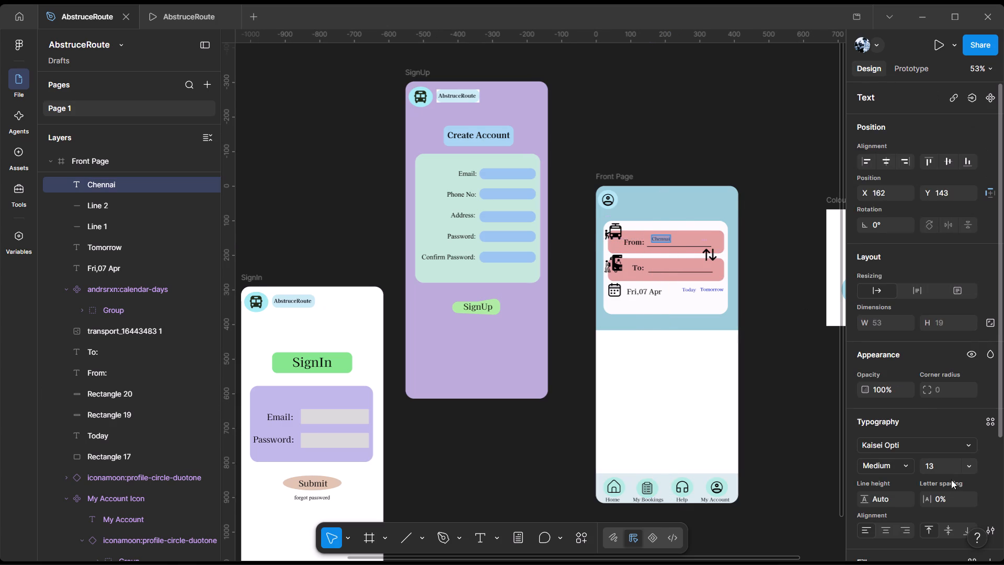
click(960, 466)
click(972, 466)
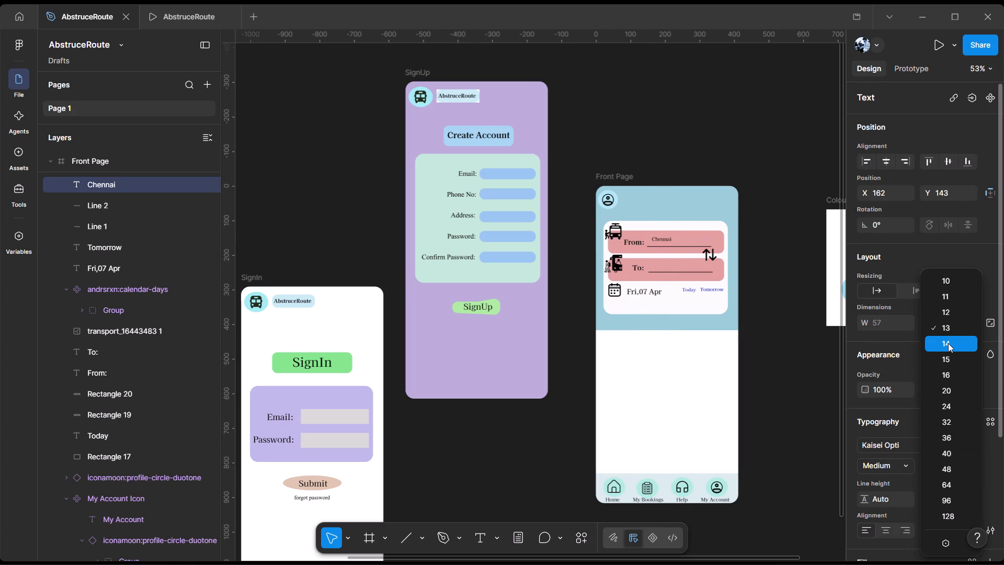
click(950, 358)
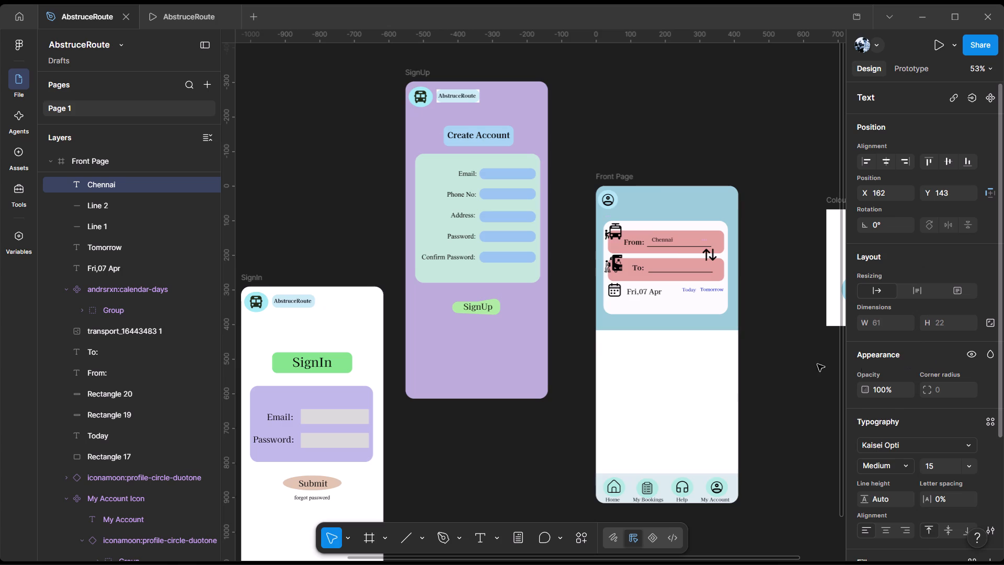
click(804, 366)
double_click(664, 241)
click(902, 465)
click(899, 480)
click(805, 427)
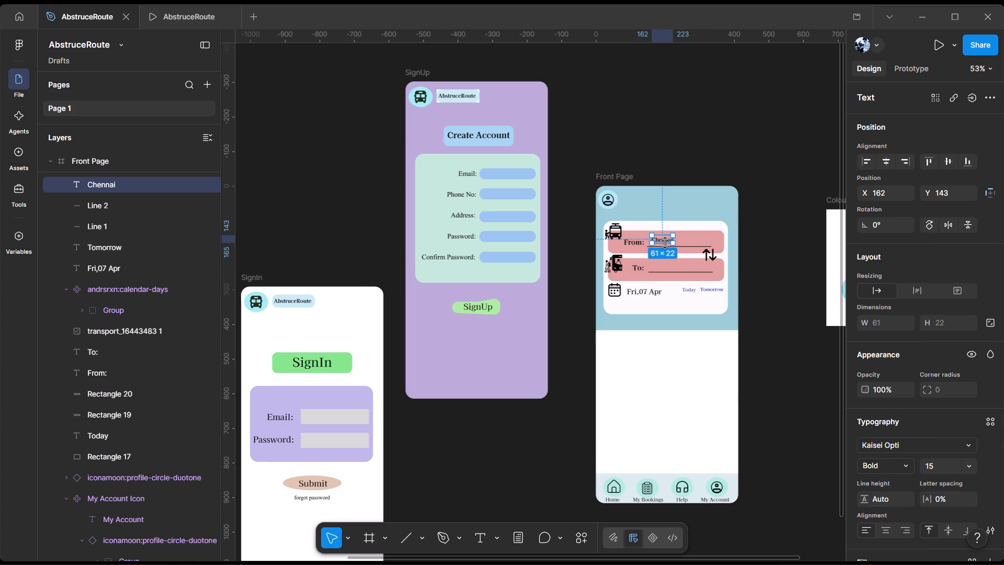
Reposition the "Chennai" text so it sits just above the From: field's line.
drag(653, 235, 647, 234)
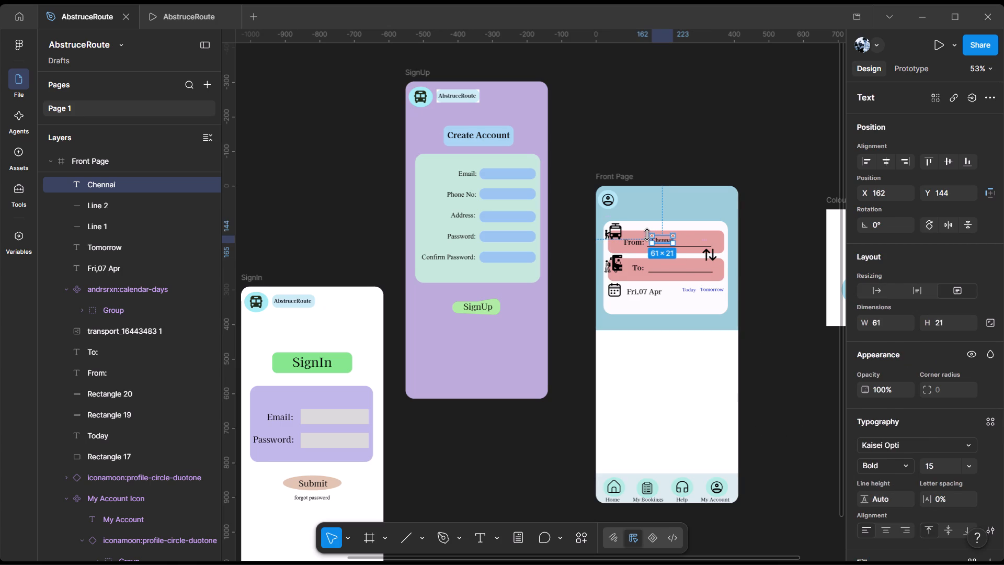
drag(647, 234, 647, 234)
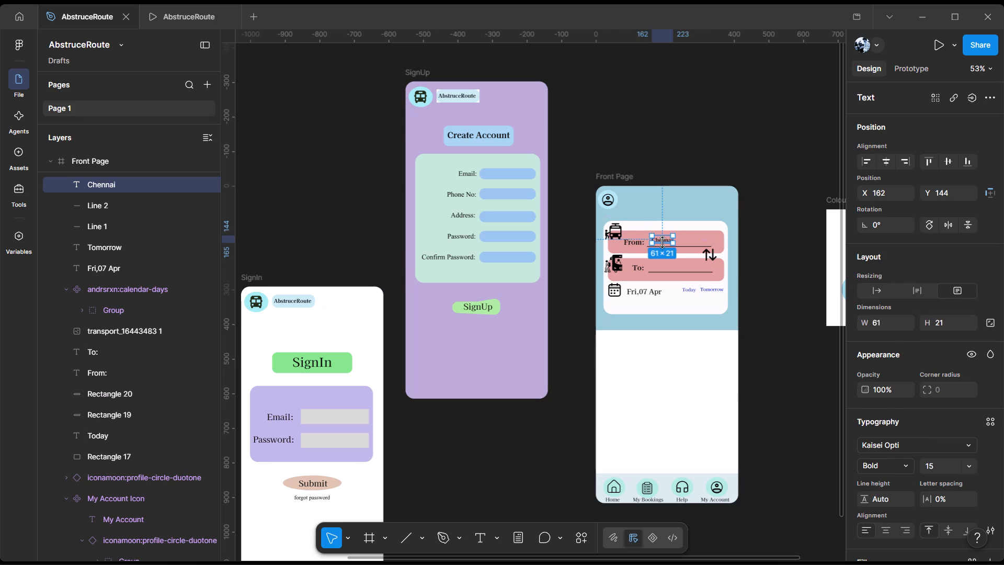
click(662, 242)
click(662, 242)
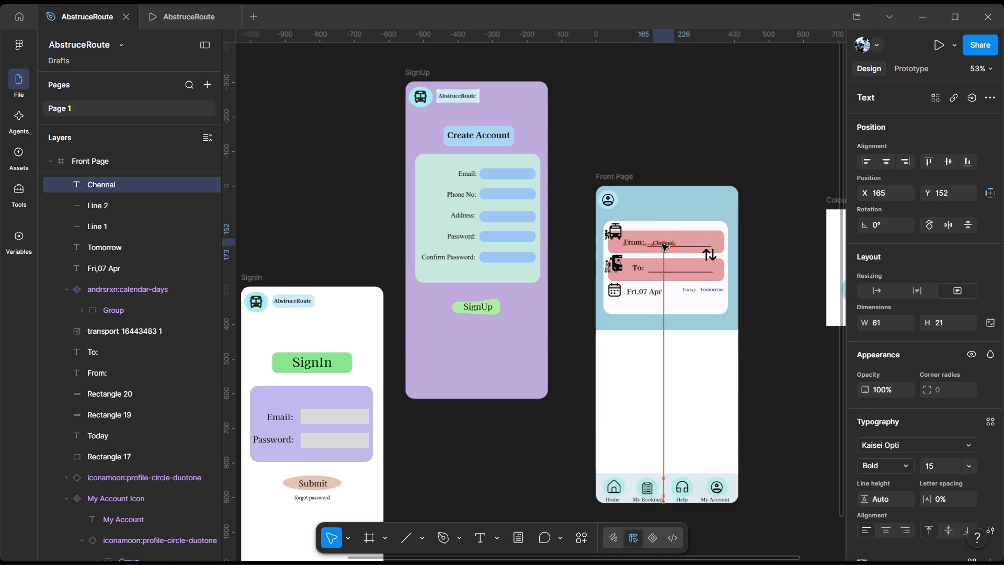
click(780, 299)
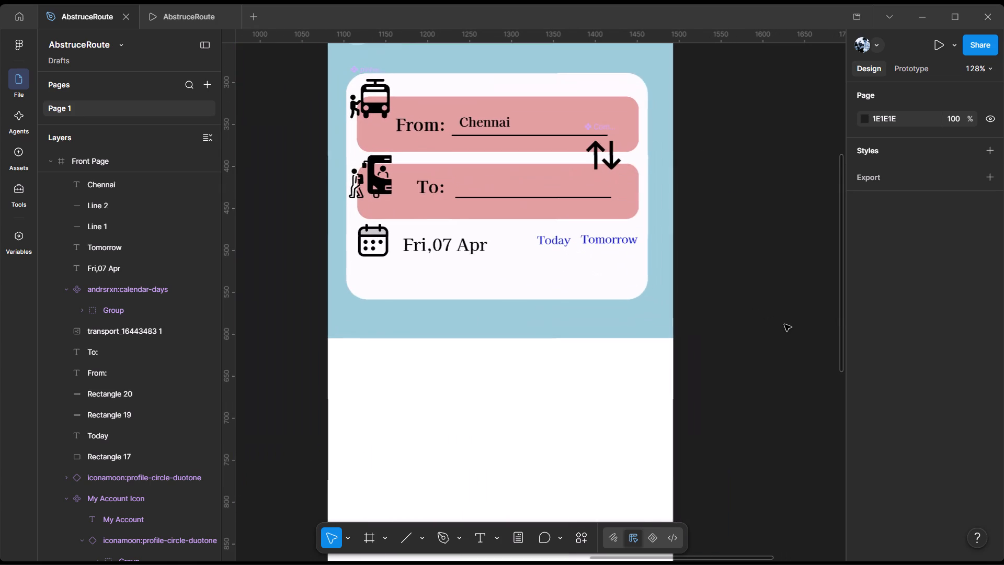
Add the text "Madurai" in the To: field.
click(477, 544)
click(474, 181)
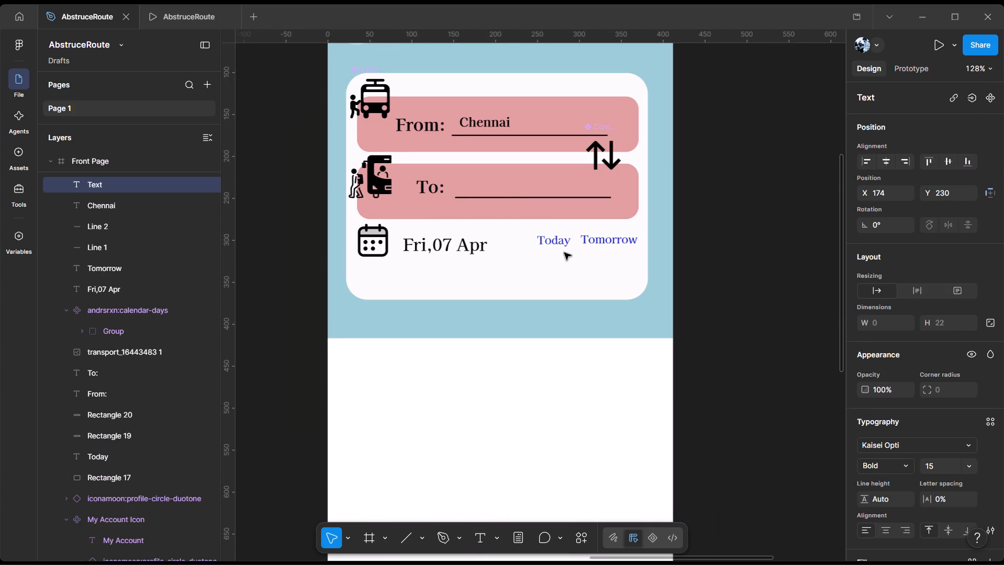
text(Ma)
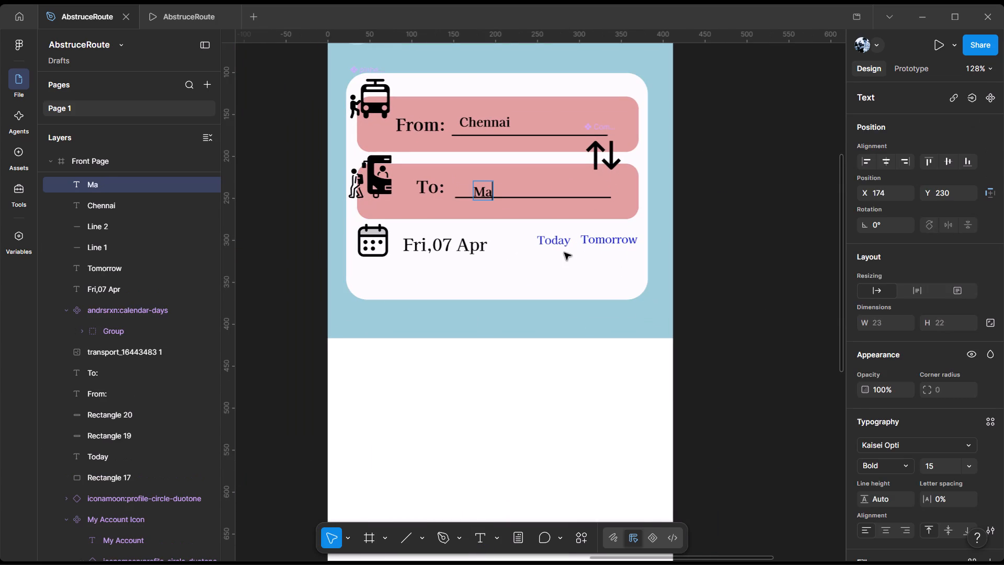
text(durai)
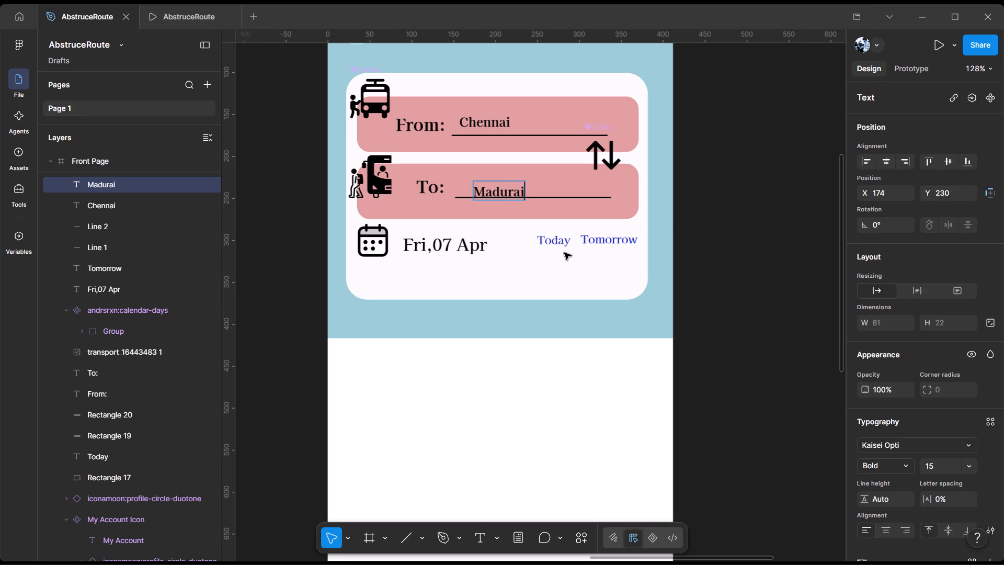
Replace "Madurai" with "Vellore" and move the text just above the To: field's line, at about X 164, Y 221.
double_click(504, 192)
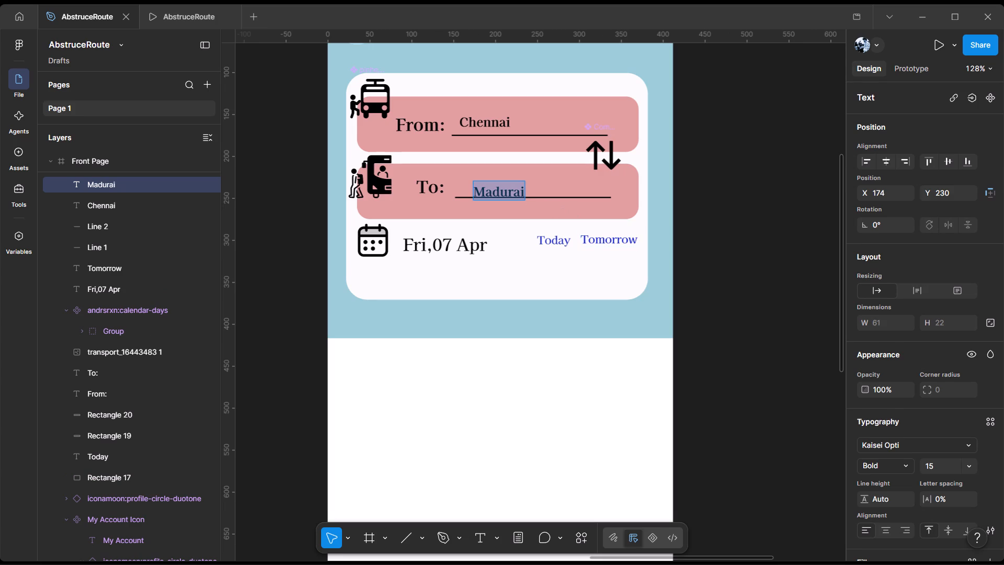
text(Vellore)
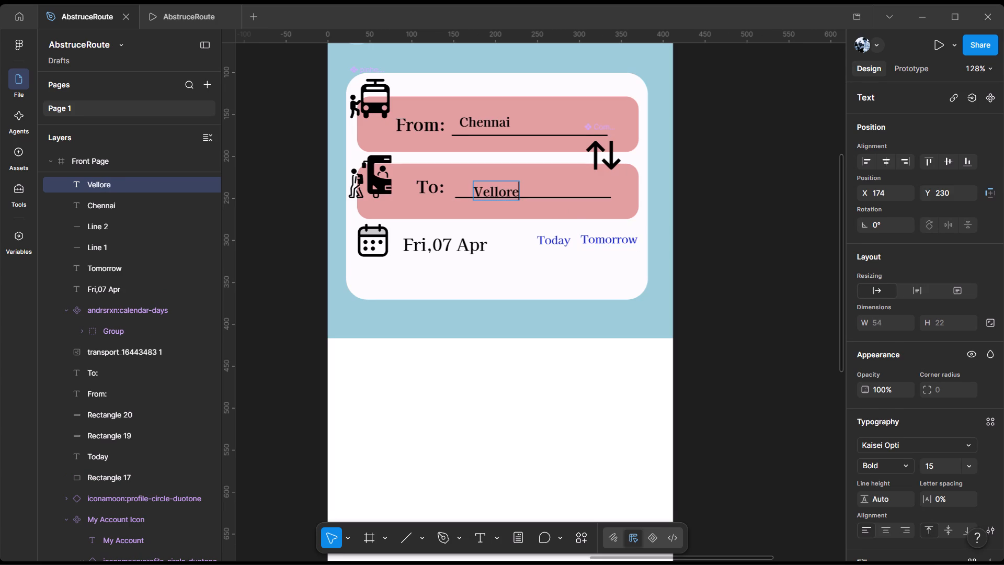
click(535, 370)
drag(501, 189, 492, 182)
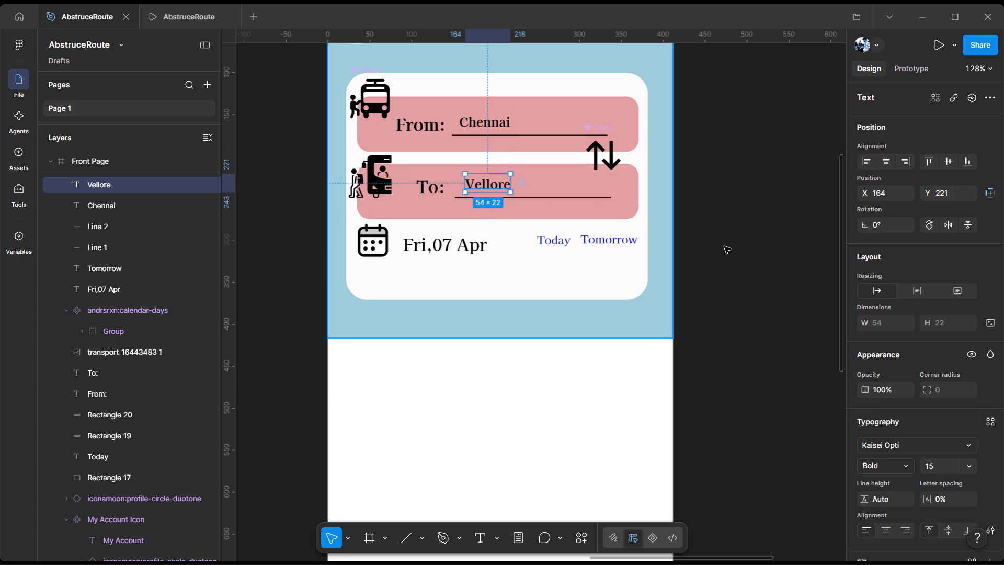
click(822, 267)
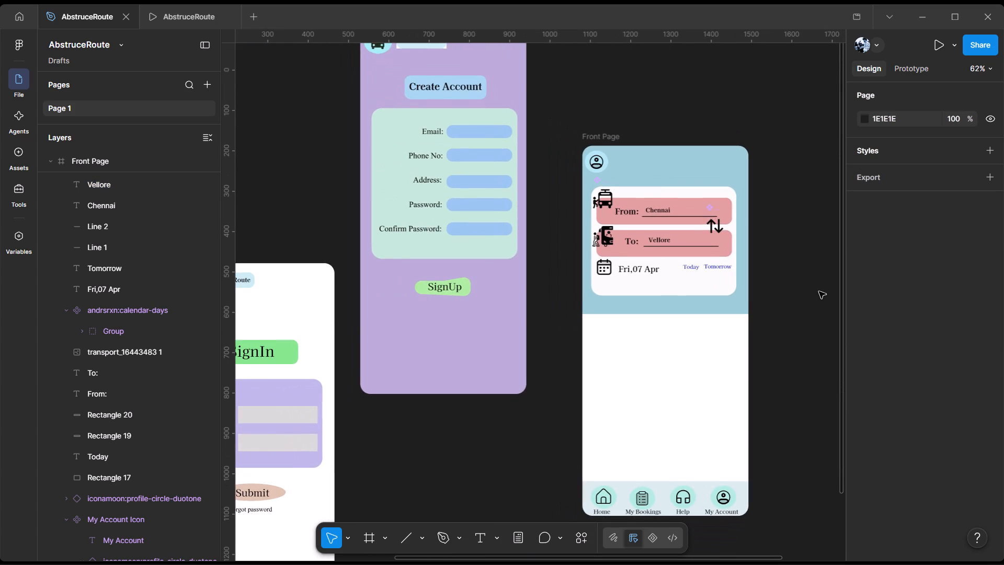
Check the redBus reference and draw a rectangle about 203 × 48 below the date row of the search card.
scroll(819, 291, down, 1)
key(alt+Tab)
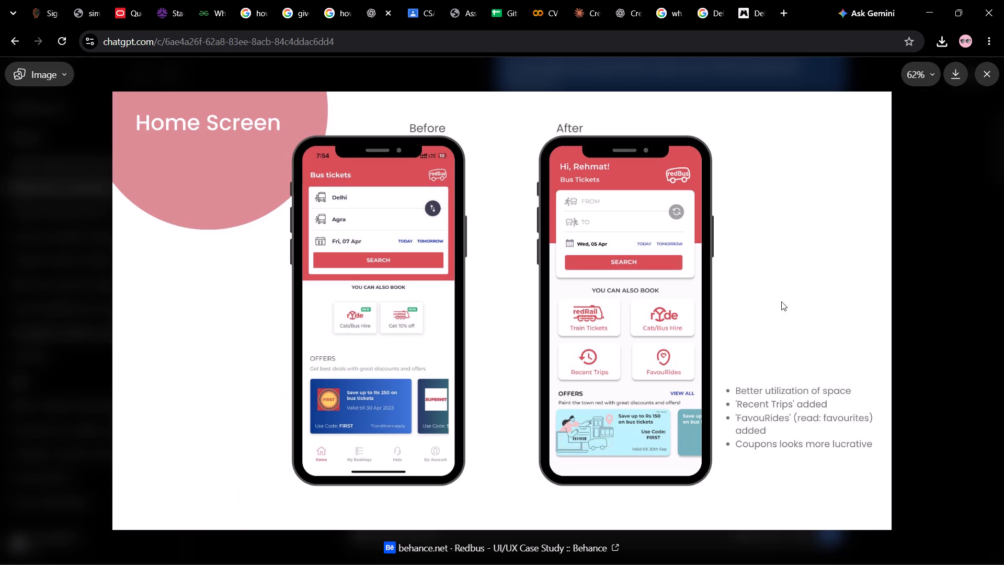
key(alt+Tab)
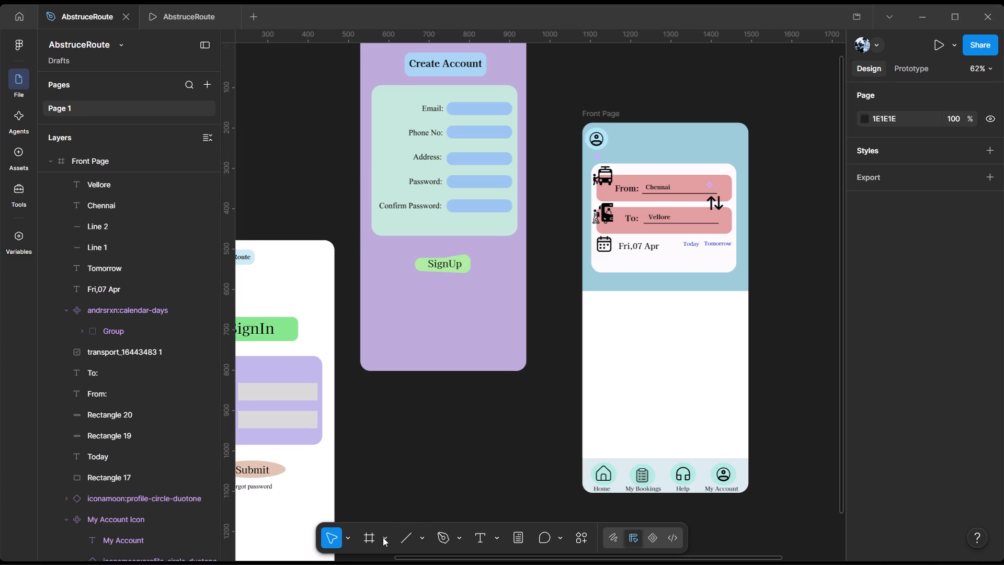
click(383, 537)
click(427, 541)
click(421, 539)
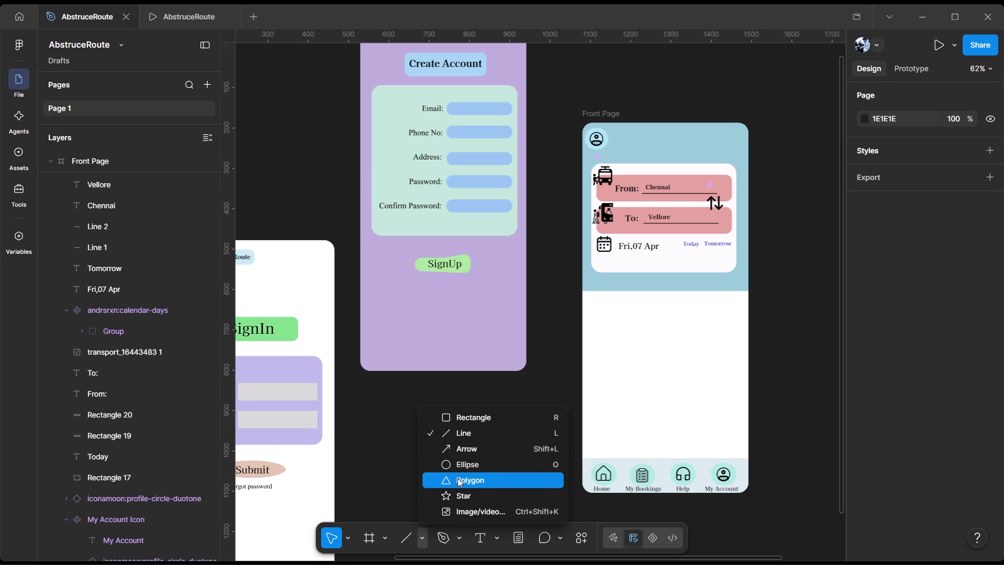
click(459, 415)
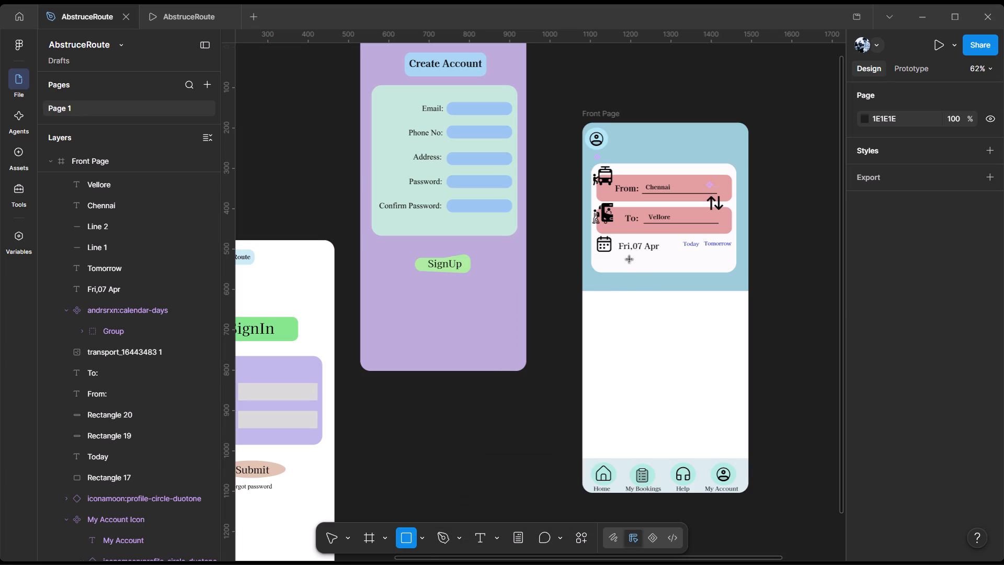
drag(629, 257, 711, 267)
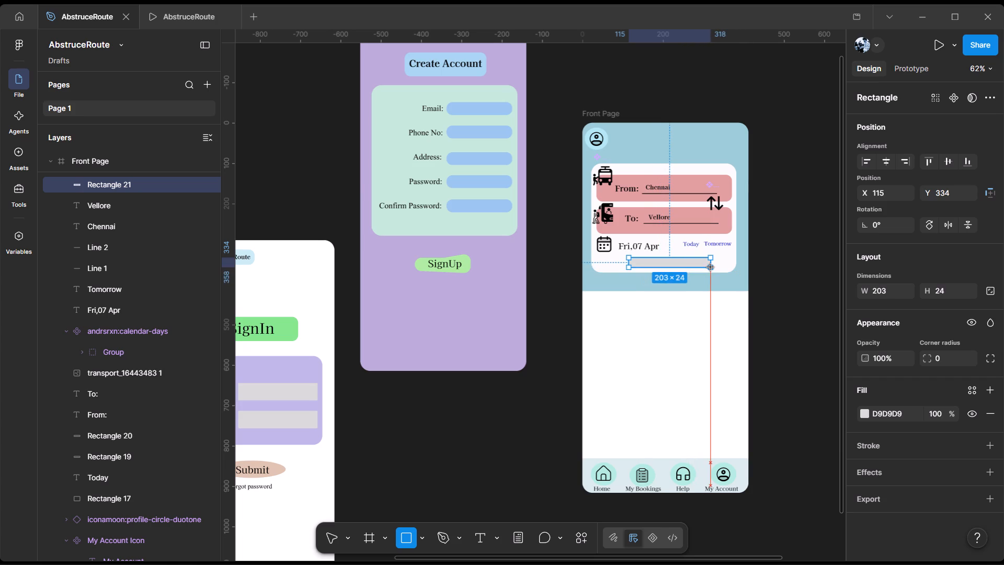
drag(711, 267, 711, 271)
click(670, 257)
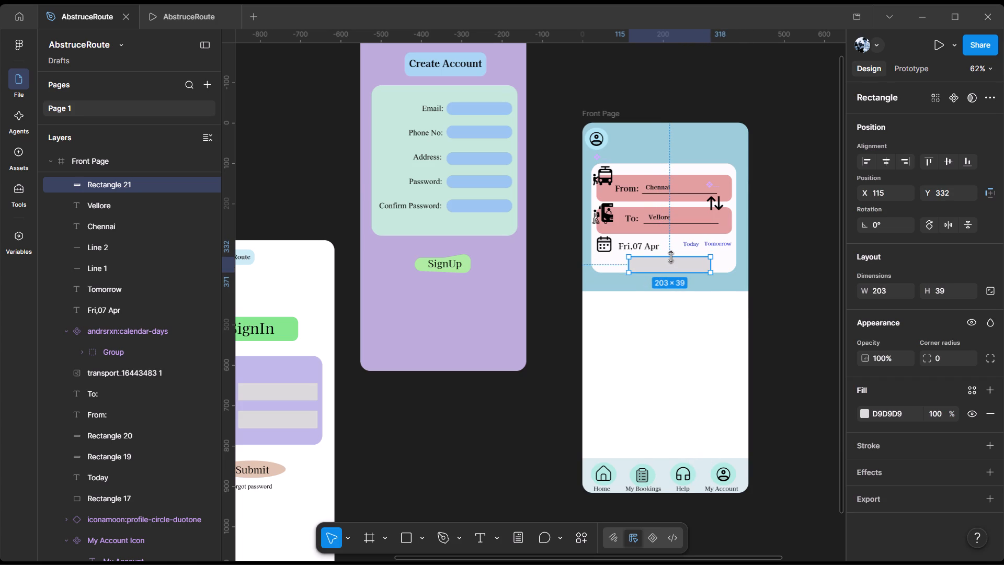
click(718, 376)
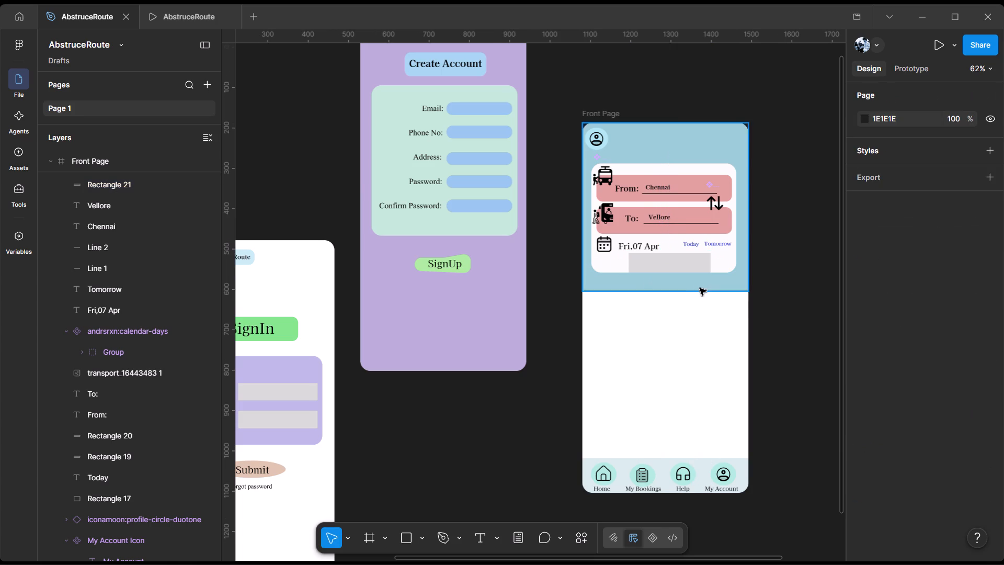
Set the new rectangle's corner radius to 17 and its height to 45.
click(688, 274)
click(945, 354)
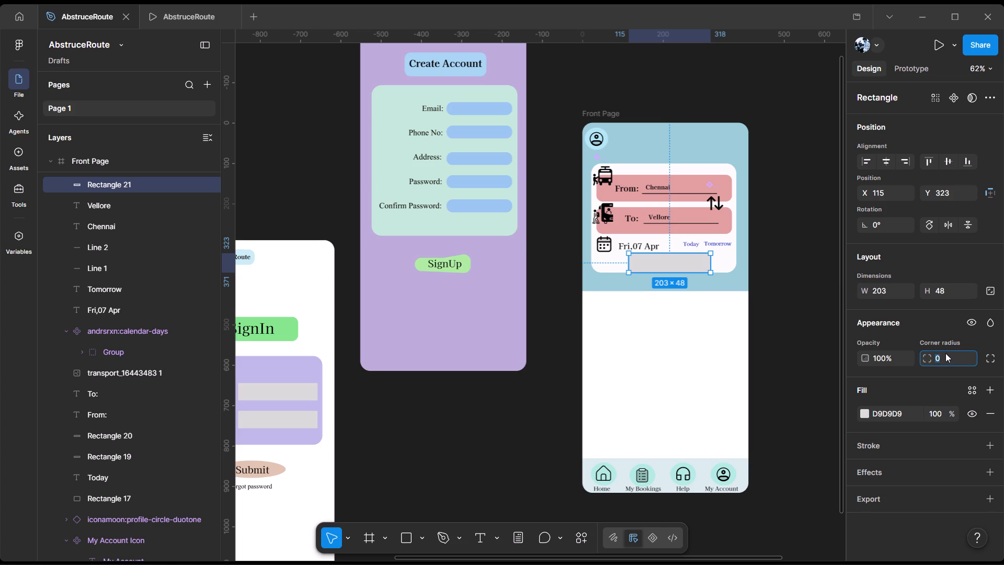
text(17)
key(Return)
click(949, 291)
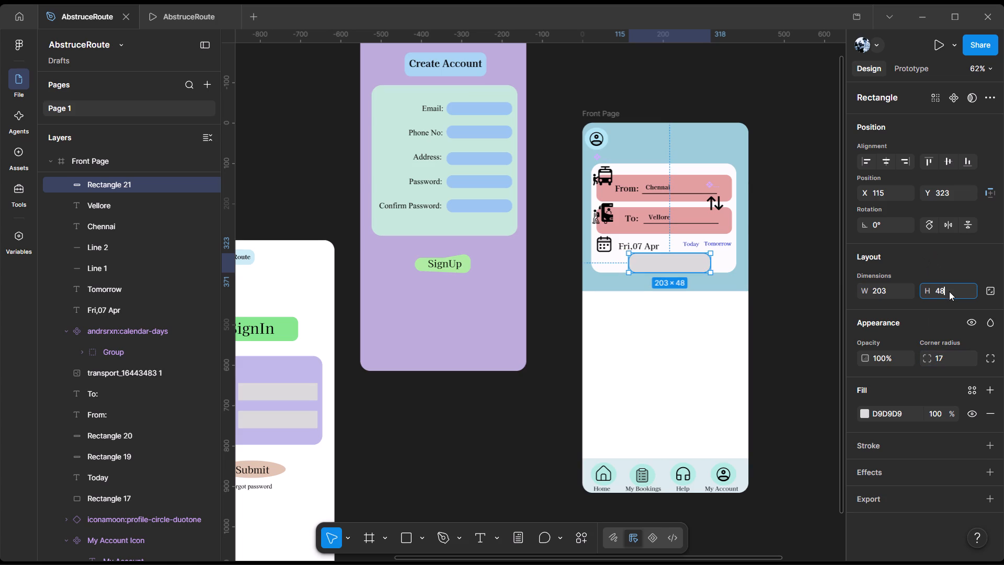
text(45)
key(Return)
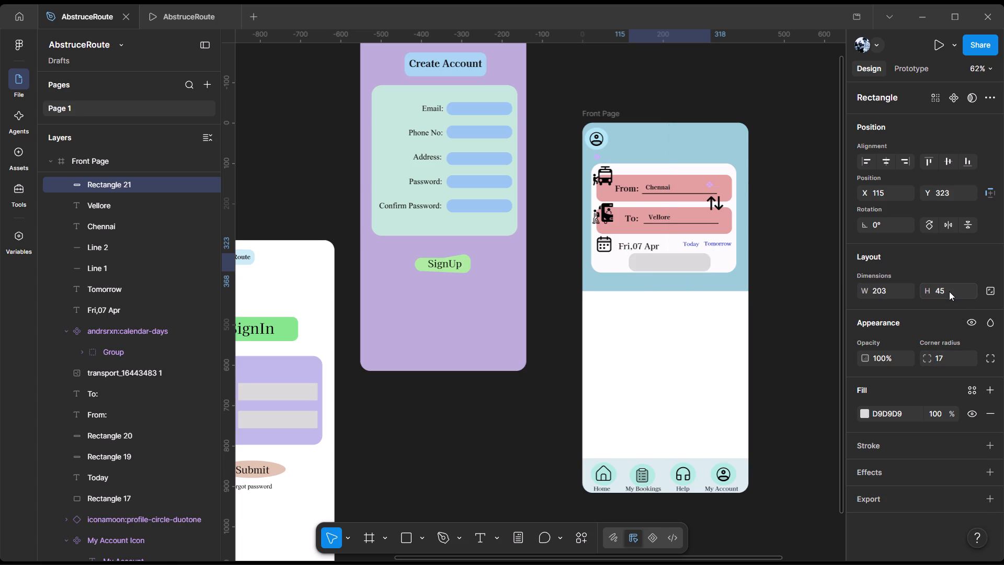
click(717, 349)
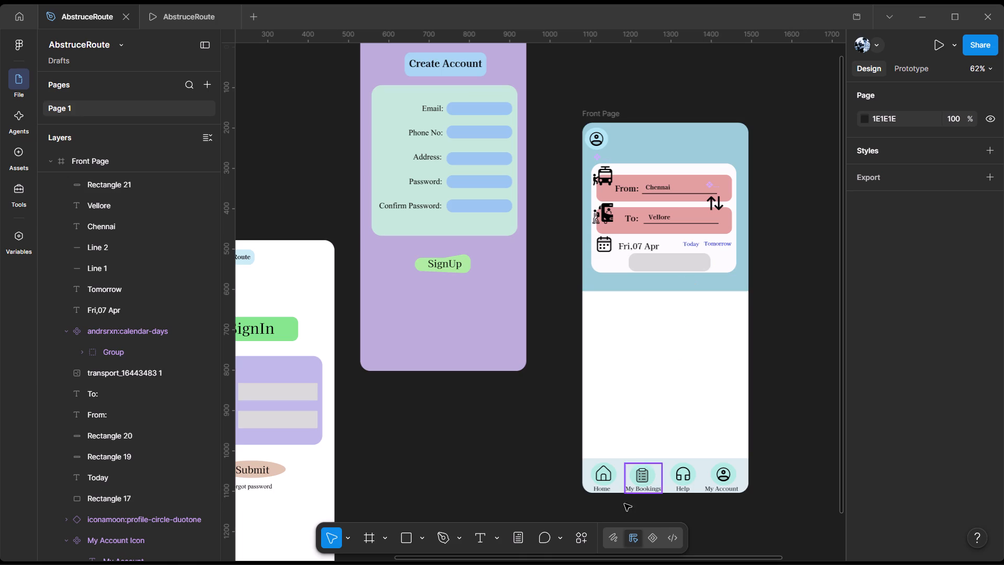
Add the text "Search" on the grey rectangle below the date row.
click(486, 538)
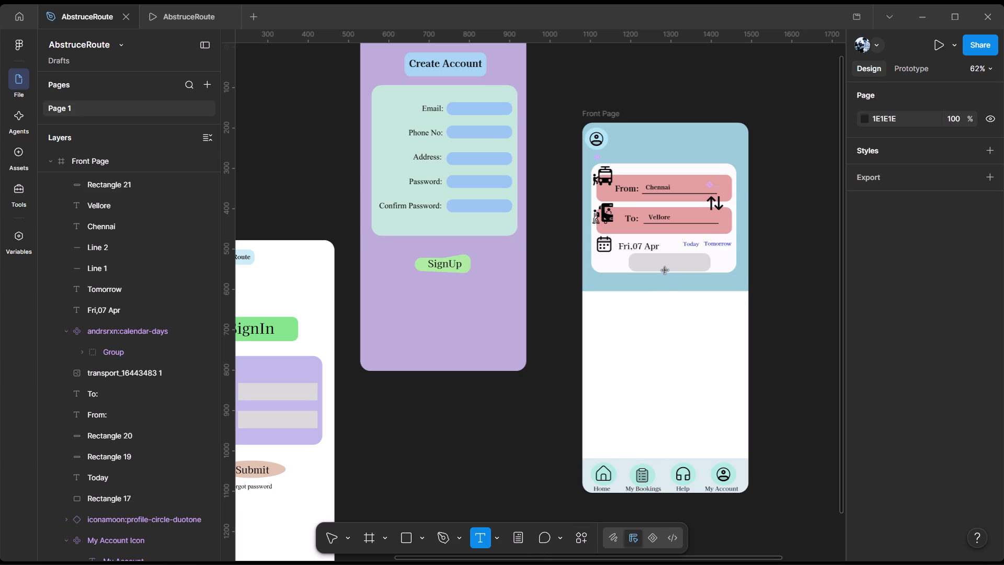
click(663, 262)
text(Search)
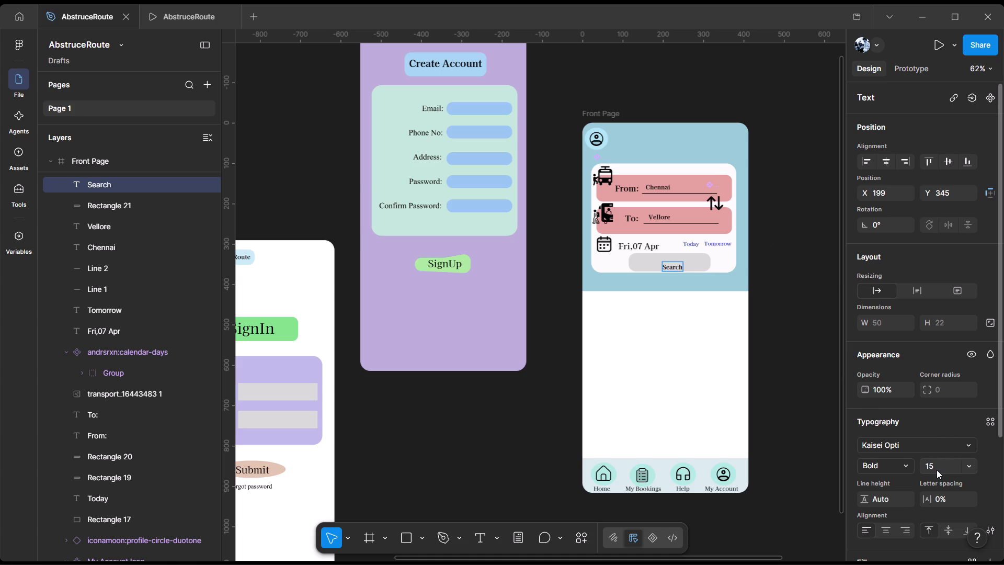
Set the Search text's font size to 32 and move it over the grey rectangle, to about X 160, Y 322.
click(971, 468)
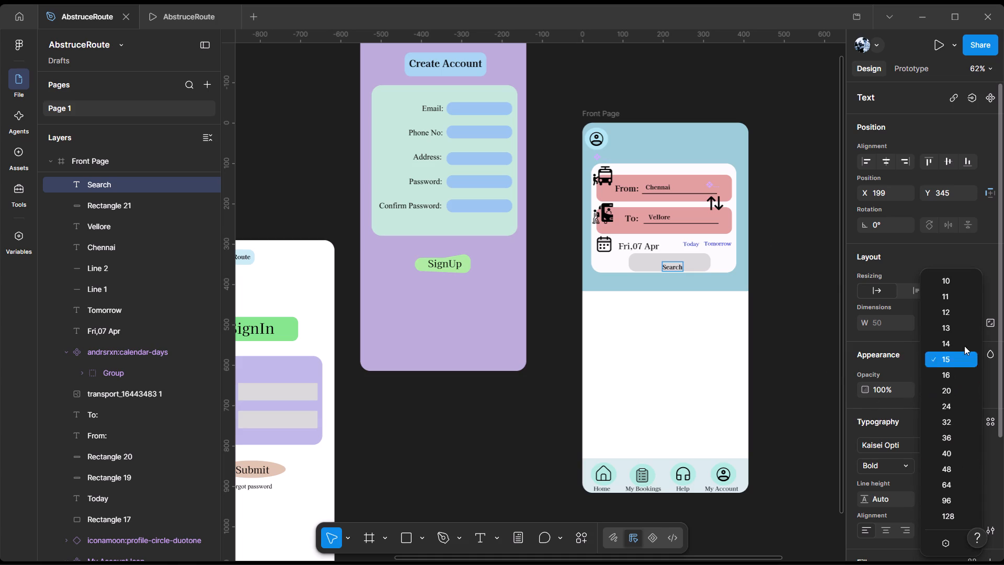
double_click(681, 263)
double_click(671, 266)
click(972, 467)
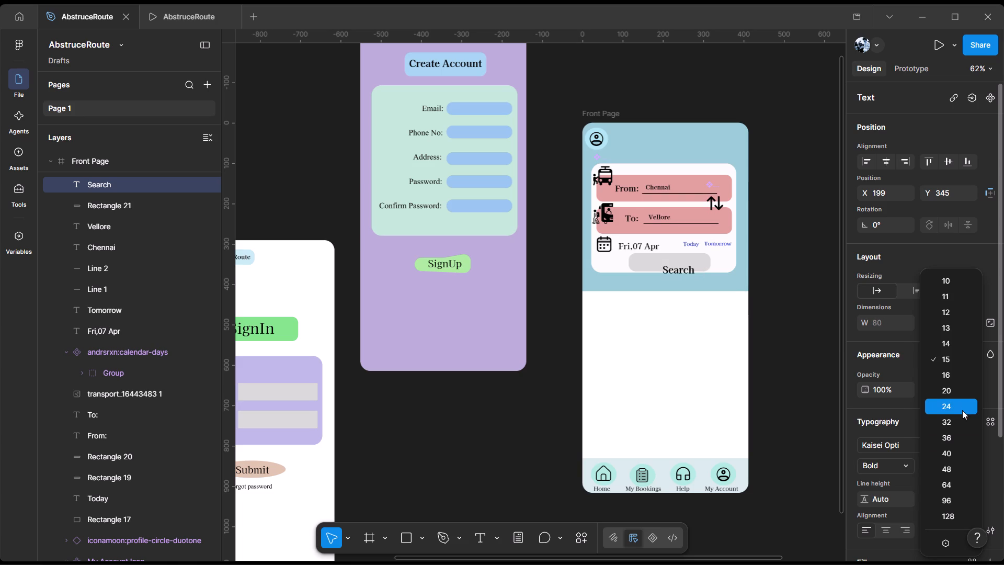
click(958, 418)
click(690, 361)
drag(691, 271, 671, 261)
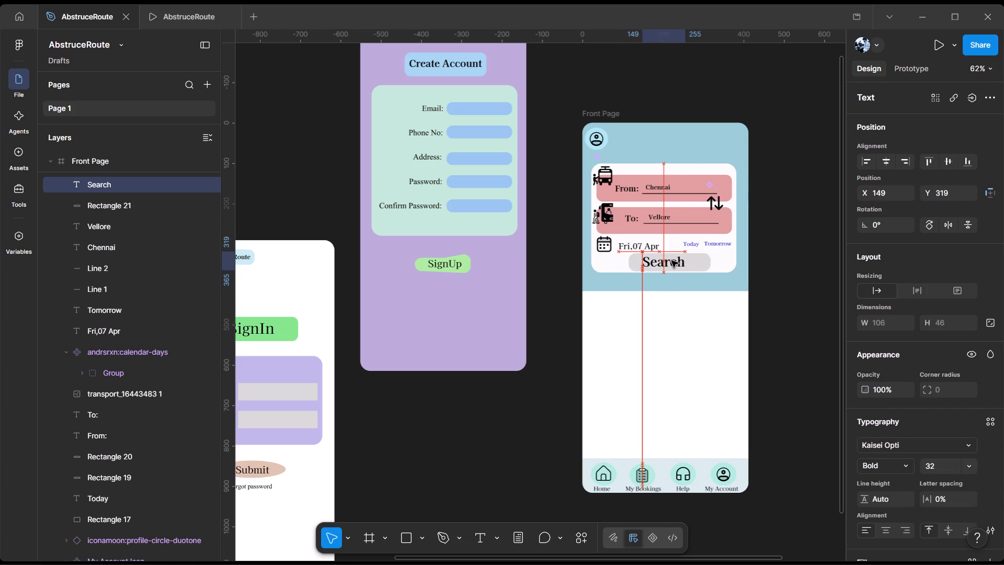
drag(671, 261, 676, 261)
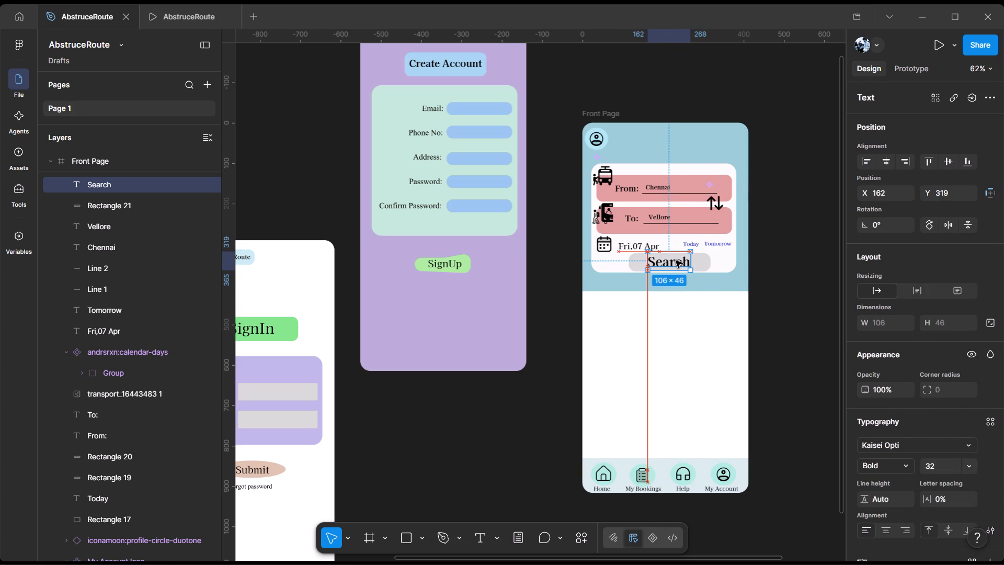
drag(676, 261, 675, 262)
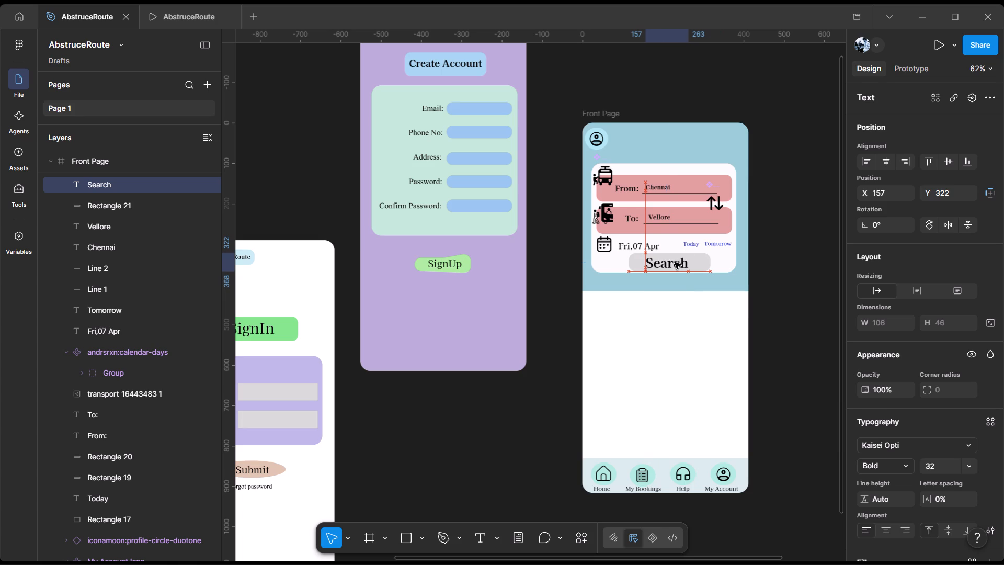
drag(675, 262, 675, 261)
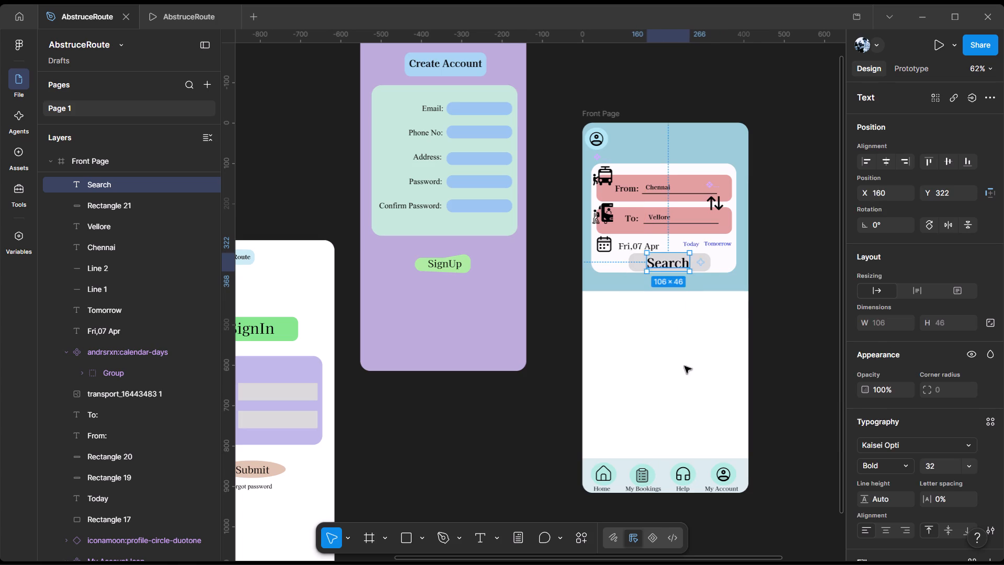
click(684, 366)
Check the redBus reference, set the Search text's font size to 20 and centre the text on the grey rectangle.
key(alt+Tab)
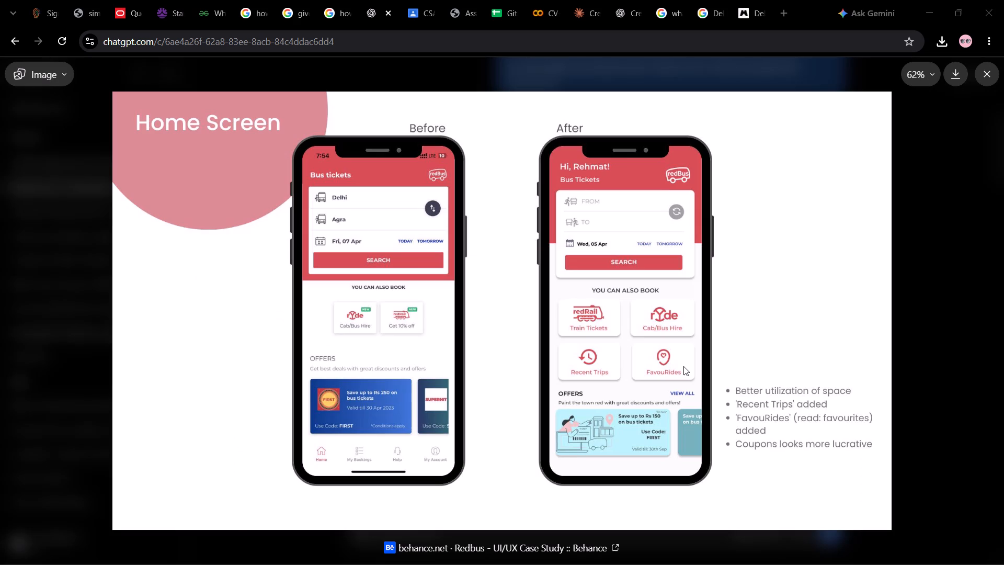
key(alt+Tab)
double_click(678, 263)
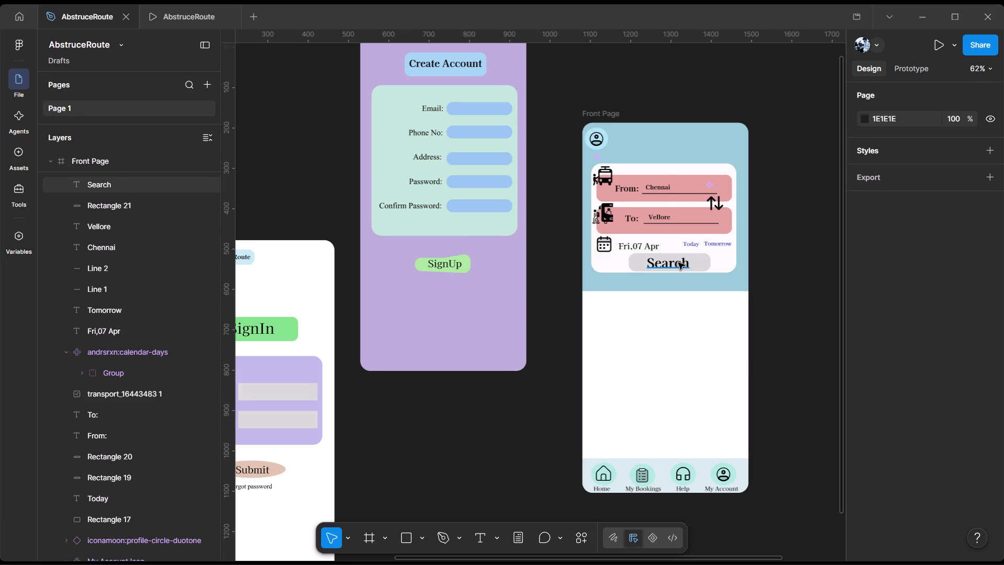
click(964, 467)
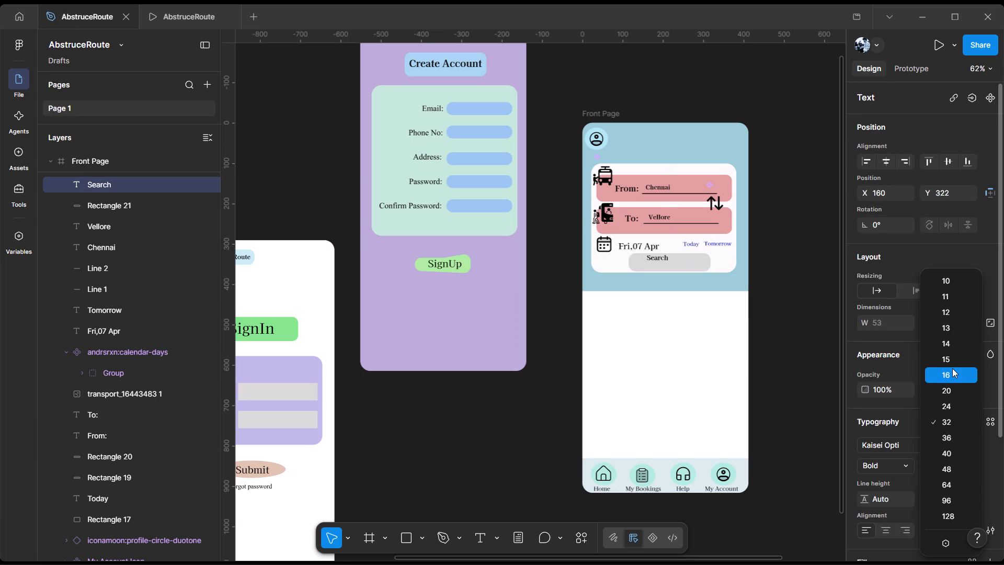
click(952, 389)
click(737, 374)
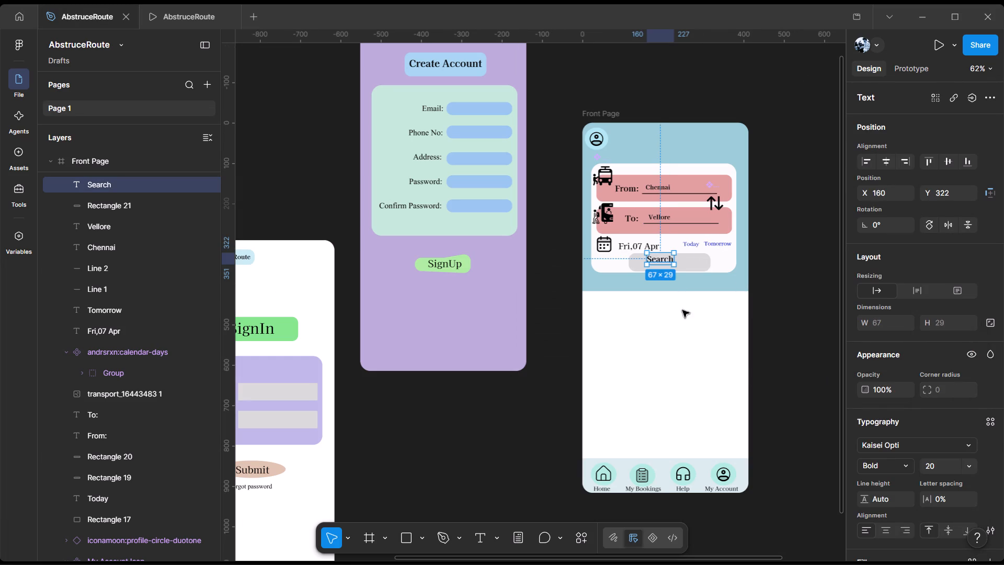
drag(660, 261, 665, 264)
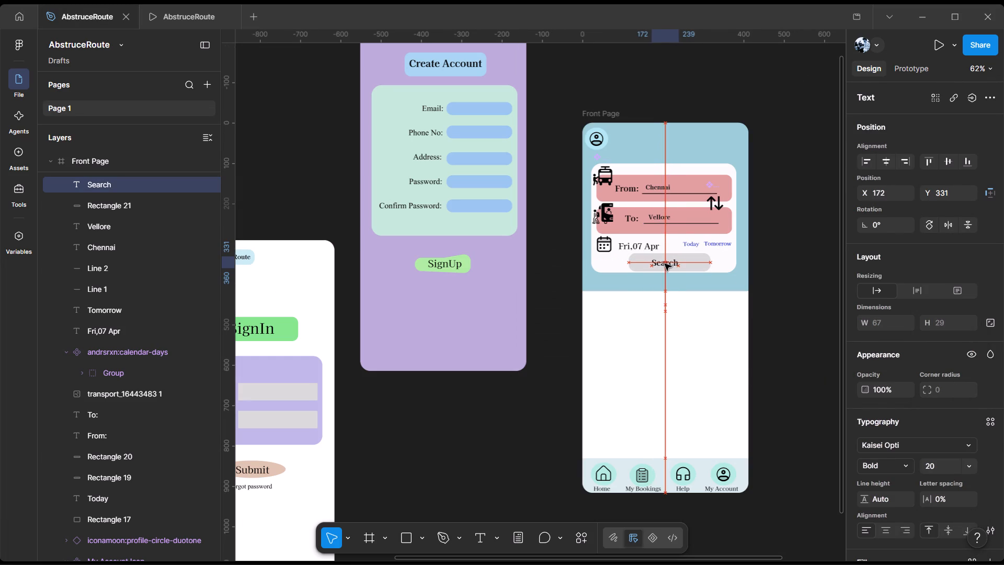
drag(665, 264, 666, 264)
click(706, 352)
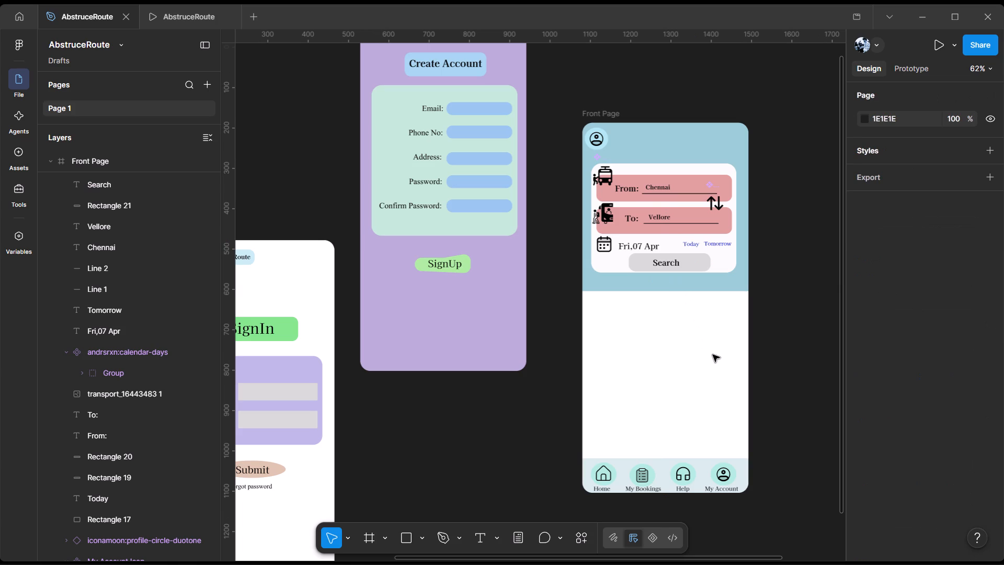
Change the fill of the rectangle behind the Search text to light purple CAA2DC.
click(699, 263)
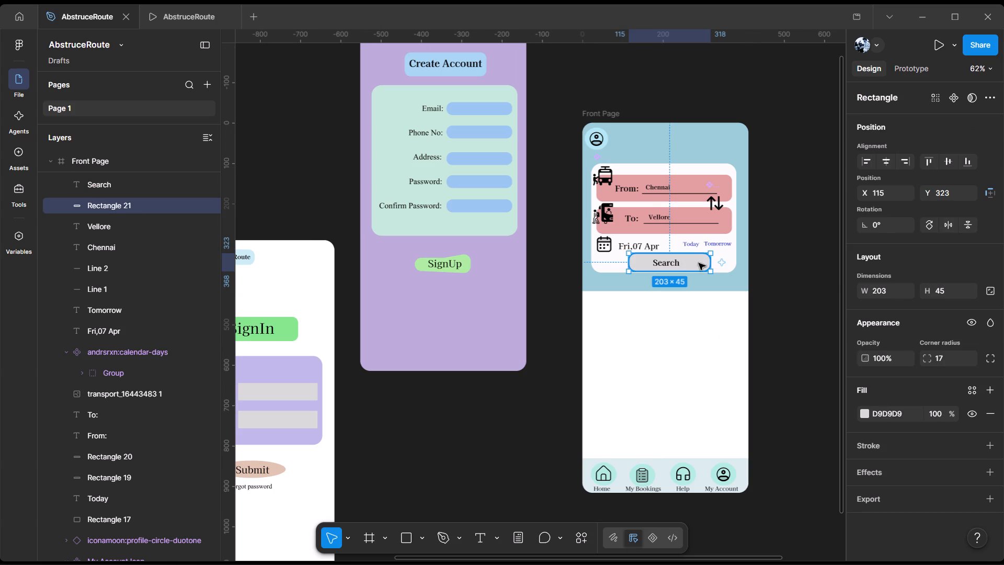
click(865, 409)
click(774, 310)
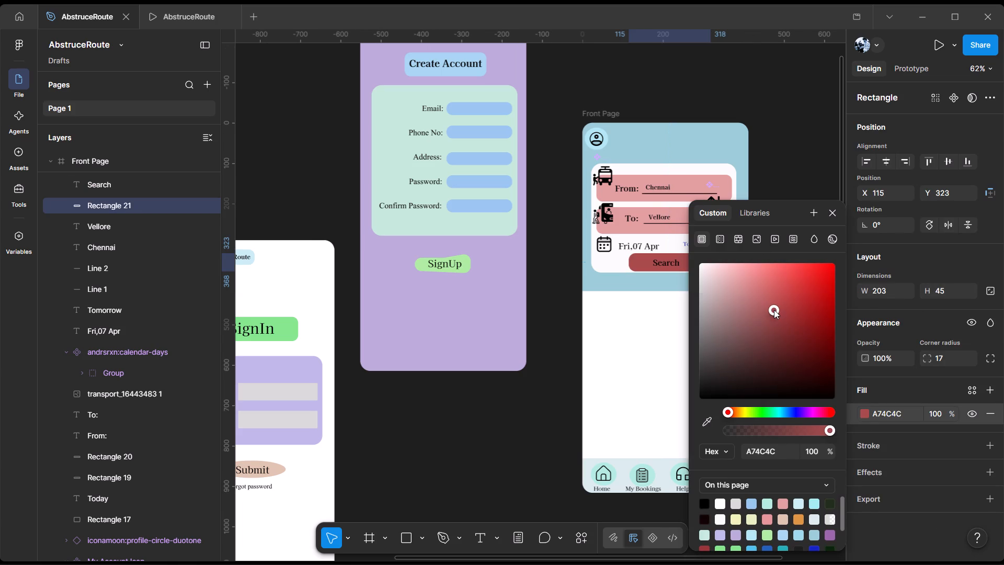
click(782, 410)
click(774, 411)
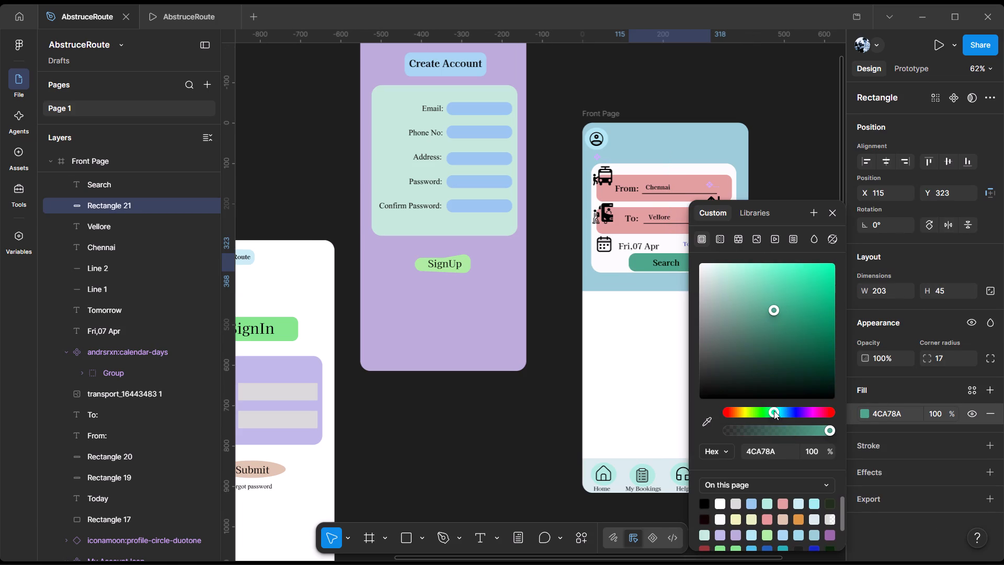
click(795, 413)
click(808, 413)
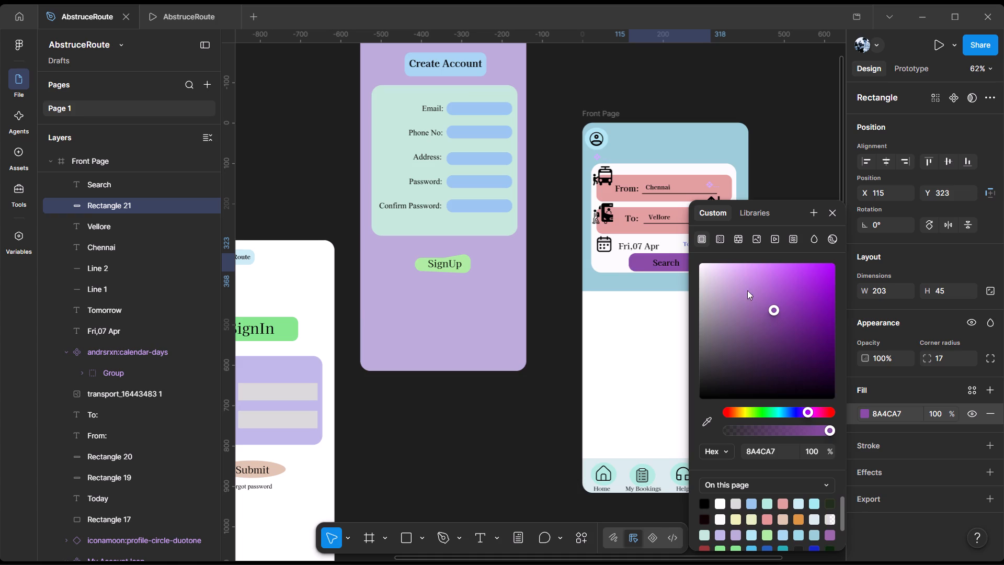
click(735, 281)
click(634, 352)
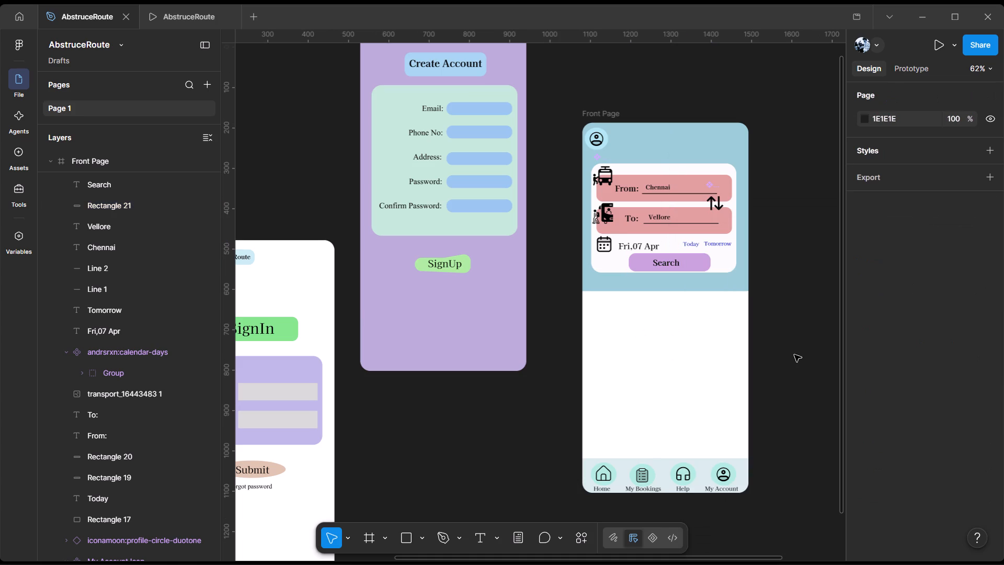
Narrow the purple Search rectangle from its right edge to a width of about 177.
click(700, 264)
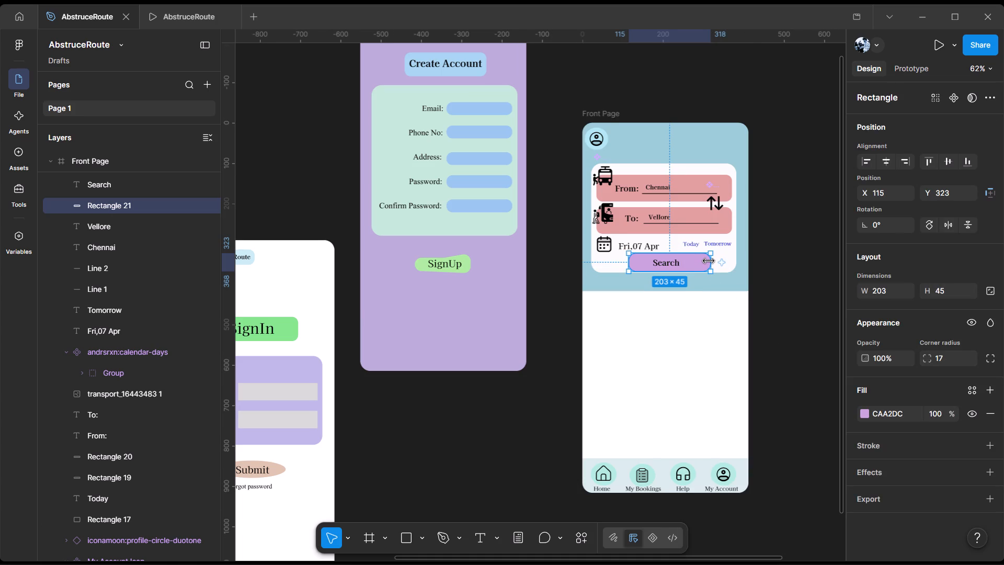
drag(709, 261, 703, 261)
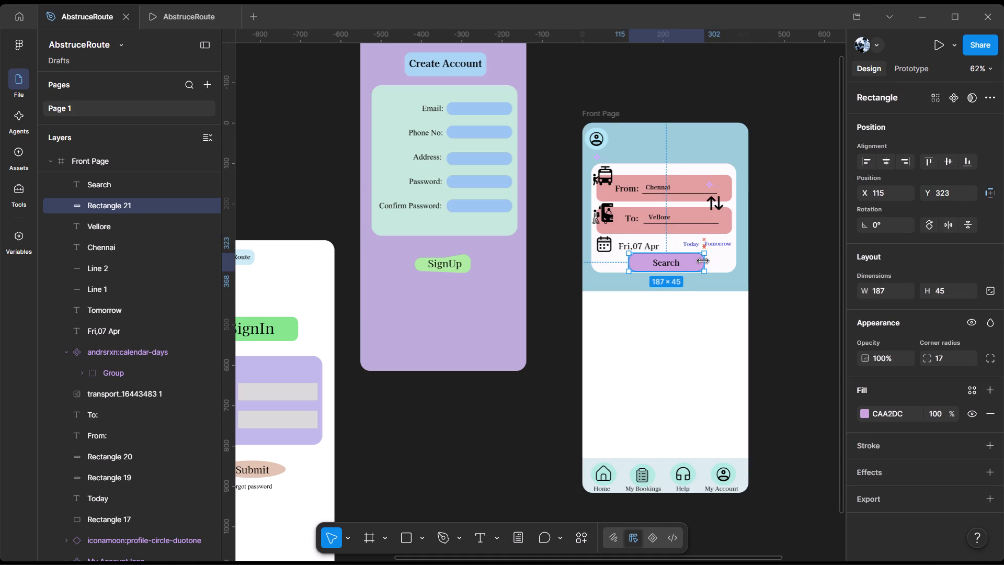
drag(703, 261, 701, 262)
click(798, 330)
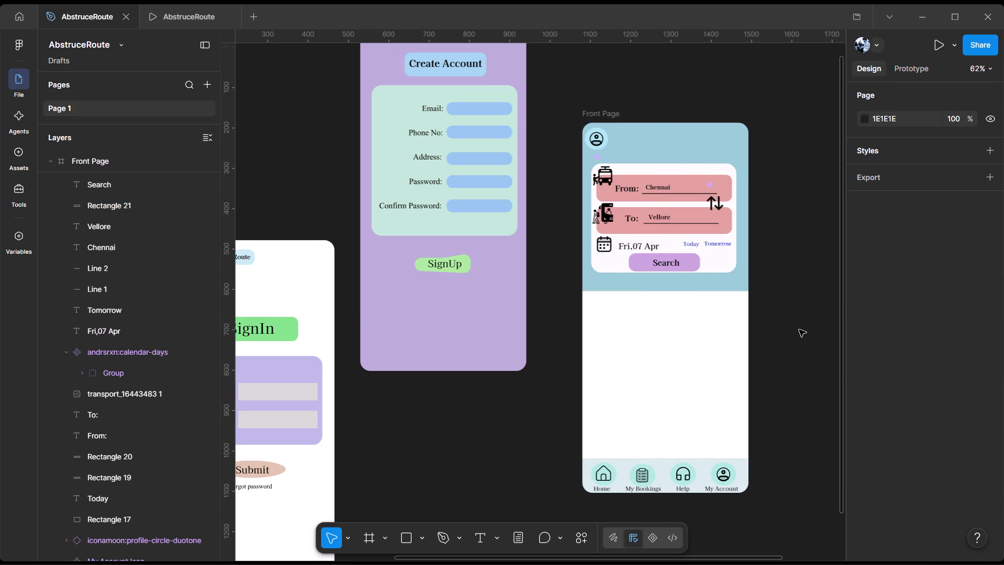
Check the redBus reference and extend the white search card downward to a height of about 283.
key(alt+Tab)
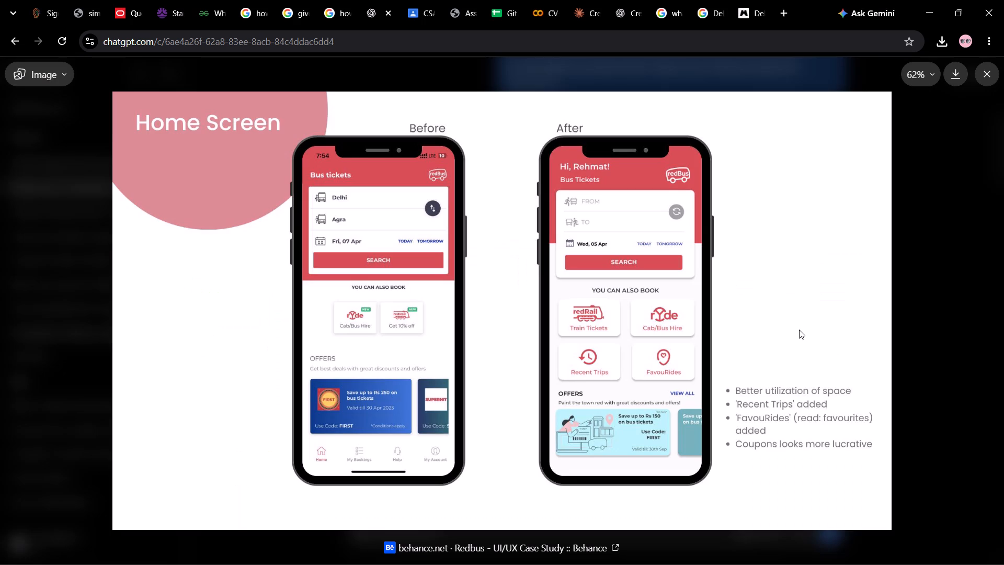
key(alt+Tab)
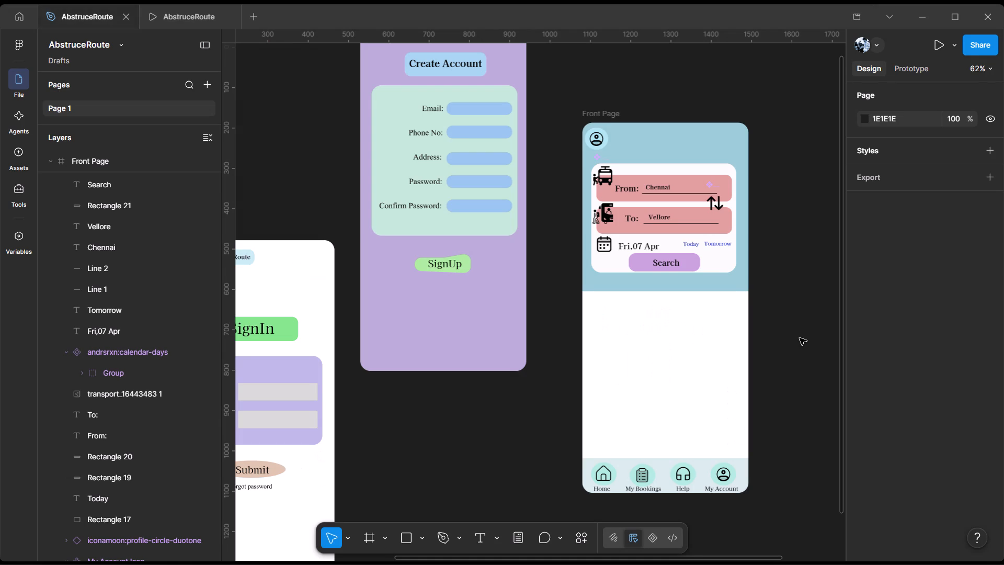
key(alt+Tab)
key(alt+Tab)
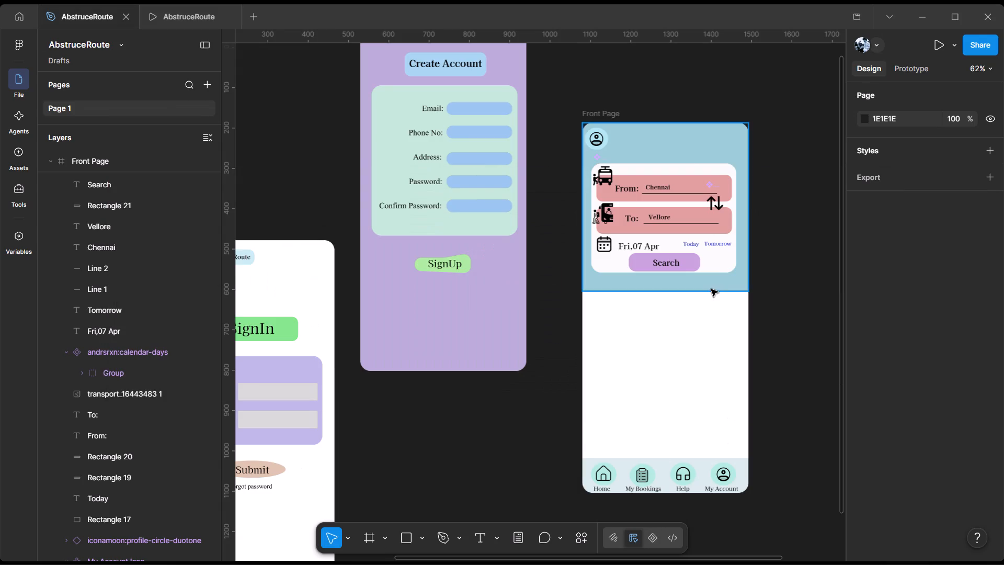
click(718, 269)
click(679, 275)
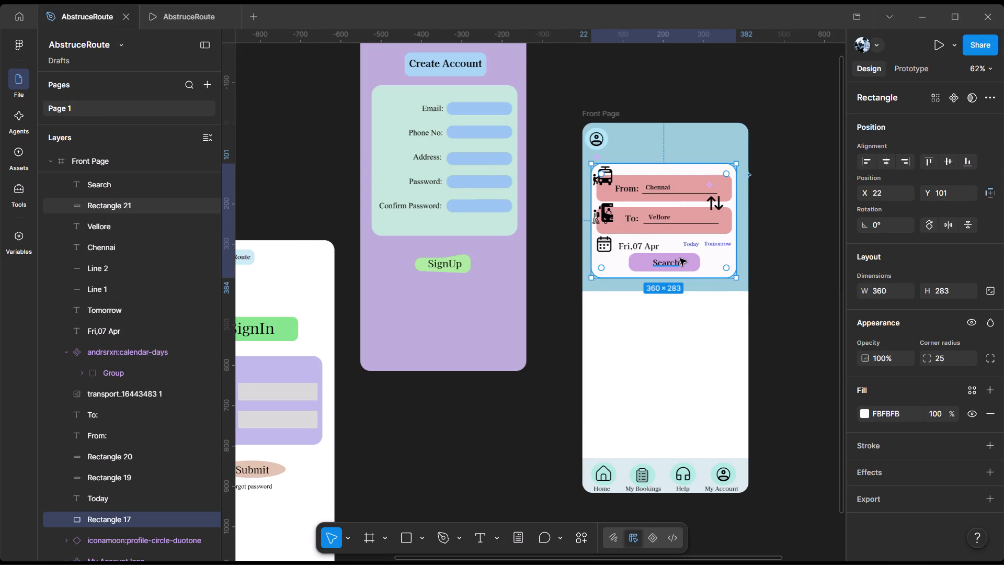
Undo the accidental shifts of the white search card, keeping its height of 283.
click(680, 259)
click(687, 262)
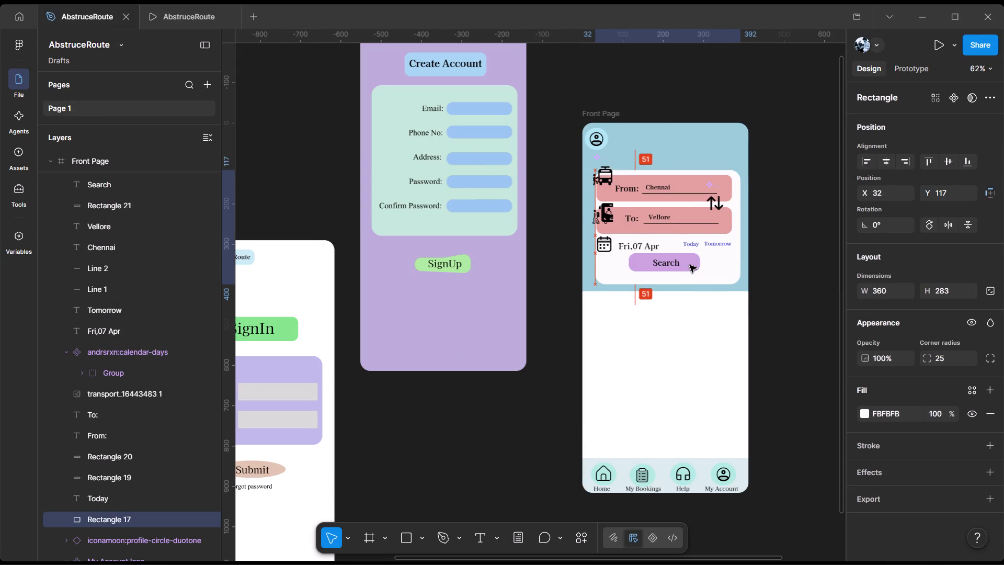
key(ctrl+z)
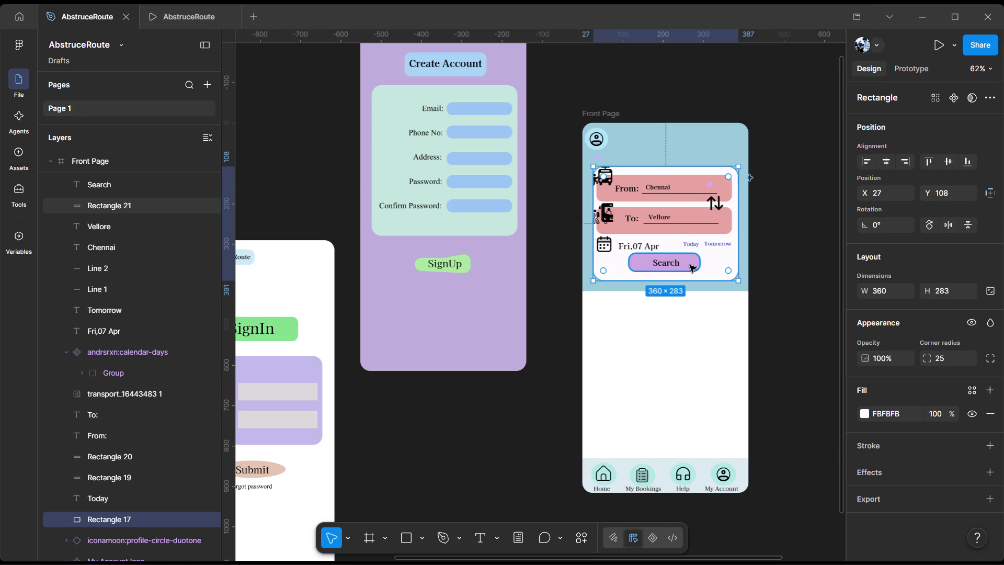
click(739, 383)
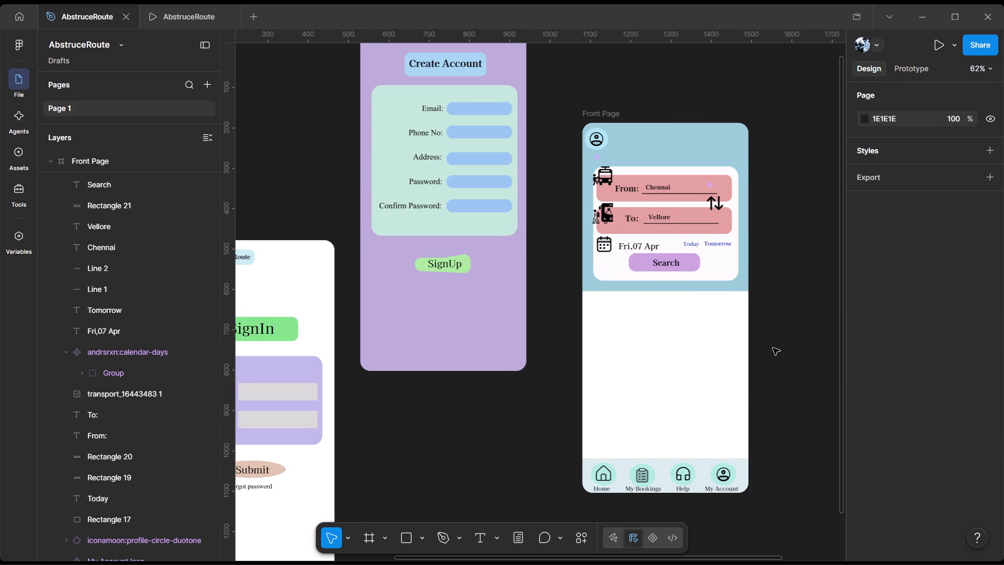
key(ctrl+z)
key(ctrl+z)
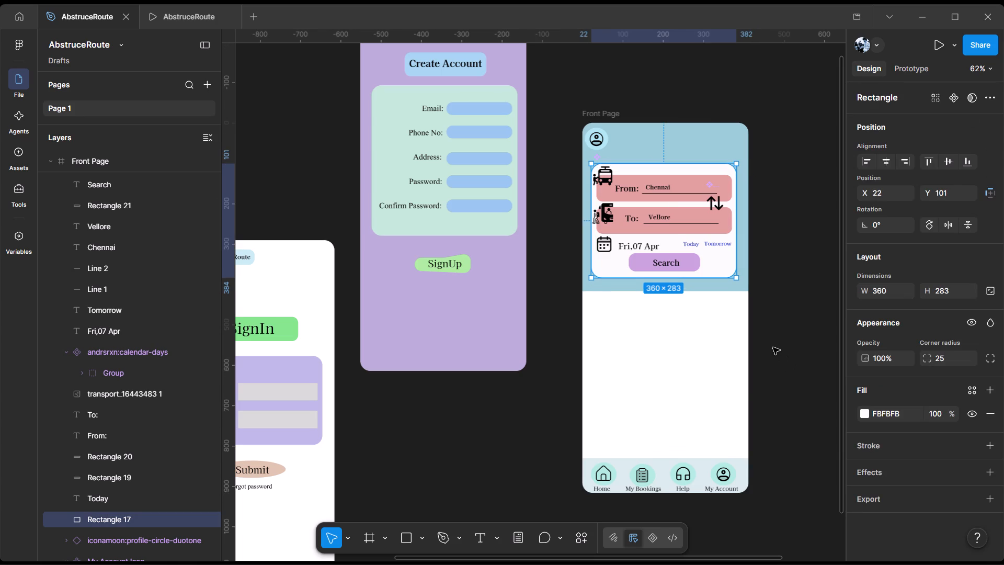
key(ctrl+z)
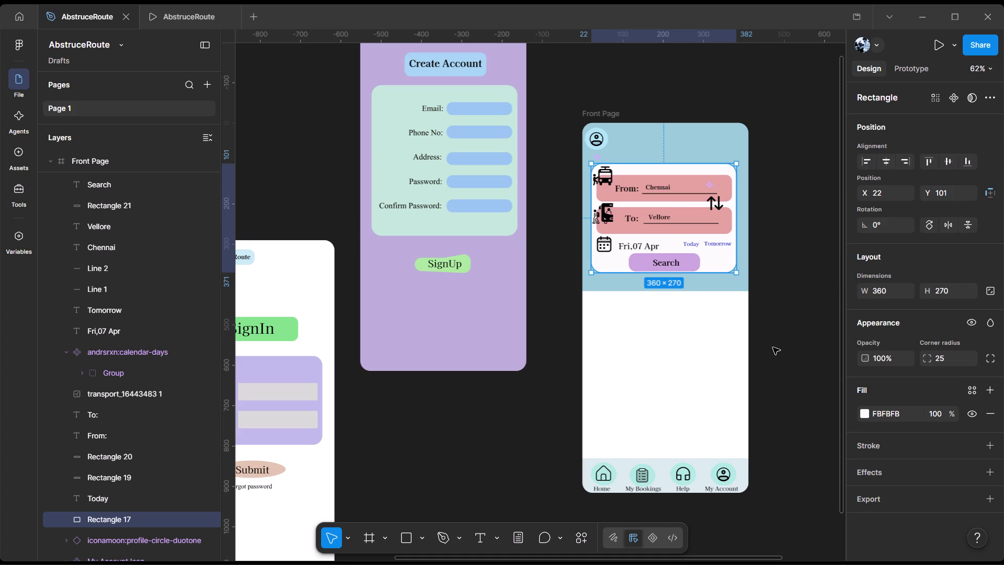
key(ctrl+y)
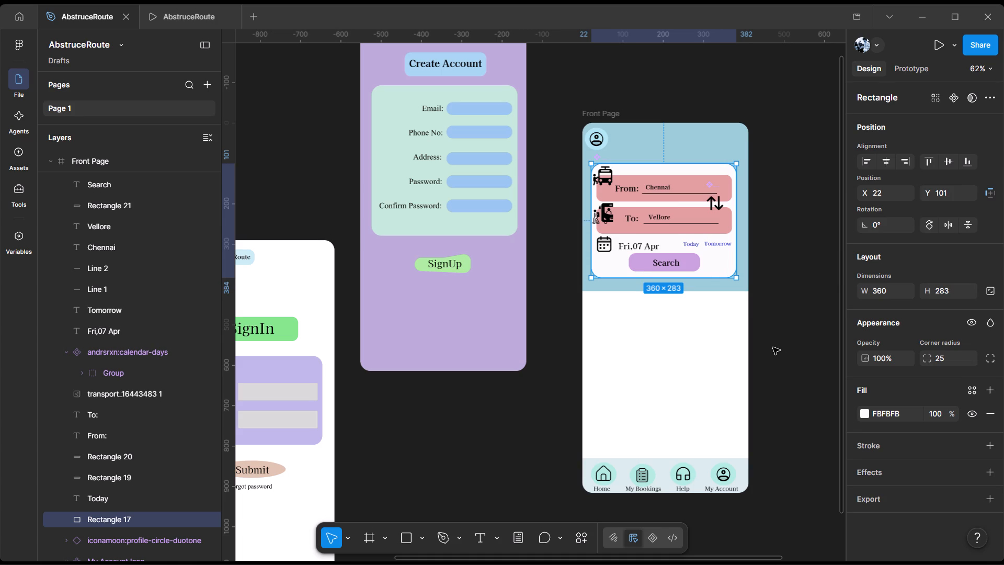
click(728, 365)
Select the purple rectangle together with its Search text and create one component from them.
click(694, 266)
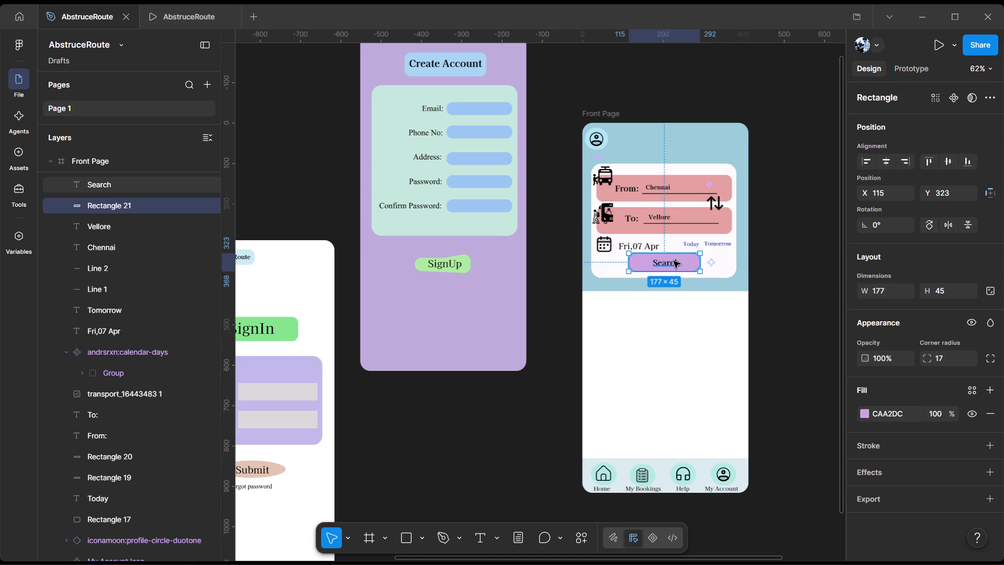
shift+click(674, 261)
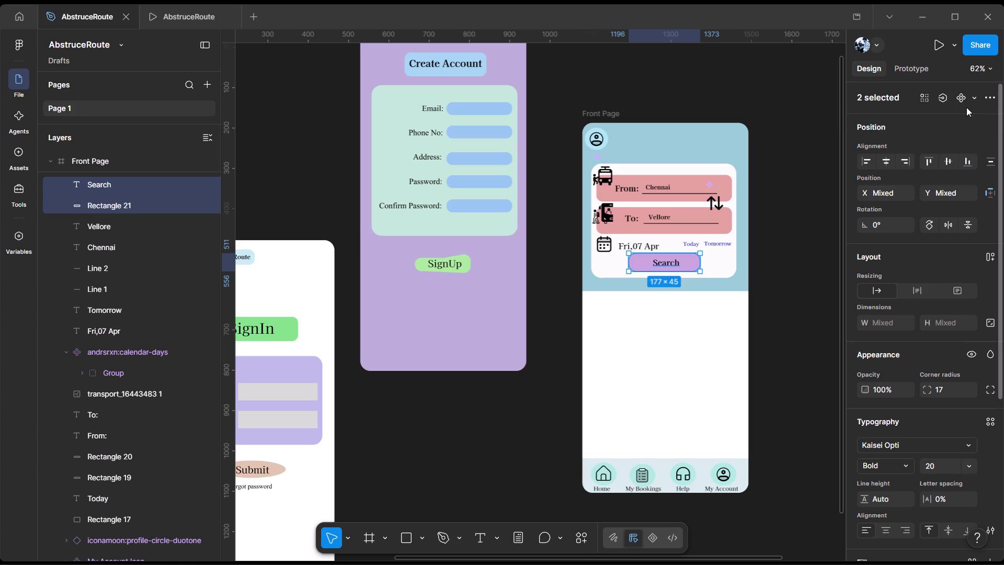
click(973, 97)
click(921, 125)
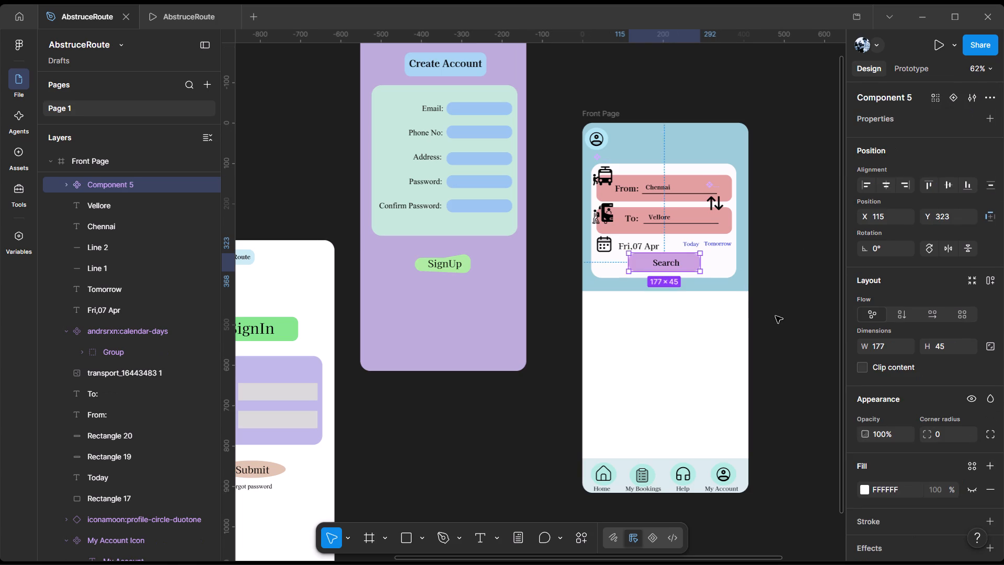
Move the Search button component slightly down and sideways, below the date row in the white search card.
click(781, 317)
drag(693, 258, 695, 263)
click(781, 310)
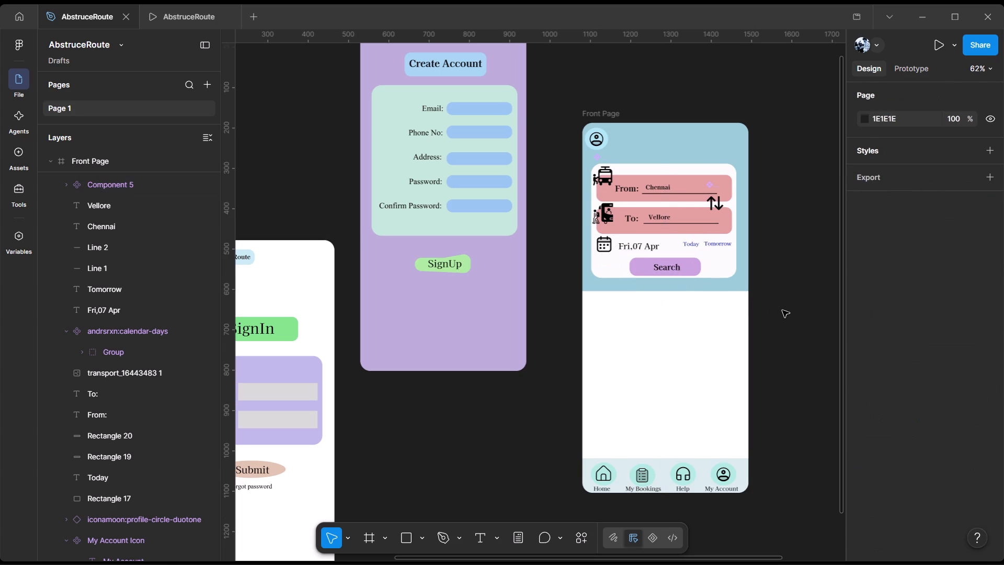
Compare the Front Page with the redBus home-screen reference in the browser and look over the neighbouring frames in Figma.
key(alt+Tab)
key(alt+Tab)
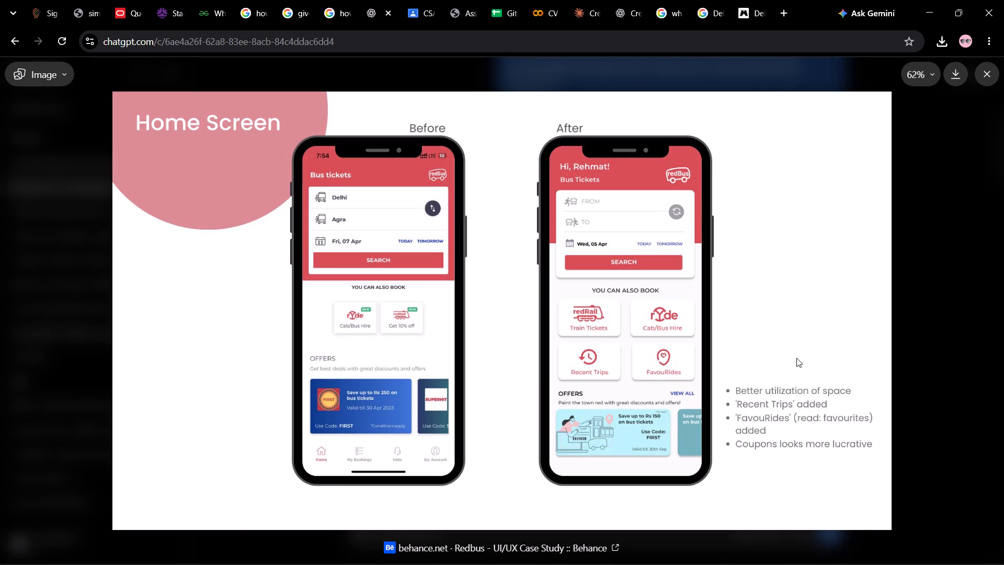
key(alt+Tab)
key(alt+Tab)
key(alt+Tab)
key(alt+Tab)
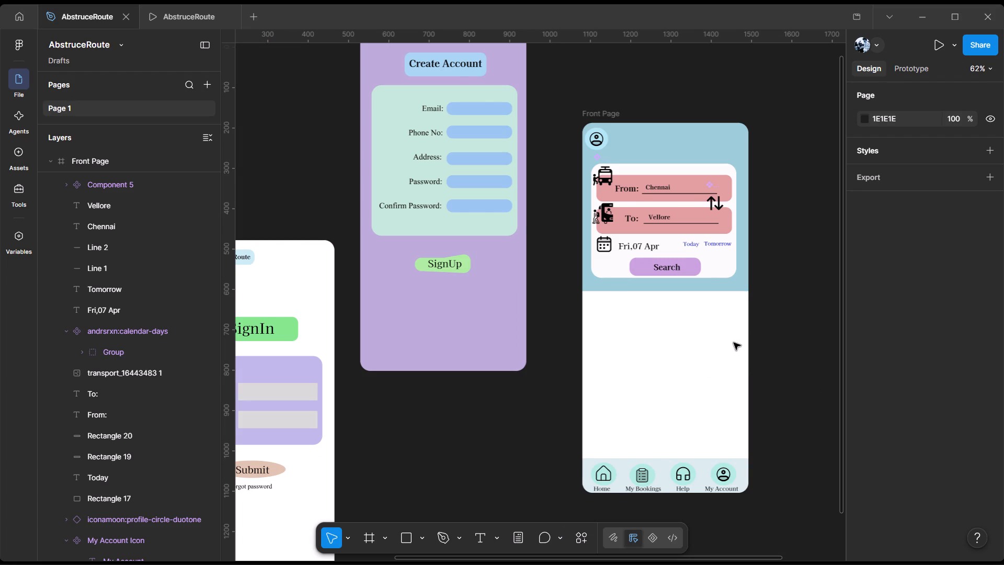
scroll(734, 343, right, 4)
scroll(734, 343, left, 1)
scroll(735, 196, left, 1)
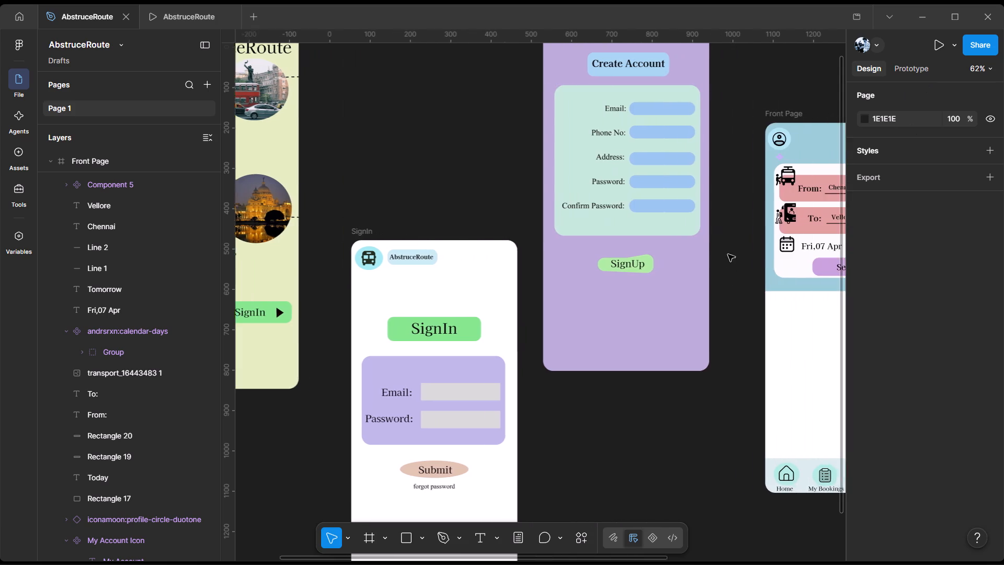
scroll(728, 254, left, 2)
scroll(732, 300, left, 1)
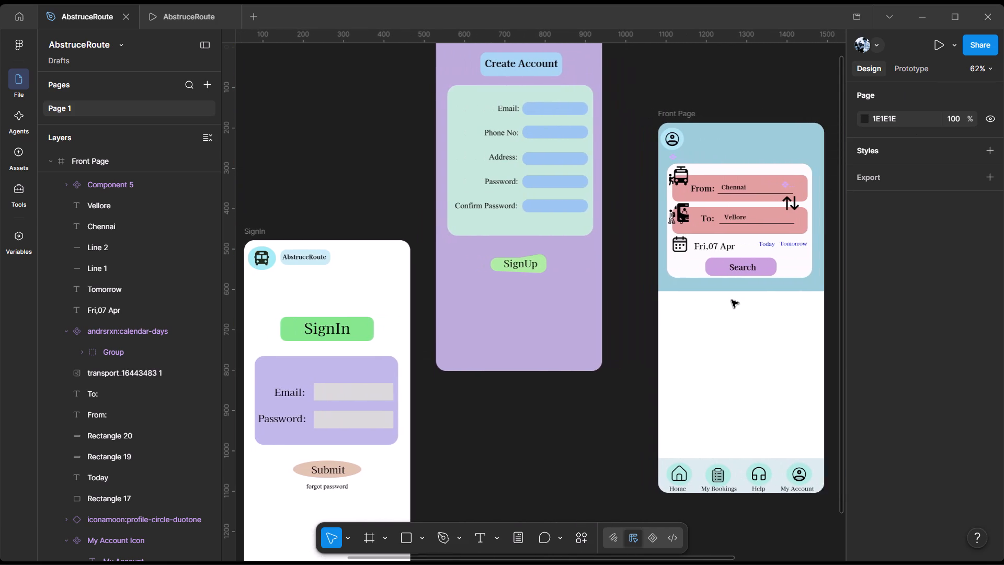
scroll(732, 300, left, 1)
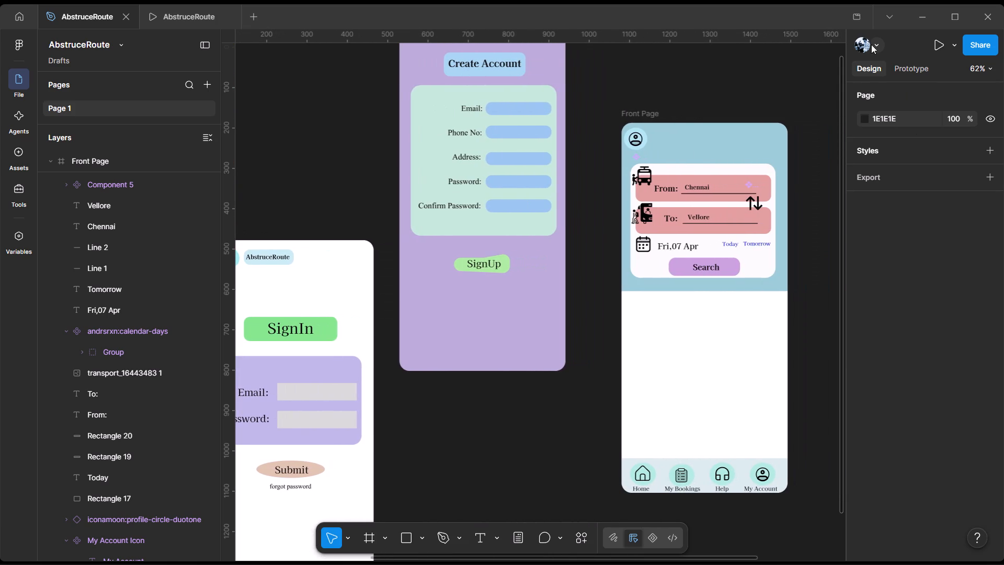
Preview the prototype and go through SignIn and Submit to the Front Page to check its search card.
click(937, 49)
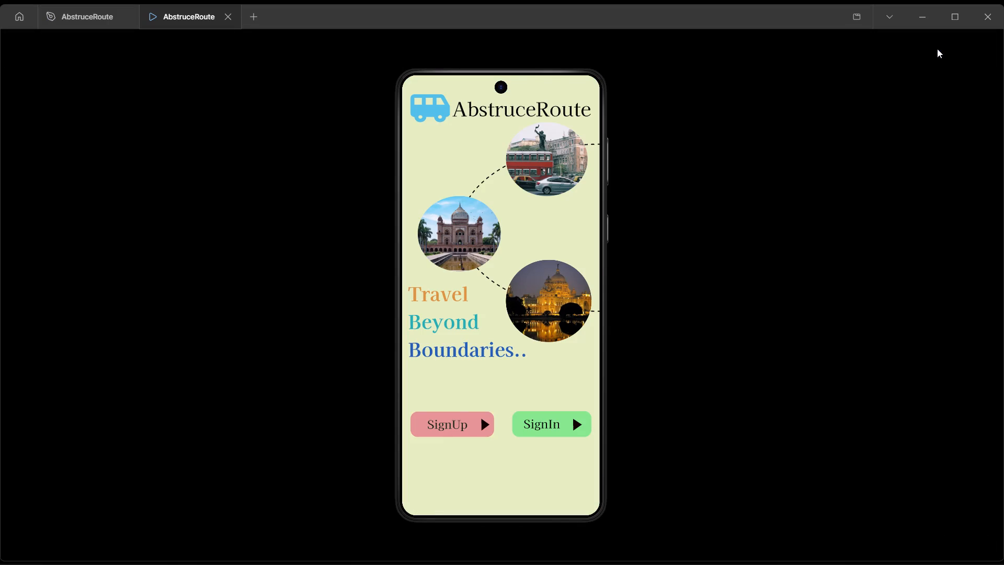
click(557, 417)
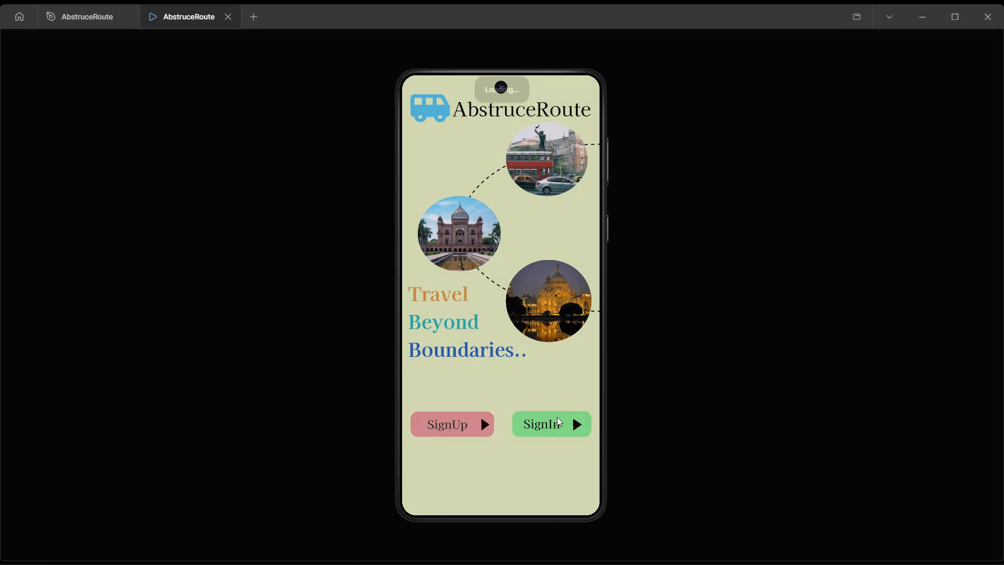
click(556, 423)
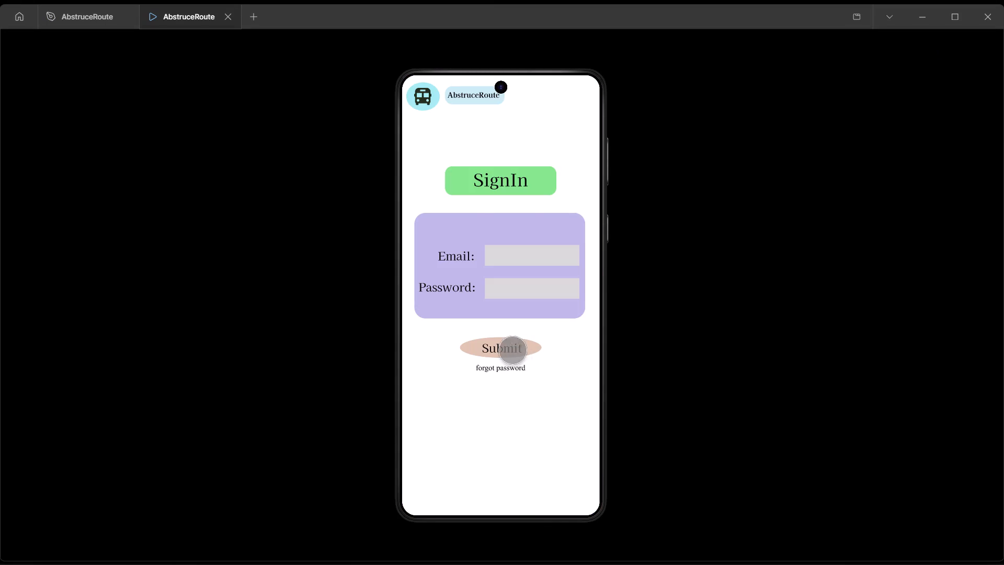
click(512, 350)
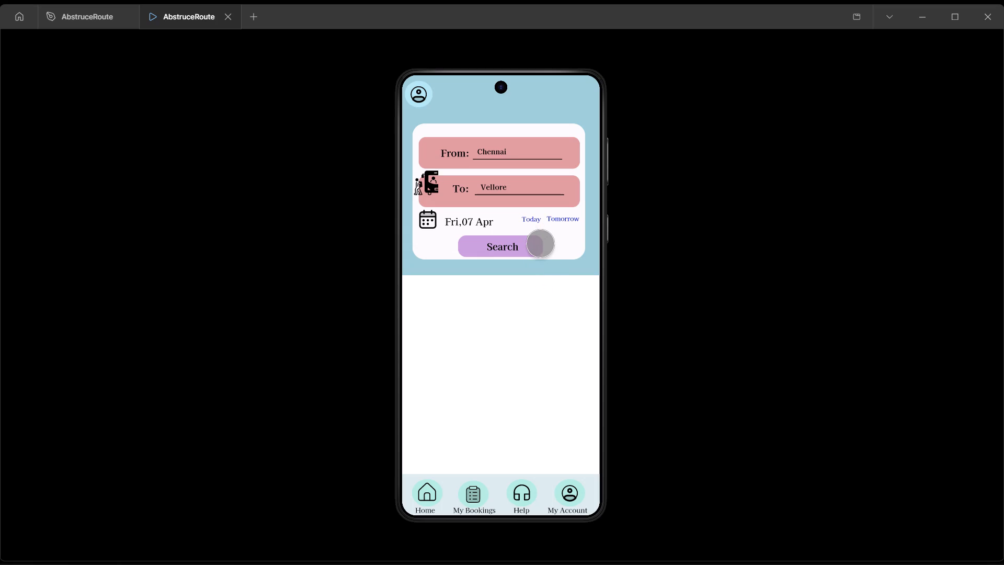